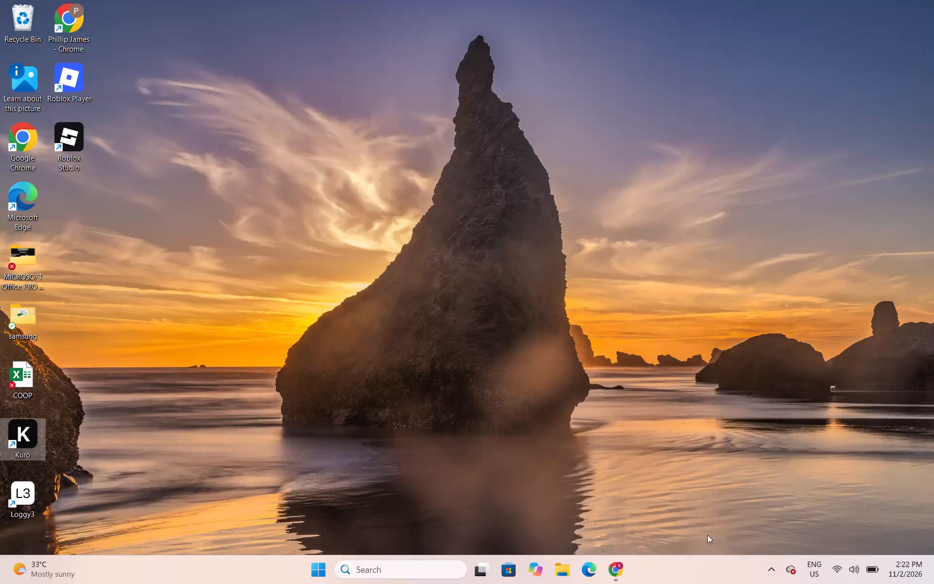
Switch to the COOP spreadsheet in Chrome and dismiss the offline access offer.
click(615, 574)
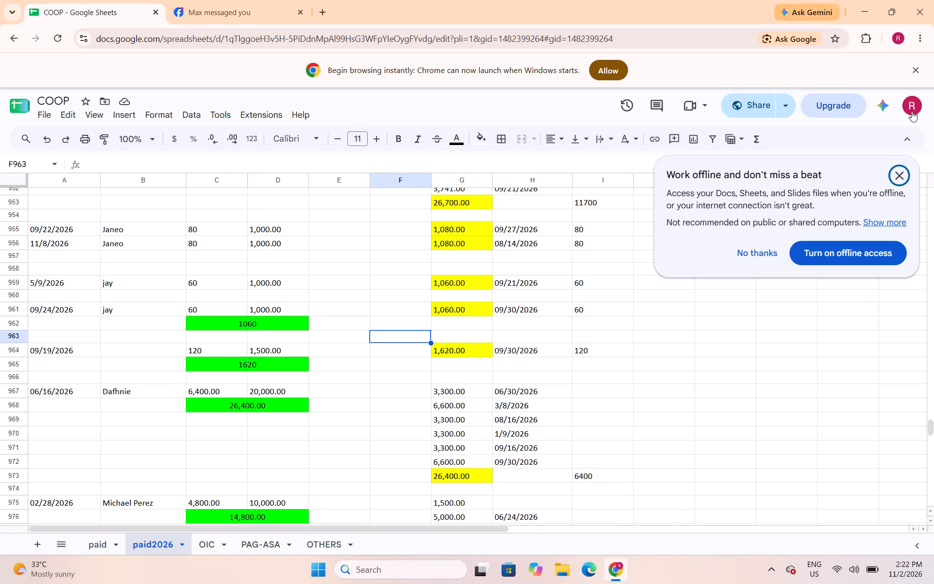
click(673, 449)
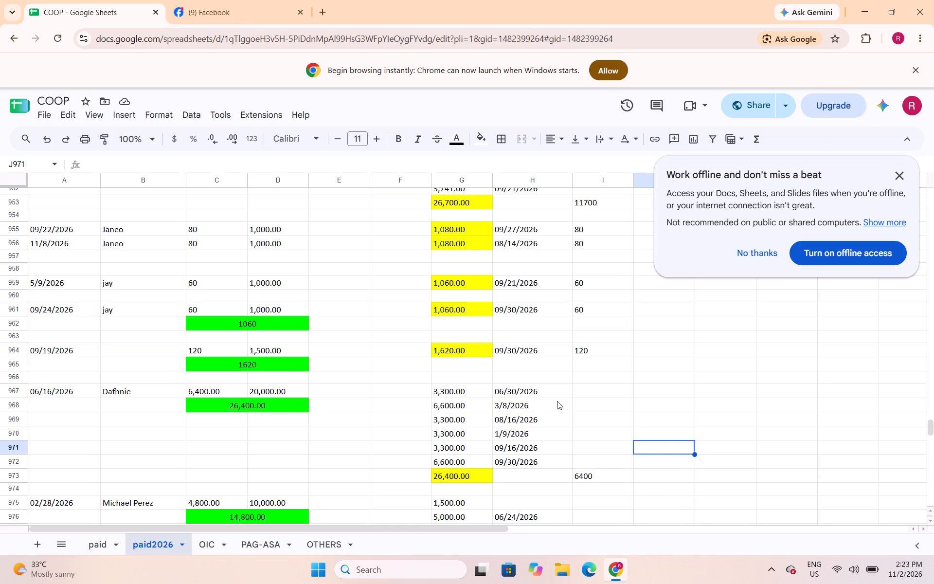
click(898, 178)
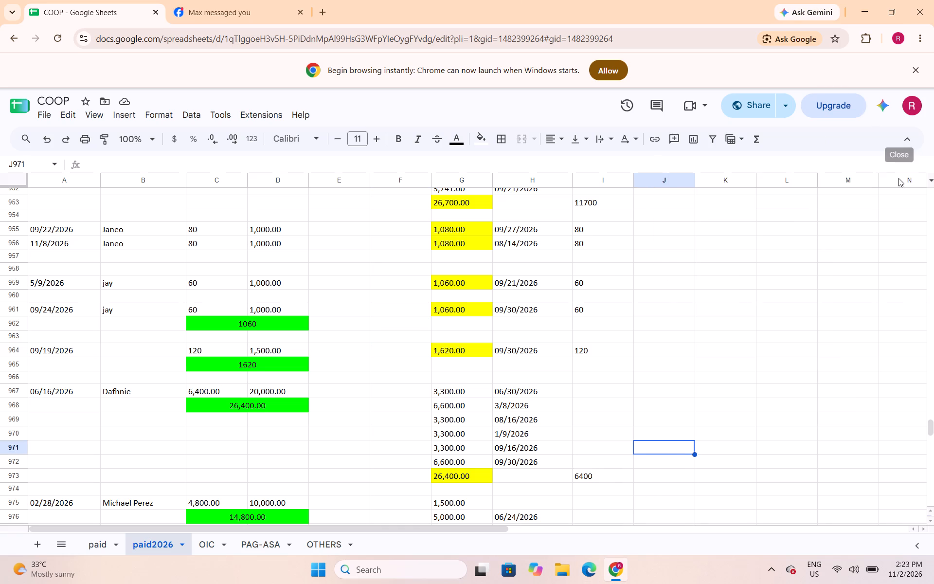
click(828, 385)
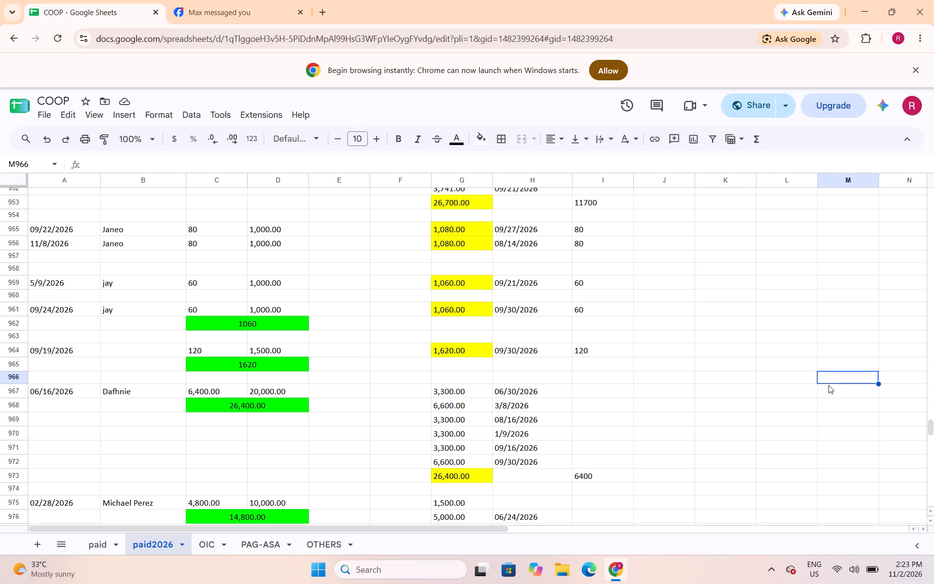
Open the PAG-ASA sheet and search it for "testa", moving on to the second match.
click(273, 545)
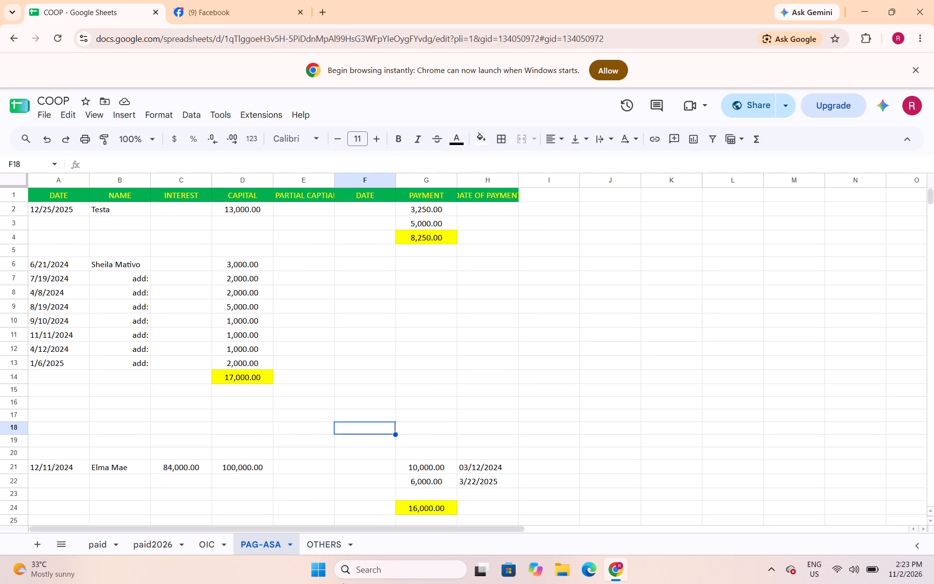
click(711, 392)
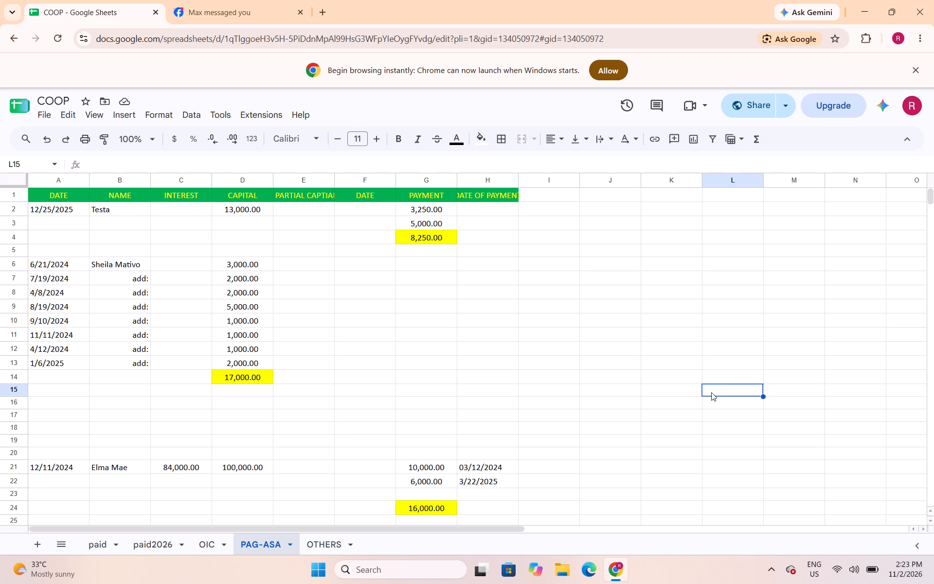
key(ctrl+f)
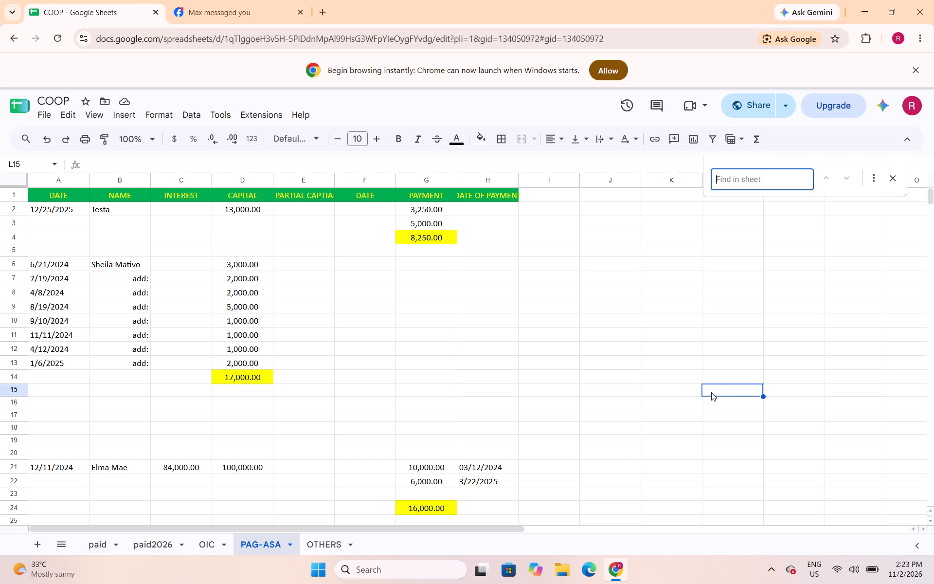
text(tes)
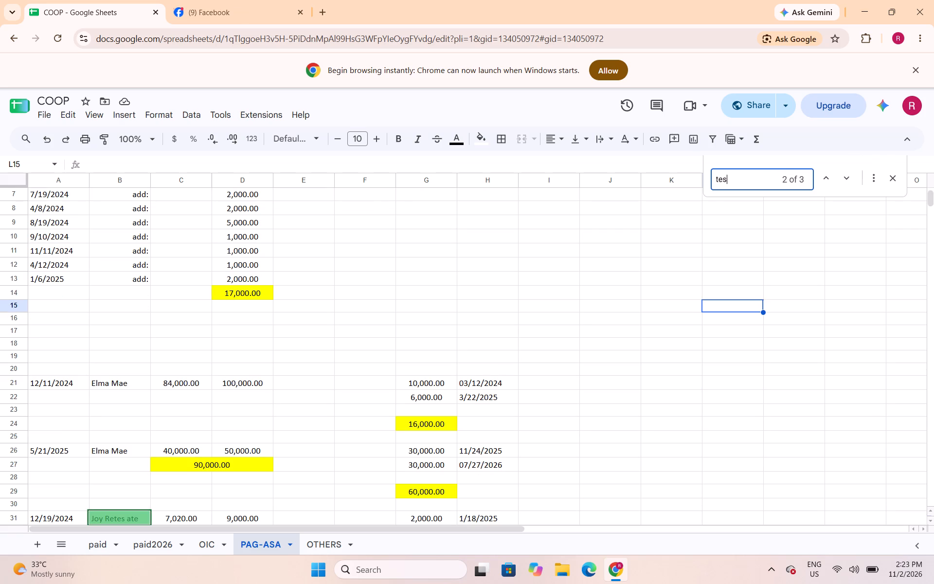
text(ta)
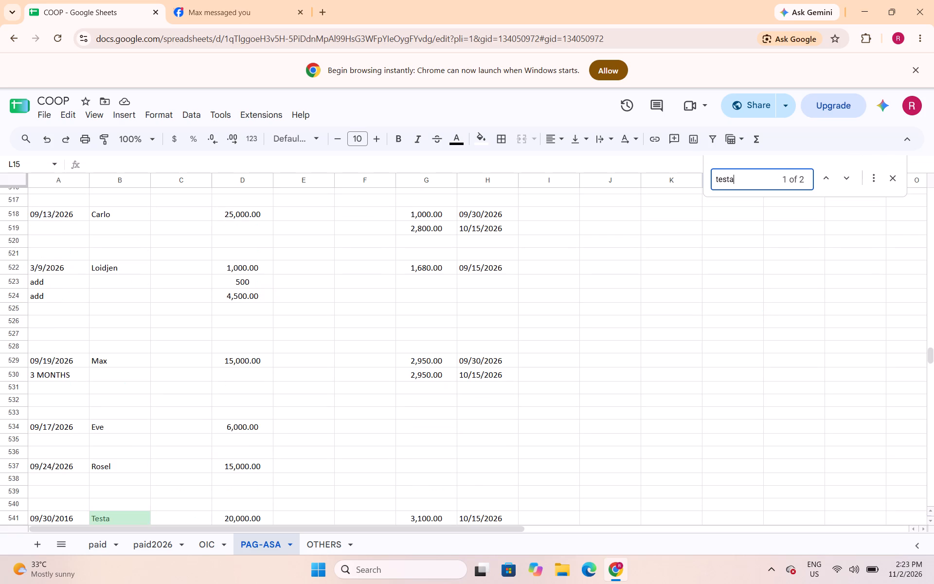
key(Return)
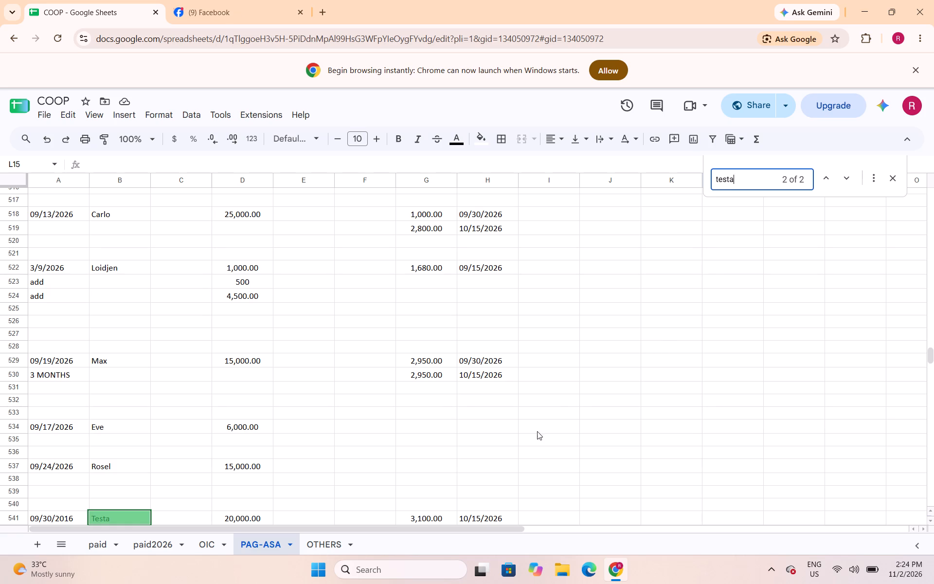
Insert two blank rows directly below Testa's 20,000.00 loan entry in row 541.
scroll(359, 447, down, 2)
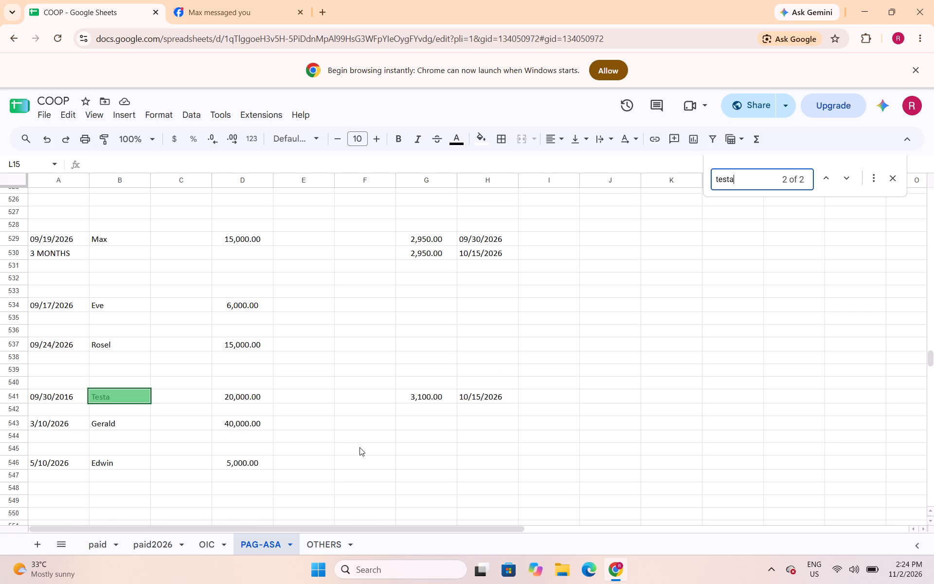
click(15, 411)
right_click(17, 410)
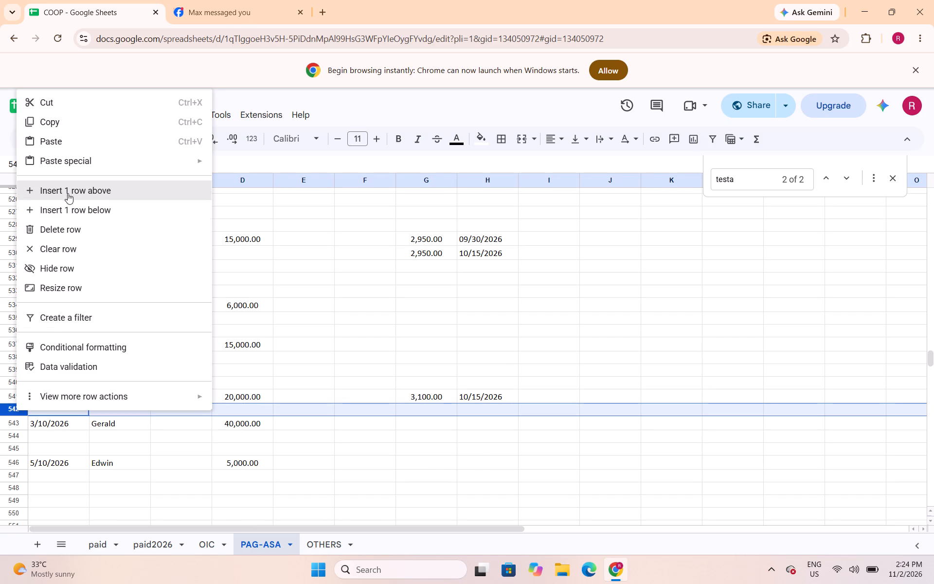
click(68, 189)
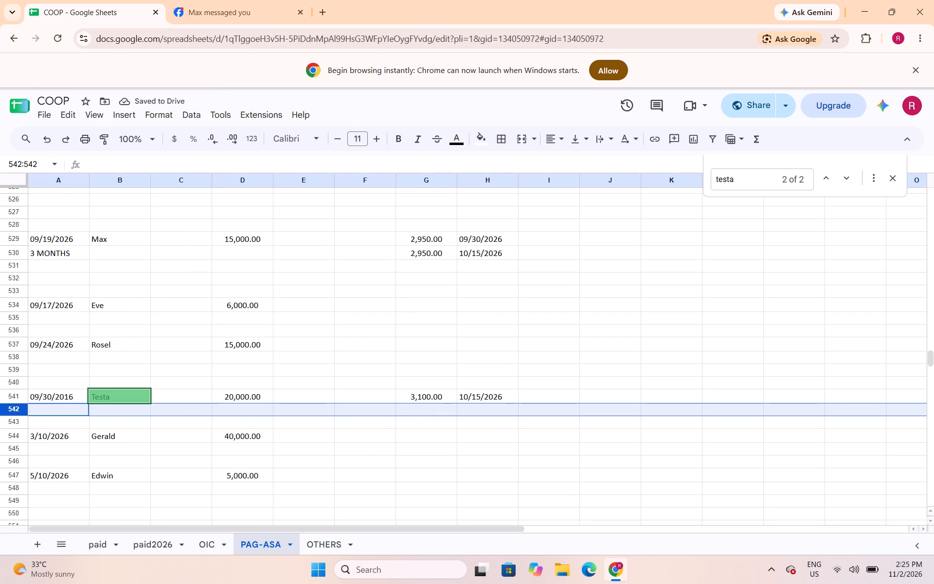
click(378, 434)
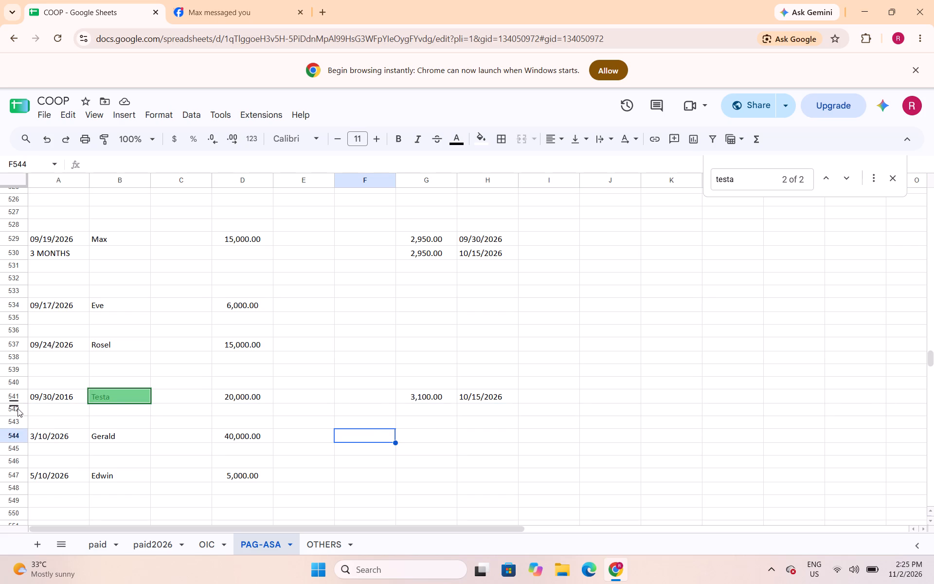
click(18, 408)
right_click(18, 408)
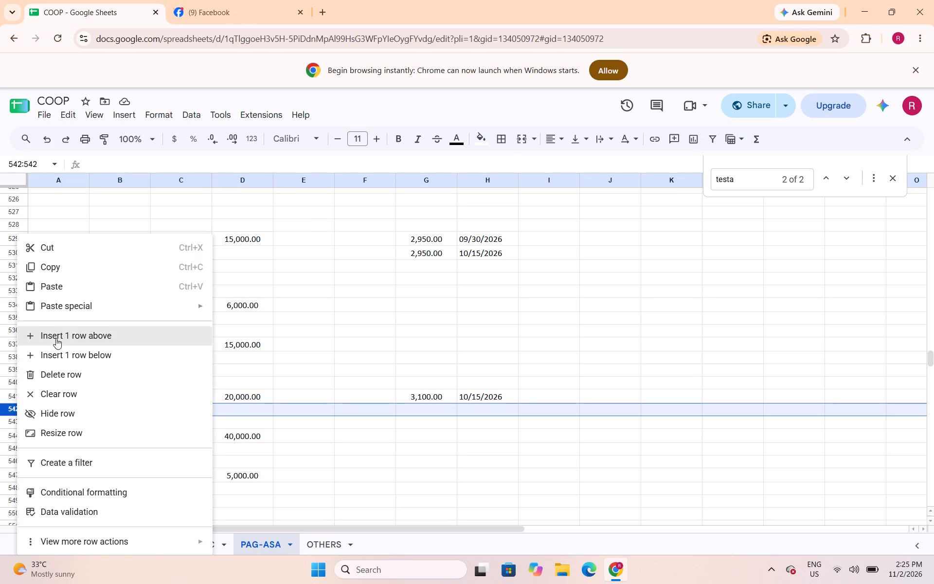
click(57, 335)
click(424, 421)
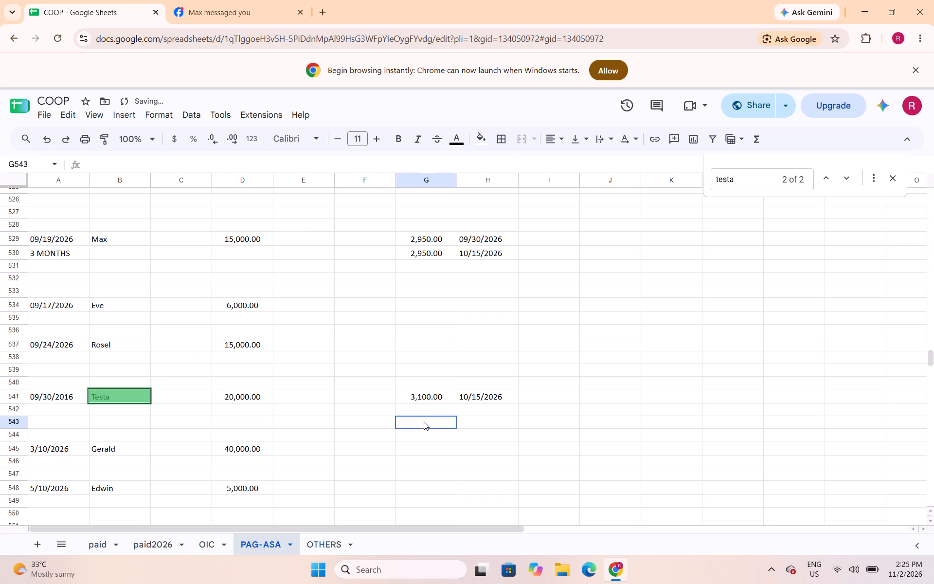
click(425, 408)
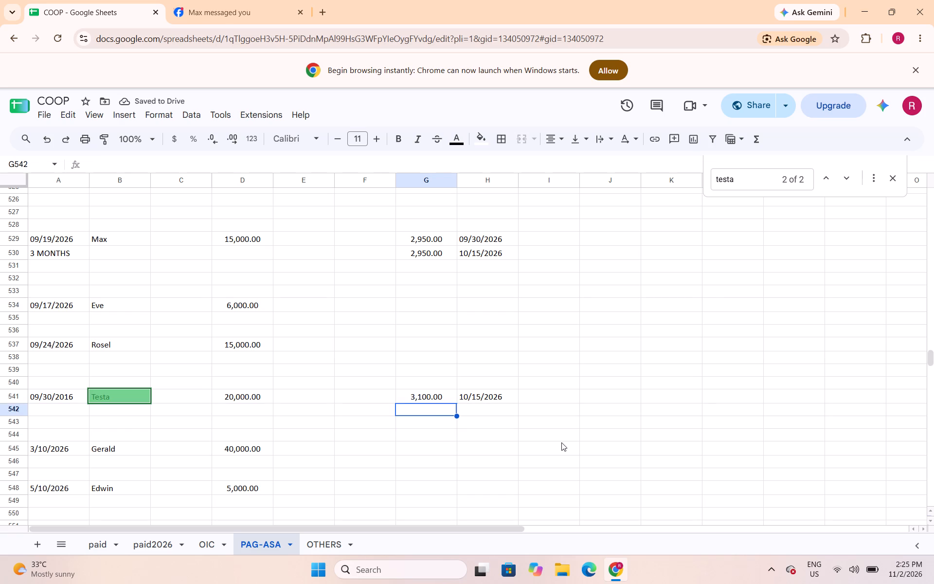
text(3100)
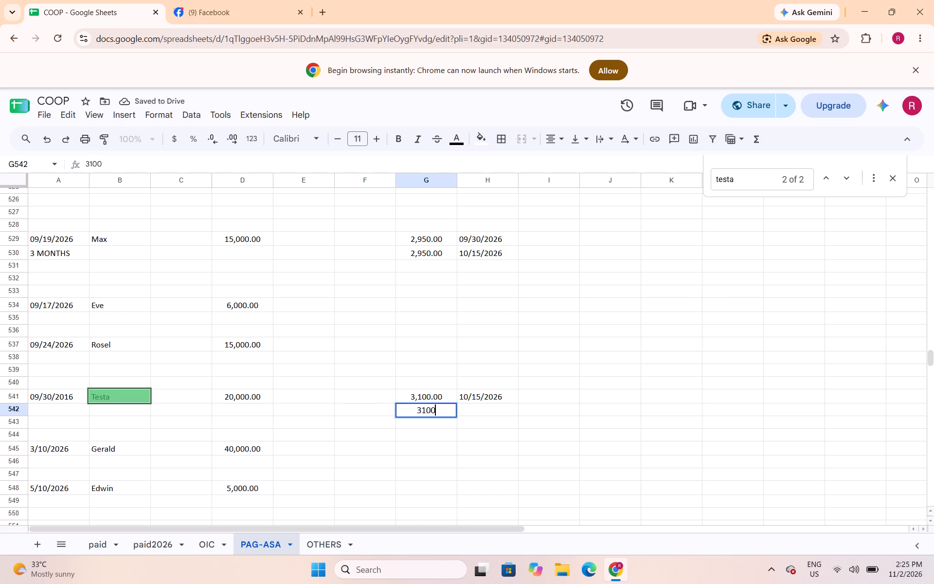
key(Right)
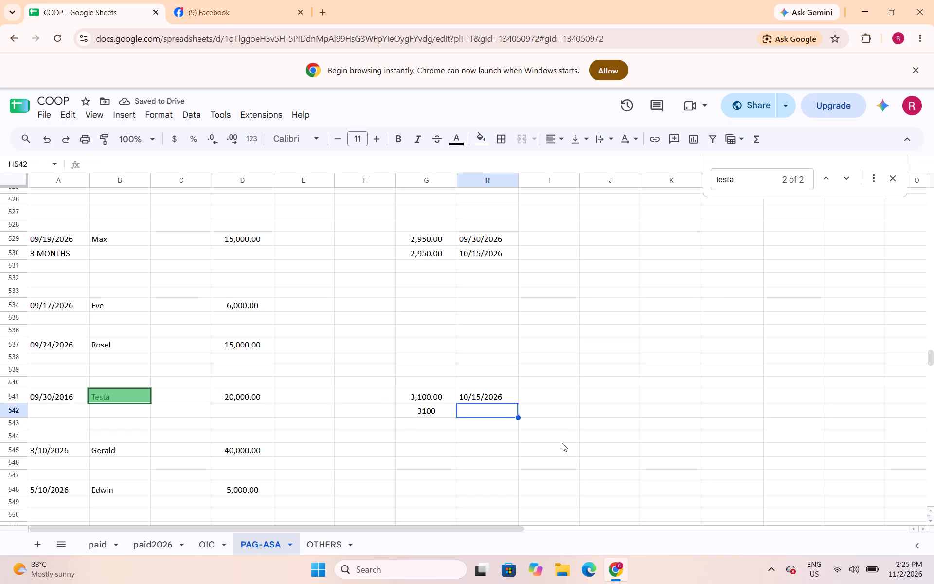
text(10/30/2026)
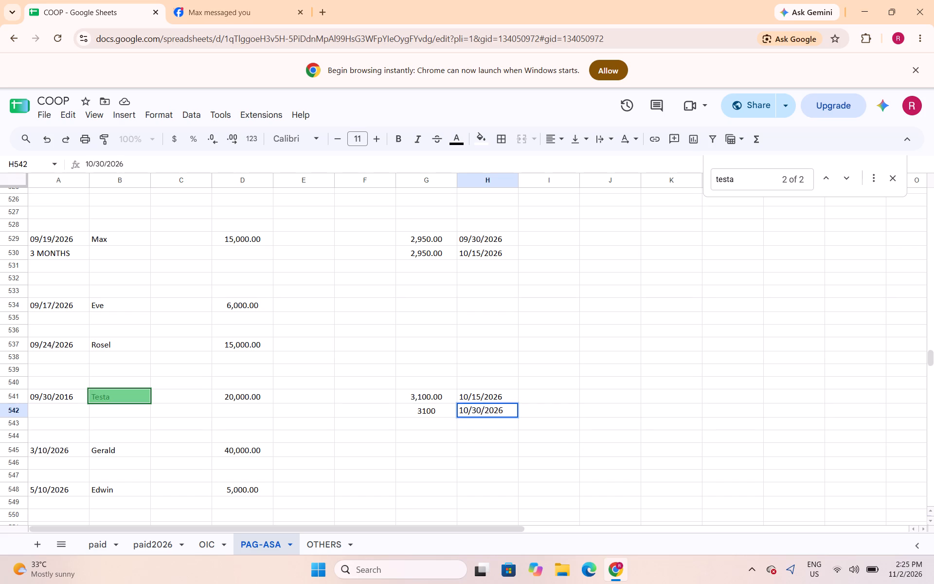
key(ctrl+s)
key(ctrl+s)
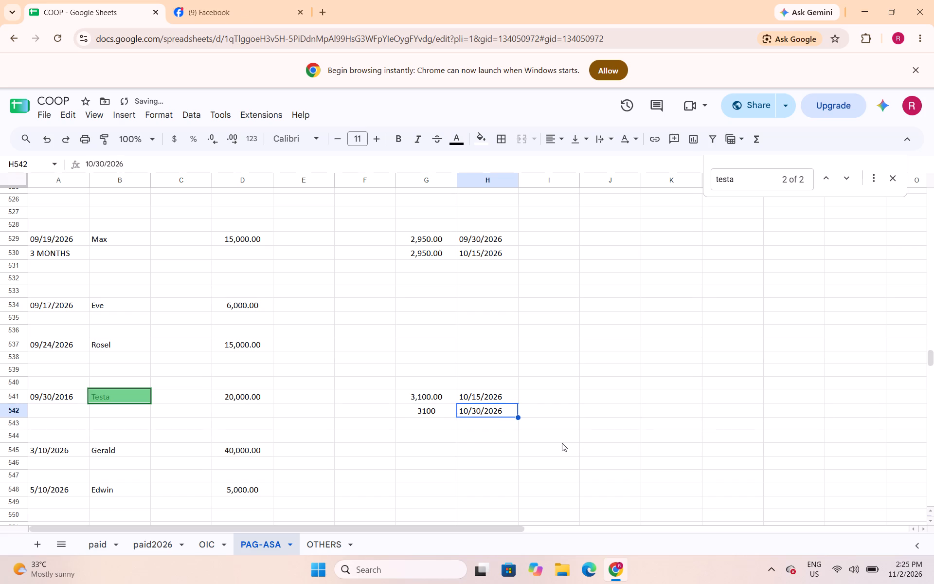
Apply the Number format (1,000.12 style) to Testa's new payment amount in G542.
click(461, 461)
click(440, 414)
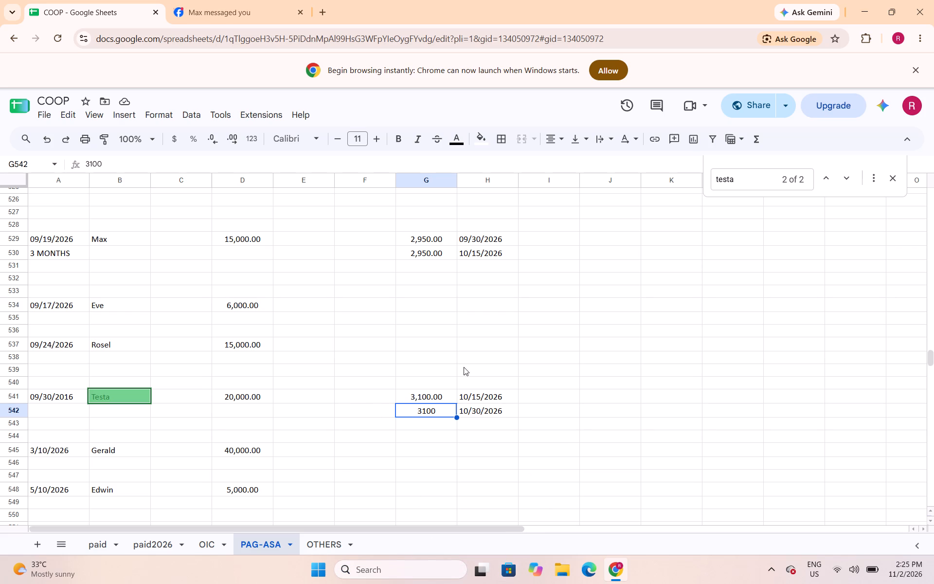
right_click(427, 412)
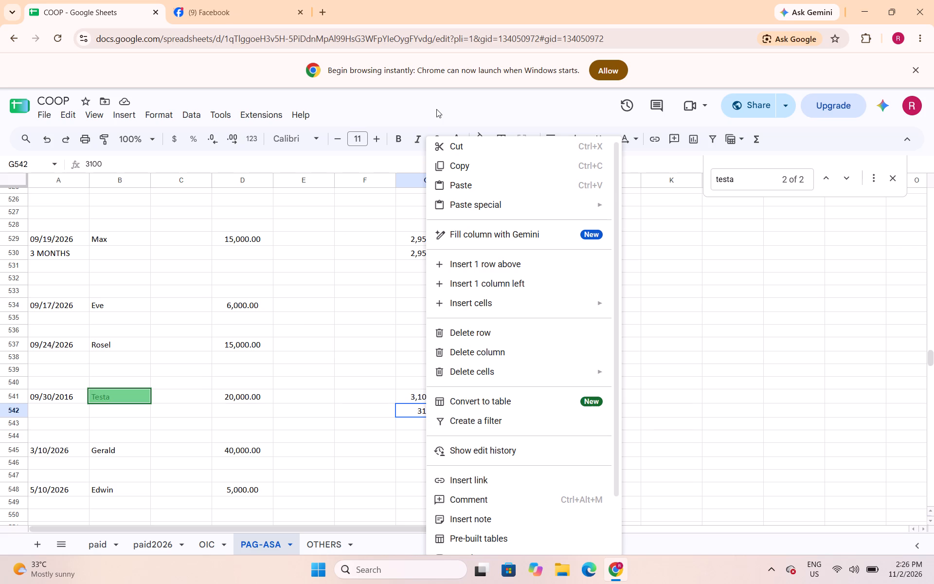
click(754, 356)
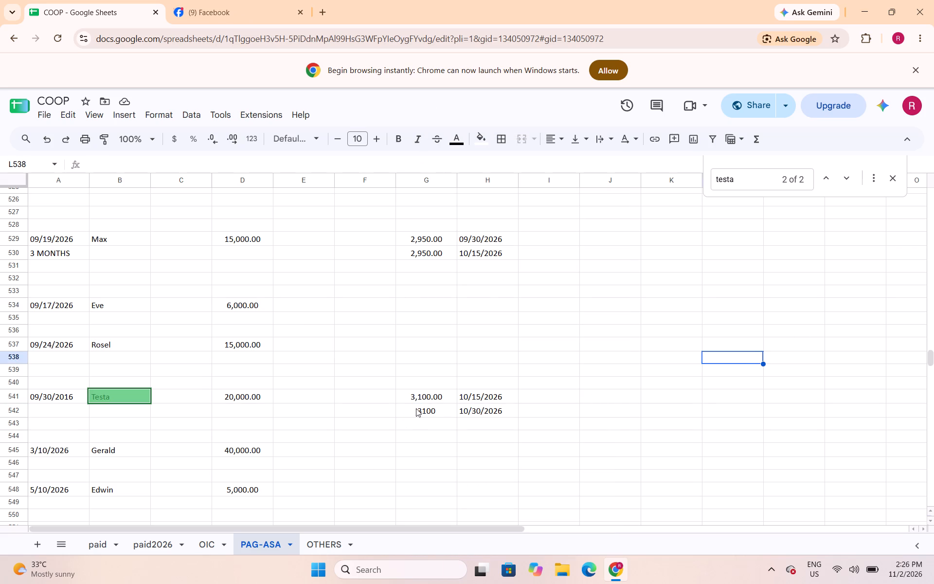
click(416, 408)
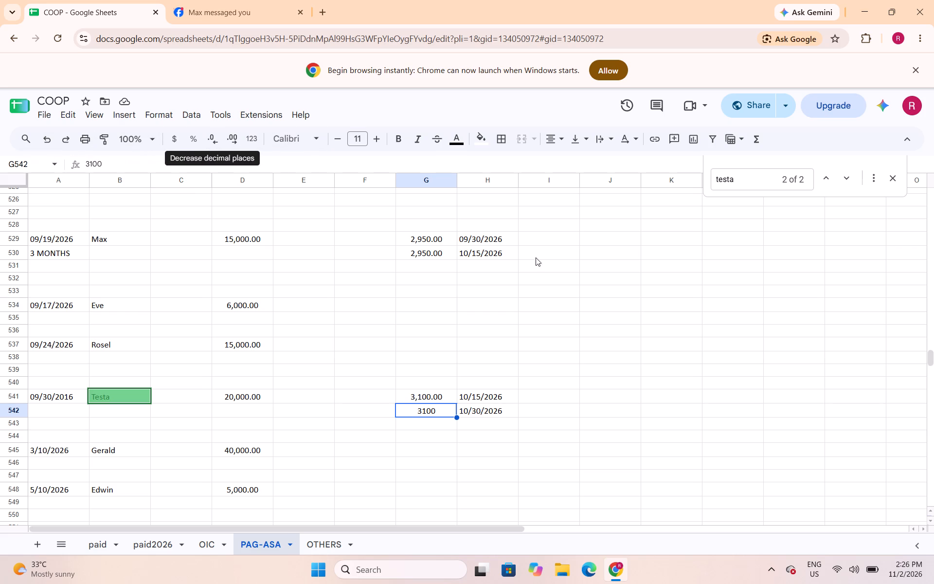
right_click(425, 413)
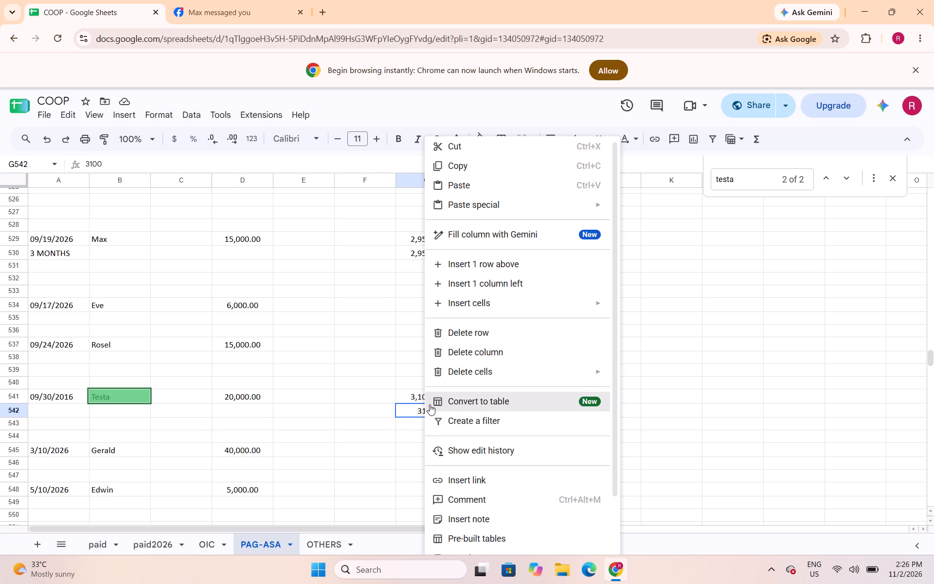
click(413, 408)
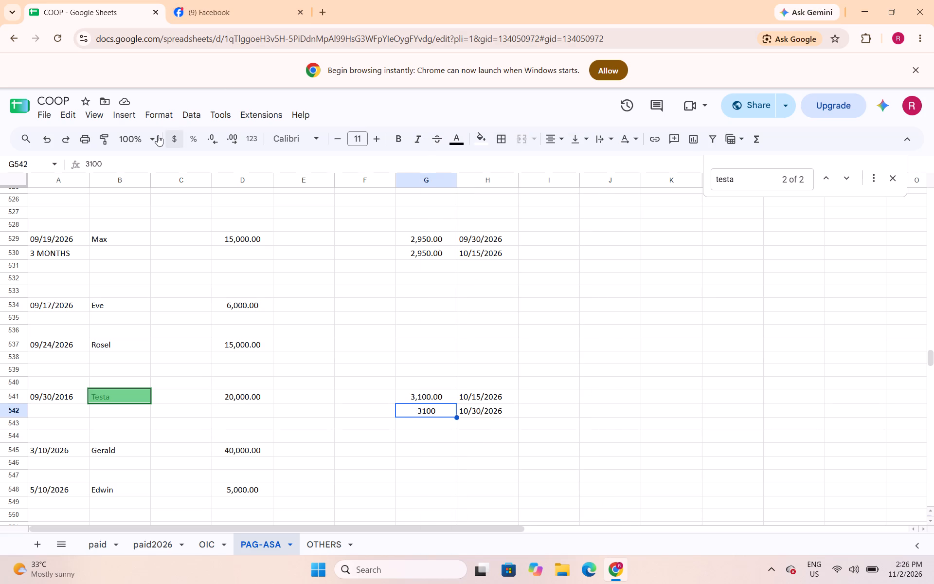
click(149, 117)
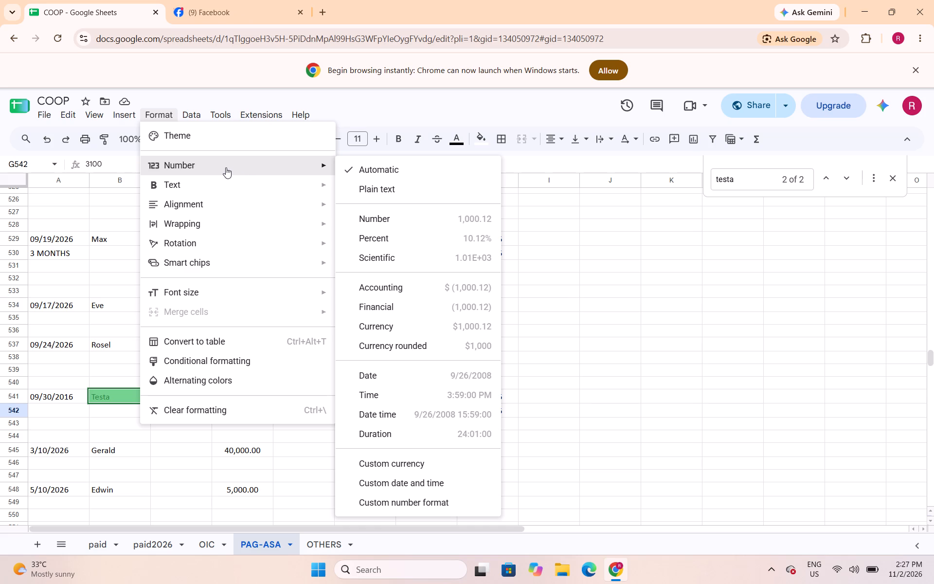
click(368, 219)
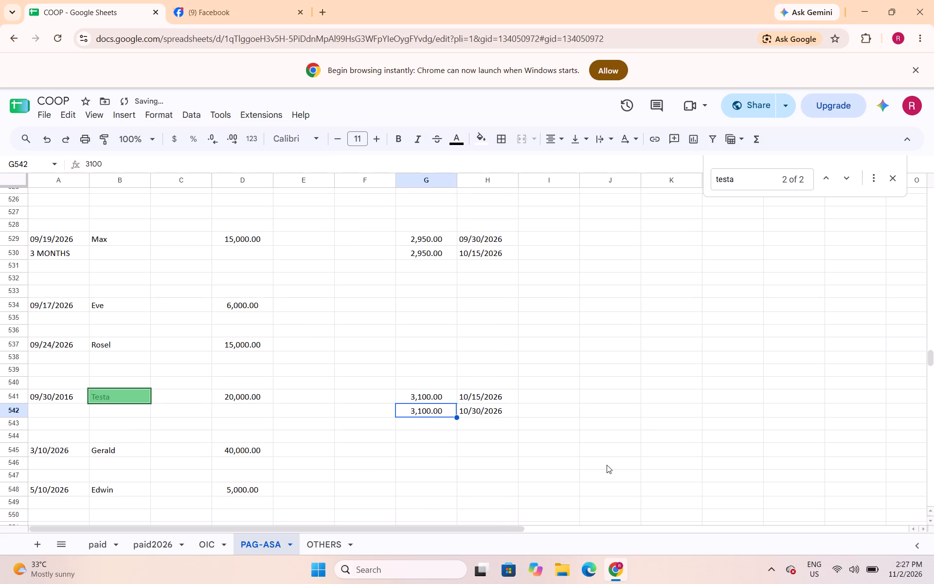
click(564, 415)
Apply the Number format (1,000.12 style) to the whole payment column G.
click(429, 186)
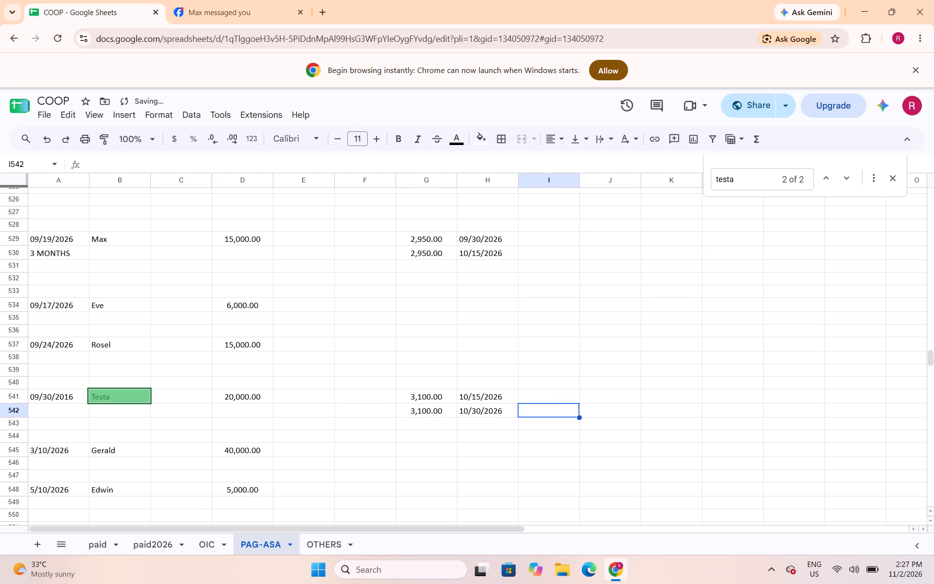
click(415, 185)
click(448, 181)
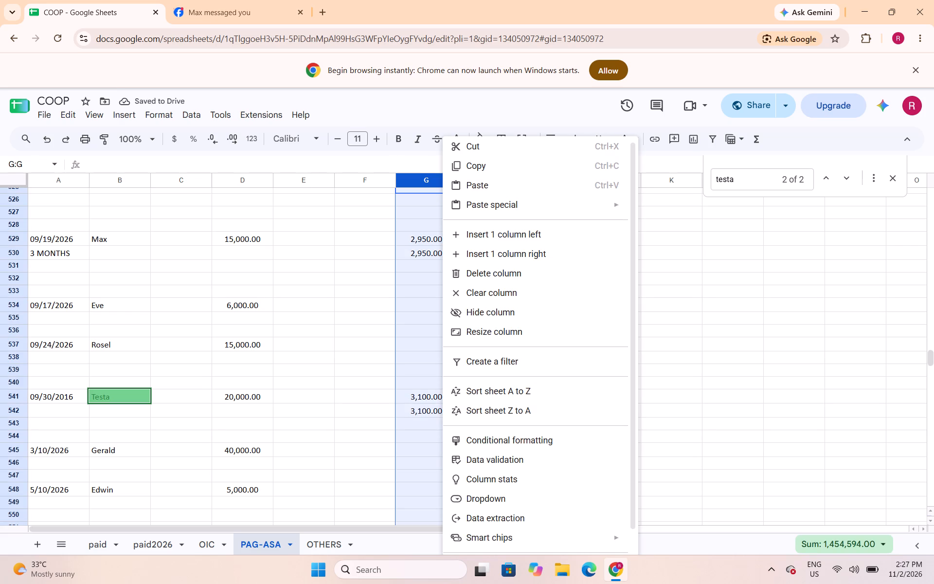
click(157, 116)
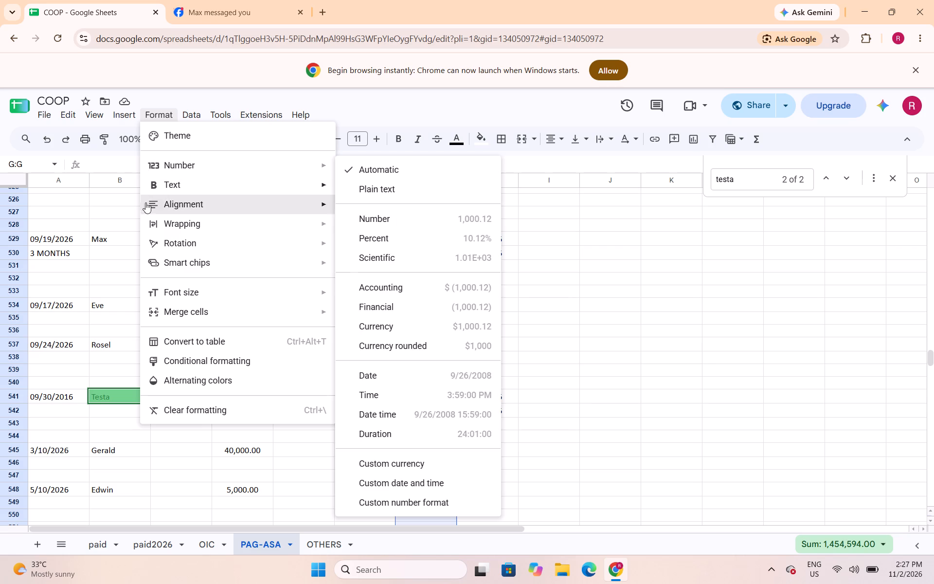
click(400, 216)
click(628, 307)
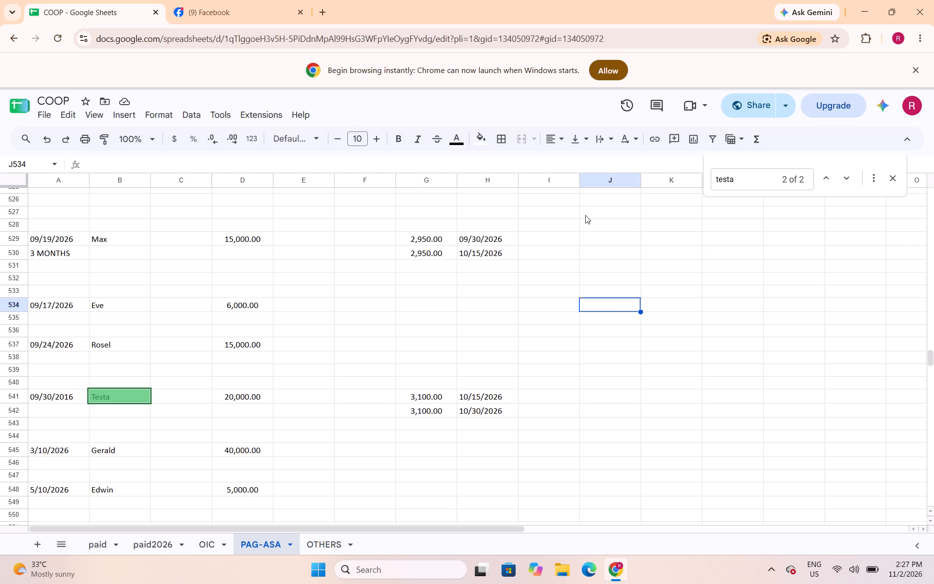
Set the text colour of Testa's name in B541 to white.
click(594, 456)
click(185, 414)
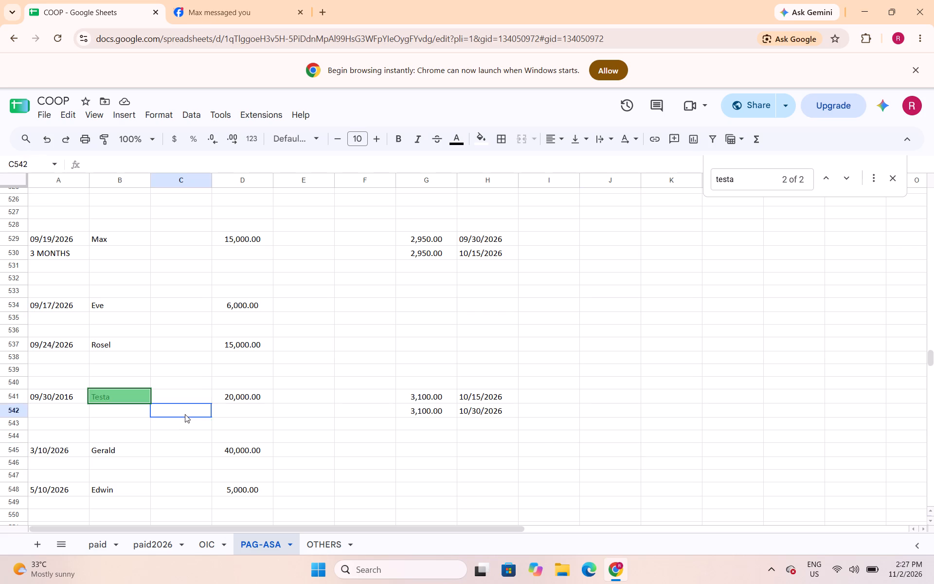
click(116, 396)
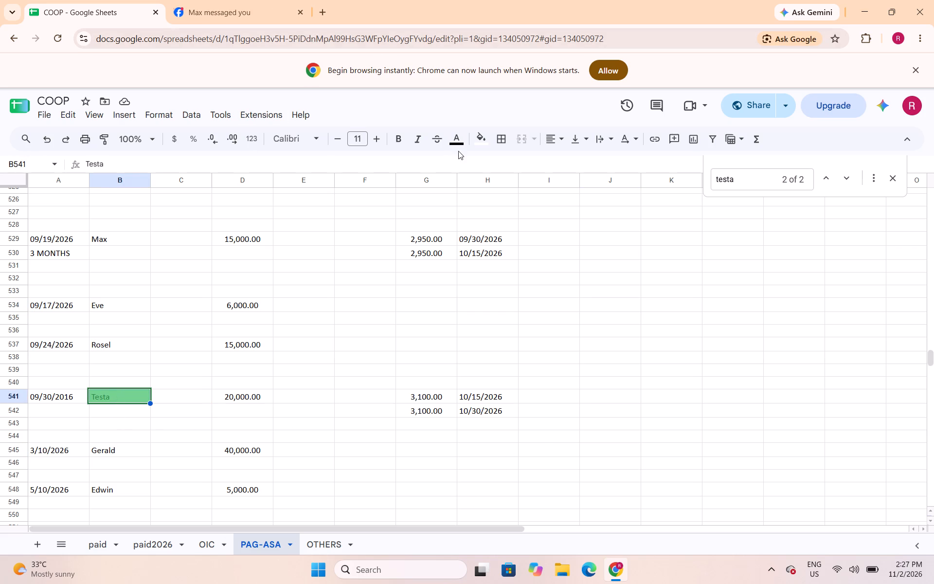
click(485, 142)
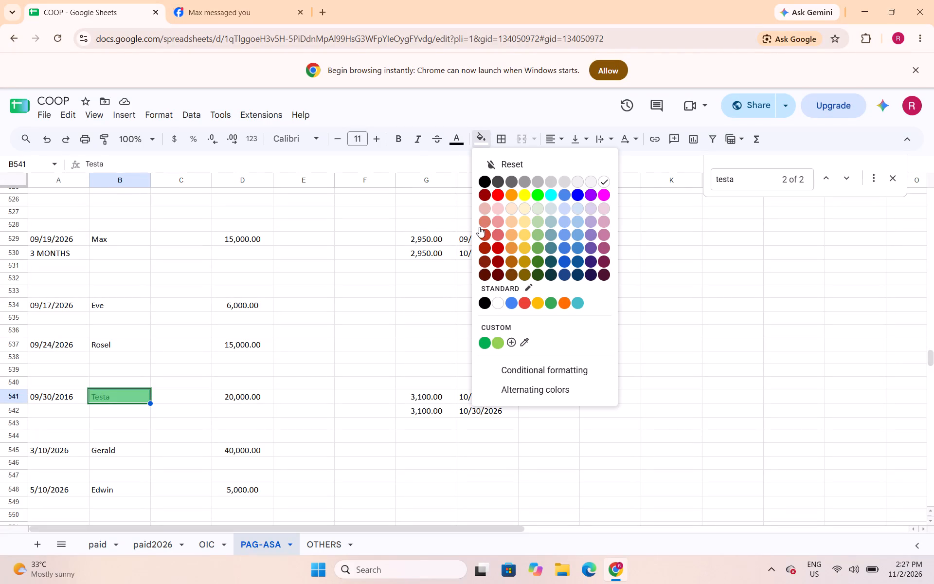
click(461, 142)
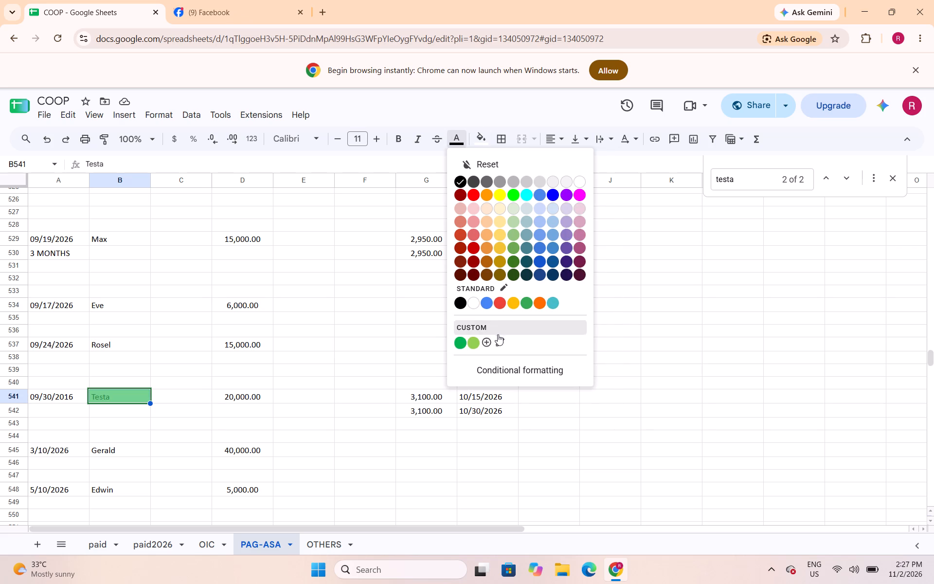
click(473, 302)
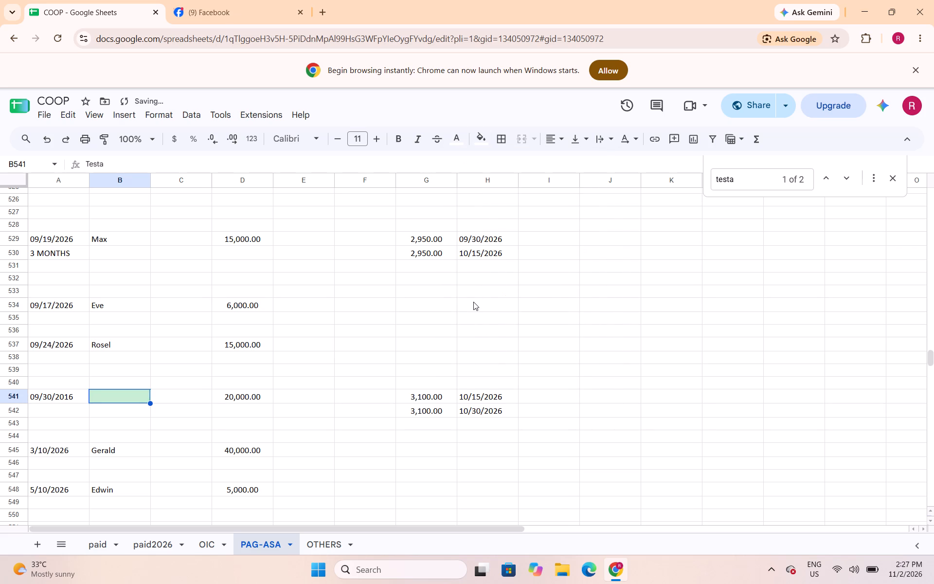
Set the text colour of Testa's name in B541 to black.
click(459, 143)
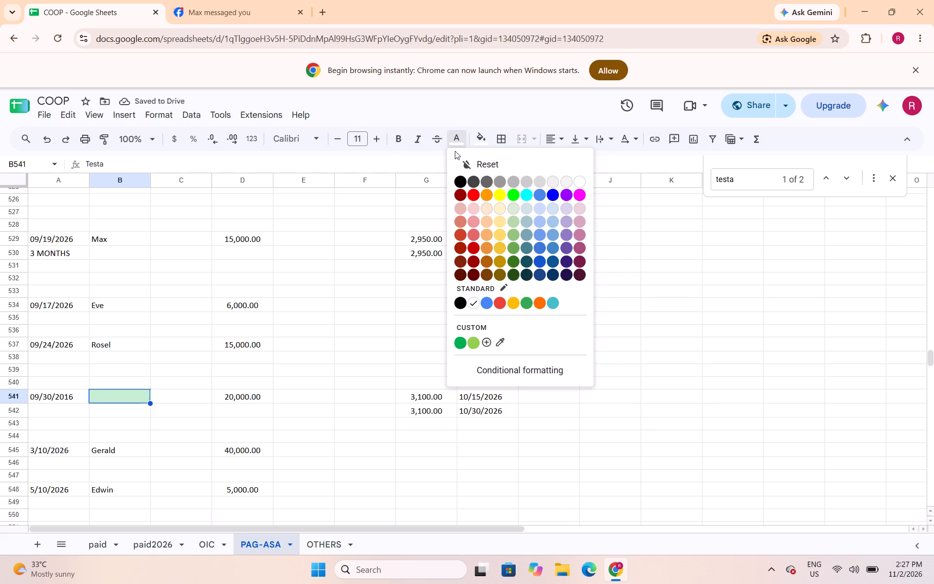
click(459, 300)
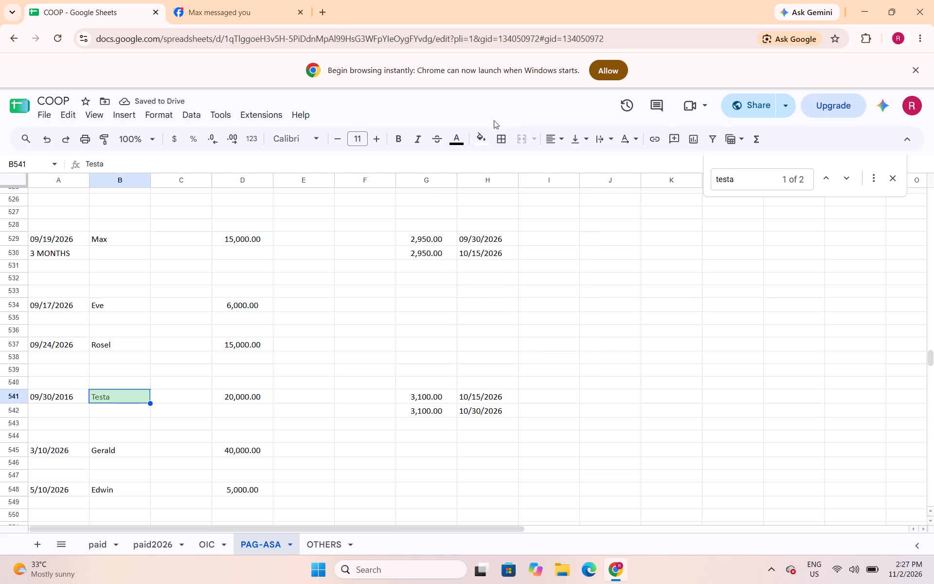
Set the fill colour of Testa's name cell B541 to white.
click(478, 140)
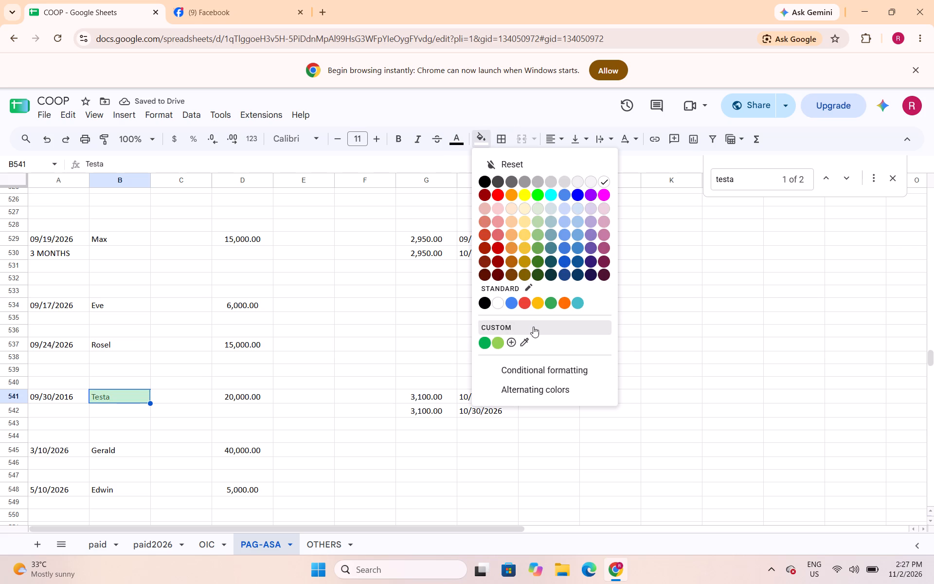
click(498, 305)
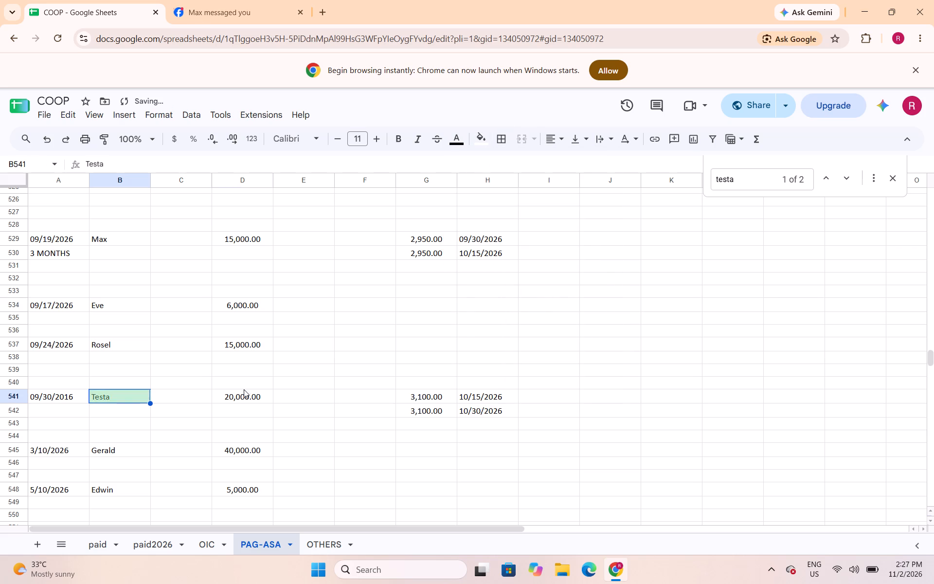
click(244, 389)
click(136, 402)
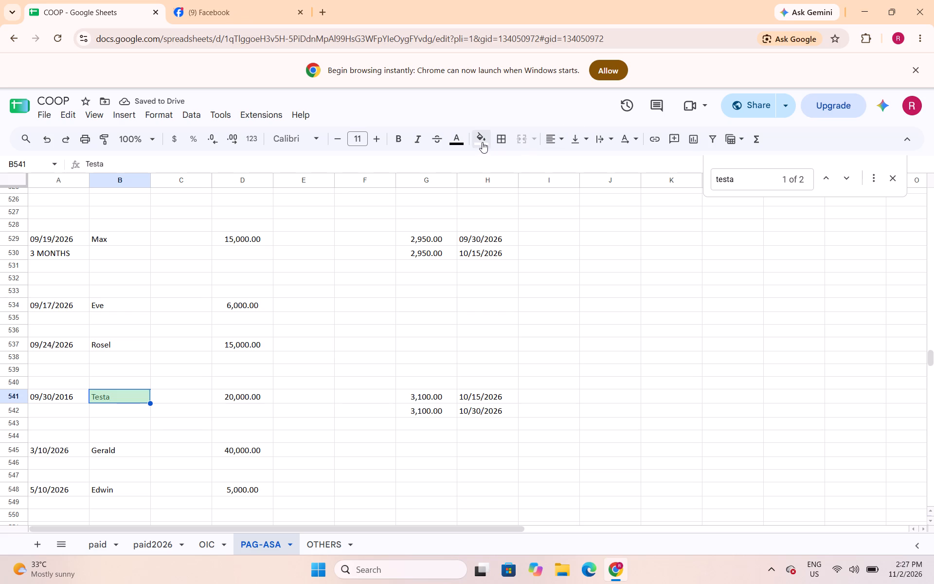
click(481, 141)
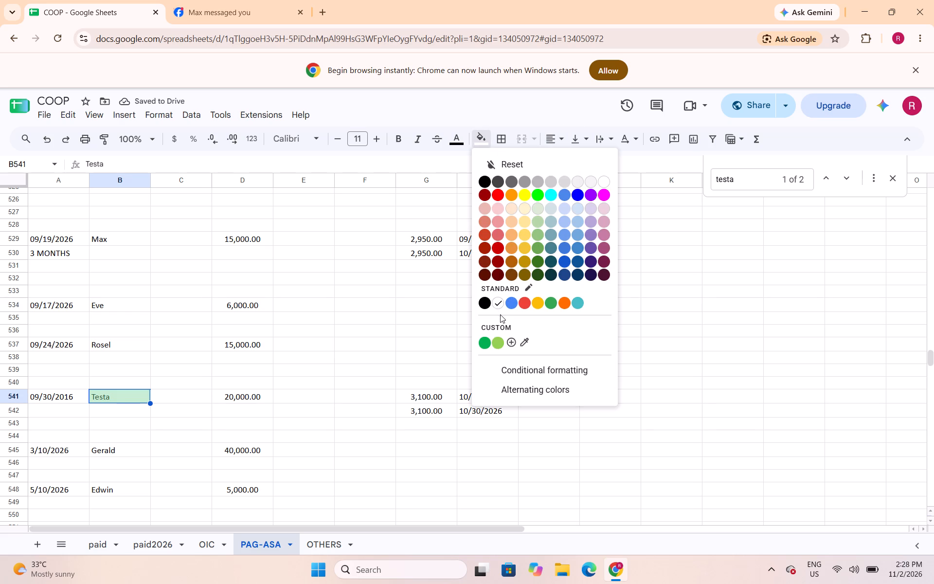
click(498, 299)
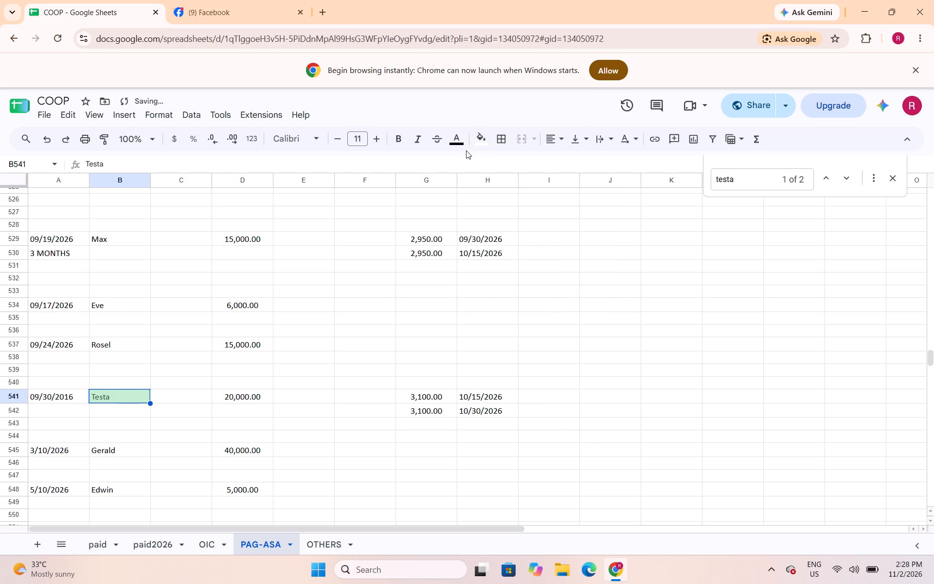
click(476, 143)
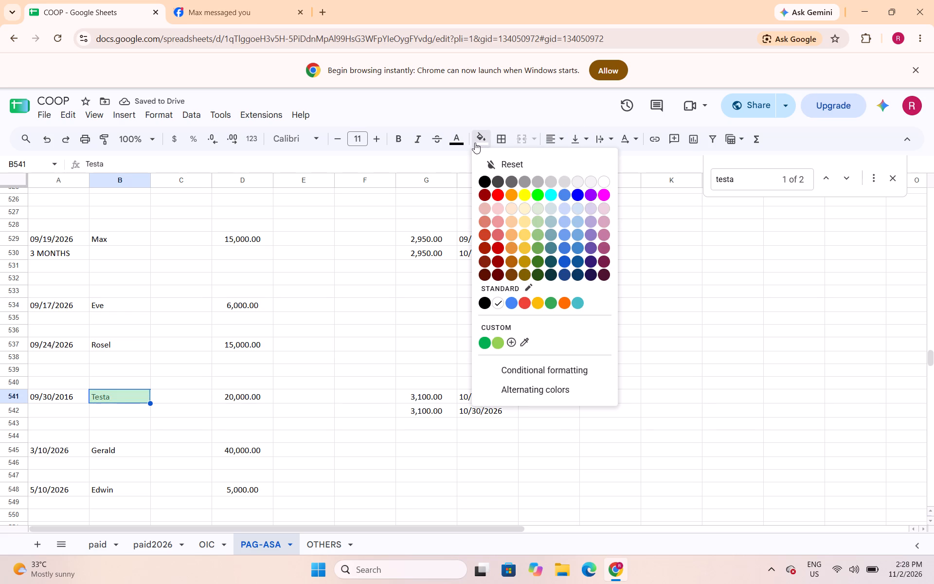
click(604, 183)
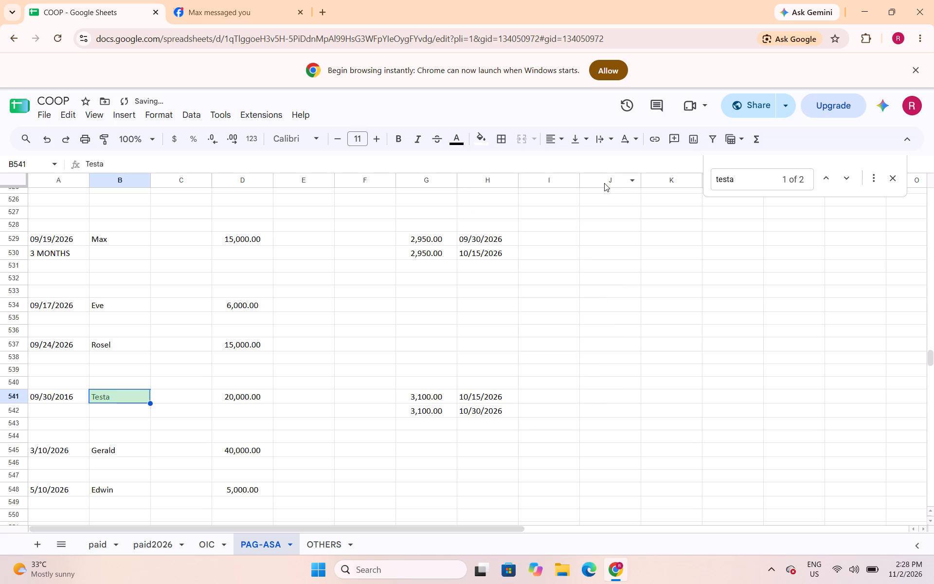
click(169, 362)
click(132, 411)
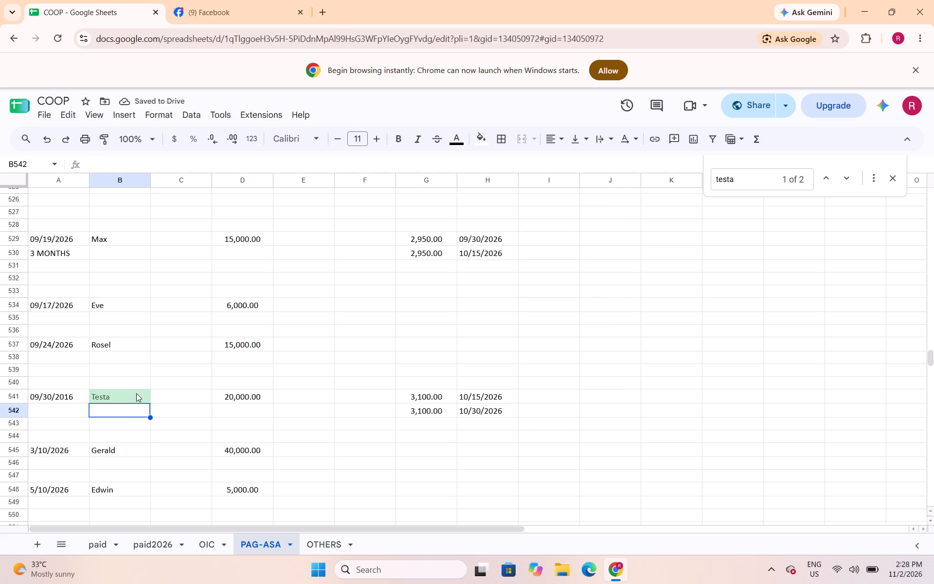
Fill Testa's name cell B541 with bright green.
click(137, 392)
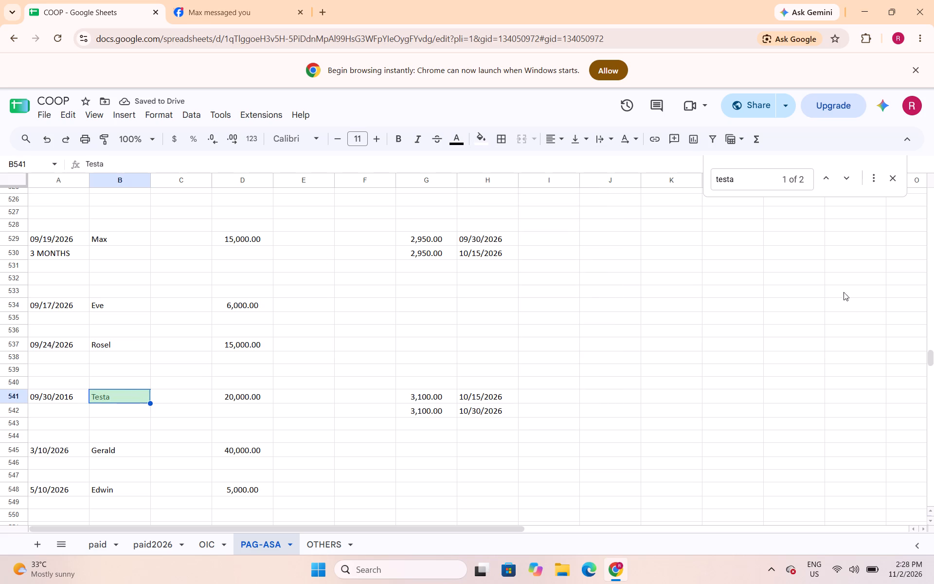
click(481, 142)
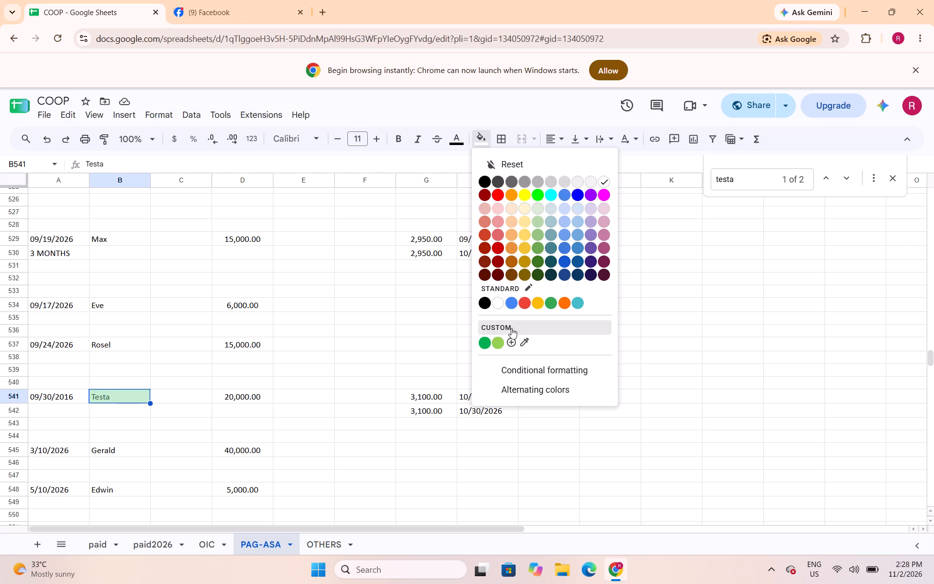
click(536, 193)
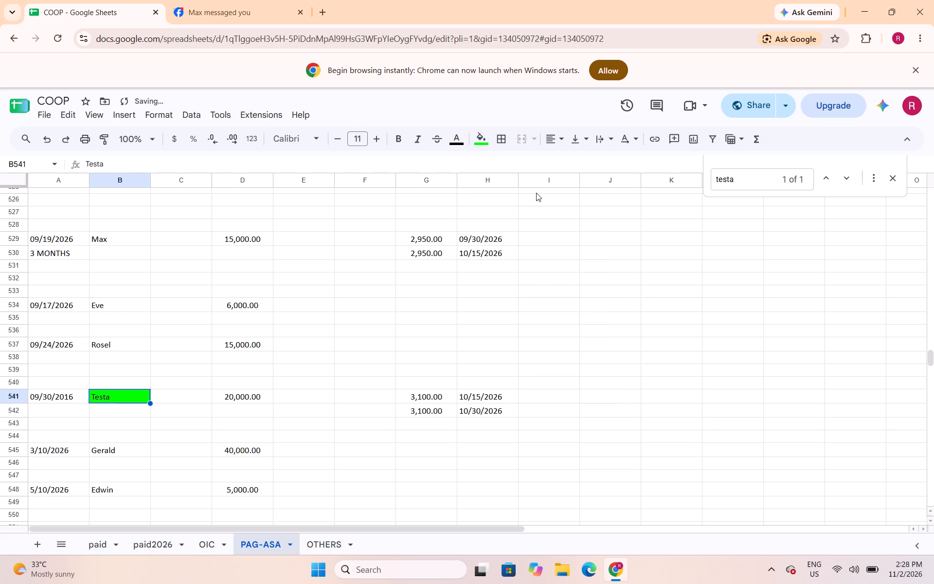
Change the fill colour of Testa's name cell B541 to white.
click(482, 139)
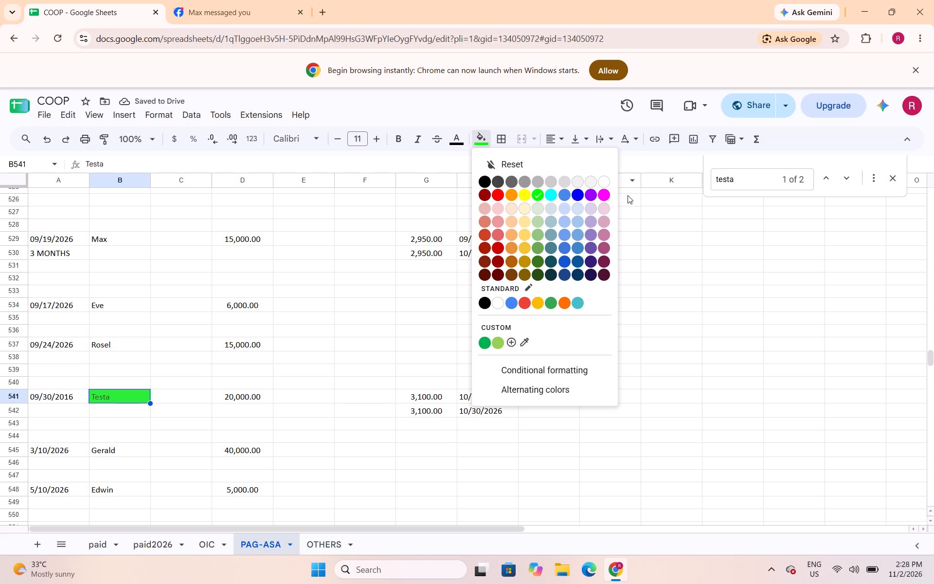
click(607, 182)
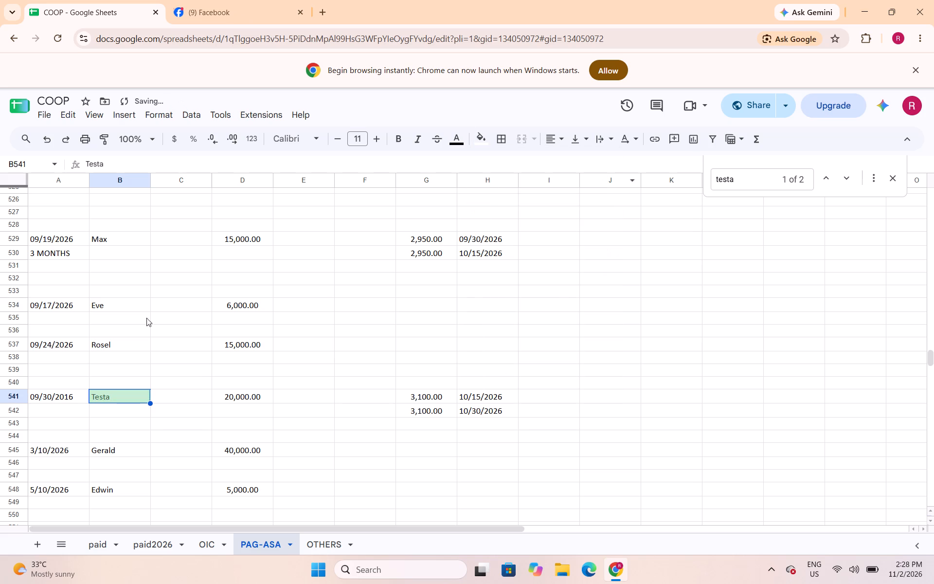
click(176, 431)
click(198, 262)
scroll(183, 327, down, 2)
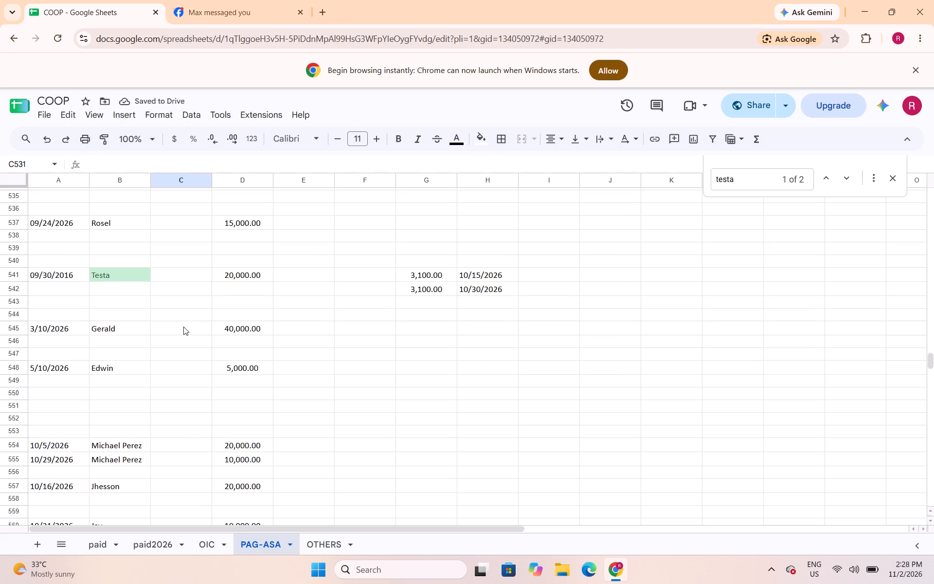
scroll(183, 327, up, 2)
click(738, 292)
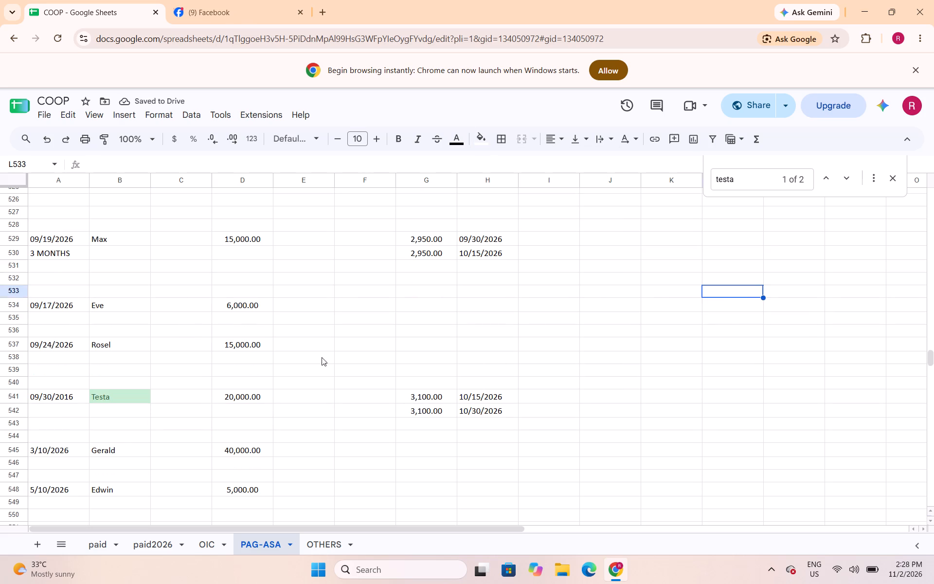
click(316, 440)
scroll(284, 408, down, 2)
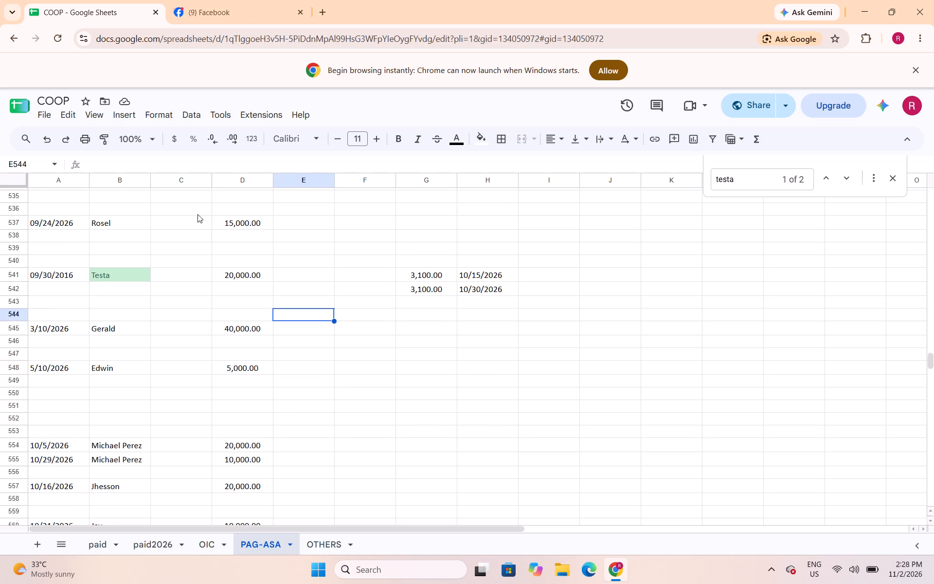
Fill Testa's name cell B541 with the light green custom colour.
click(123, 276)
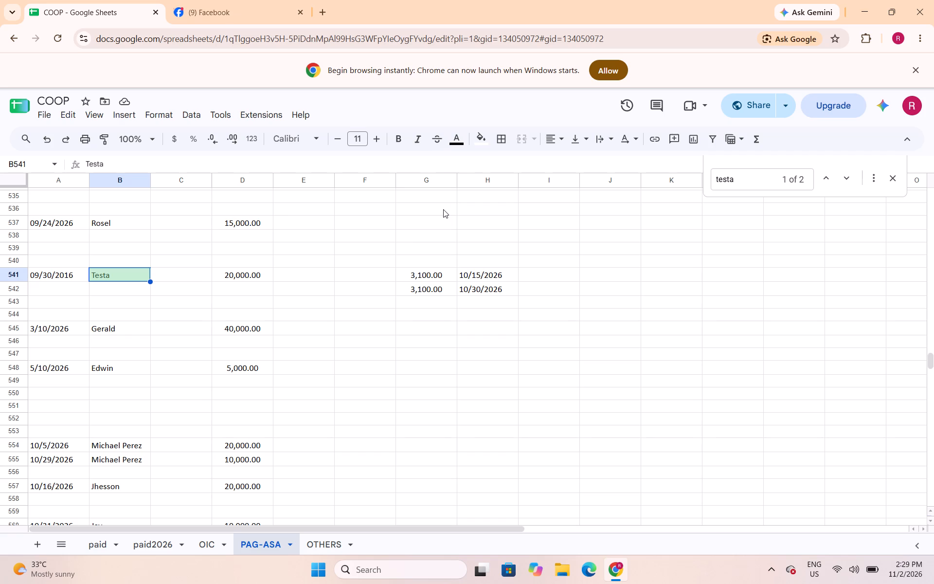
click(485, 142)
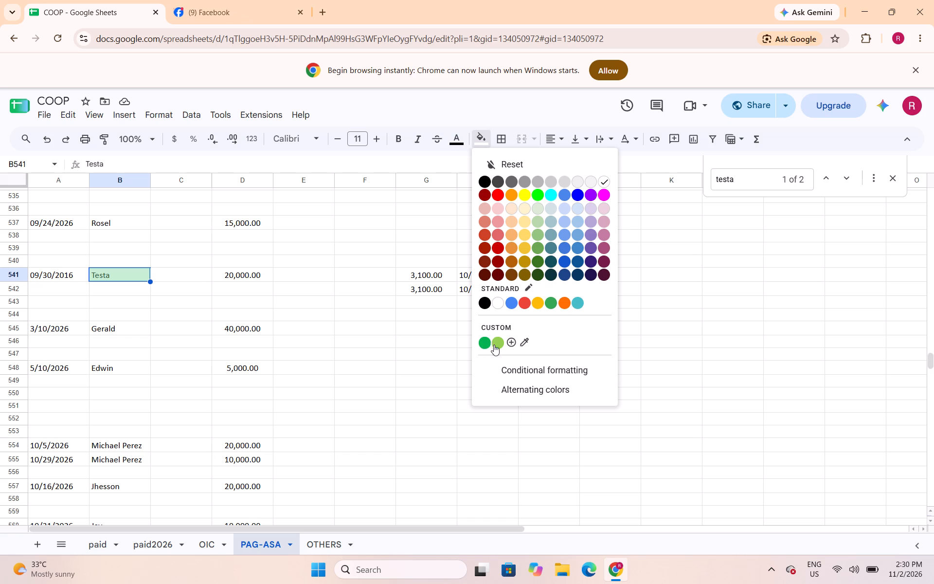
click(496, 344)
Examine the spreadsheet theme's colour settings, including the accent and hyperlink colours.
click(478, 138)
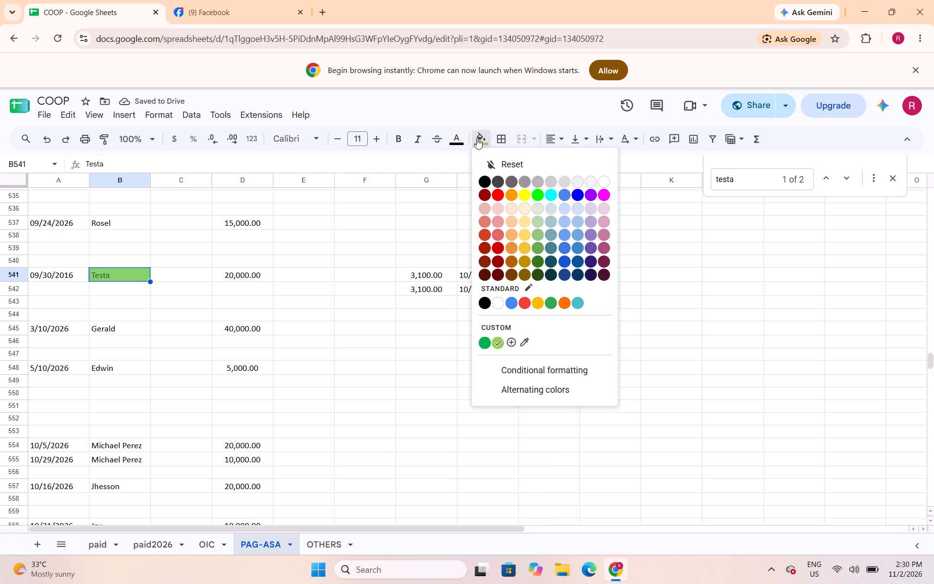
click(528, 291)
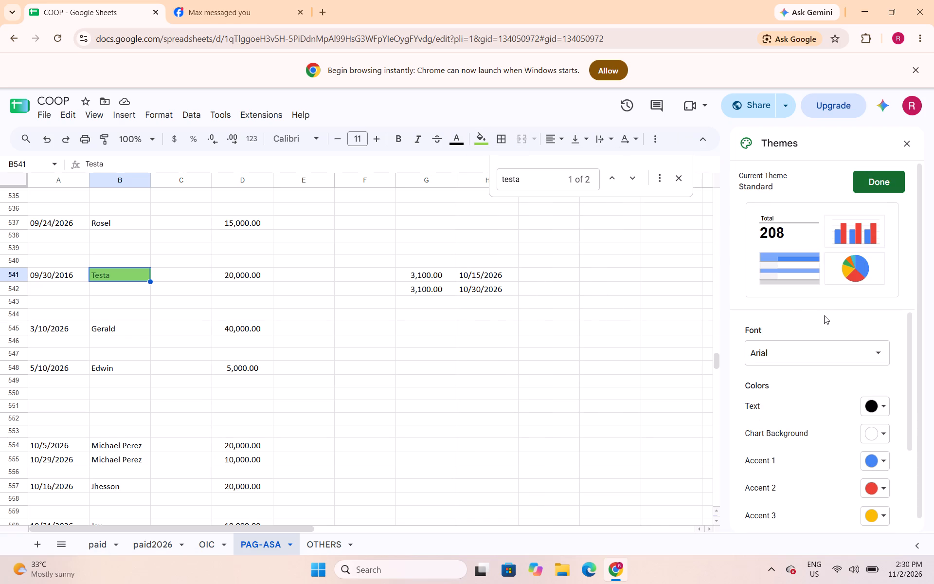
scroll(808, 310, down, 4)
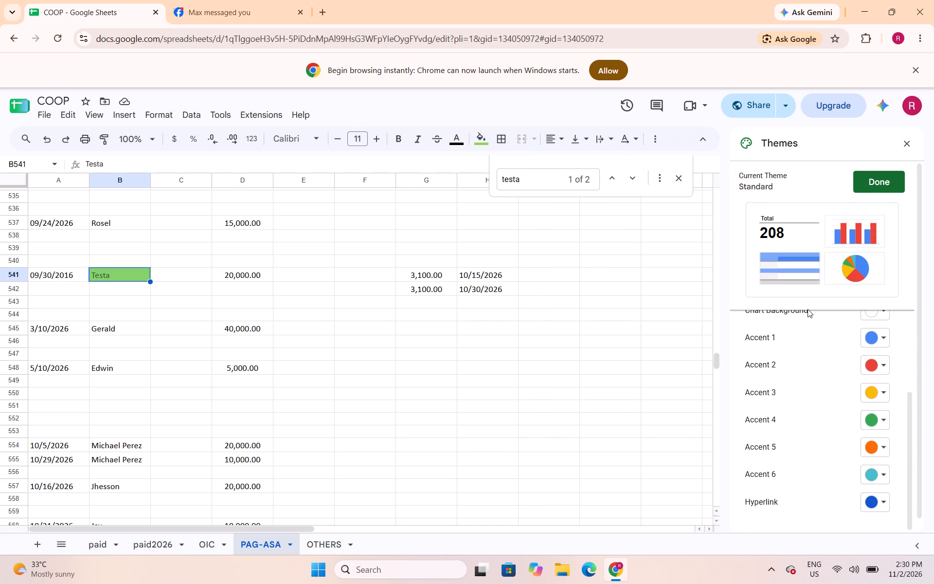
scroll(807, 309, down, 4)
scroll(807, 309, up, 10)
click(904, 144)
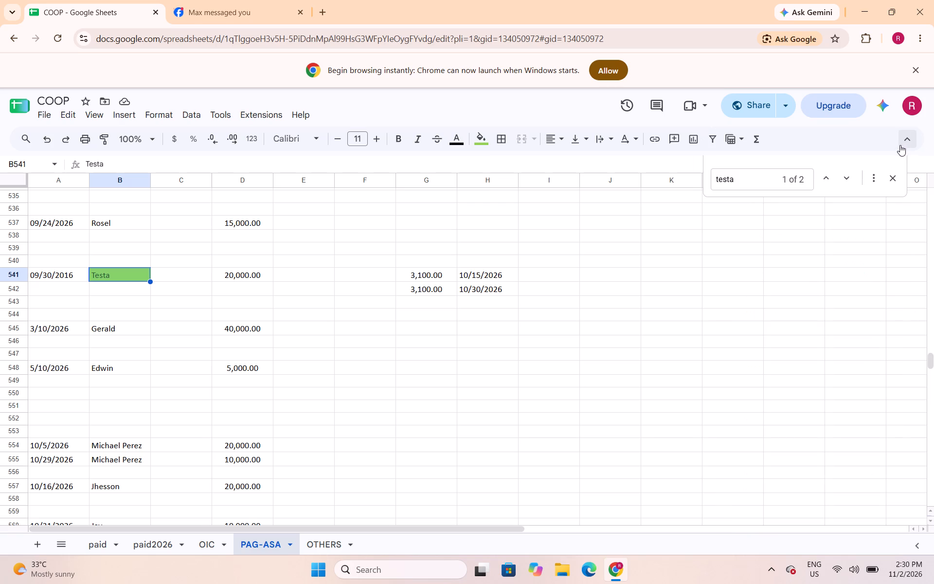
Replace the light green fill of Testa's name cell B541 with white.
click(484, 144)
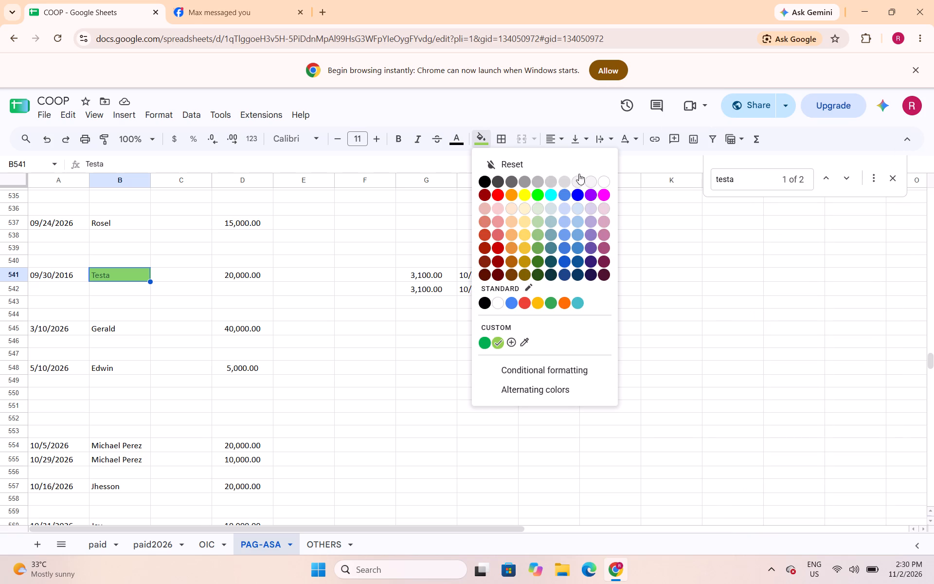
click(608, 181)
click(216, 293)
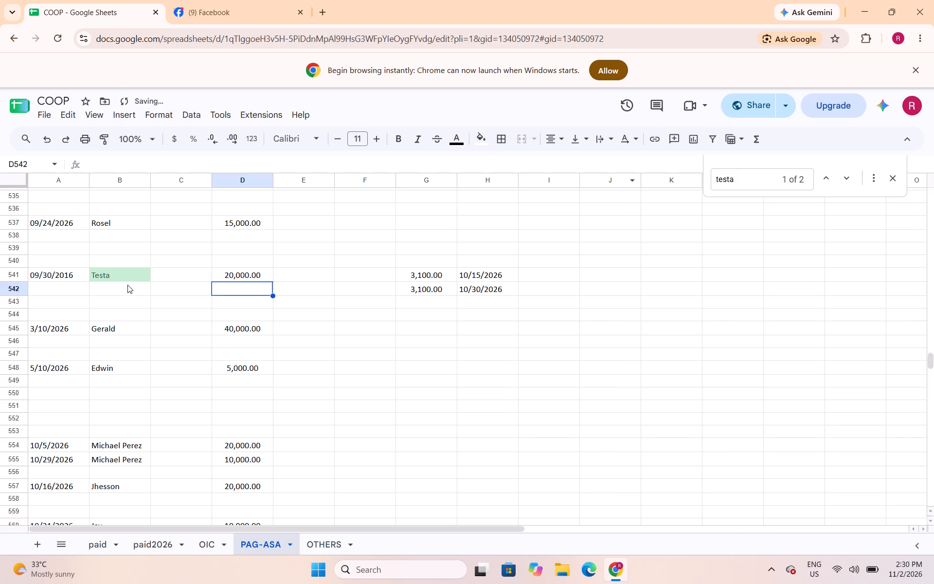
Set the text colour of Testa's name in B541 to white.
click(127, 273)
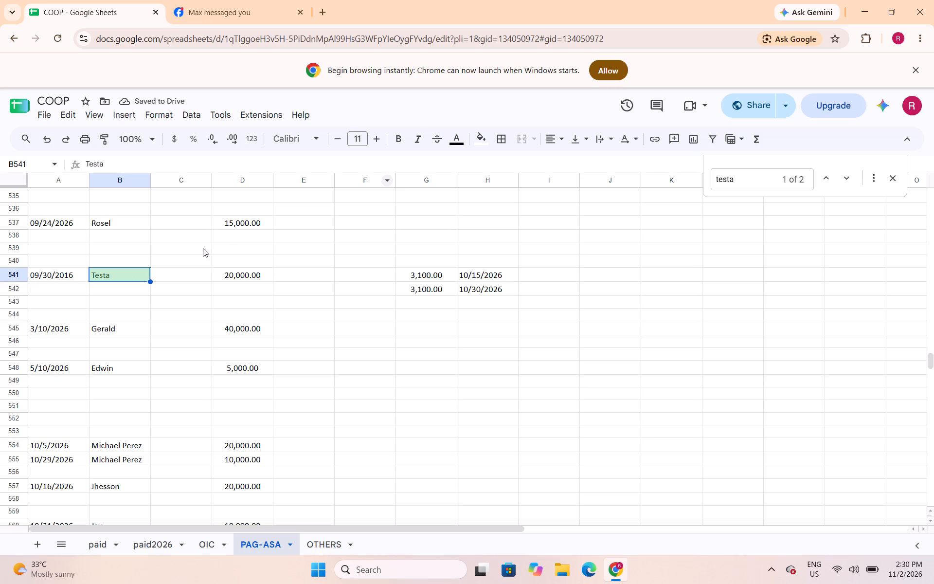
click(462, 144)
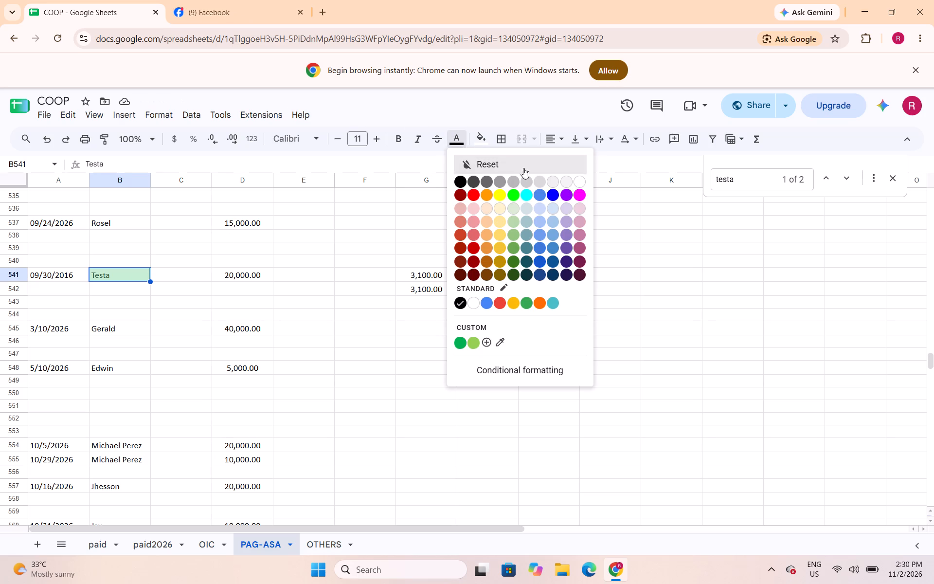
click(473, 305)
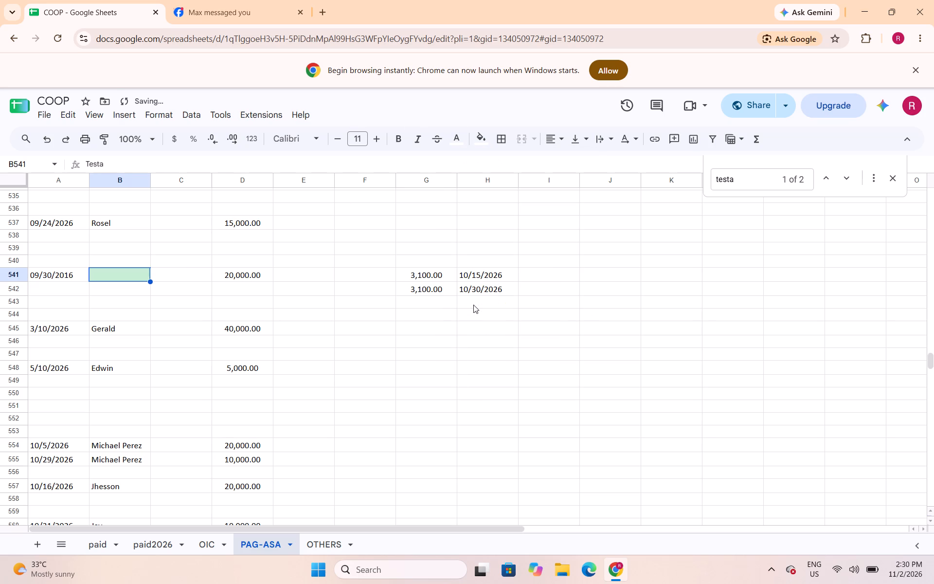
Set the text colour of Testa's name in B541 to black.
click(455, 144)
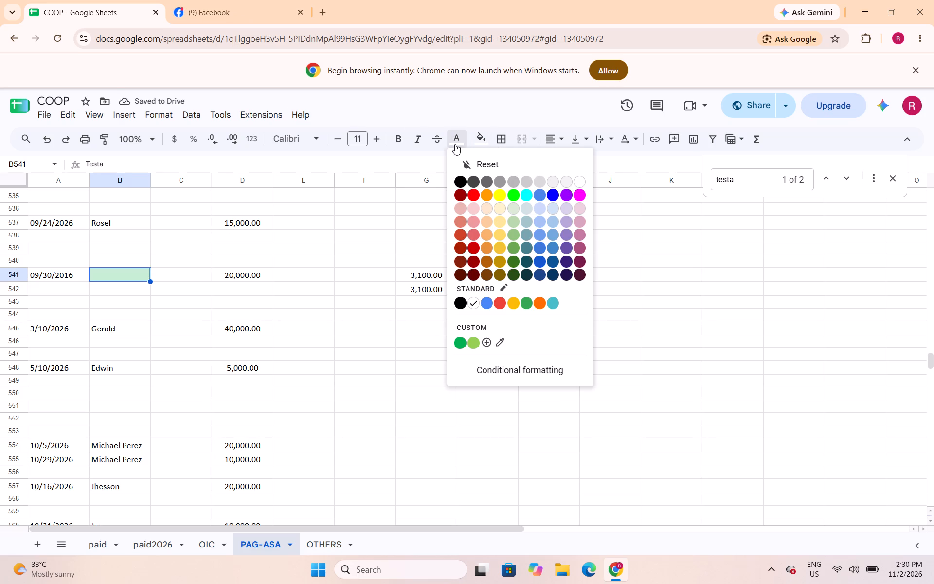
click(462, 309)
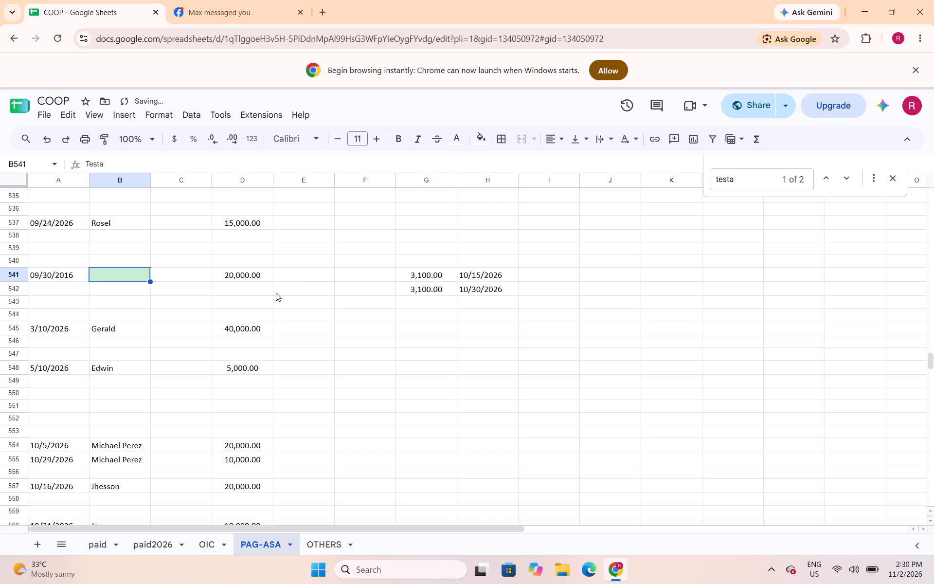
click(458, 144)
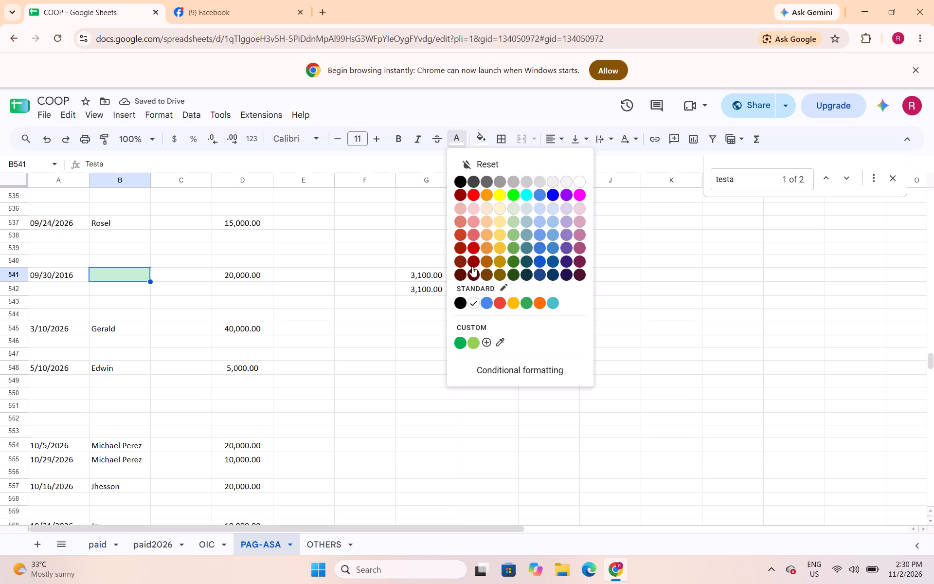
click(458, 302)
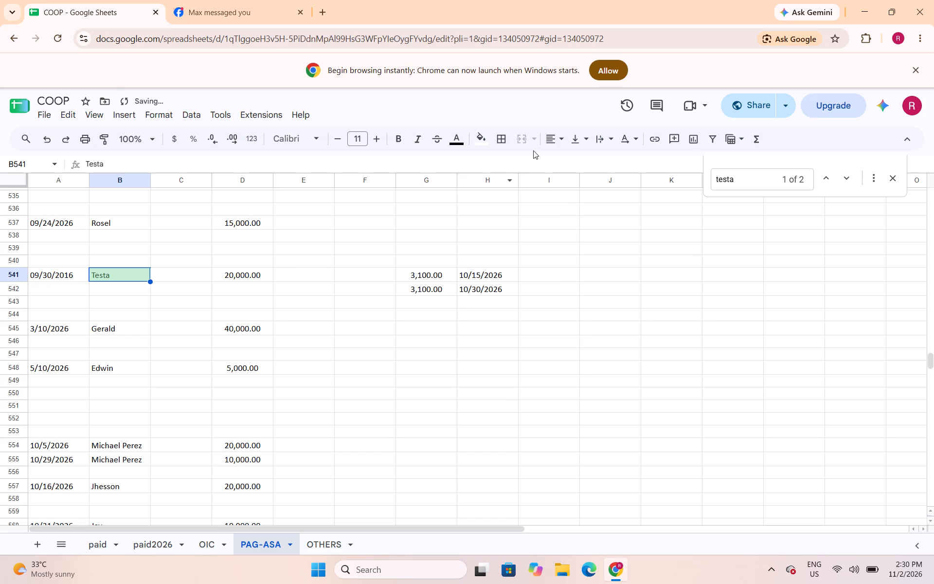
Apply a white fill to Testa's name cell B541 again and deselect the cell.
click(485, 145)
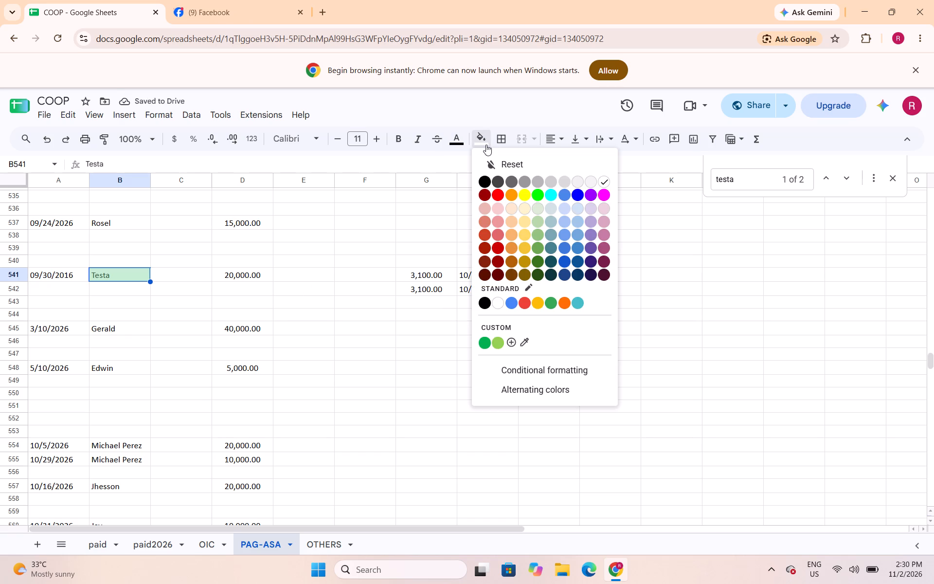
click(601, 183)
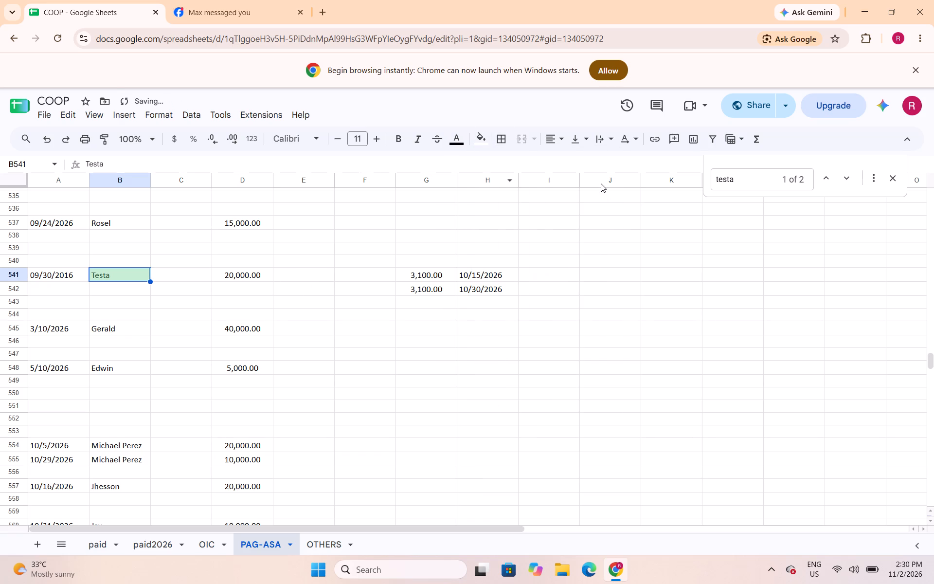
click(247, 281)
click(162, 308)
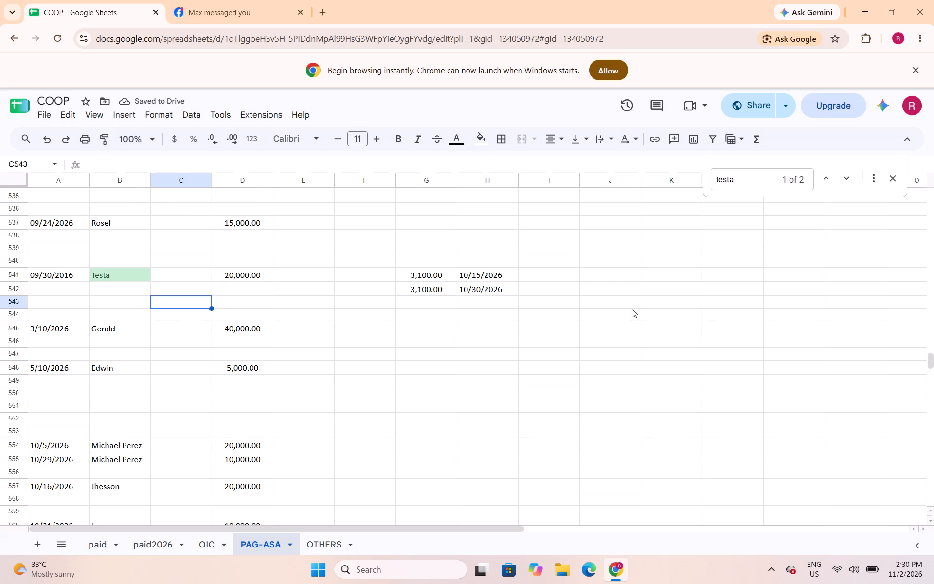
Find Gerald's entry by searching for "ger", record a 3000 payment in G545 dated 10/31/2026 in H545, and save.
key(ctrl+f)
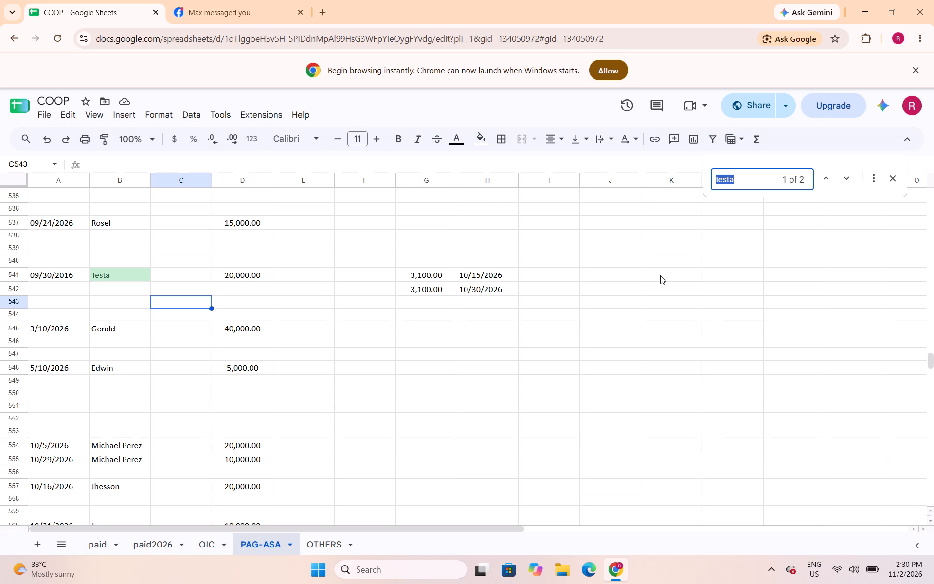
text(ger)
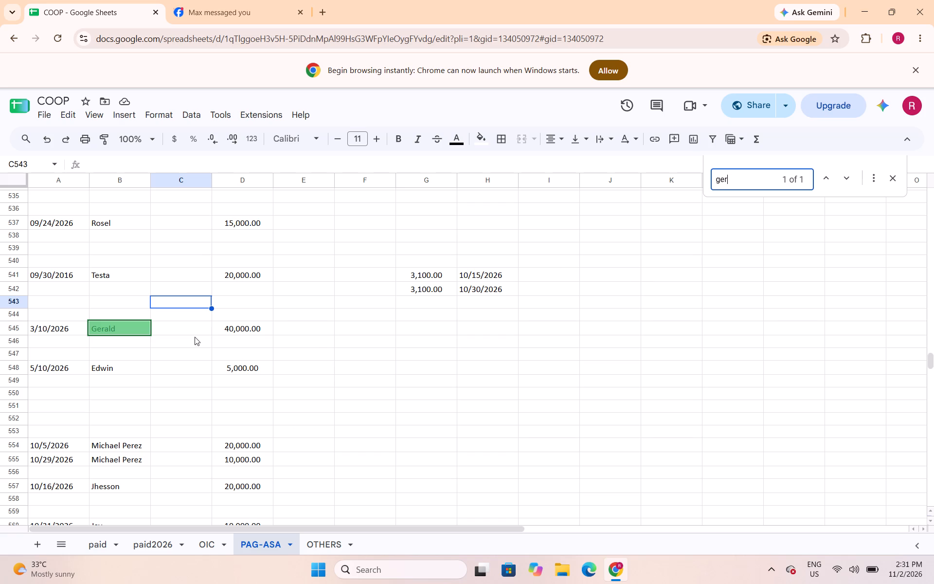
click(410, 327)
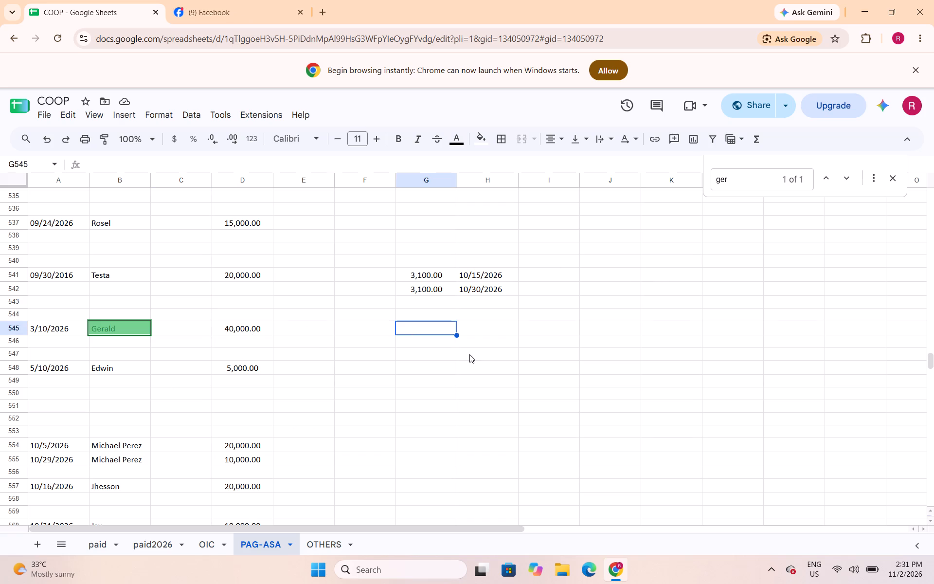
text(3000)
key(Right)
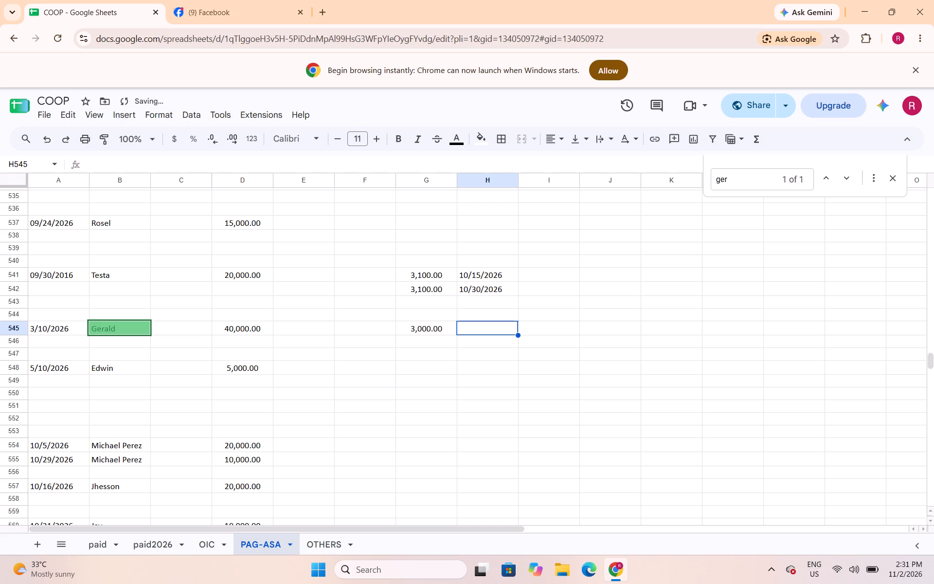
text(11)
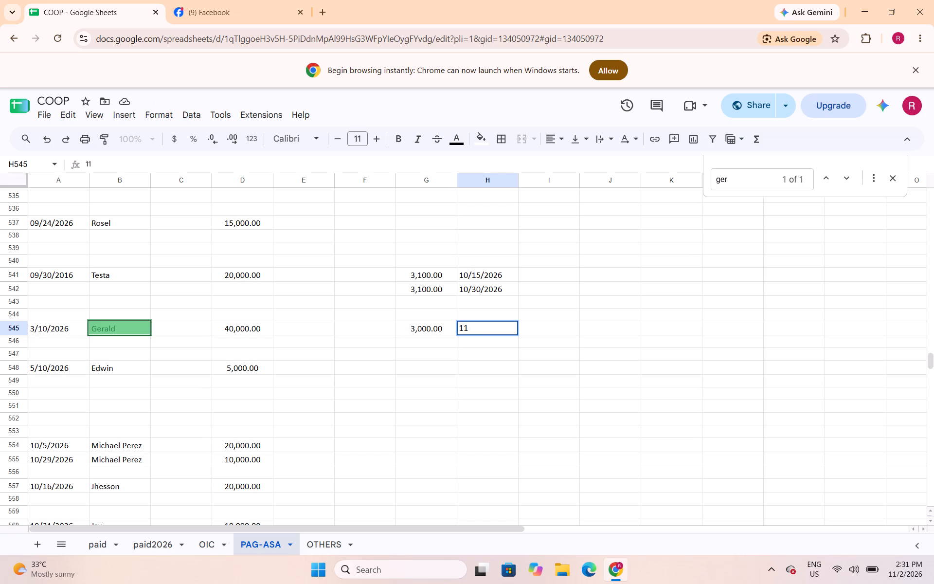
key(BackSpace)
text(0/31/2026)
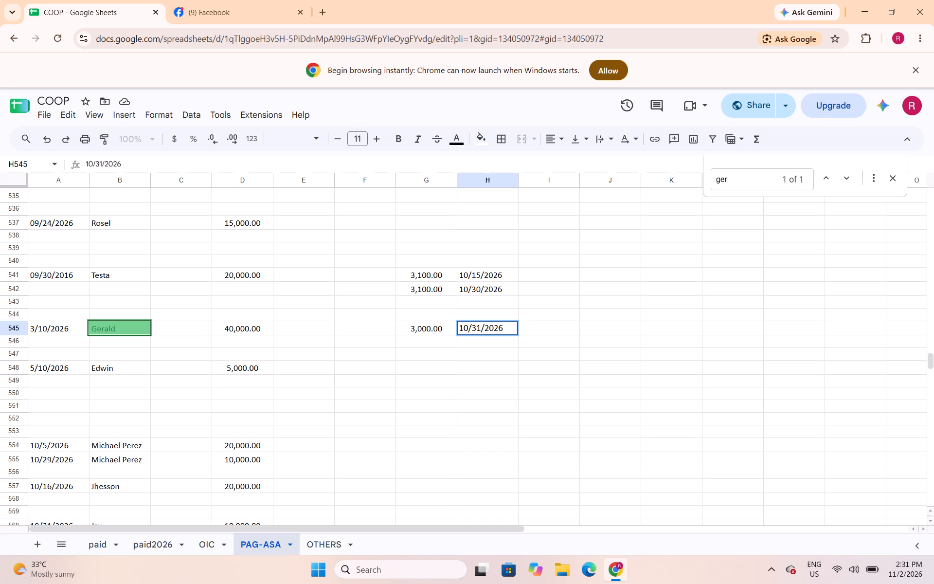
key(ctrl+s)
key(ctrl+s)
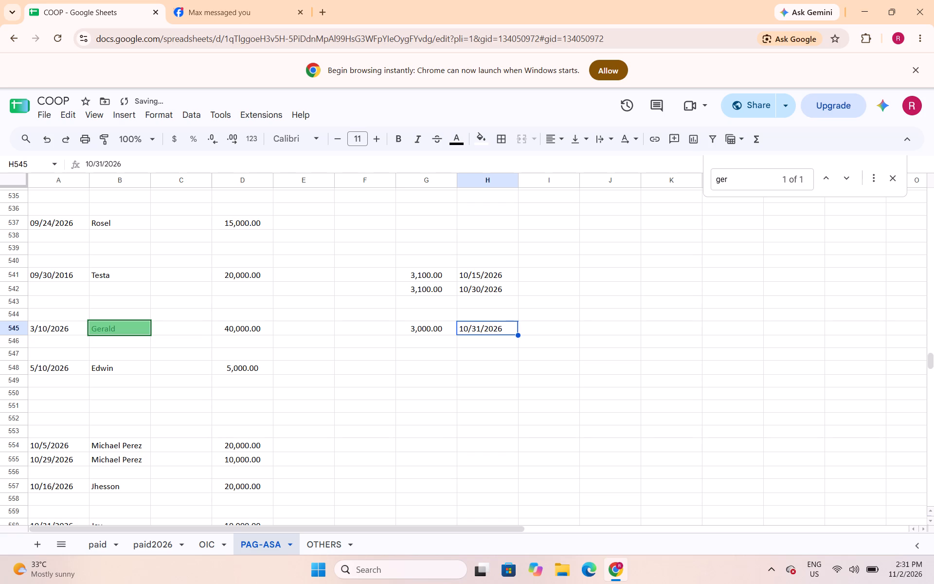
key(ctrl+s)
Examine the loan entries above and below Gerald's row, down to the end of the PAG-ASA list.
click(478, 405)
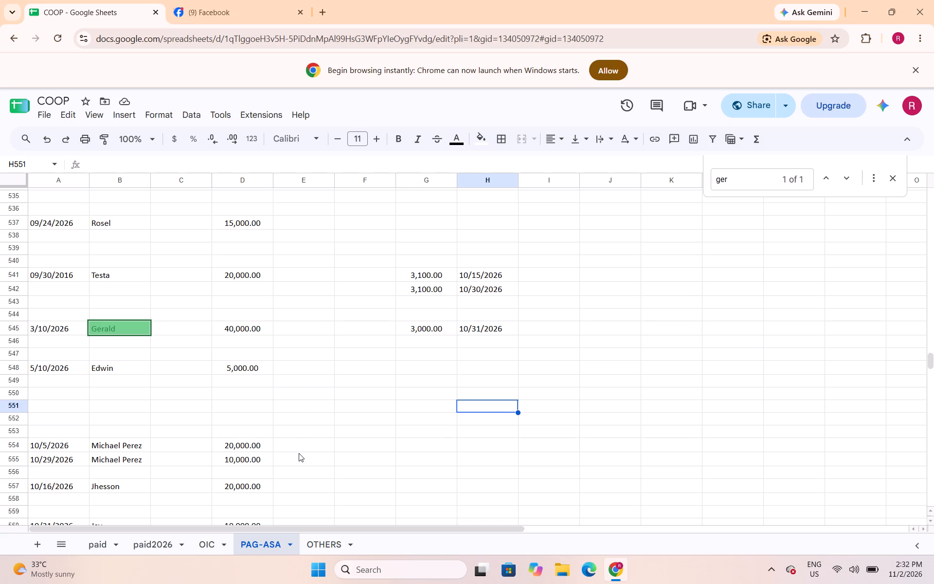
click(343, 381)
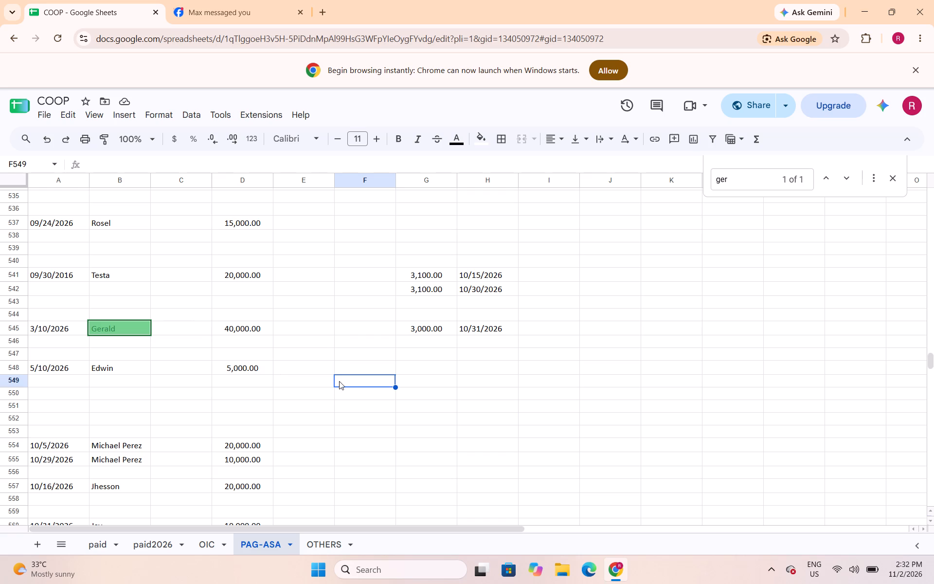
scroll(385, 280, up, 1)
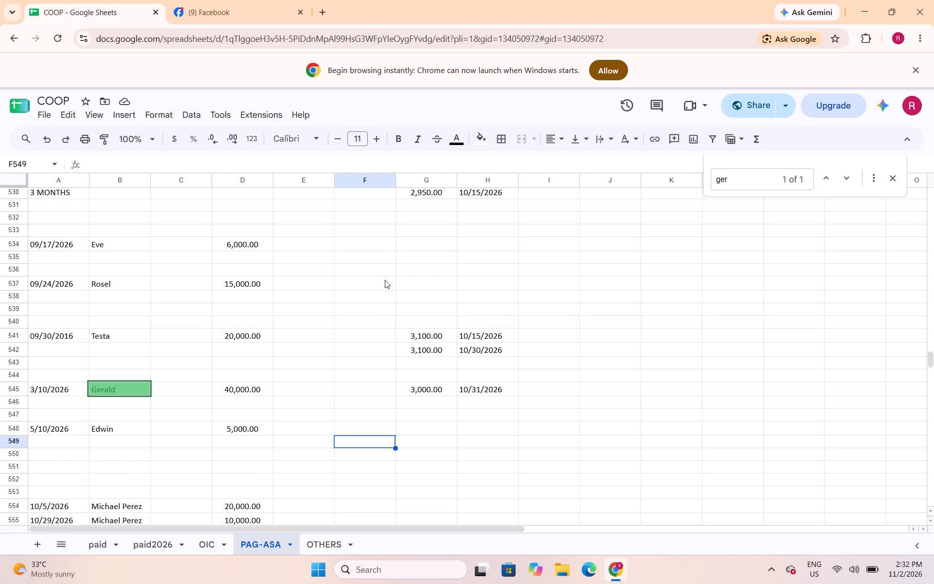
scroll(385, 280, up, 2)
scroll(385, 280, down, 6)
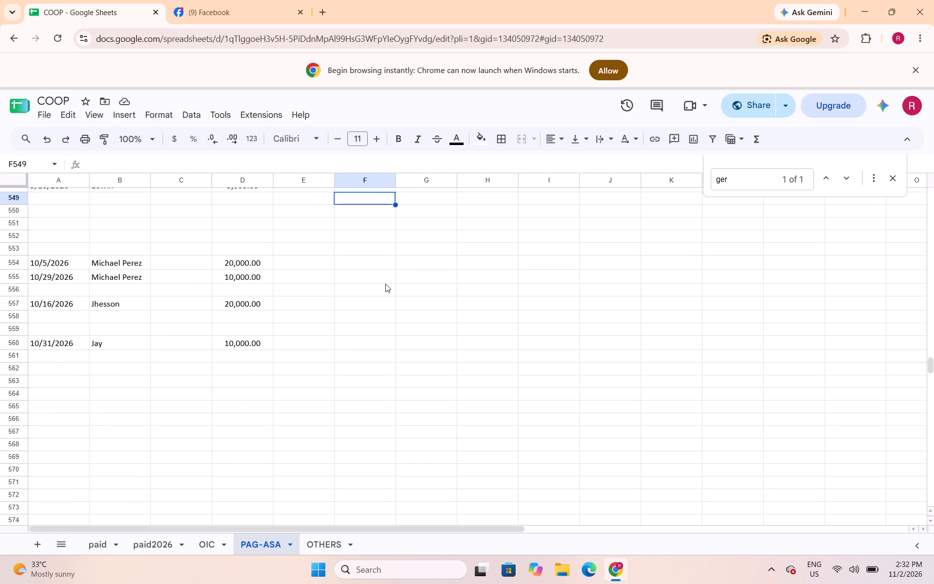
scroll(381, 307, down, 2)
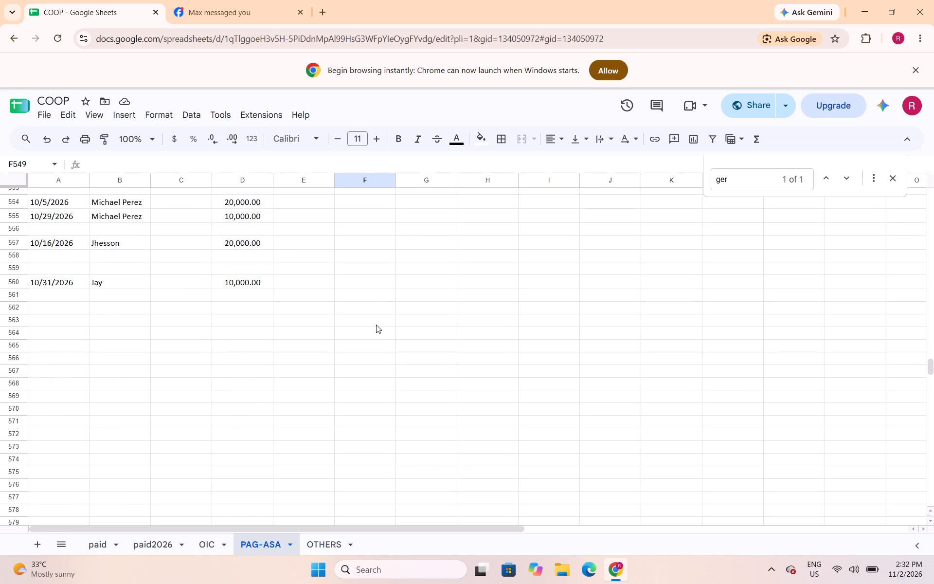
scroll(376, 325, down, 1)
scroll(376, 326, up, 3)
Save the COOP spreadsheet.
key(ctrl+s)
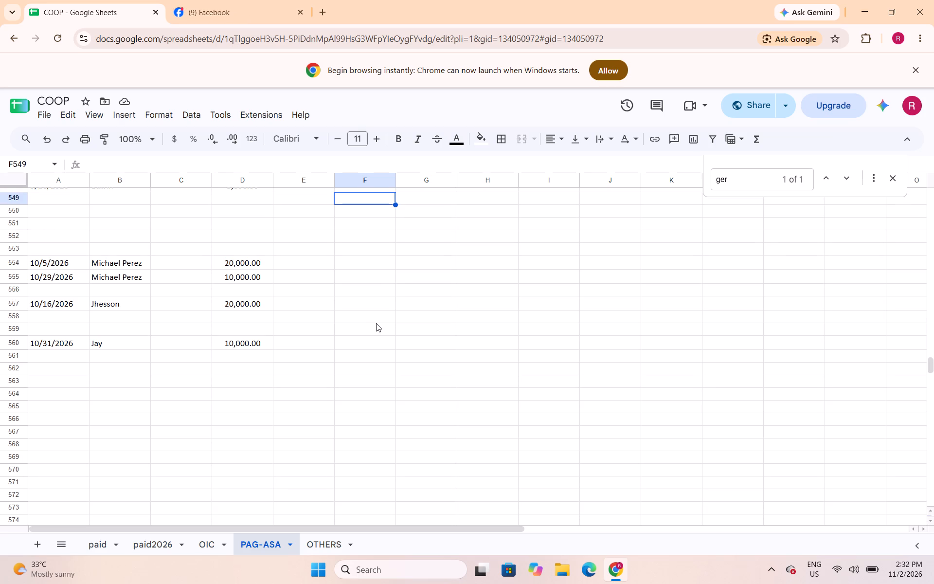
key(ctrl+s)
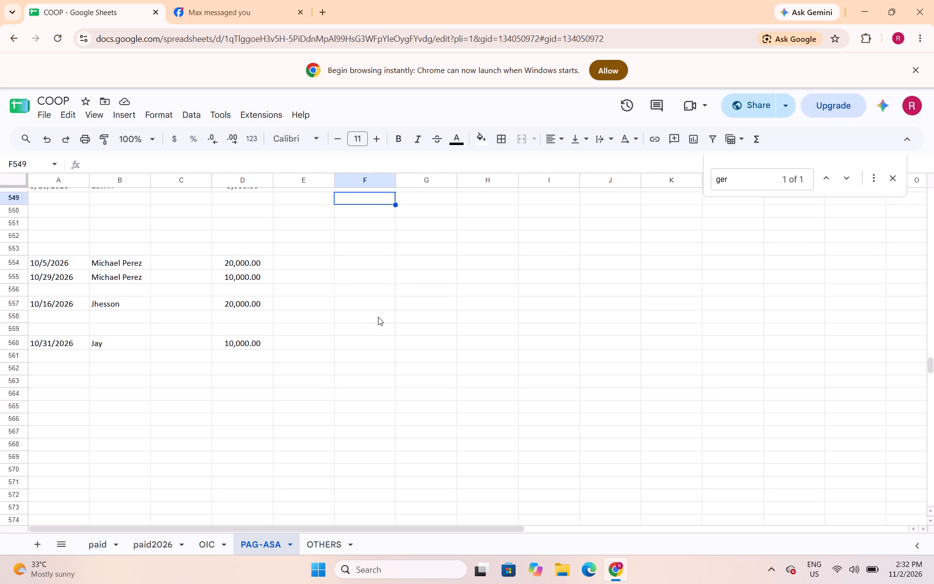
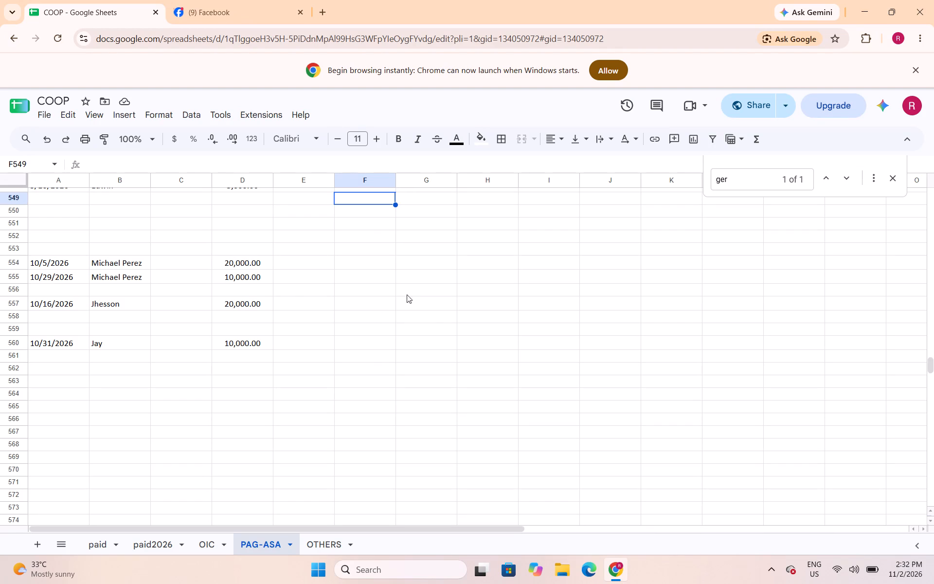
click(384, 323)
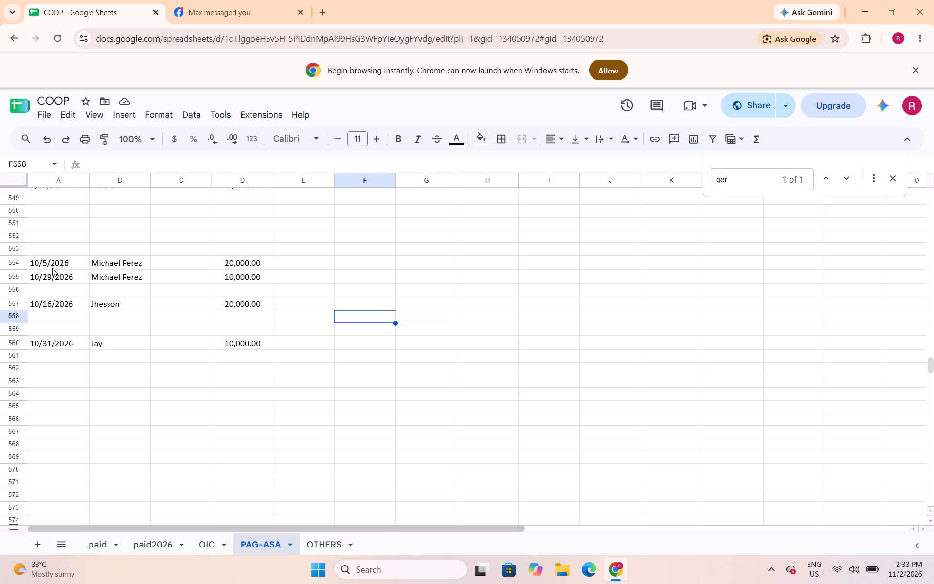
scroll(274, 485, up, 1)
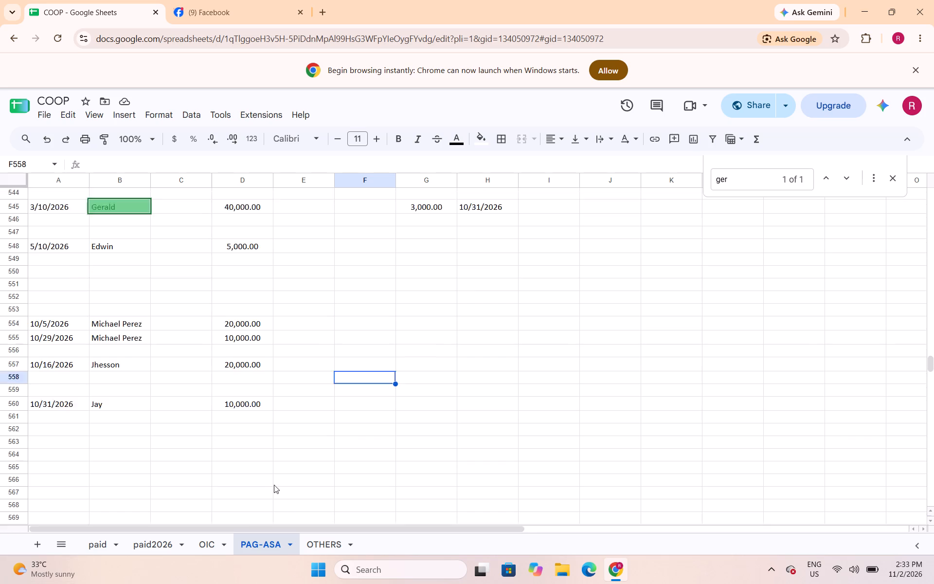
scroll(274, 485, up, 7)
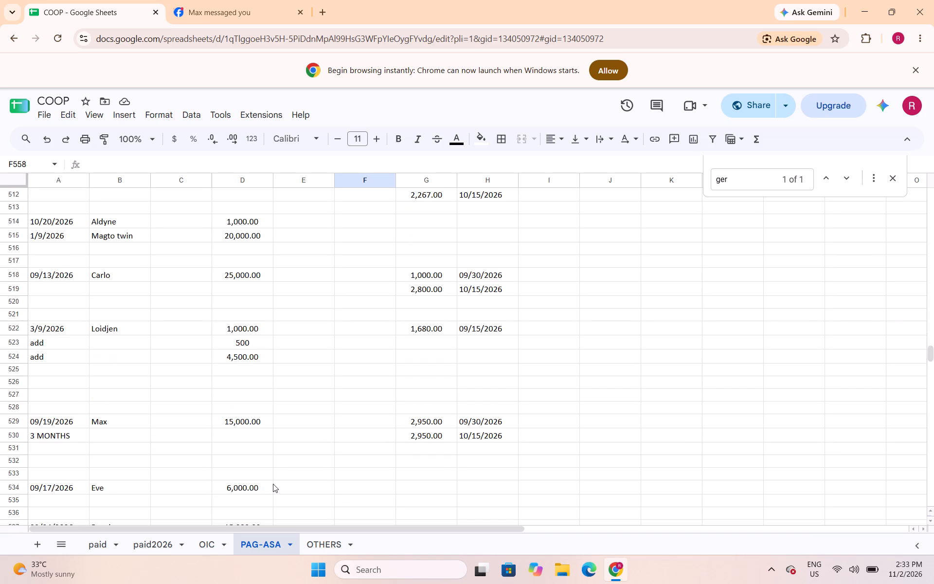
scroll(273, 484, up, 5)
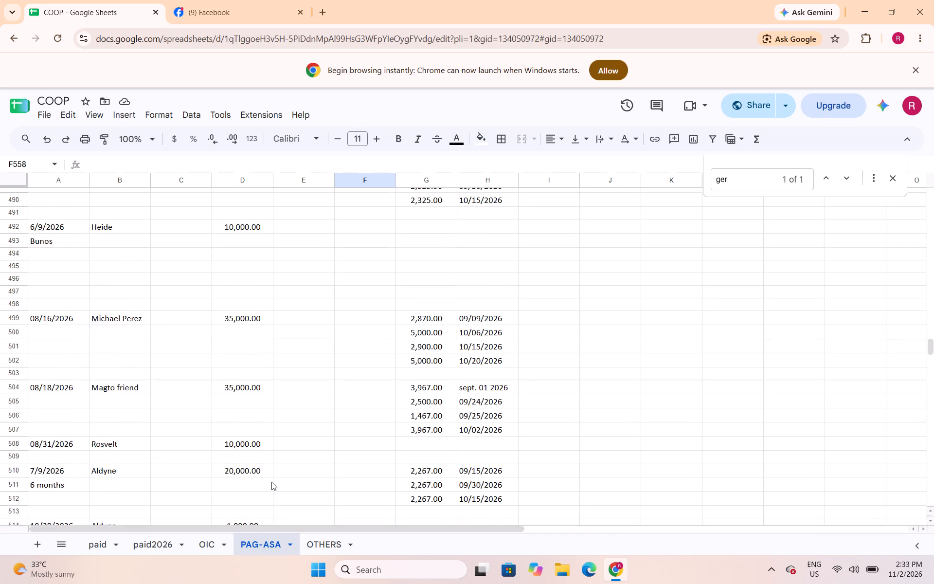
scroll(271, 482, up, 5)
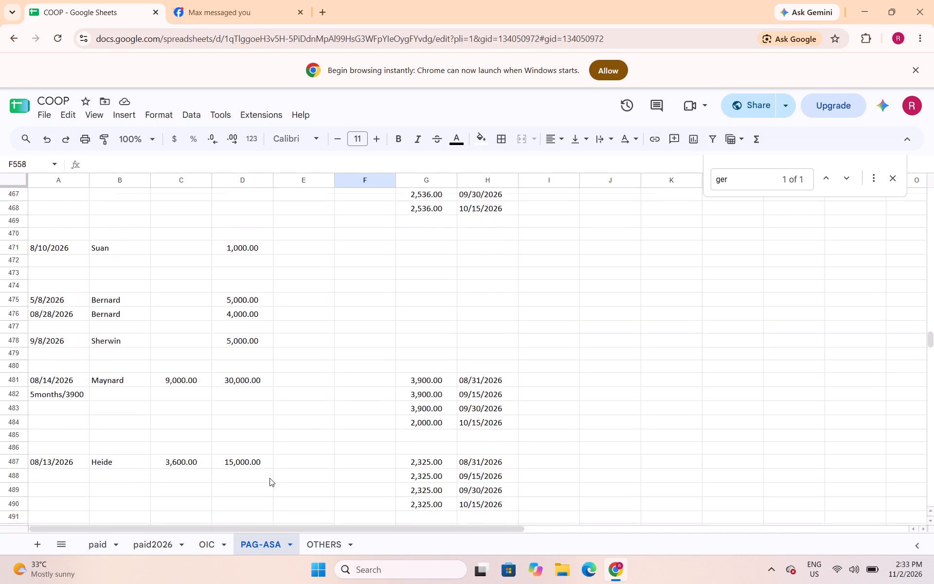
scroll(269, 478, up, 4)
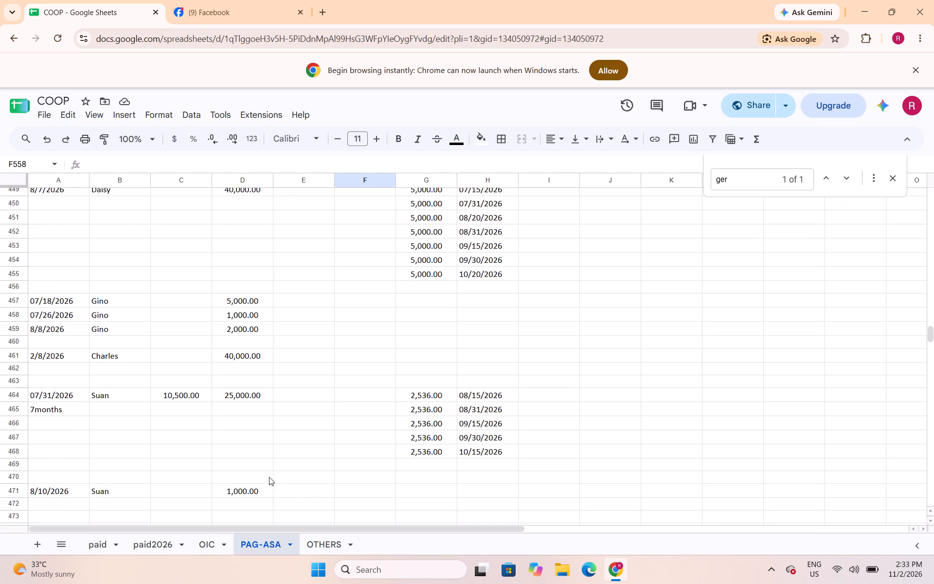
scroll(269, 476, up, 5)
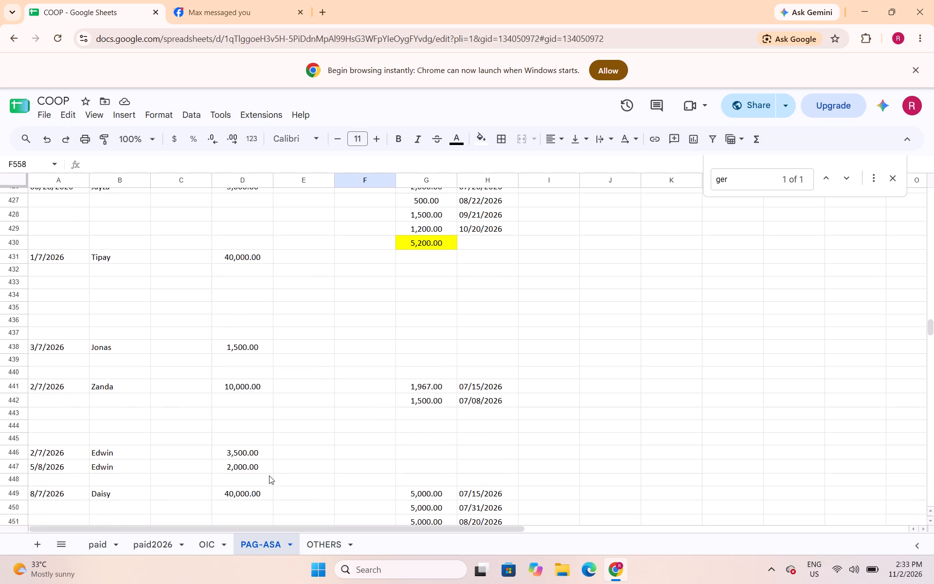
scroll(269, 475, up, 4)
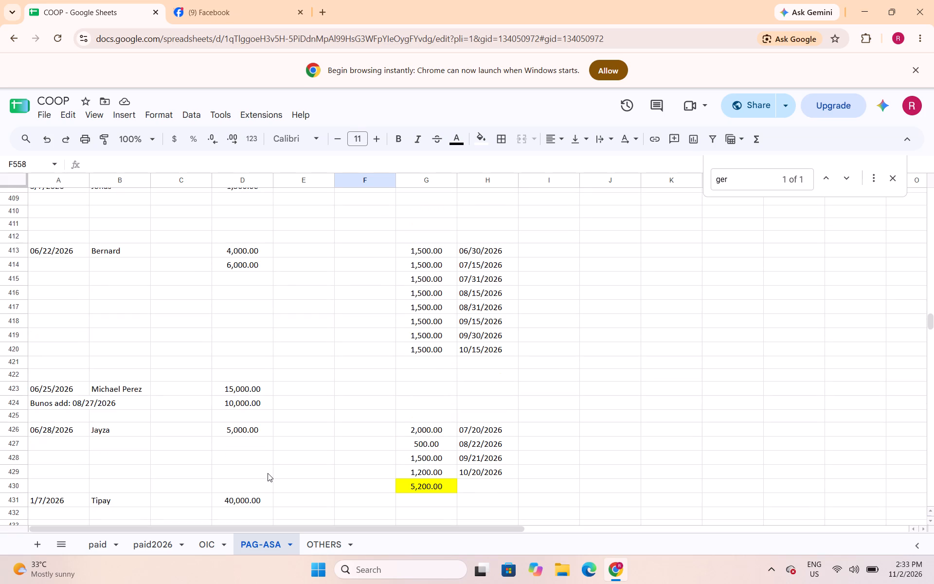
scroll(268, 473, up, 3)
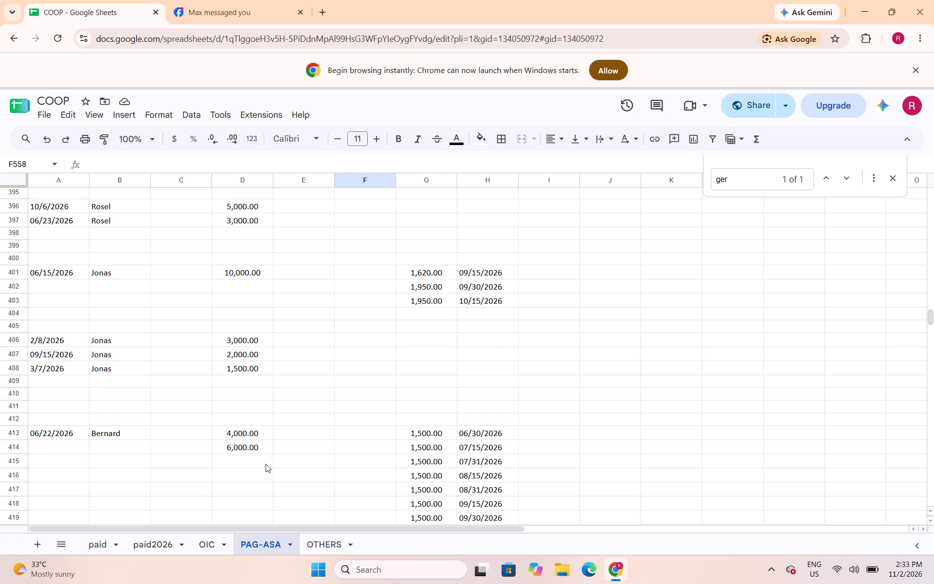
scroll(266, 463, up, 3)
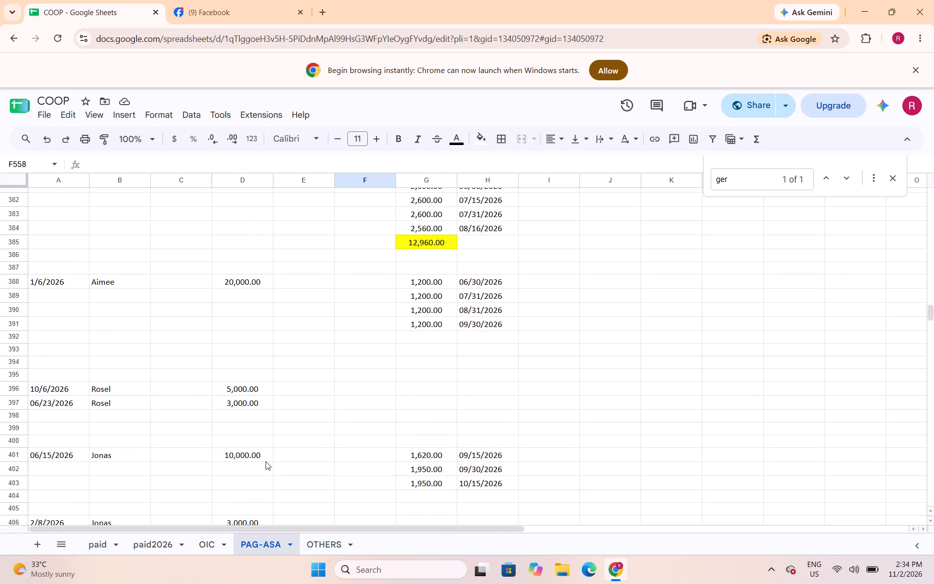
scroll(266, 461, up, 2)
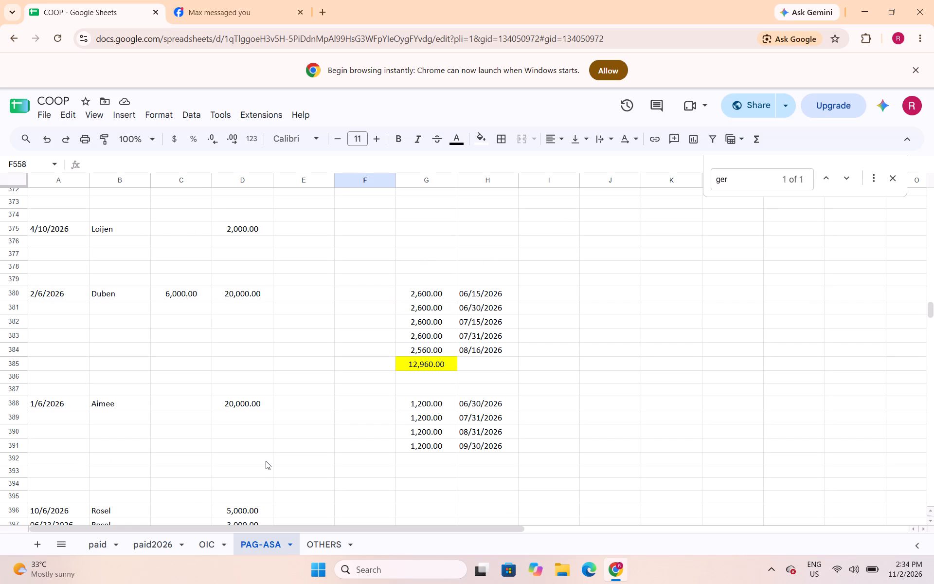
scroll(266, 461, up, 2)
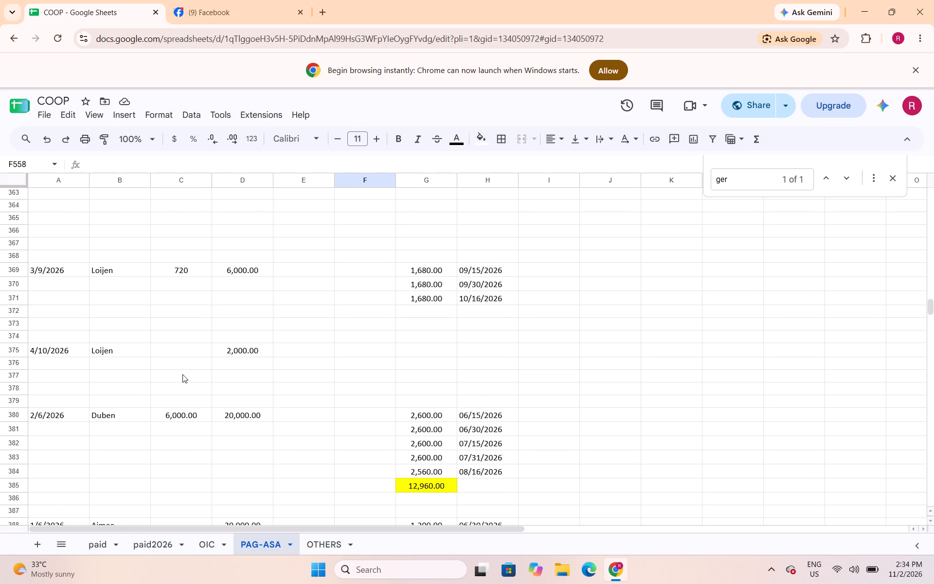
click(437, 312)
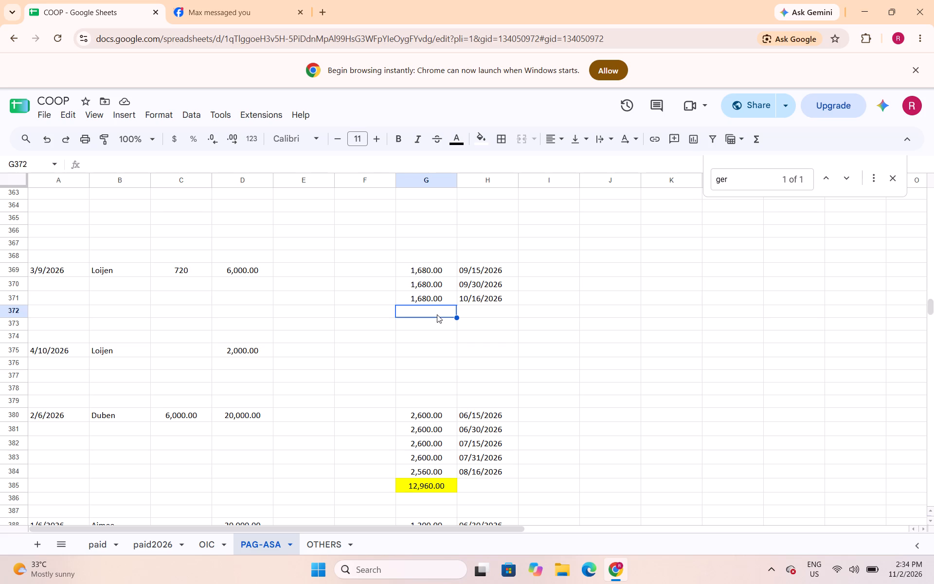
text(1680)
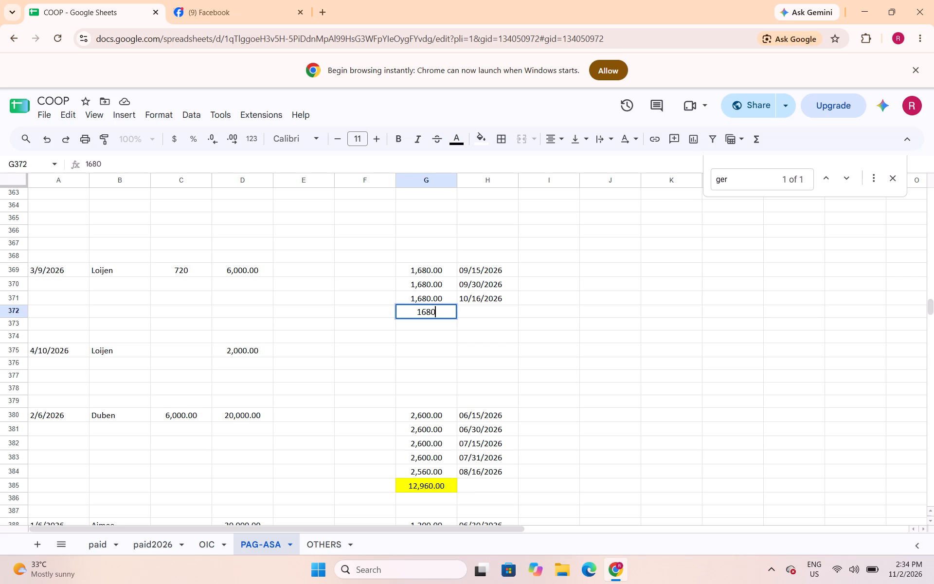
key(Right)
text(10/31/2026)
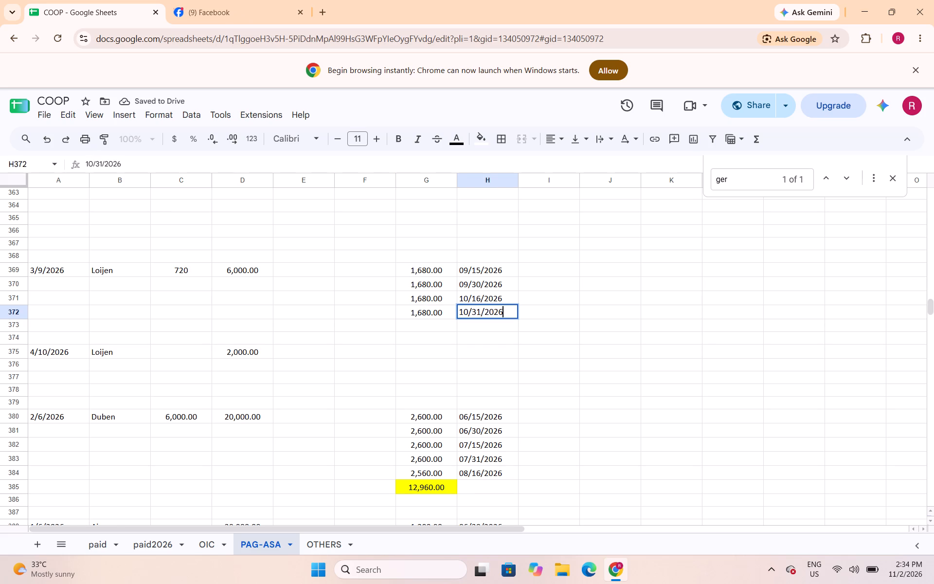
Total Loijen's payments in G373 with a SUM formula over G369:G372.
key(Down)
key(Left)
text(=sum()
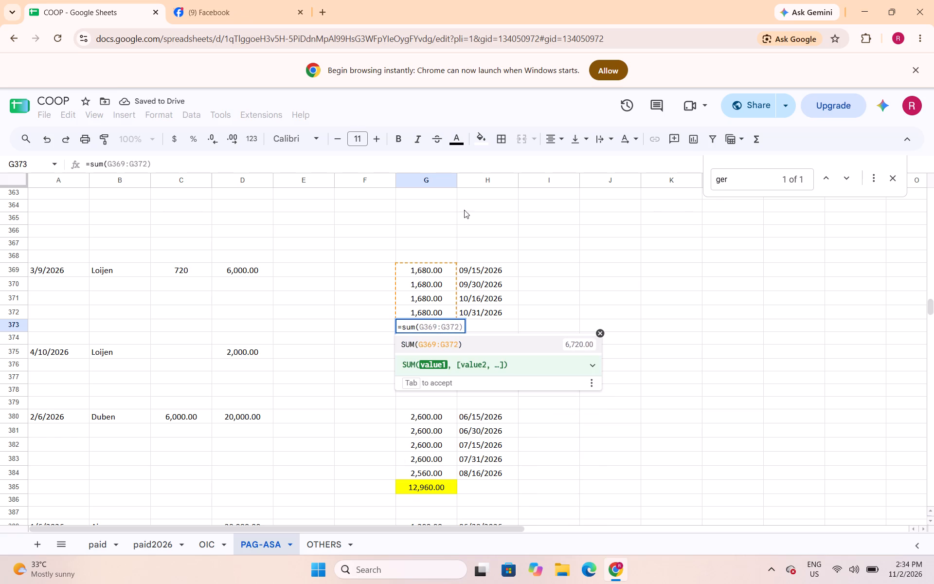
drag(431, 273, 442, 314)
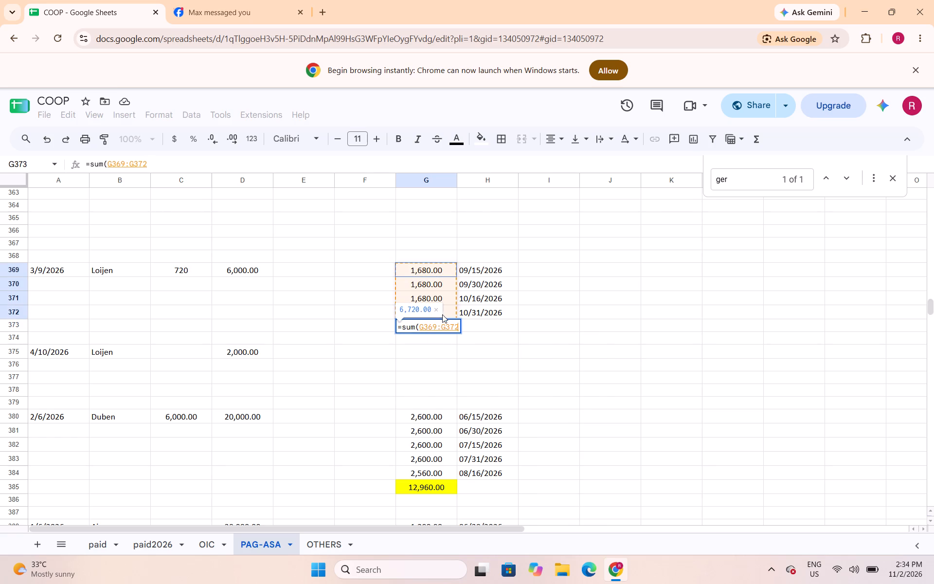
drag(442, 314, 443, 317)
key(shift+parenright)
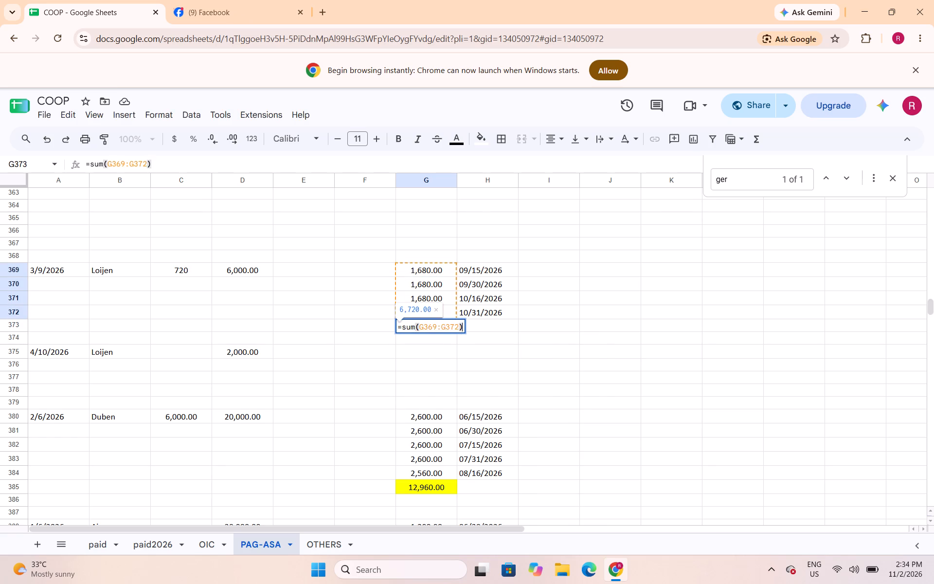
key(Return)
key(Up)
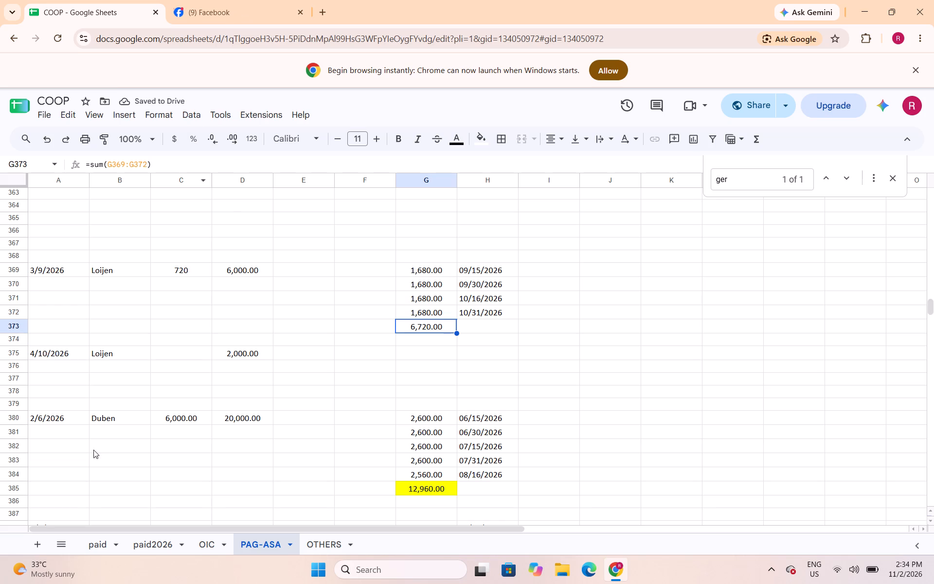
Move Loijen's rows 369 to 373 from PAG-ASA to the end of the paid2026 sheet, starting at A1237.
drag(14, 271, 23, 317)
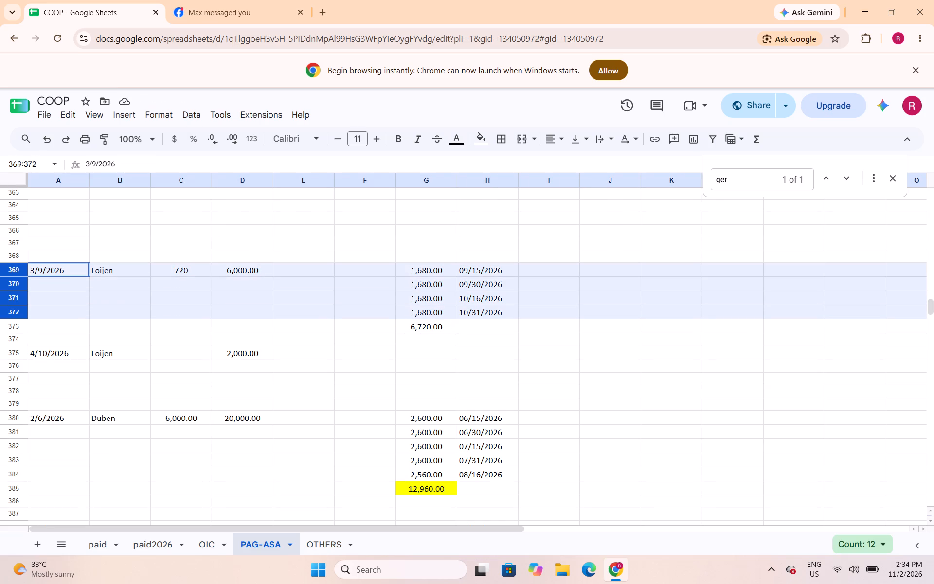
drag(23, 317, 26, 325)
right_click(198, 306)
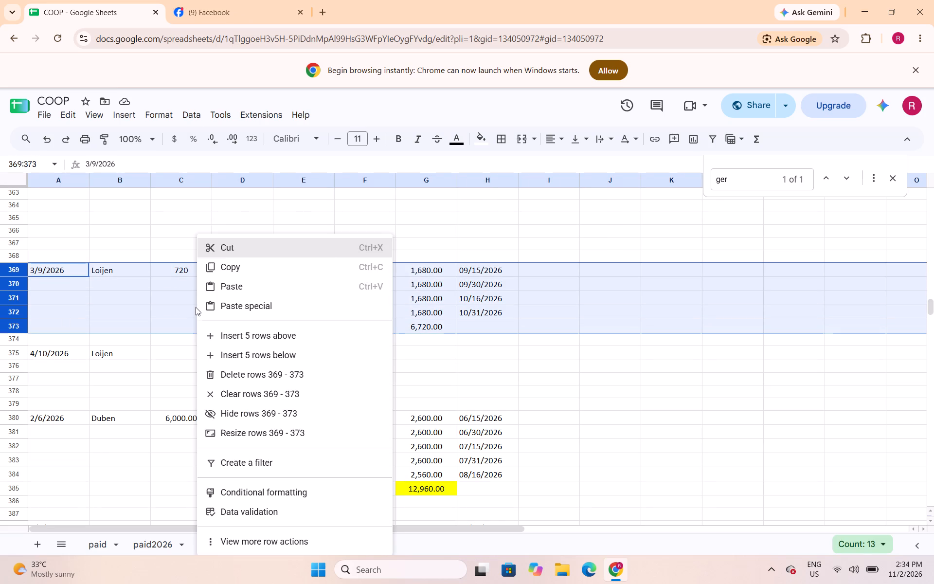
click(227, 246)
click(157, 546)
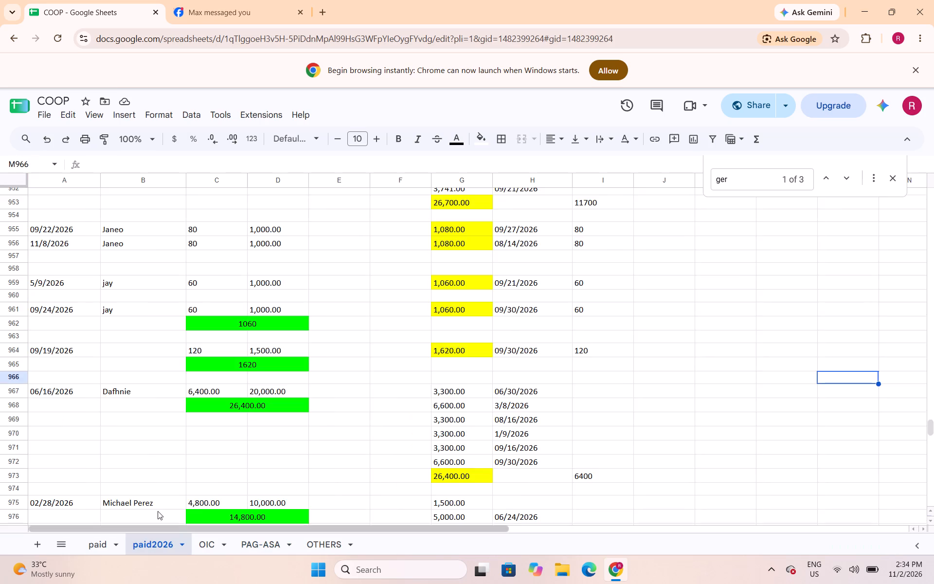
scroll(165, 476, down, 8)
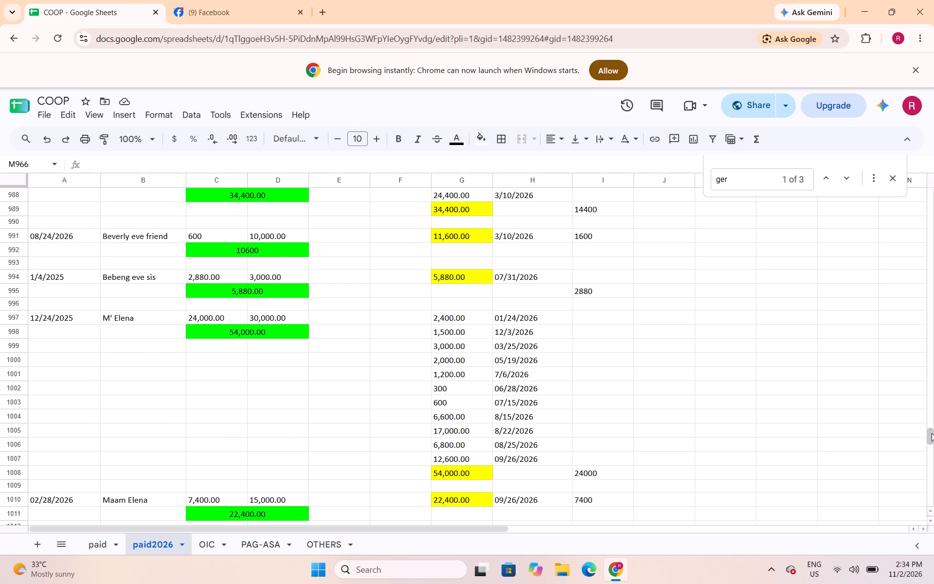
drag(932, 434, 933, 505)
scroll(467, 359, up, 2)
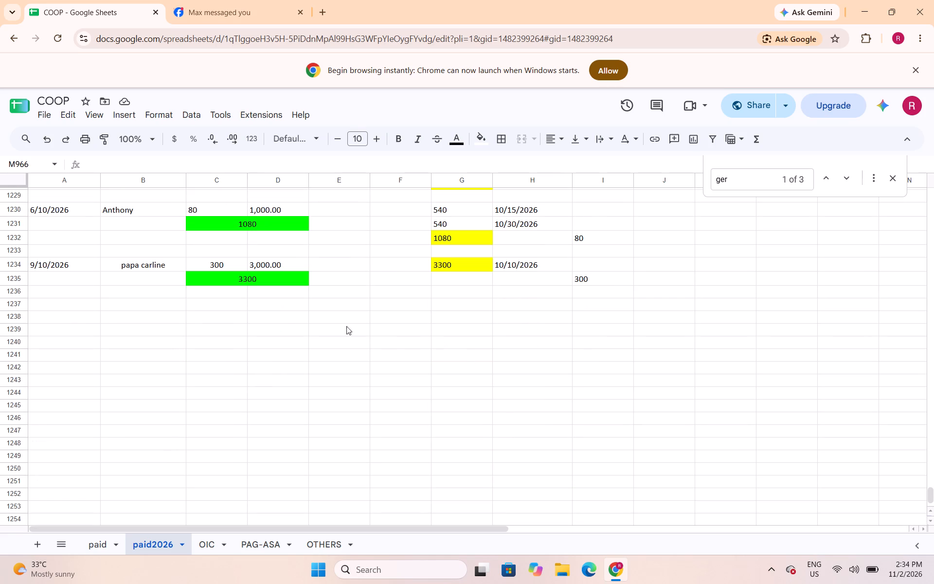
click(88, 306)
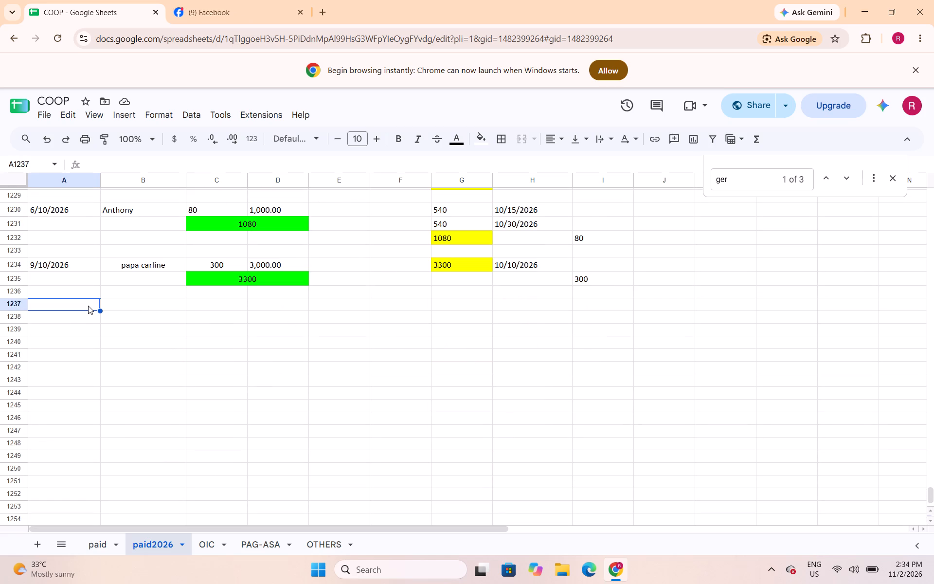
key(ctrl+v)
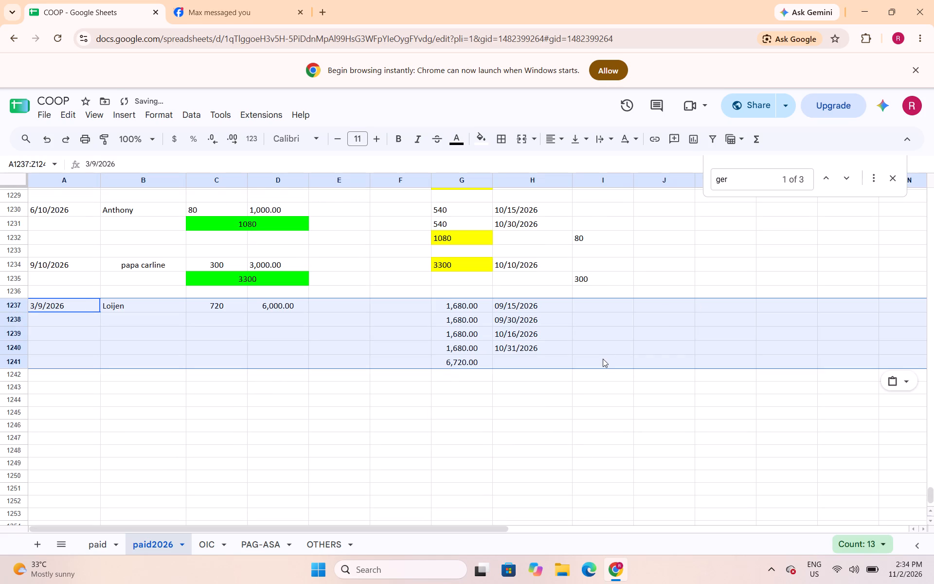
Enter 720 as Loijen's interest in I1241 and left-align the whole of column I.
click(602, 361)
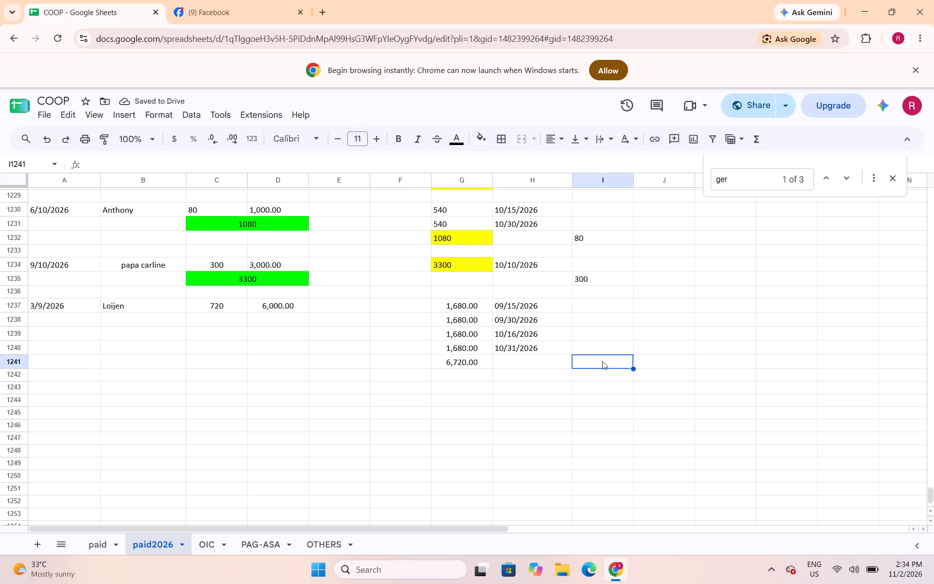
text(720)
key(Down)
key(Left)
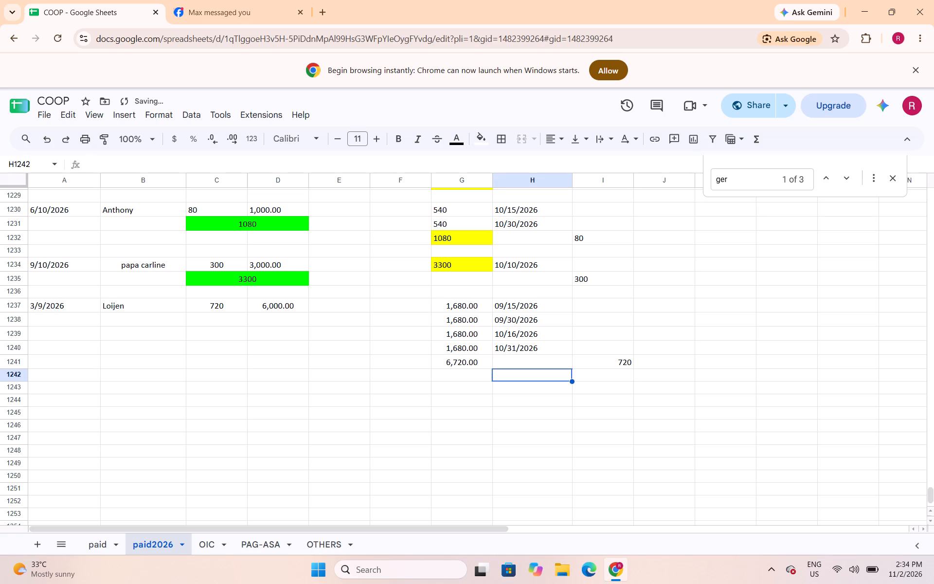
key(Right)
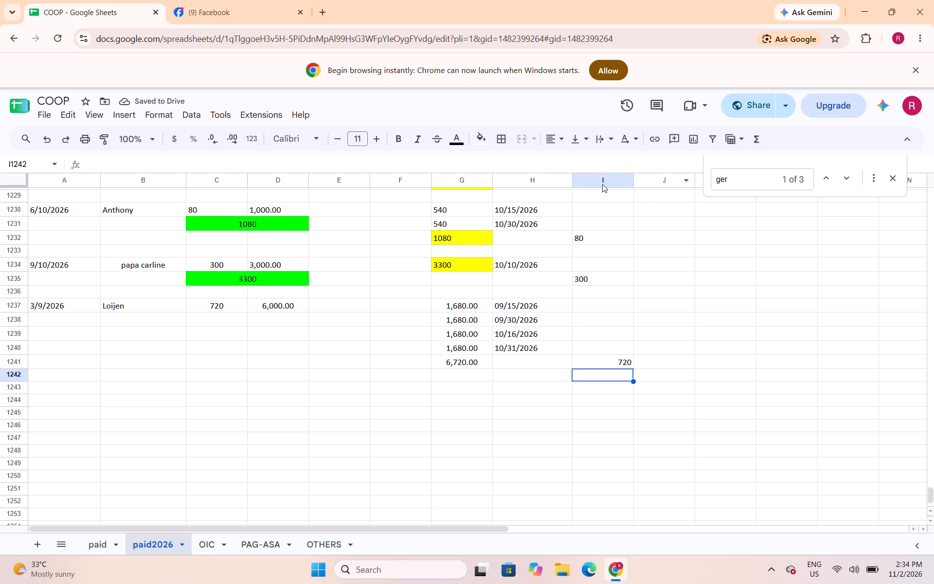
click(602, 184)
click(564, 141)
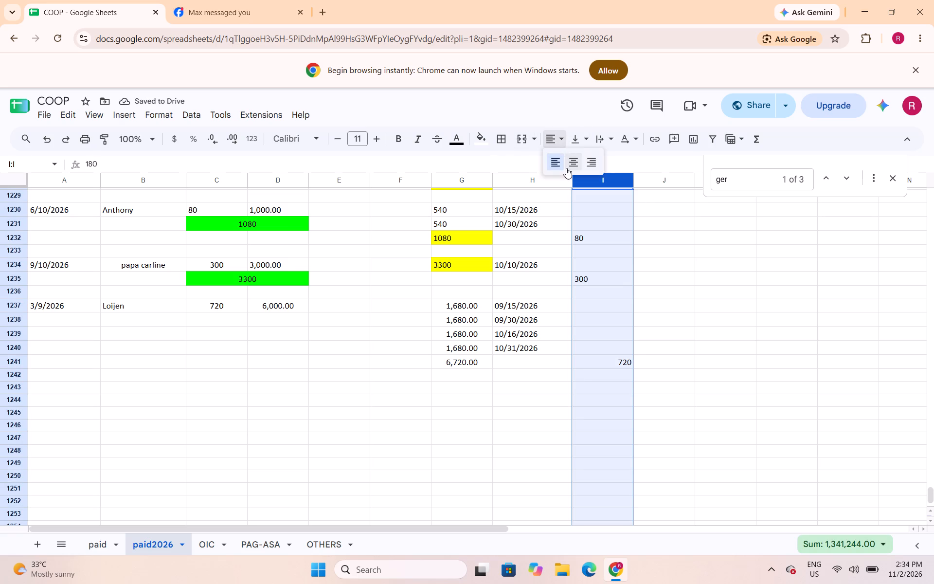
click(557, 169)
Fill Loijen's payment total cell G1241 with yellow.
click(457, 361)
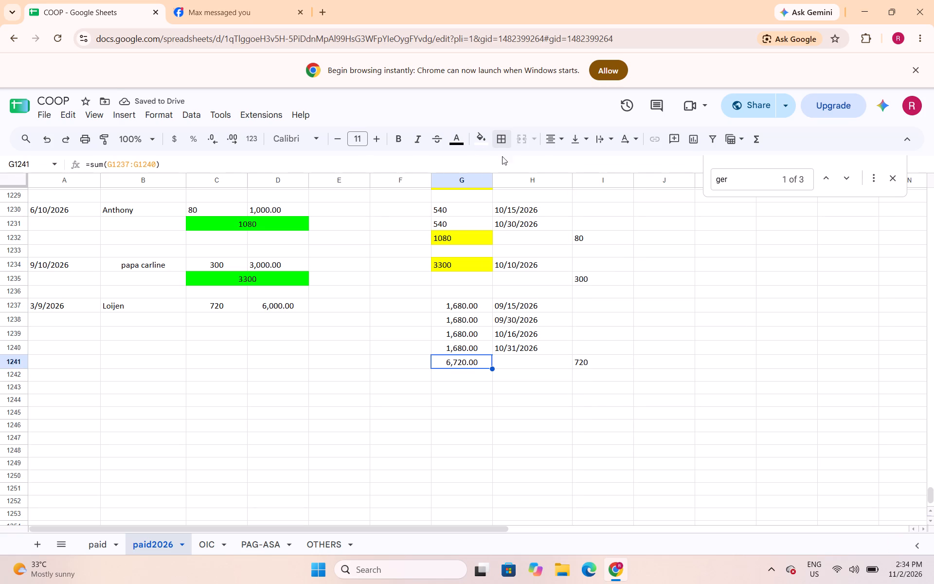
click(482, 146)
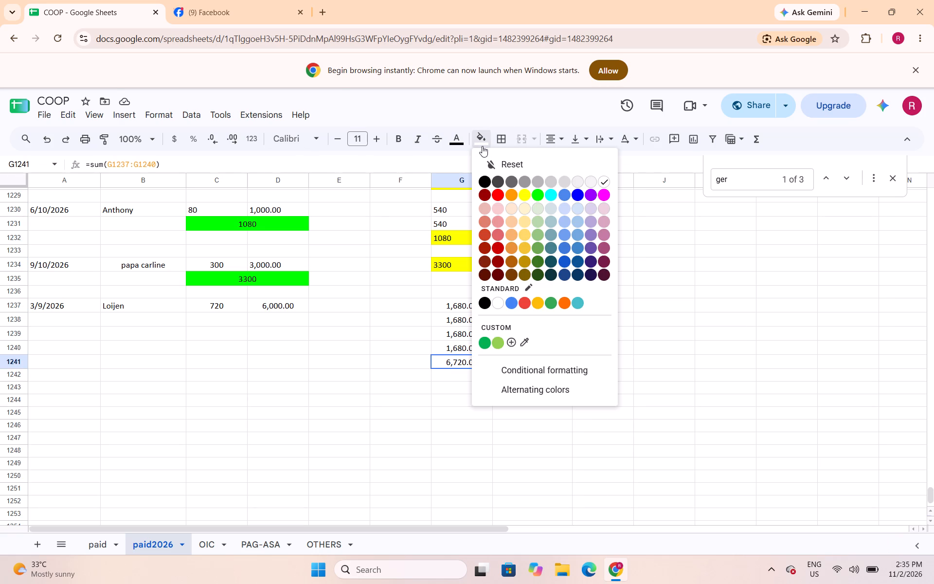
click(526, 195)
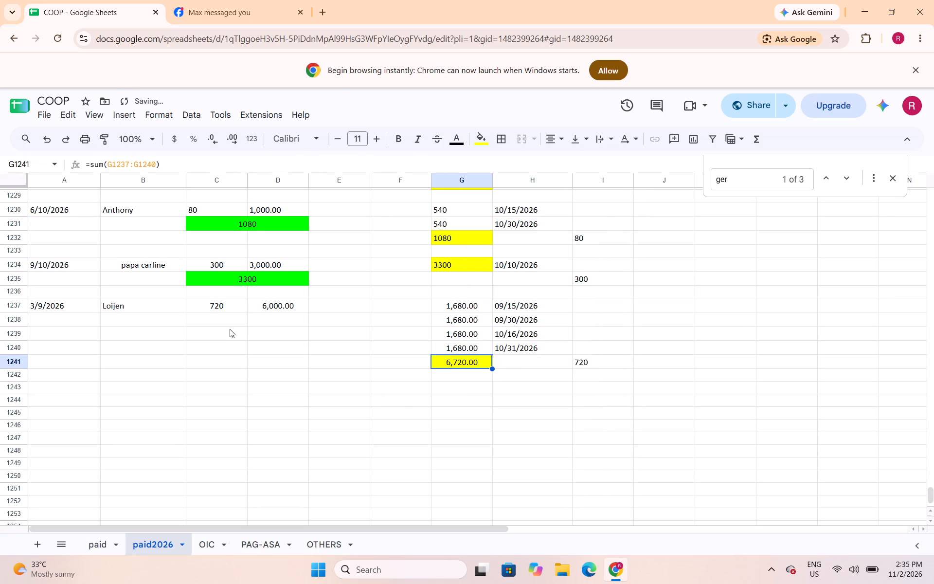
Merge cells C1238 and D1238 beneath Loijen's interest and loan amounts.
drag(233, 321, 269, 321)
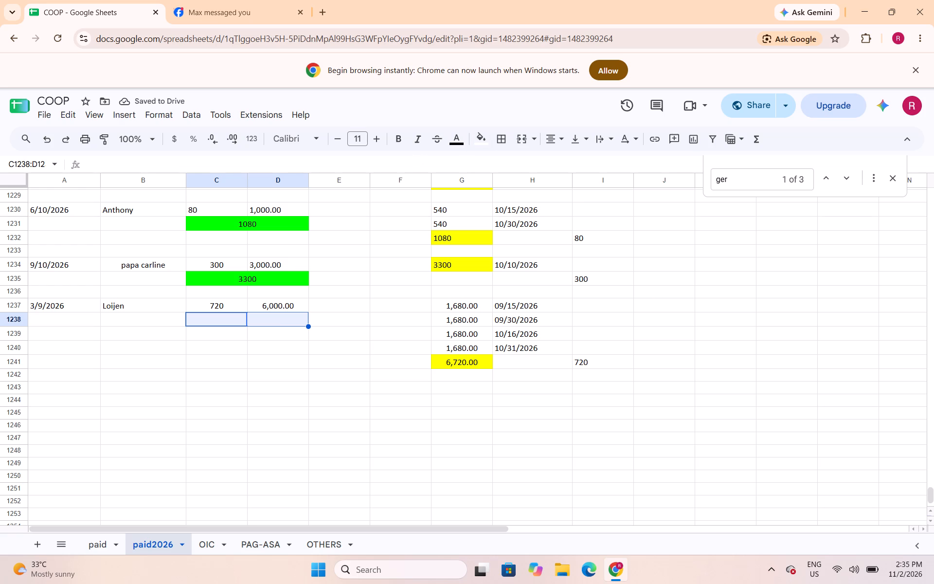
click(517, 134)
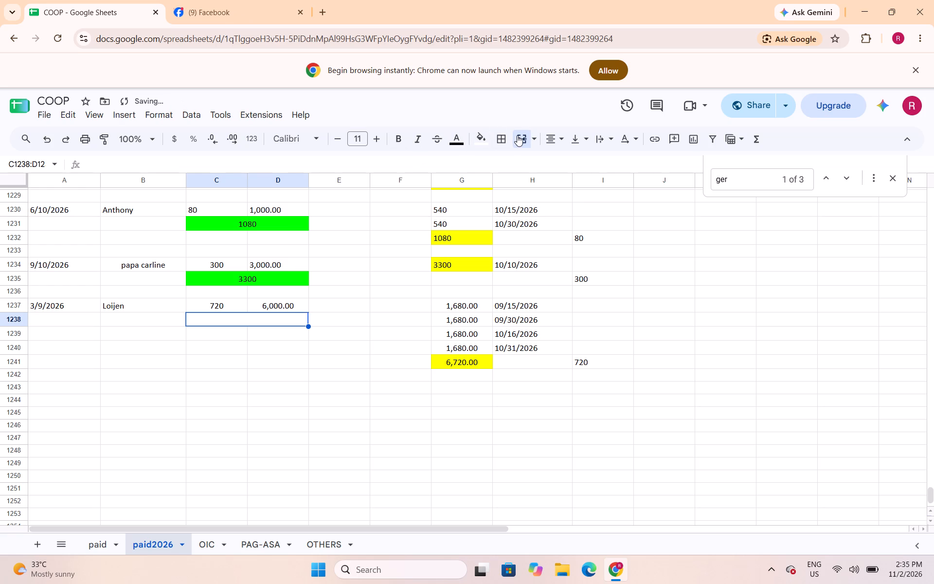
Enter a SUM formula in merged cell C1238 that totals Loijen's interest and loan amounts in C1237:D1237.
text(=sum()
drag(232, 305, 258, 305)
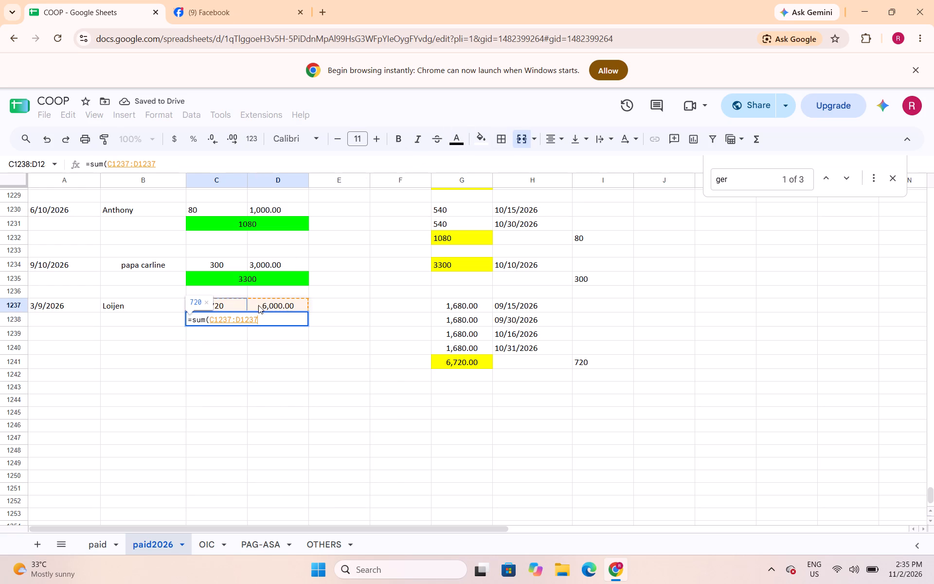
drag(258, 305, 261, 305)
key(shift+parenright)
key(Return)
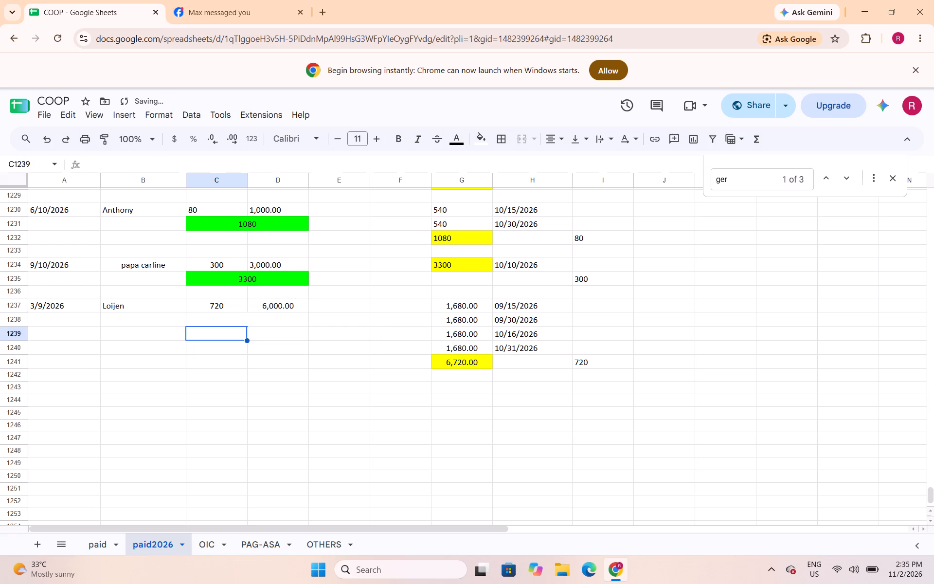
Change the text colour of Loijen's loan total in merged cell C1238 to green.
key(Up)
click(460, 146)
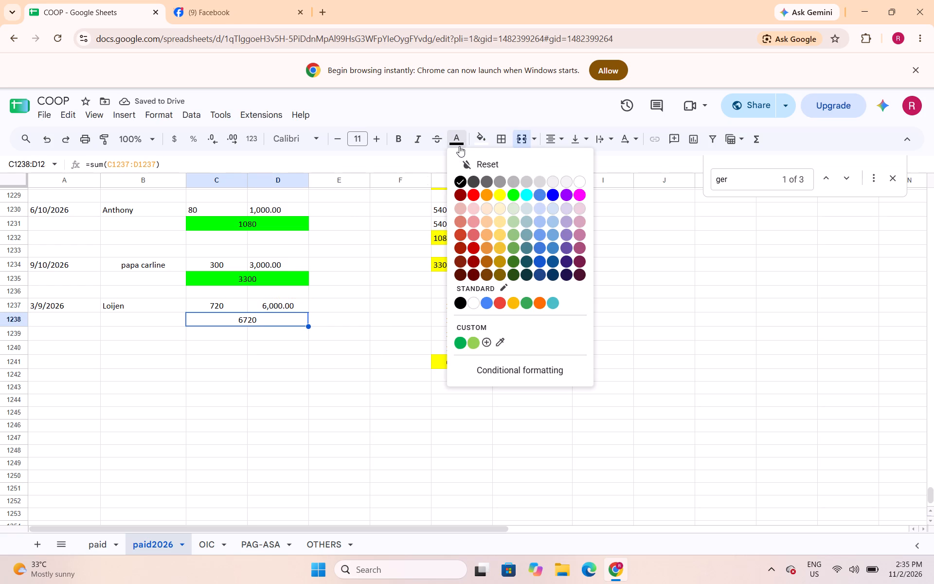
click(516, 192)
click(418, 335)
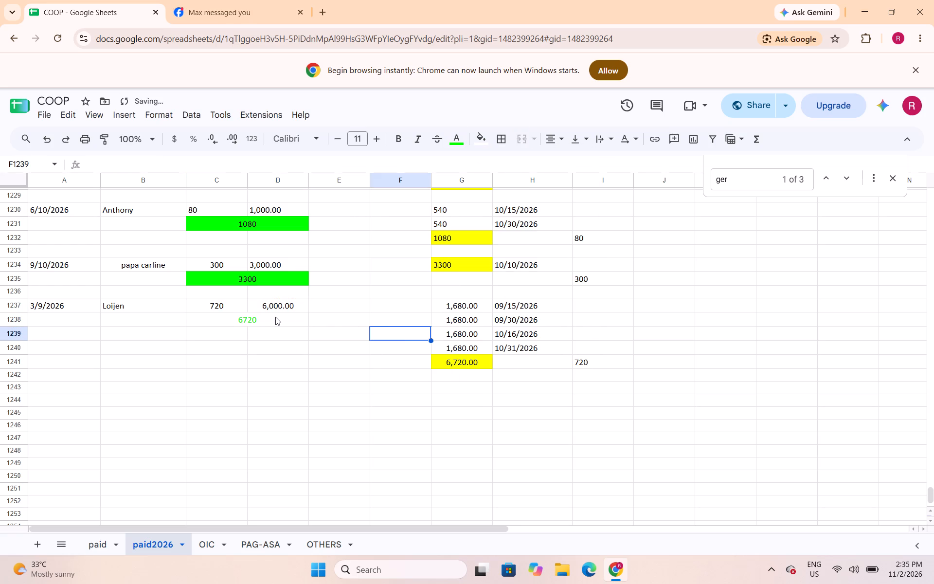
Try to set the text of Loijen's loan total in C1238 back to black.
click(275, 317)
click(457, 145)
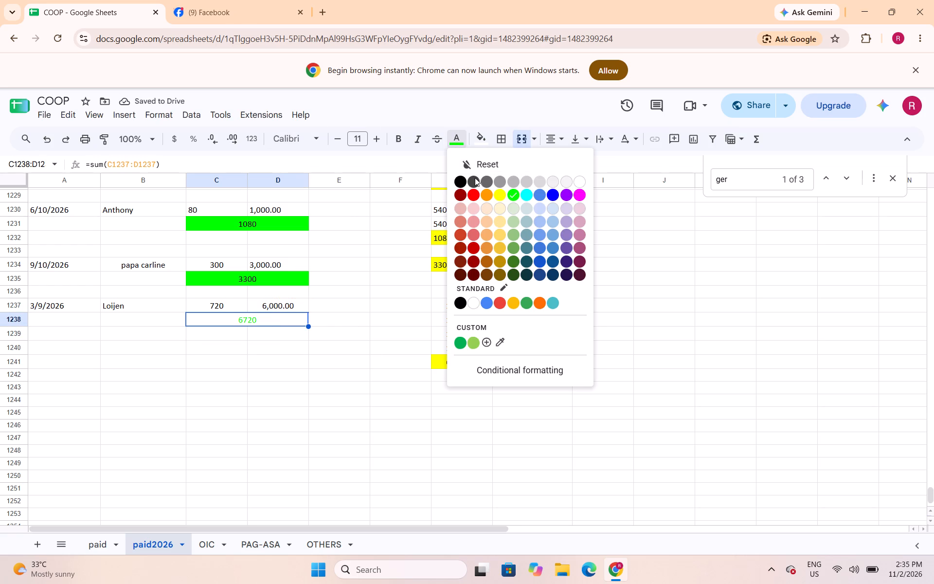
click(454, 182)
Fill Loijen's merged loan total cell C1238 with bright green, matching the totals of the loans above.
click(487, 146)
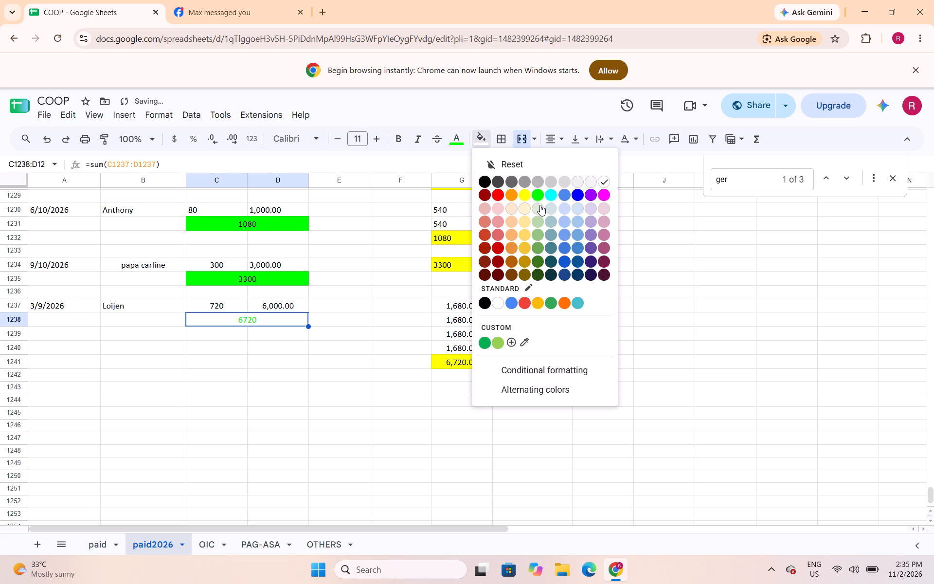
drag(537, 194, 538, 199)
click(376, 347)
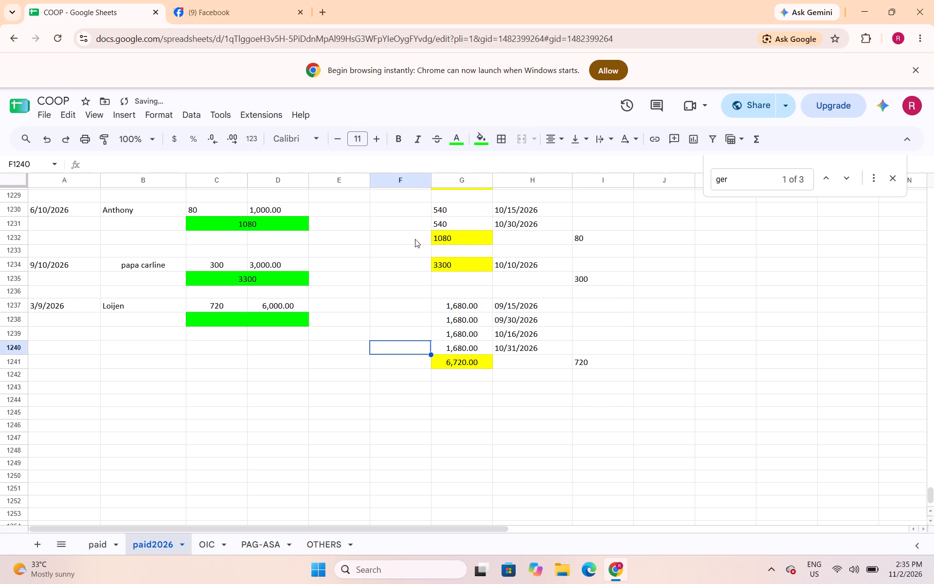
Set the text colour of Loijen's loan total in C1238 to black.
click(452, 146)
click(287, 323)
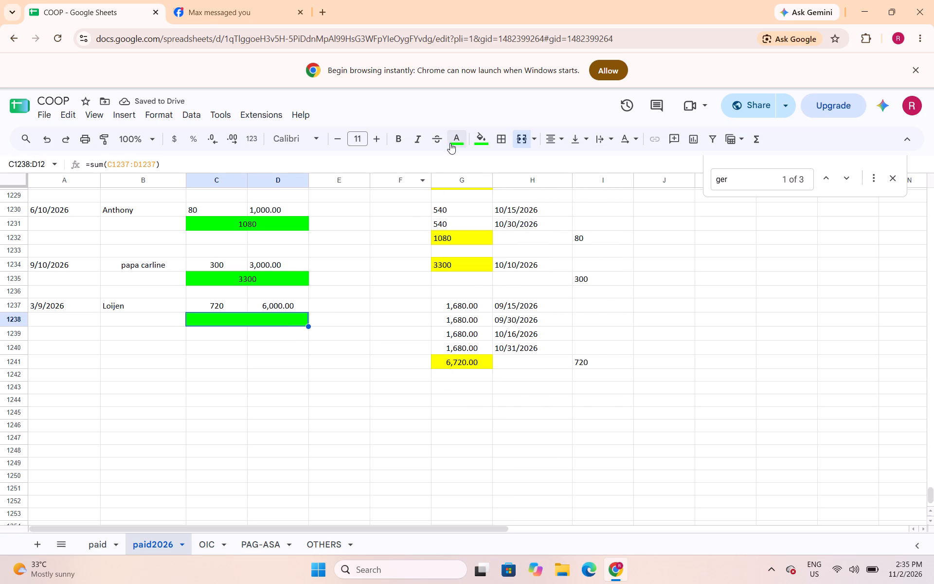
click(451, 142)
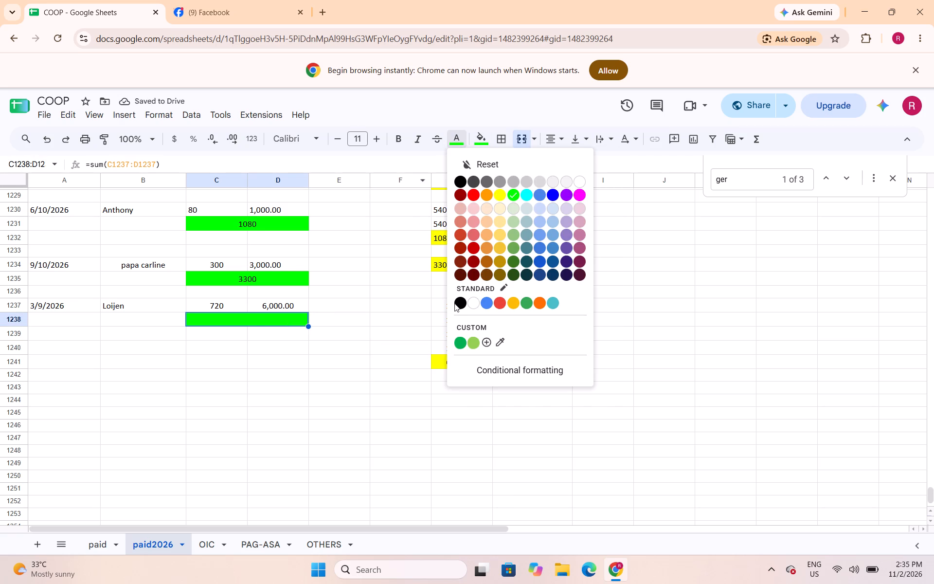
click(459, 303)
click(321, 383)
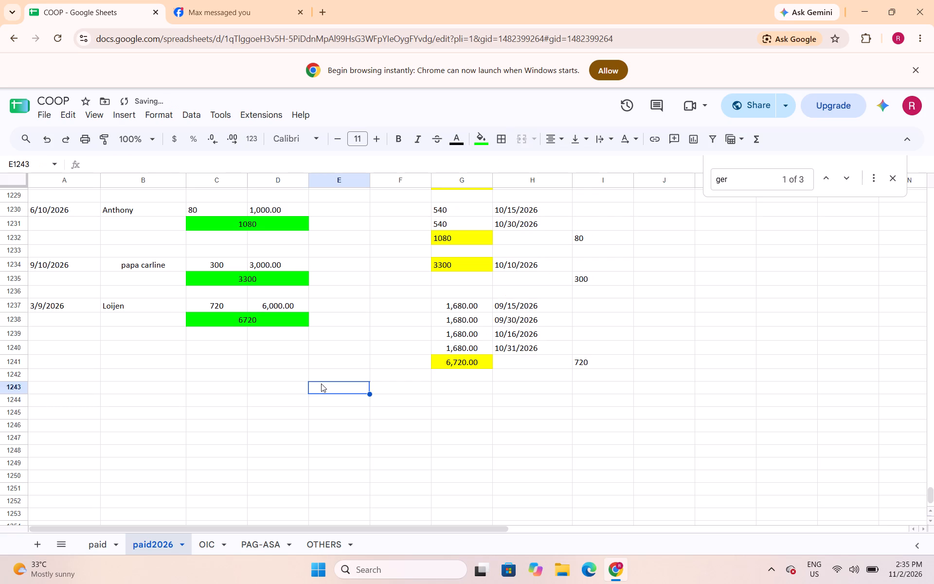
Save the COOP spreadsheet.
key(ctrl+s)
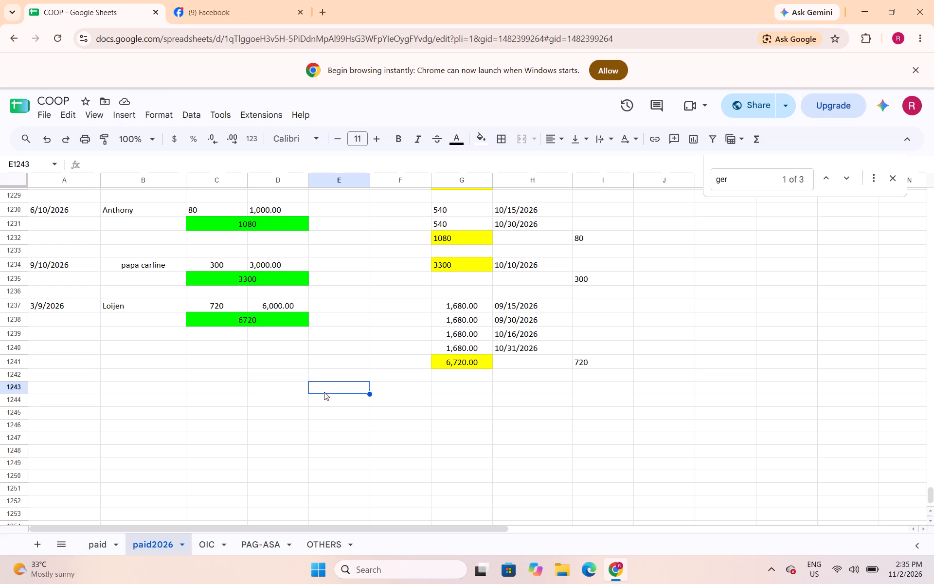
key(ctrl+s)
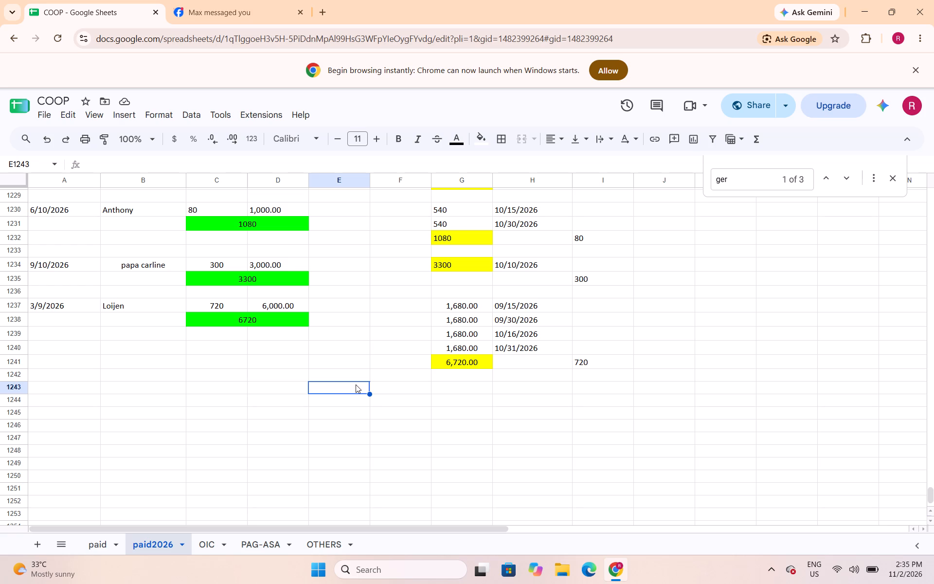
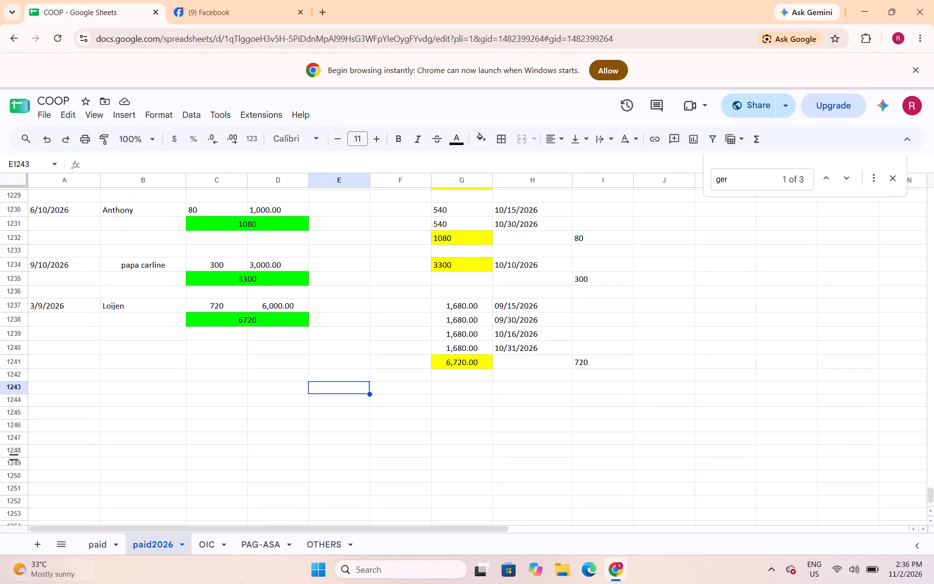
Review the fully paid loan records on the paid2026 sheet, from Loijen's entry back up to the entries around Rizza and Rosel.
click(728, 436)
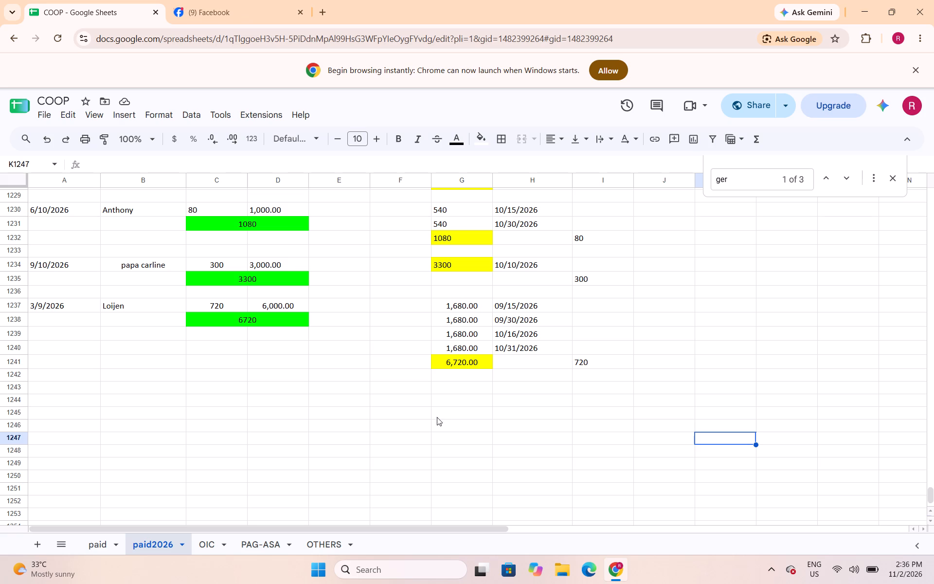
click(442, 474)
click(158, 546)
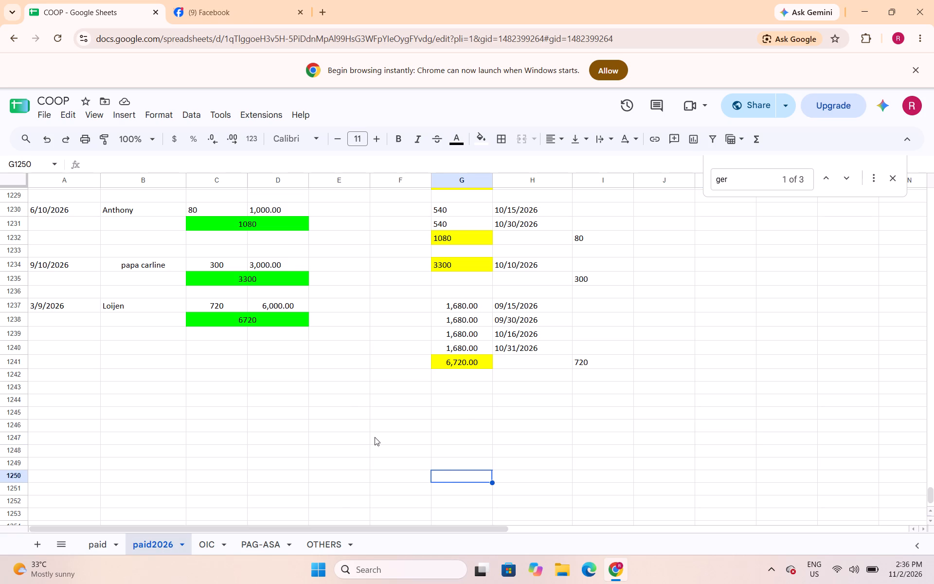
scroll(394, 407, up, 12)
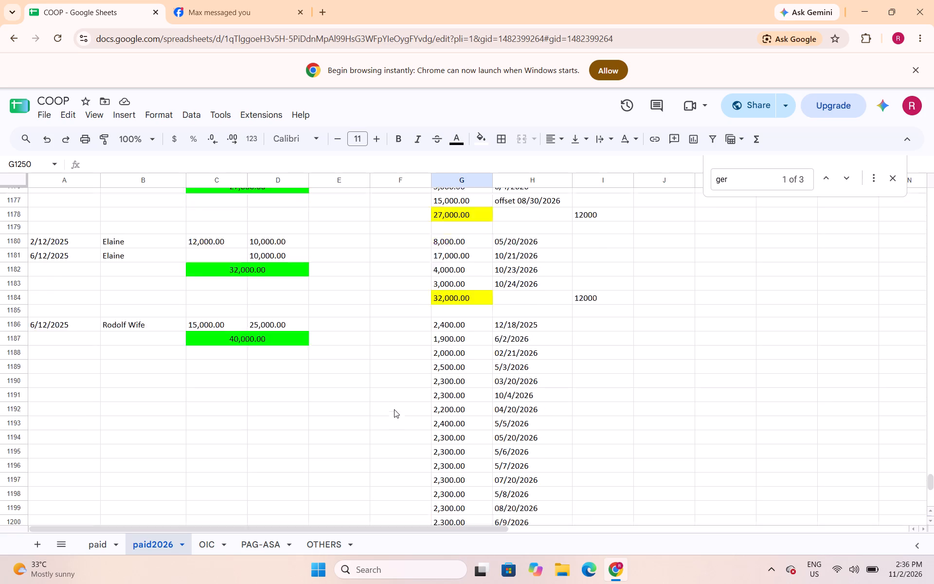
scroll(394, 409, down, 3)
scroll(394, 409, up, 17)
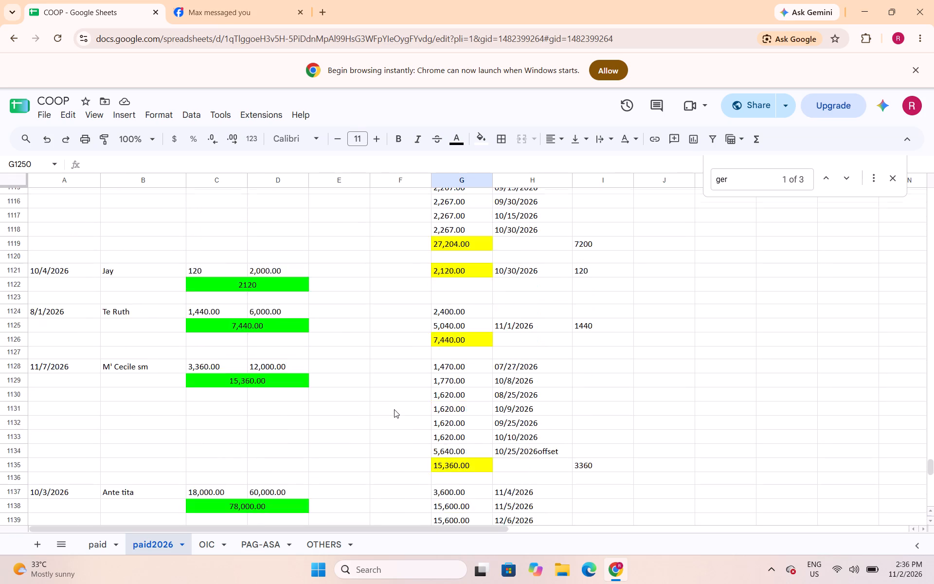
scroll(394, 409, up, 5)
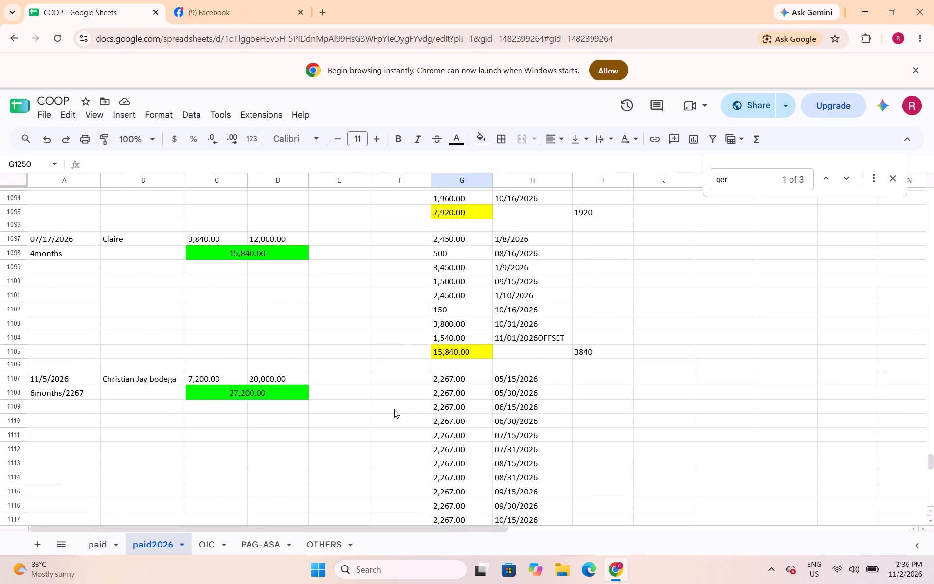
scroll(394, 409, up, 4)
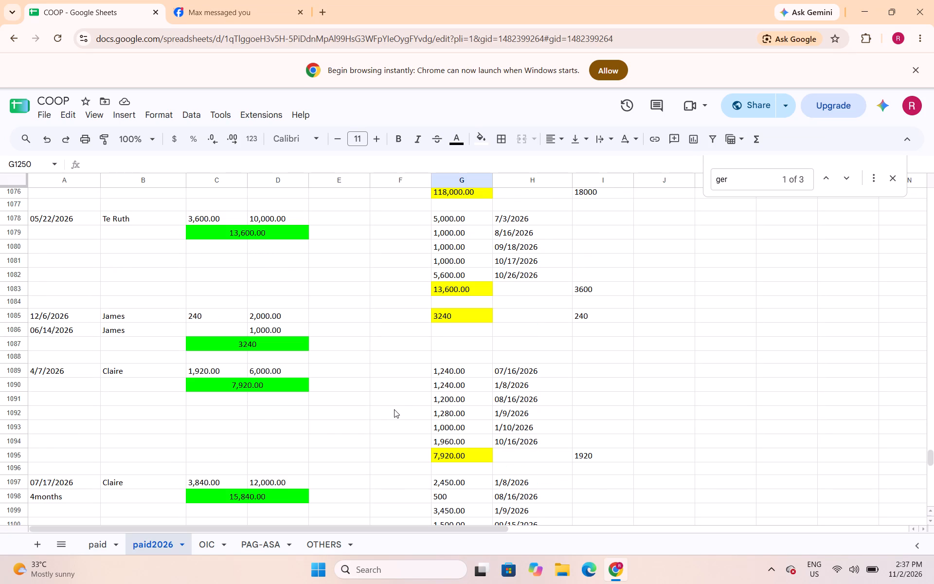
scroll(387, 422, up, 6)
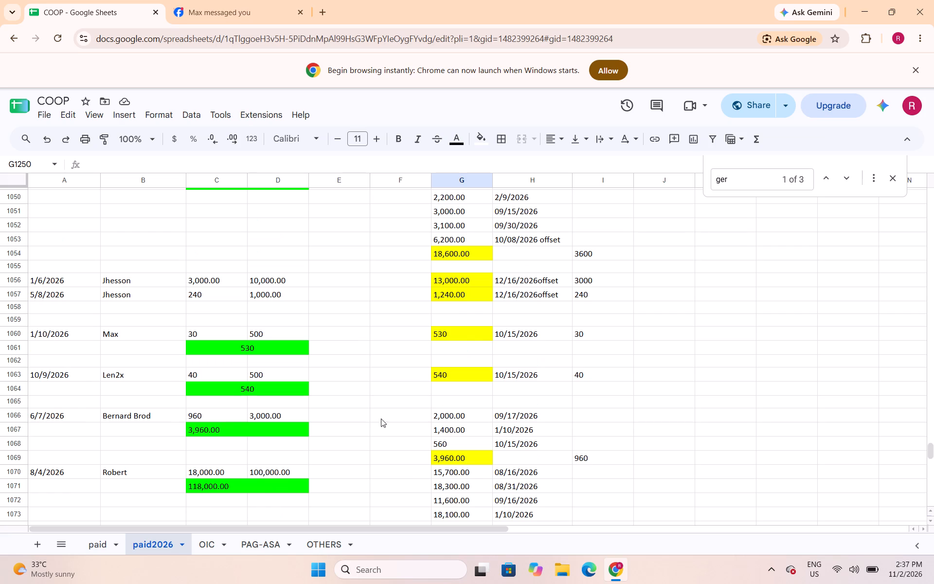
scroll(610, 432, up, 1)
scroll(610, 432, down, 2)
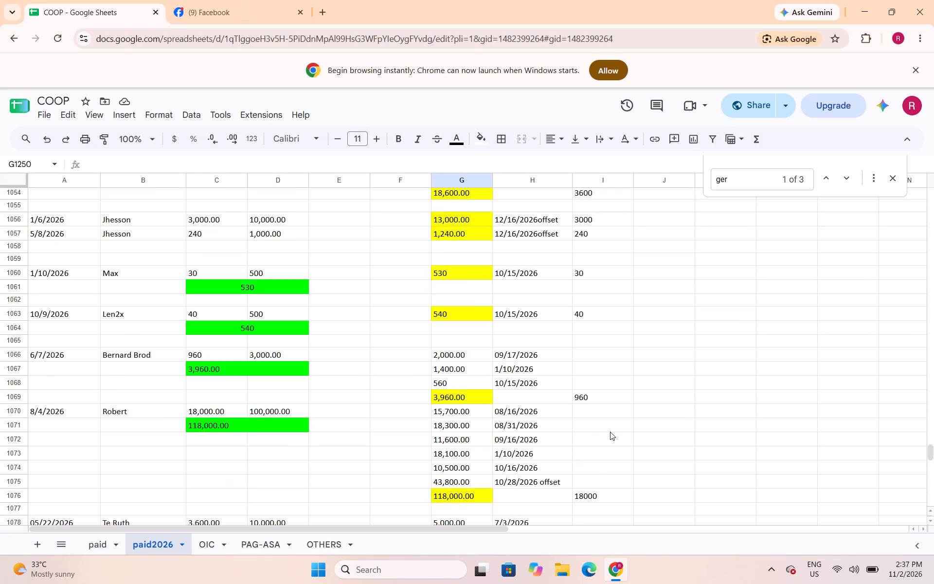
scroll(610, 432, up, 4)
scroll(610, 432, down, 2)
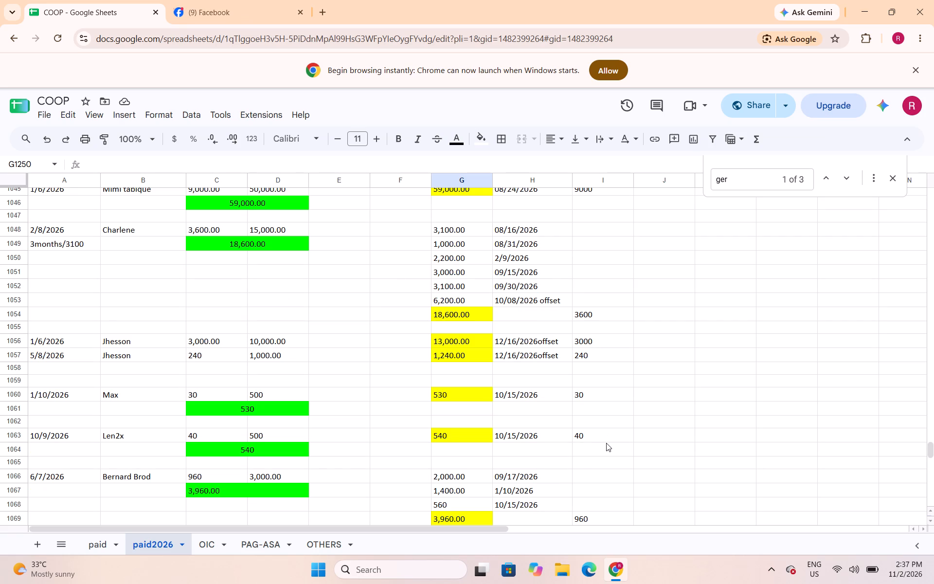
scroll(933, 583, up, 2)
scroll(863, 408, up, 2)
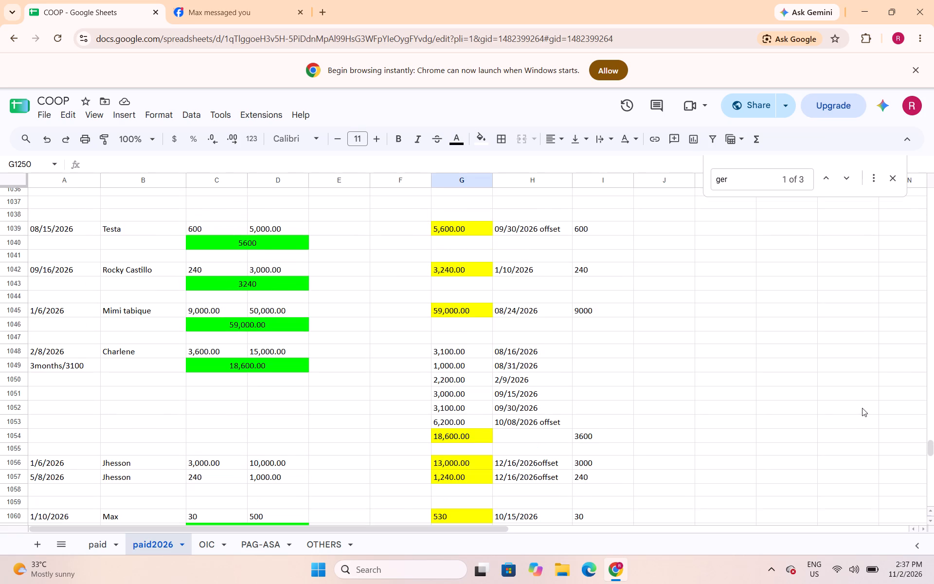
scroll(859, 412, up, 2)
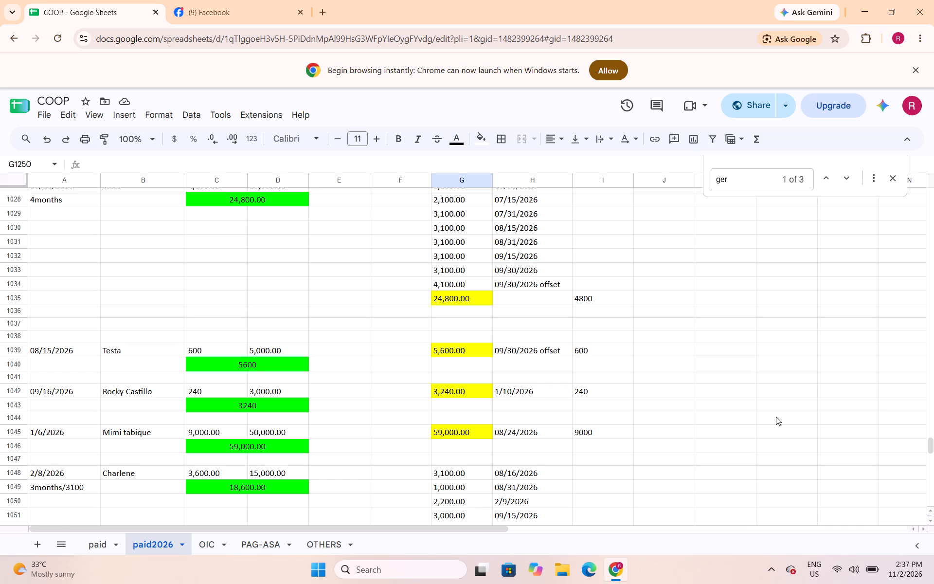
scroll(776, 417, down, 1)
scroll(751, 445, up, 3)
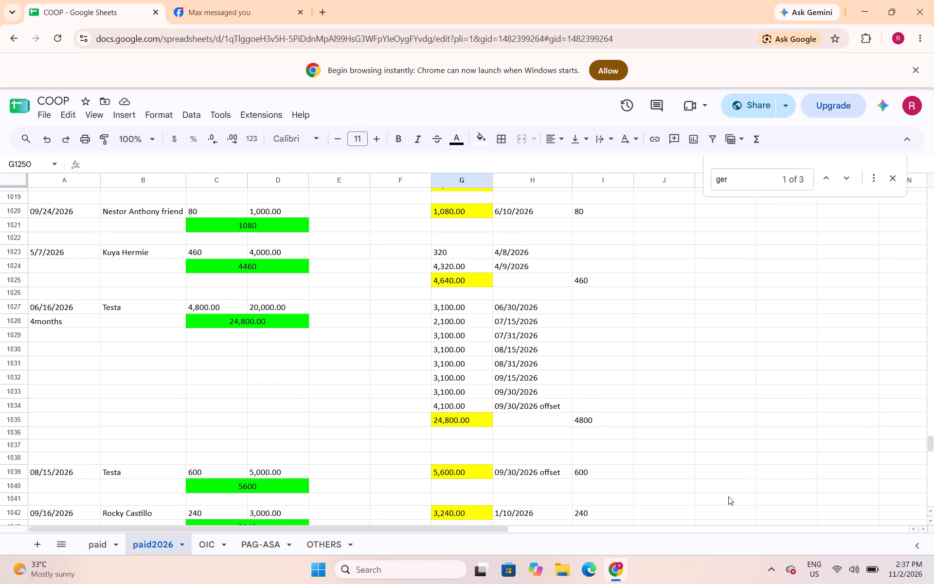
scroll(739, 498, up, 3)
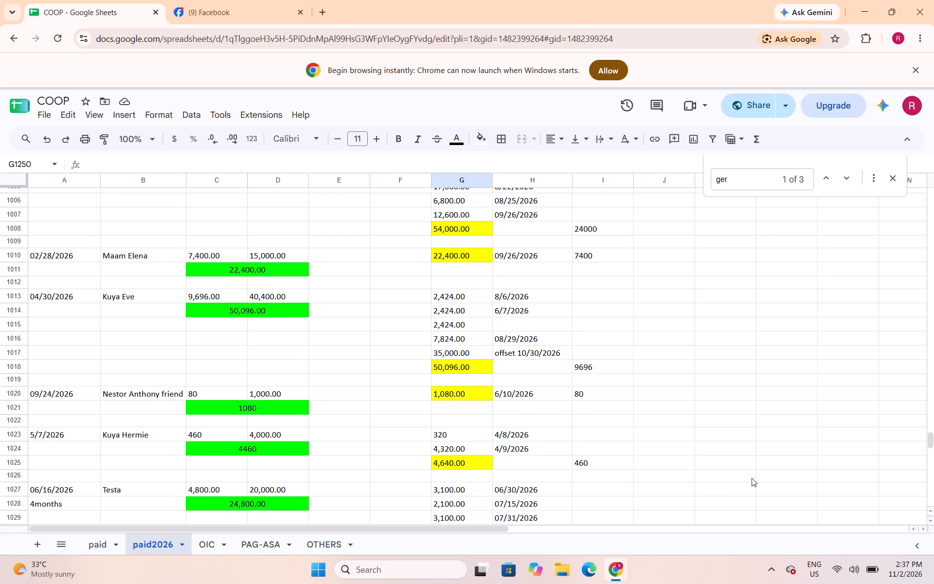
scroll(750, 477, up, 10)
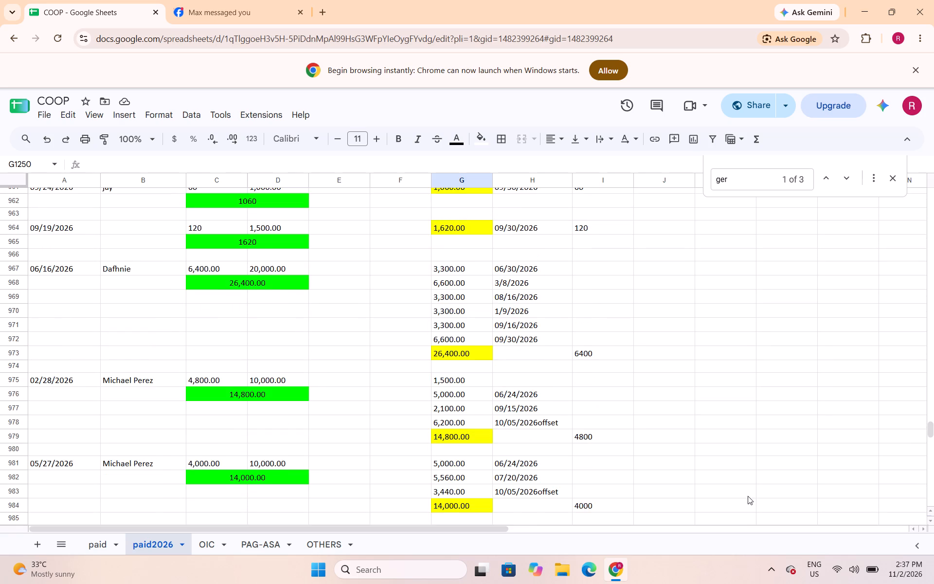
scroll(748, 496, up, 3)
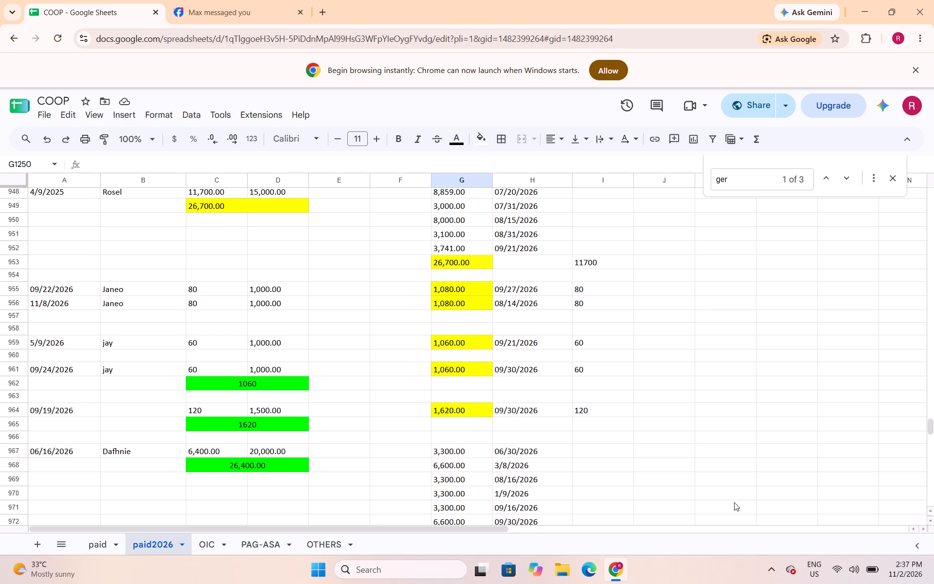
scroll(730, 506, up, 2)
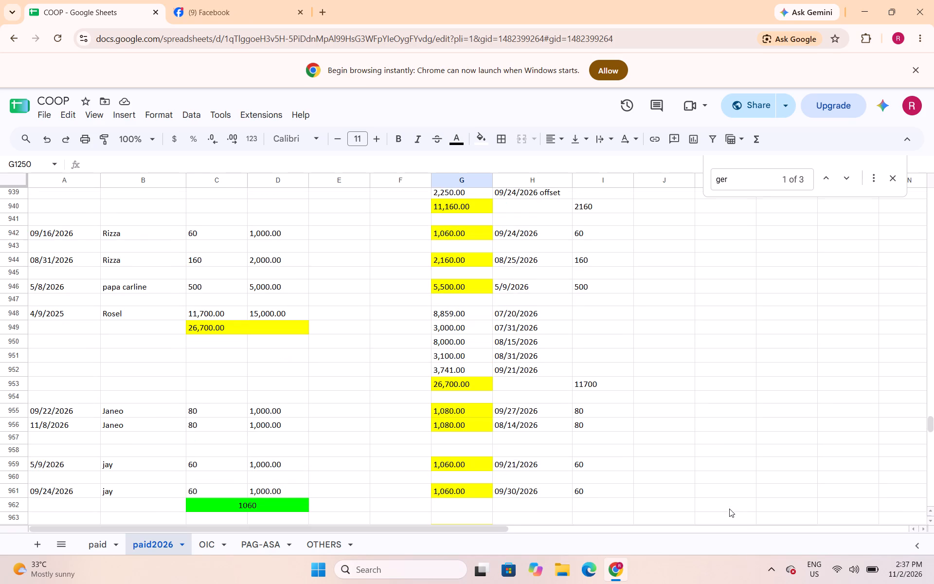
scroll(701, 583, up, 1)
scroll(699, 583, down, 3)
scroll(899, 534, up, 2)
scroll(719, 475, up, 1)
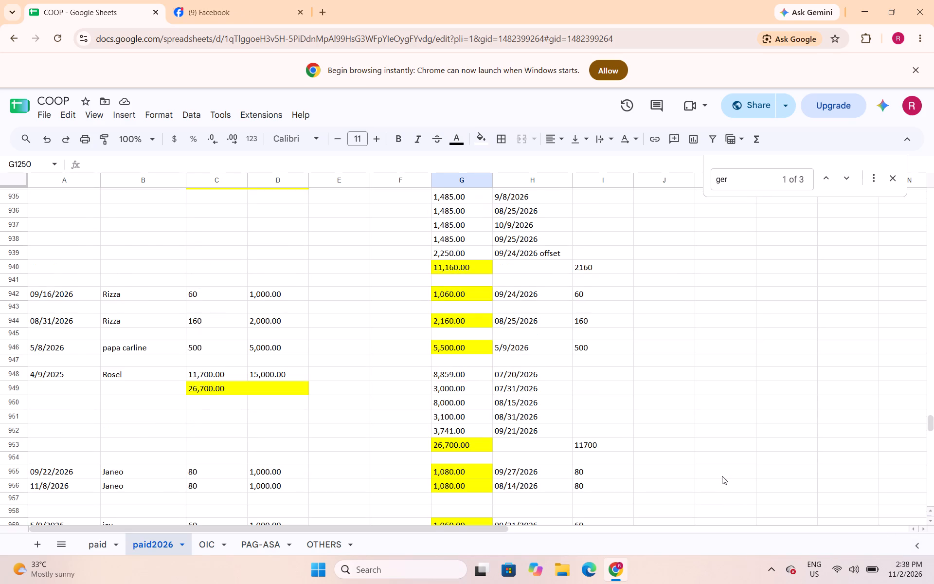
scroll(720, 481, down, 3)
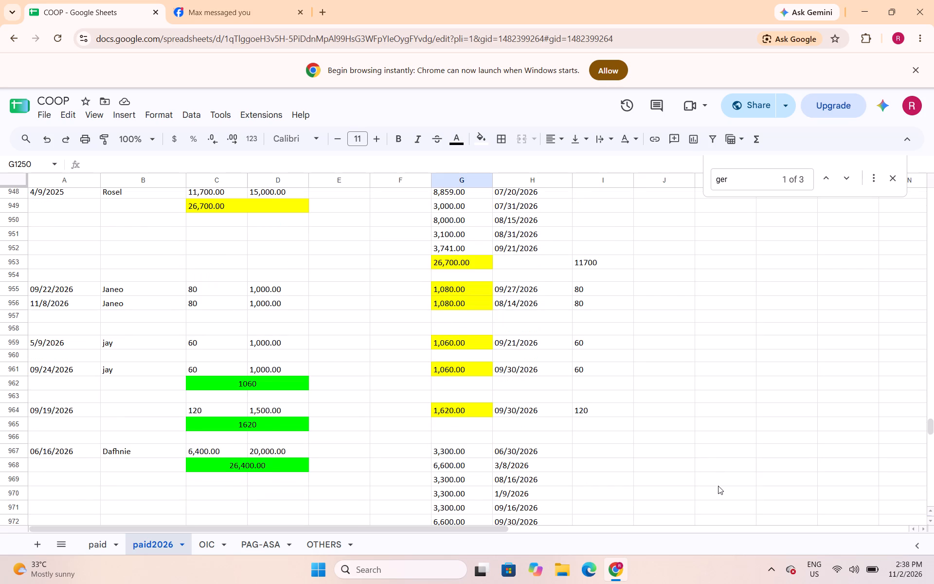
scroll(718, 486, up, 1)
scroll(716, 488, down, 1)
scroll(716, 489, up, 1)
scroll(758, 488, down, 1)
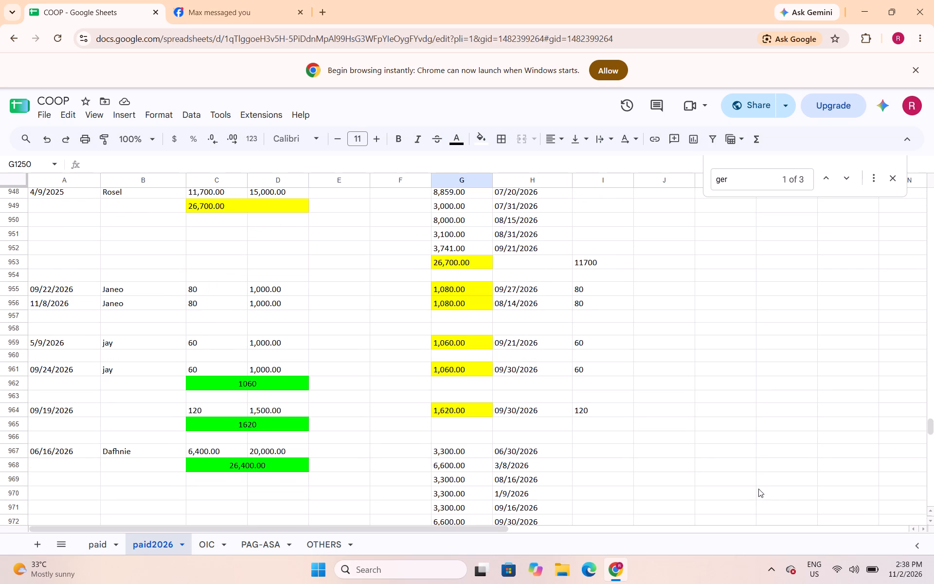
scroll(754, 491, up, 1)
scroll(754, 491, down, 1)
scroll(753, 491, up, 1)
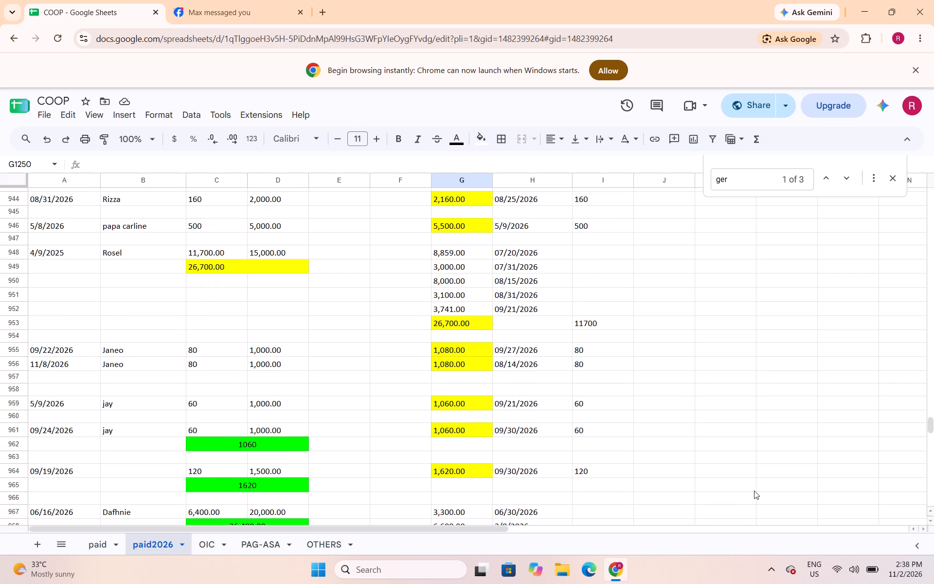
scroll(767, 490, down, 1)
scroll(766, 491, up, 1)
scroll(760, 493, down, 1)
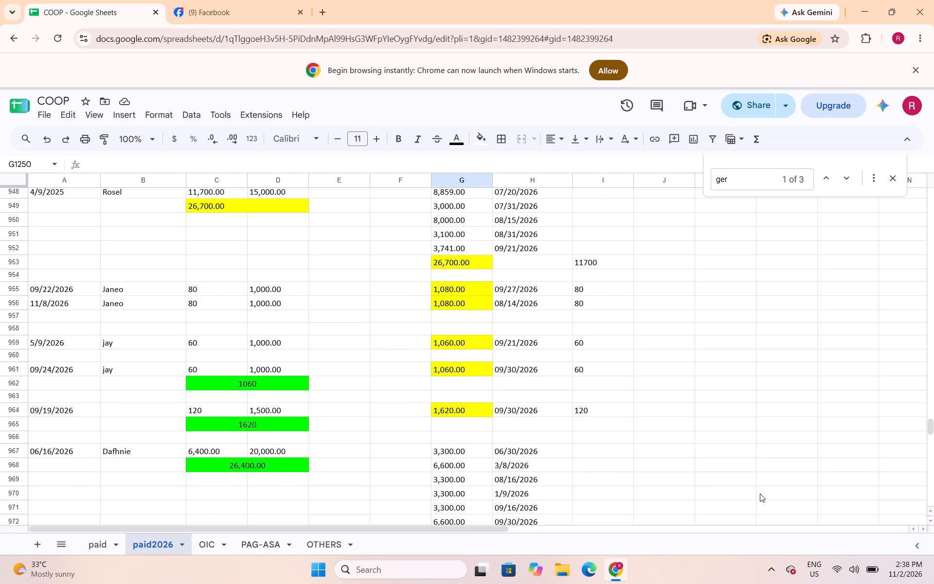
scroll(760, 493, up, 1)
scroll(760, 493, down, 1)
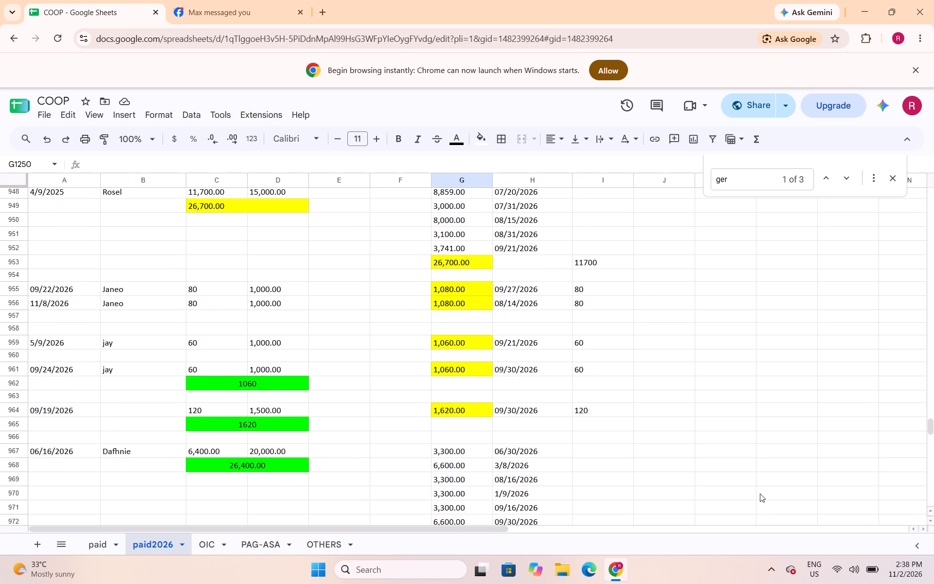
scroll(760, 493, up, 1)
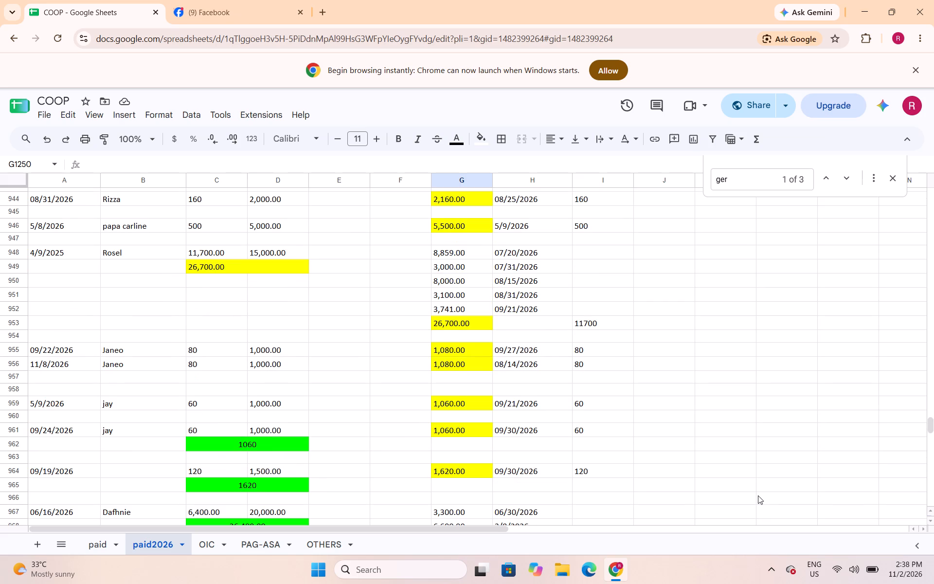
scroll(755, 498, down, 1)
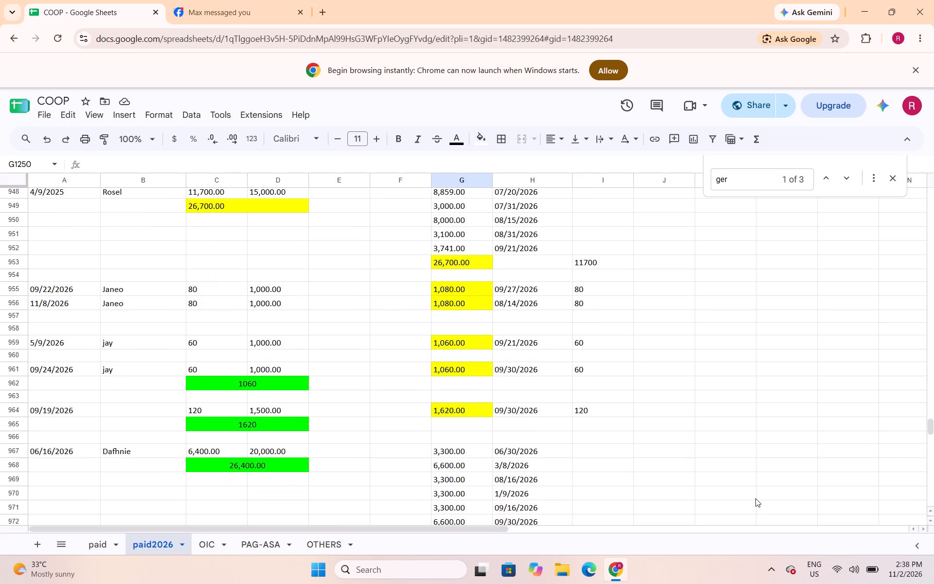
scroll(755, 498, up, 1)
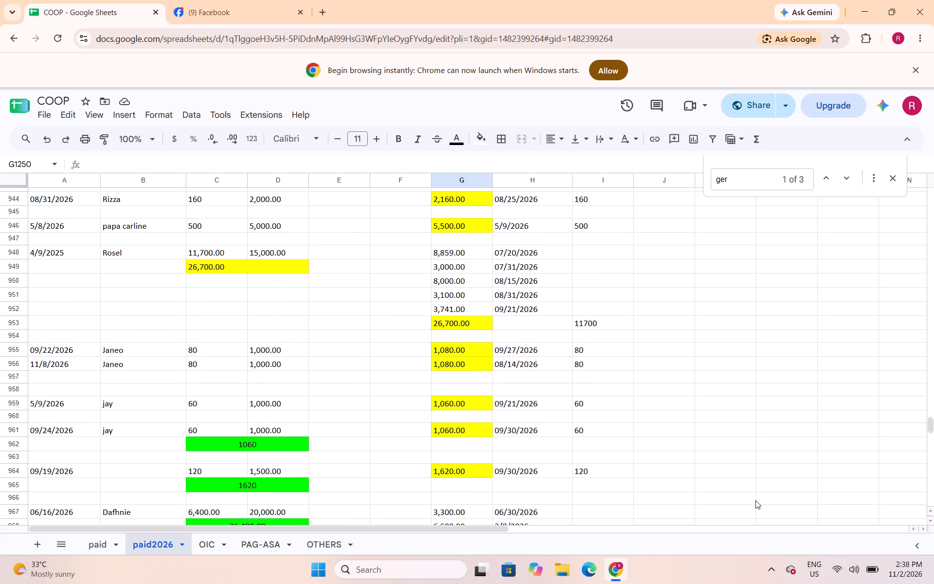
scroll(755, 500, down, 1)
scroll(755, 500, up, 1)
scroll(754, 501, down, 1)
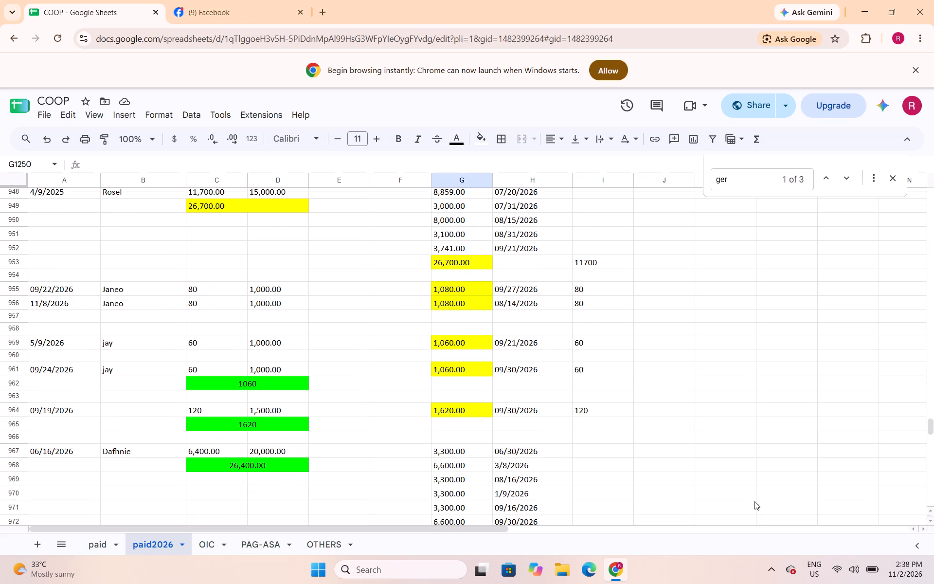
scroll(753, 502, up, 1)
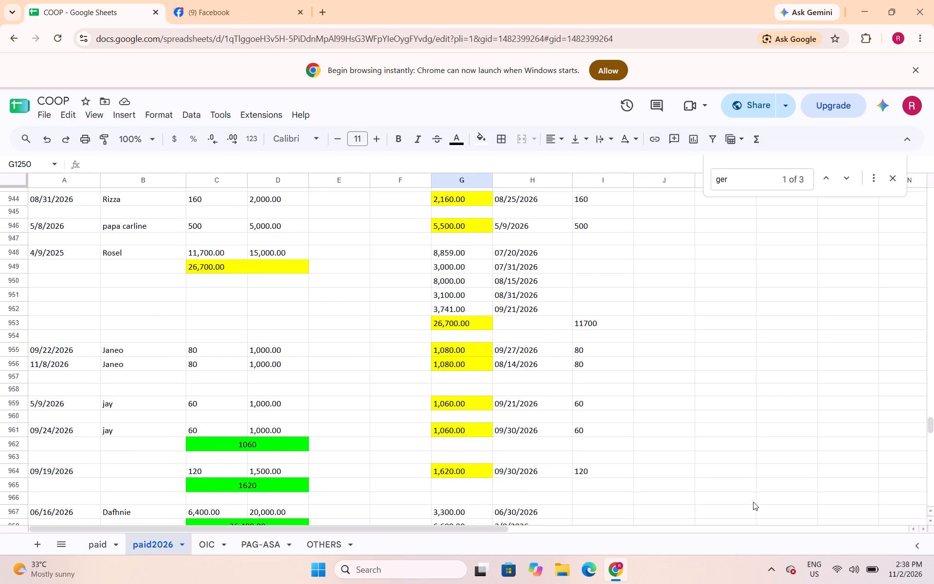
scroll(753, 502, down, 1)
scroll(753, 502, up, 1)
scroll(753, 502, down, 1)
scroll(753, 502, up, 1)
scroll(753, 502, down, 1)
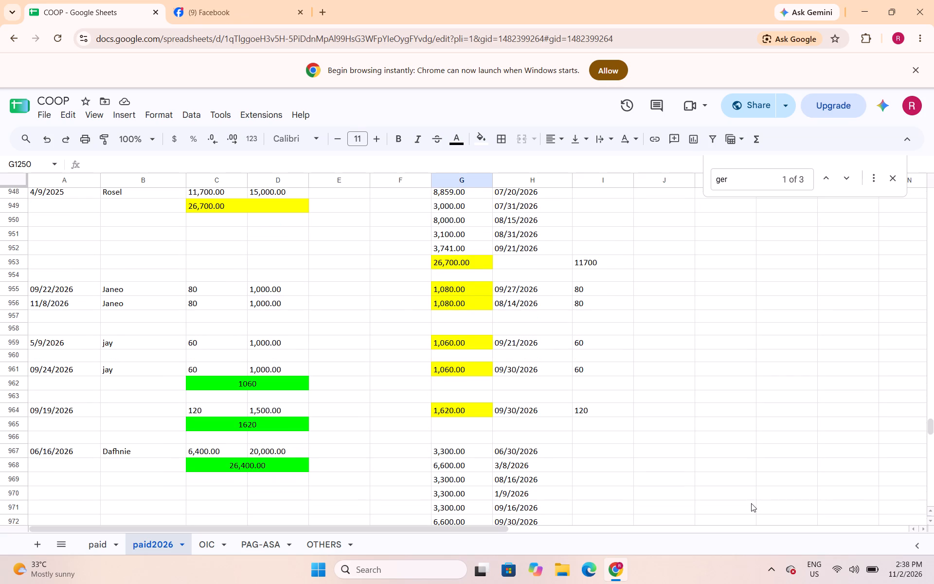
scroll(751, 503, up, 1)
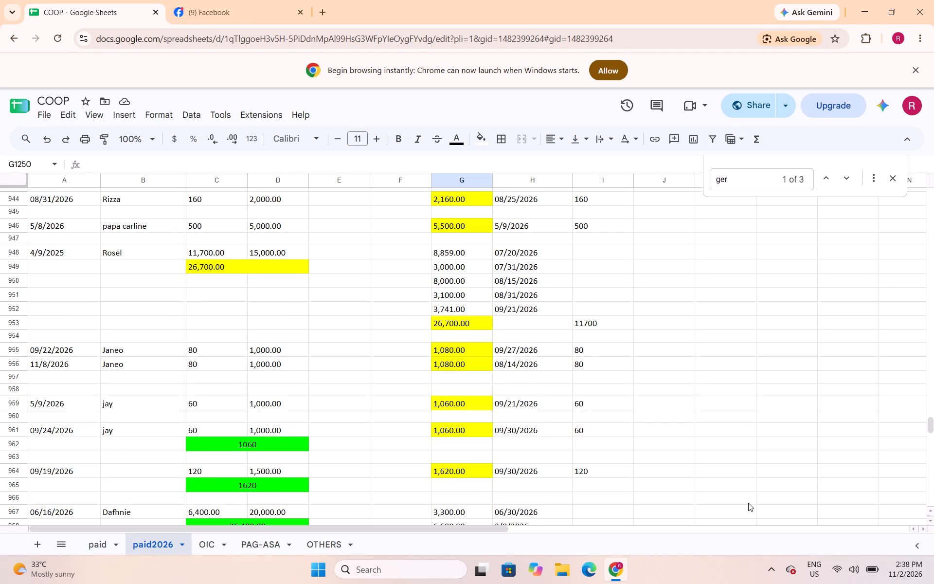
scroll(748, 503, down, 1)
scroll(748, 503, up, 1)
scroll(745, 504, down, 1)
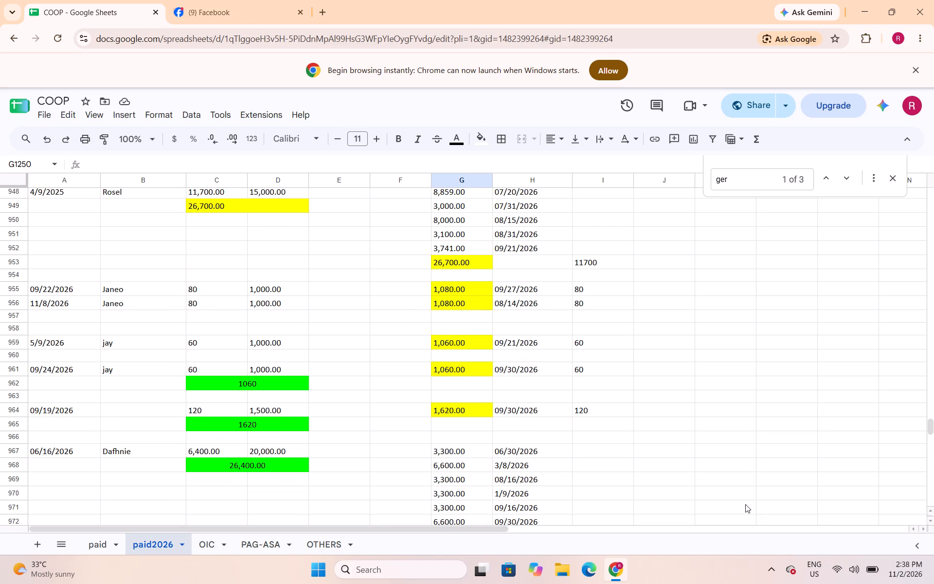
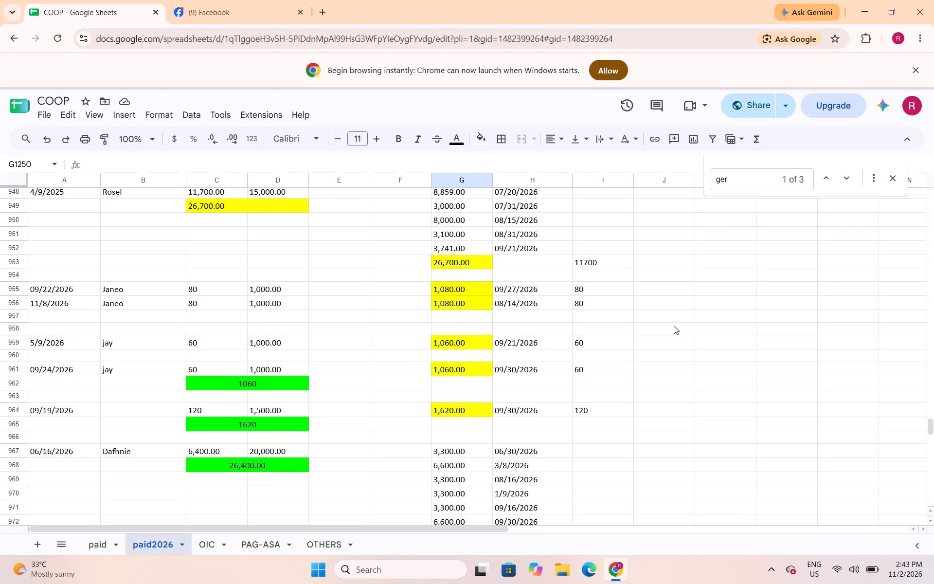
Insert a blank row between the two Janeo entries and change its column G cell to a white fill.
scroll(350, 362, up, 1)
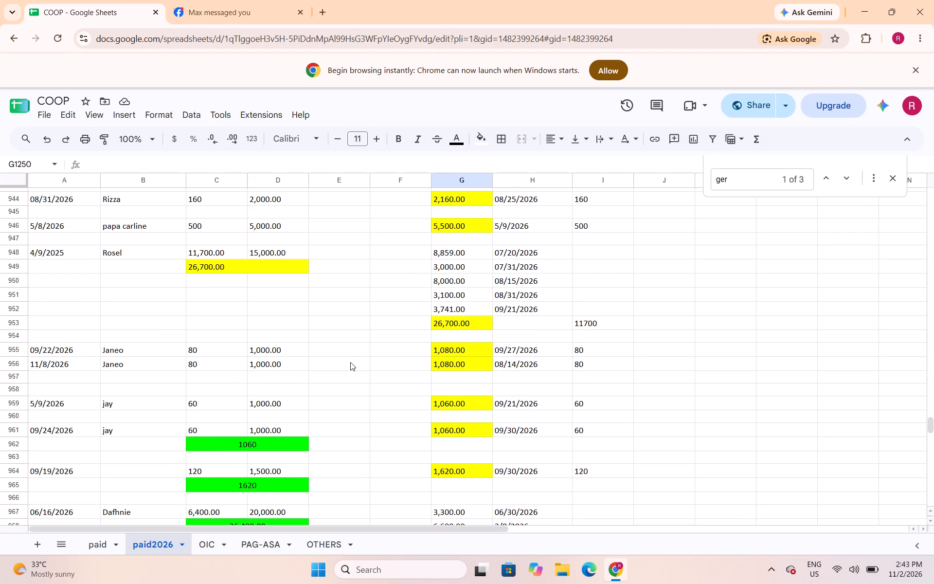
scroll(351, 362, down, 1)
scroll(351, 362, up, 1)
click(11, 365)
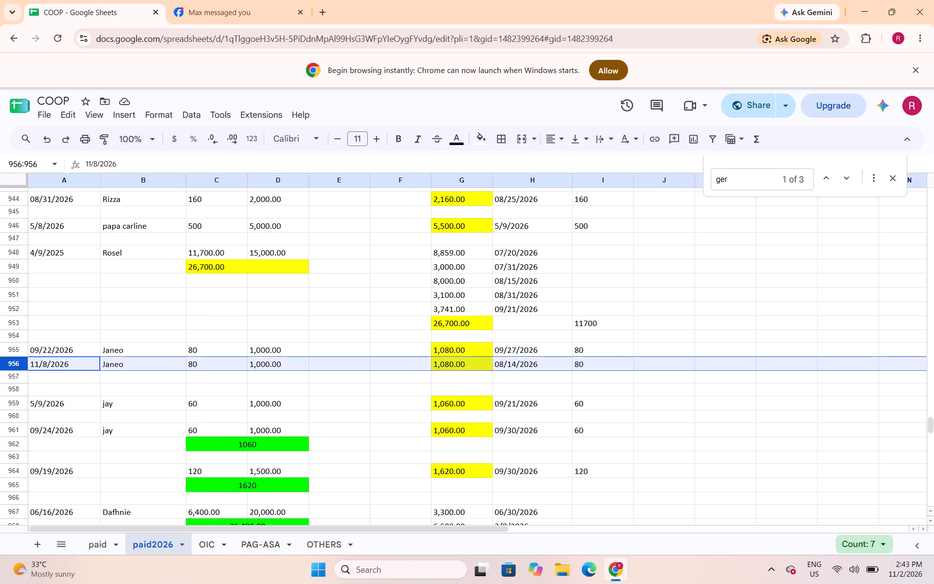
right_click(11, 365)
click(61, 337)
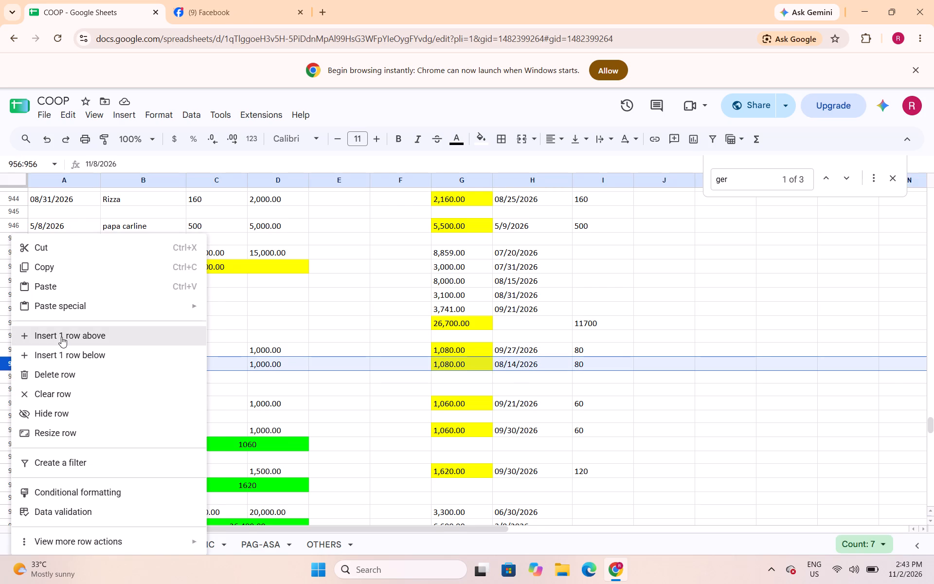
click(476, 360)
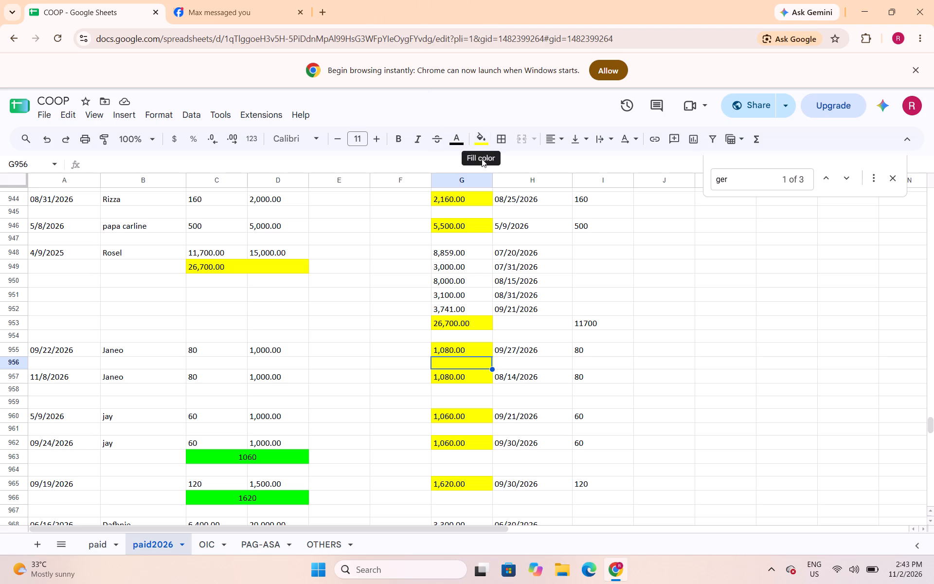
click(485, 146)
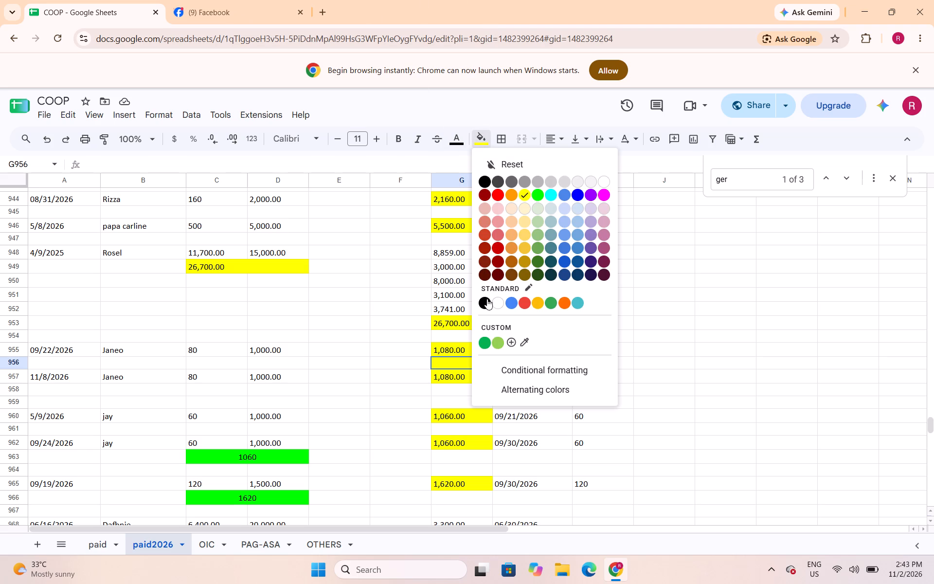
click(497, 304)
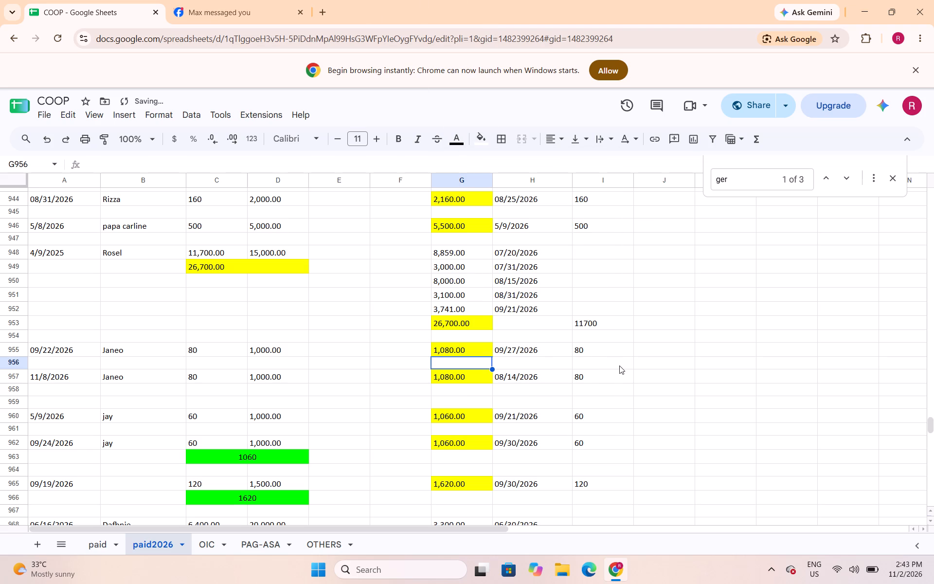
Merge C958:D958 below the 11/8/2026 Janeo loan and enter =sum(C957:D957) in it.
click(274, 389)
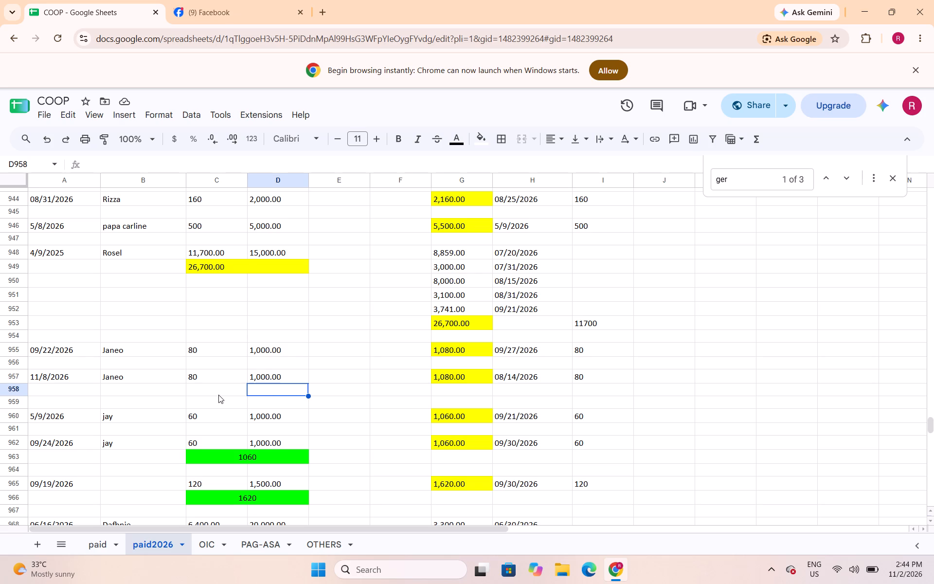
drag(218, 395, 251, 388)
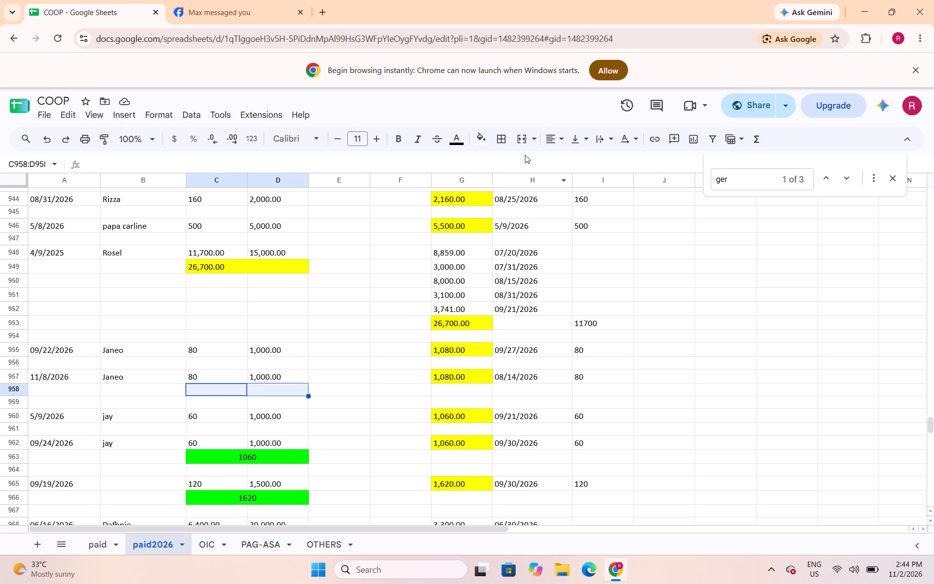
click(520, 149)
key(equal)
click(353, 428)
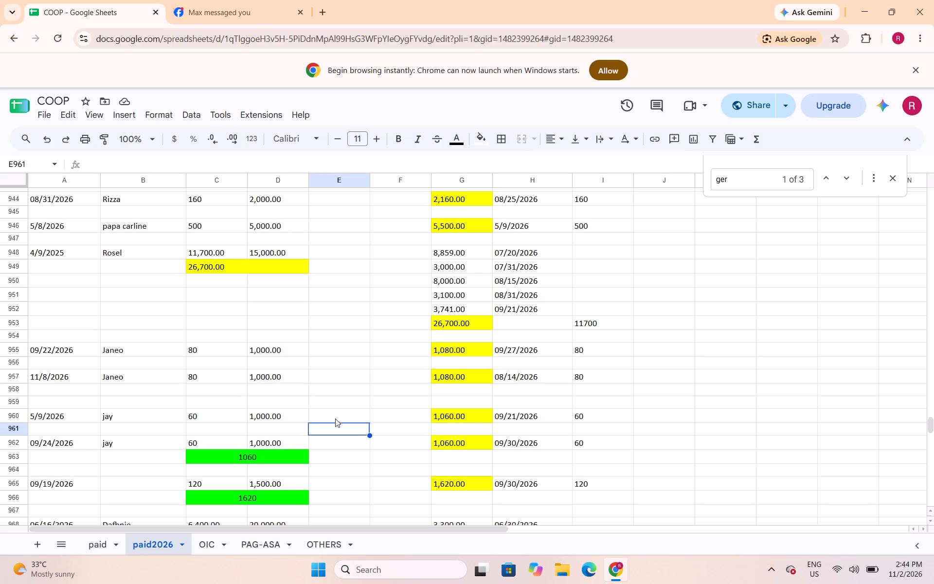
drag(228, 395, 263, 388)
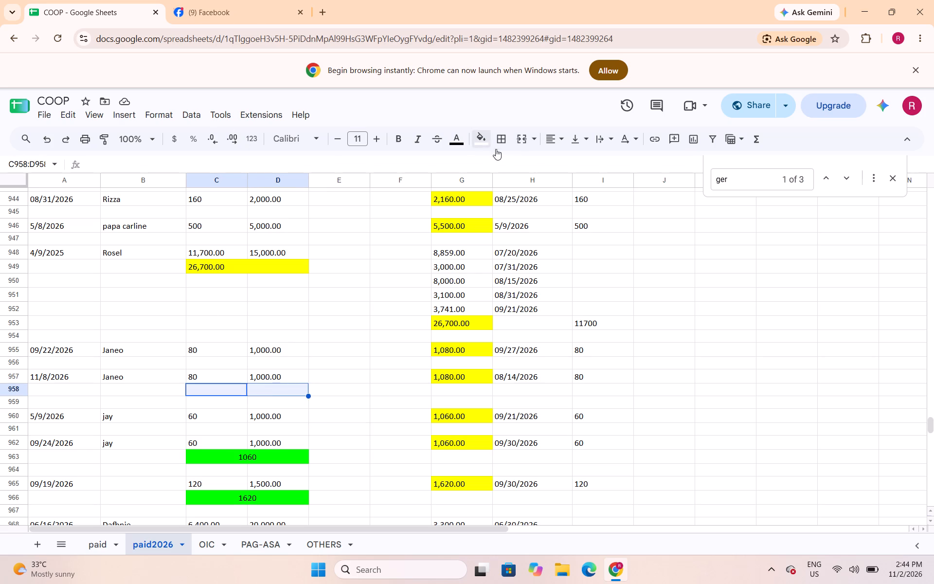
click(520, 146)
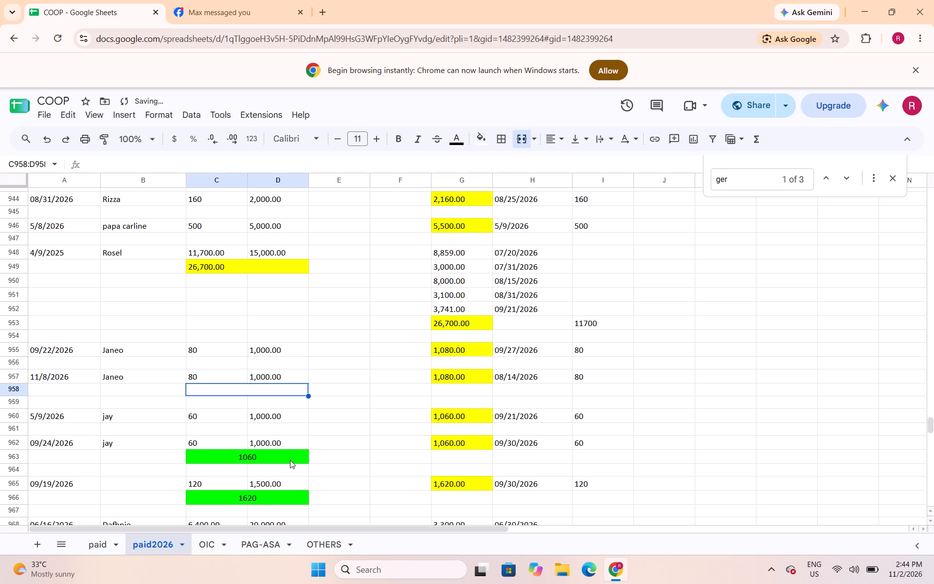
text(=sum()
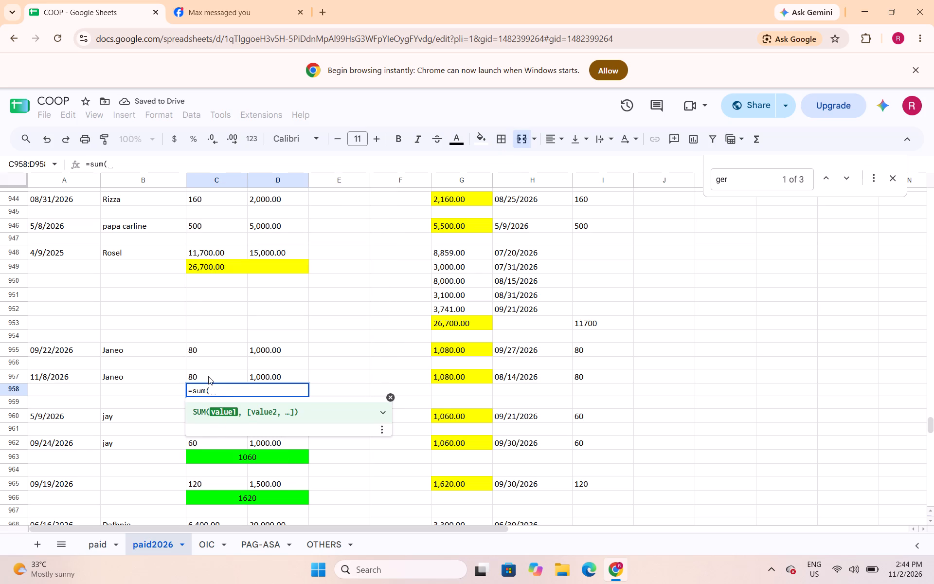
drag(208, 376, 261, 371)
key(shift+parenright)
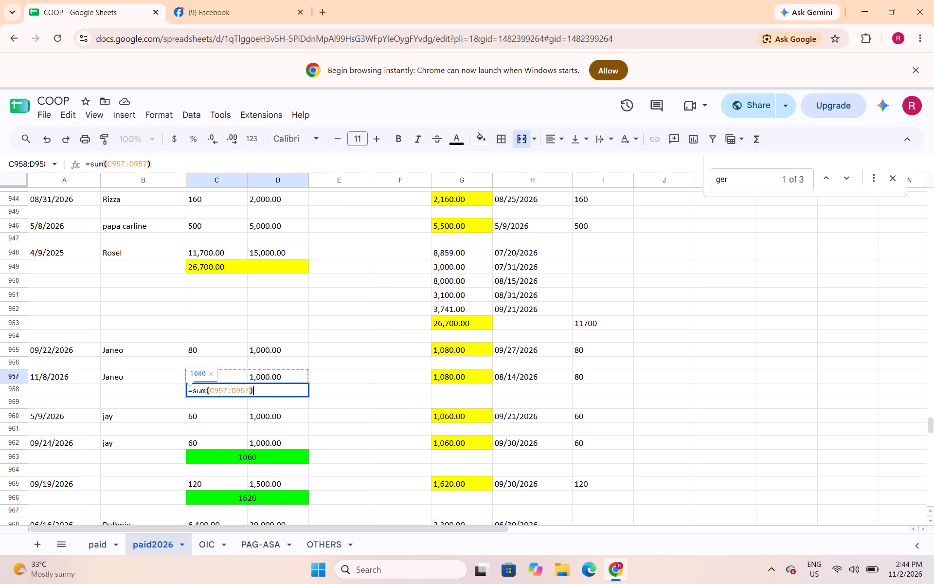
key(Return)
key(Up)
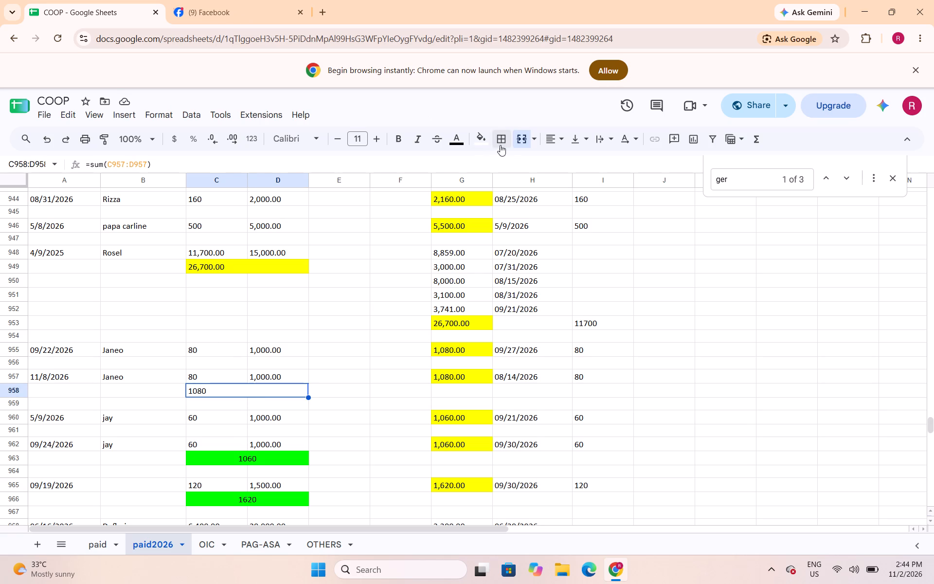
Center the 11/8/2026 Janeo loan total and fill its merged cell with green.
click(560, 136)
click(572, 166)
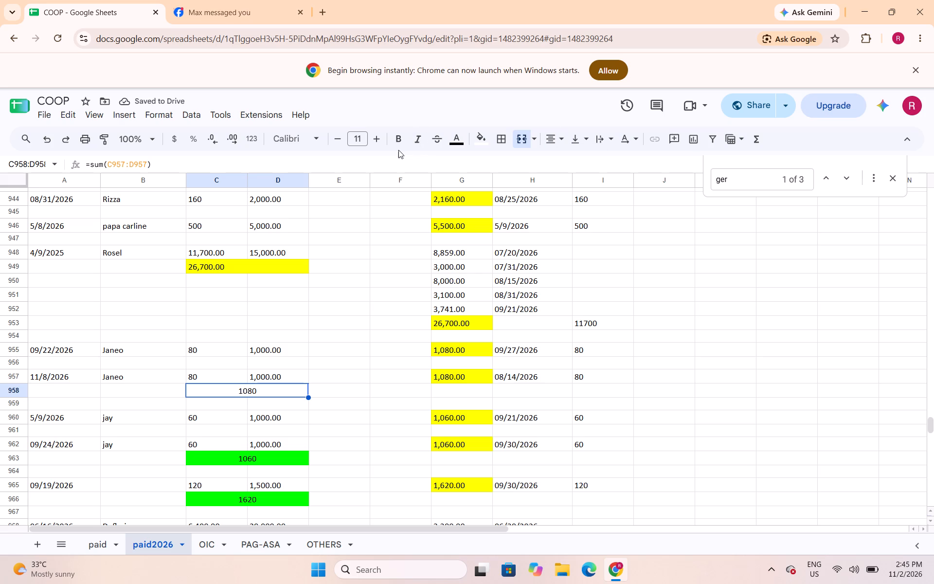
click(485, 144)
click(539, 195)
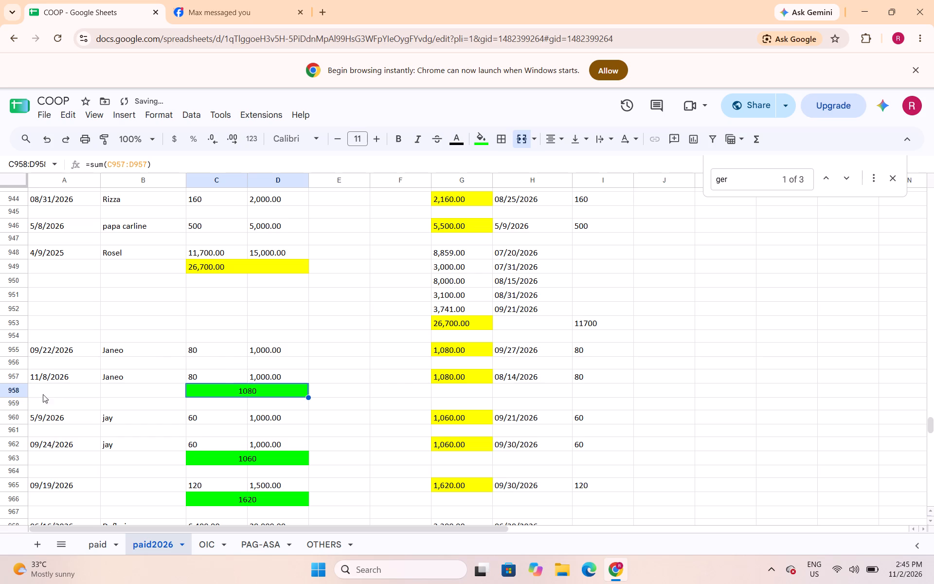
Insert one more blank row between the two Janeo entries, above row 956.
click(9, 365)
right_click(9, 365)
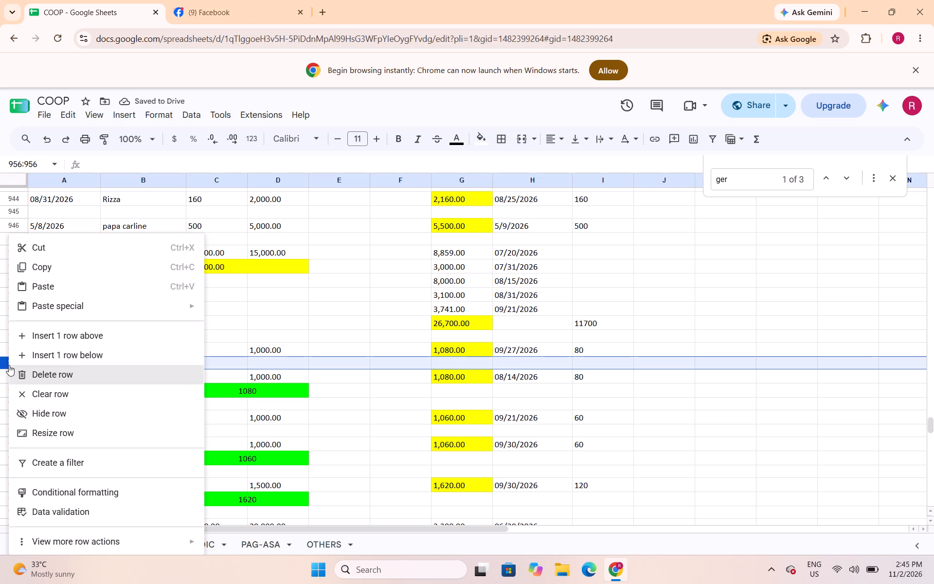
click(67, 337)
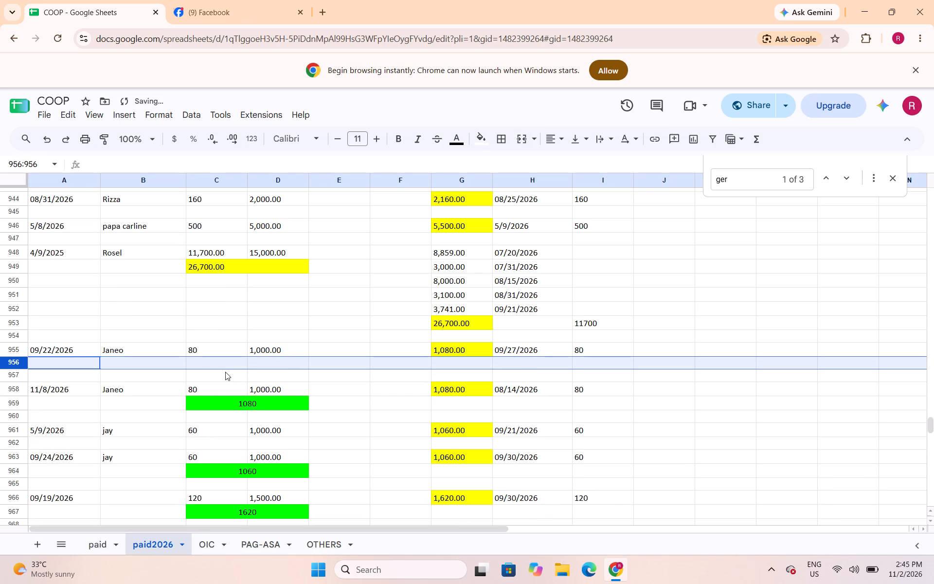
Merge C956:D956 below the 09/22/2026 Janeo loan and enter =sum(C955:D955) in it.
click(229, 367)
drag(229, 367, 258, 362)
click(521, 141)
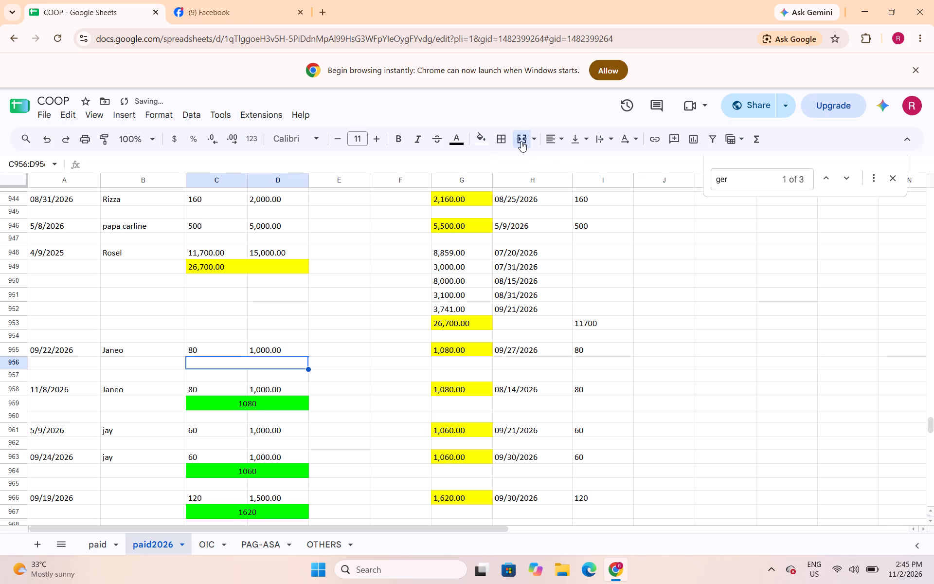
text(=sum()
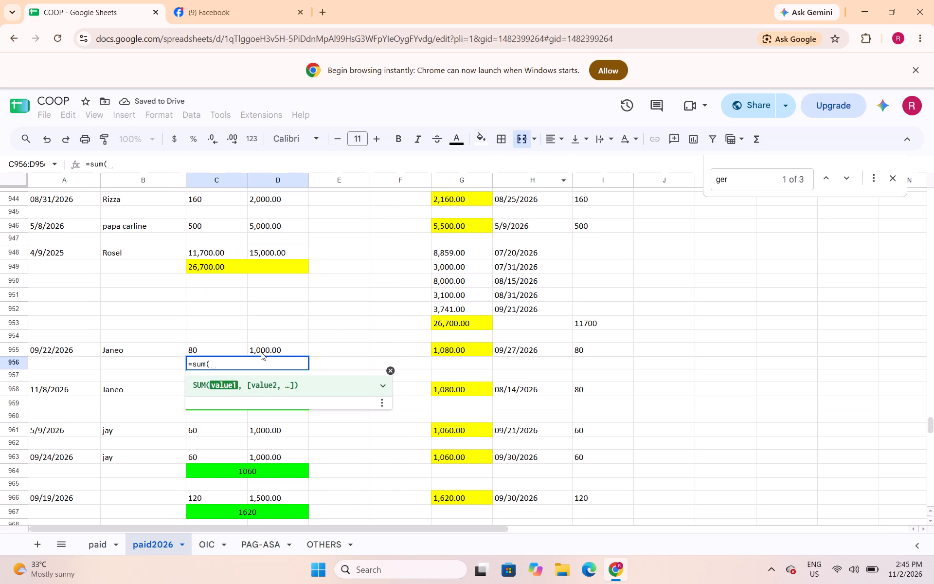
drag(242, 349, 258, 350)
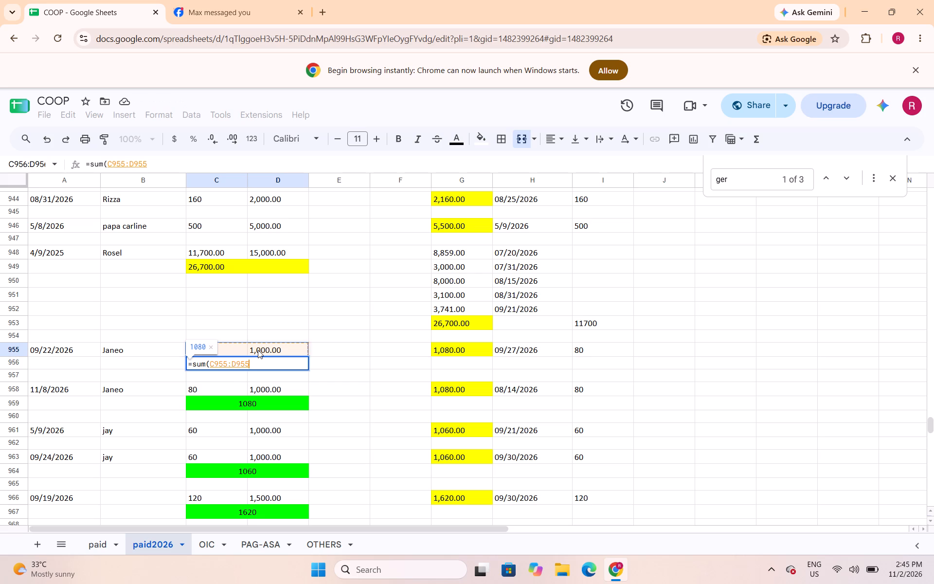
key(shift+parenright)
key(Return)
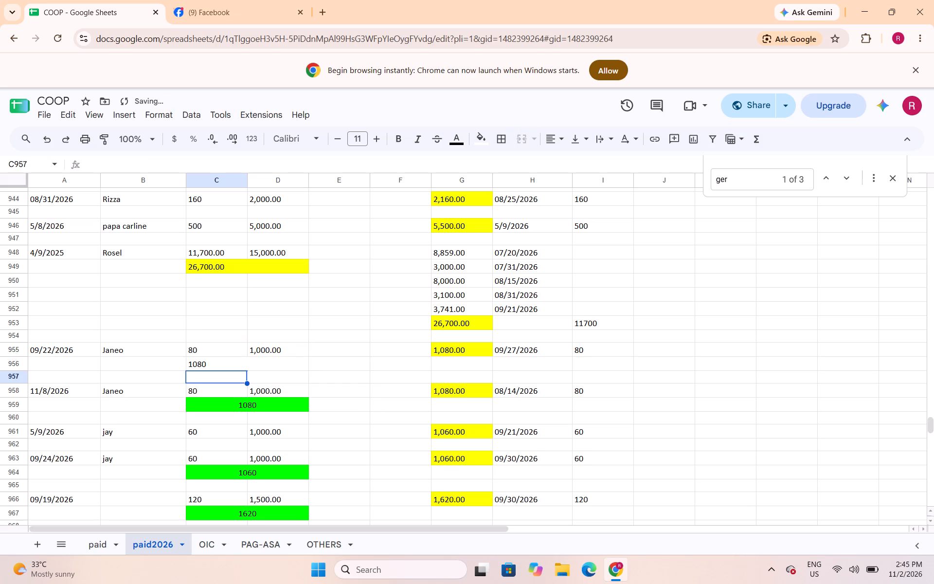
key(Up)
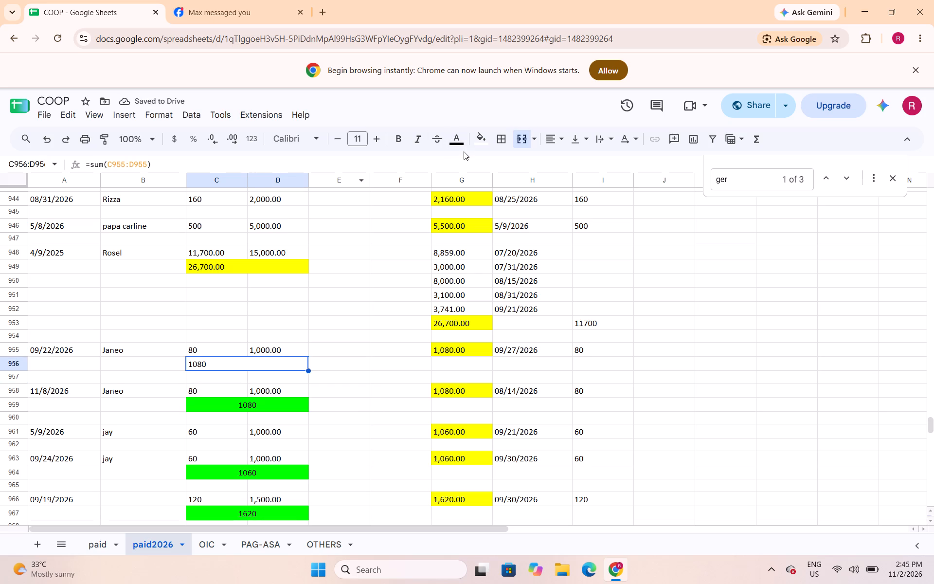
Fill the 09/22/2026 Janeo loan total with green and center it in the merged cell.
click(482, 143)
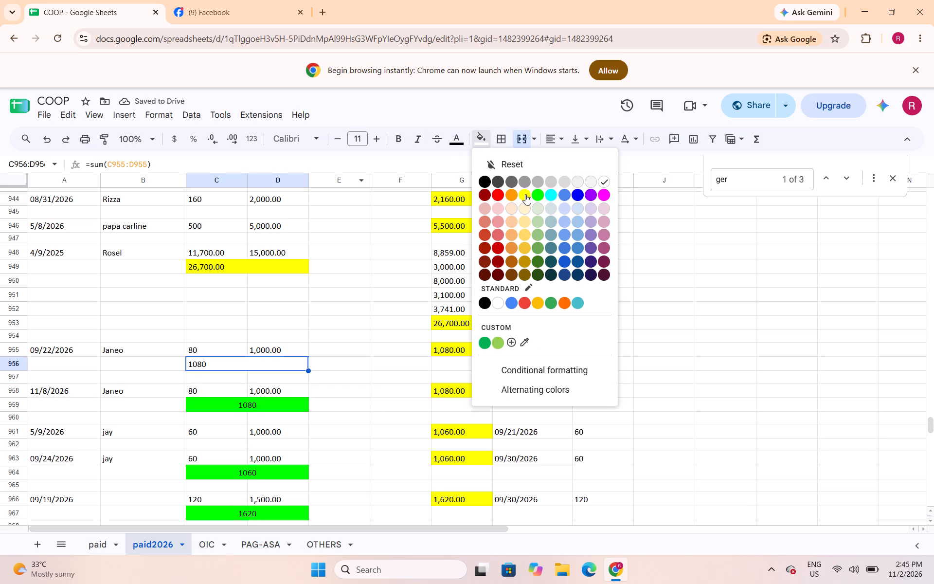
click(540, 197)
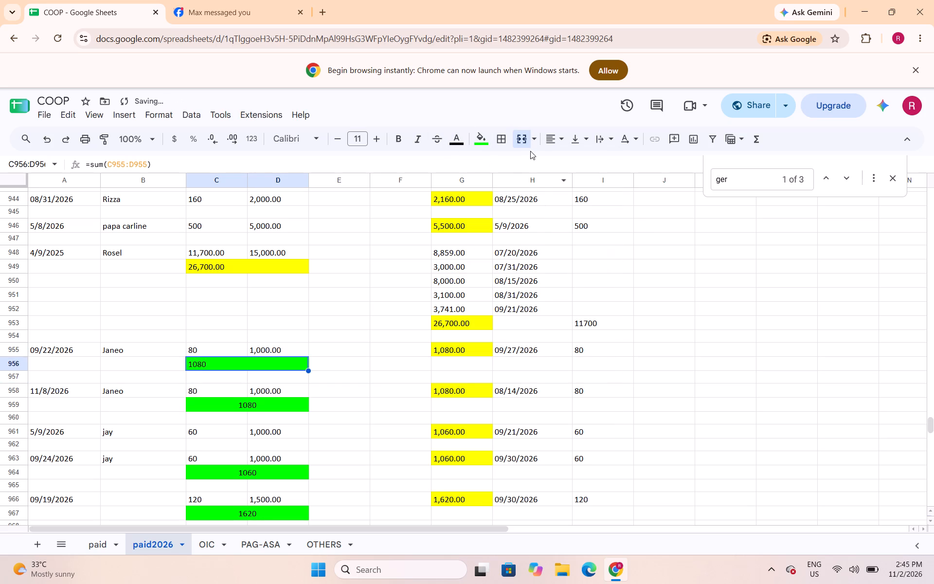
click(557, 142)
click(575, 169)
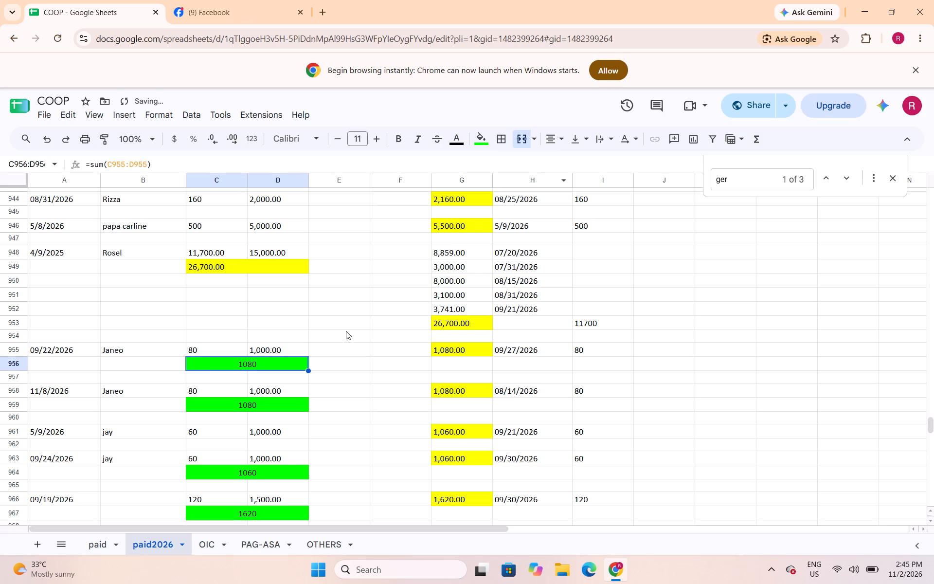
click(346, 331)
click(273, 296)
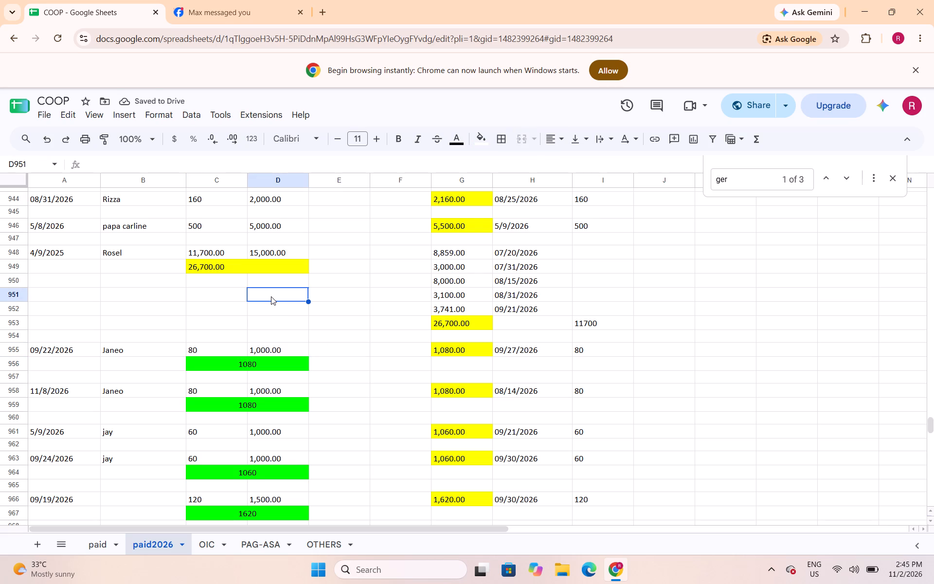
Save the spreadsheet.
key(ctrl+s)
key(ctrl+s)
key(ctrl+s)
key(ctrl+s)
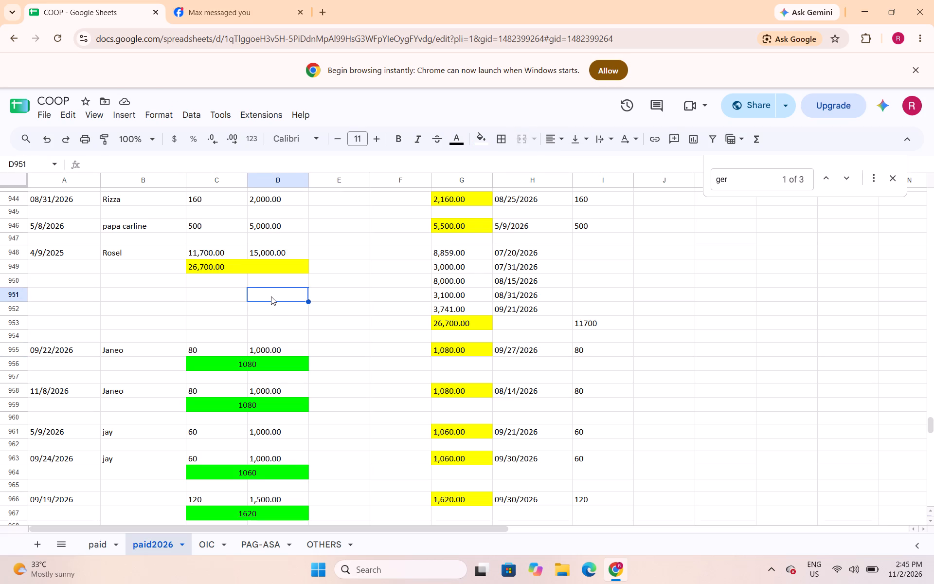
Change the fill of Rosel's loan total in C949:D949 to green and center it.
click(251, 266)
click(486, 145)
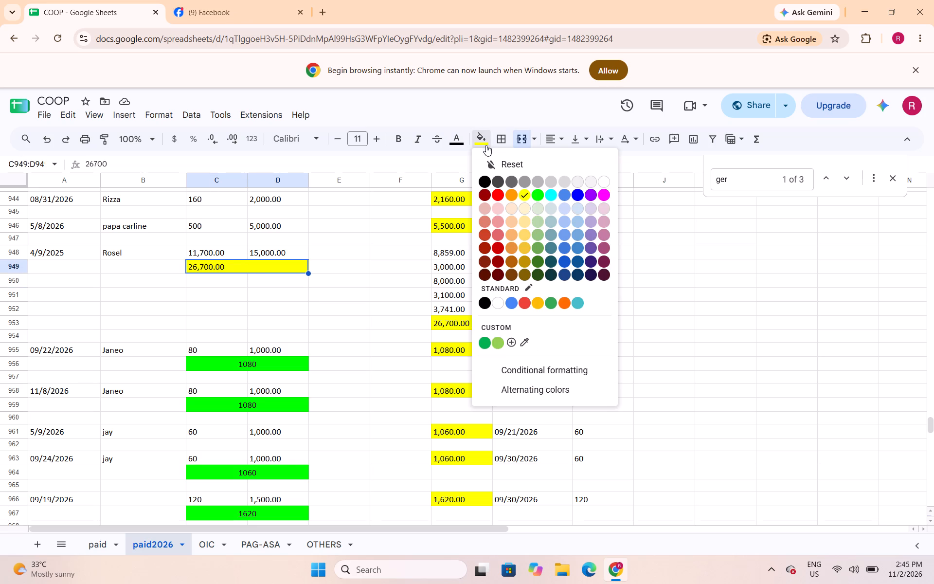
click(539, 193)
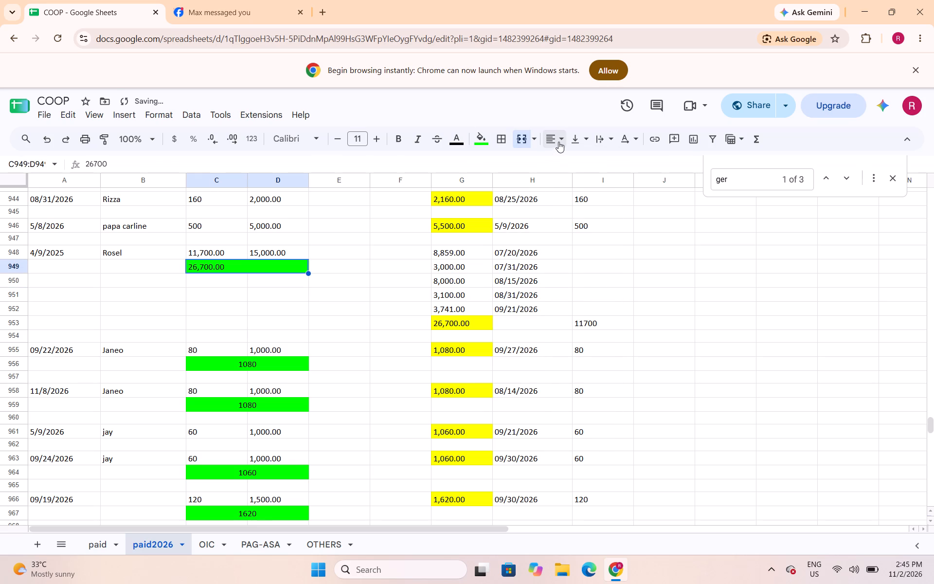
click(559, 141)
click(574, 164)
click(361, 273)
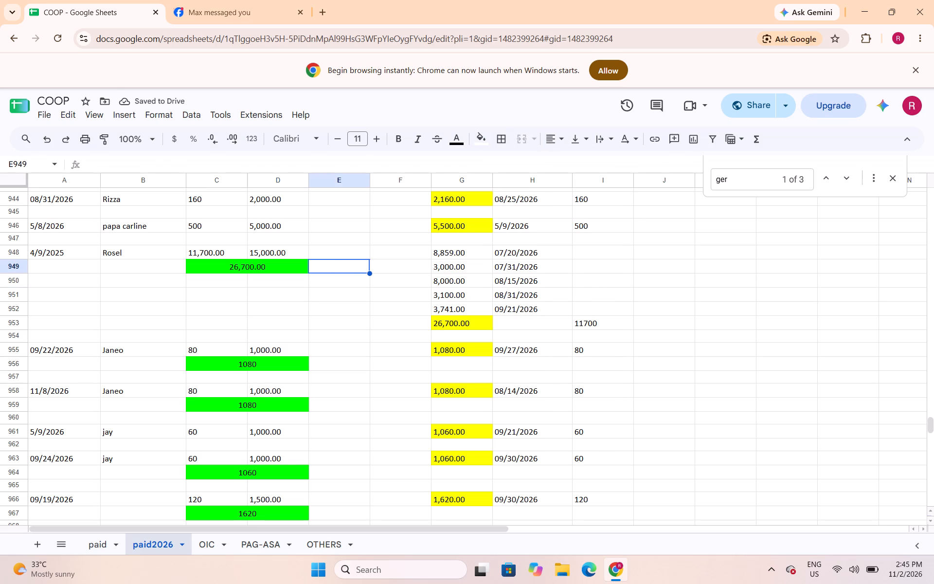
Save the spreadsheet.
key(ctrl+s)
click(372, 321)
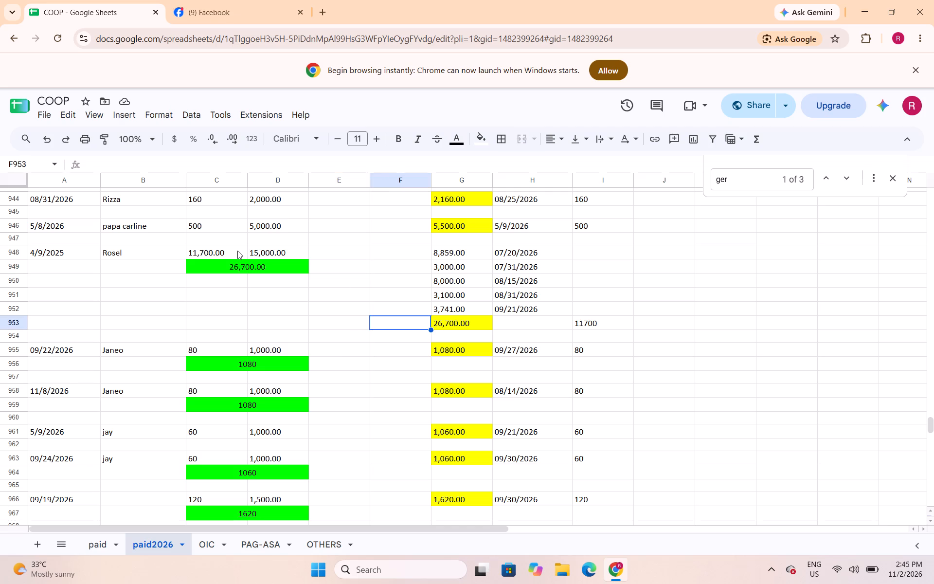
scroll(335, 299, up, 1)
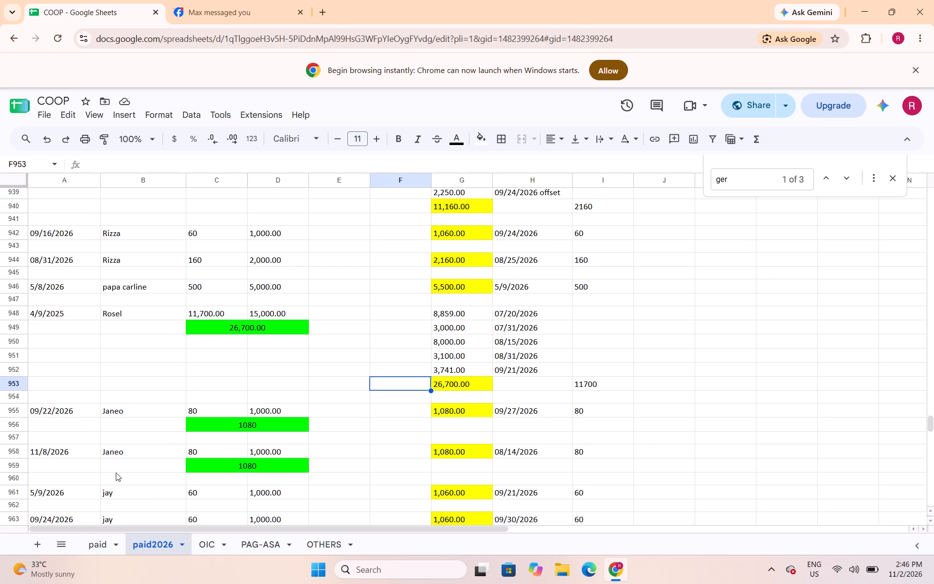
click(16, 298)
right_click(13, 300)
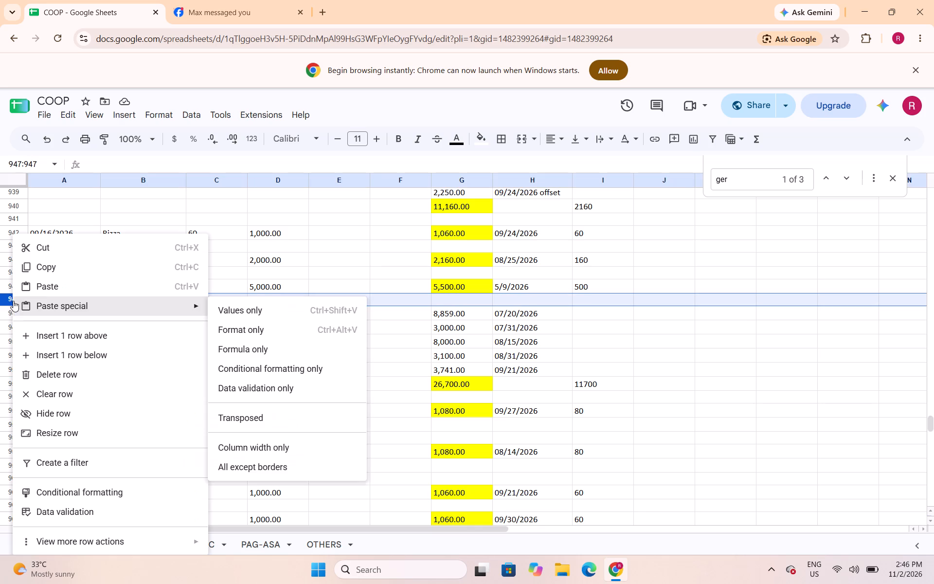
click(48, 339)
Merge C947:D947 below papa carline's loan and enter =sum(C946:D946) in it.
drag(217, 304, 252, 301)
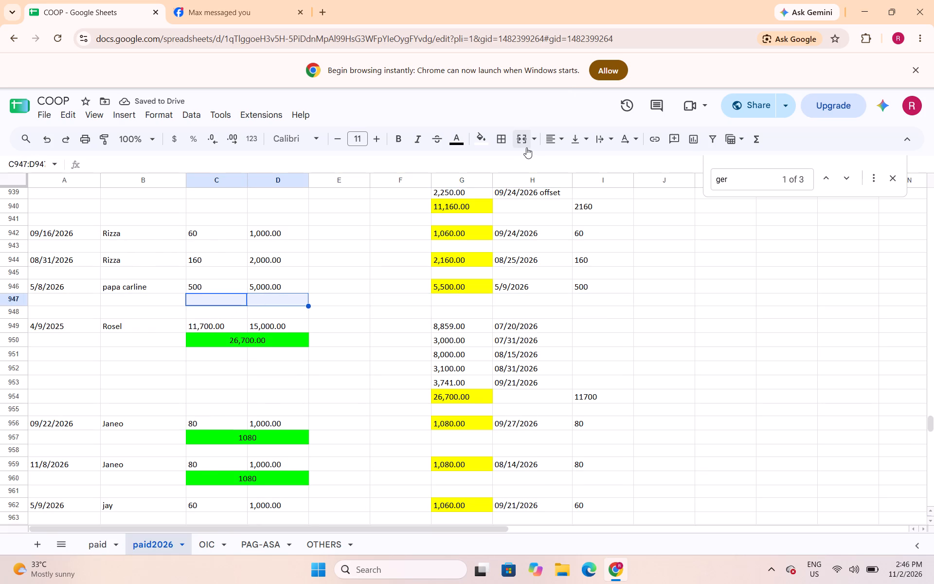
click(522, 142)
text(=sum()
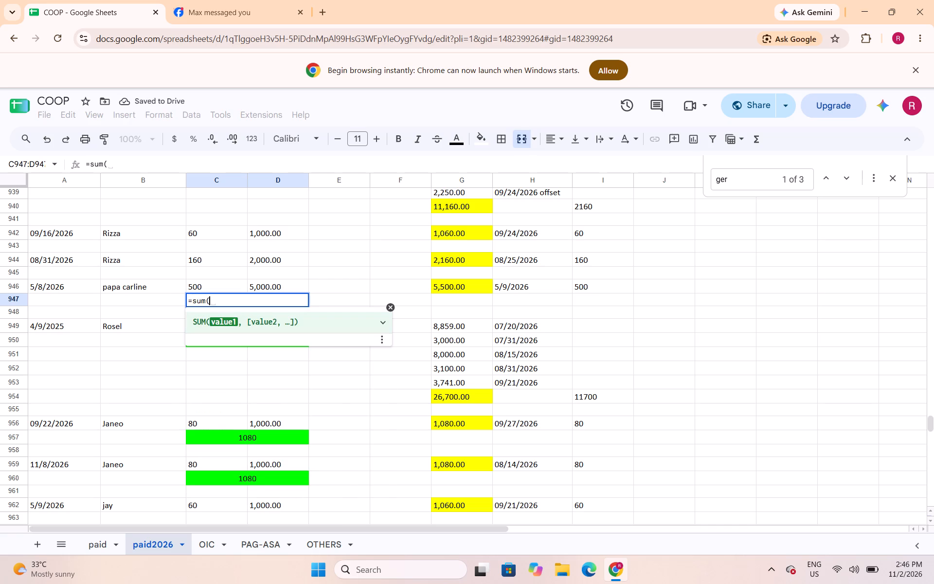
drag(242, 289, 261, 286)
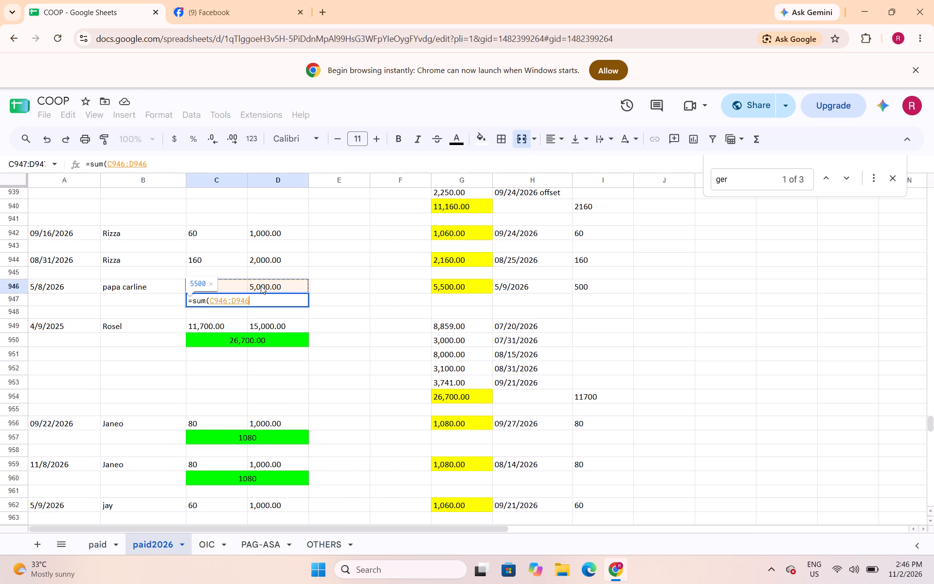
key(shift+parenright)
key(Return)
key(Up)
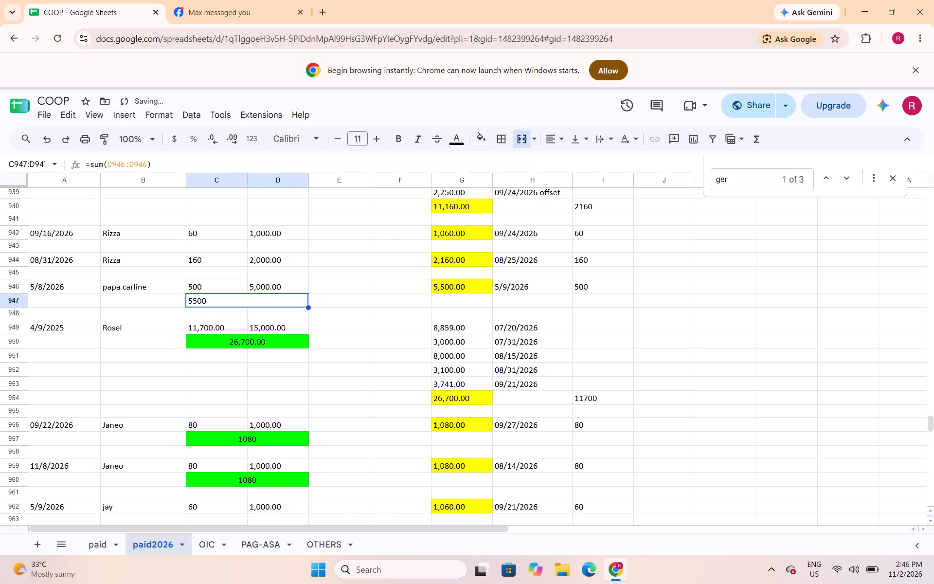
click(477, 143)
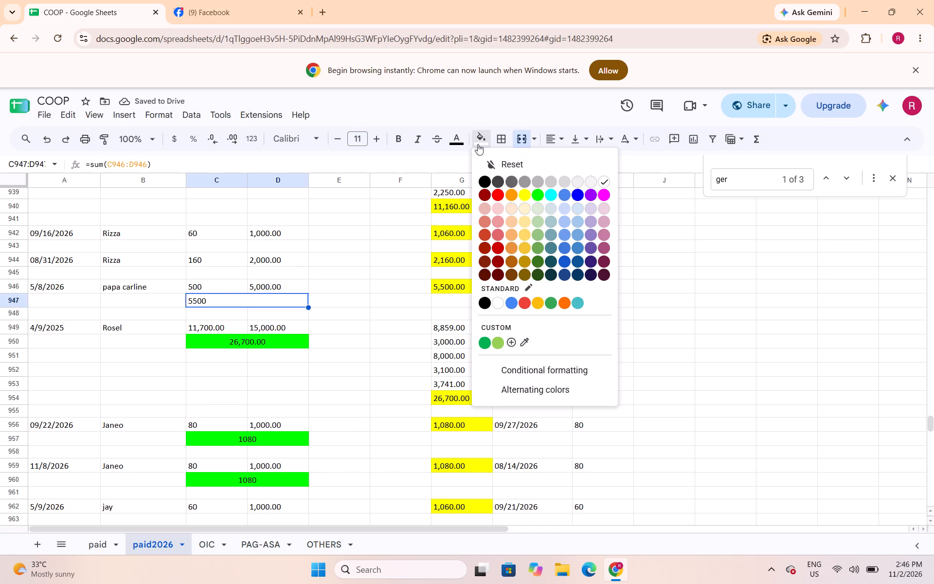
click(537, 197)
click(560, 144)
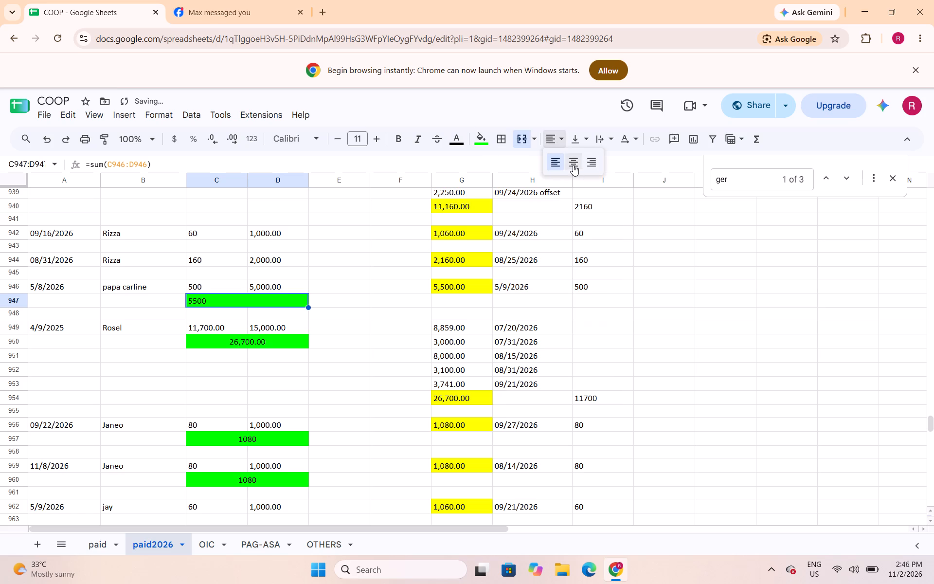
click(574, 164)
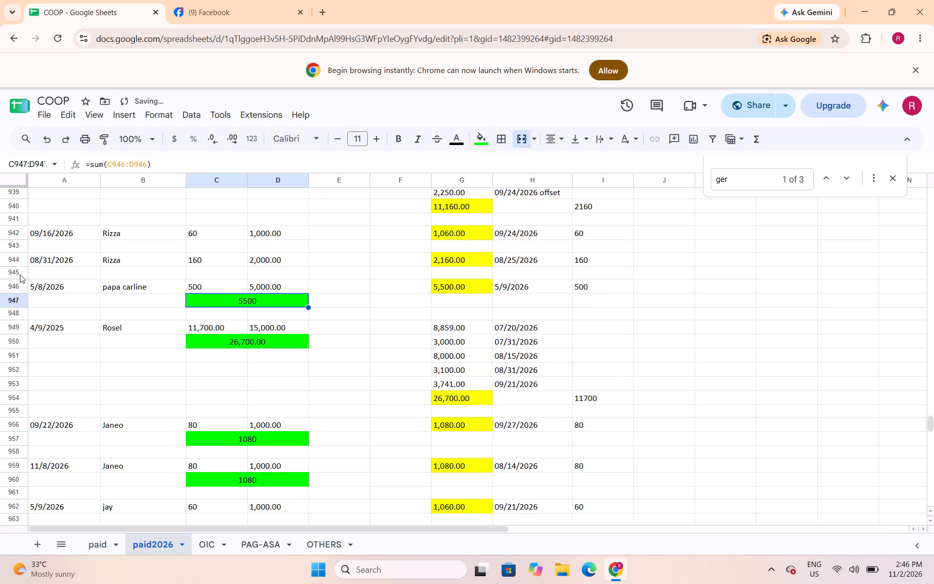
Insert one blank row at row 945, directly below Rizza's 08/31/2026 loan.
click(20, 274)
right_click(18, 275)
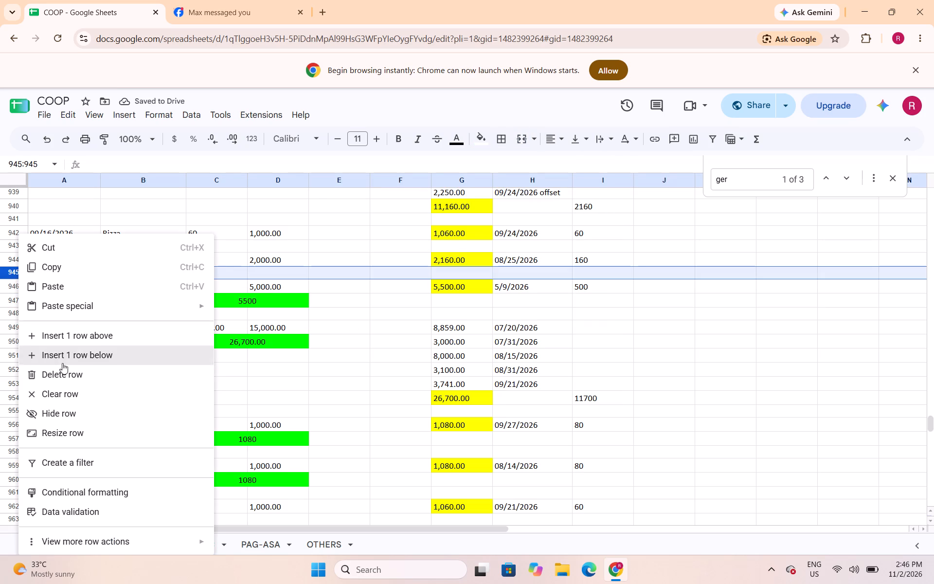
click(66, 333)
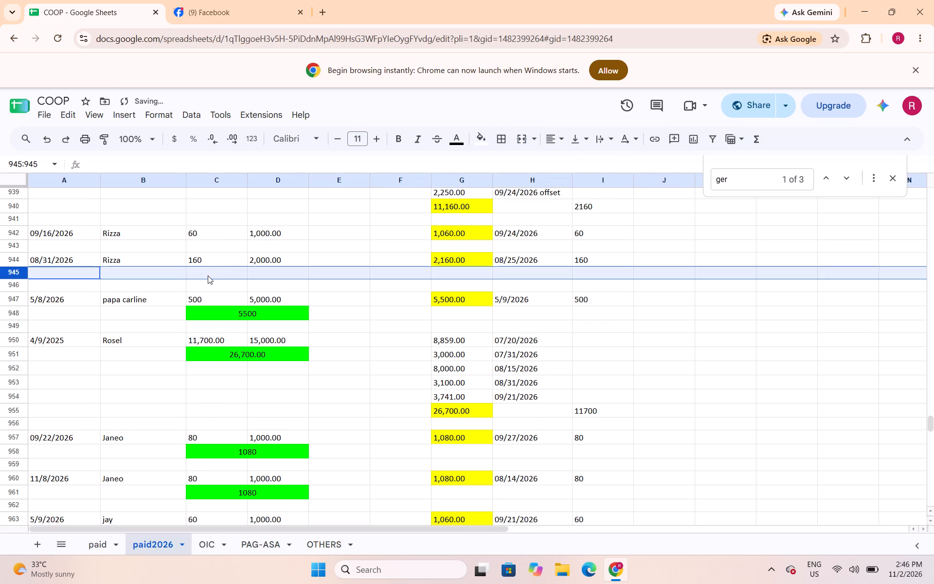
Merge C945:D945 below Rizza's 08/31/2026 loan and enter =sum(C944:D944) in it.
drag(208, 275, 249, 271)
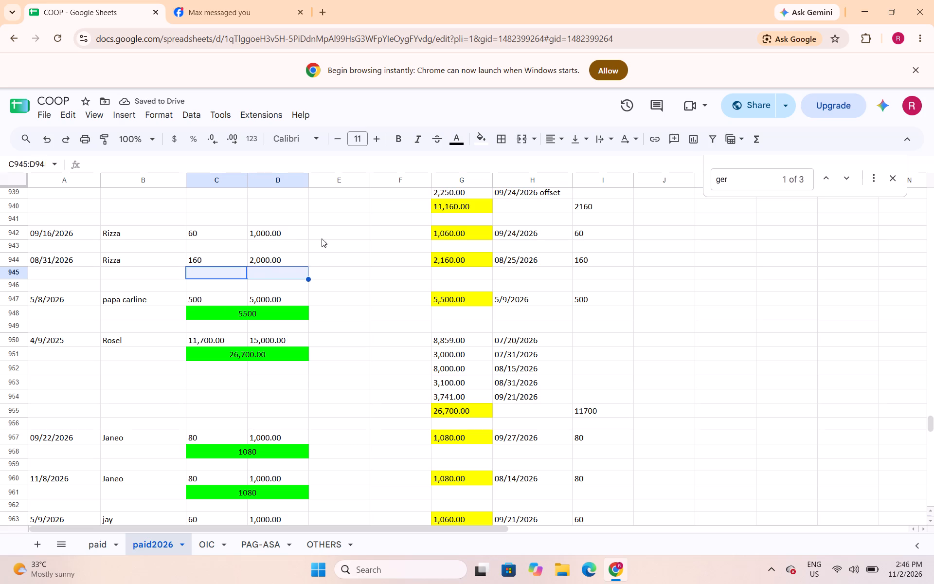
click(521, 146)
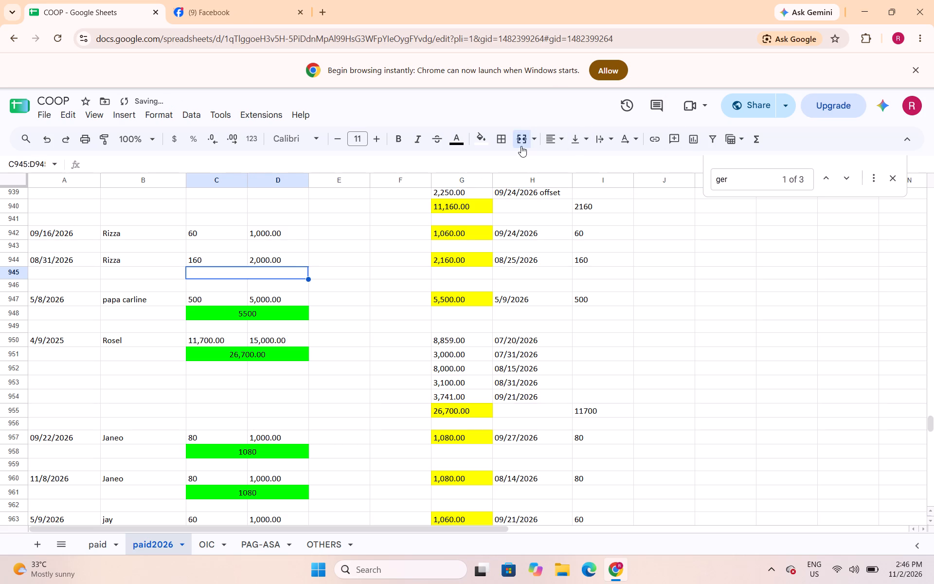
text(=sum()
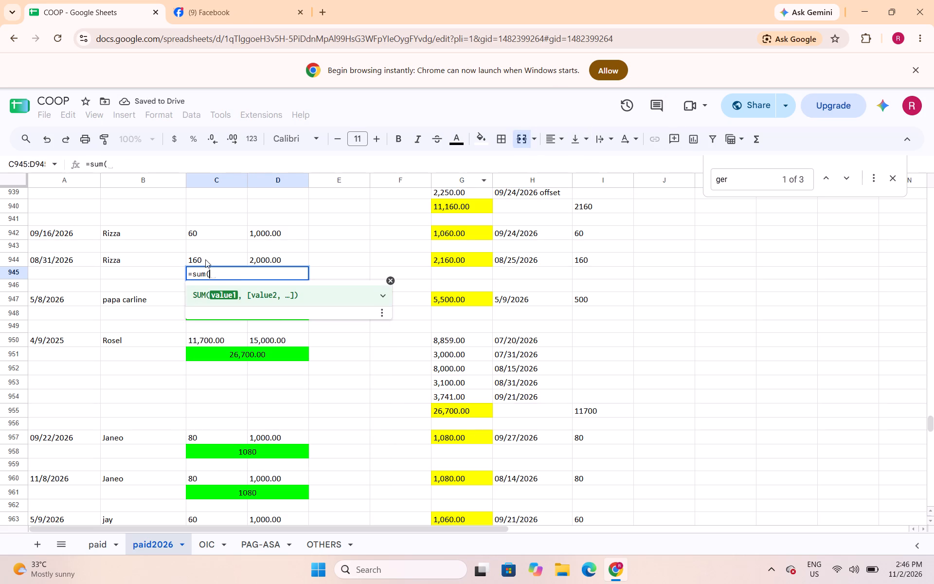
drag(207, 259, 267, 259)
key(shift+parenright)
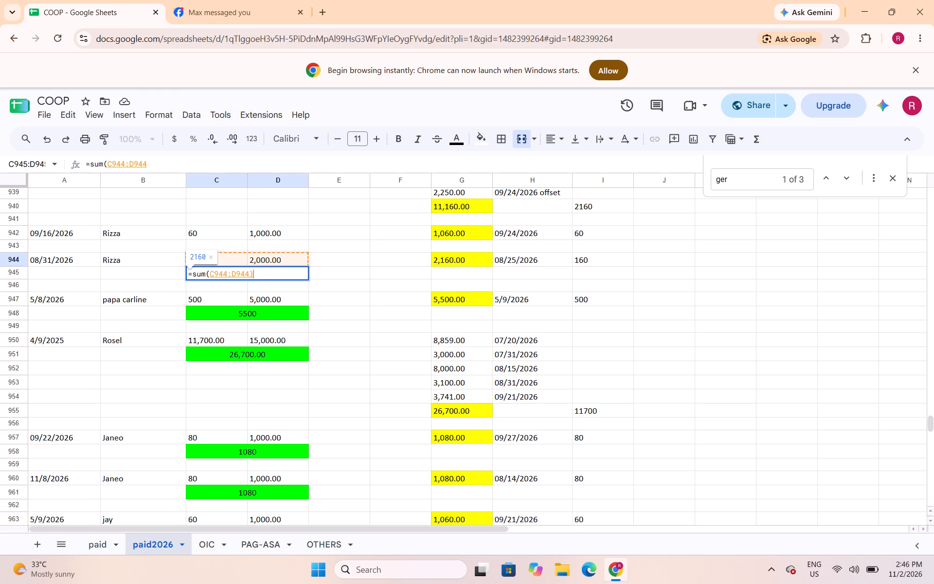
key(Return)
key(Up)
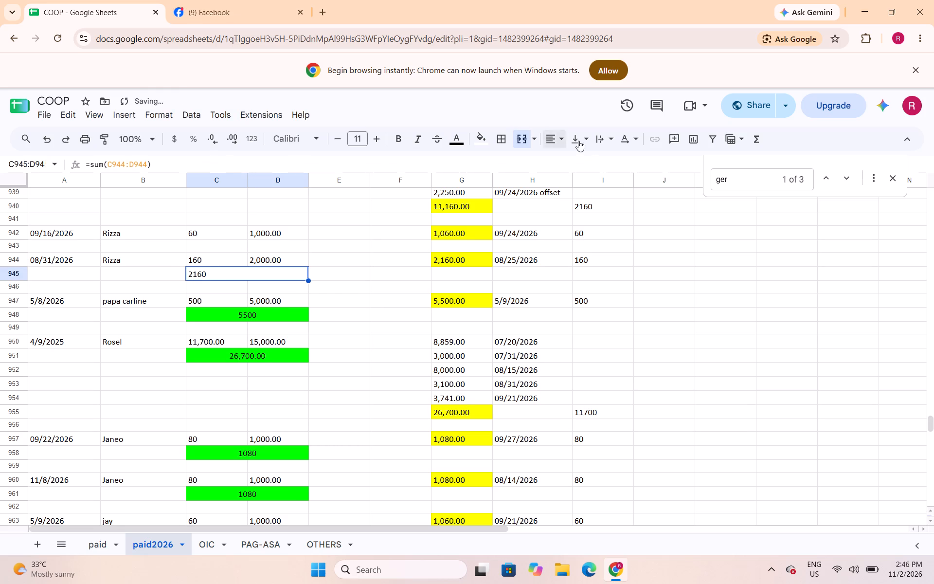
Fill Rizza's 08/31/2026 loan total in C945:D945 with green and center it.
click(484, 141)
click(539, 191)
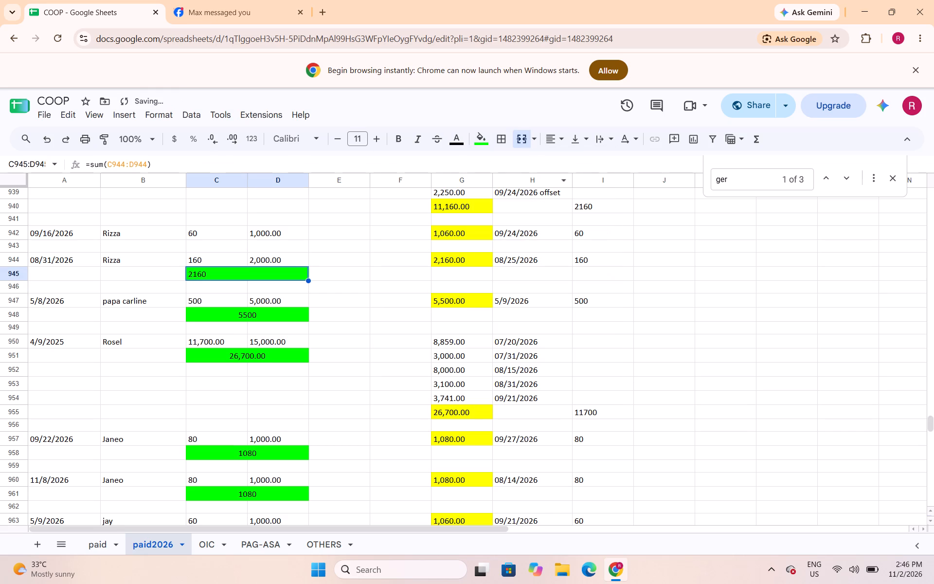
click(550, 139)
click(579, 163)
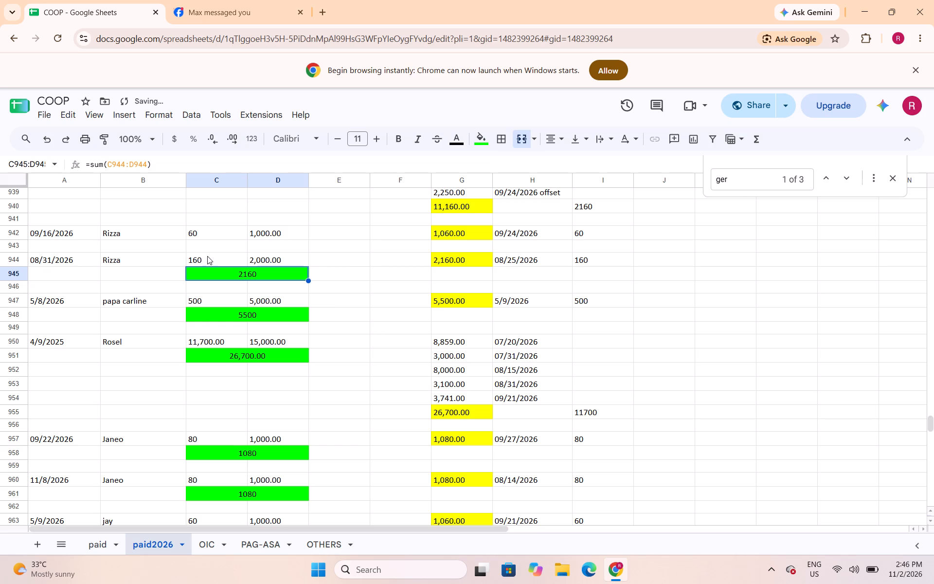
Save the spreadsheet.
click(193, 251)
key(ctrl+s)
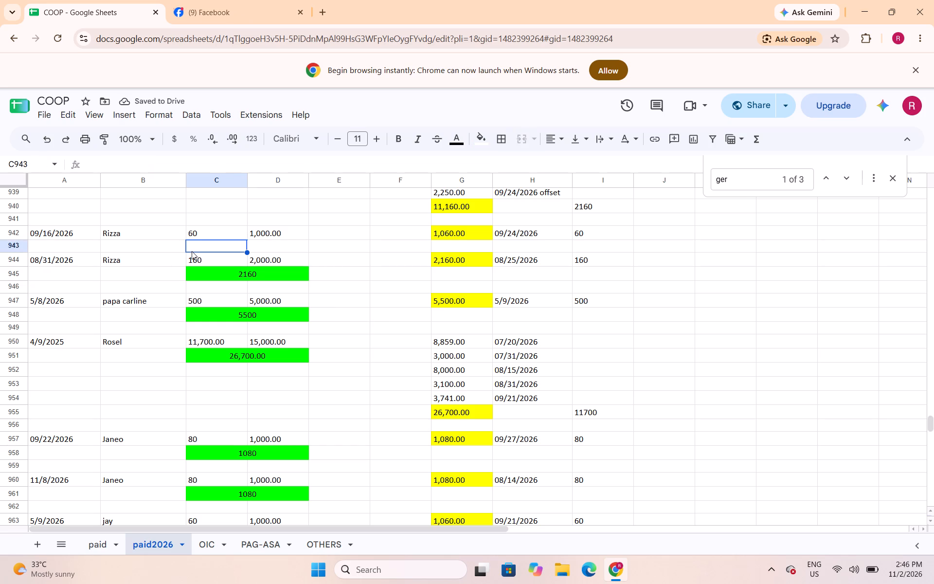
Insert one blank row at row 943, directly below Rizza's 09/16/2026 loan.
click(15, 245)
right_click(16, 244)
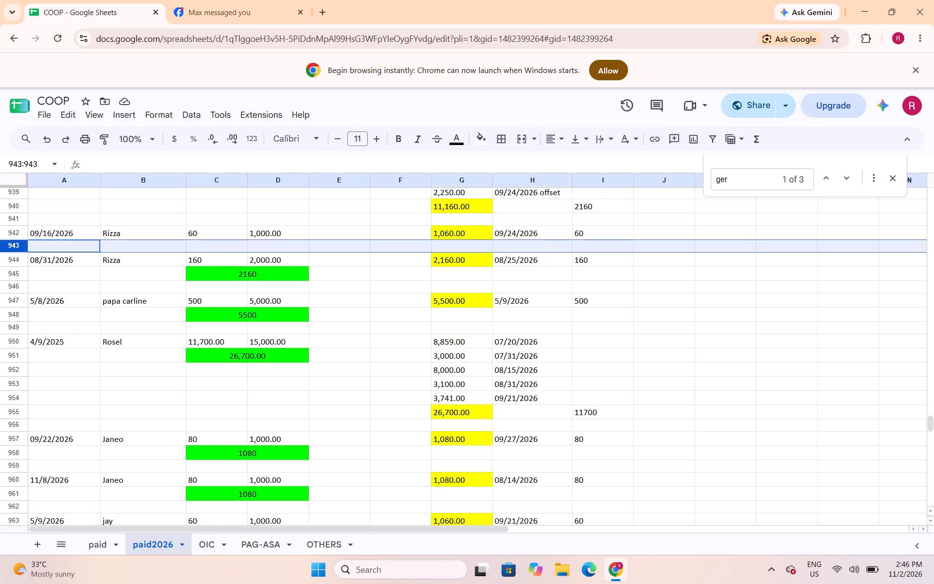
click(91, 339)
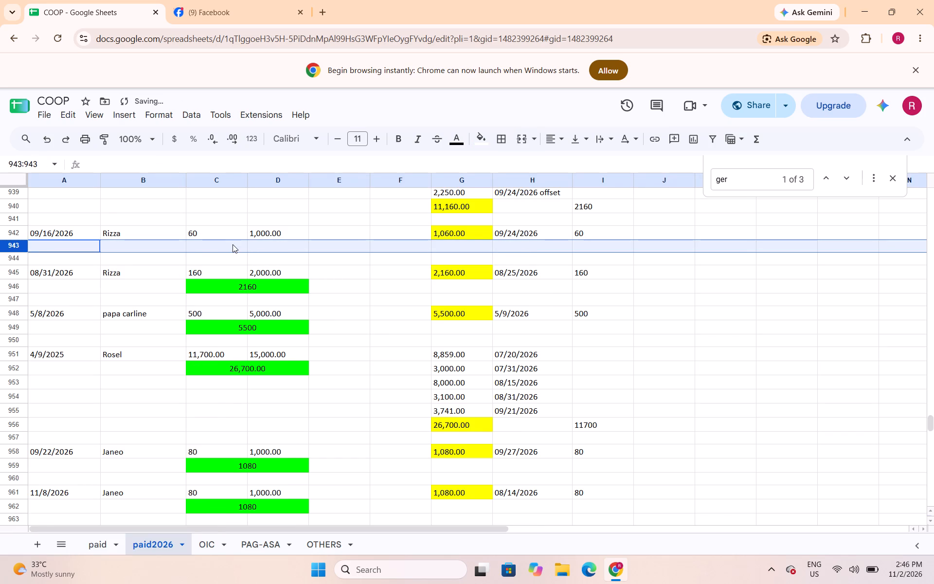
Merge C943:D943 below Rizza's 09/16/2026 loan and enter =sum(C942:D942) in it.
drag(233, 244, 259, 246)
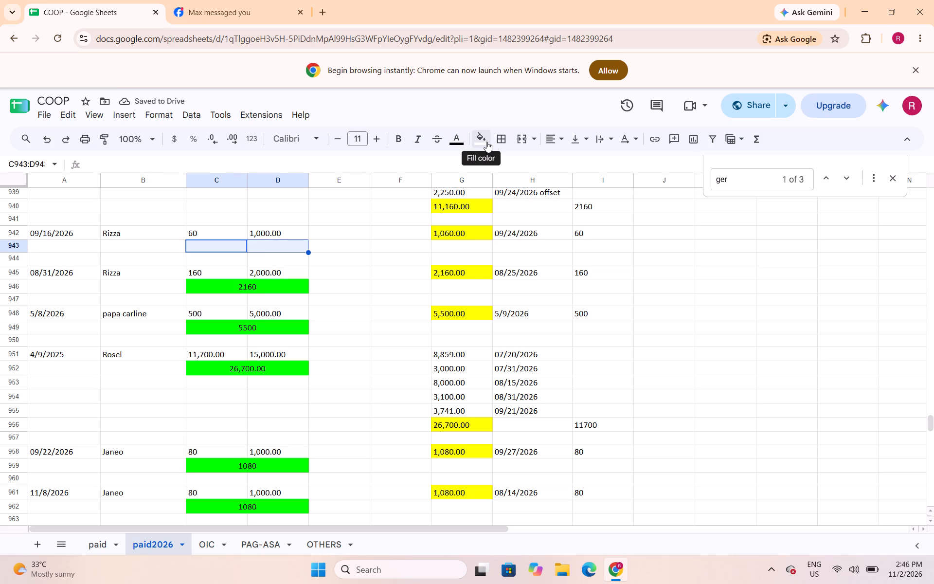
click(515, 140)
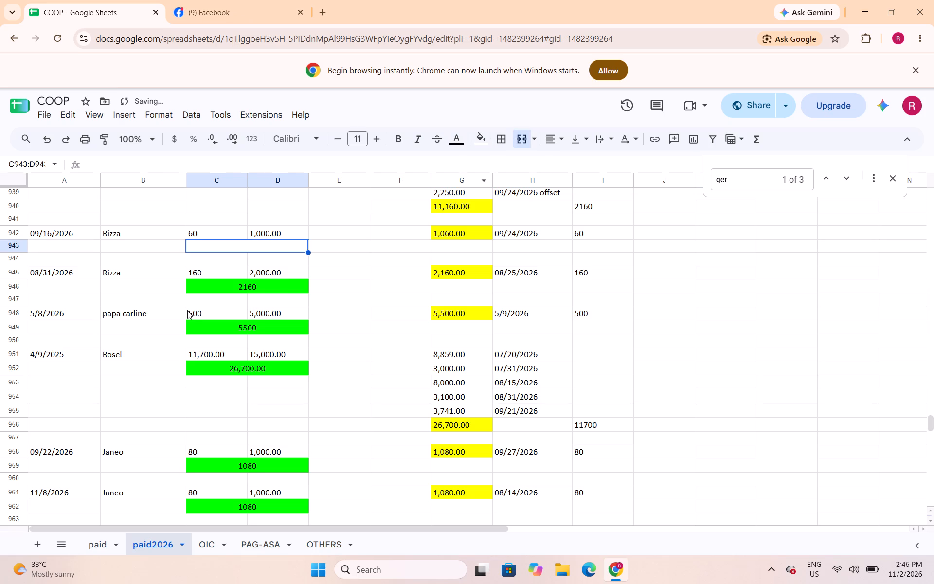
text(=sum()
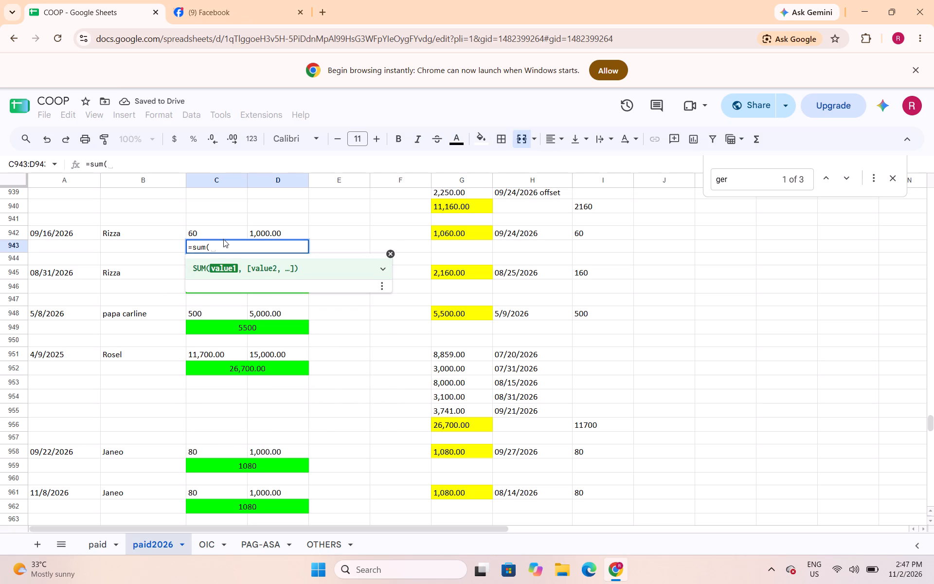
drag(225, 235, 259, 231)
key(shift+parenright)
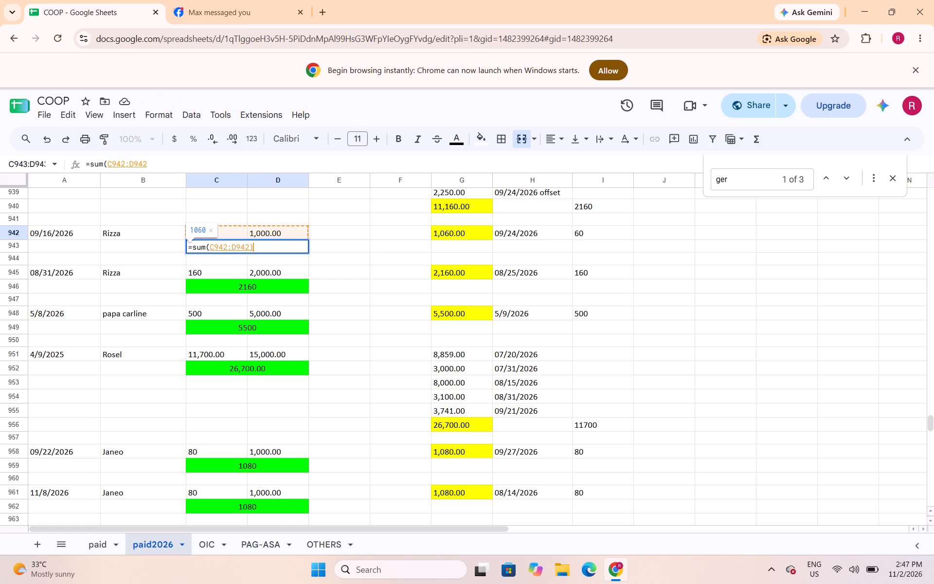
key(Return)
key(Up)
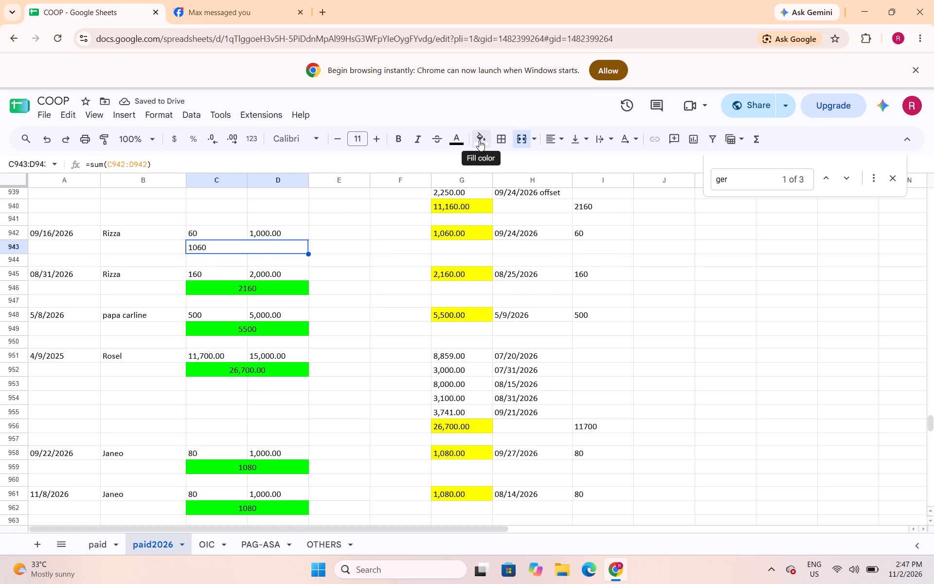
Fill Rizza's 09/16/2026 loan total in C943:D943 with green and center it.
click(479, 140)
click(536, 191)
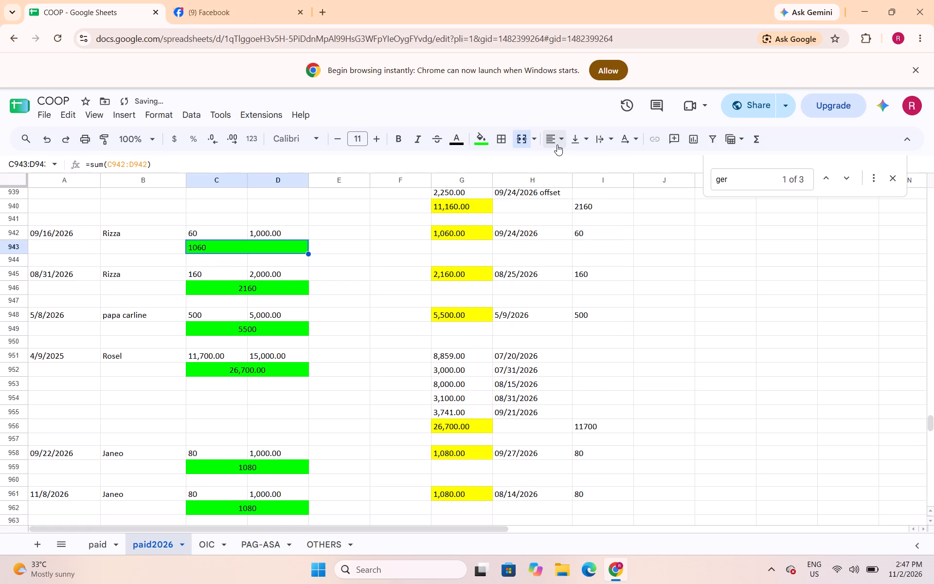
click(562, 141)
click(575, 166)
click(363, 329)
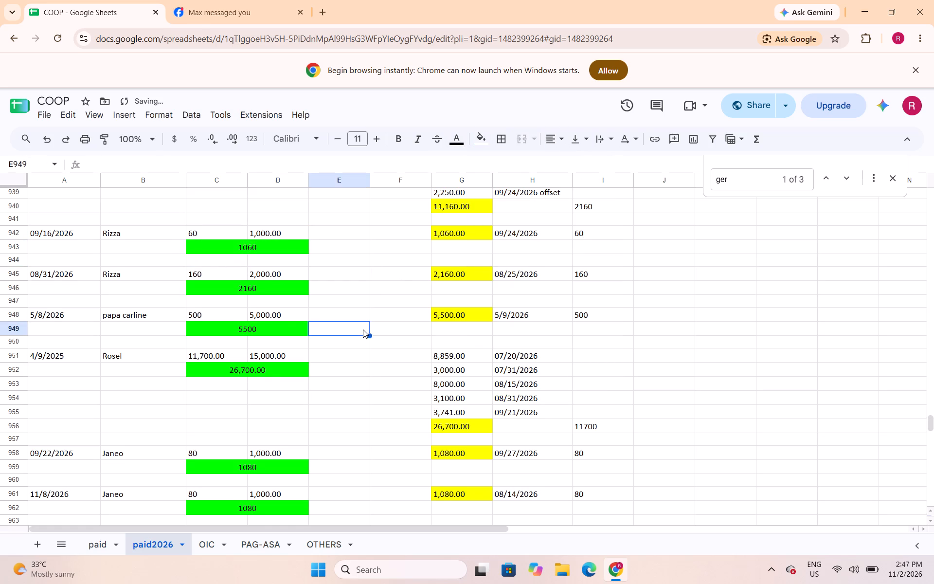
Change the fill of Rizza's 06/24/2026 loan total in C934:D934 to green.
scroll(363, 329, up, 3)
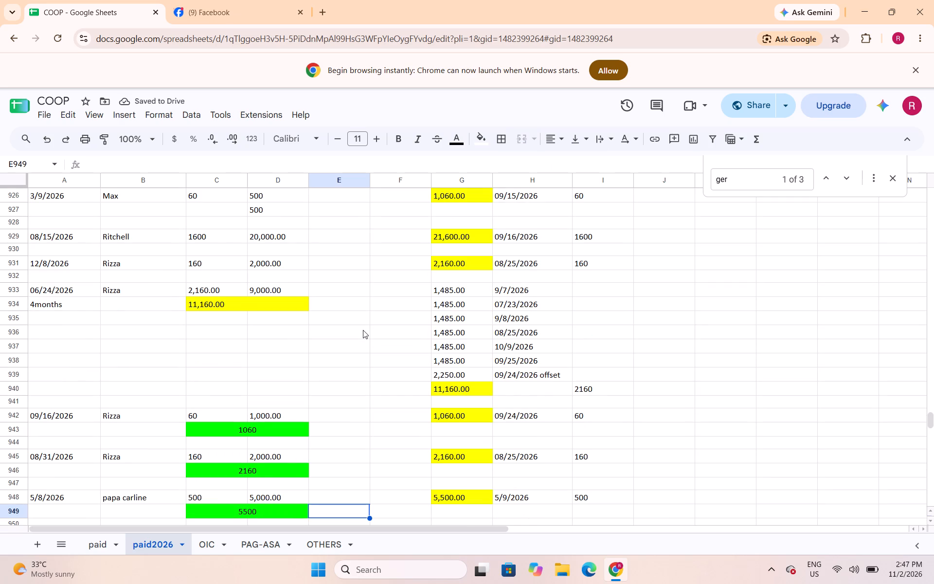
scroll(355, 334, down, 1)
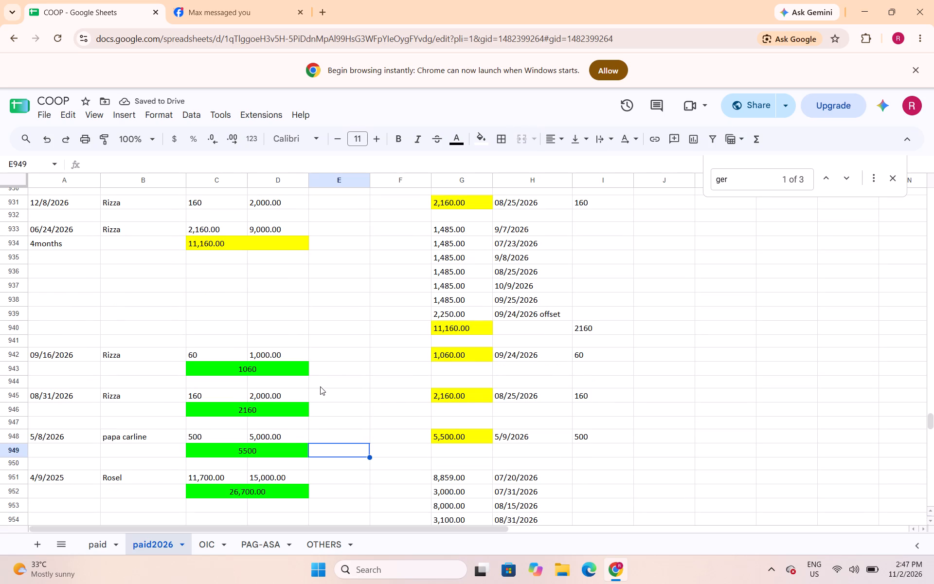
scroll(330, 374, up, 2)
click(297, 368)
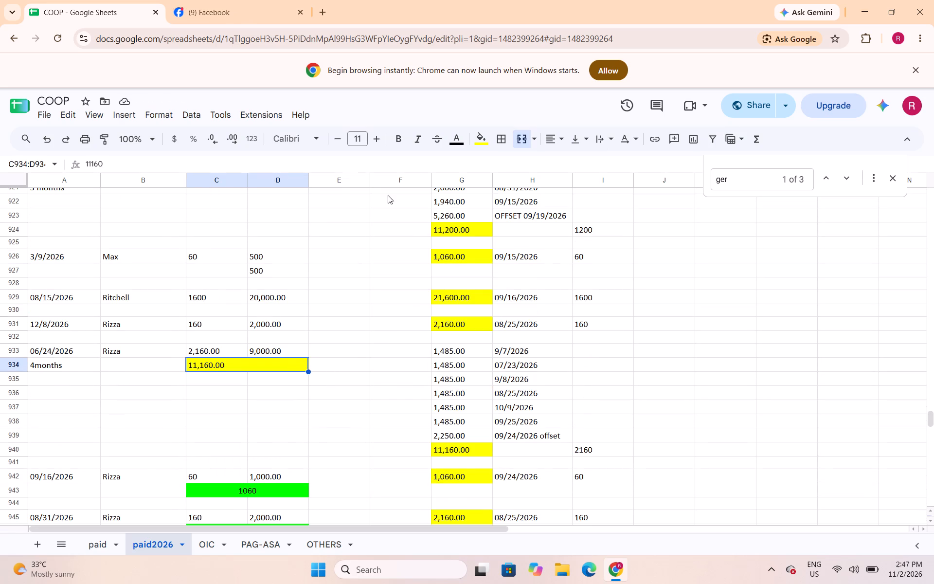
click(477, 141)
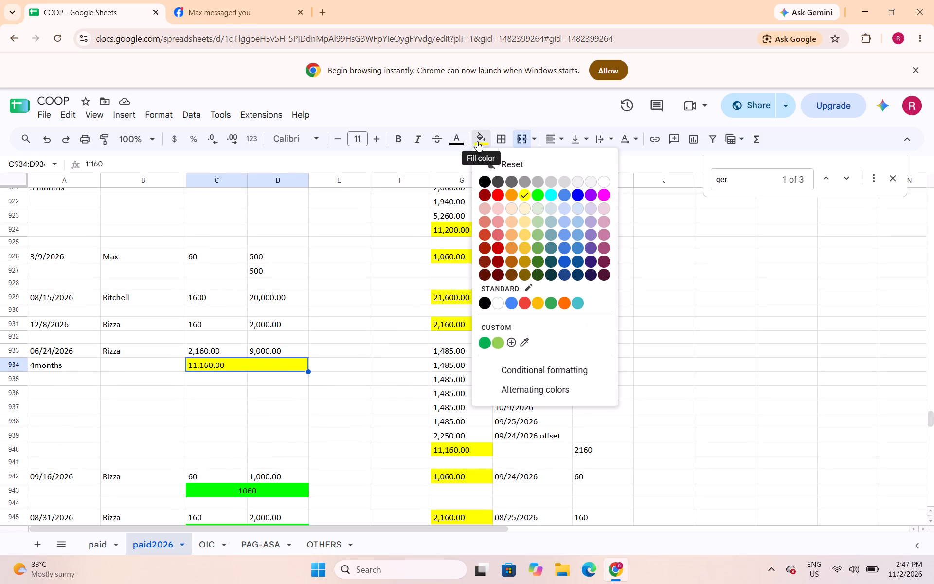
click(543, 194)
click(331, 360)
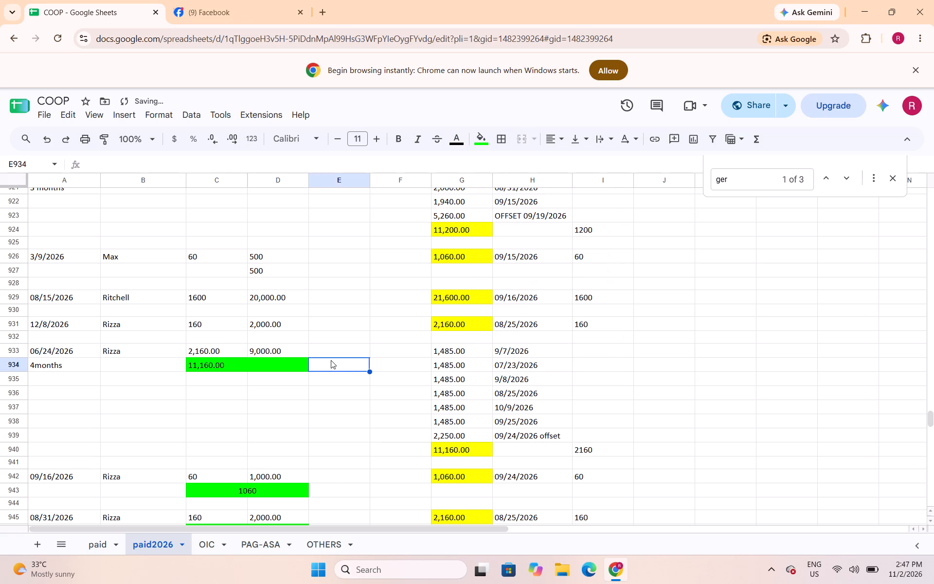
Insert one blank row at row 932, directly below Rizza's 12/8/2026 loan.
click(18, 336)
right_click(18, 336)
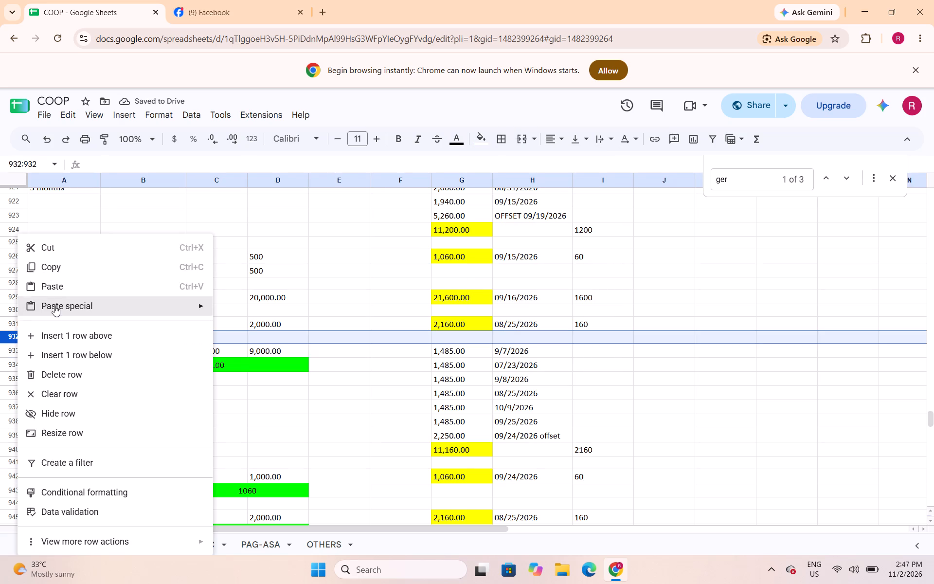
click(53, 336)
Merge C932:D932 below Rizza's 12/8/2026 loan and enter =sum(C931:D931) in it.
drag(198, 335, 267, 335)
click(521, 142)
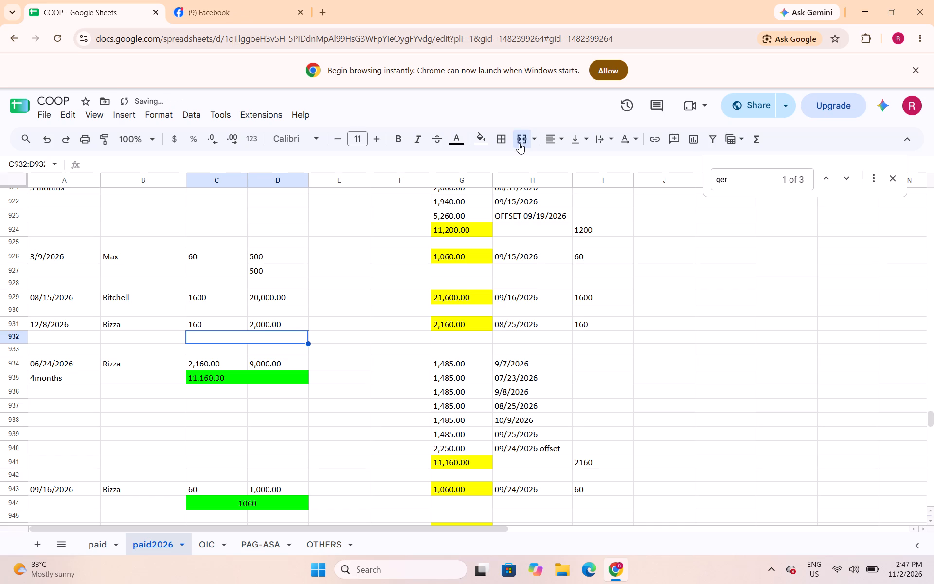
text(=sum()
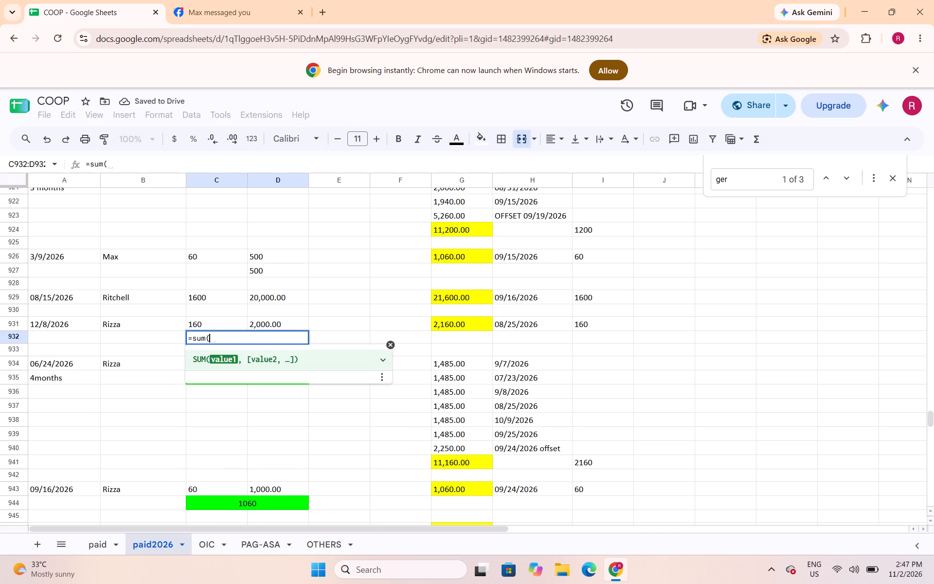
drag(226, 323, 255, 322)
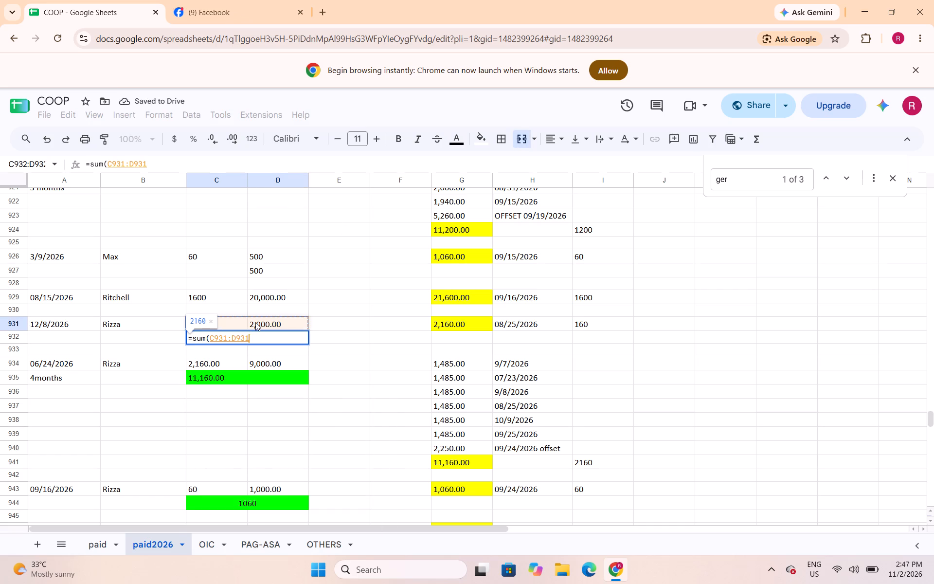
key(shift+parenright)
key(Return)
Center Rizza's 12/8/2026 loan total in C932:D932, fill it with green, and save the spreadsheet.
key(Up)
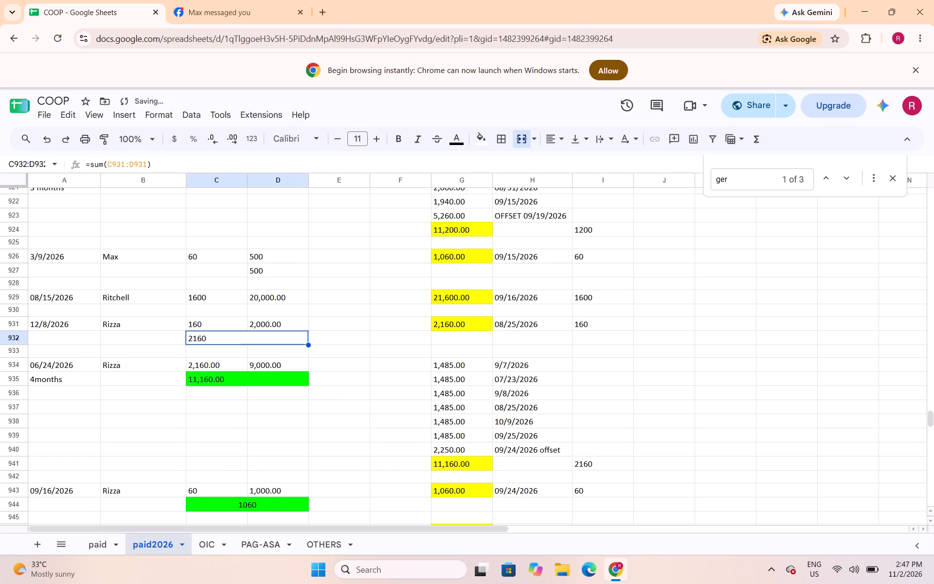
click(557, 143)
click(568, 162)
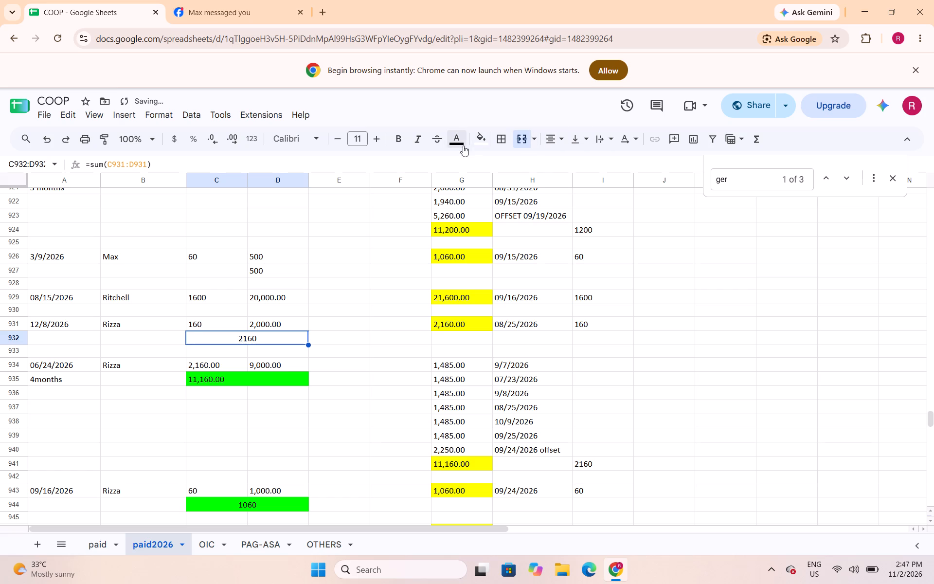
click(477, 143)
click(535, 195)
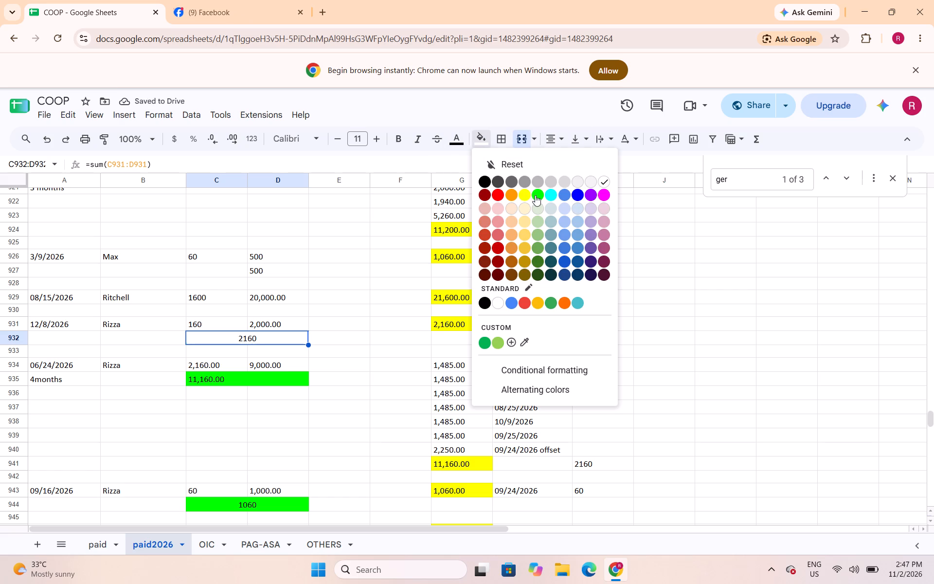
click(346, 342)
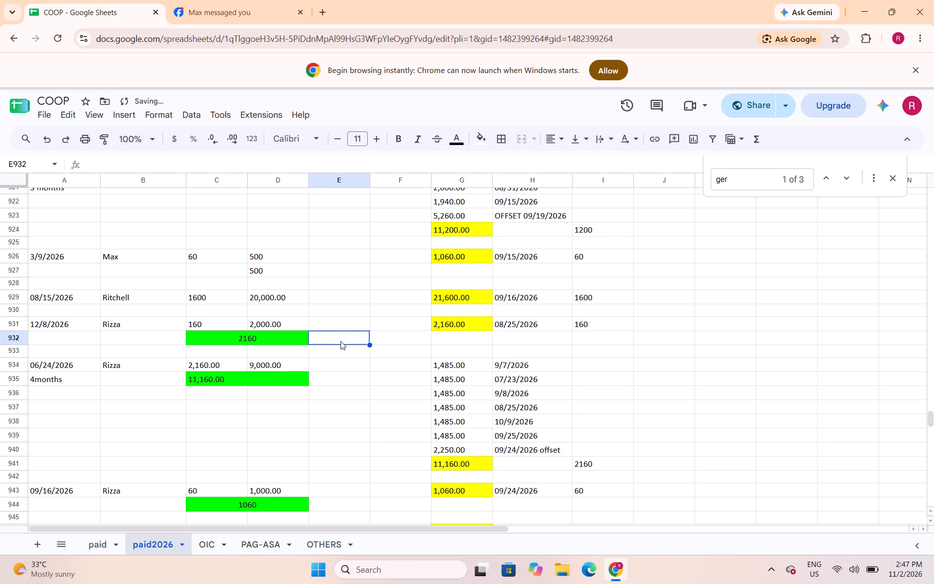
key(ctrl+s)
key(ctrl+s)
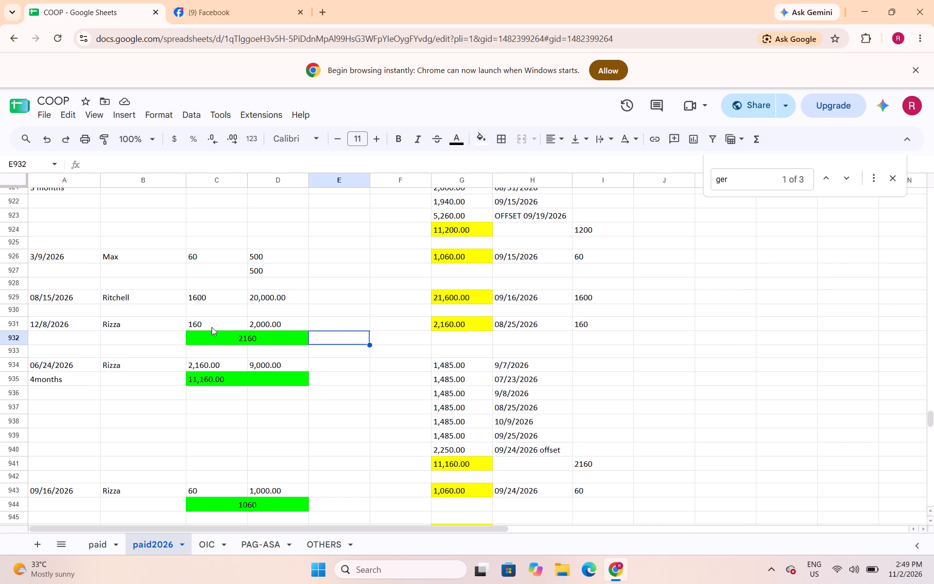
Insert one blank row at row 930, directly below Ritchell's 08/15/2026 loan.
click(206, 308)
click(18, 311)
right_click(18, 311)
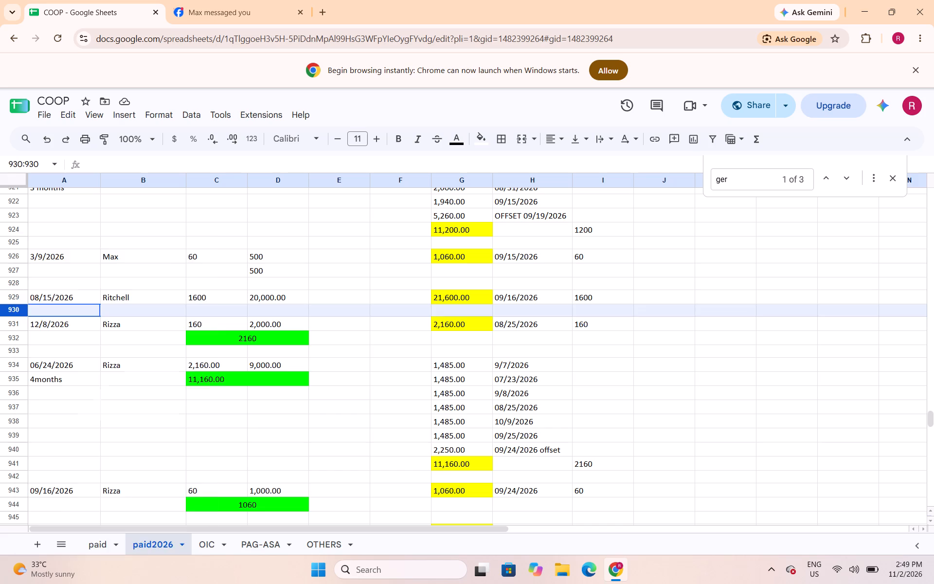
click(108, 337)
Merge C930:D930 below Ritchell's 08/15/2026 loan and enter =sum(C929:D929) in it.
click(209, 308)
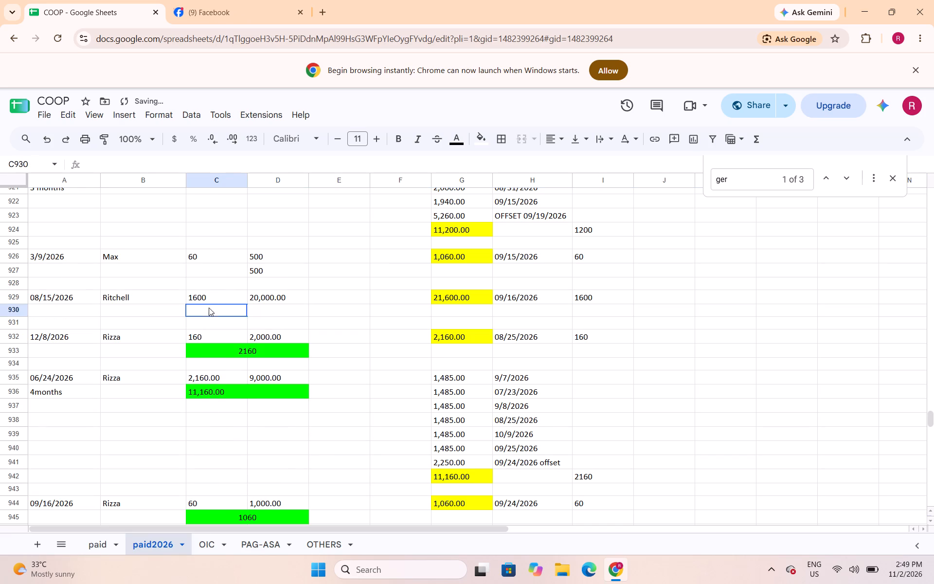
drag(216, 310, 261, 311)
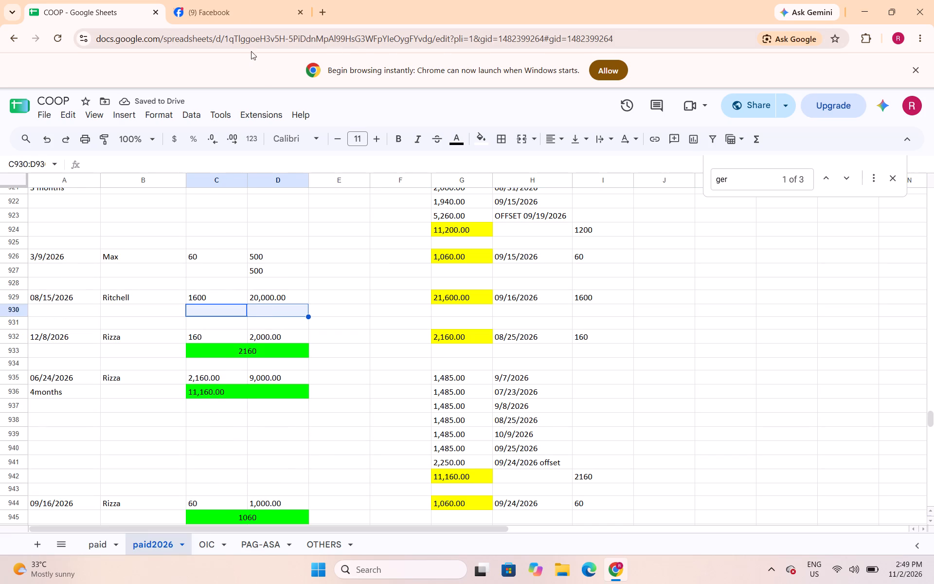
click(524, 142)
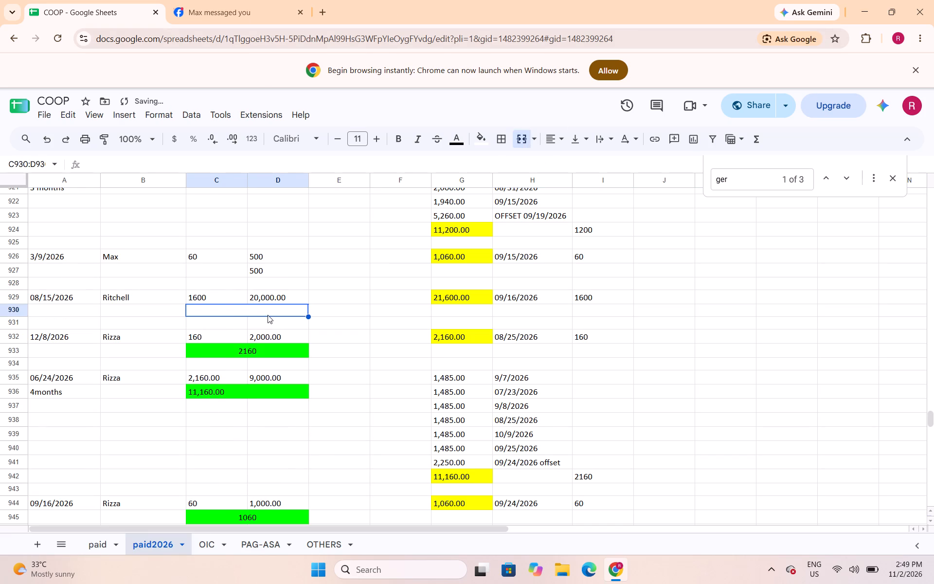
text(=sum()
drag(232, 300, 233, 300)
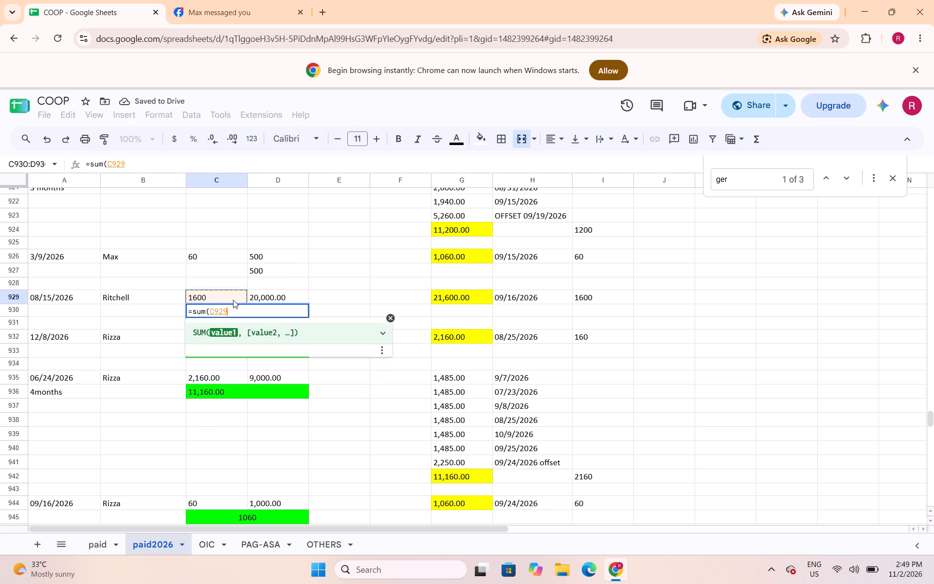
drag(233, 300, 260, 296)
key(shift+parenright)
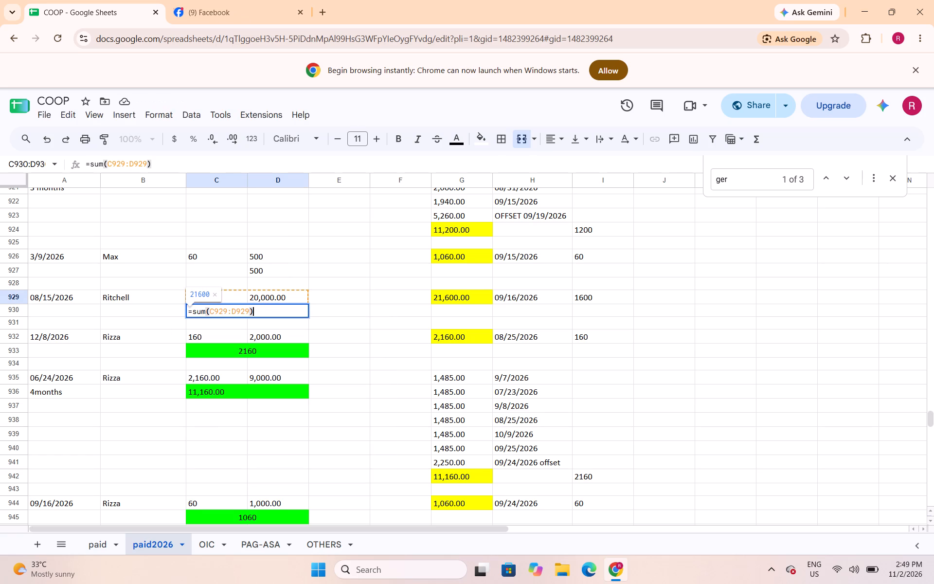
key(Return)
Center Ritchell's 08/15/2026 loan total in C930:D930 and fill it with green.
key(Up)
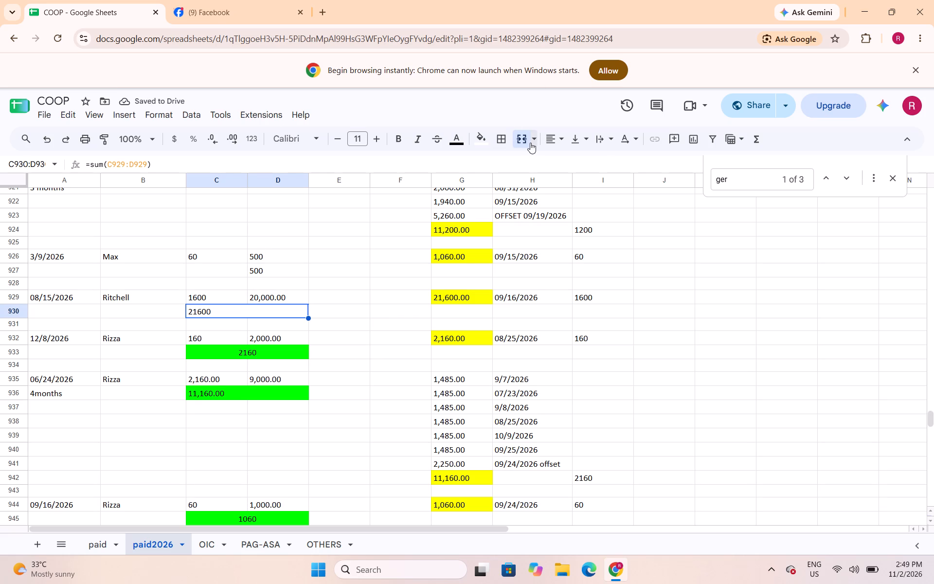
click(561, 140)
click(571, 160)
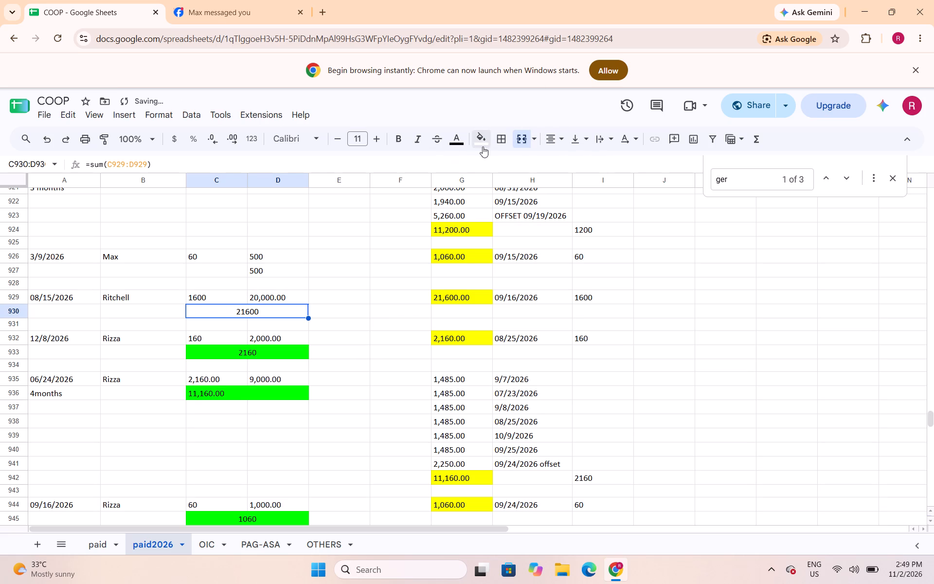
click(475, 145)
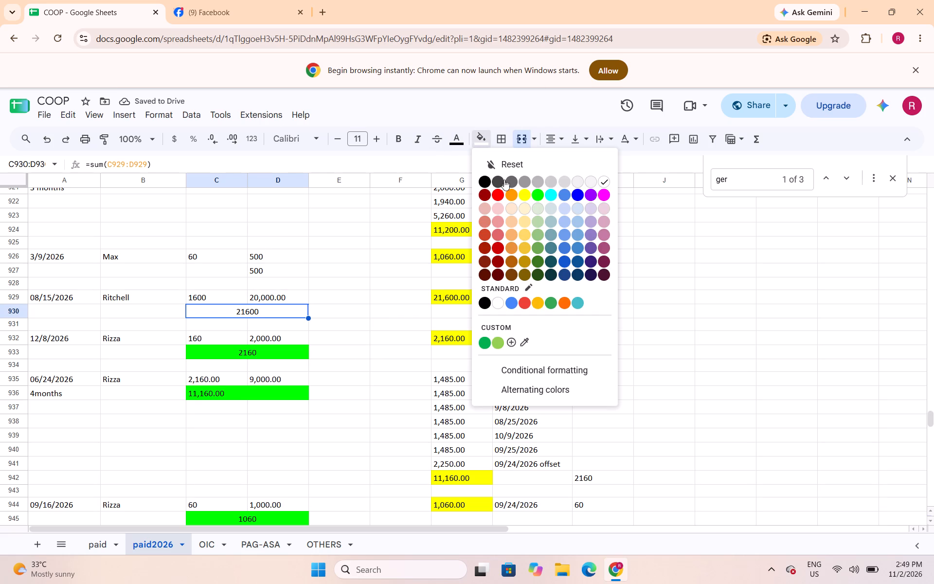
click(540, 194)
Insert one blank row at row 928, directly below the second 500 of Max's 3/9/2026 loan.
click(208, 283)
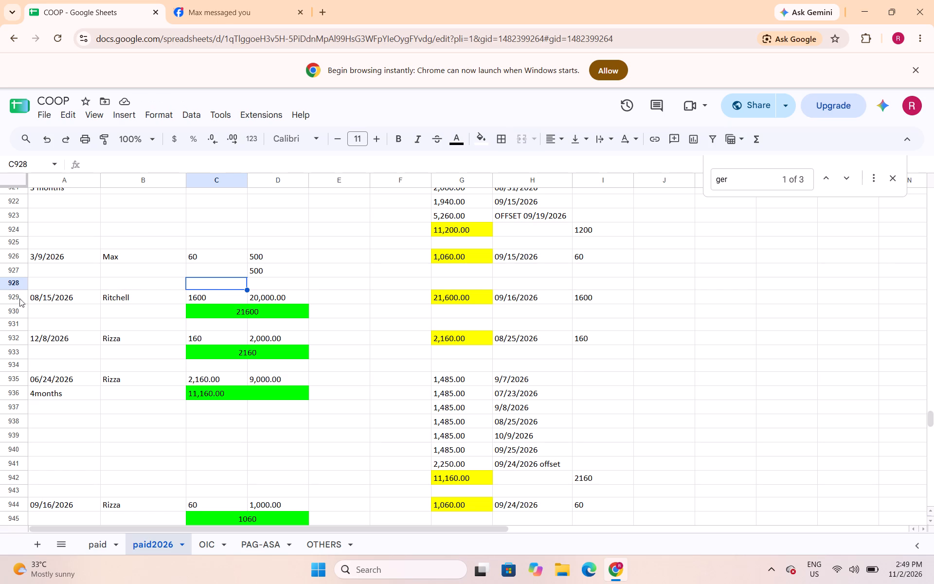
click(20, 285)
right_click(20, 285)
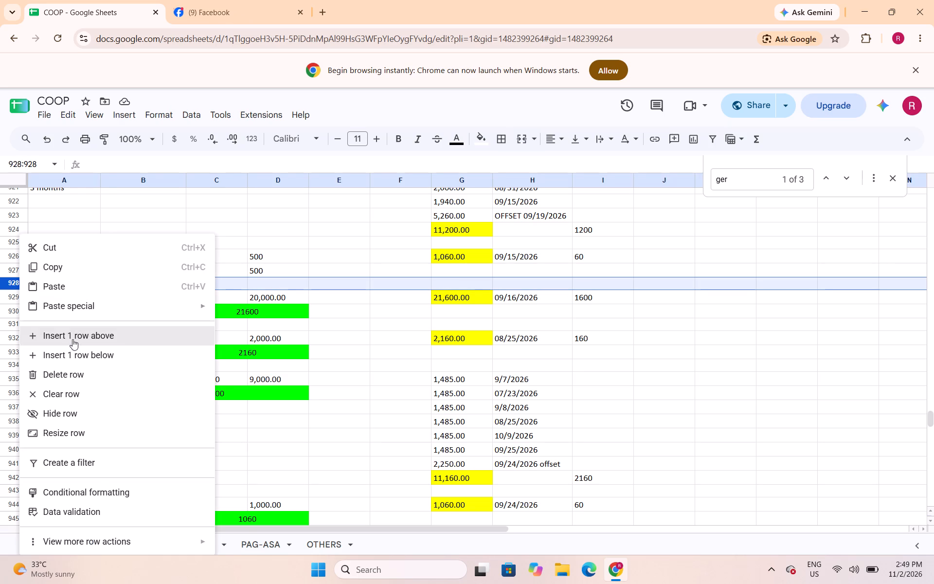
click(72, 340)
Merge C928:D928 below Max's 3/9/2026 loan and enter =sum(C926:D927) in it.
drag(231, 287, 256, 288)
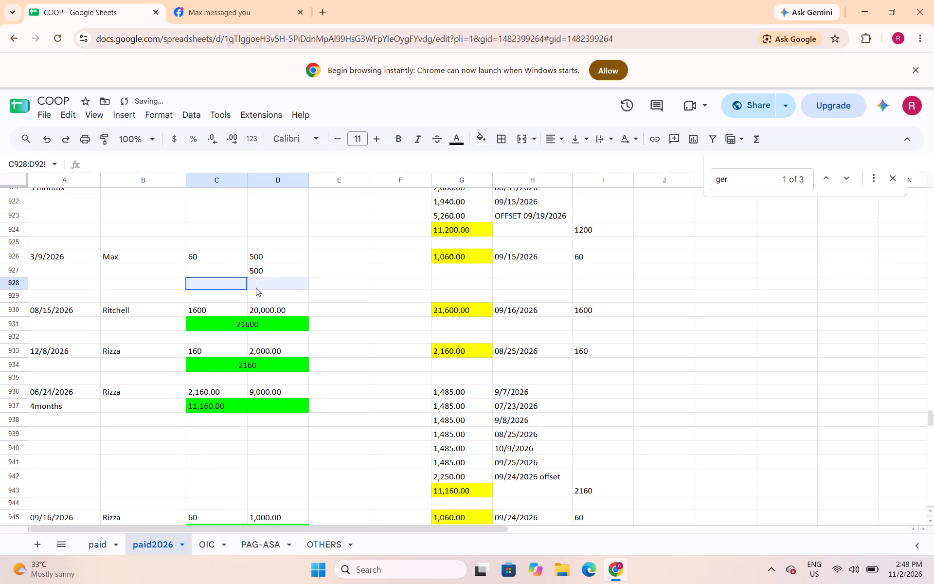
drag(256, 288, 257, 288)
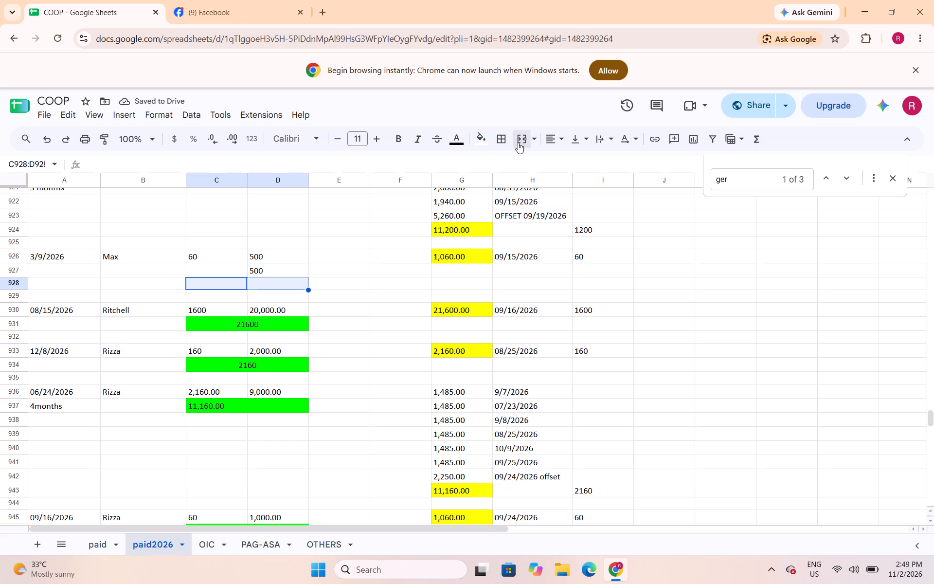
click(517, 141)
text(=sum()
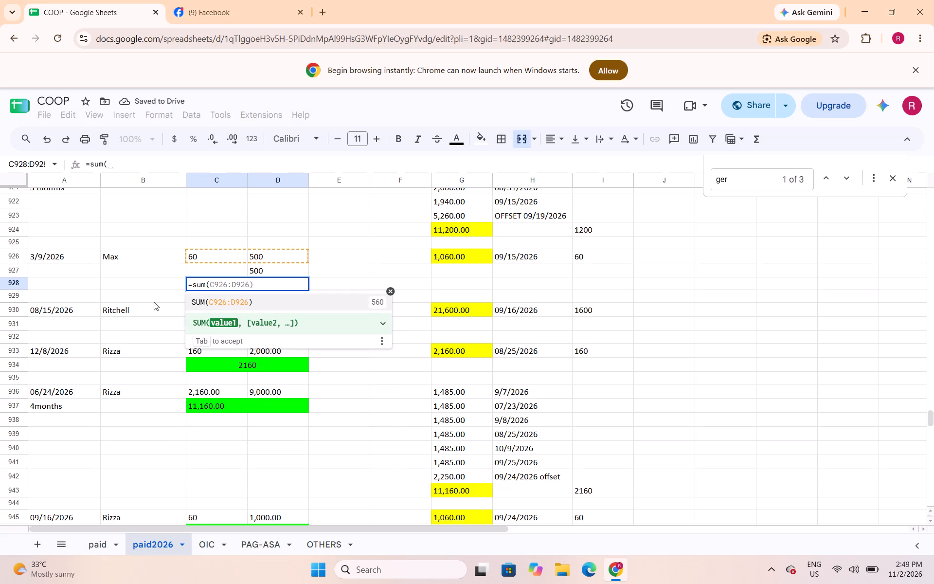
drag(227, 256, 266, 262)
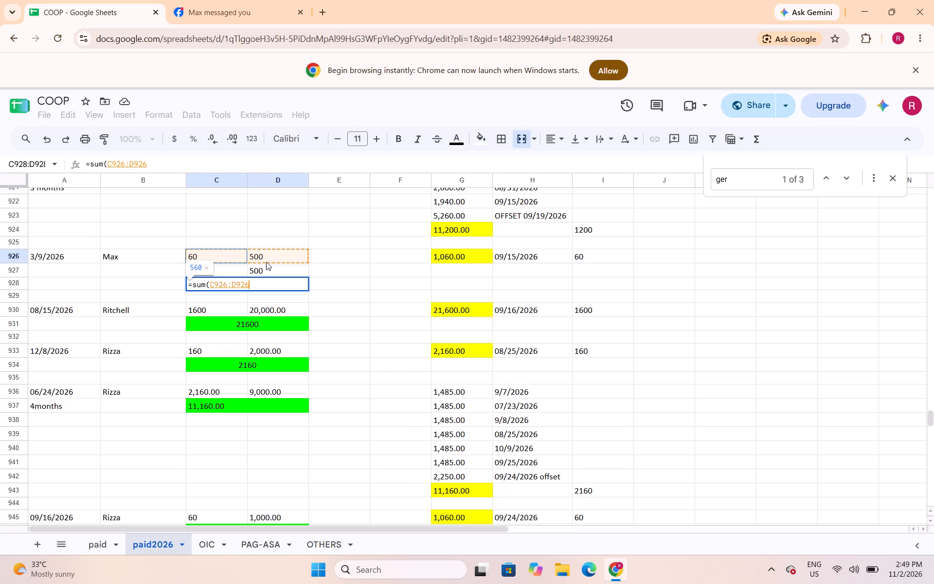
drag(266, 262, 266, 266)
key(shift+parenright)
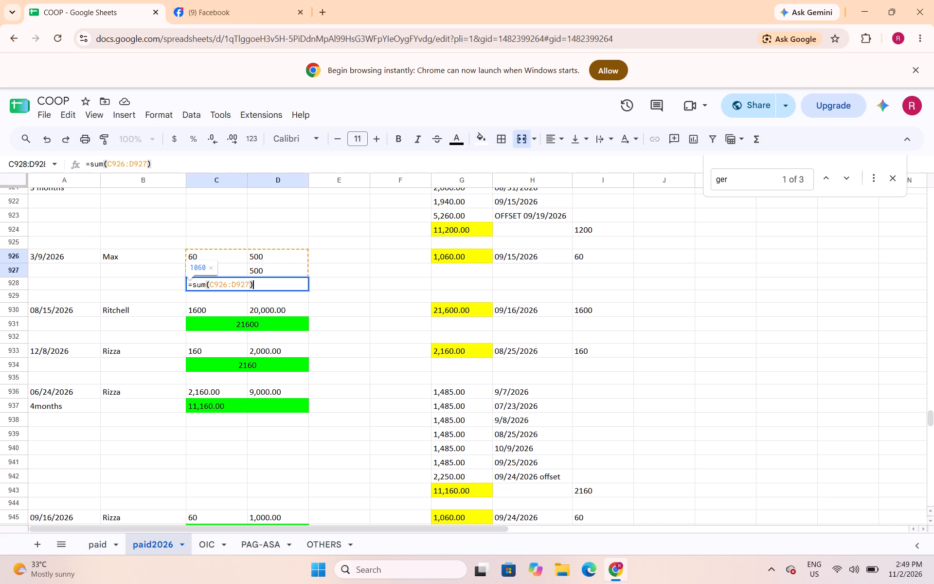
key(Return)
Fill Max's 3/9/2026 loan total in C928:D928 with green, center it, and save the spreadsheet.
key(Up)
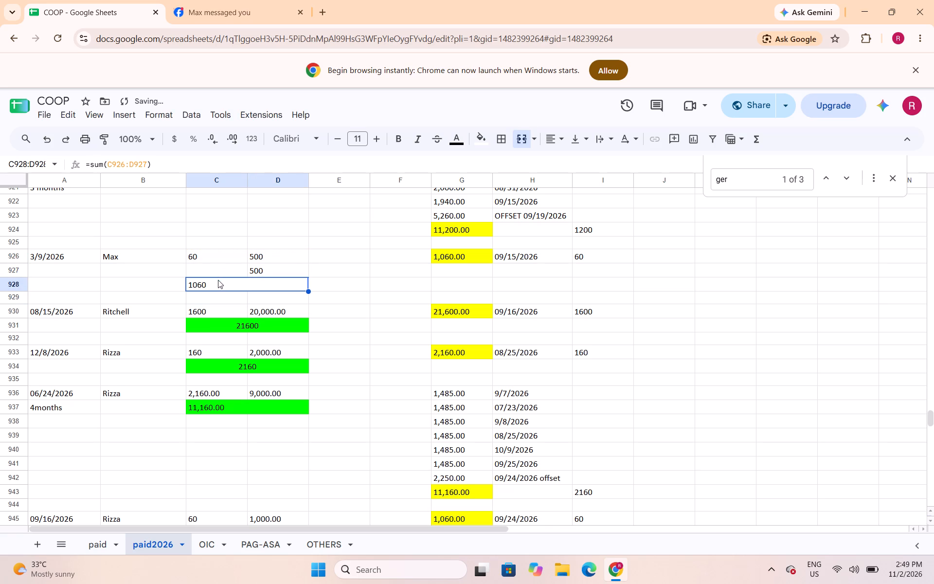
click(478, 143)
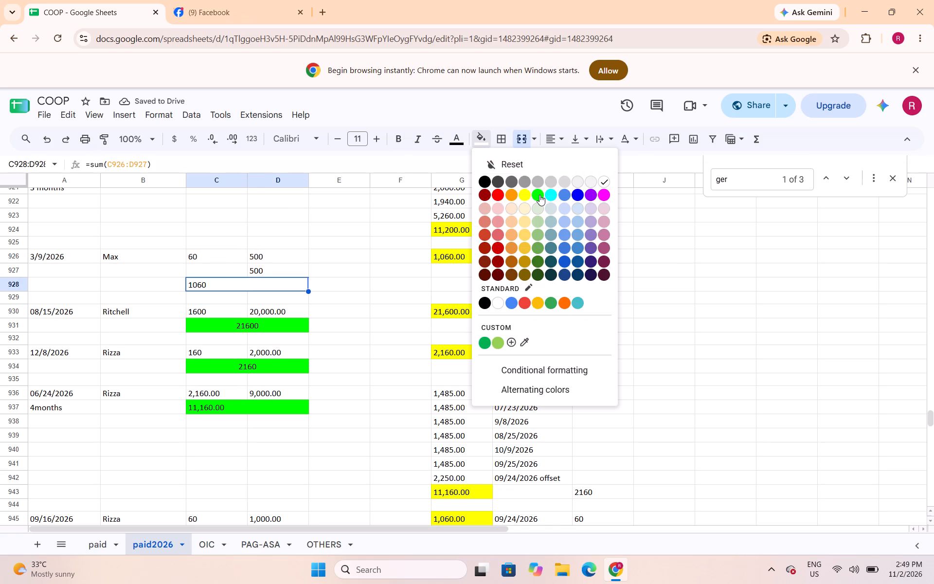
click(539, 195)
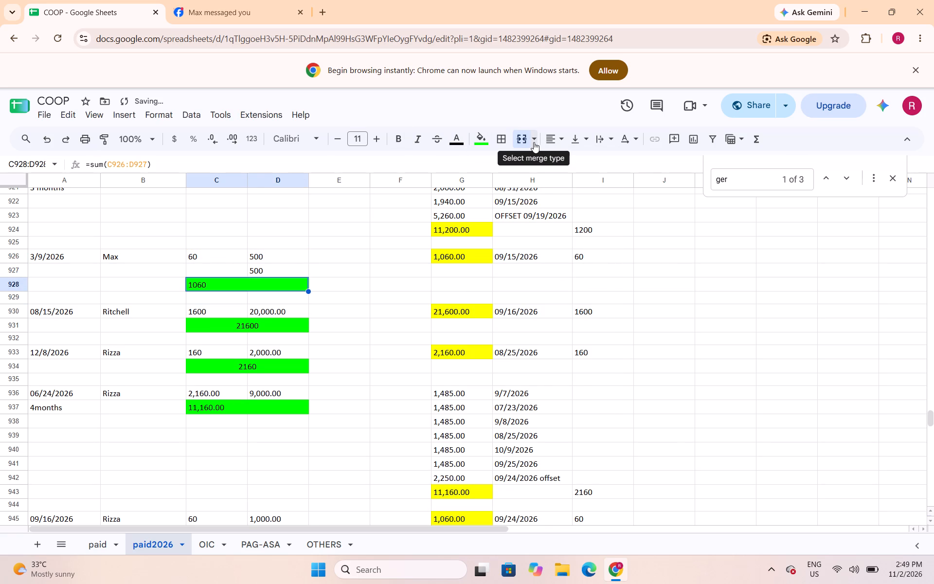
click(534, 142)
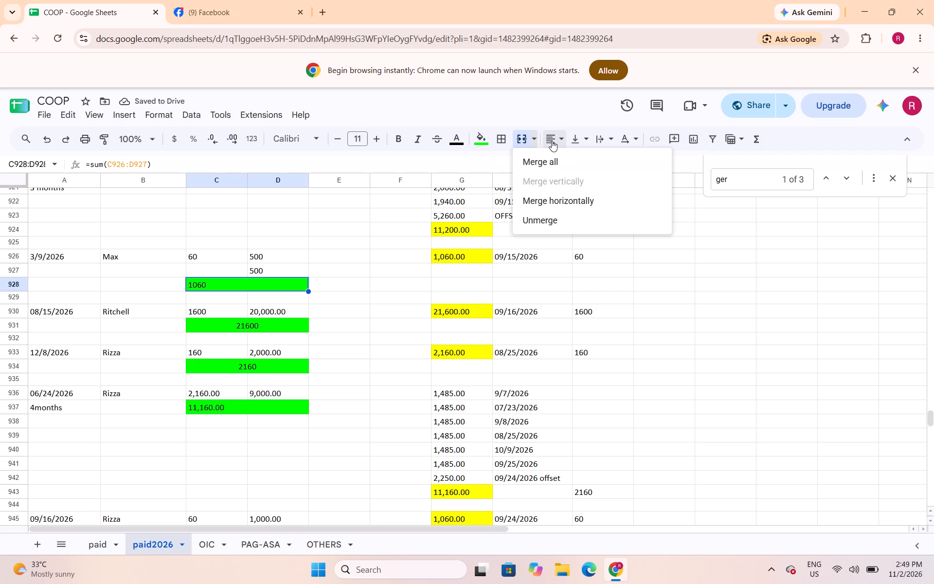
click(567, 138)
click(562, 142)
click(574, 166)
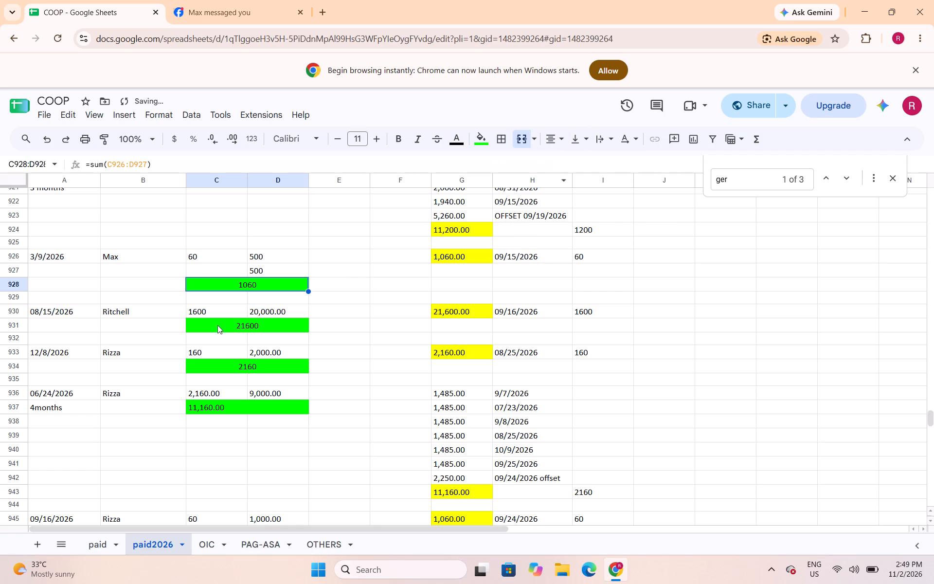
click(347, 277)
key(ctrl+s)
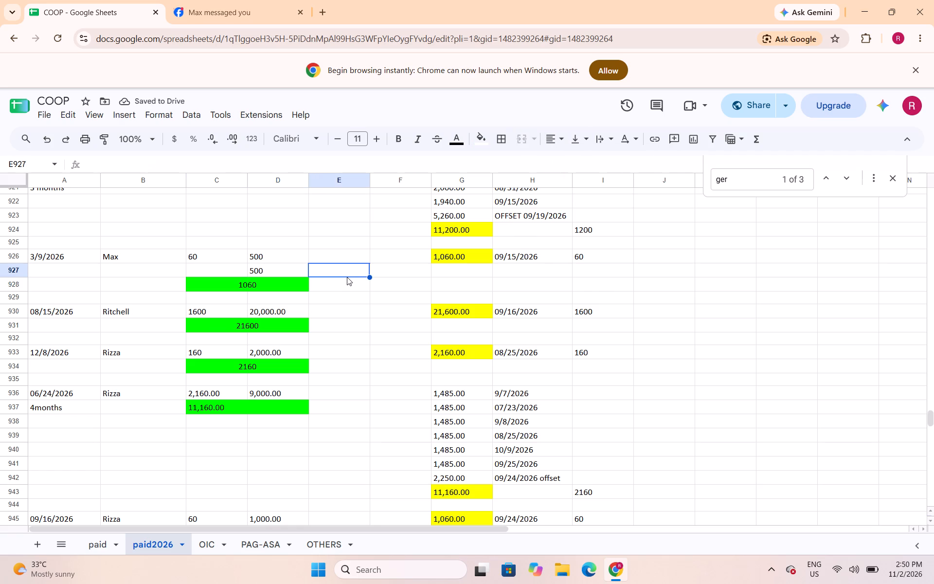
key(ctrl+s)
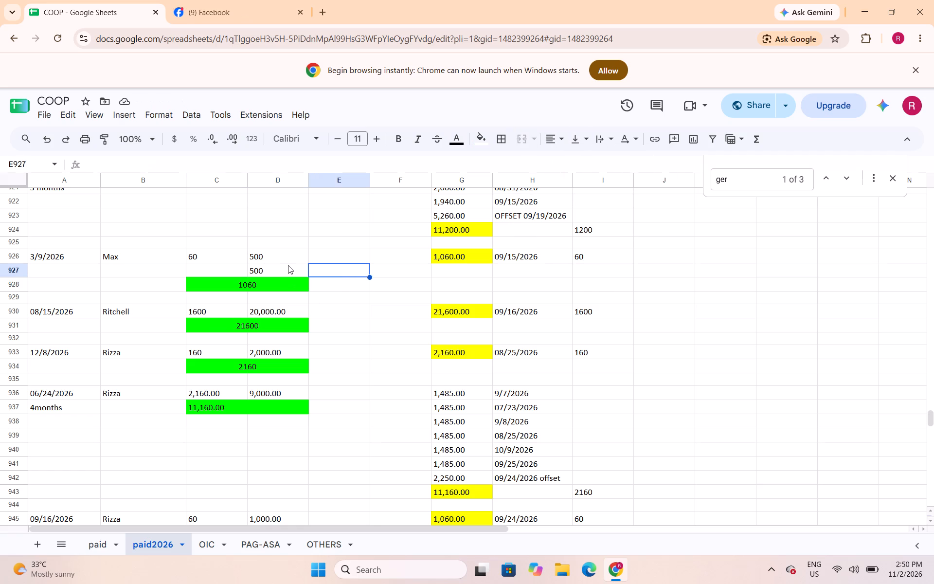
Merge C921:D921 below Max's 10/8/2026 loan and enter =sum(C920:D920) in it.
scroll(288, 265, up, 2)
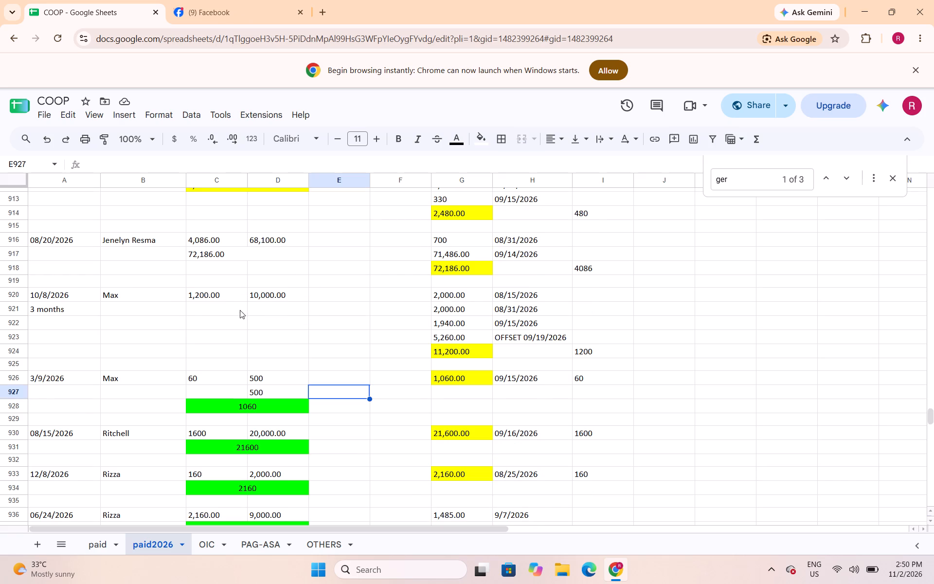
drag(240, 310, 261, 308)
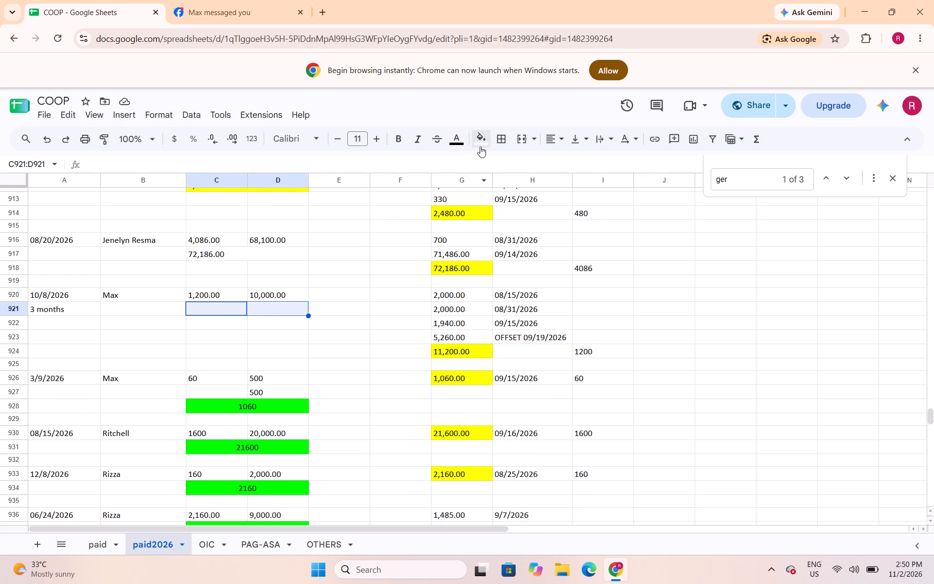
click(519, 136)
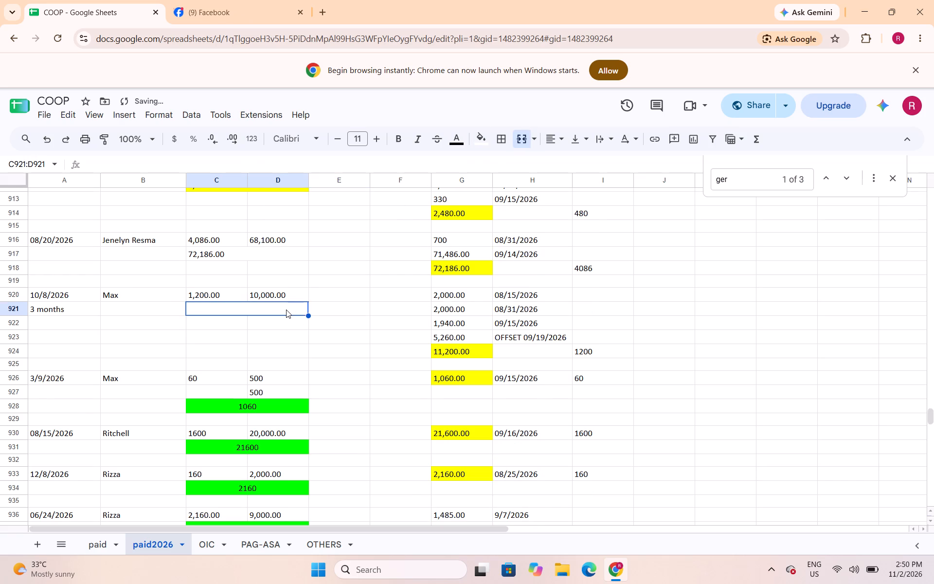
text(=sum()
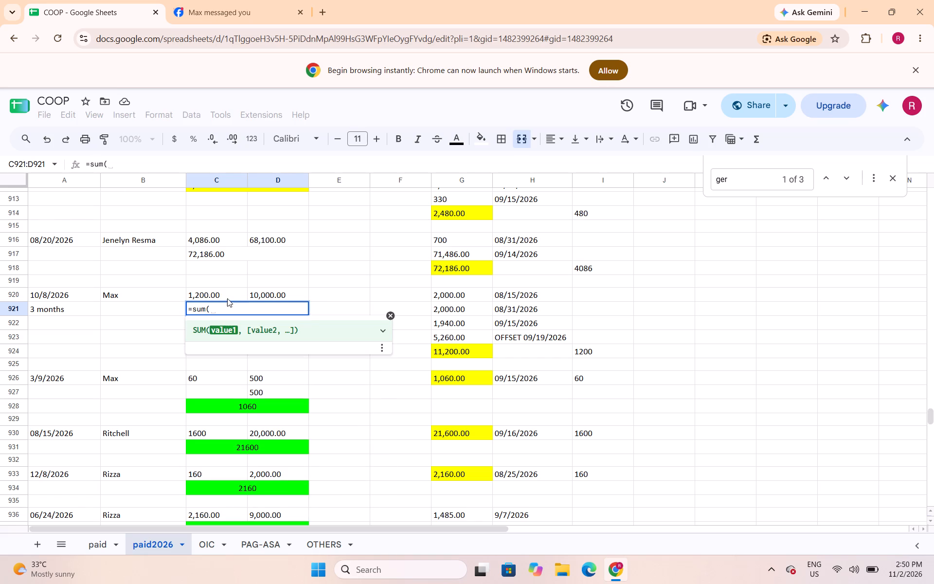
drag(227, 298, 260, 296)
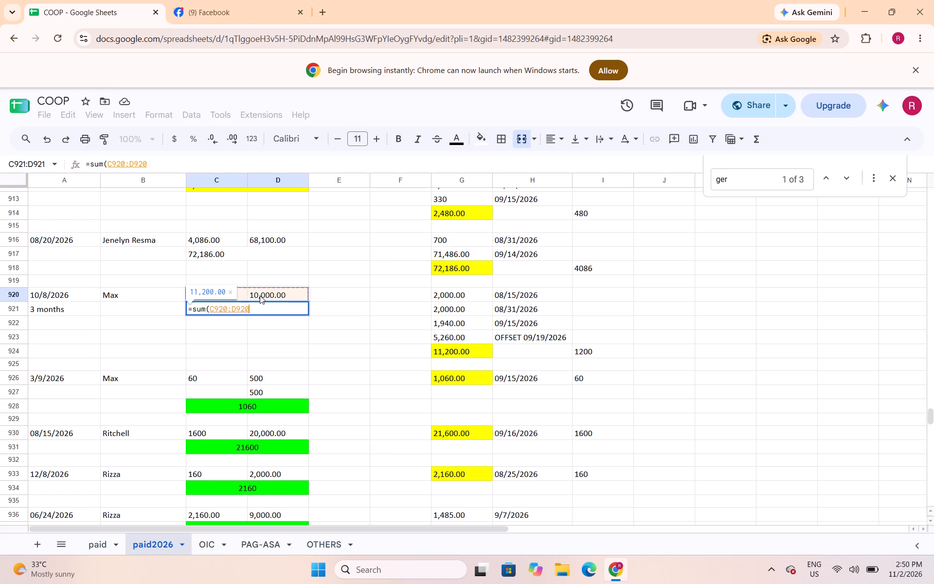
key(shift+parenright)
key(Return)
Fill Max's 10/8/2026 loan total in C921:D921 with green and center it.
key(Up)
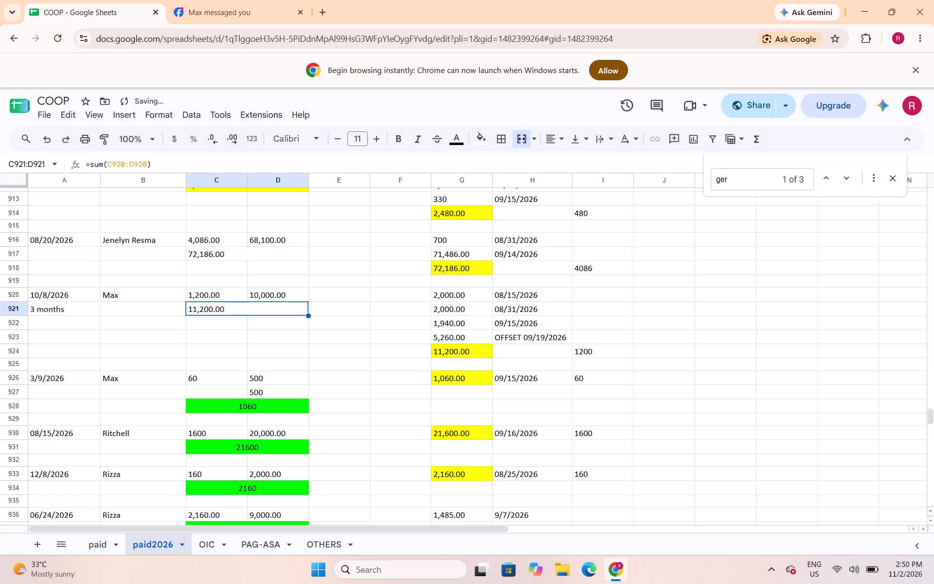
click(480, 139)
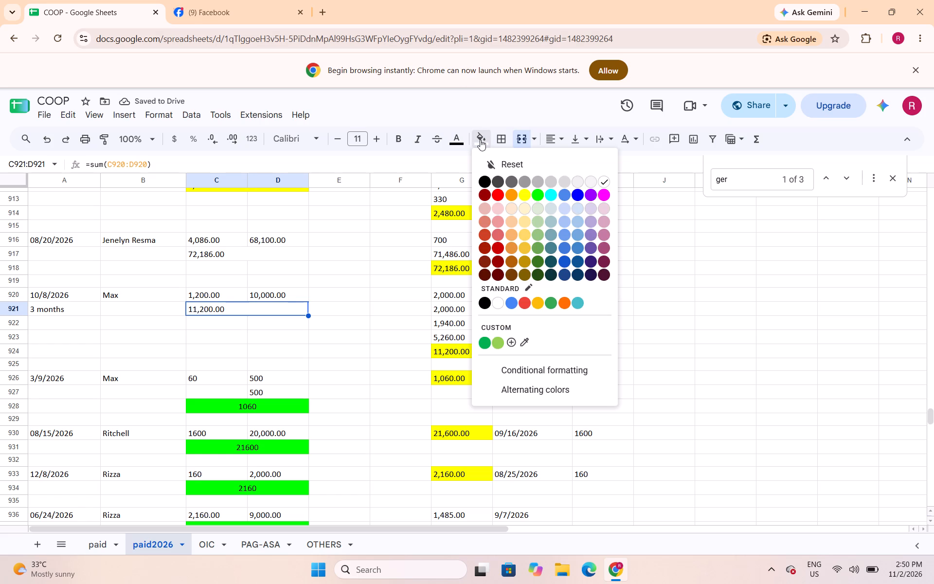
click(536, 197)
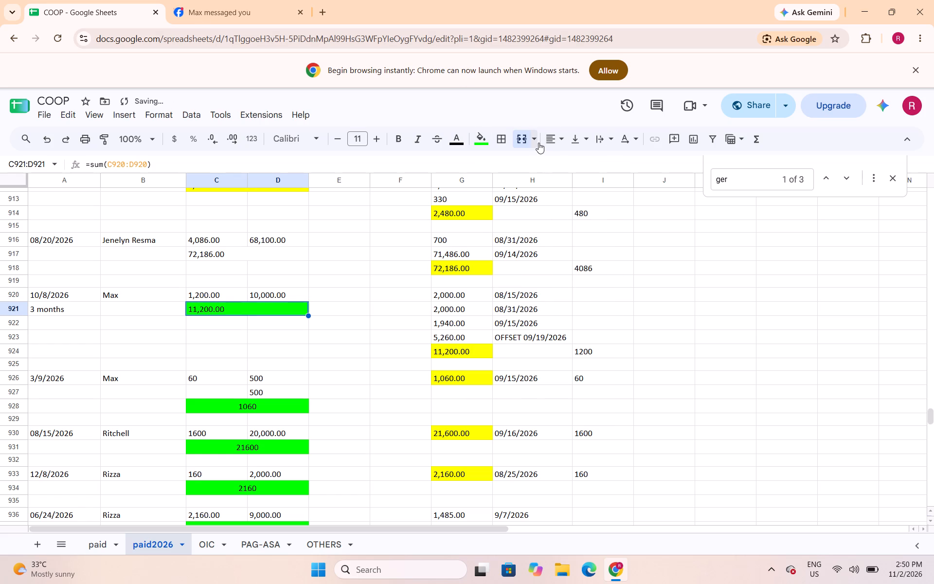
click(559, 137)
click(575, 170)
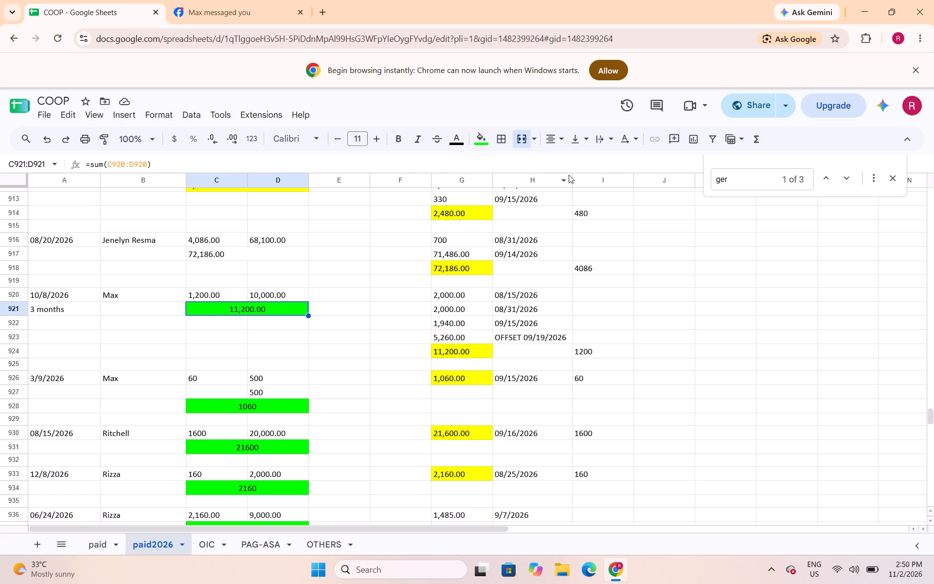
Center the 08/20/2026 loan total in C917:D917 and fill it with green.
scroll(337, 321, up, 1)
click(263, 317)
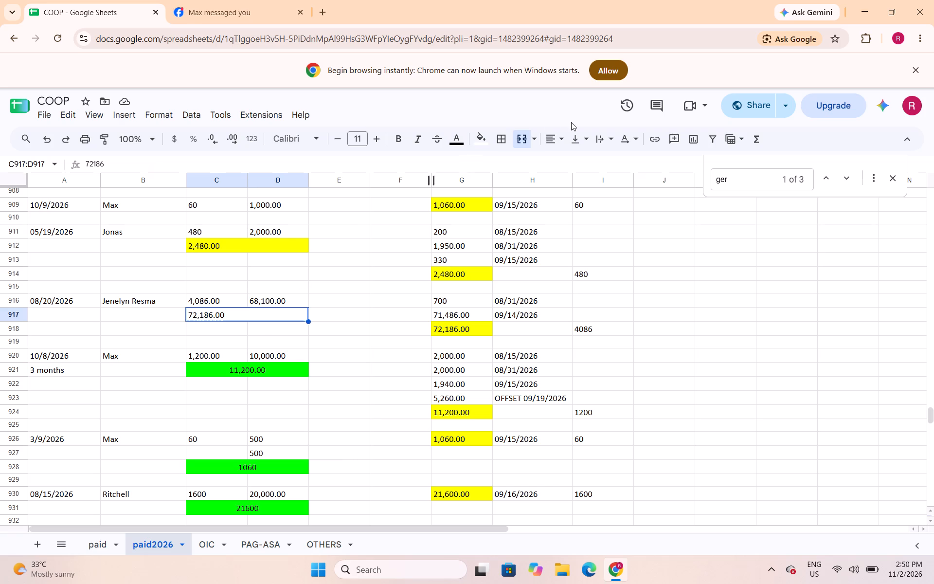
click(563, 142)
click(573, 167)
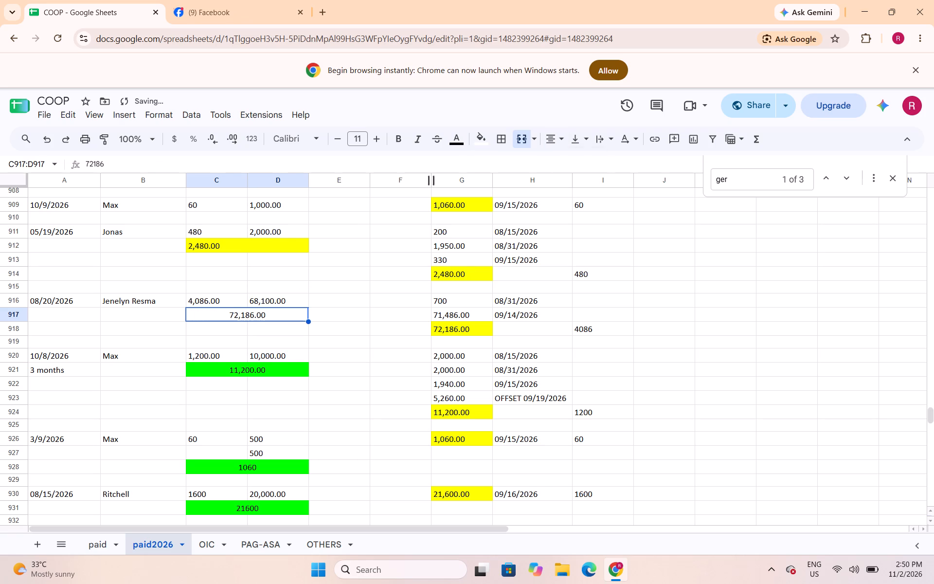
click(485, 145)
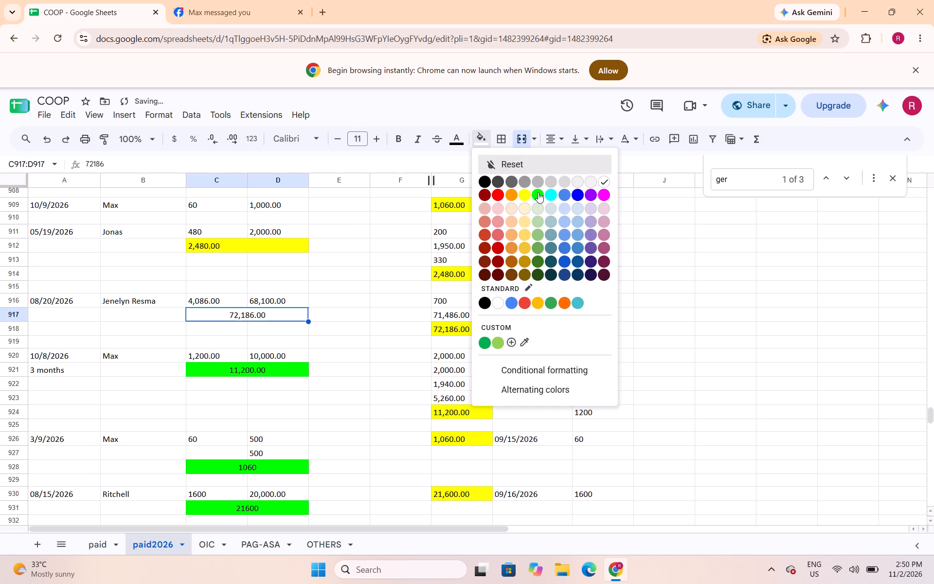
click(538, 193)
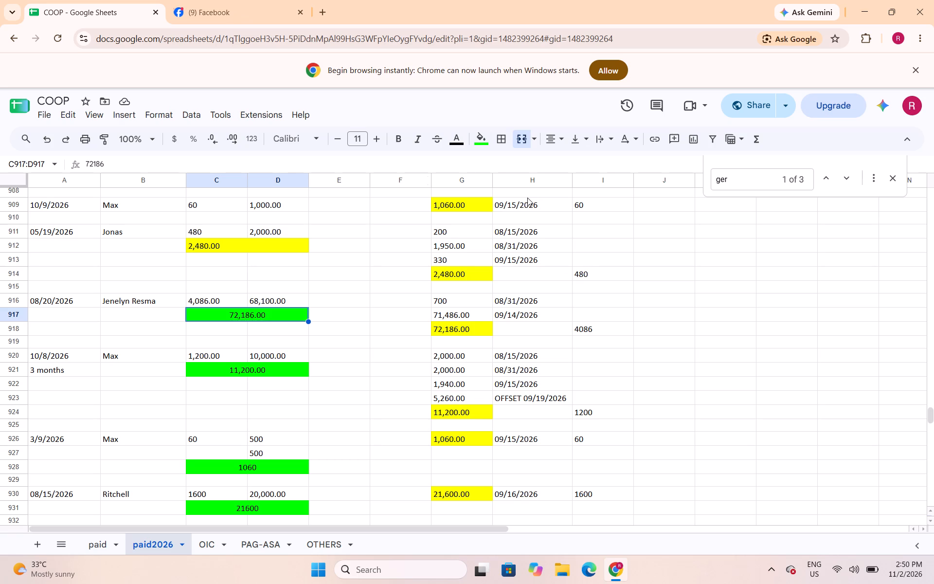
Change the fill of Jonas's 05/19/2026 loan total in C912:D912 to green and center it.
click(273, 254)
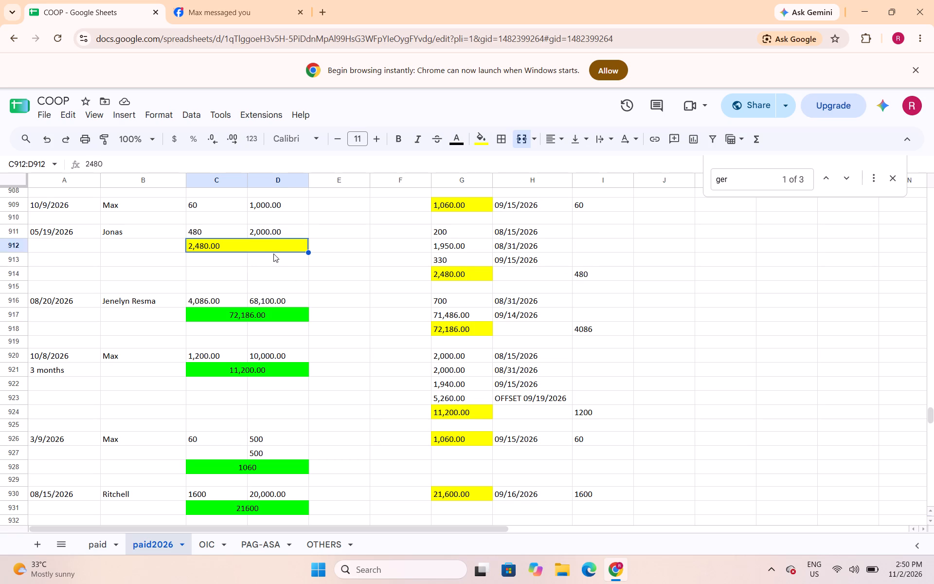
scroll(278, 245, up, 1)
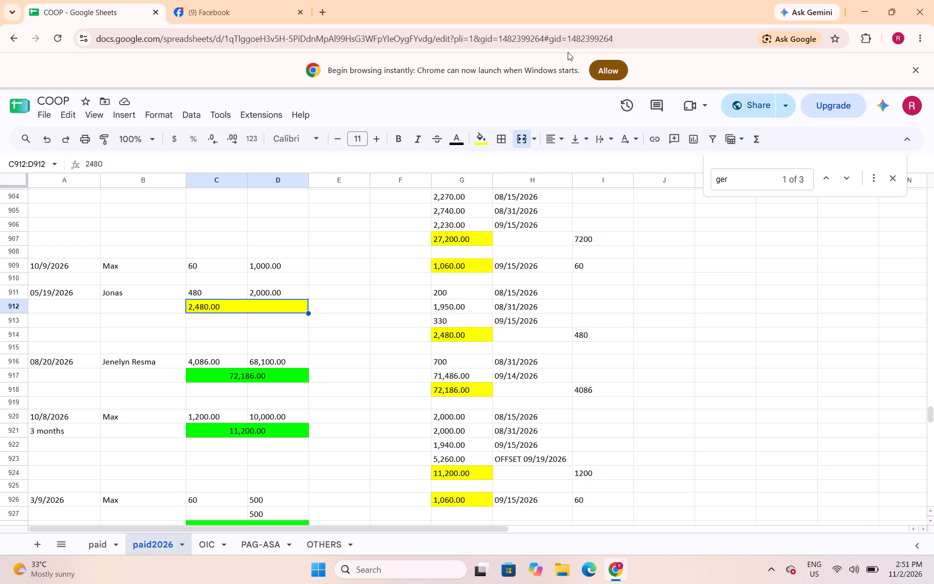
click(487, 145)
click(539, 196)
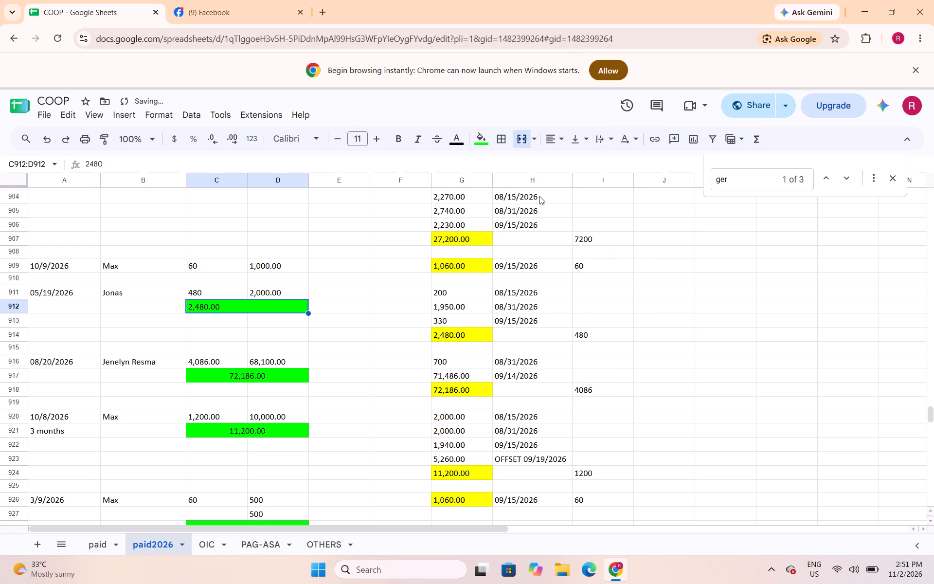
click(556, 137)
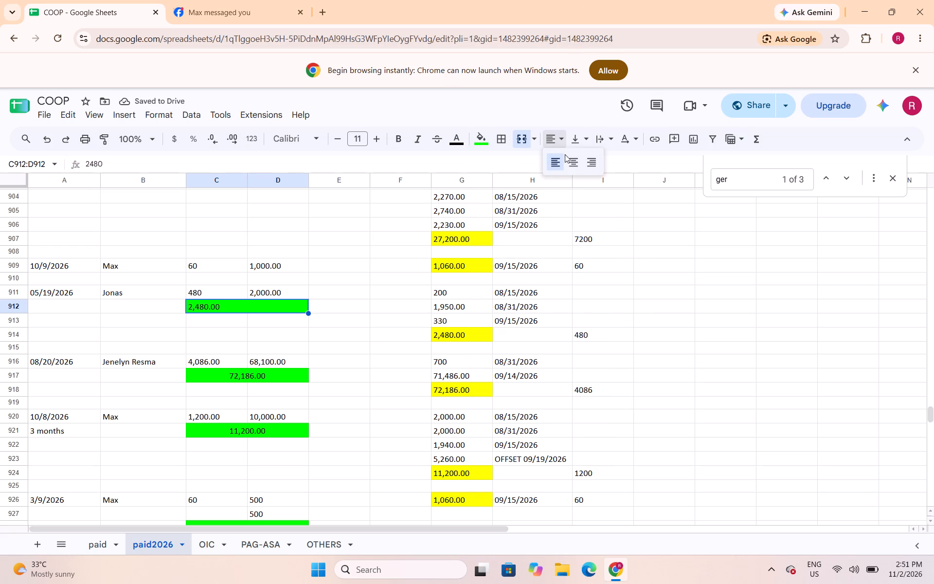
click(568, 162)
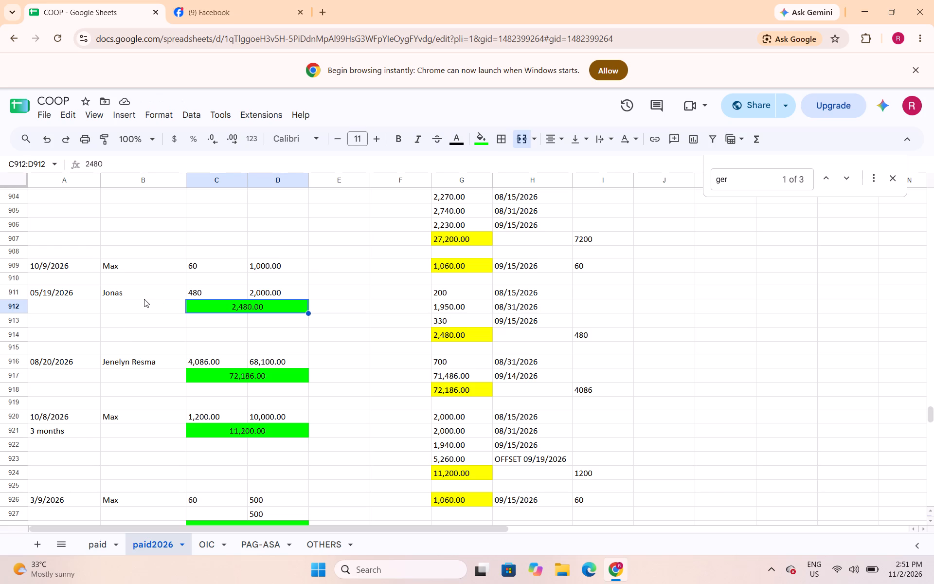
Insert one blank row at row 910, directly below Max's 10/9/2026 loan.
click(17, 279)
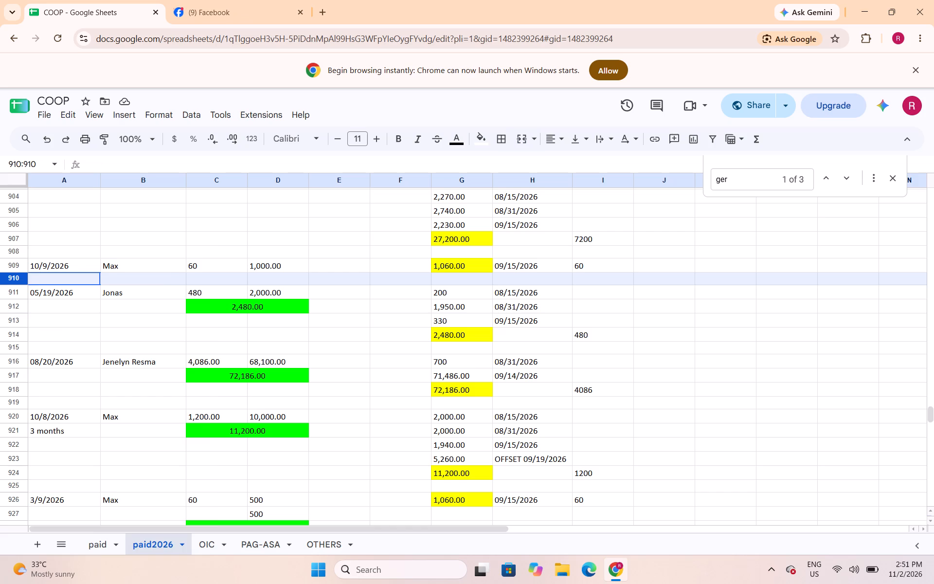
right_click(17, 279)
click(59, 331)
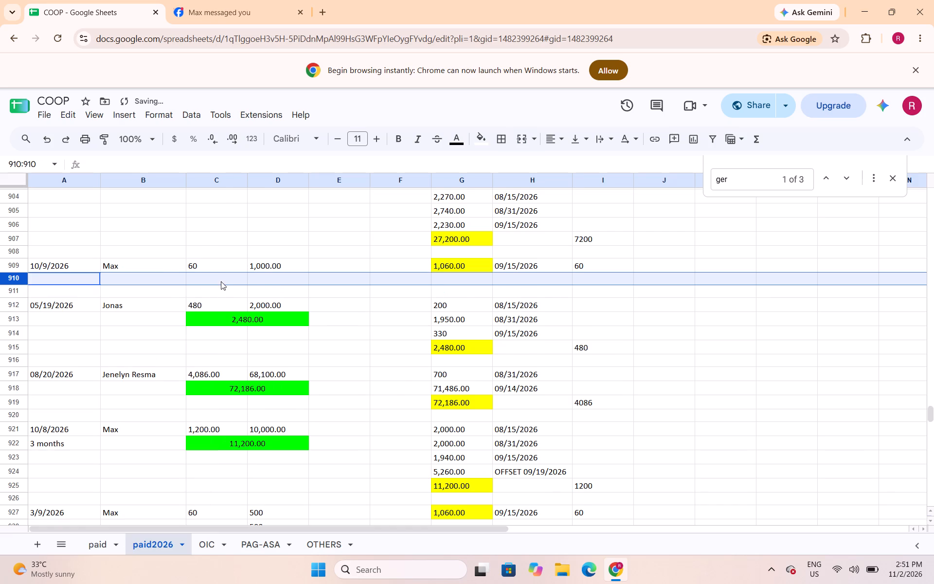
Merge C910:D910 below Max's 10/9/2026 loan and enter =sum(C909:D909) in it.
drag(221, 281, 262, 276)
click(523, 137)
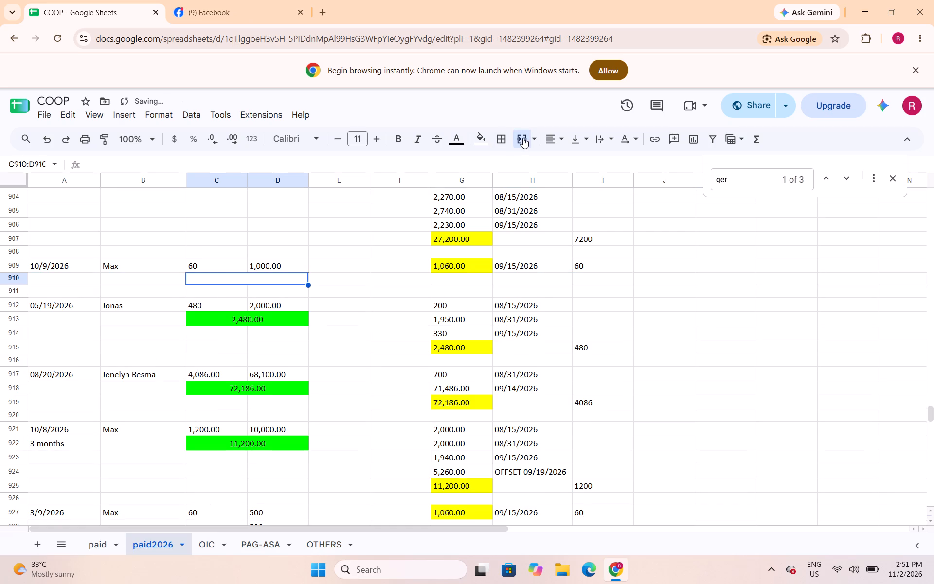
text(=sum()
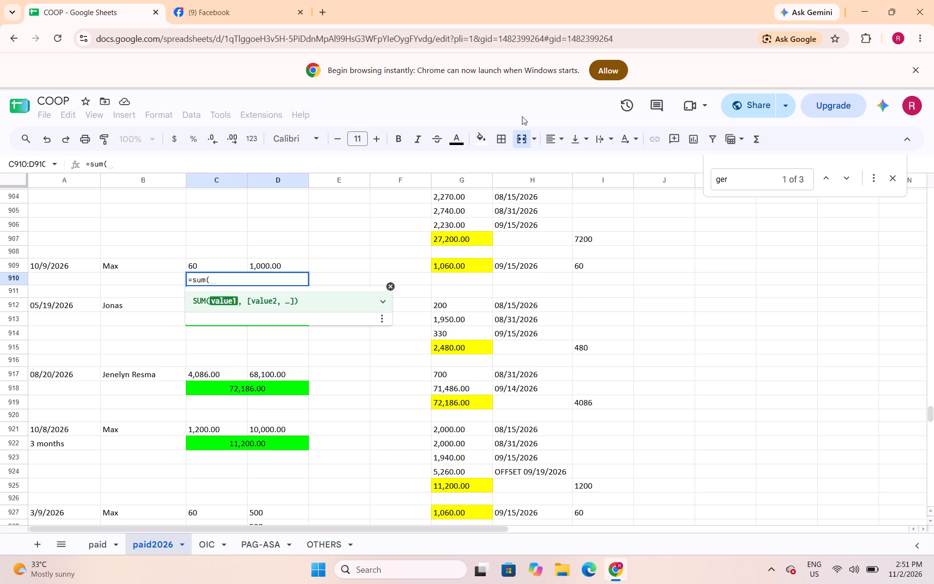
drag(230, 264, 246, 264)
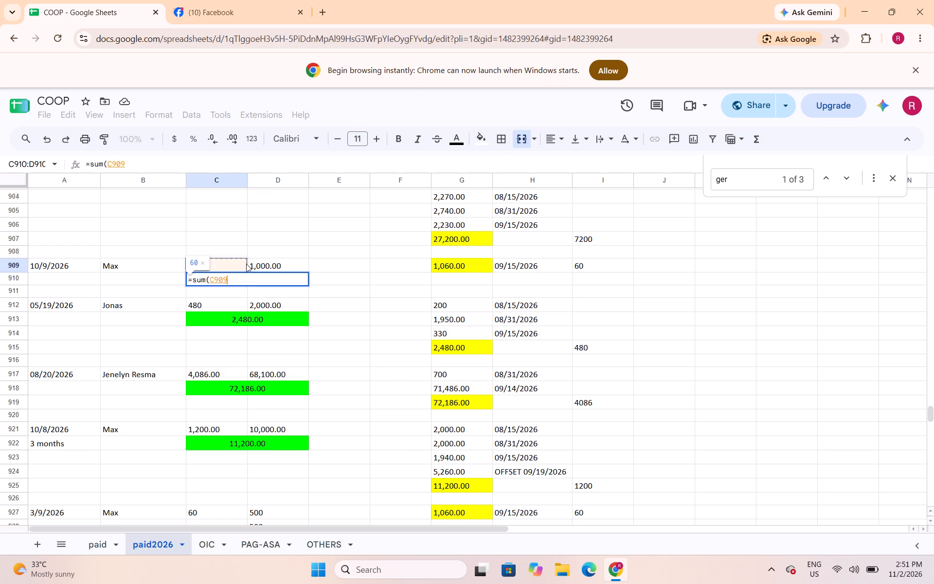
drag(246, 264, 259, 264)
key(shift+parenright)
key(Return)
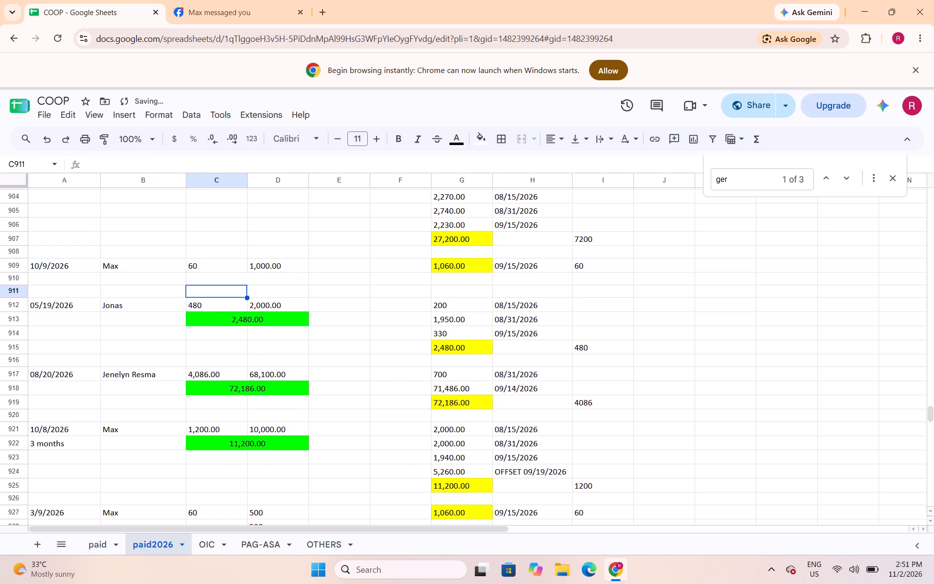
Center Max's 10/9/2026 loan total in C910:D910, fill it with green, and save the spreadsheet.
key(Up)
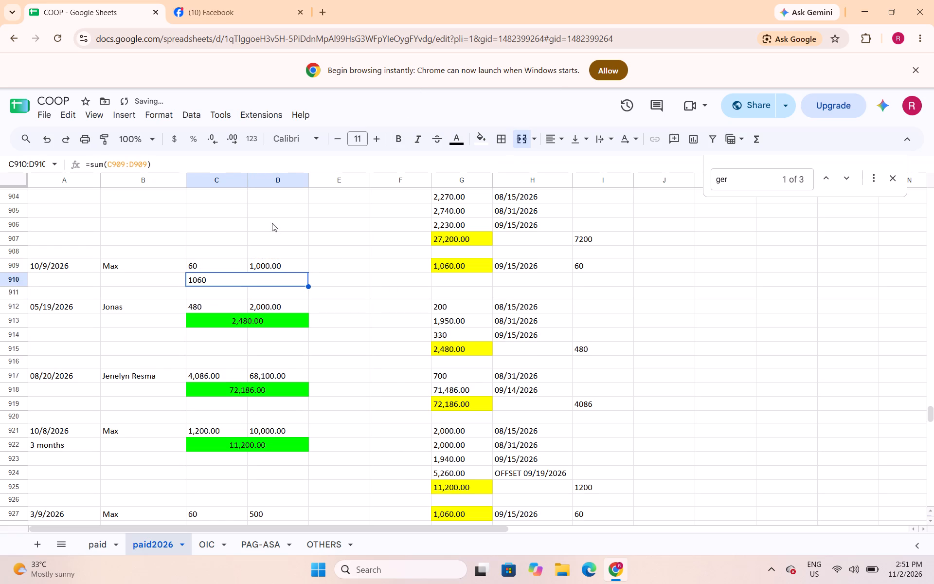
click(555, 137)
click(575, 160)
click(477, 146)
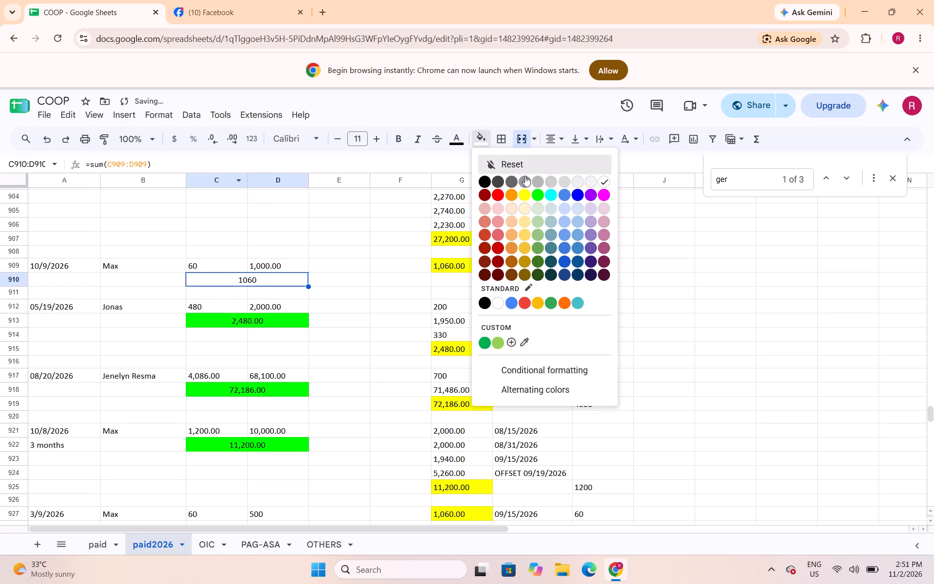
click(539, 191)
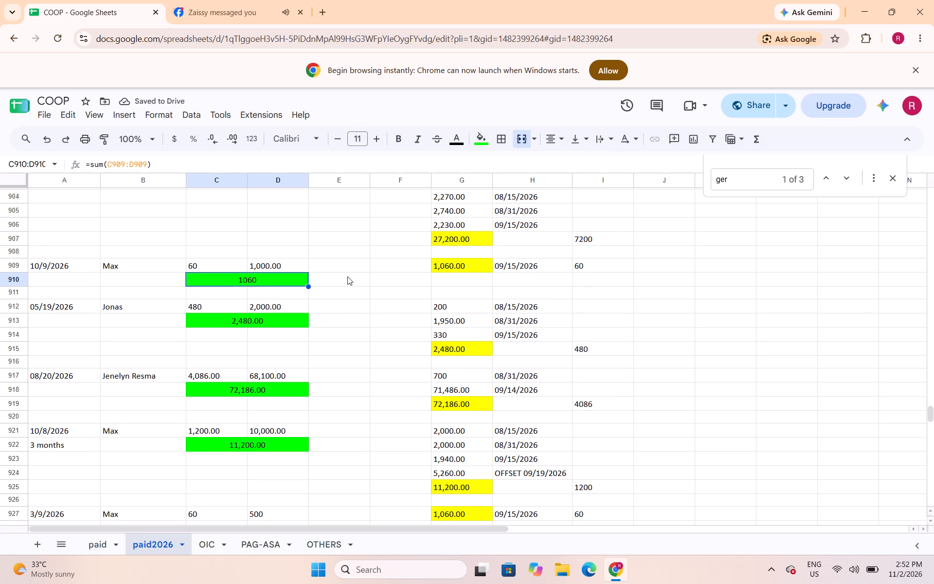
key(ctrl+s)
Center Jhesson's 03/15/2026 loan total in C896:D896 and fill it with green.
scroll(316, 276, up, 4)
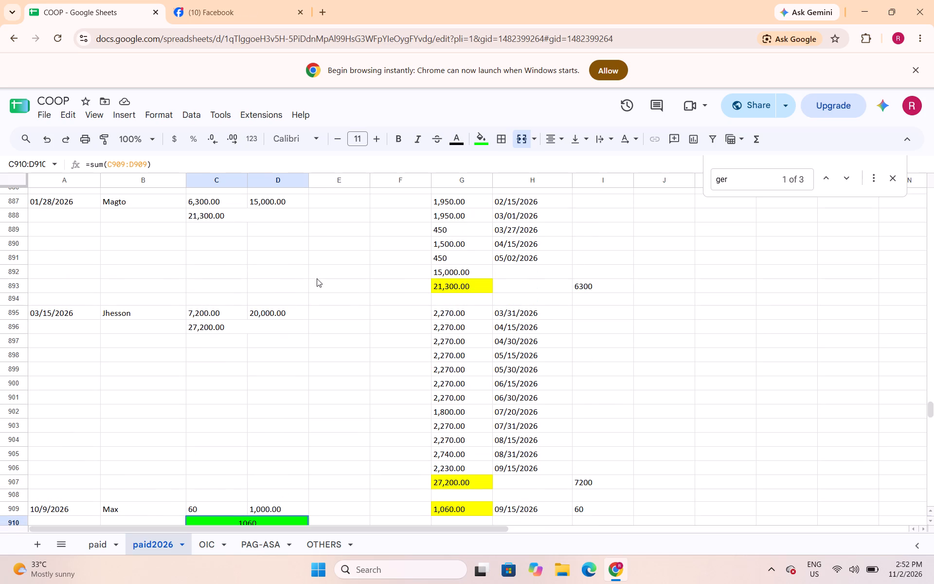
click(230, 331)
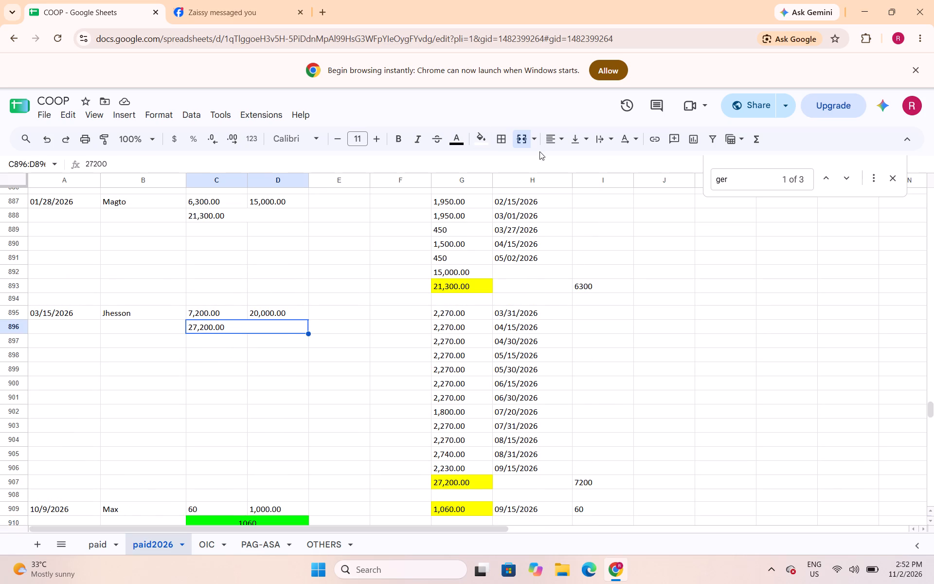
click(553, 143)
click(569, 163)
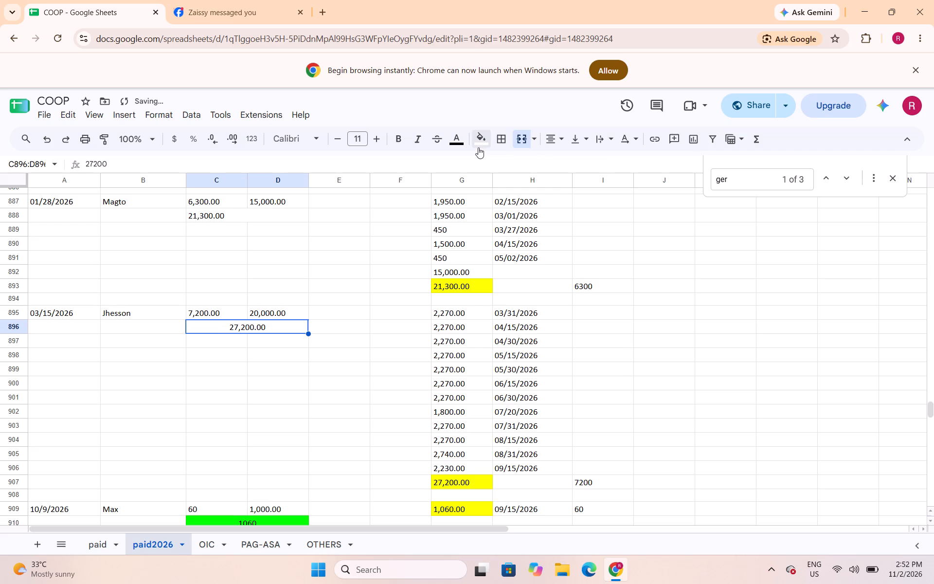
click(487, 144)
click(543, 197)
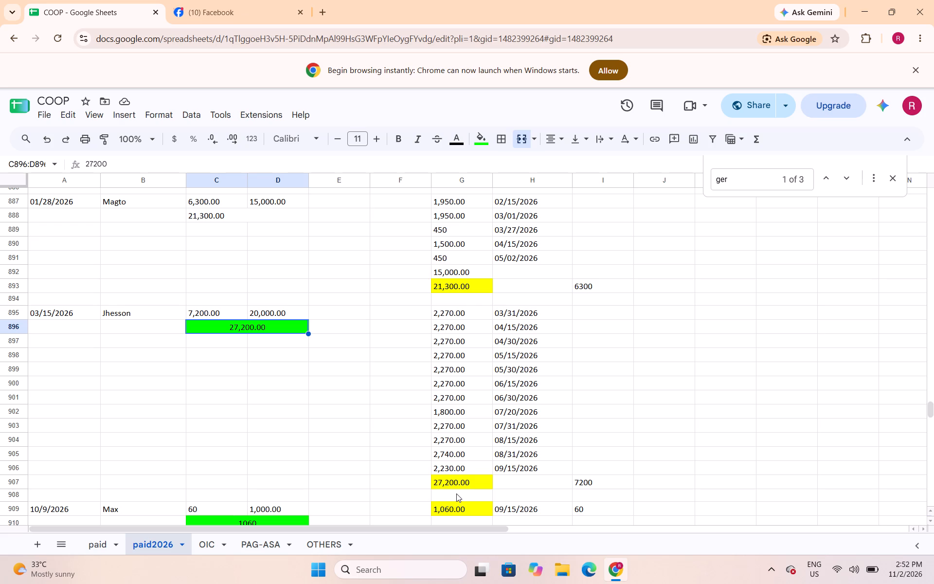
Center Magto's 01/28/2026 loan total in C888:D888 and fill it with green.
scroll(311, 287, up, 1)
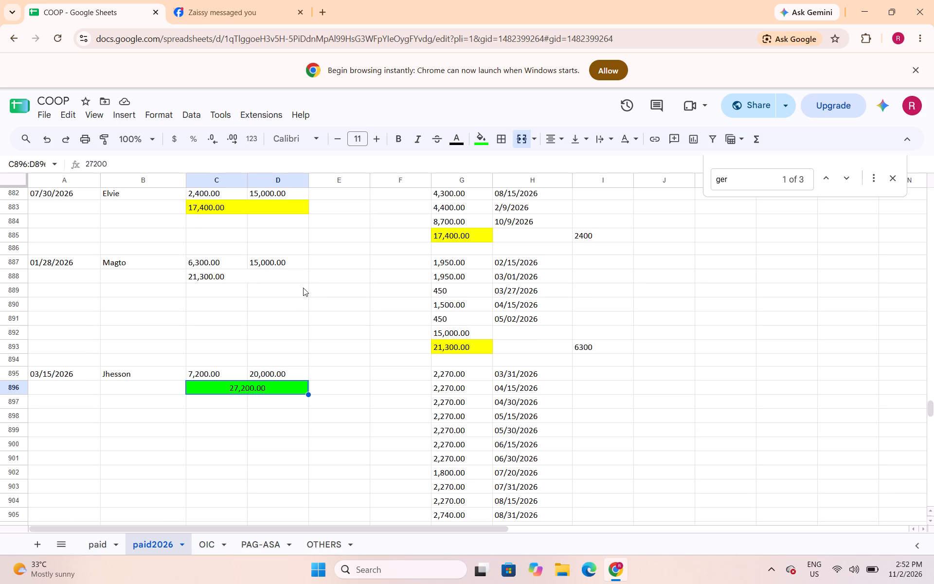
click(247, 277)
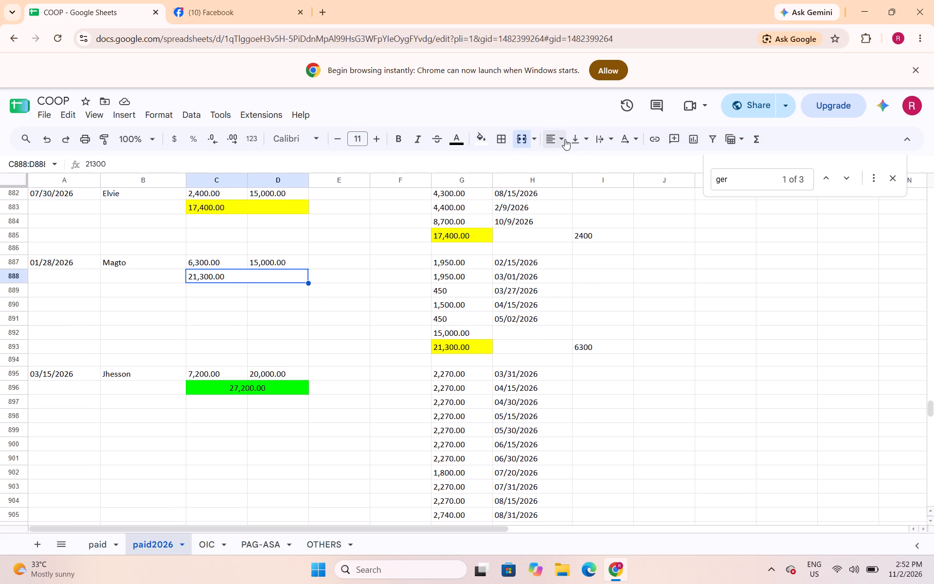
click(564, 141)
click(575, 162)
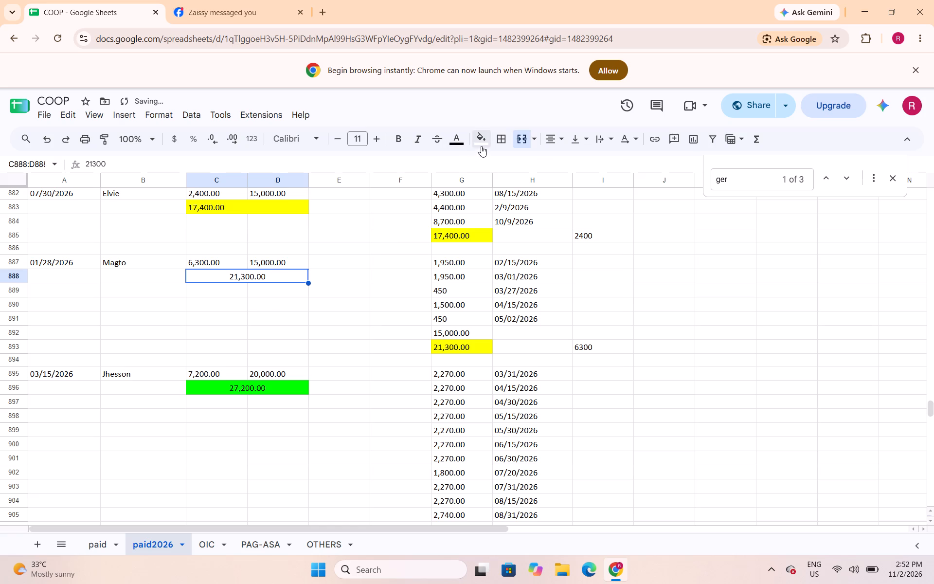
click(481, 146)
click(535, 194)
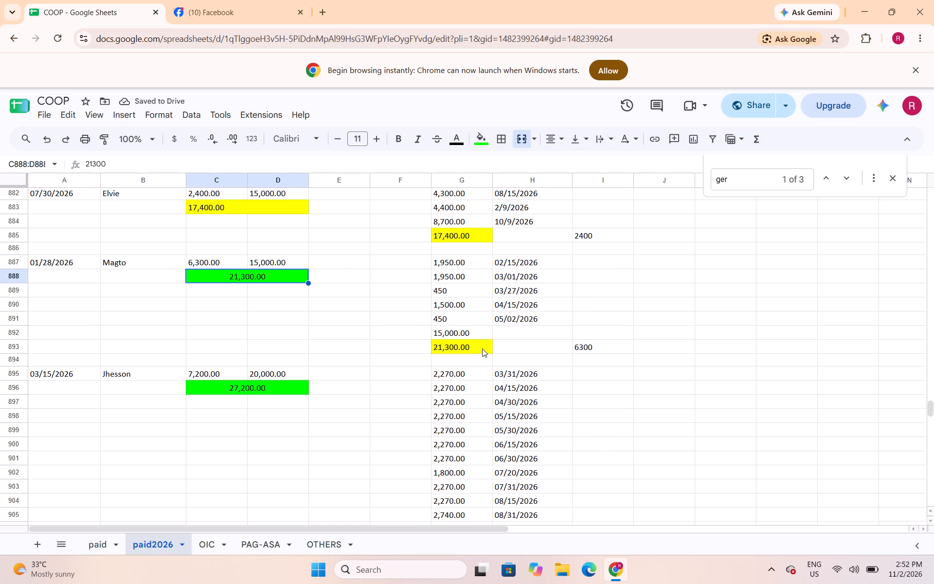
Fill Elvie's 07/30/2026 loan total in C883:D883 with green and center it.
scroll(301, 311, up, 2)
click(289, 328)
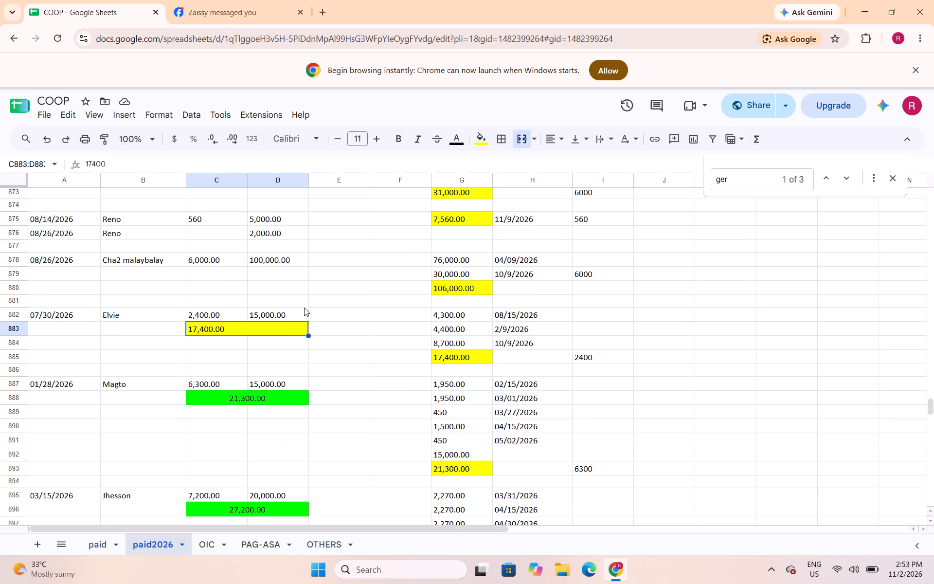
click(484, 145)
click(537, 191)
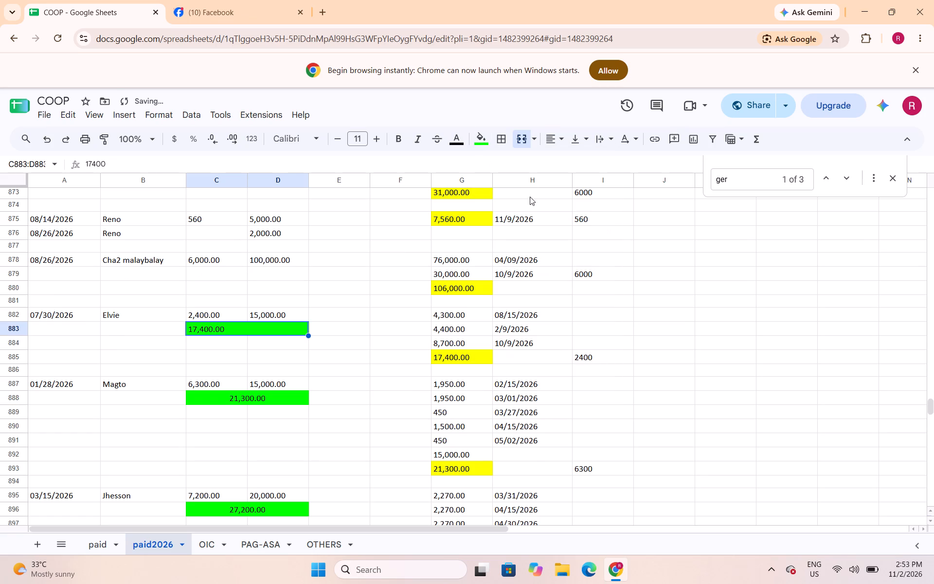
click(553, 141)
click(571, 161)
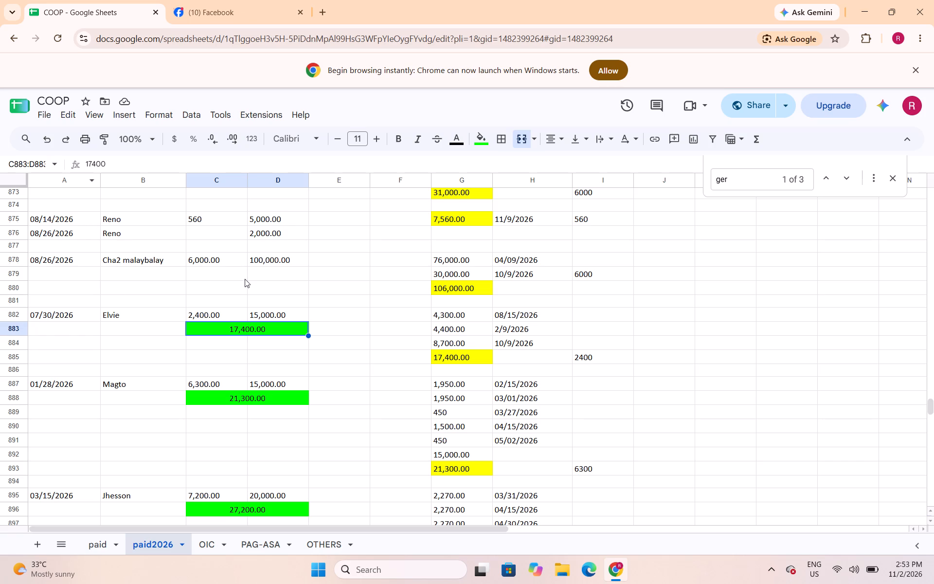
drag(245, 274, 254, 274)
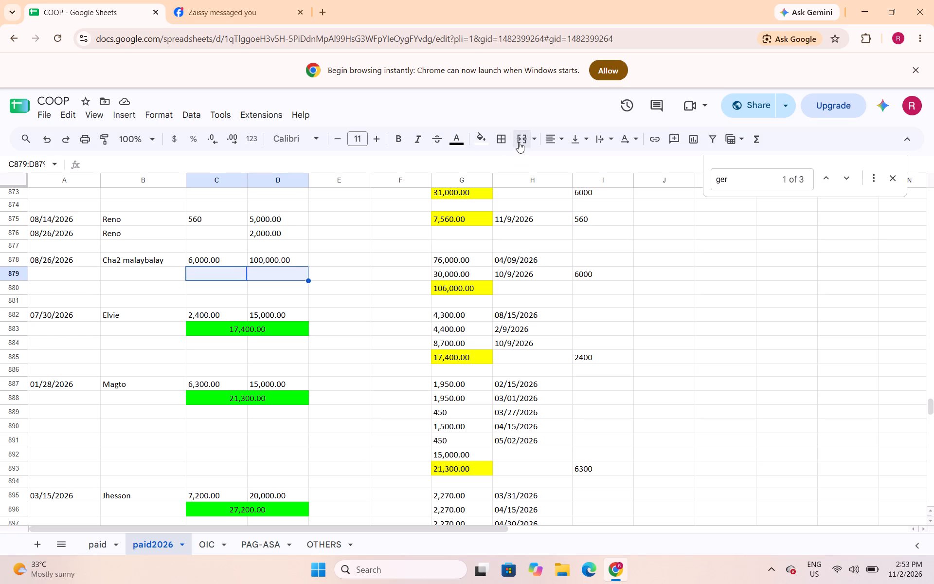
click(519, 142)
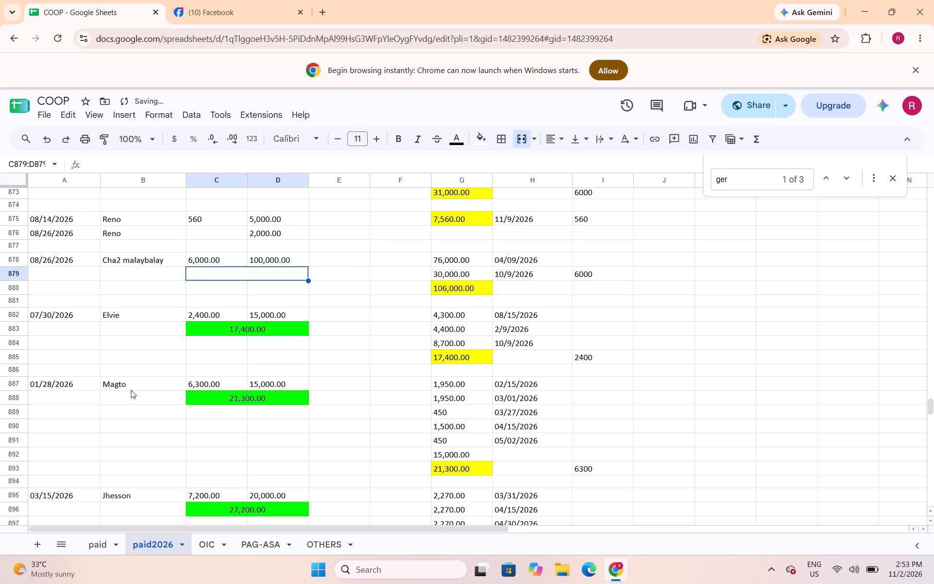
text(=sum()
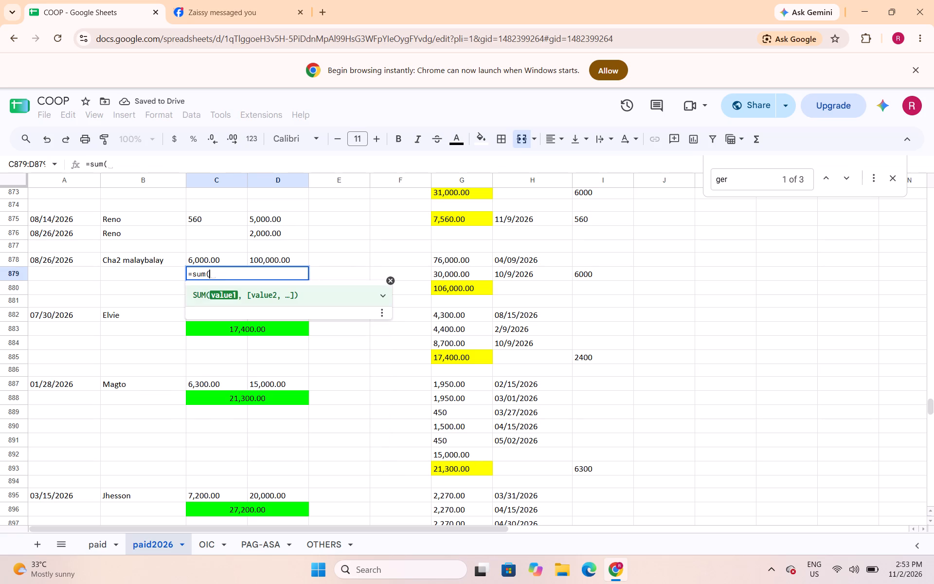
drag(225, 259, 228, 260)
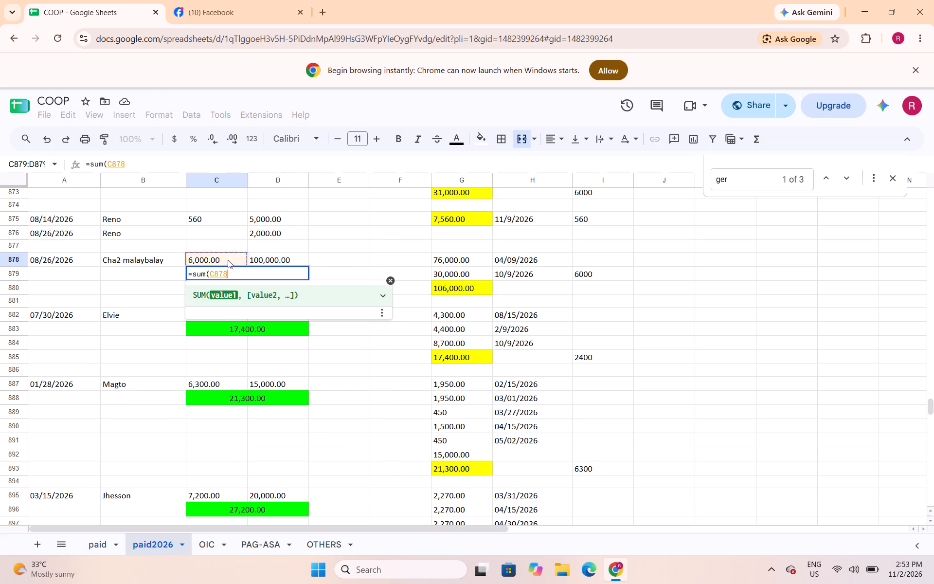
drag(228, 260, 273, 263)
key(shift+parenright)
key(Return)
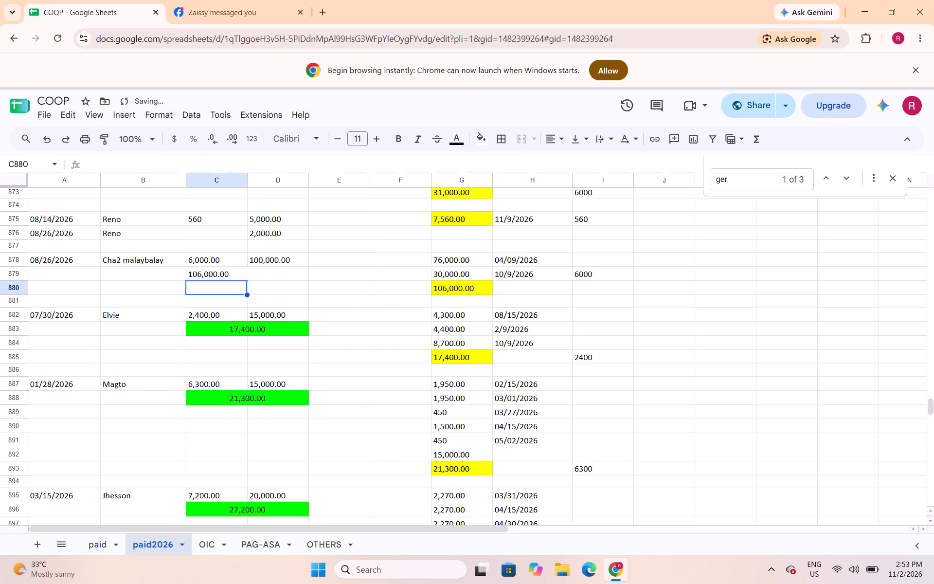
Fill Cha2 malaybalay's loan total in C879:D879 with green, center it, and save the spreadsheet.
key(Up)
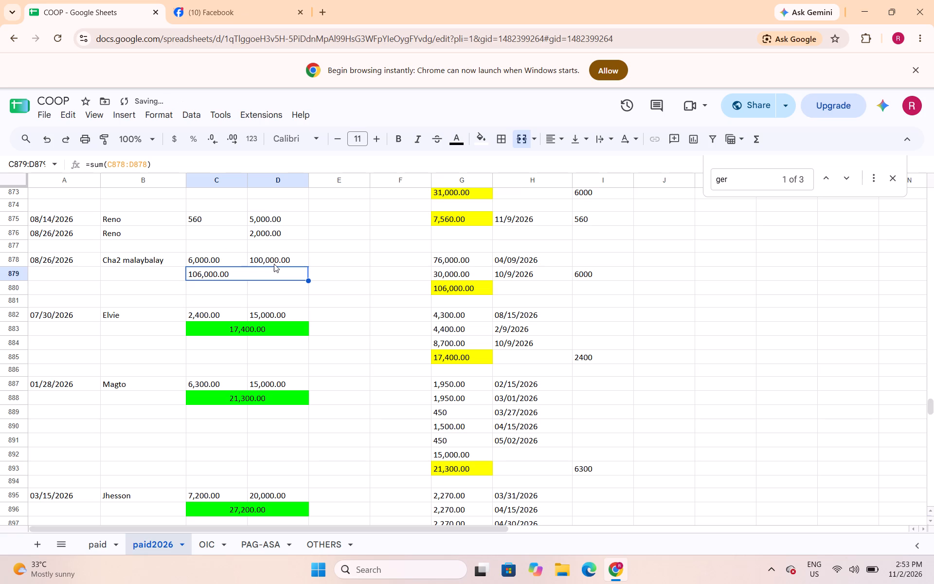
click(486, 146)
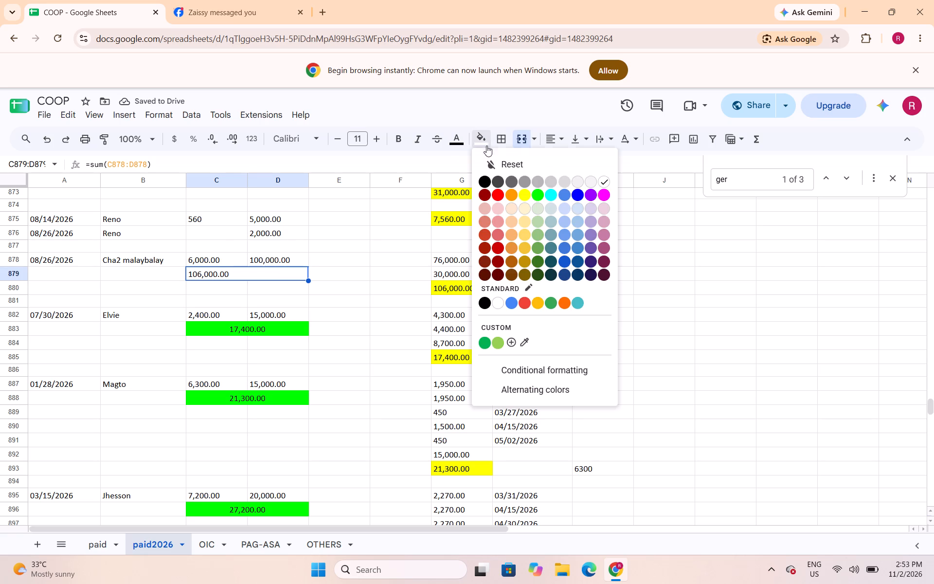
click(536, 195)
click(551, 145)
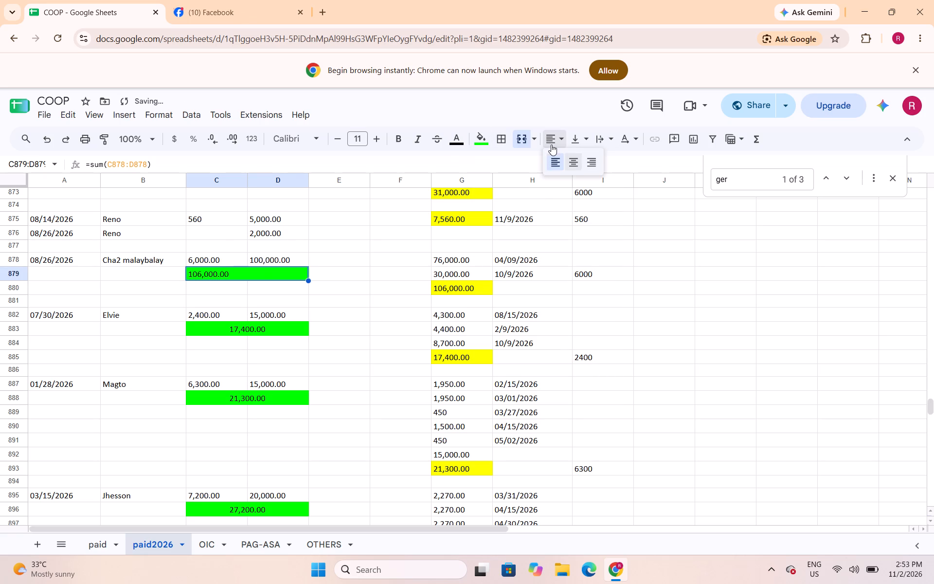
click(570, 168)
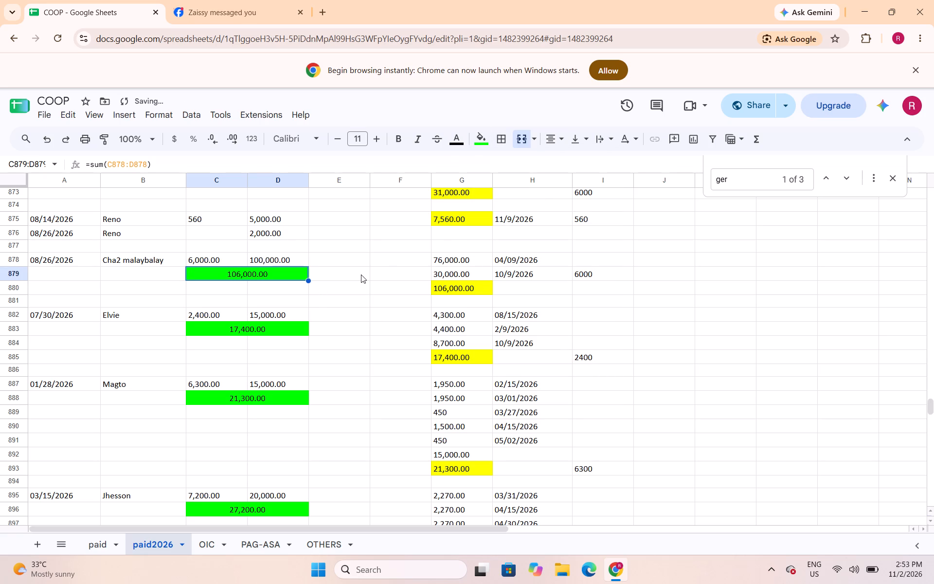
click(361, 274)
scroll(361, 274, up, 2)
scroll(361, 274, down, 1)
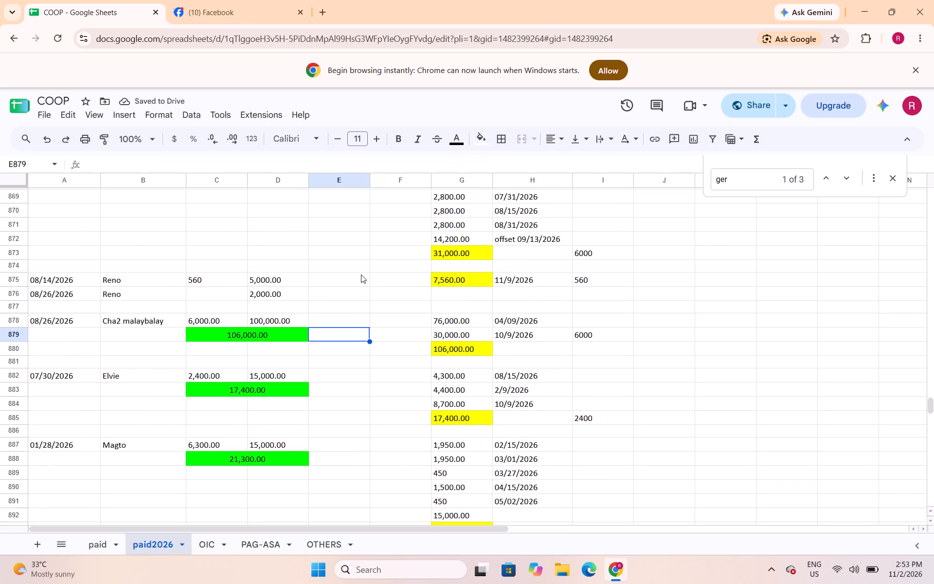
scroll(361, 274, down, 1)
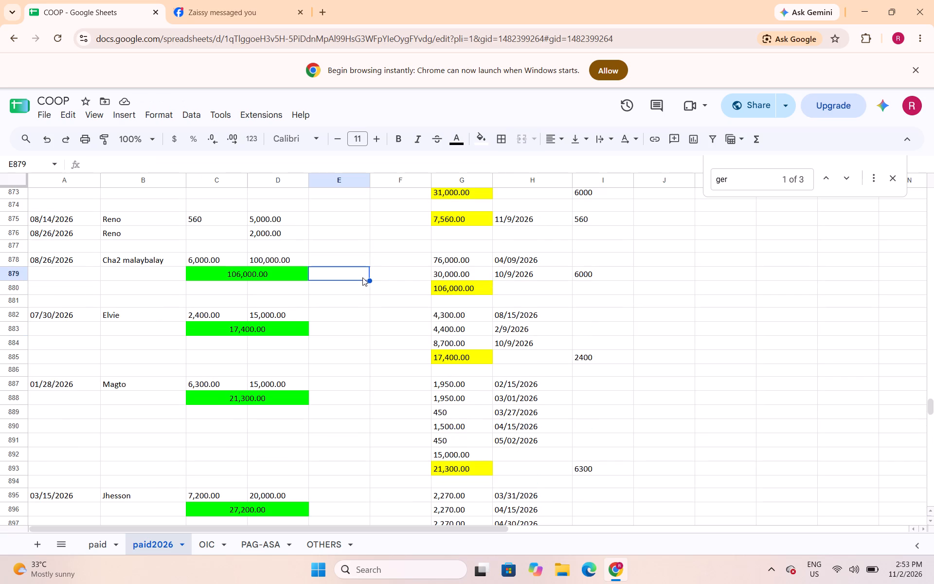
key(ctrl+s)
Insert one blank row at row 877, directly below Reno's 08/26/2026 loan.
click(24, 249)
right_click(24, 249)
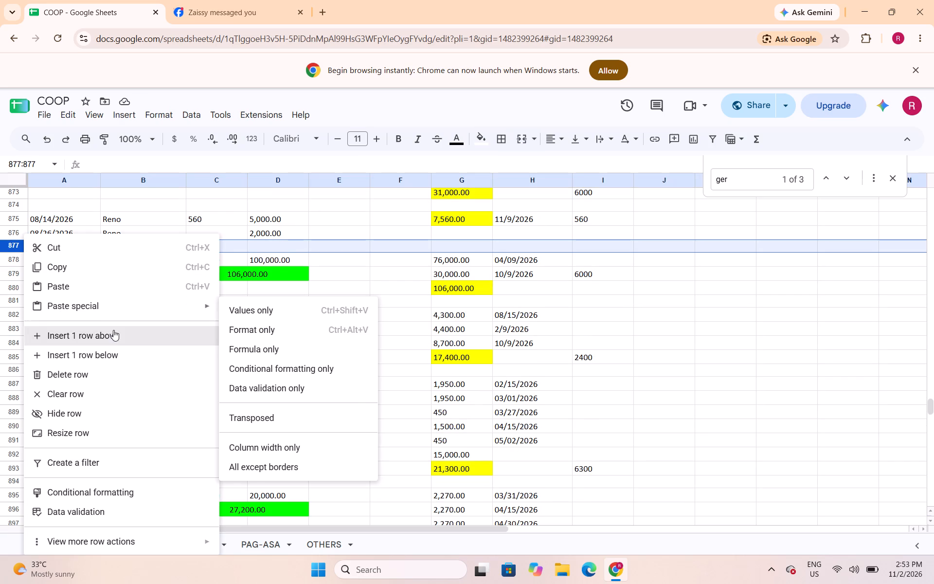
click(113, 334)
Merge C877:D877 below Reno's two loans and enter =sum(C875:D876) in it.
drag(233, 252, 263, 250)
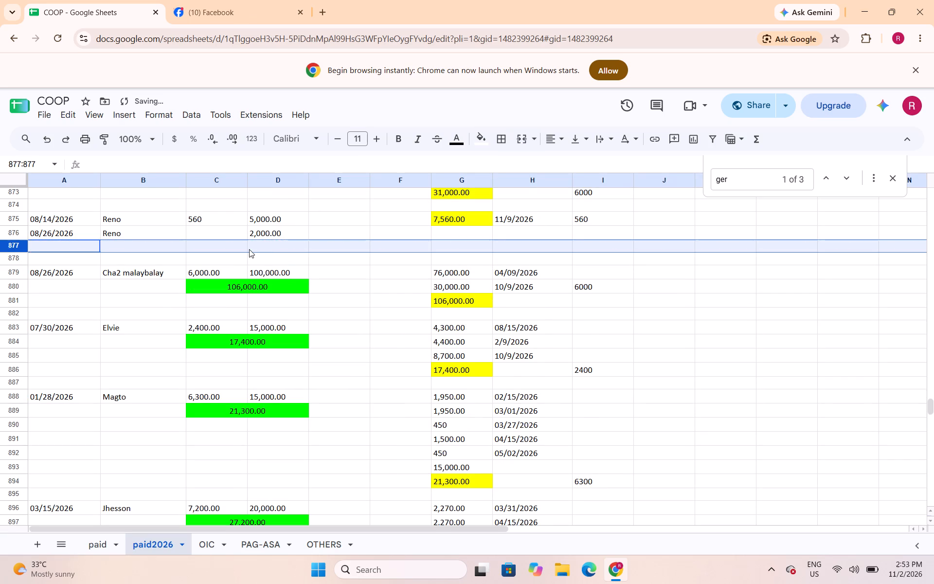
click(246, 250)
drag(242, 248, 261, 248)
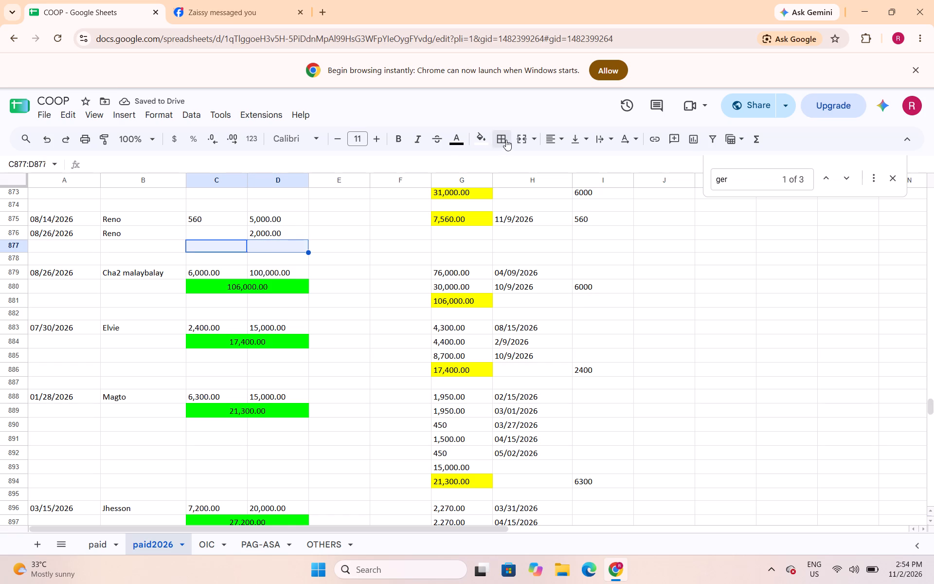
click(516, 143)
text(=sum()
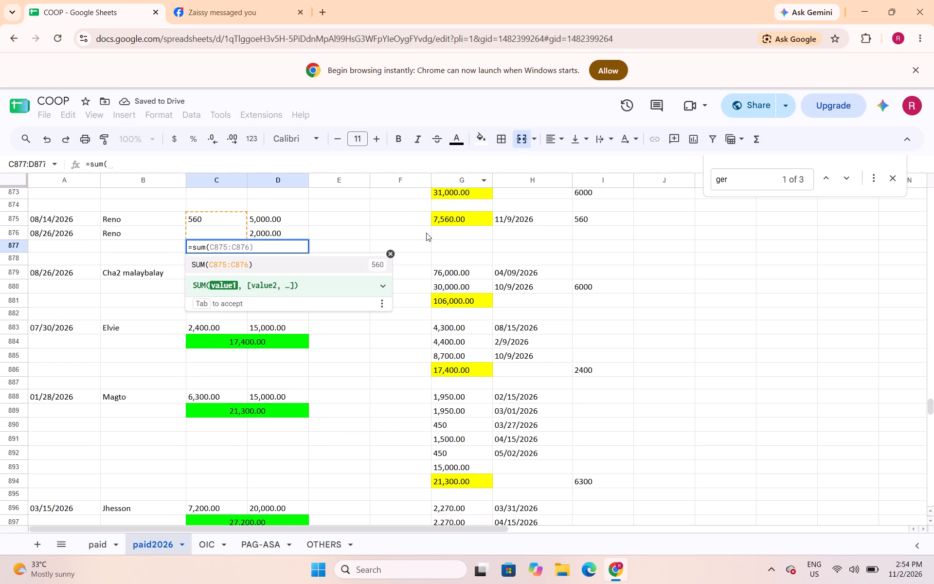
drag(225, 220, 260, 228)
key(shift+parenright)
key(Return)
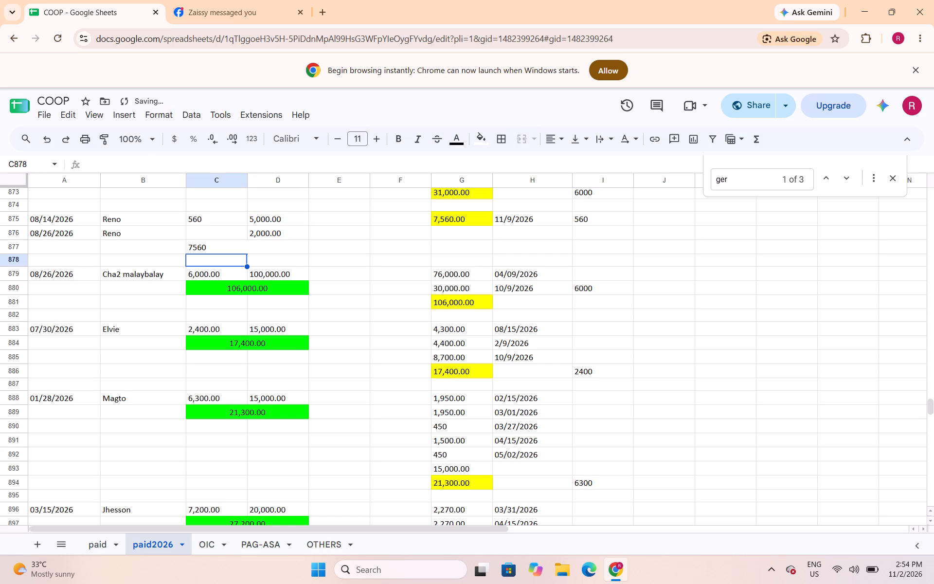
Center Reno's combined loan total in C877:D877 and fill it with green.
key(Up)
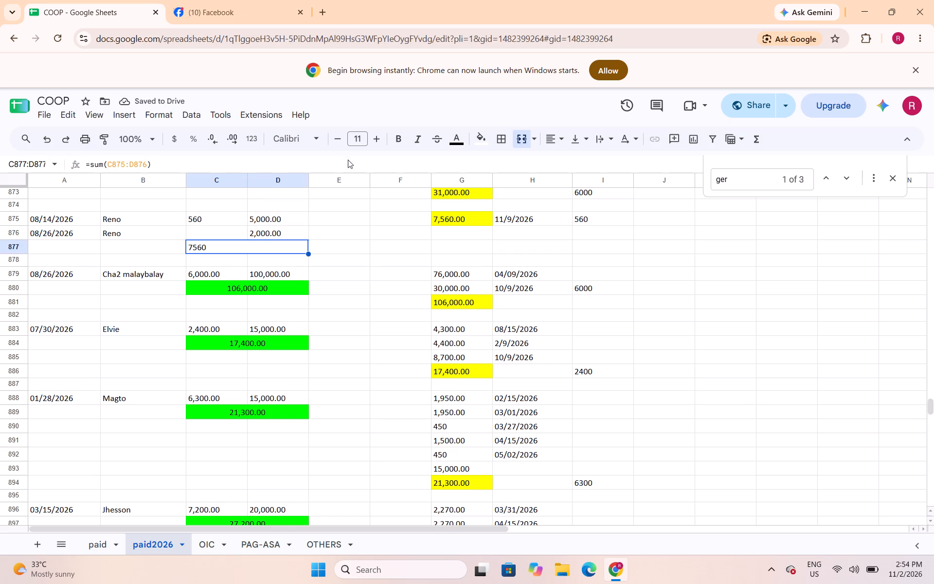
click(559, 140)
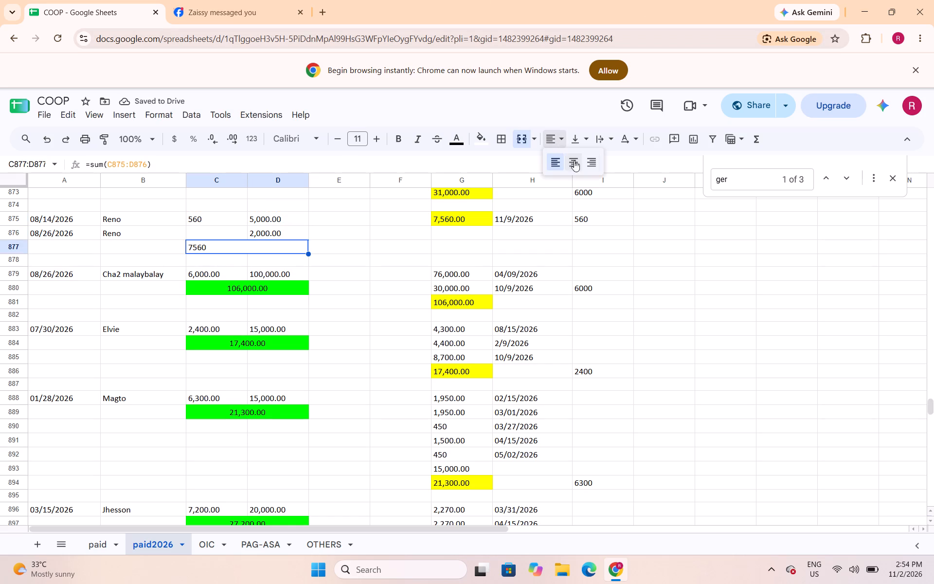
click(570, 164)
click(483, 146)
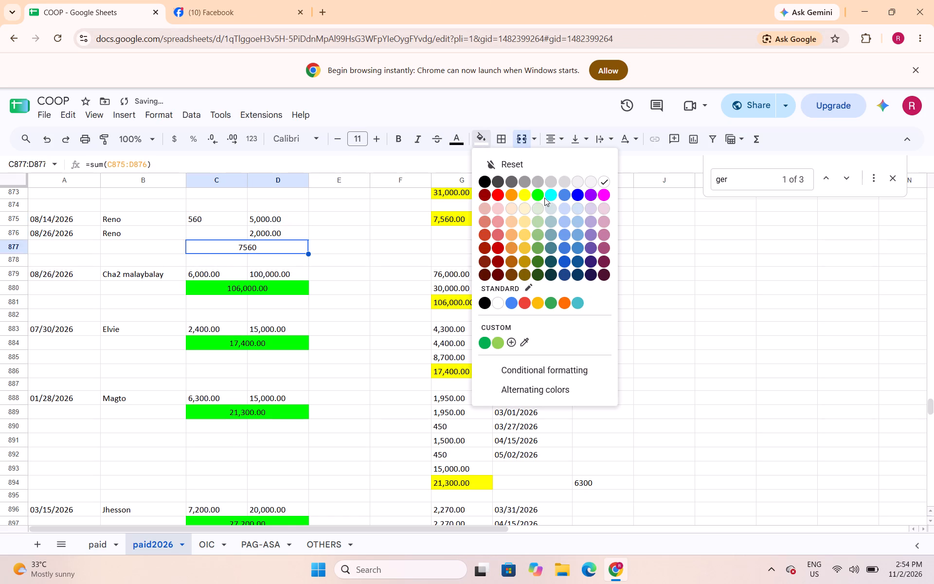
click(535, 193)
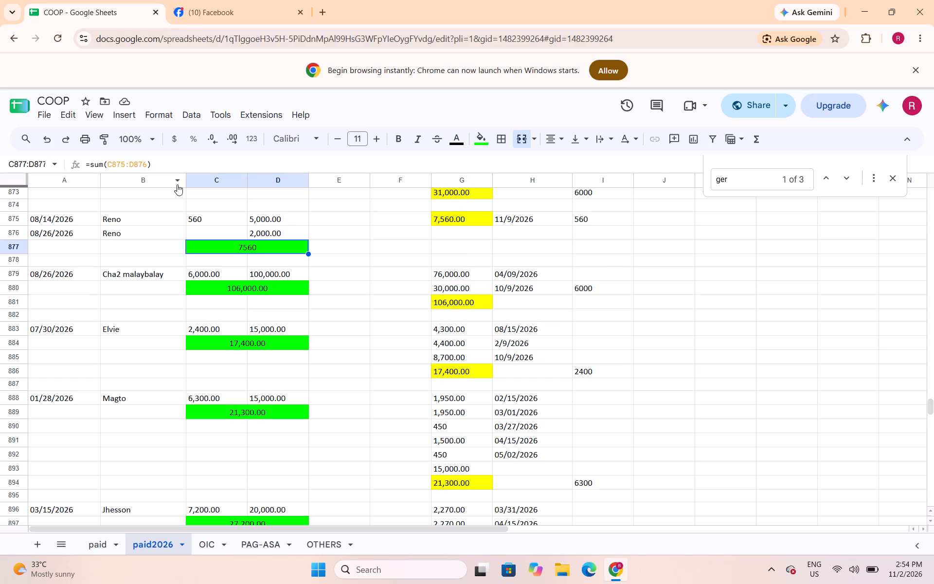
Center Carlo's 1/6/2026 loan total in C867:D867, fill it with green, and save the spreadsheet.
scroll(328, 268, up, 1)
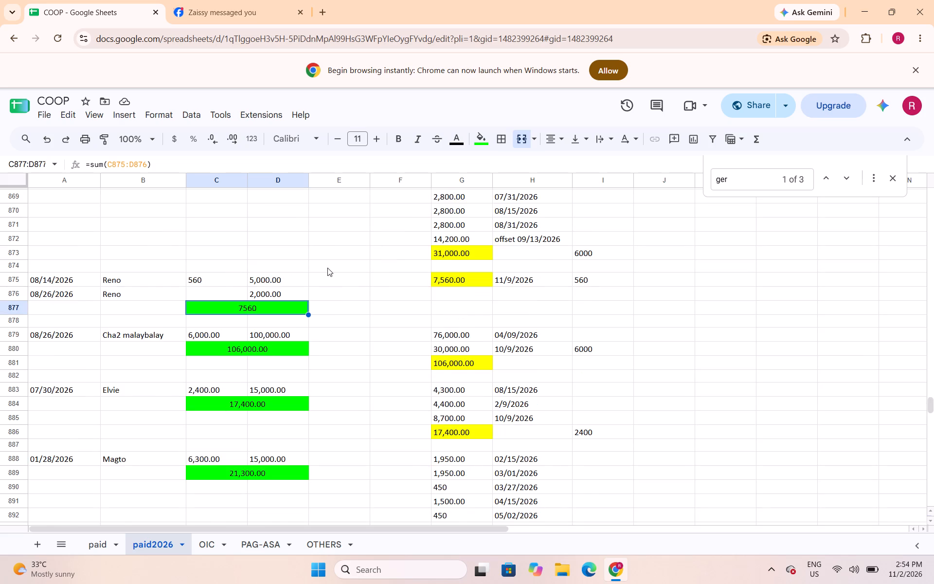
scroll(327, 268, up, 1)
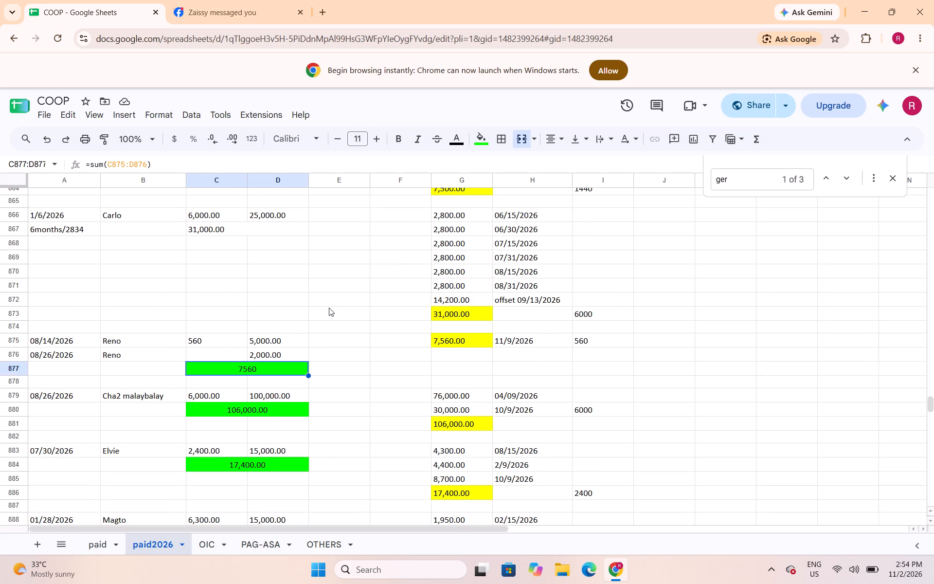
scroll(328, 306, up, 1)
click(273, 291)
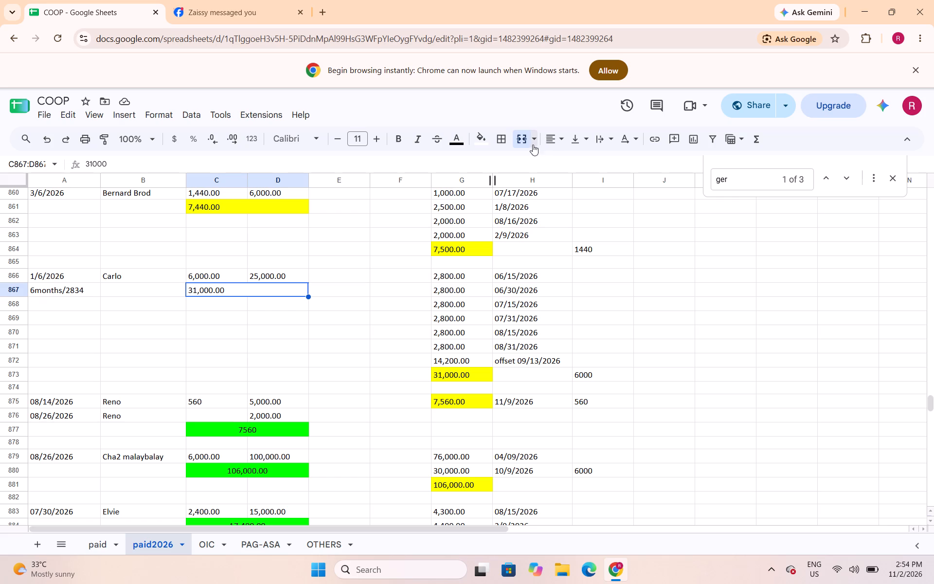
click(557, 138)
click(575, 164)
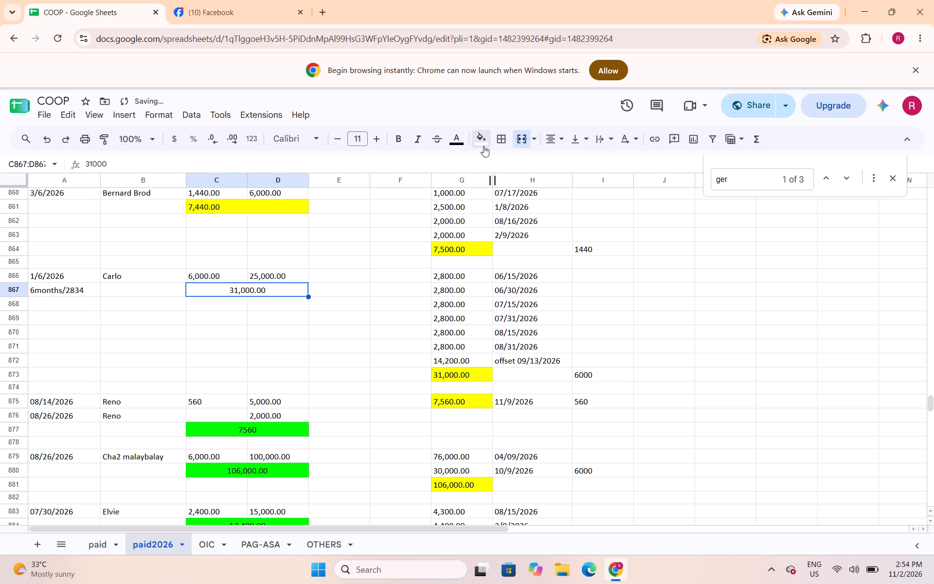
click(480, 145)
click(536, 190)
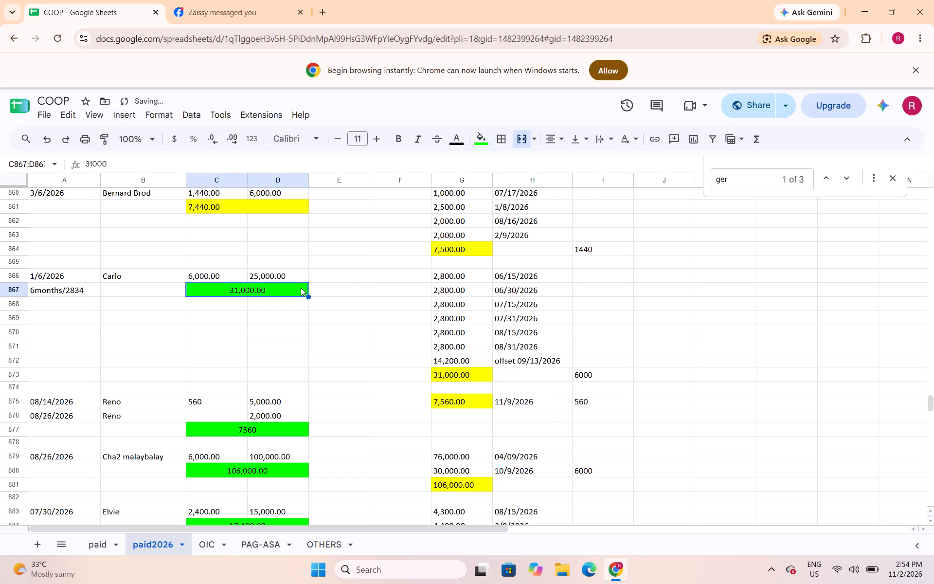
key(ctrl+s)
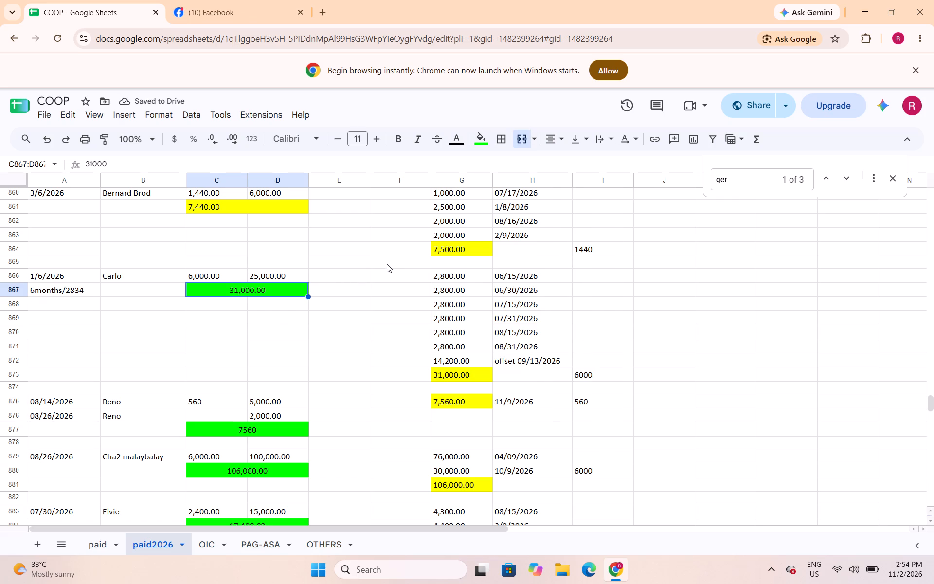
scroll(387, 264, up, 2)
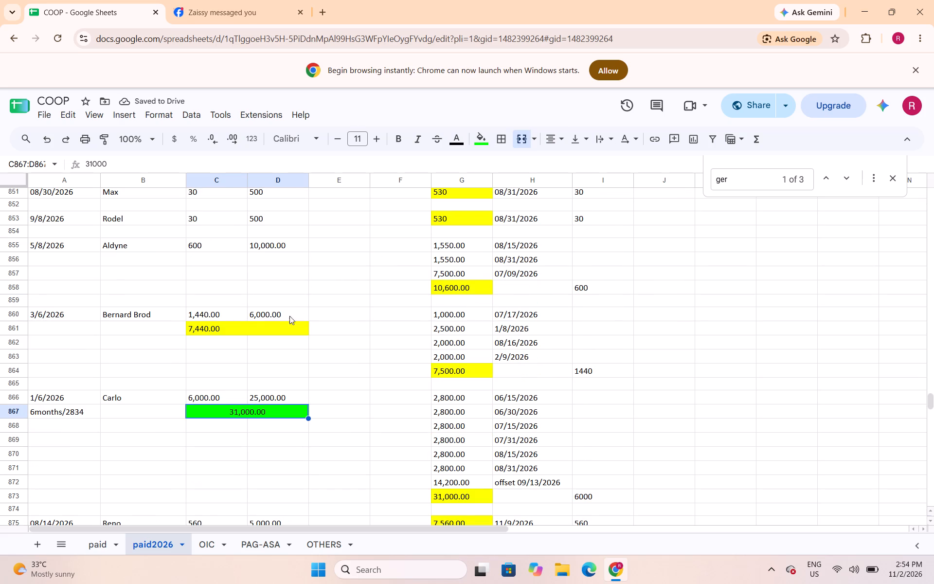
Fill Bernard's 3/6/2026 loan total in C861:D861 with green, center it, and save the spreadsheet.
click(284, 328)
click(483, 149)
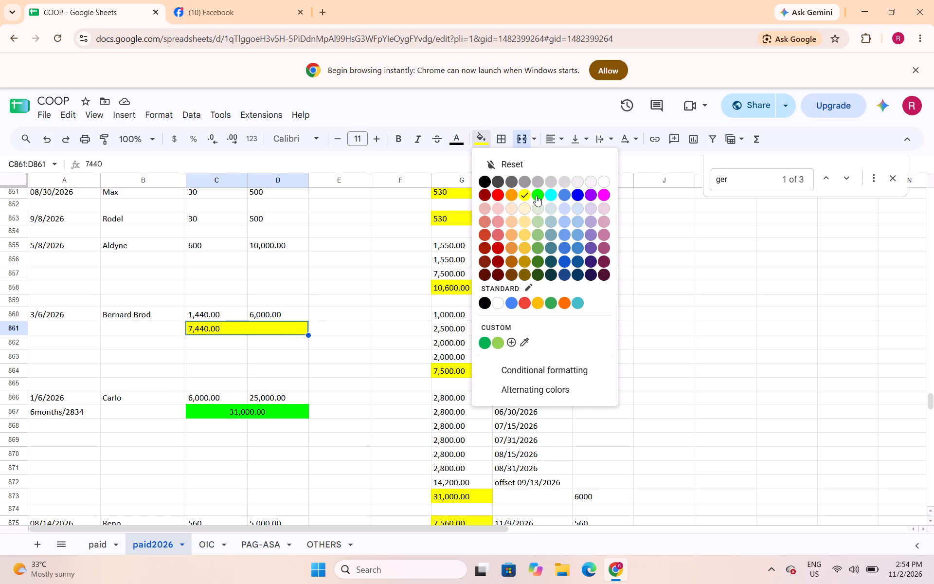
click(537, 194)
click(560, 145)
click(573, 166)
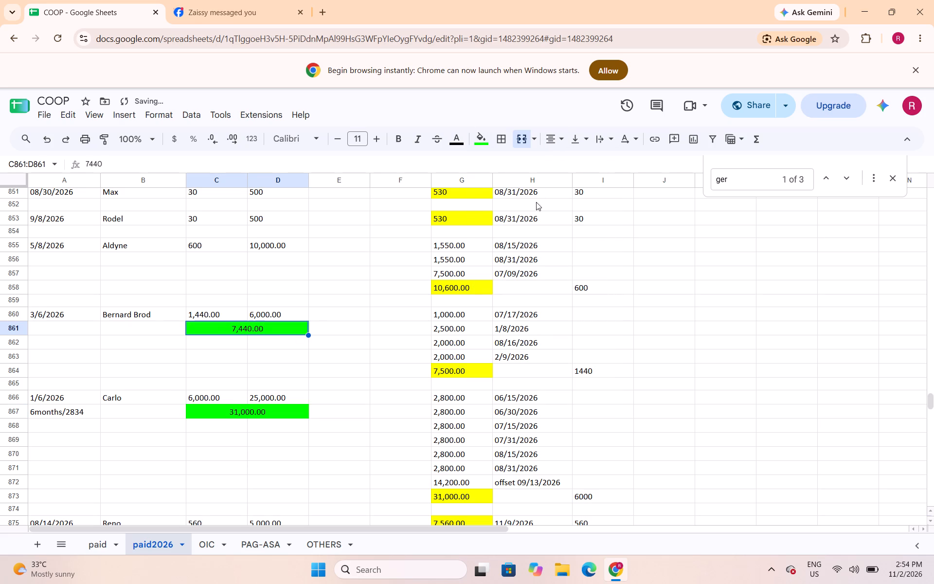
key(ctrl+s)
Merge C856:D856 below Aldyne's 5/8/2026 loan and enter =sum(C855:D855) in it.
scroll(270, 310, up, 1)
drag(216, 321, 269, 320)
click(518, 138)
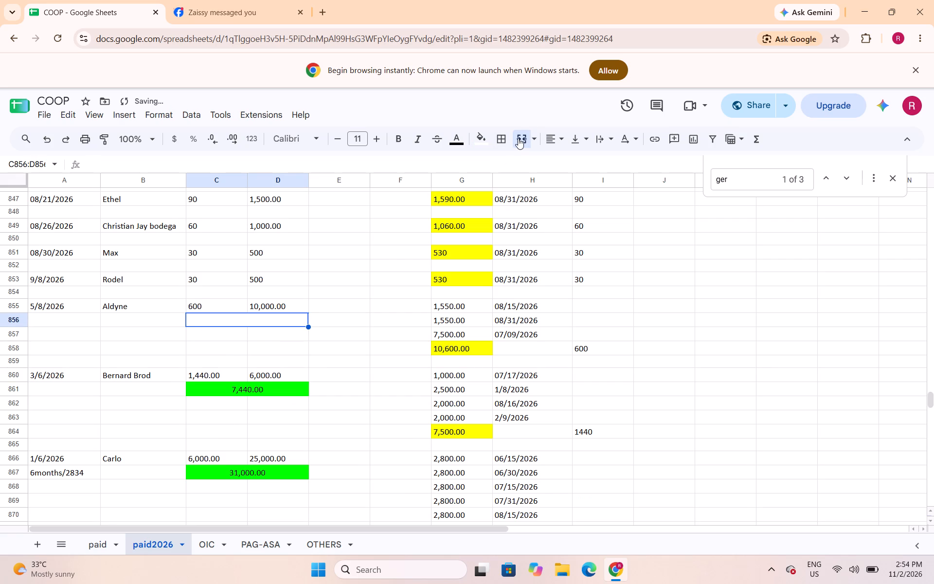
text(=sum()
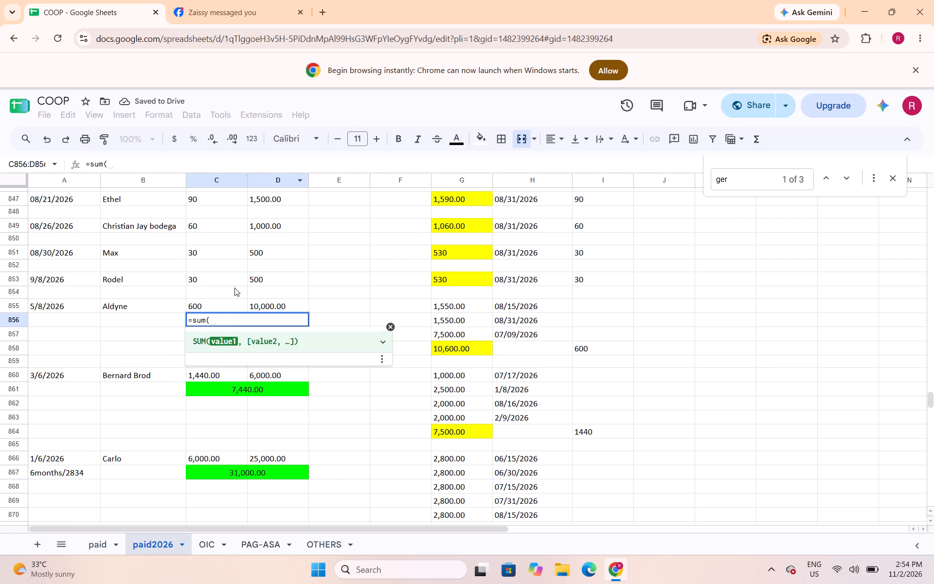
drag(222, 307, 254, 304)
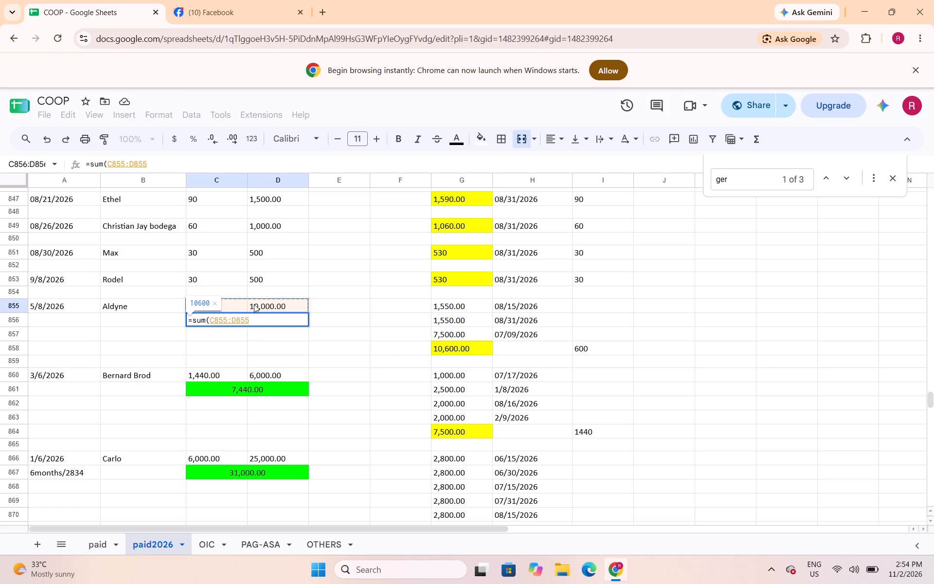
key(shift+parenright)
key(Return)
Fill Aldyne's loan total in C856:D856 with green, center it, and save the spreadsheet.
key(Up)
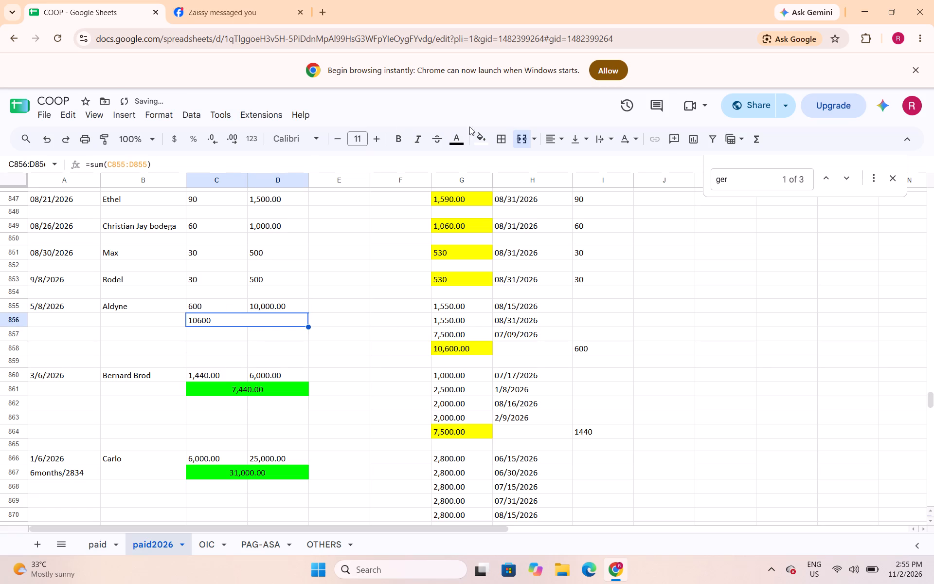
click(475, 144)
click(535, 194)
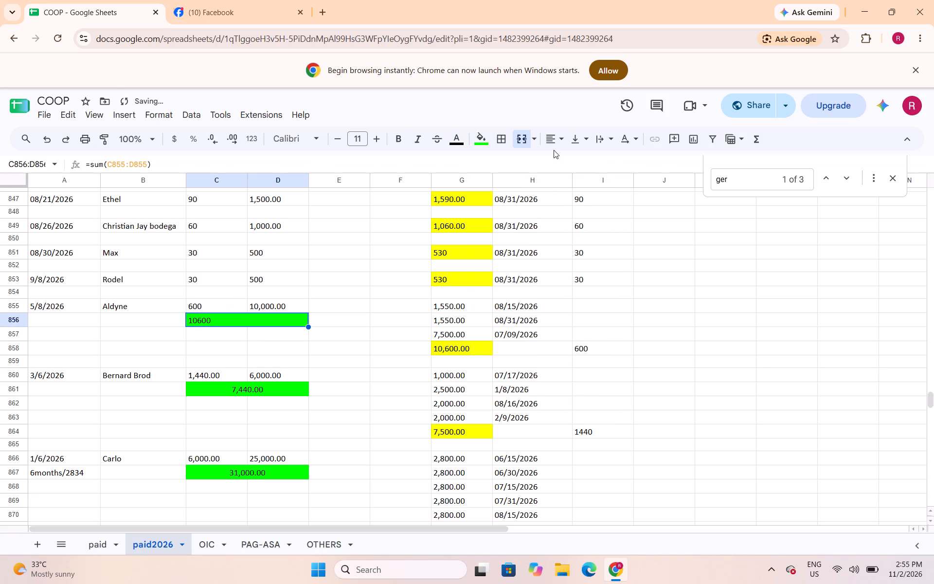
click(554, 147)
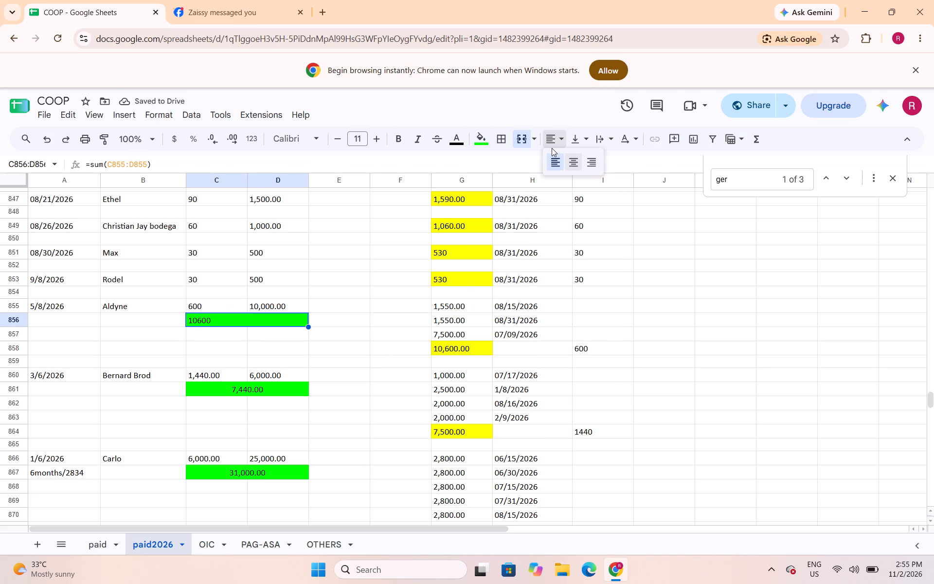
click(568, 164)
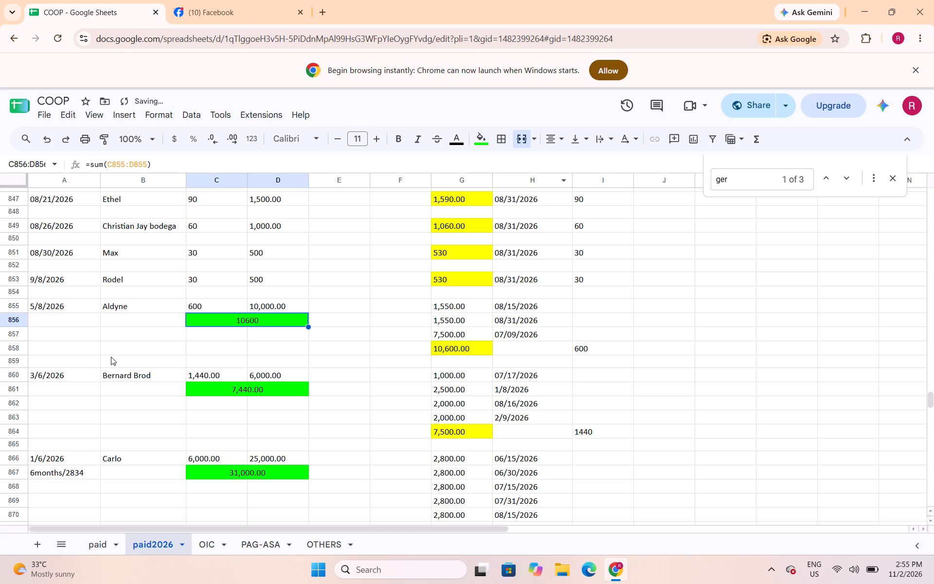
key(ctrl+s)
Insert one blank row above row 854, directly below Rodel's 9/8/2026 loan.
click(18, 295)
click(18, 294)
right_click(18, 294)
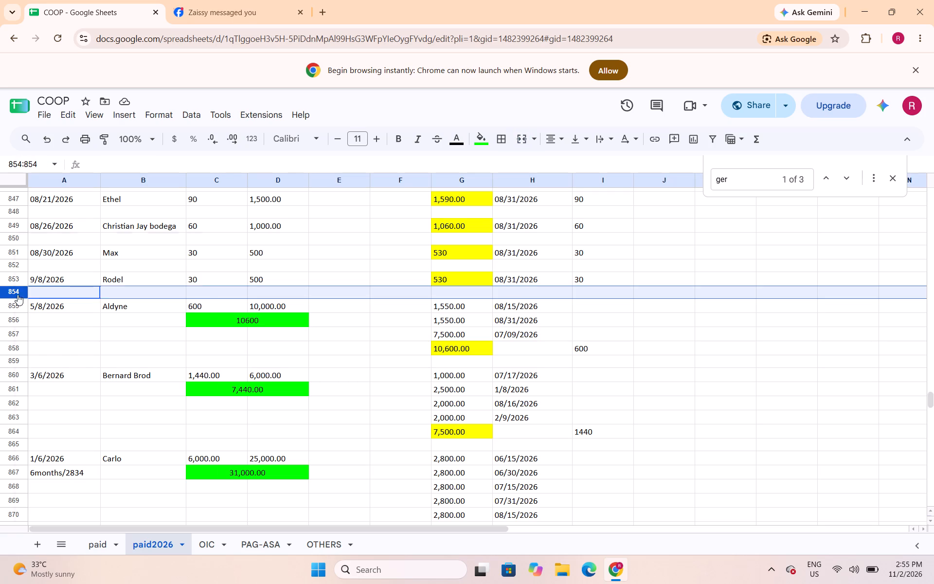
click(69, 338)
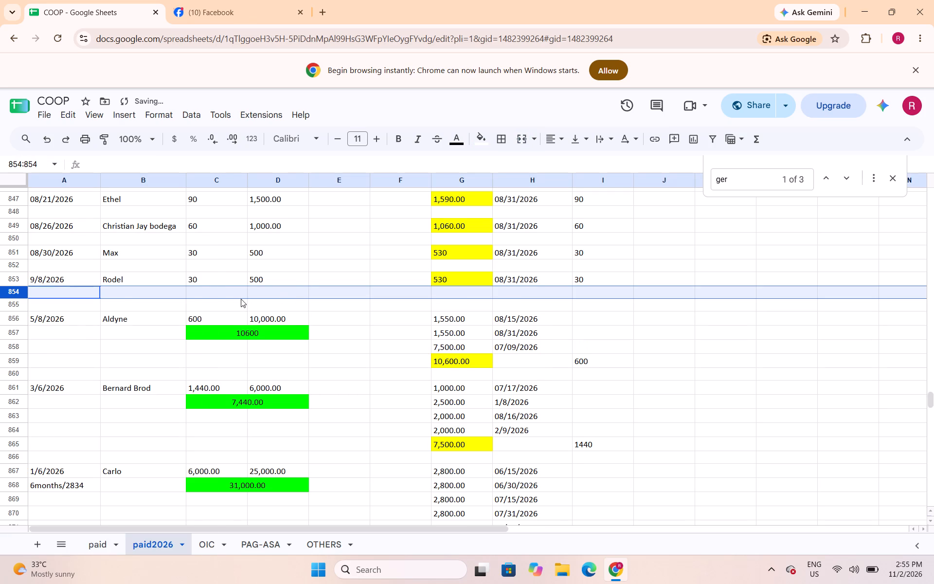
Merge C854:D854 below Rodel's loan and enter =sum(C853:D853) in it.
drag(238, 296, 264, 289)
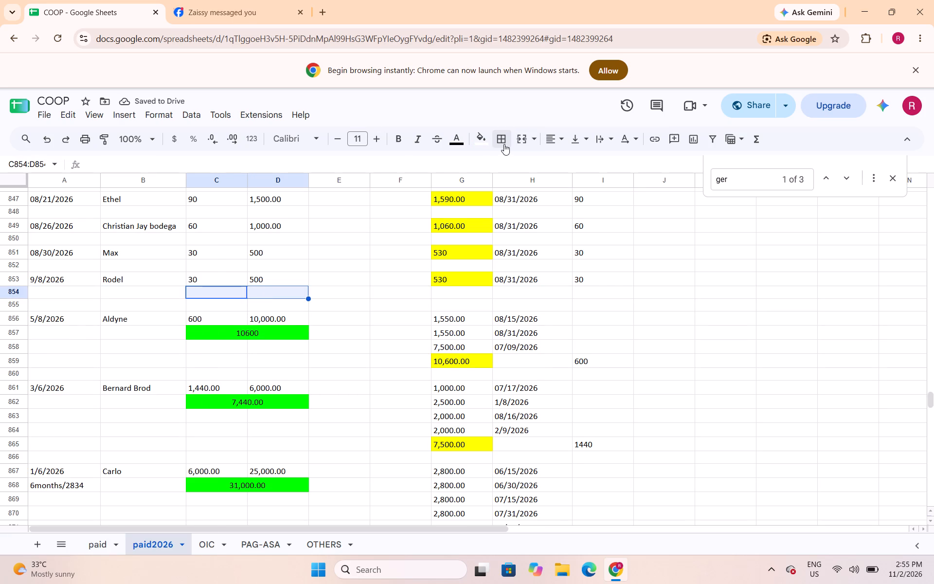
click(524, 138)
text(=sum()
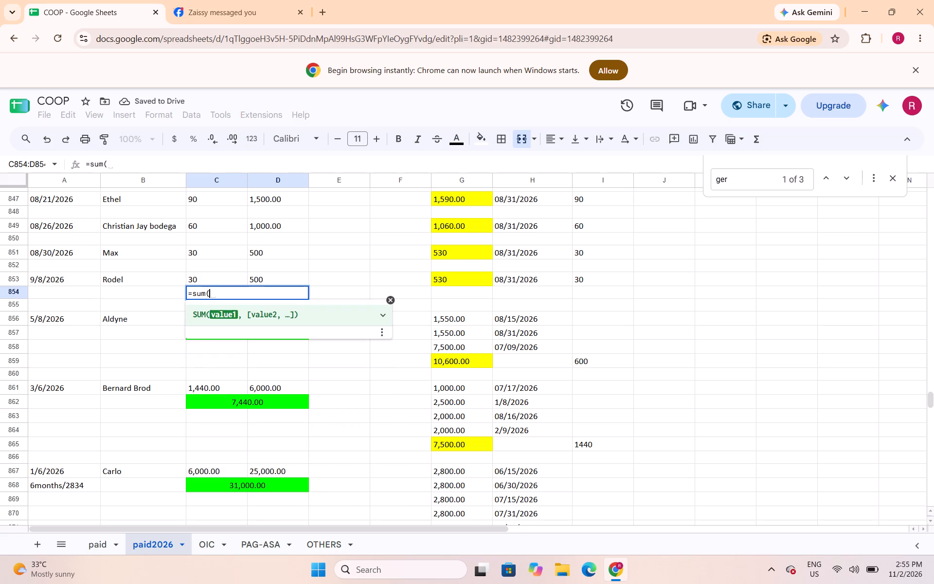
drag(237, 280, 255, 279)
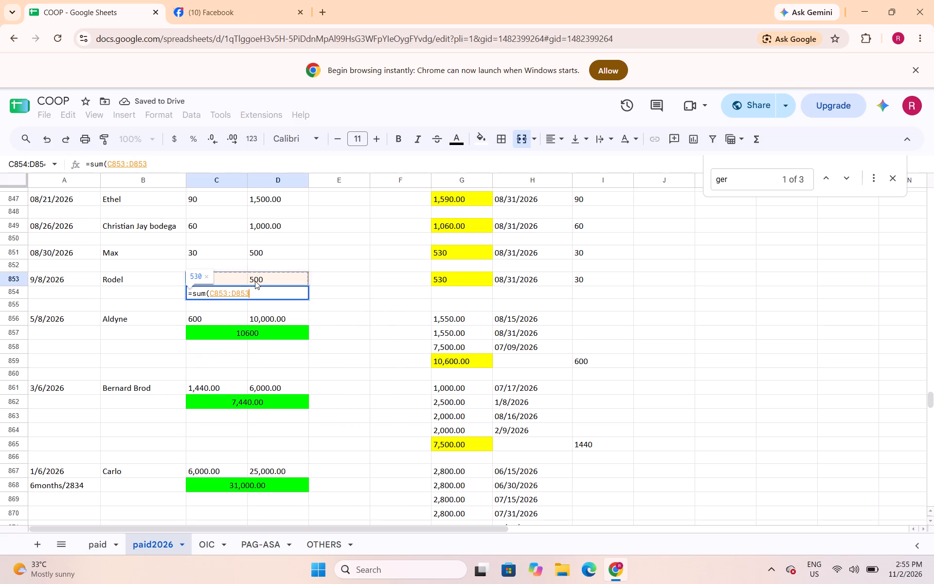
key(shift+parenright)
key(Return)
Center Rodel's loan total in C854:D854 and fill it with green.
key(Up)
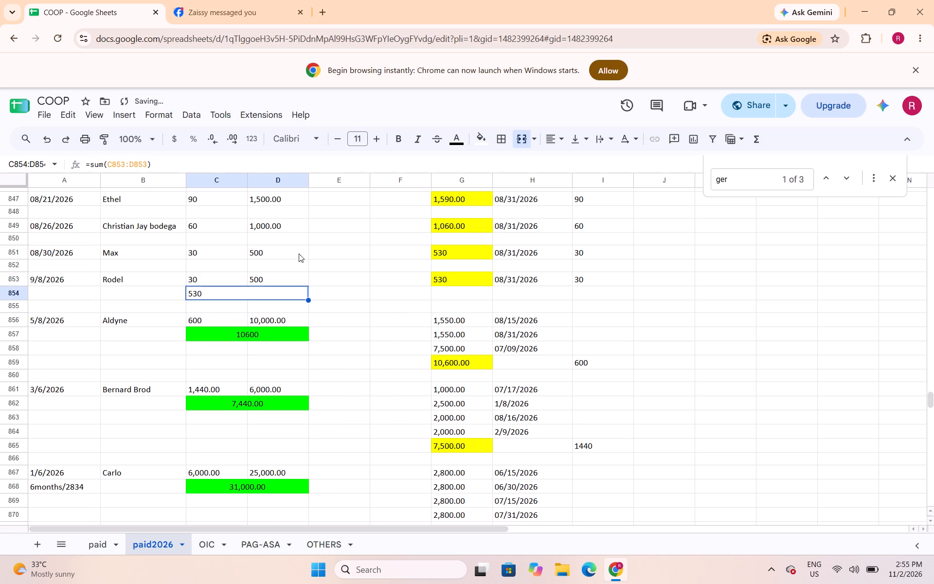
click(559, 142)
click(575, 163)
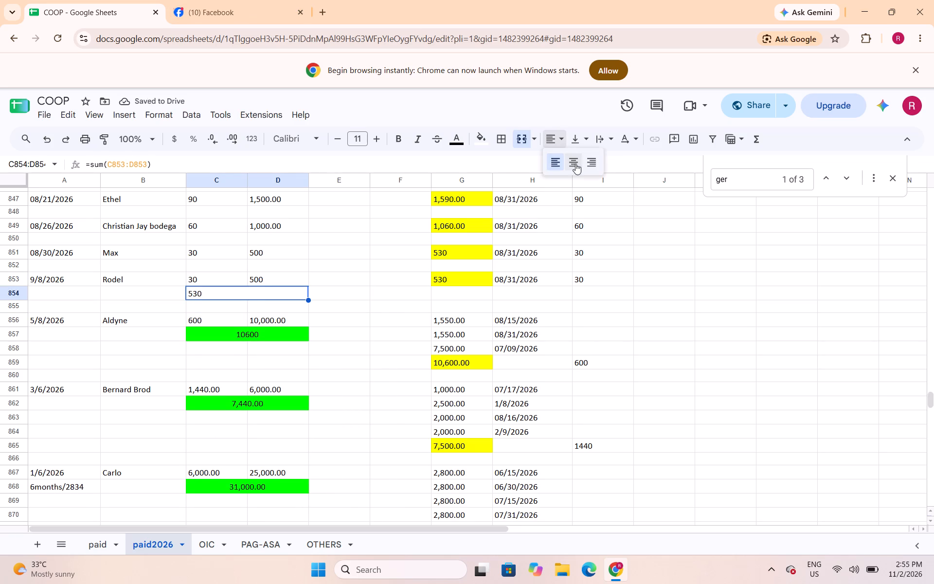
click(478, 142)
click(538, 194)
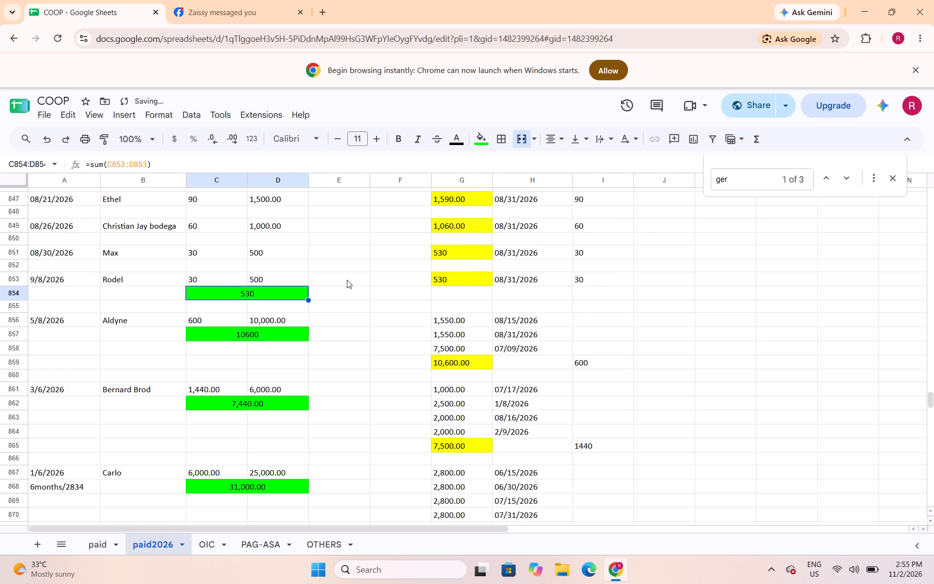
Insert one blank row above row 852, directly below Max's 08/30/2026 loan.
click(13, 264)
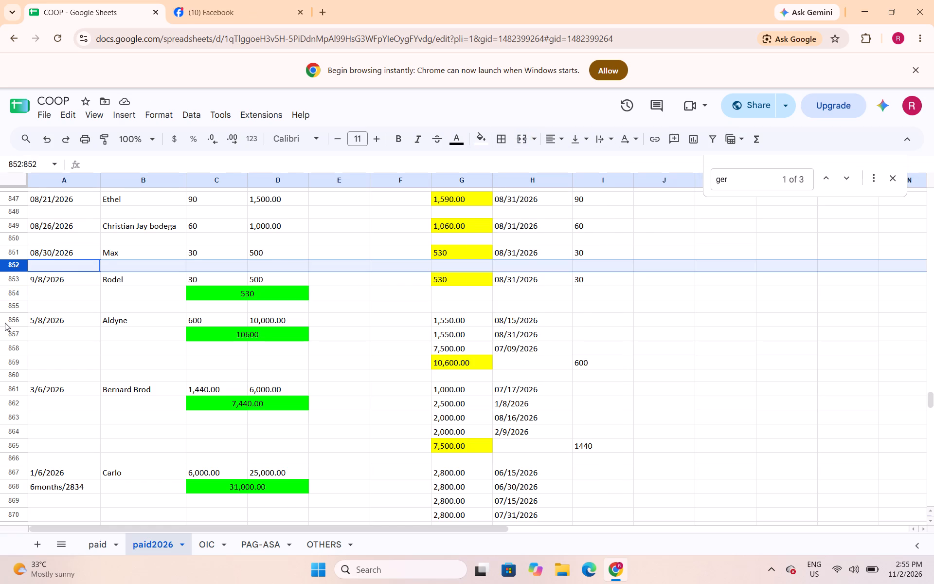
scroll(5, 323, up, 2)
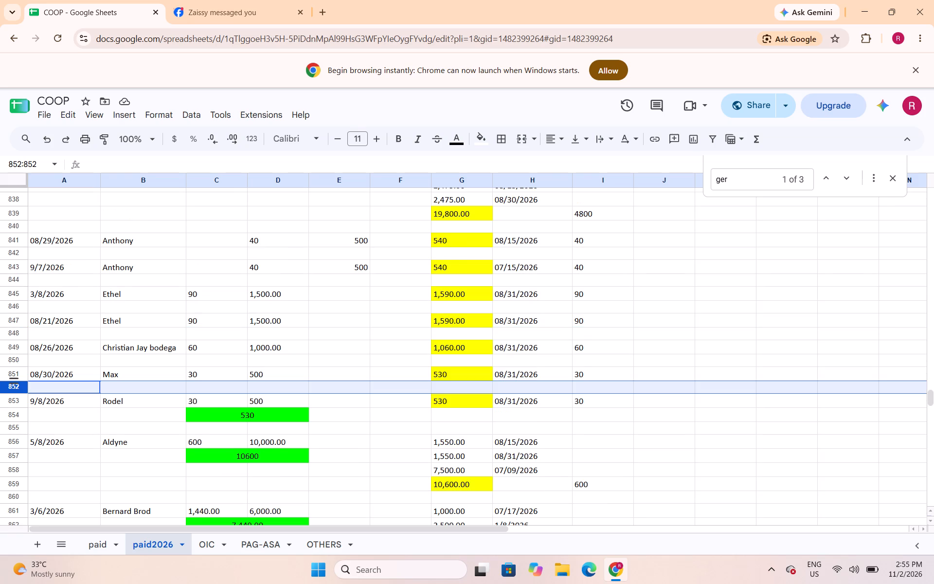
click(10, 391)
right_click(10, 391)
click(46, 337)
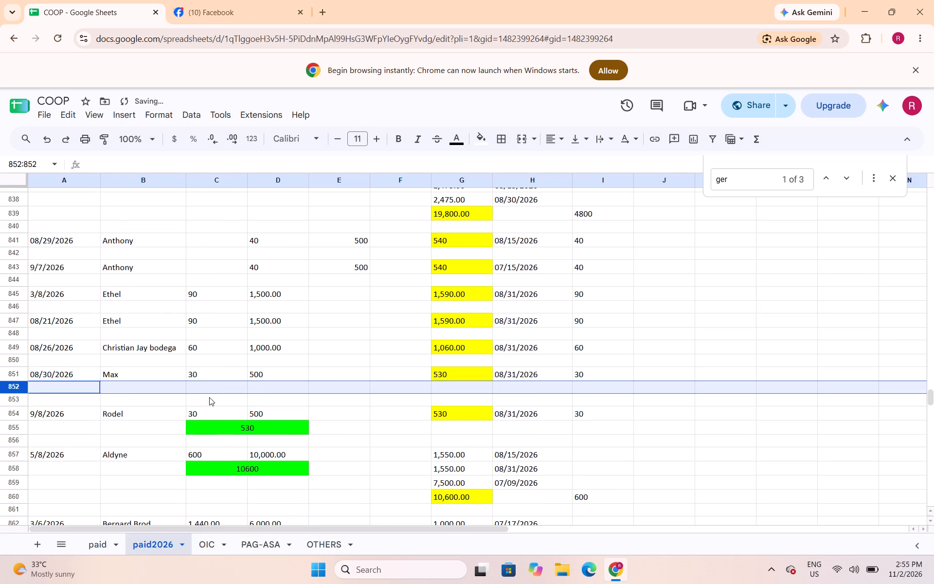
Merge C852:D852 below Max's loan and enter =sum(C851:D851) in it.
drag(210, 388, 257, 386)
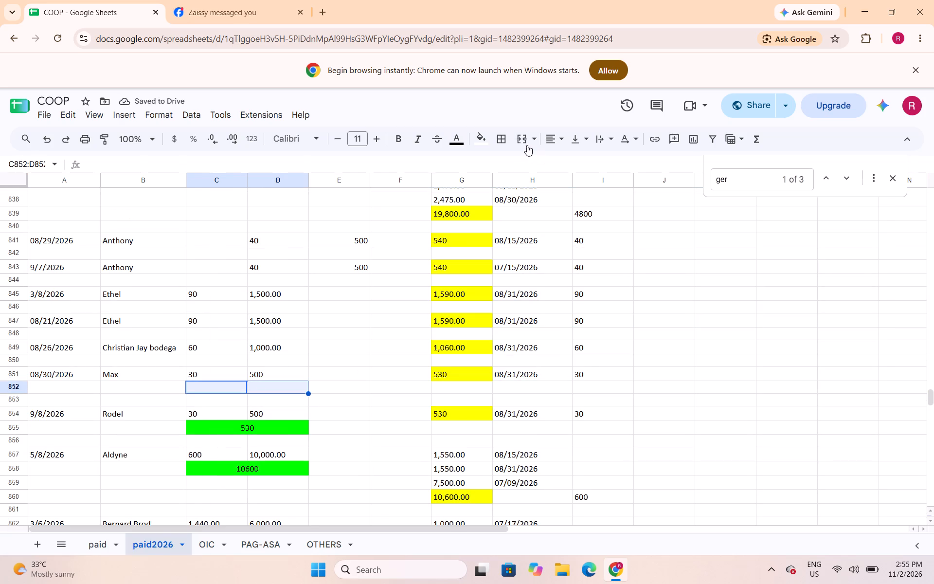
click(521, 143)
text(=sum)
key(shift+parenleft)
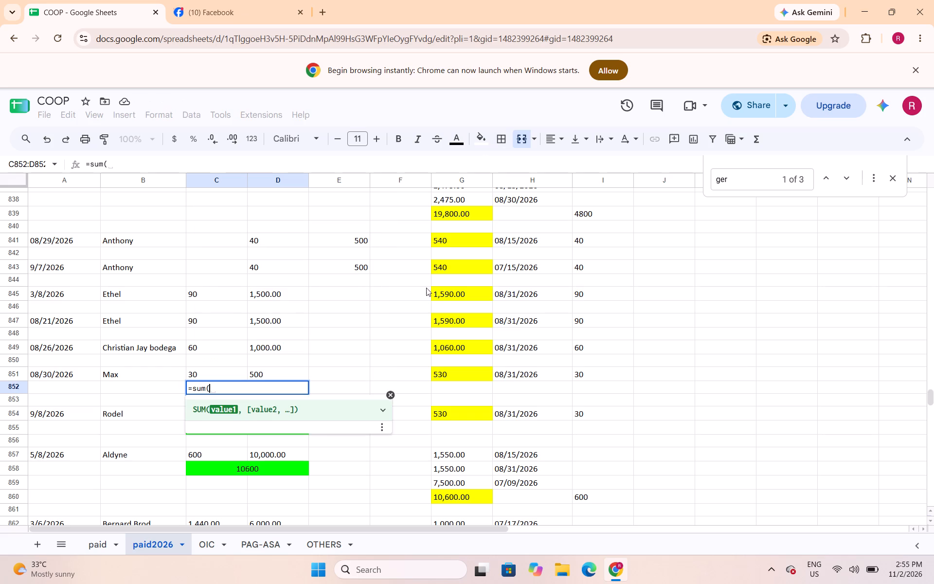
drag(215, 378, 255, 376)
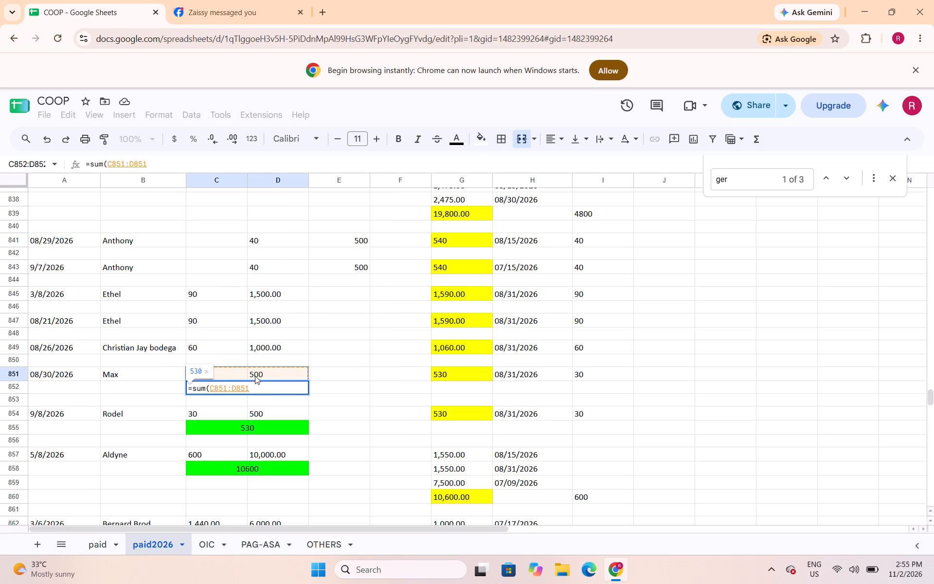
key(shift+parenright)
key(Return)
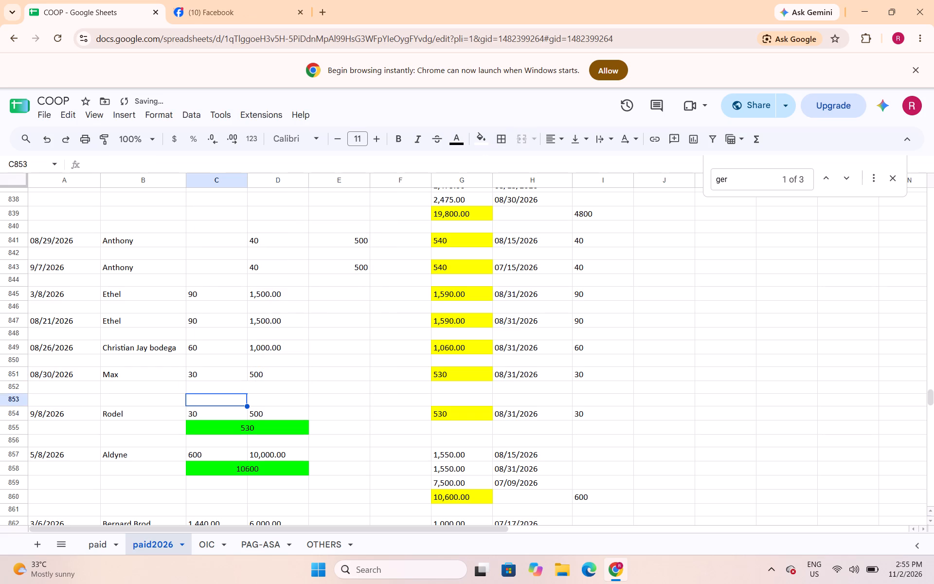
Center Max's loan total in C852:D852, fill it with green, and save the spreadsheet.
key(Up)
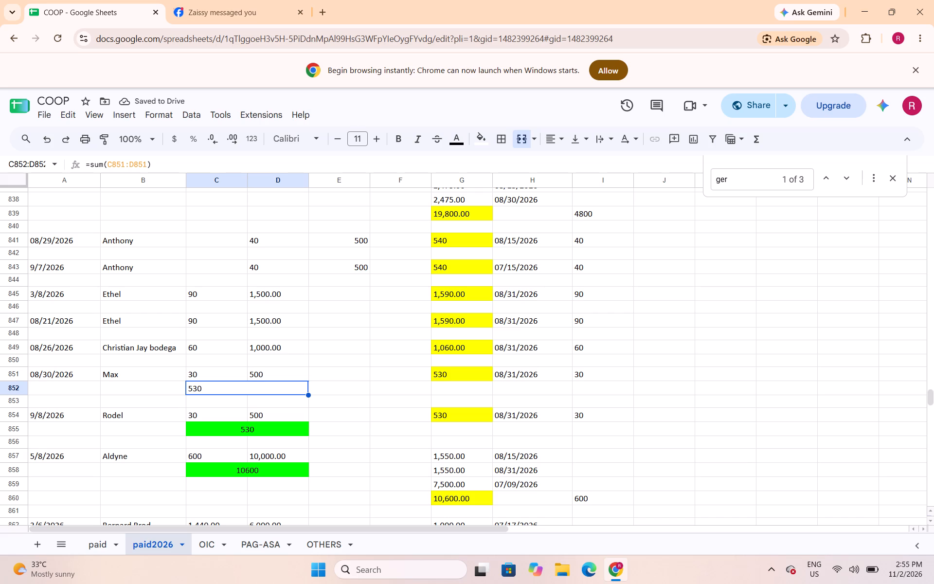
click(553, 140)
click(573, 161)
click(484, 145)
click(538, 190)
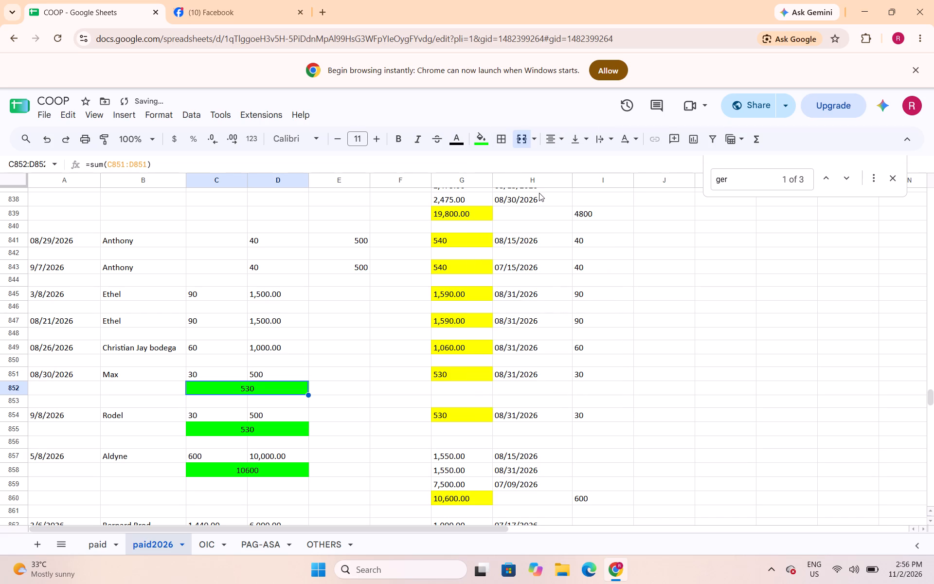
key(ctrl+s)
click(11, 358)
right_click(11, 358)
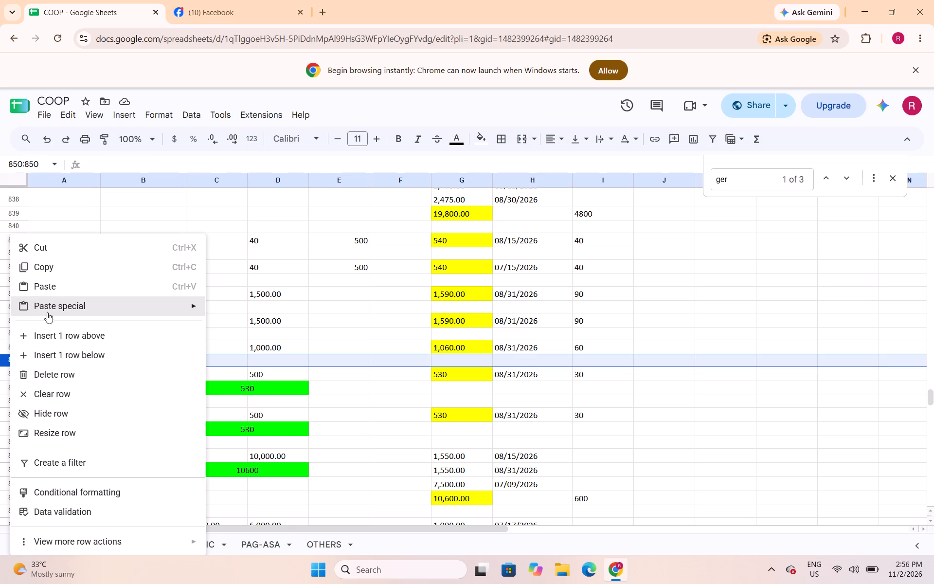
click(53, 339)
drag(204, 364, 224, 361)
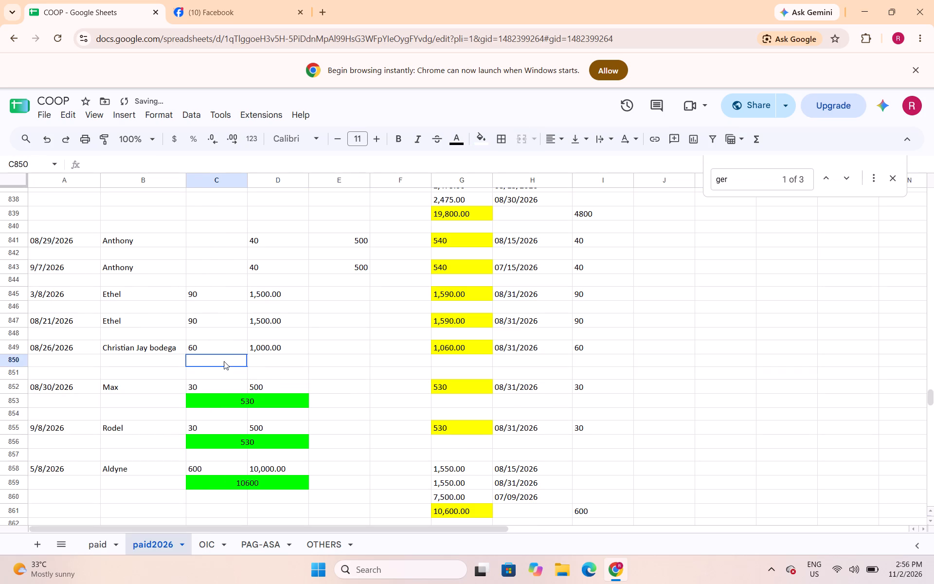
drag(224, 361, 253, 361)
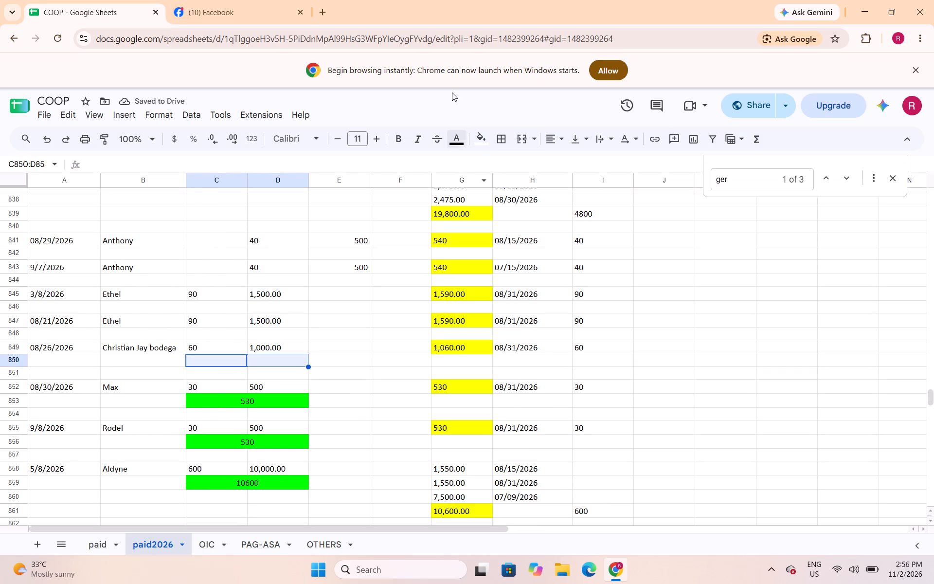
click(521, 143)
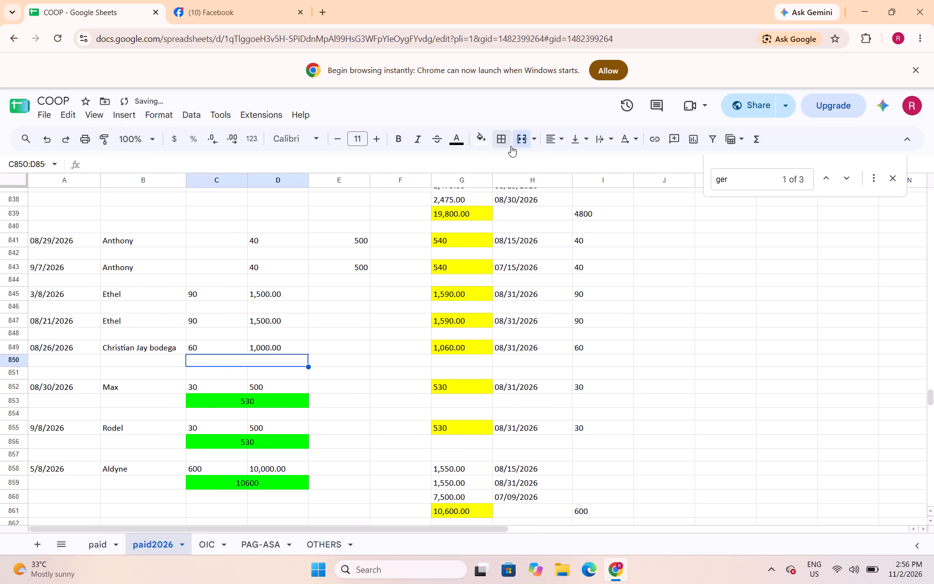
text(=sum()
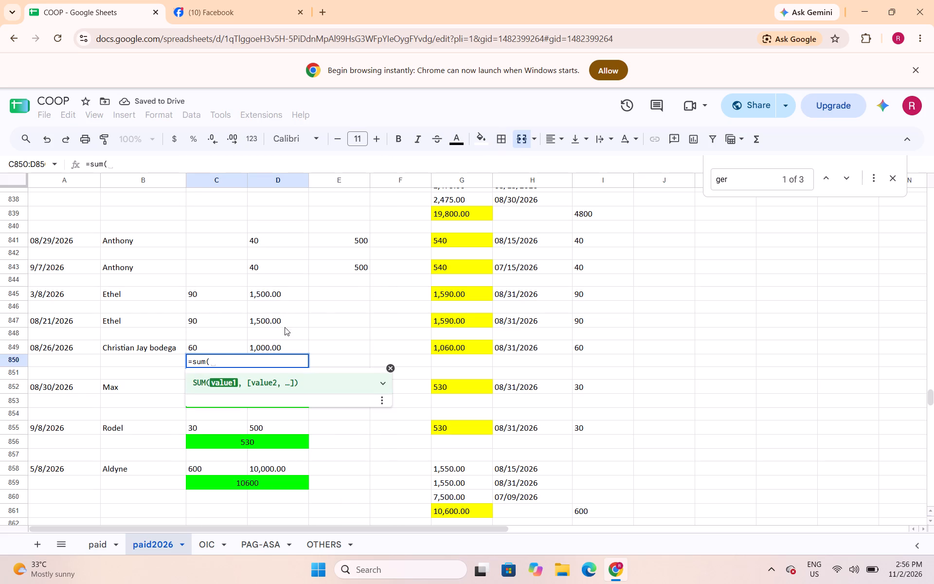
drag(239, 348, 256, 348)
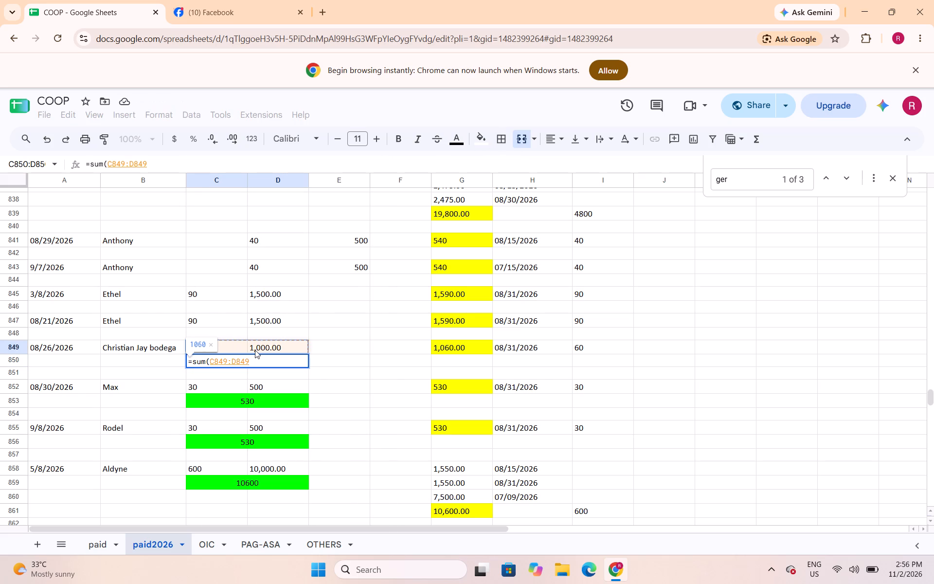
key(shift+parenright)
key(Return)
key(Up)
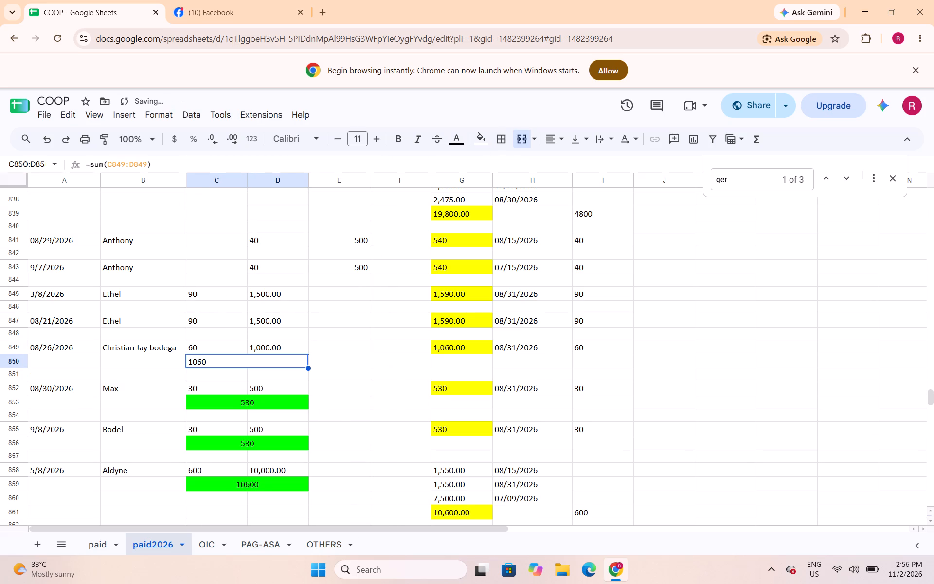
click(482, 141)
click(537, 198)
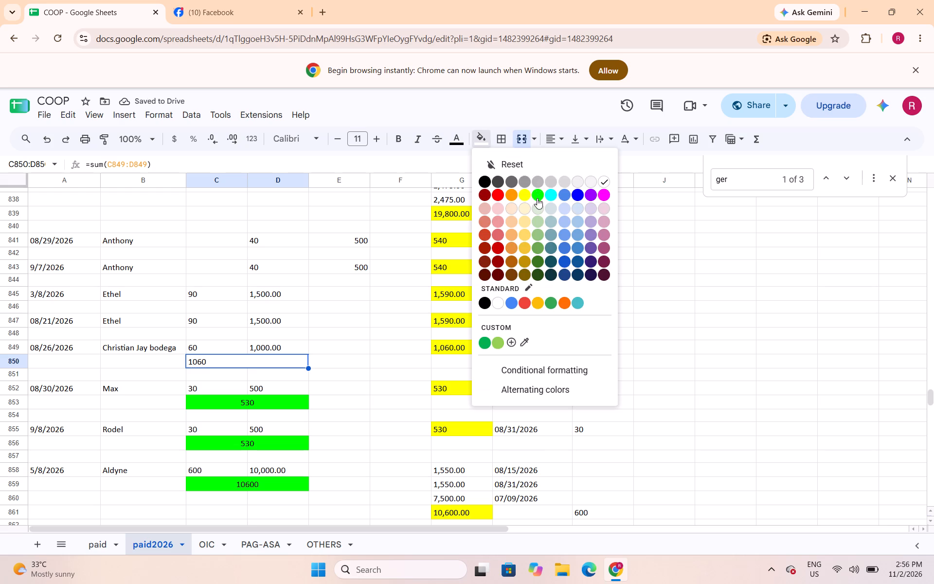
click(556, 143)
click(572, 166)
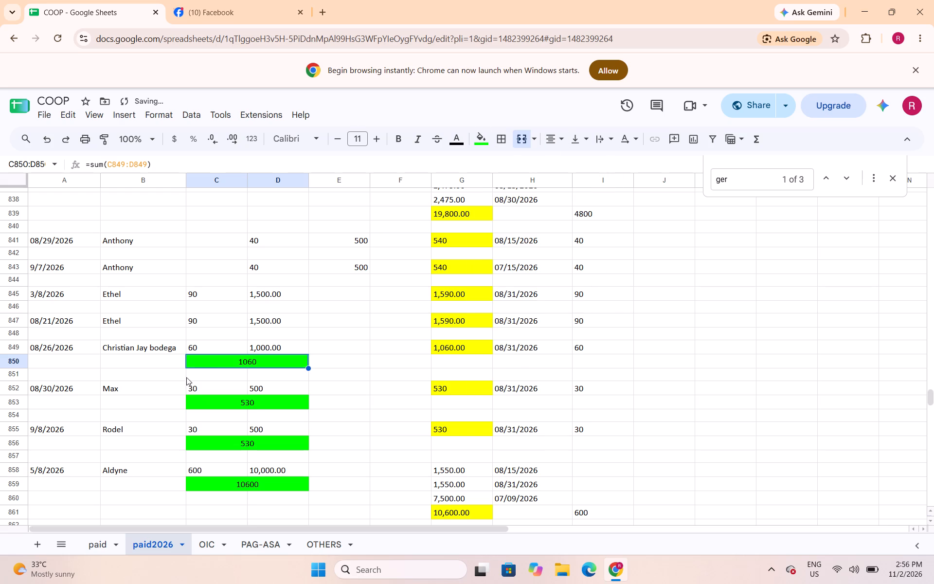
key(ctrl+s)
Insert one blank row above row 848, directly below Ethel's 08/21/2026 loan.
click(13, 333)
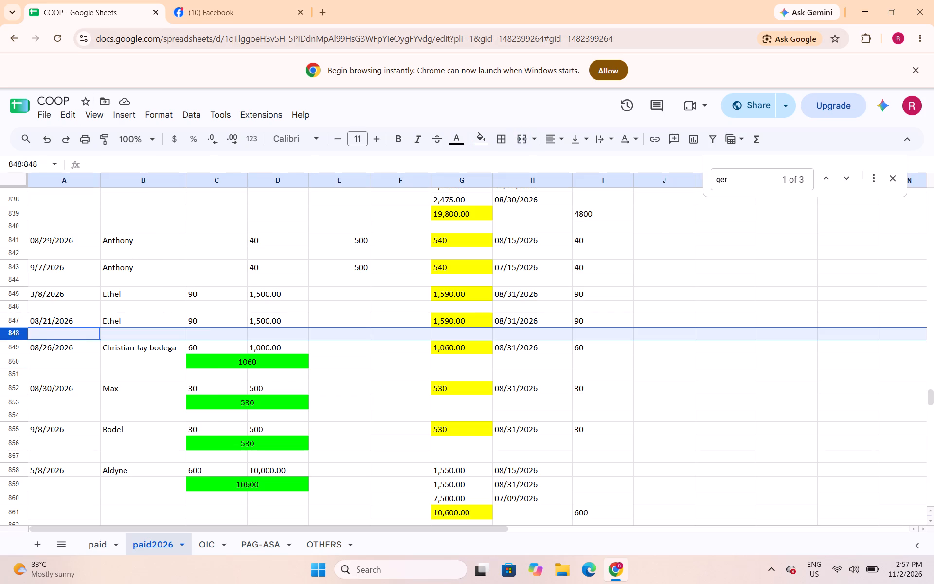
right_click(13, 333)
click(28, 336)
Merge C848:D848 below Ethel's 08/21/2026 loan and enter =sum(C847:D847) in it.
drag(236, 332, 240, 333)
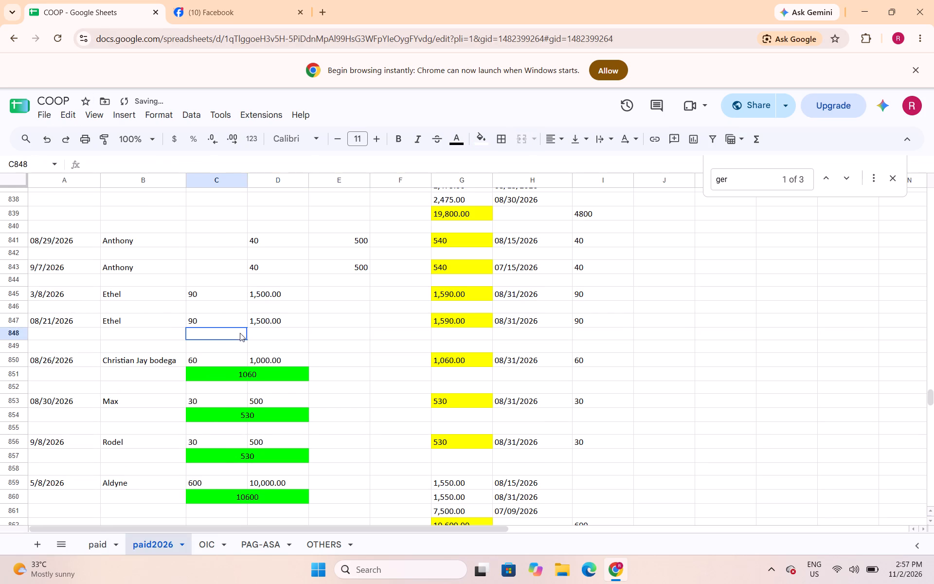
drag(240, 333, 269, 338)
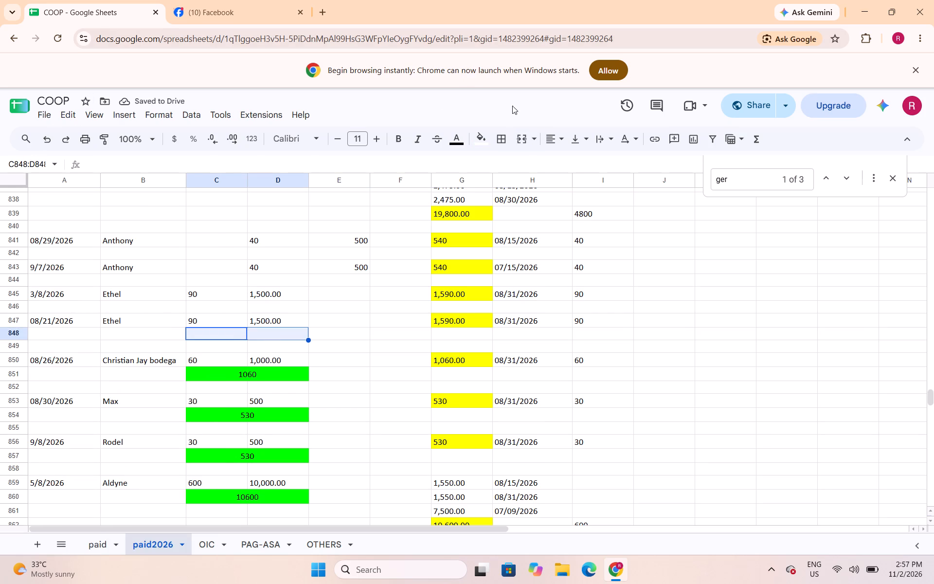
click(520, 142)
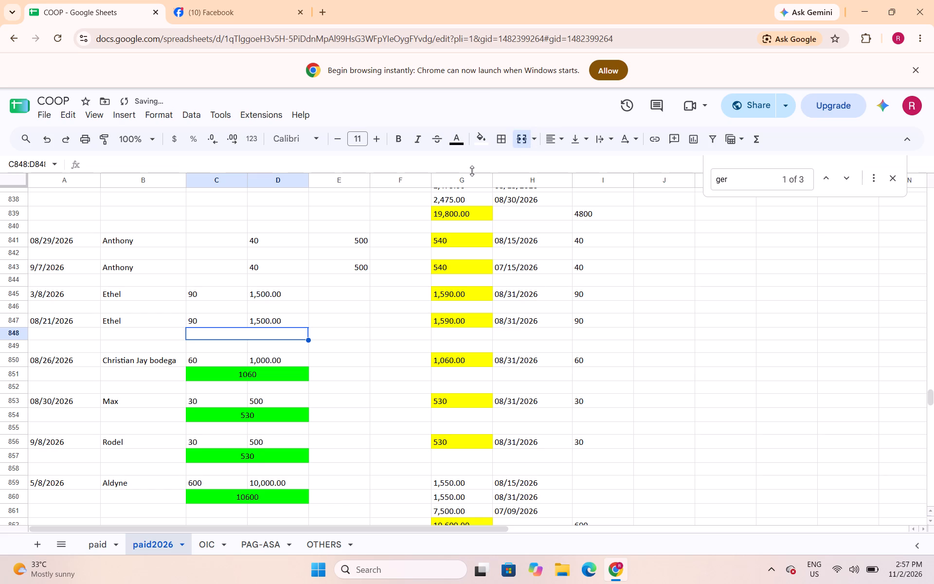
key(equal)
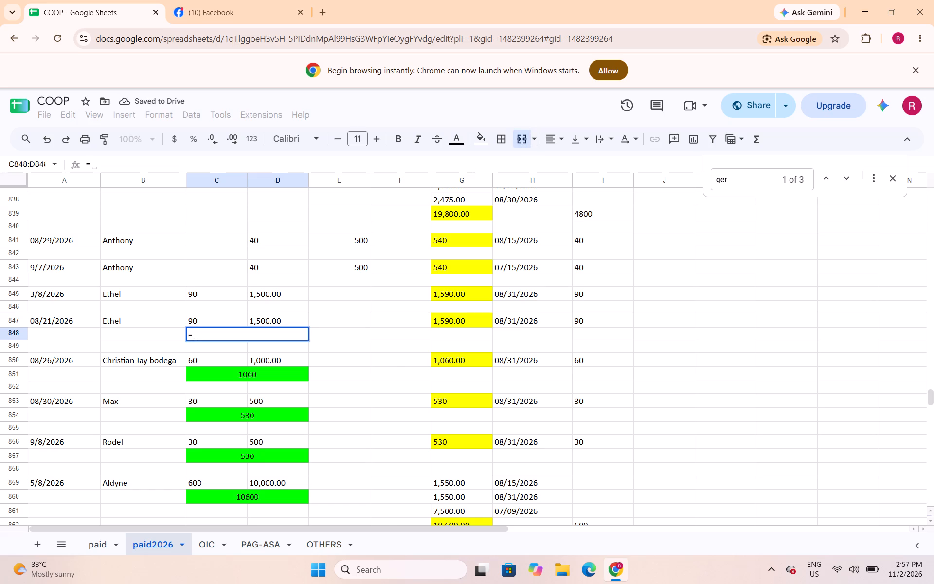
text(sum()
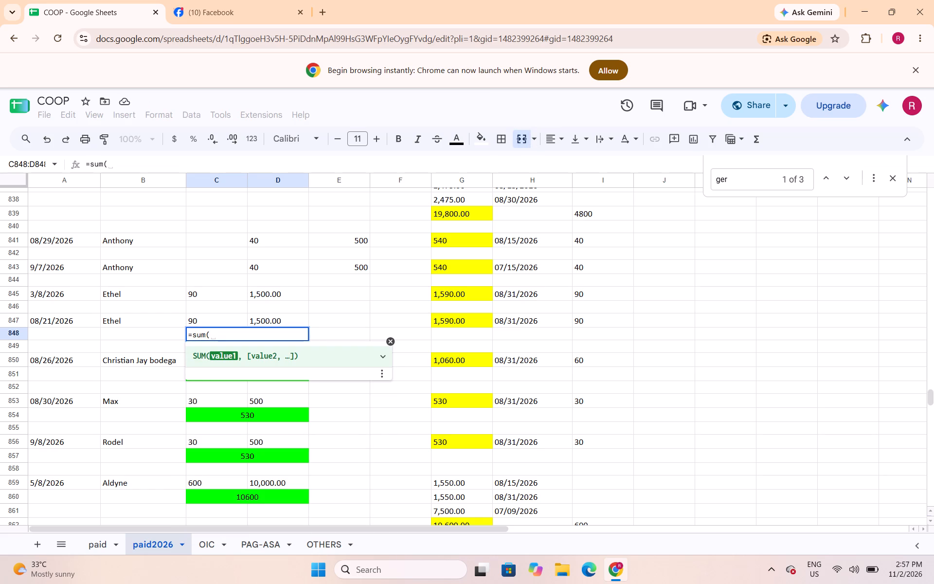
drag(231, 322, 233, 322)
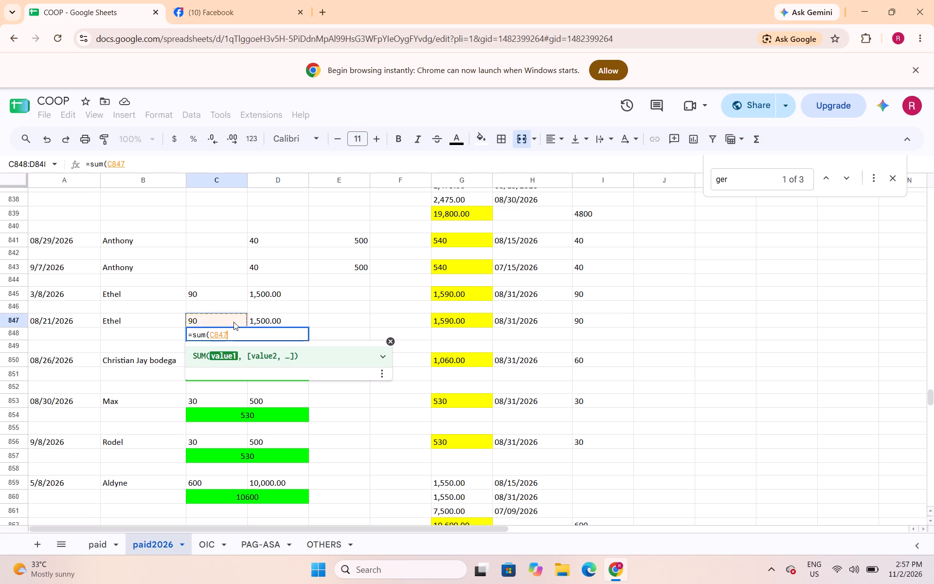
drag(233, 322, 251, 322)
key(shift+parenright)
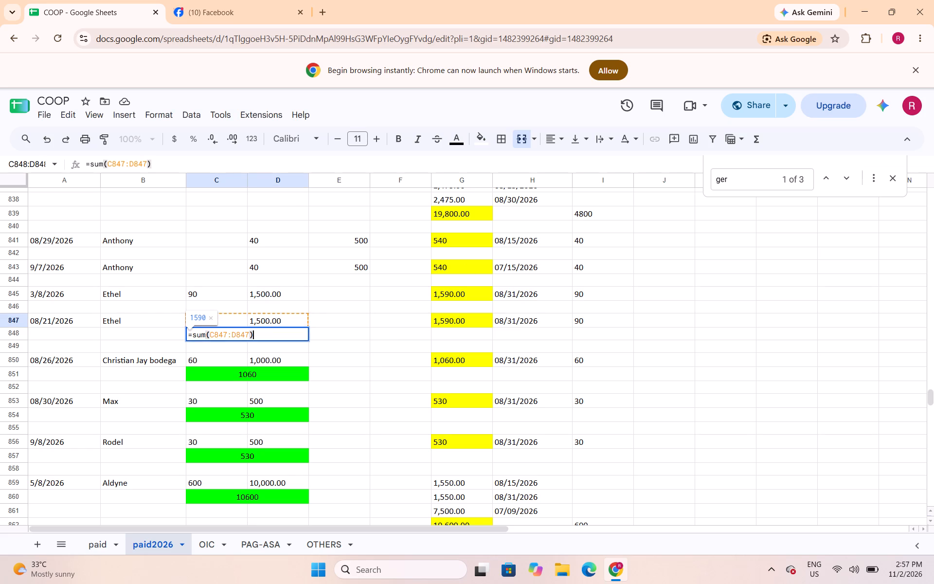
key(Return)
key(Up)
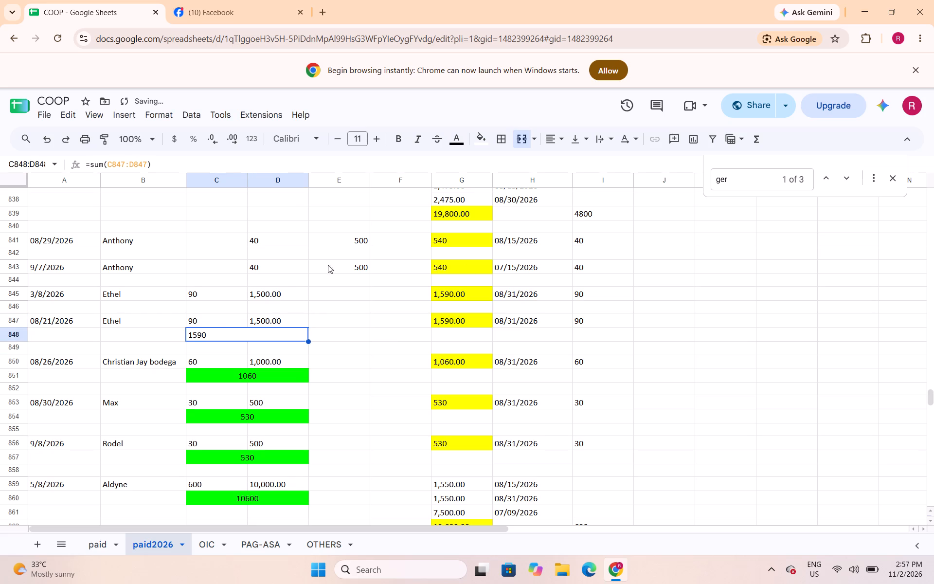
Fill the total of Ethel's 08/21/2026 loan in C848:D848 with green and center it.
click(483, 147)
click(536, 193)
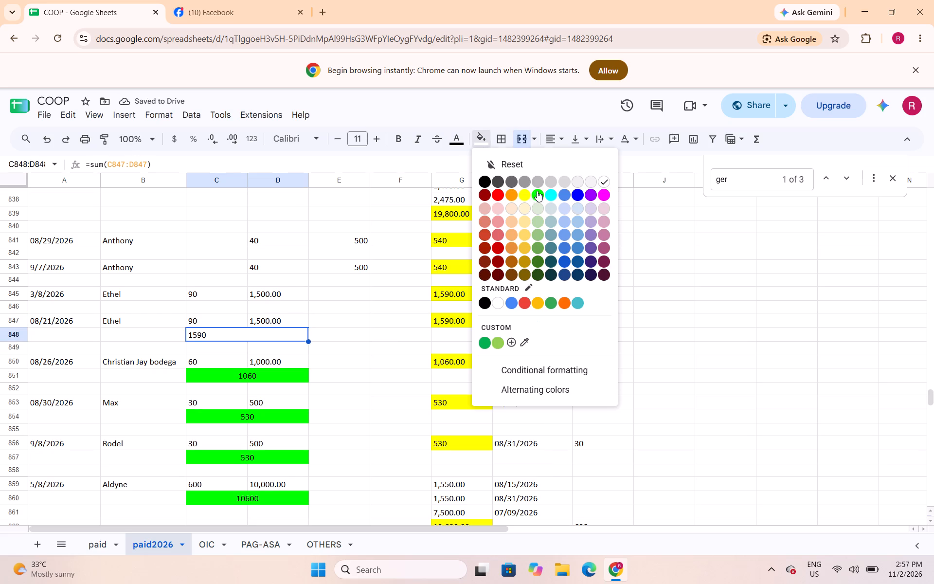
click(557, 143)
click(569, 164)
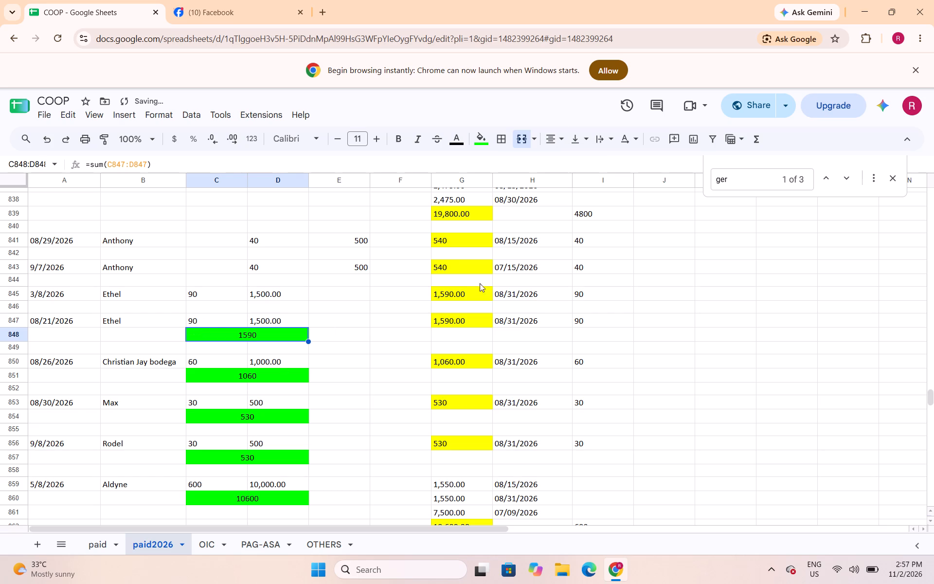
Insert one blank row above row 846, directly below Ethel's 3/8/2026 loan.
click(15, 310)
right_click(15, 310)
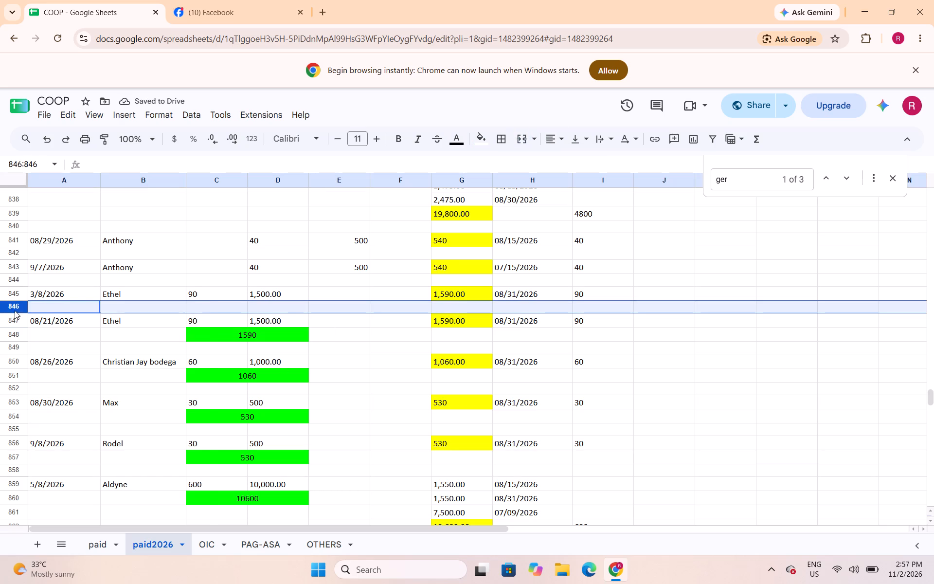
click(75, 332)
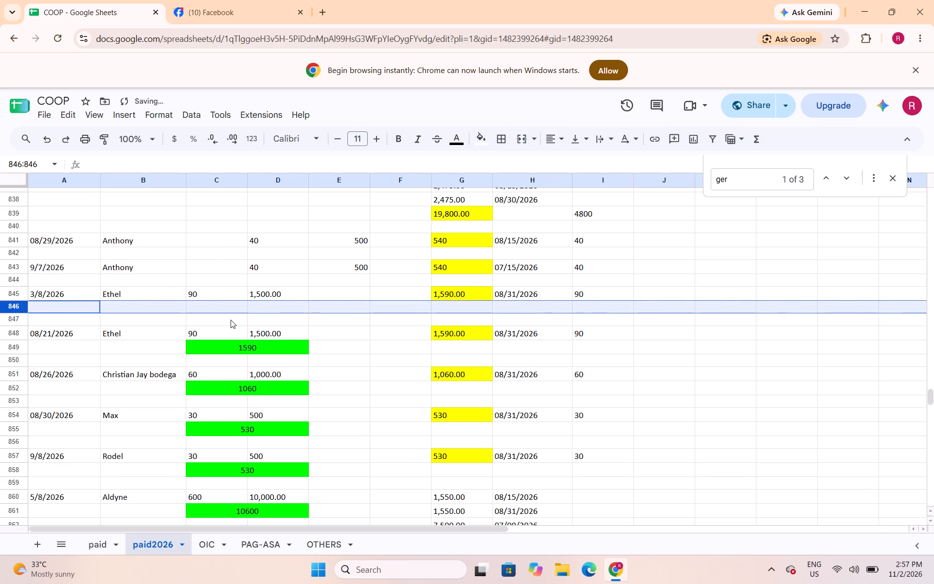
Merge C846:D846 below Ethel's 3/8/2026 loan and enter =sum(C845:D845) in it.
click(229, 312)
drag(232, 309, 250, 308)
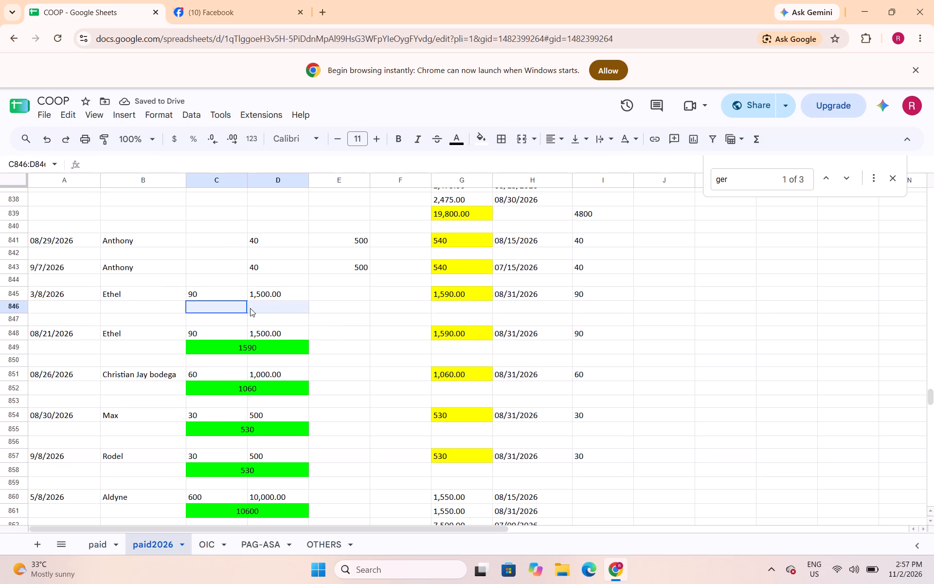
drag(250, 308, 251, 308)
click(518, 142)
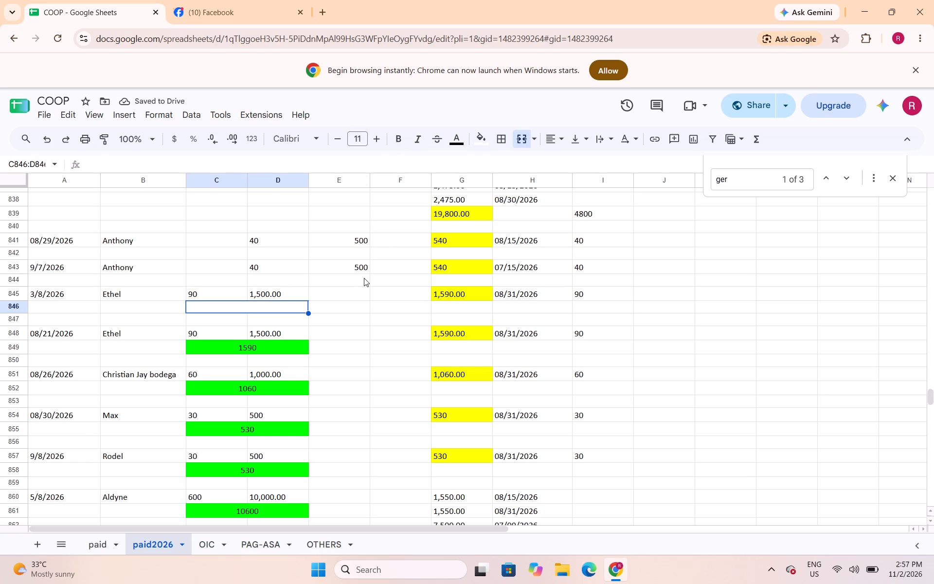
key(equal)
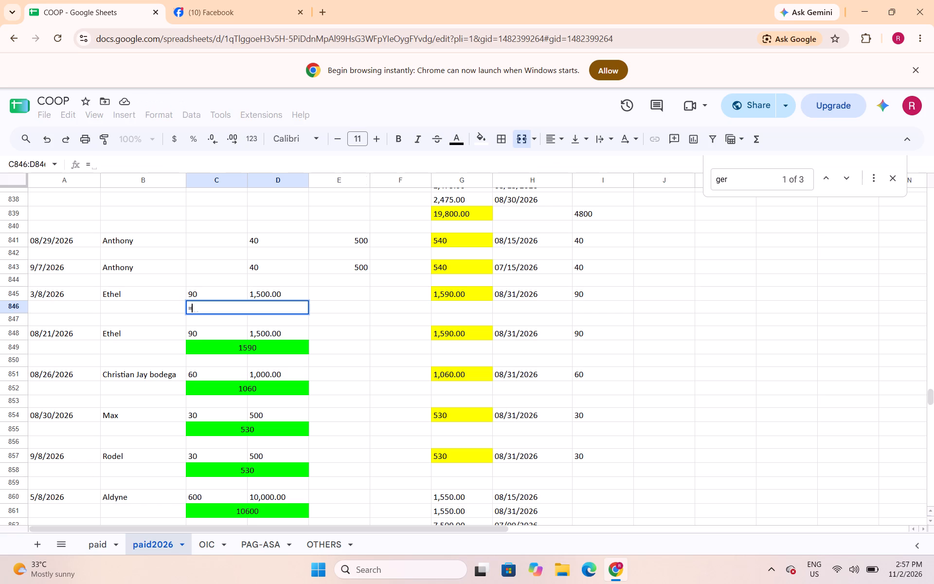
text(sum()
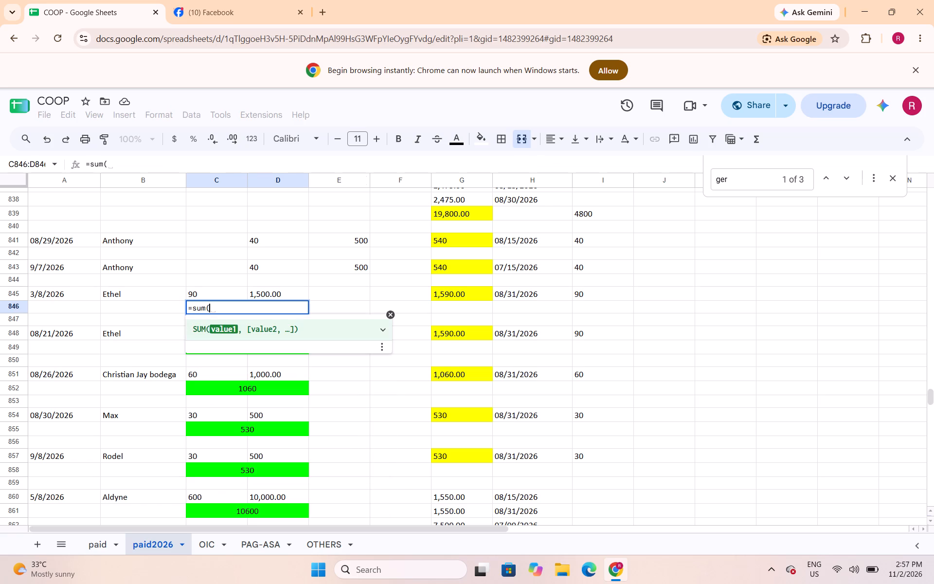
drag(237, 295, 238, 295)
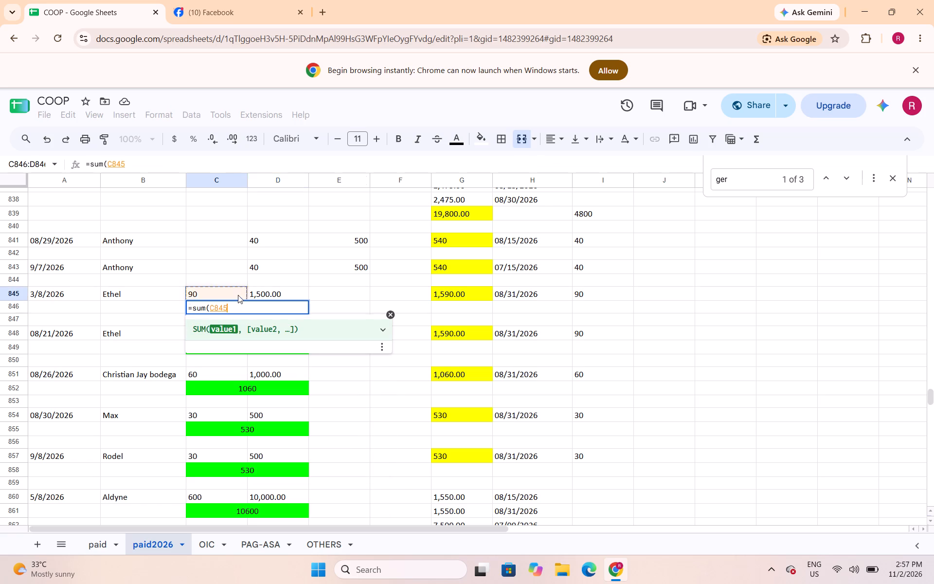
drag(238, 295, 259, 294)
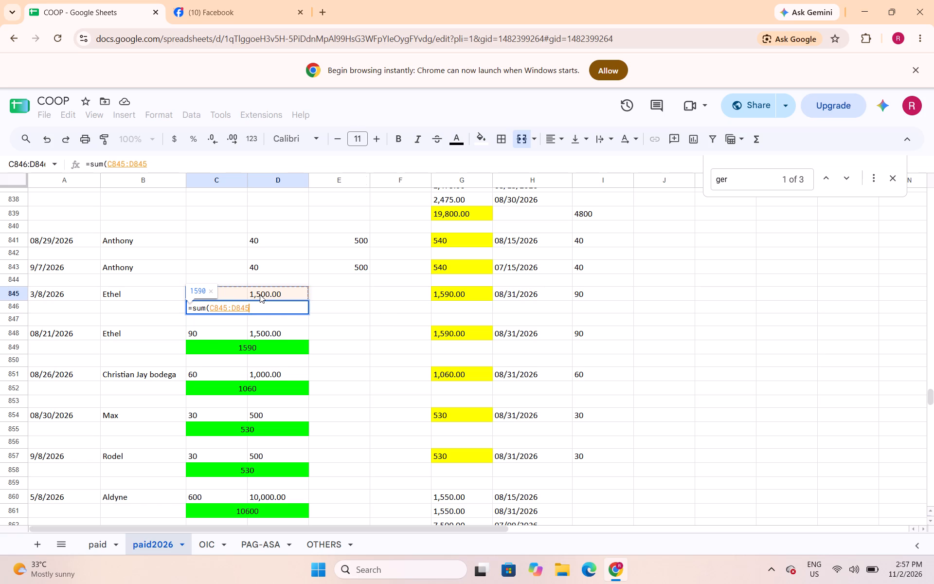
key(shift+parenright)
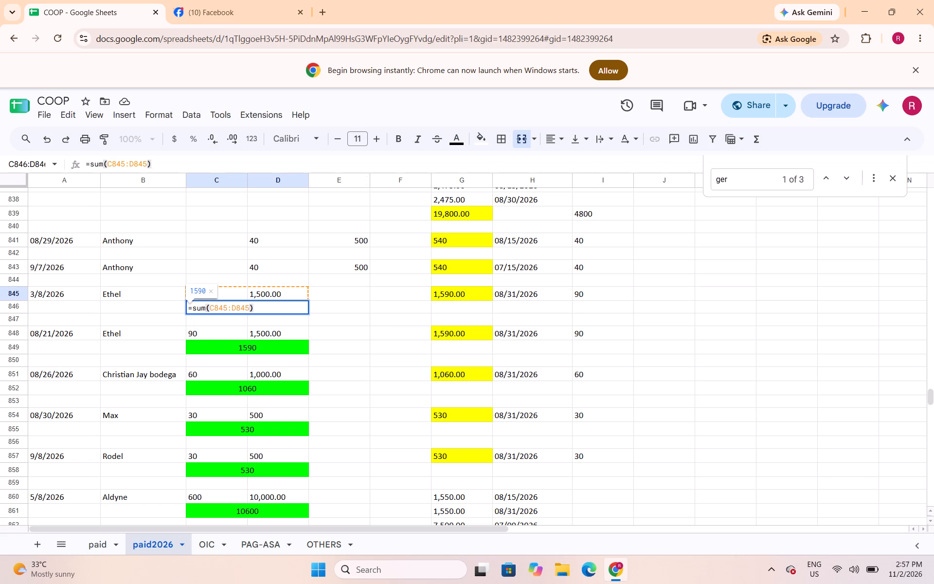
key(Return)
key(Up)
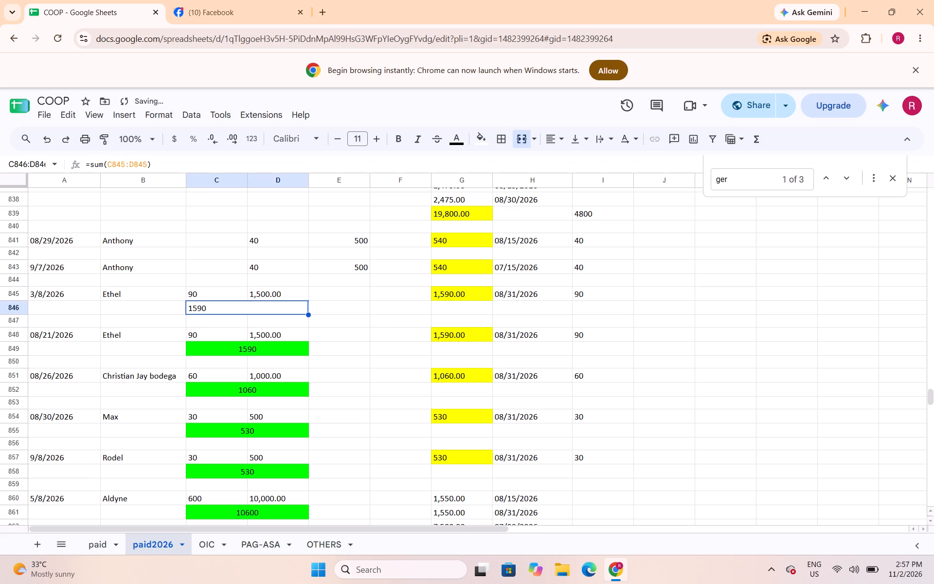
Center the total of Ethel's 3/8/2026 loan in C846:D846 and fill it with green.
click(558, 139)
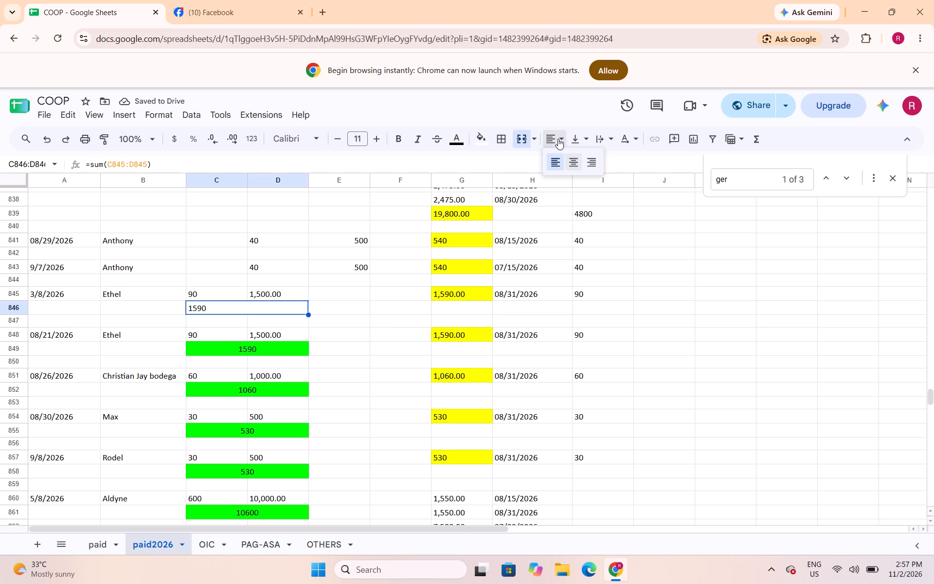
click(575, 159)
click(476, 140)
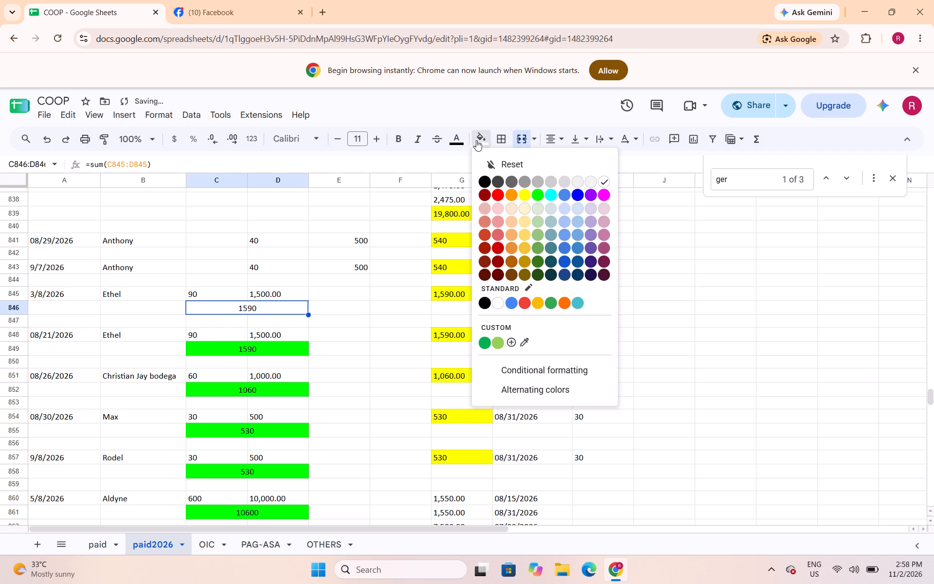
click(534, 195)
click(367, 338)
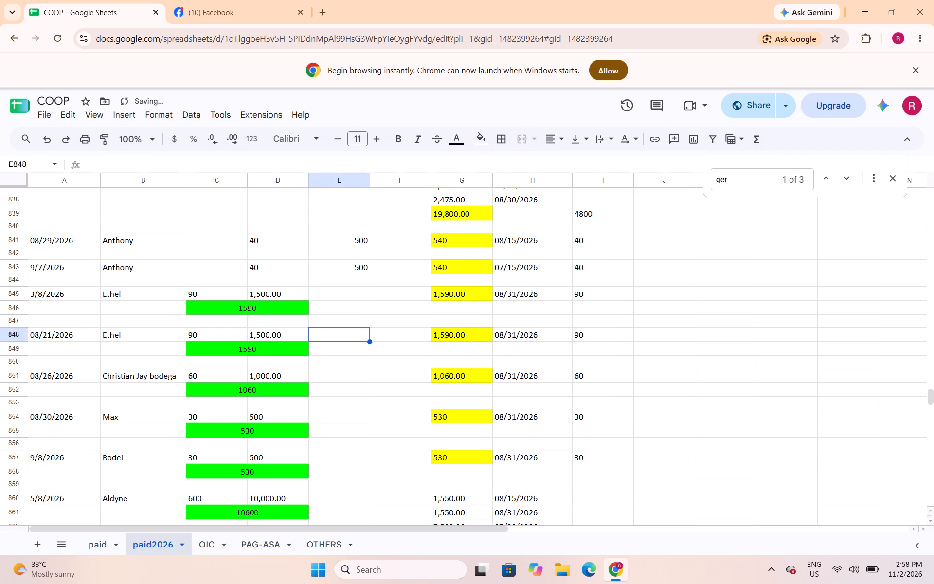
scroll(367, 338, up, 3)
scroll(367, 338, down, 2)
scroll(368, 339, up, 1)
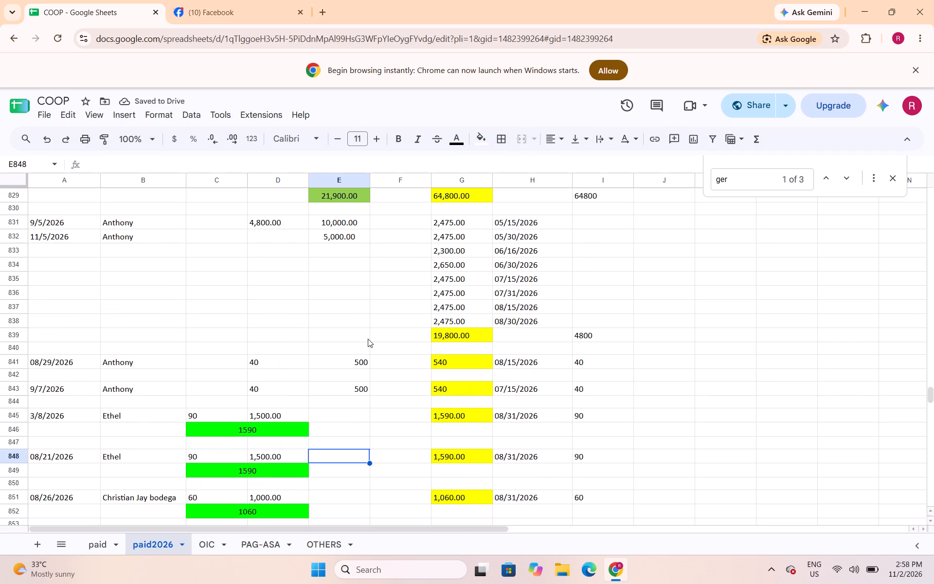
Save the spreadsheet.
scroll(368, 339, down, 1)
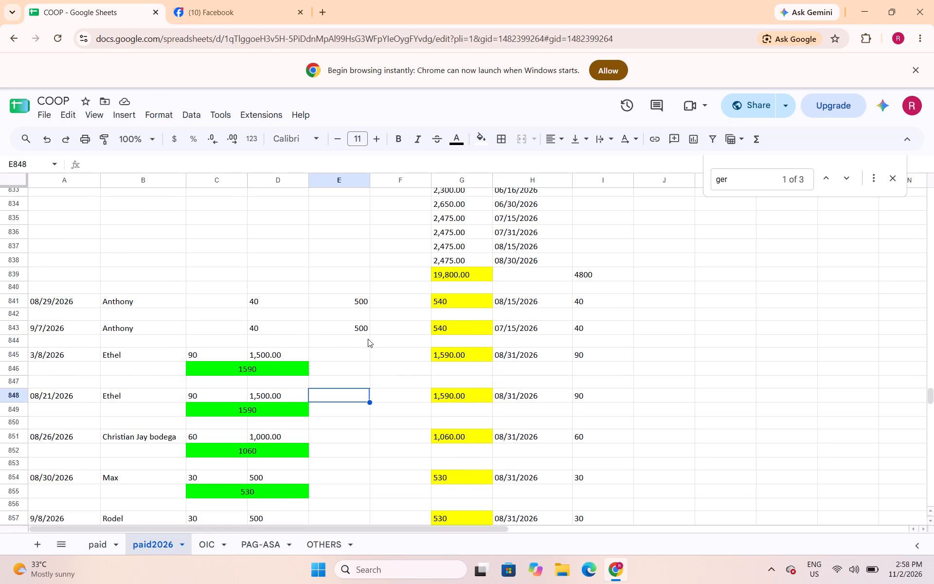
key(ctrl+s)
Move the amounts of Anthony's 08/29/2026 and 9/7/2026 loans from D841:E843 one column over, starting at C841.
drag(282, 297, 351, 320)
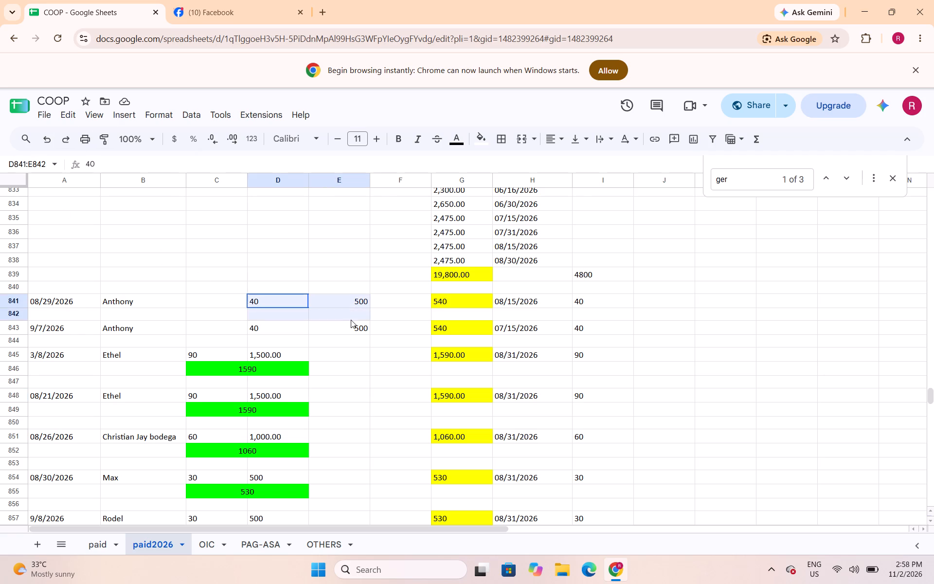
drag(351, 320, 353, 326)
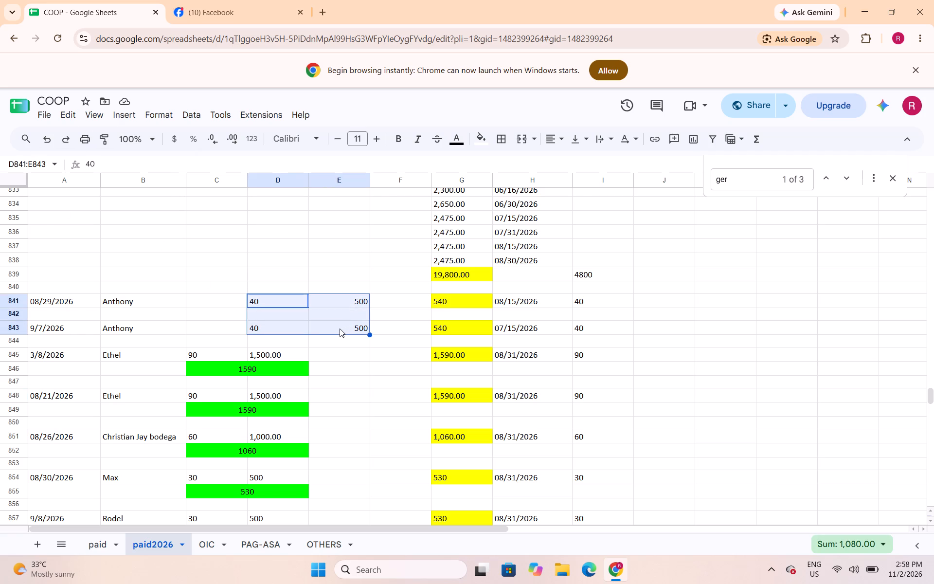
right_click(322, 334)
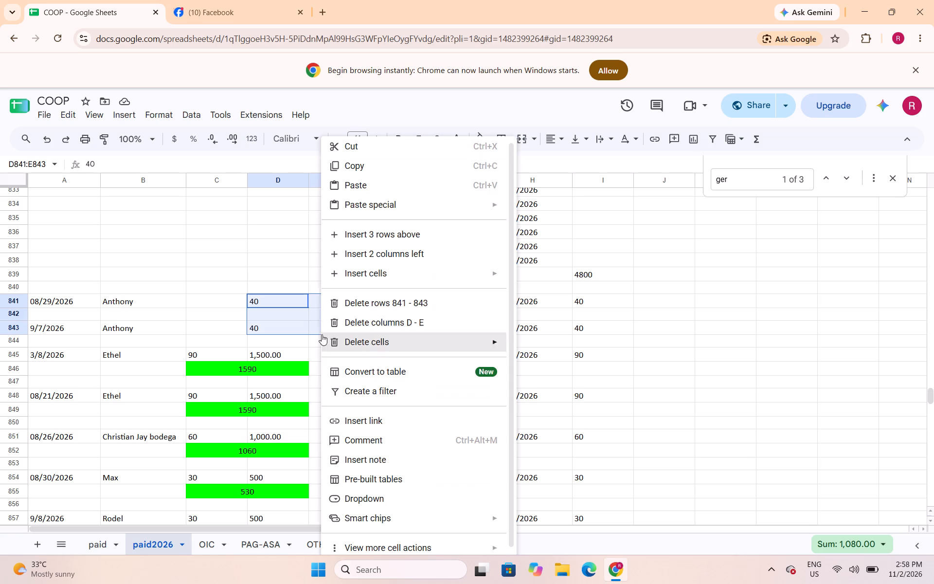
click(354, 147)
click(213, 296)
right_click(213, 296)
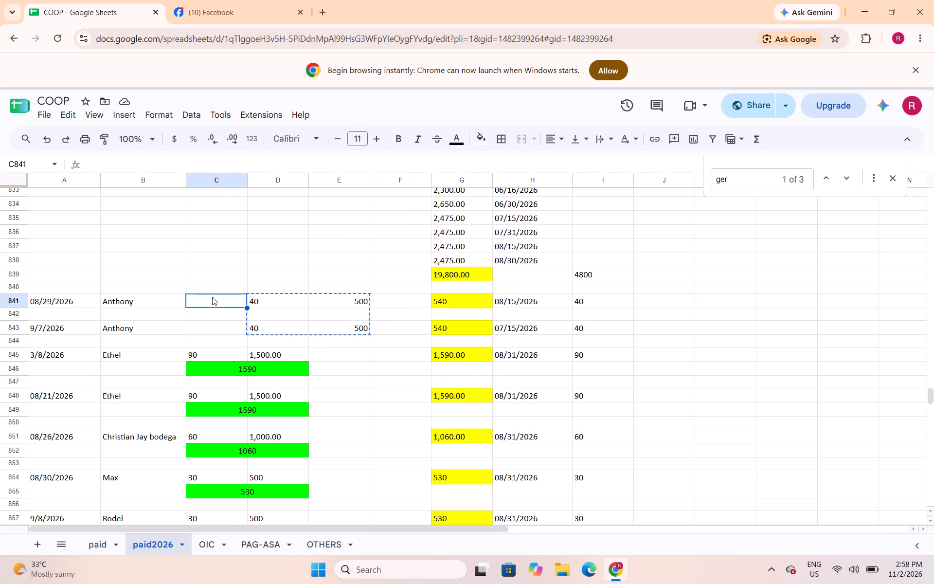
click(246, 186)
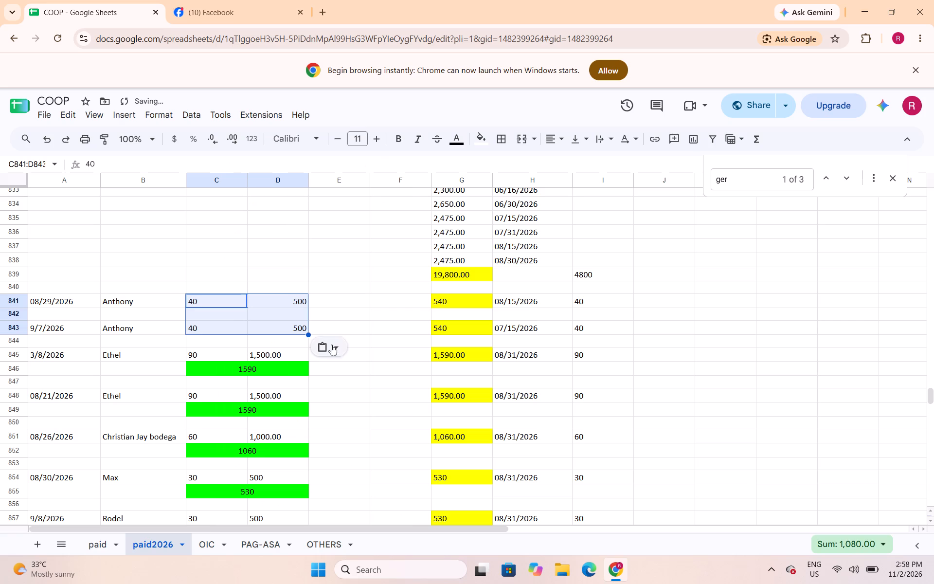
click(354, 313)
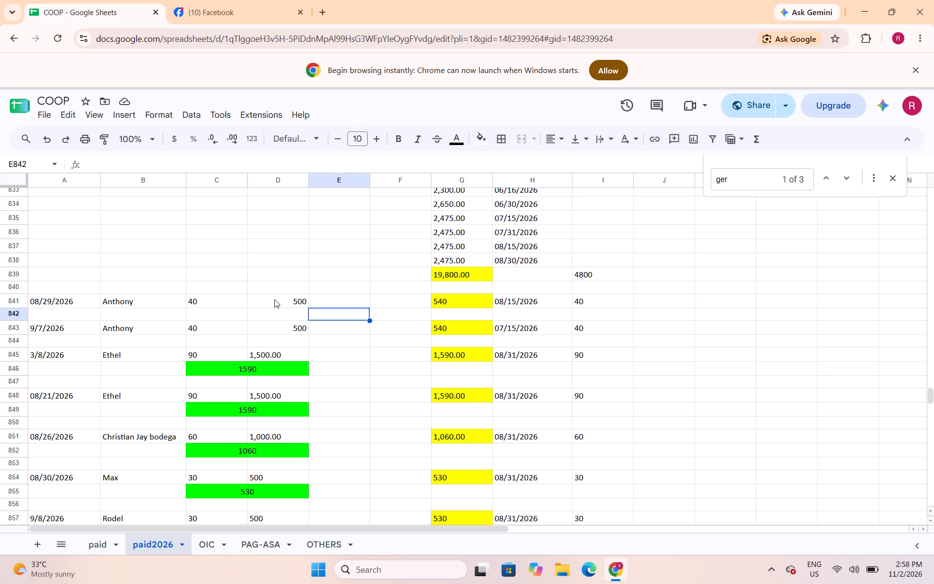
Left-align the 500 loan amounts of Anthony's two small loans in D841:D843.
drag(274, 299, 283, 326)
click(553, 135)
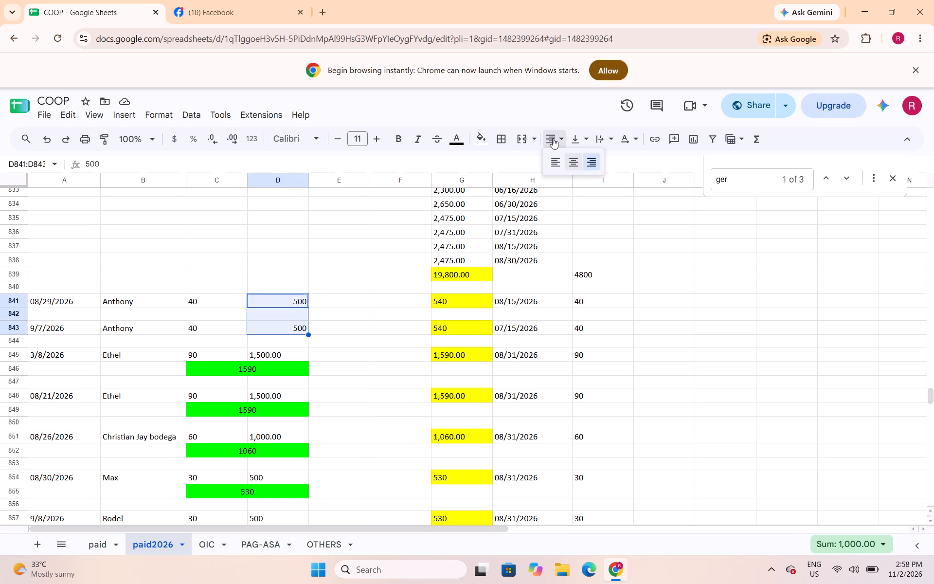
click(558, 167)
click(362, 302)
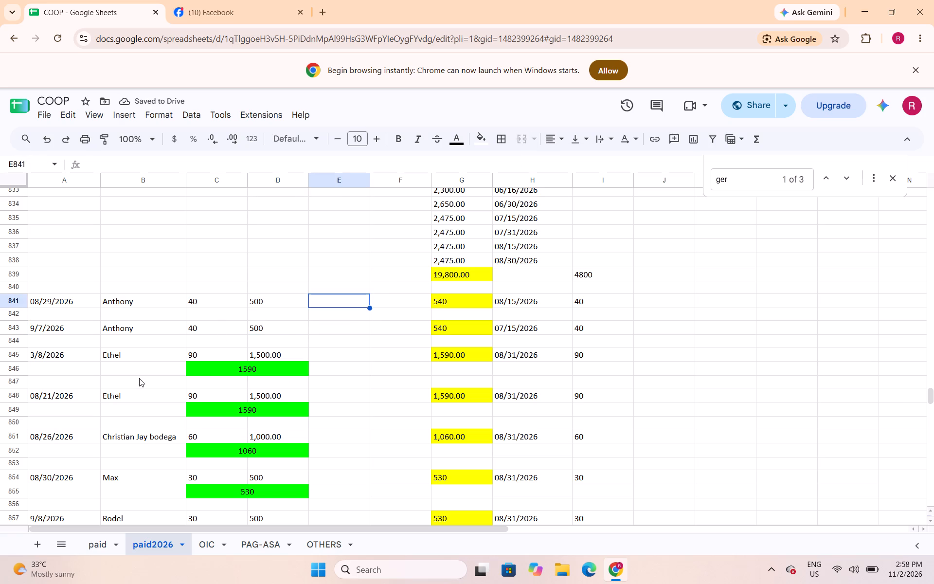
Insert one blank row above row 844, directly below Anthony's 9/7/2026 loan.
click(20, 342)
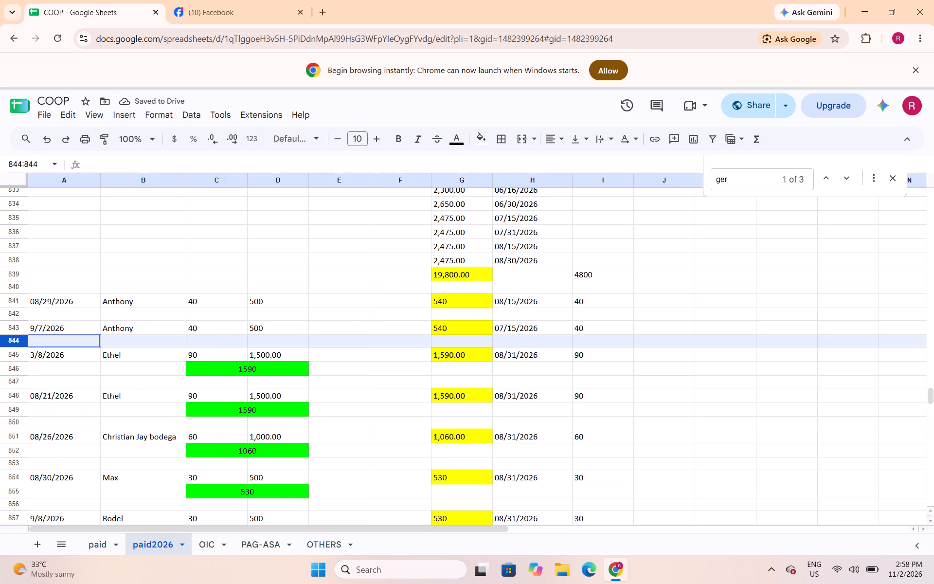
right_click(20, 342)
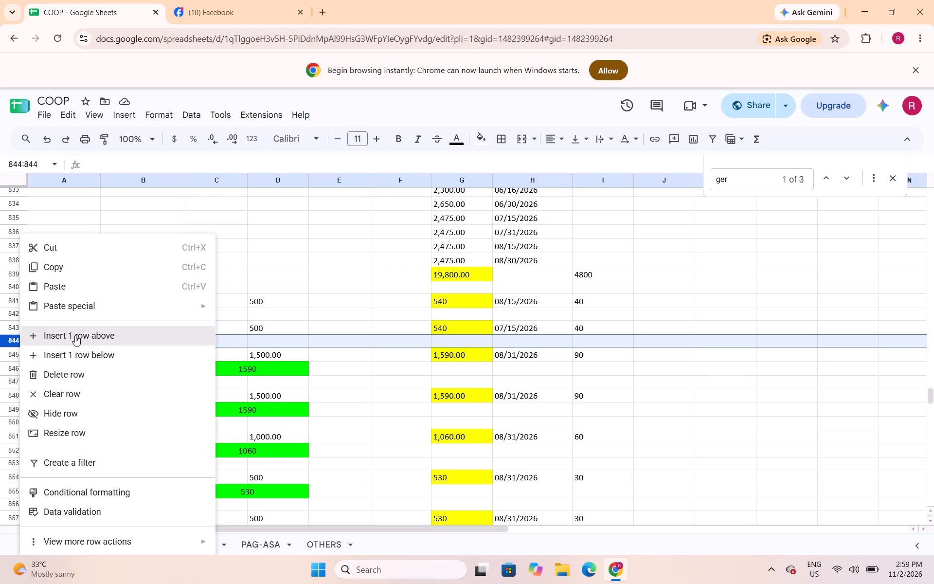
click(75, 337)
Merge C844:D844 below Anthony's 9/7/2026 loan and enter =sum(C843:D843) in it.
drag(208, 345, 246, 339)
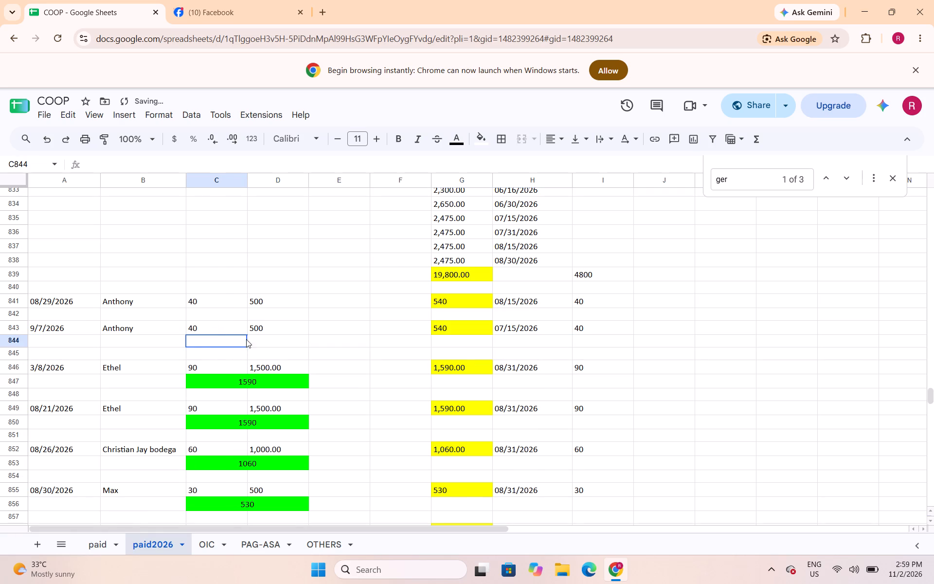
drag(246, 339, 255, 340)
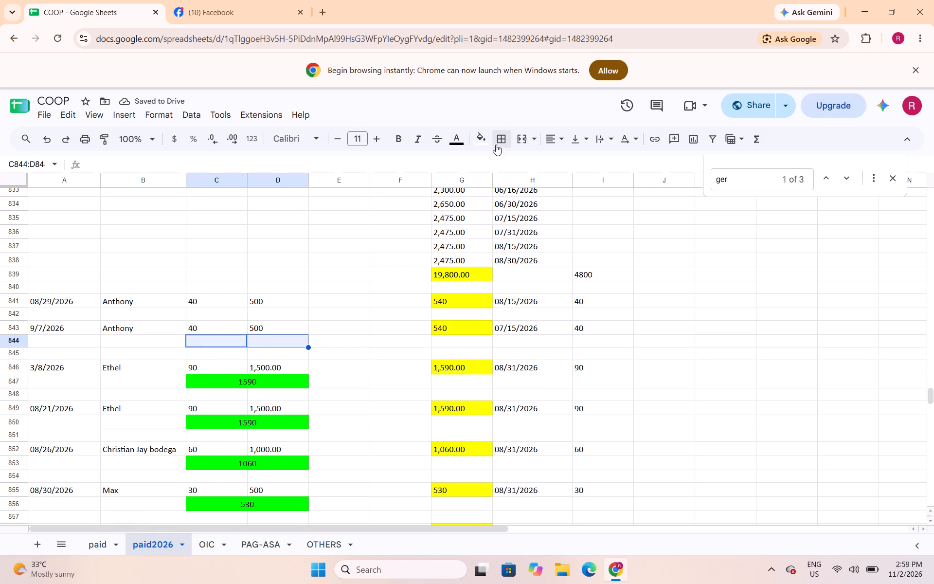
click(521, 140)
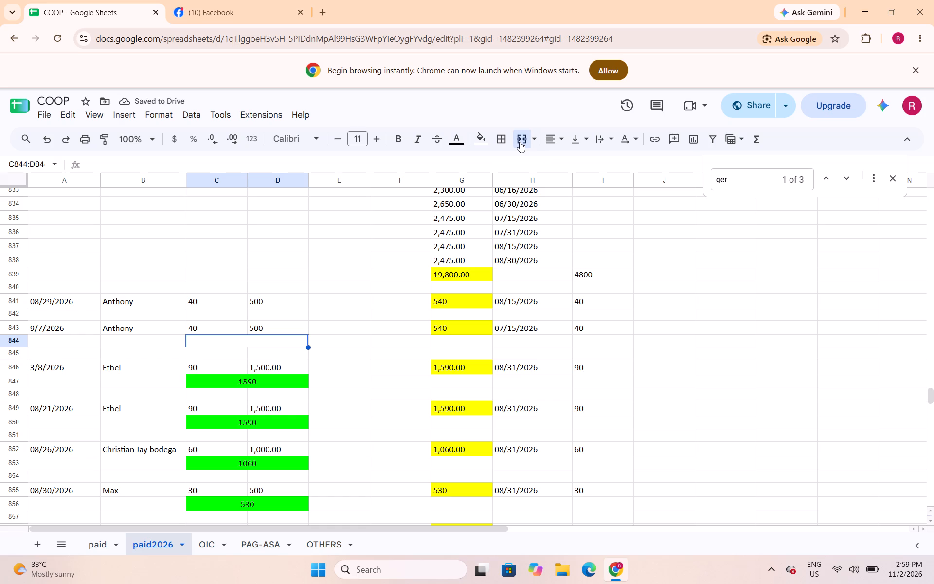
text(=sum()
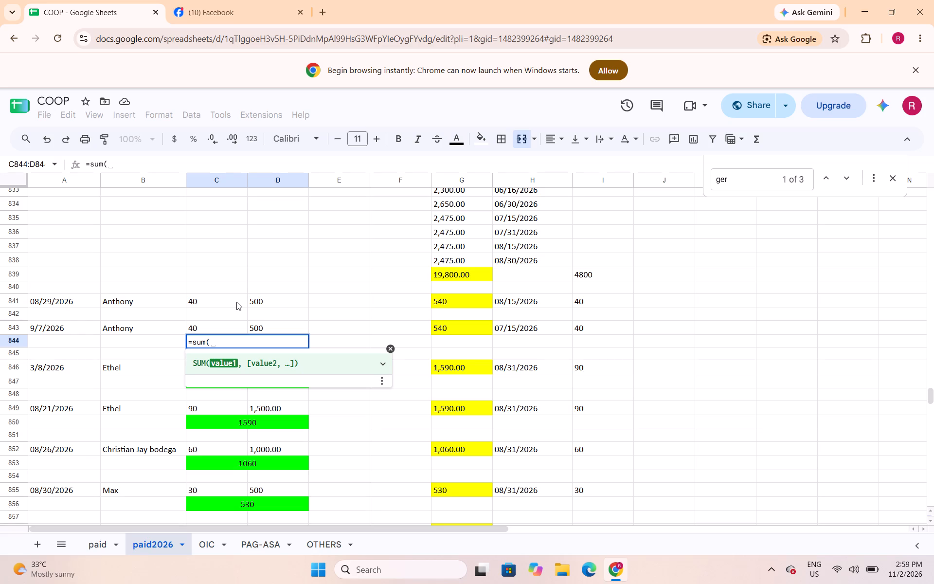
drag(213, 329, 273, 331)
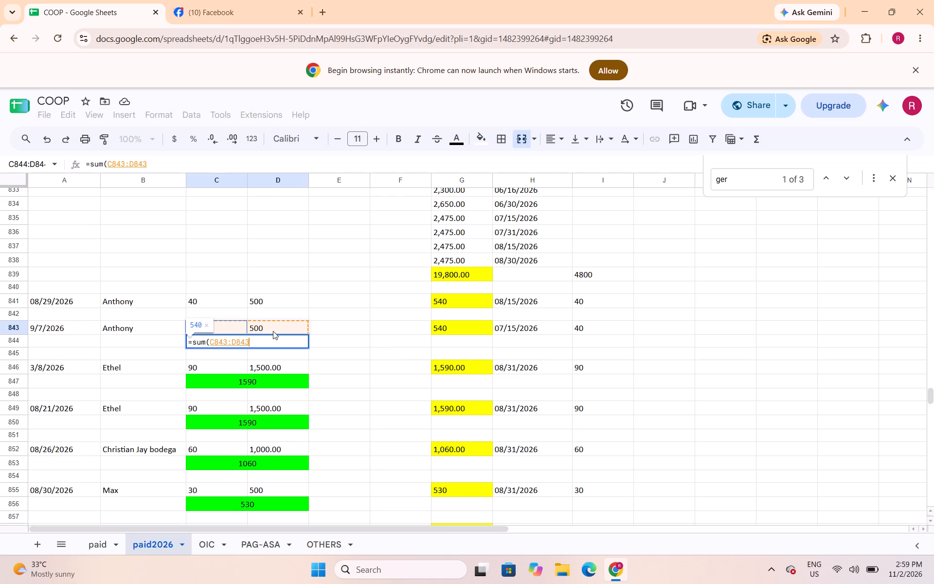
drag(273, 331, 274, 331)
key(shift+parenright)
key(Return)
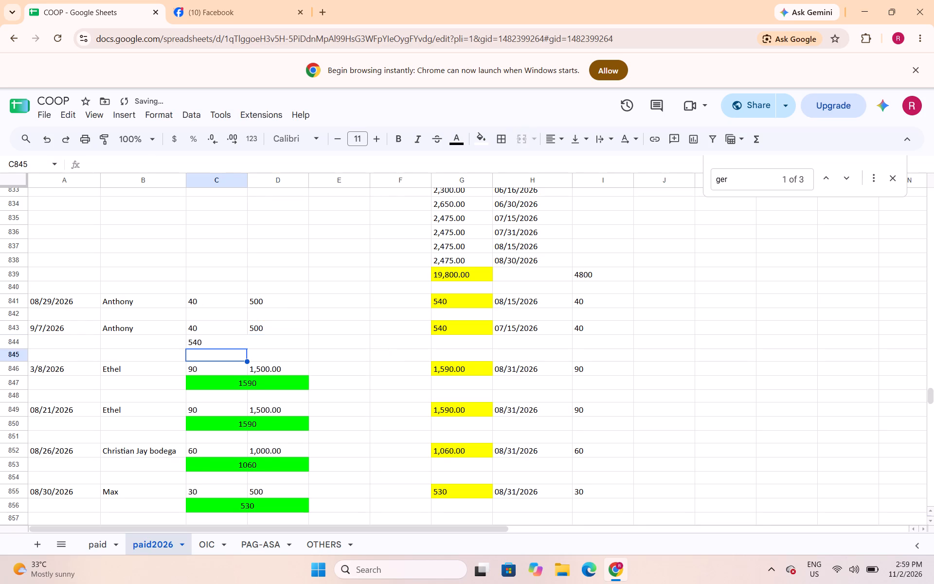
Fill the total of Anthony's 9/7/2026 loan in C844:D844 with green and center it.
key(Up)
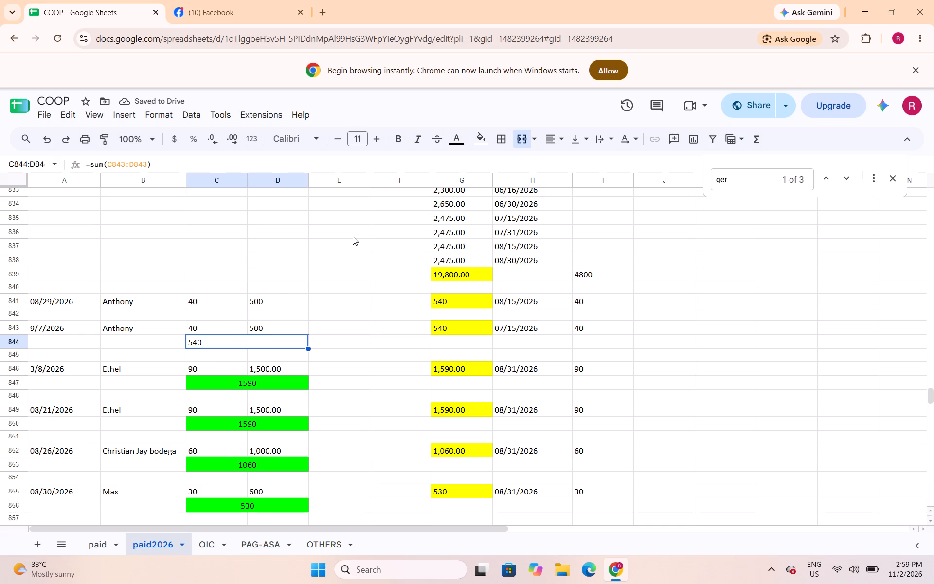
click(475, 143)
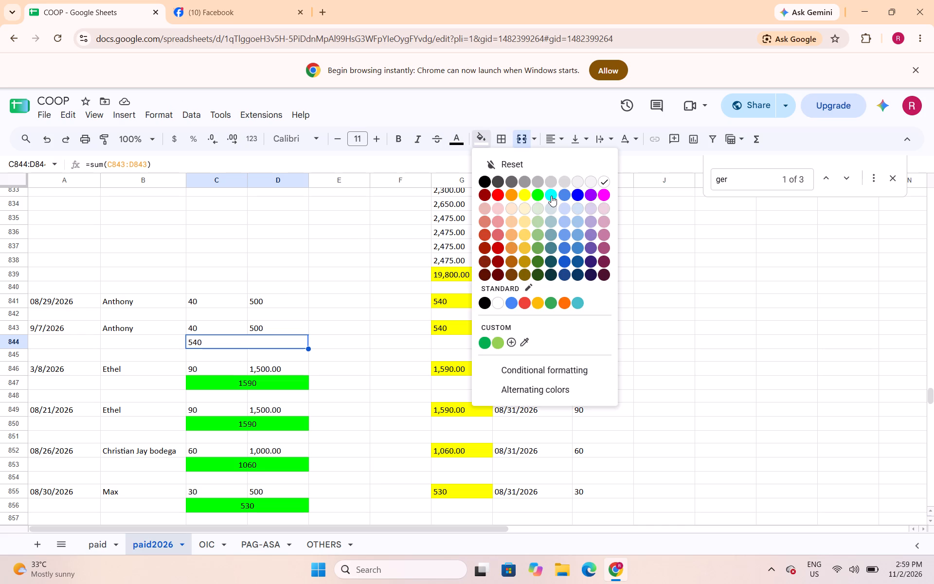
click(539, 198)
click(554, 142)
click(575, 166)
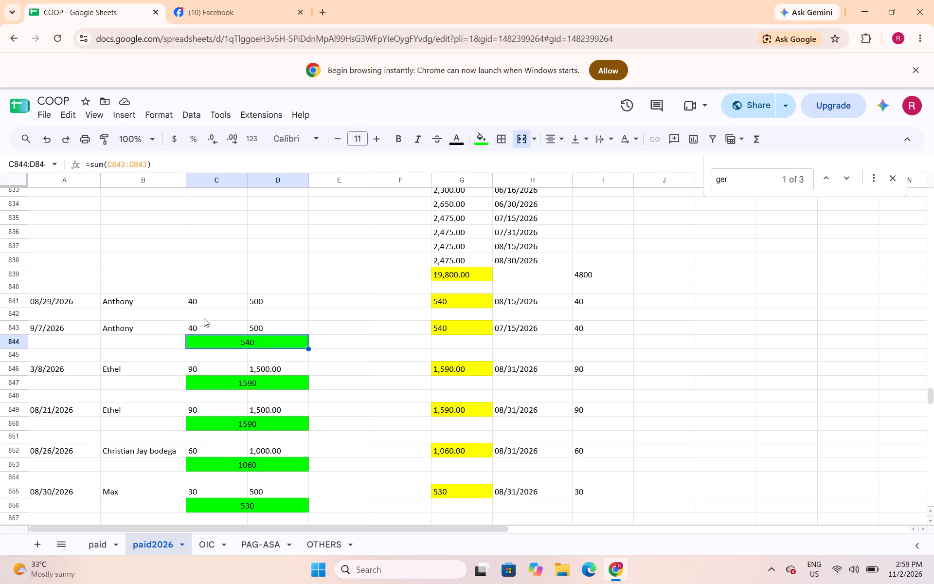
Insert one blank row above row 842, directly below Anthony's 08/29/2026 loan.
click(8, 318)
right_click(8, 318)
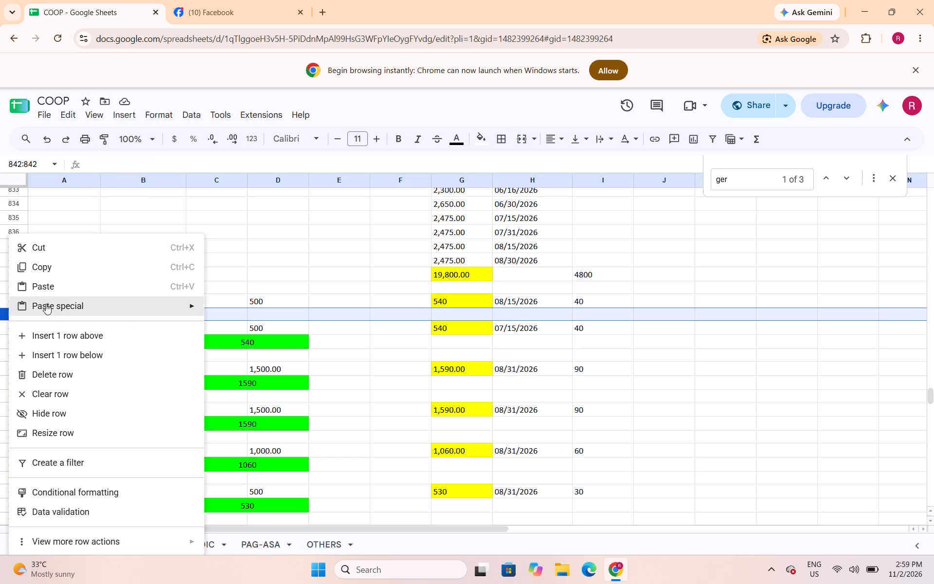
click(66, 337)
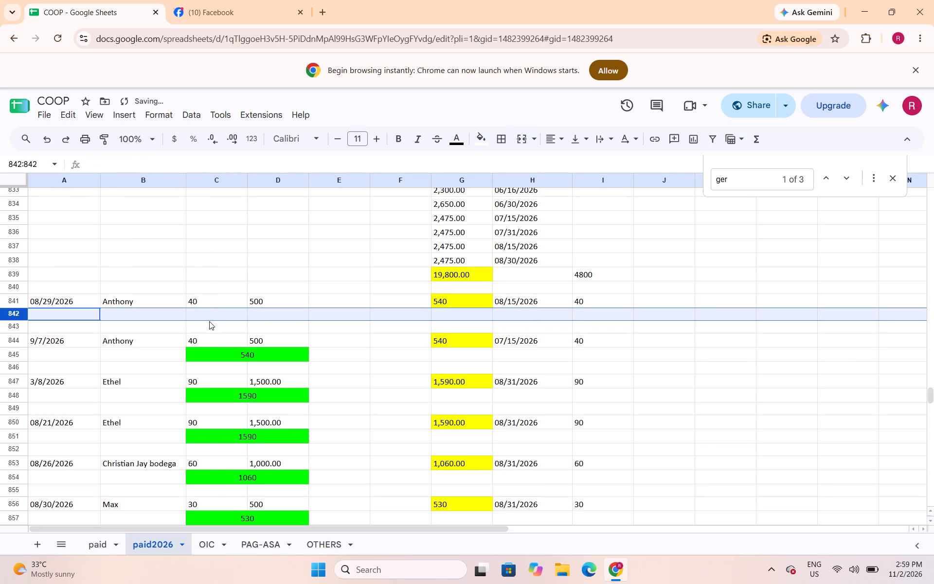
Merge C842:D842 below Anthony's 08/29/2026 loan and enter =sum(C841:D841) in it.
click(212, 319)
drag(214, 319, 258, 319)
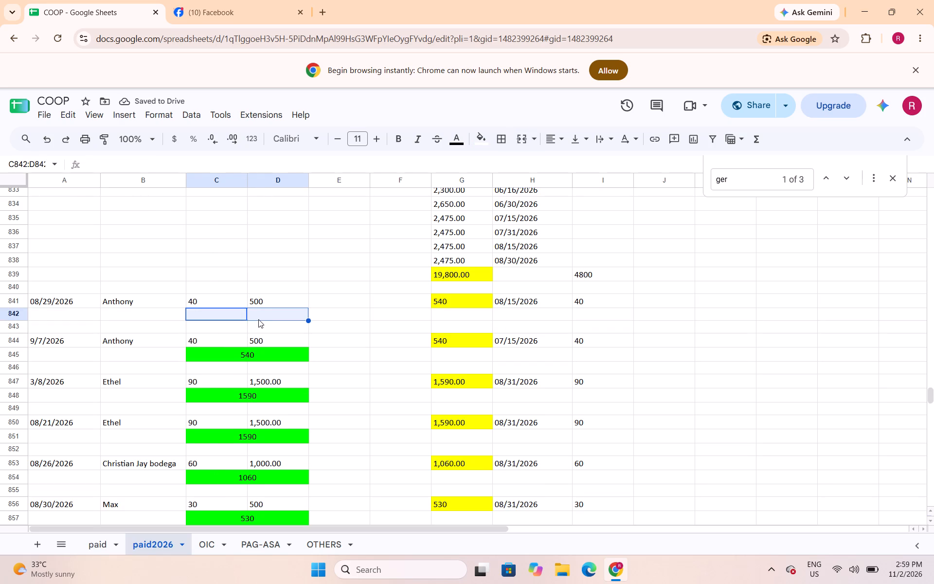
click(521, 143)
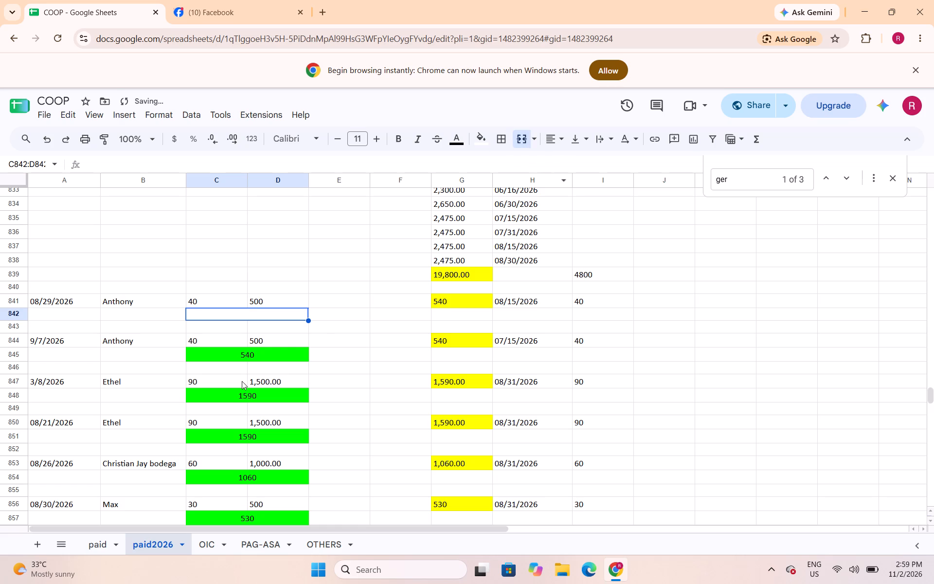
text(=sum()
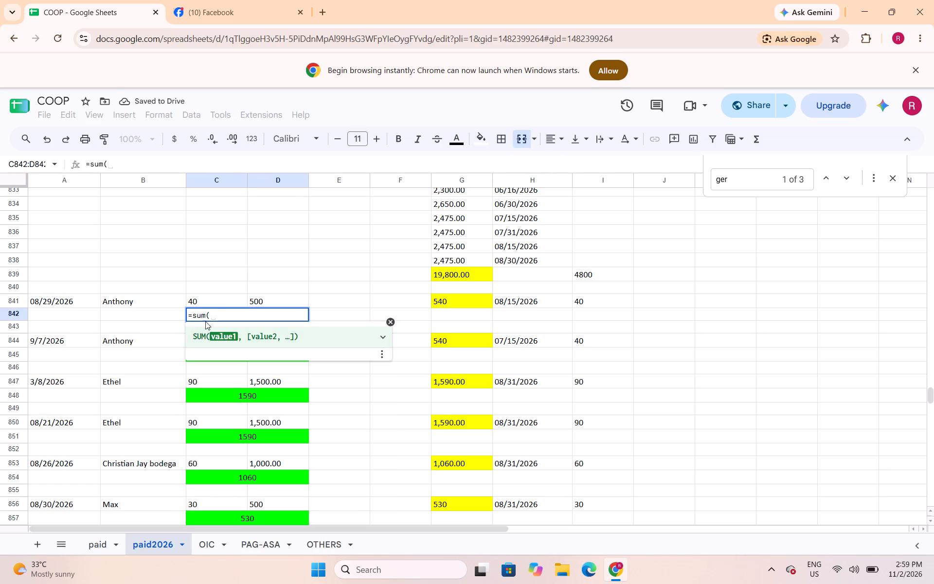
drag(211, 306, 261, 304)
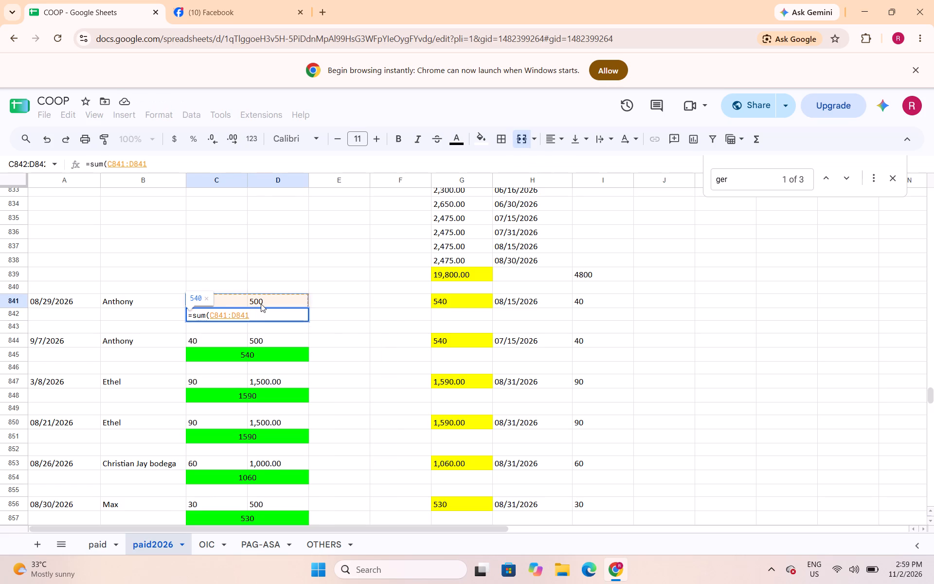
key(shift+parenright)
key(Return)
Fill the total of Anthony's 08/29/2026 loan in C842:D842 with green and center it.
key(Up)
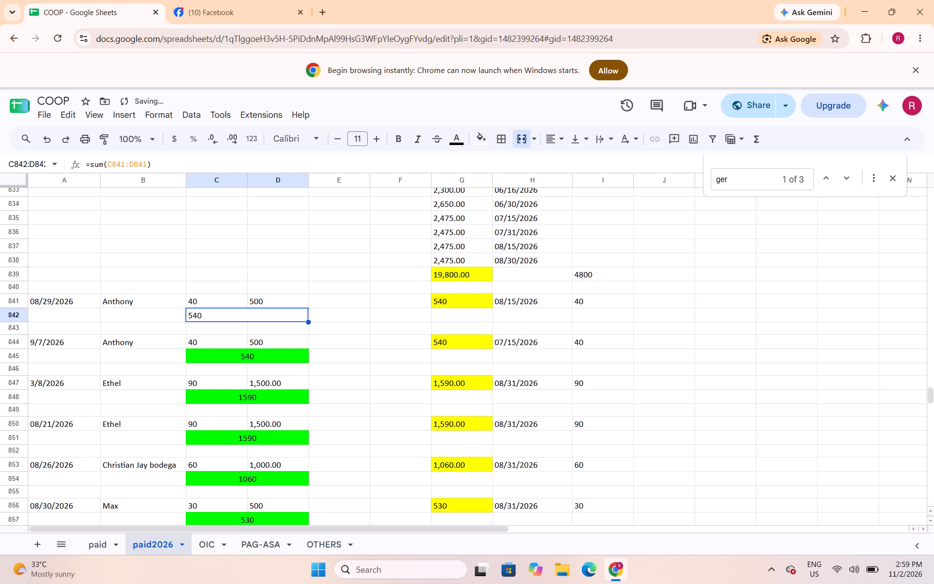
click(479, 143)
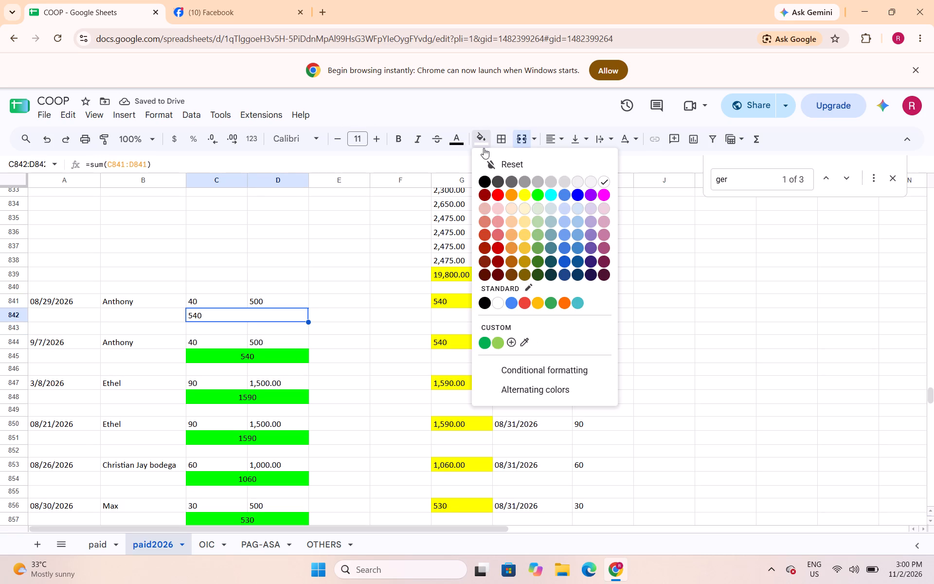
click(537, 197)
click(556, 142)
click(570, 163)
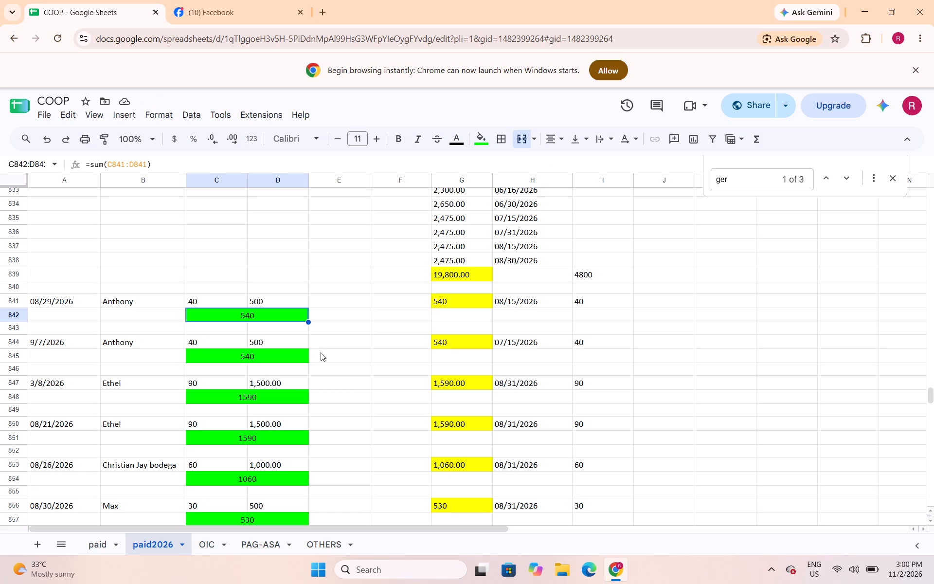
Save the spreadsheet.
key(ctrl+s)
key(ctrl+s)
key(ctrl+s)
Move the loan amounts of Anthony's 9/5/2026 and 11/5/2026 records from D831:E832 to C831:D832.
scroll(330, 369, up, 2)
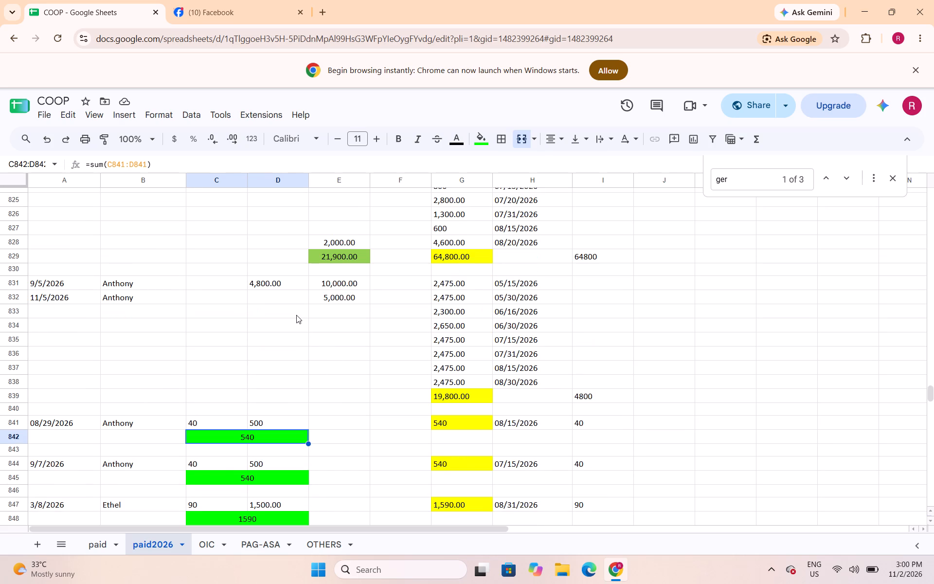
scroll(296, 315, up, 1)
scroll(296, 315, down, 1)
drag(287, 287, 331, 293)
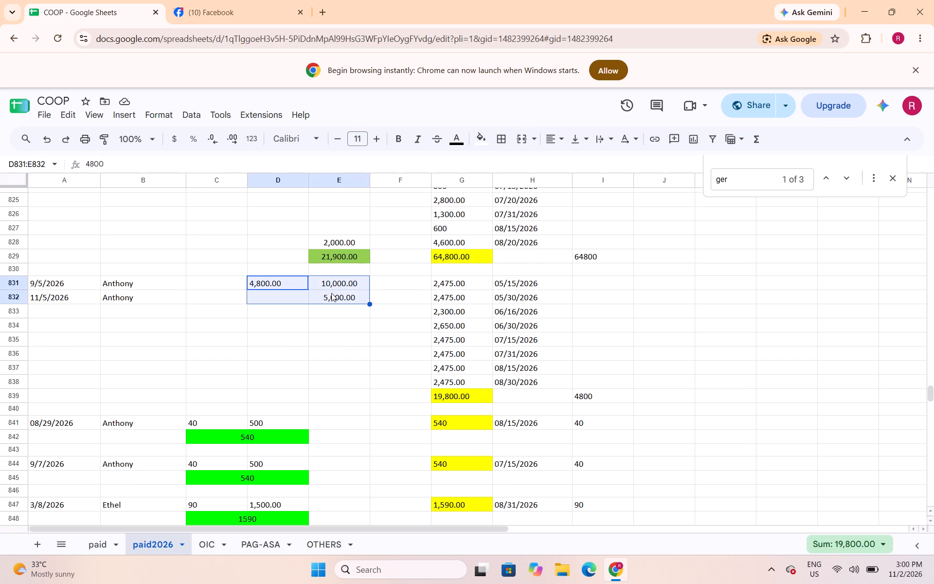
right_click(331, 293)
click(354, 147)
click(227, 282)
right_click(227, 282)
click(263, 185)
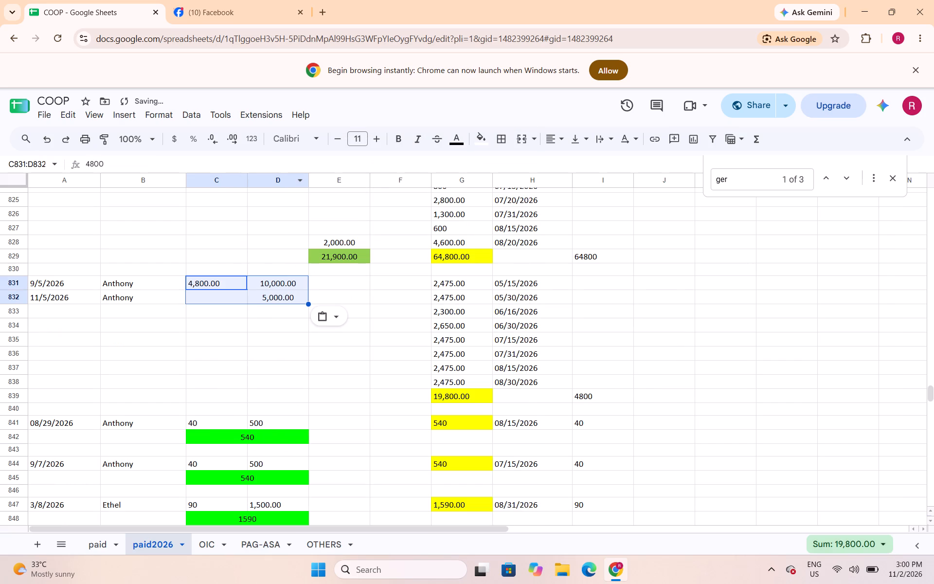
Merge C833:D833 below Anthony's 11/5/2026 loan and enter =sum(C831:D832) in it.
drag(233, 314, 263, 314)
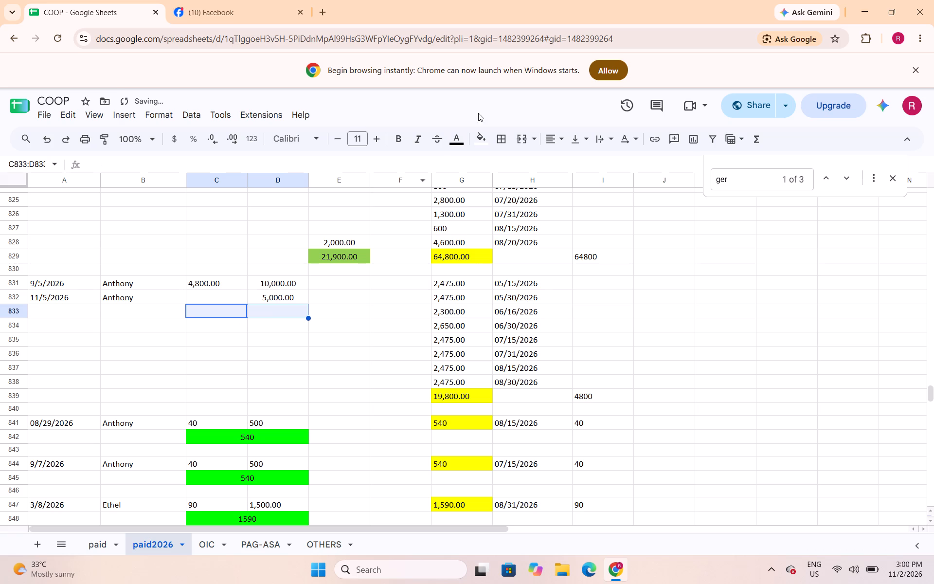
click(519, 144)
text(=sum()
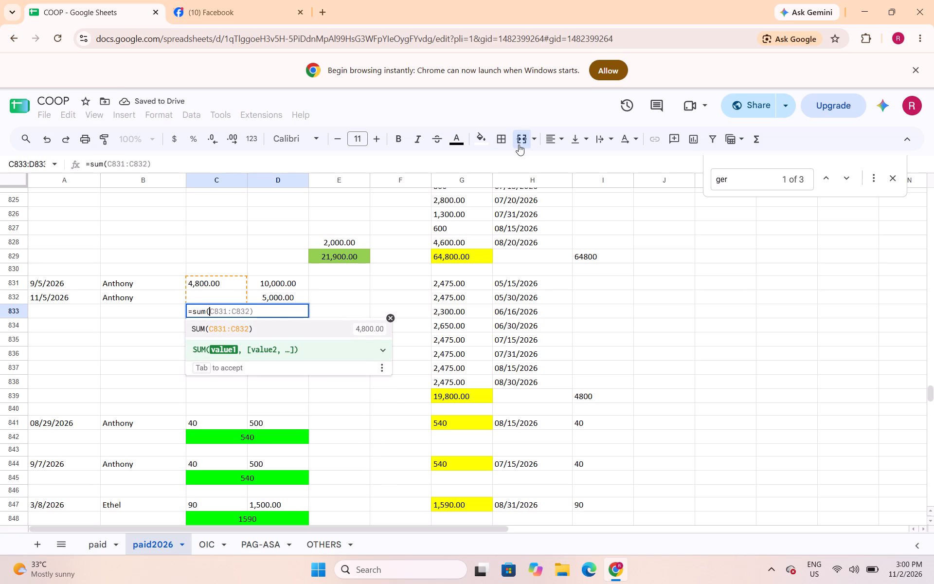
drag(222, 283, 252, 283)
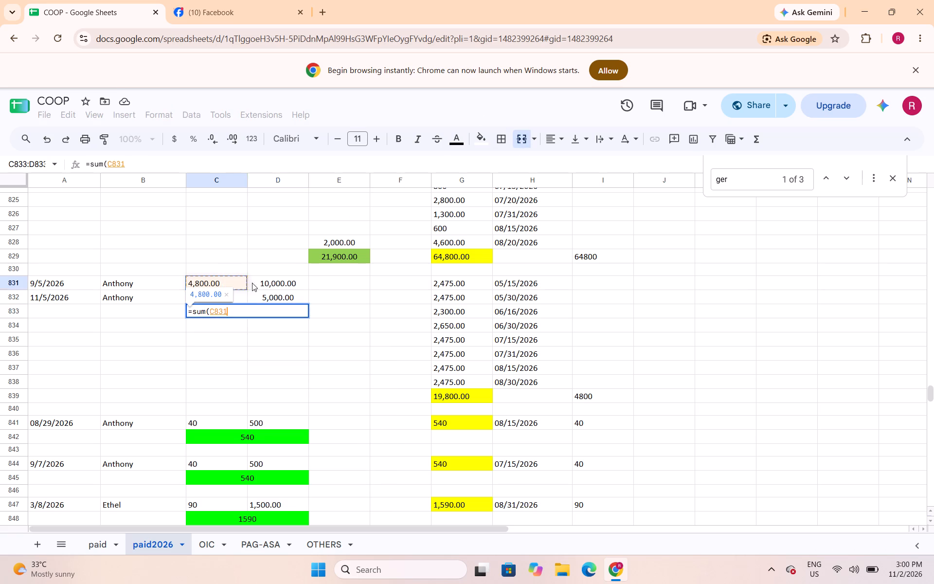
drag(252, 283, 278, 292)
key(shift+parenright)
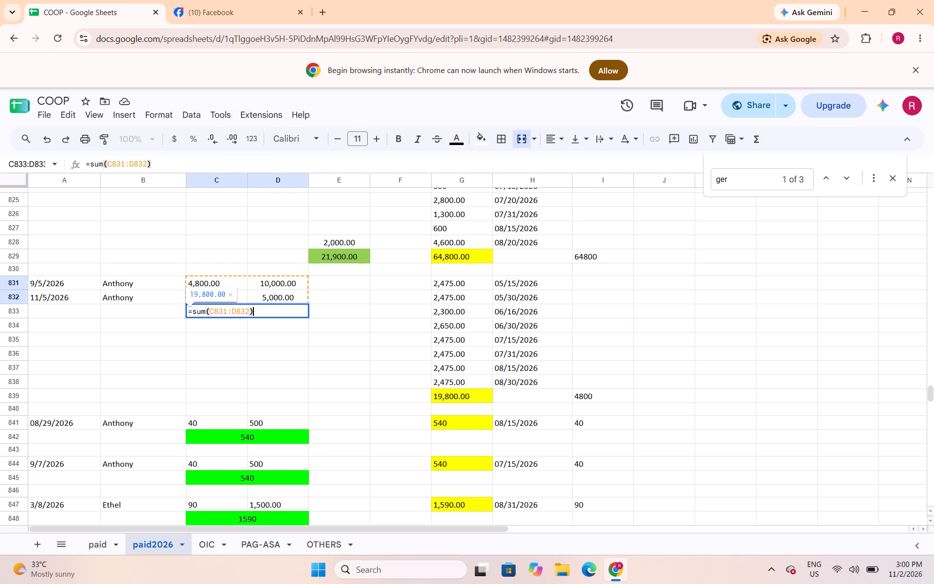
key(Return)
Center the total of Anthony's 9/5/2026 and 11/5/2026 loans in C833:D833 and fill it with green.
key(Up)
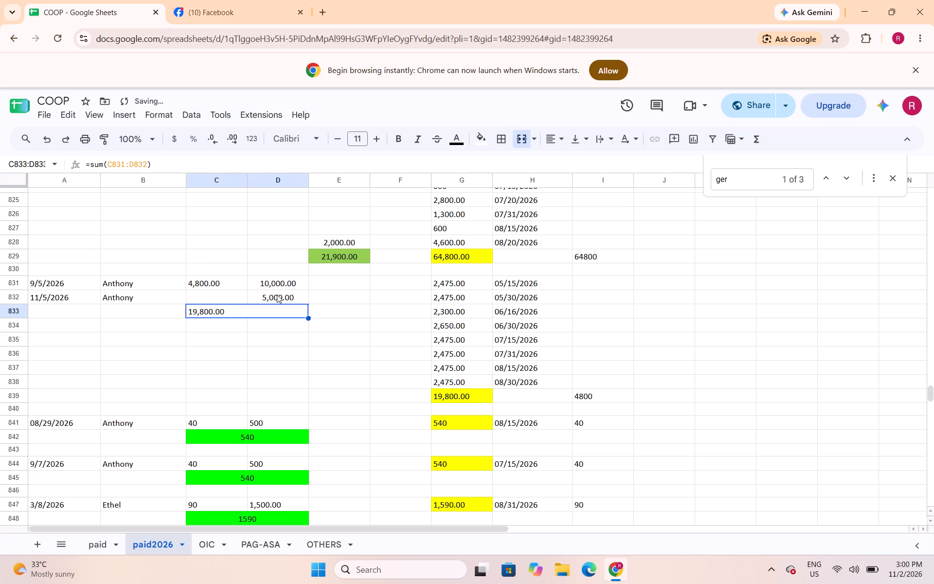
click(557, 146)
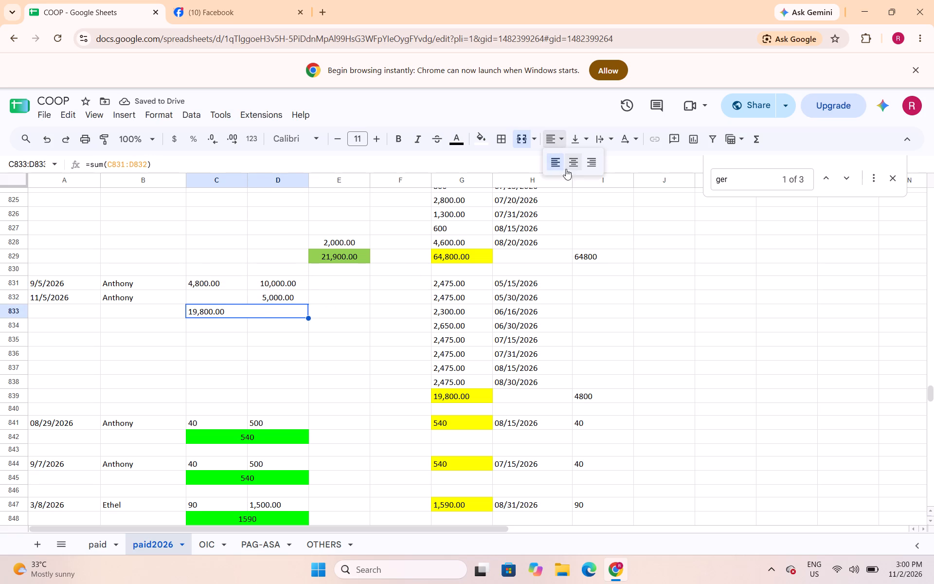
click(569, 166)
click(474, 147)
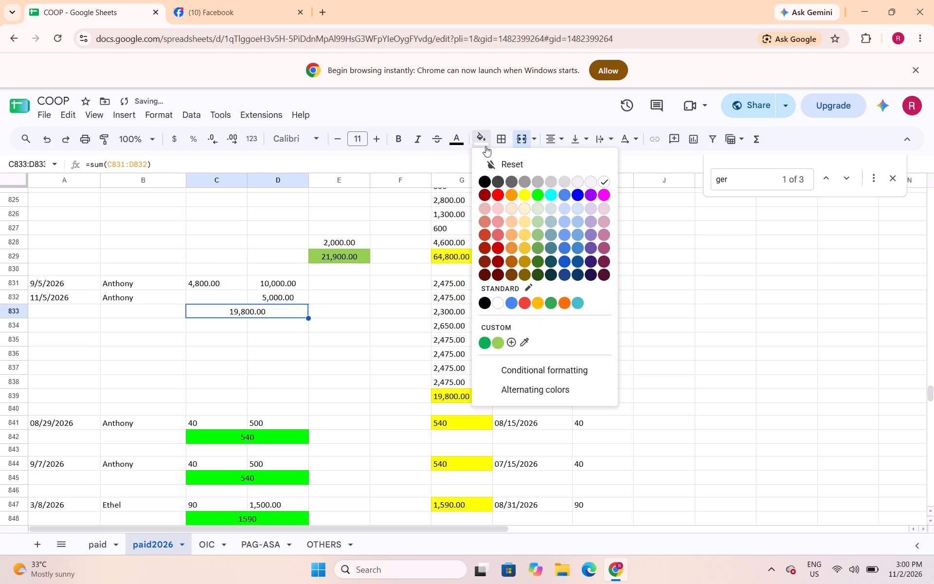
click(537, 196)
click(341, 347)
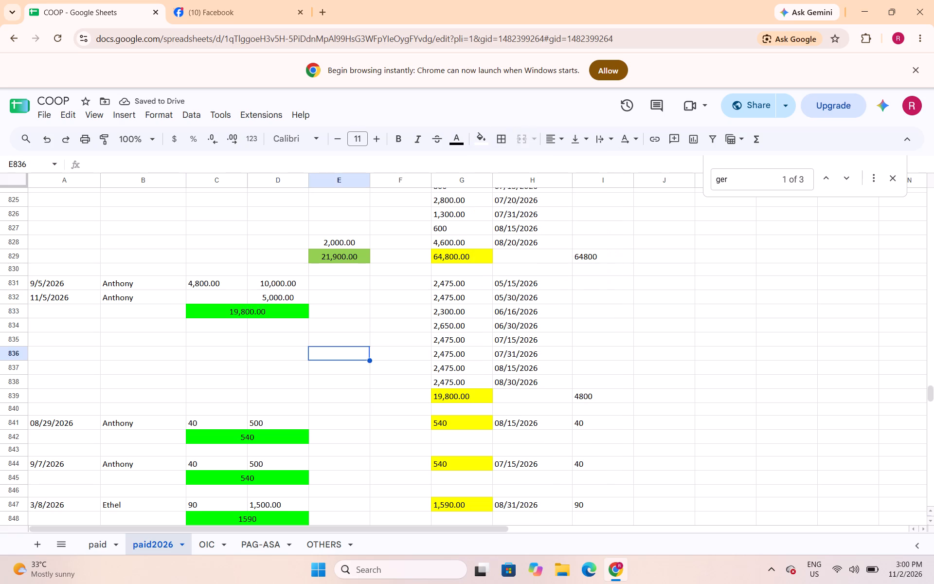
Save the spreadsheet.
key(ctrl+s)
key(ctrl+s)
Examine the 8/23/2025 loan record and its payments in rows 801 to 829.
scroll(341, 329, up, 1)
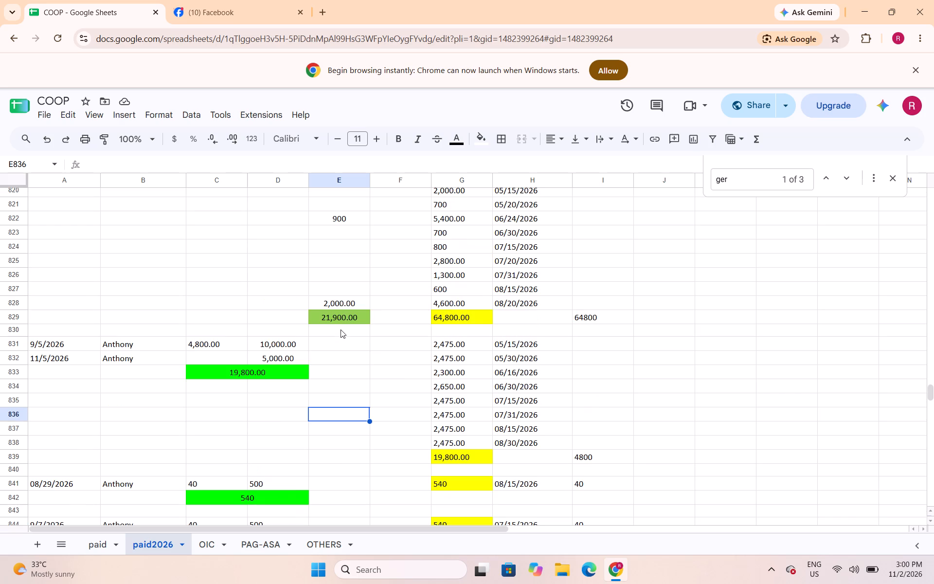
scroll(341, 329, up, 1)
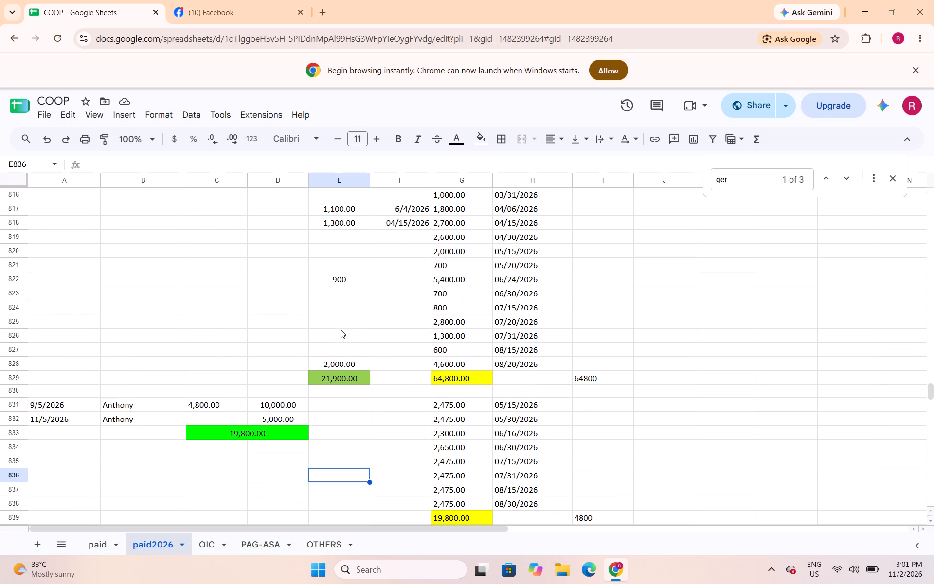
scroll(340, 330, up, 1)
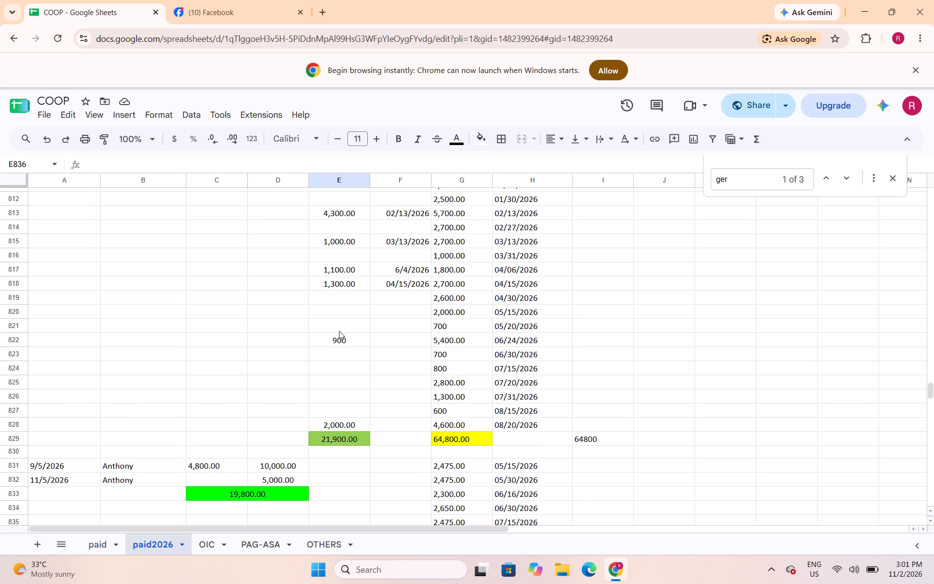
scroll(335, 335, down, 1)
scroll(335, 336, up, 2)
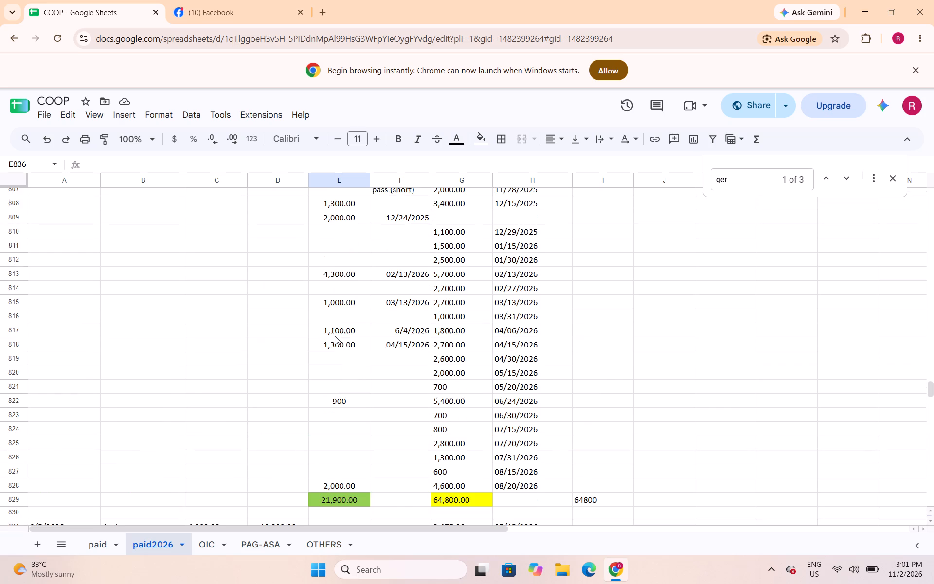
scroll(335, 336, down, 2)
scroll(335, 336, up, 4)
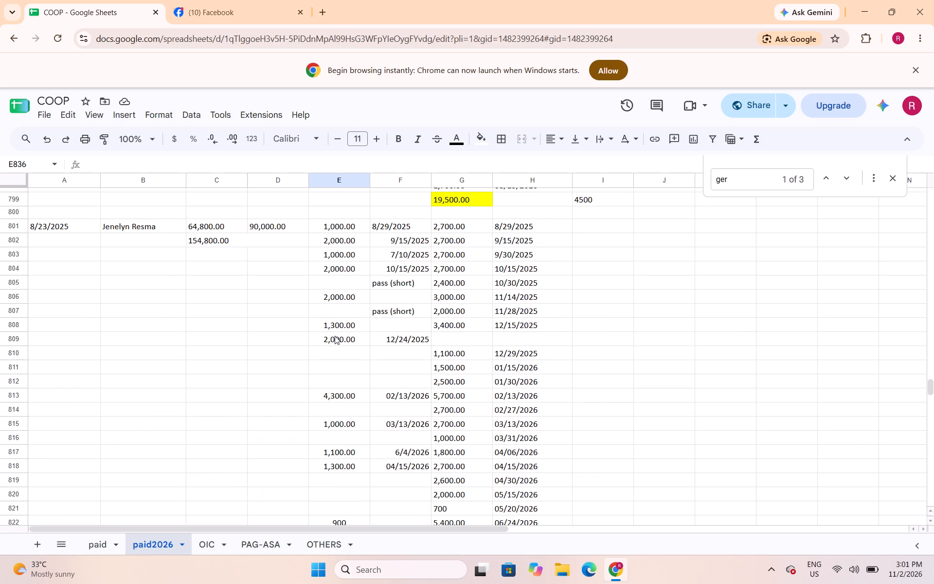
scroll(335, 336, down, 1)
scroll(335, 336, up, 1)
scroll(295, 303, down, 1)
scroll(295, 303, up, 2)
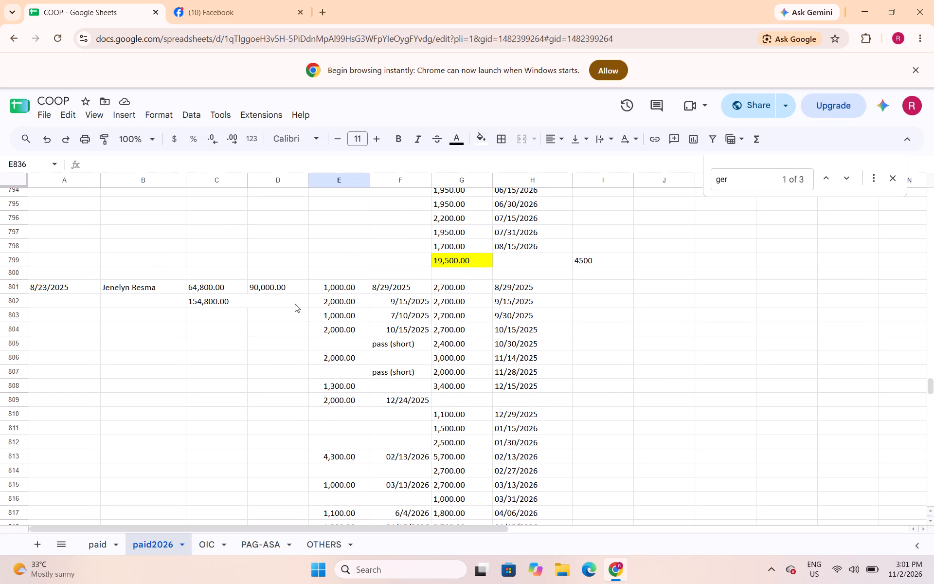
scroll(293, 304, down, 1)
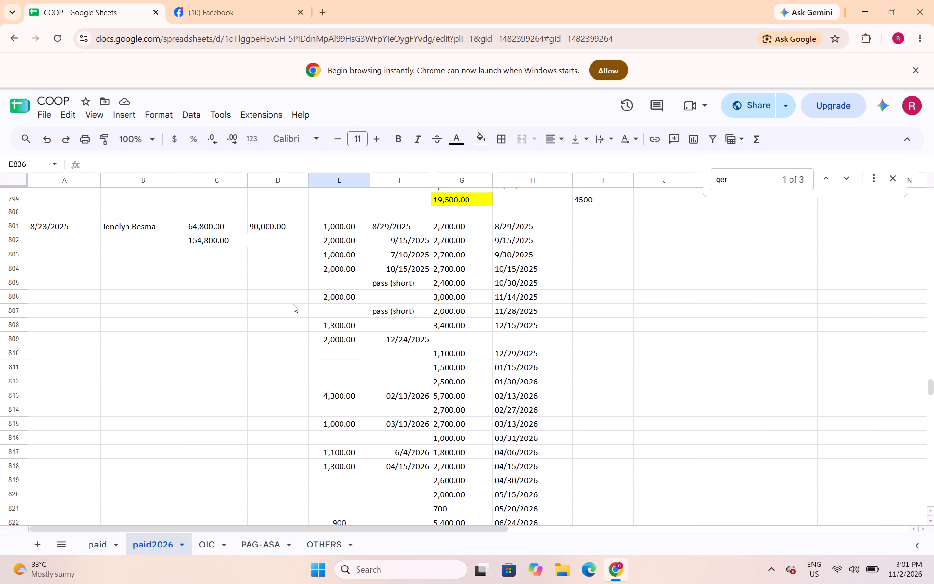
scroll(292, 305, down, 2)
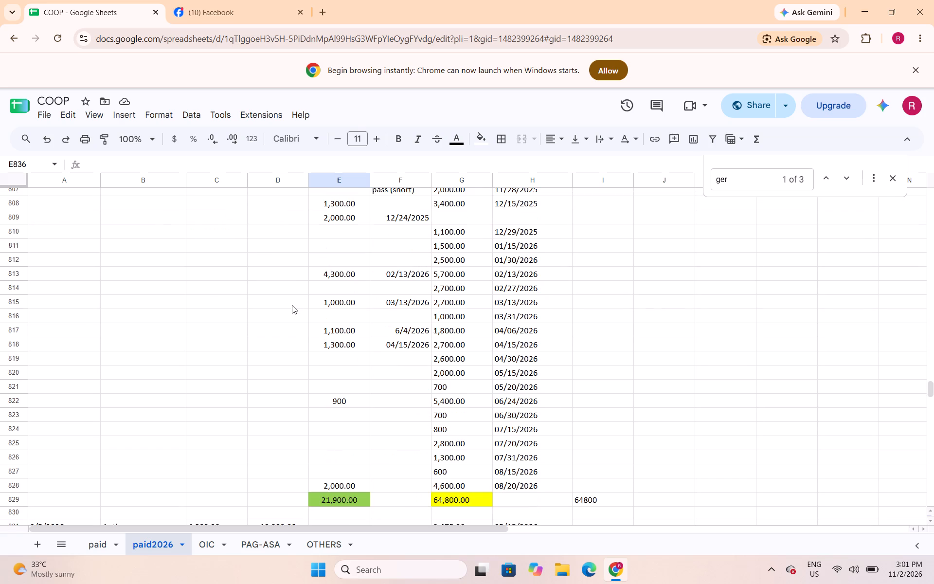
scroll(292, 305, down, 2)
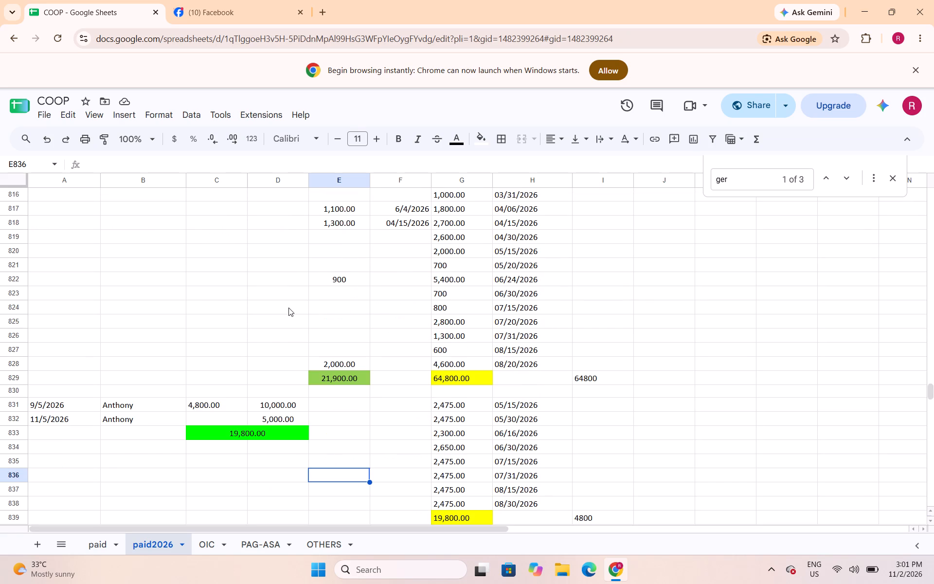
scroll(288, 308, up, 5)
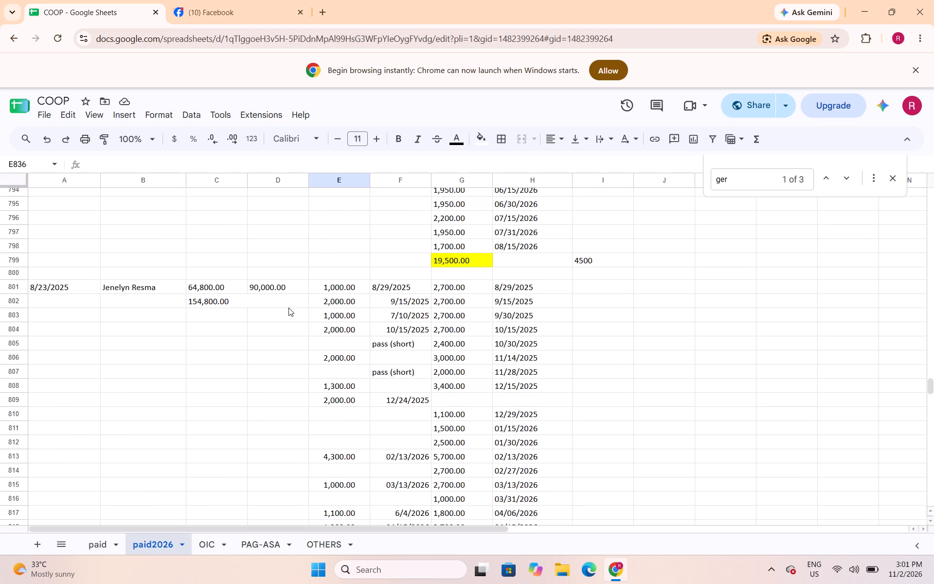
Fill the total of the 8/23/2025 loan in C802:D802 with green and center it.
click(278, 306)
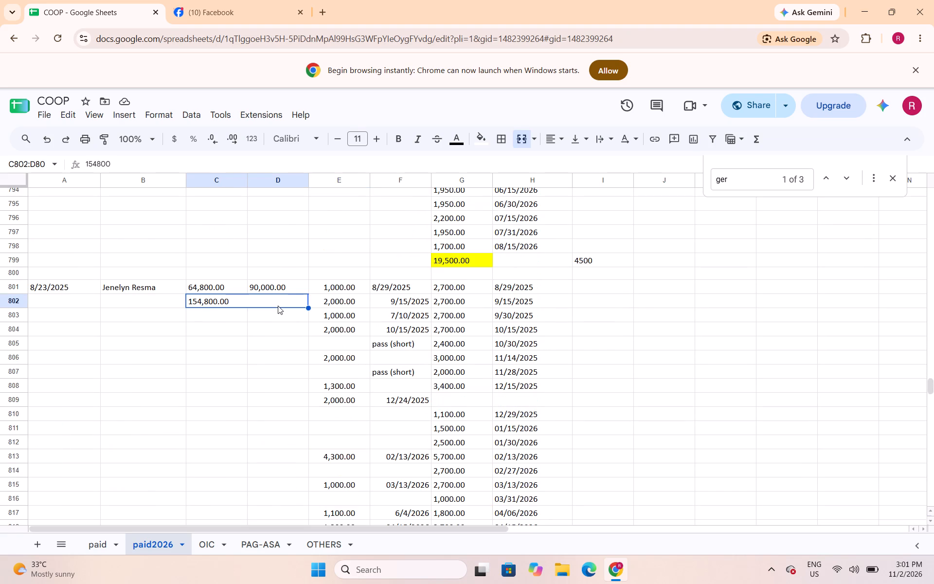
scroll(277, 306, down, 2)
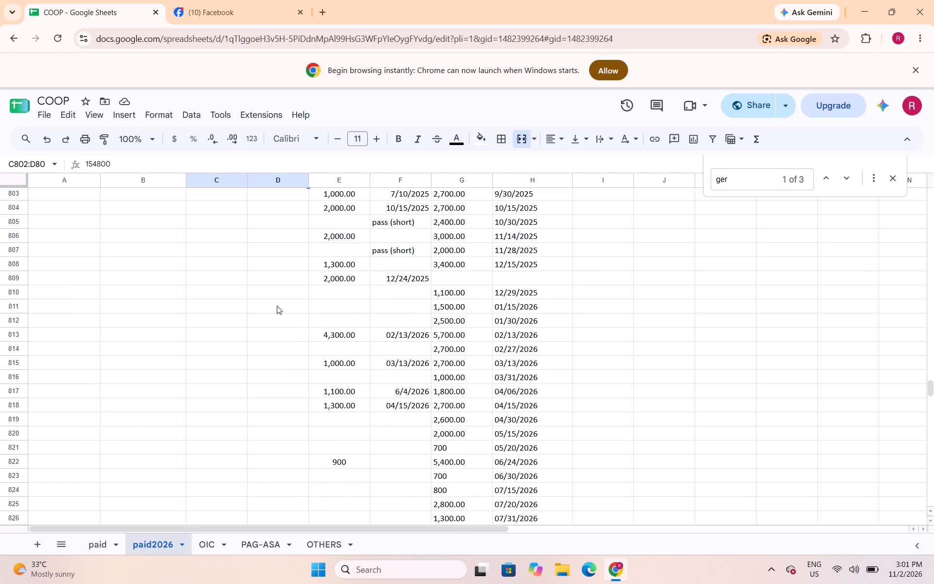
scroll(277, 306, down, 3)
scroll(277, 306, up, 5)
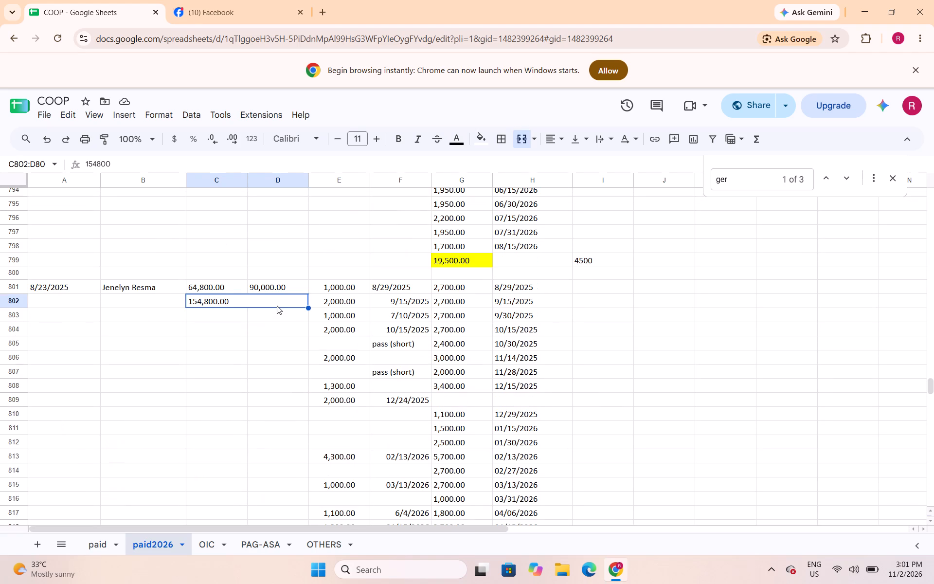
scroll(276, 306, down, 1)
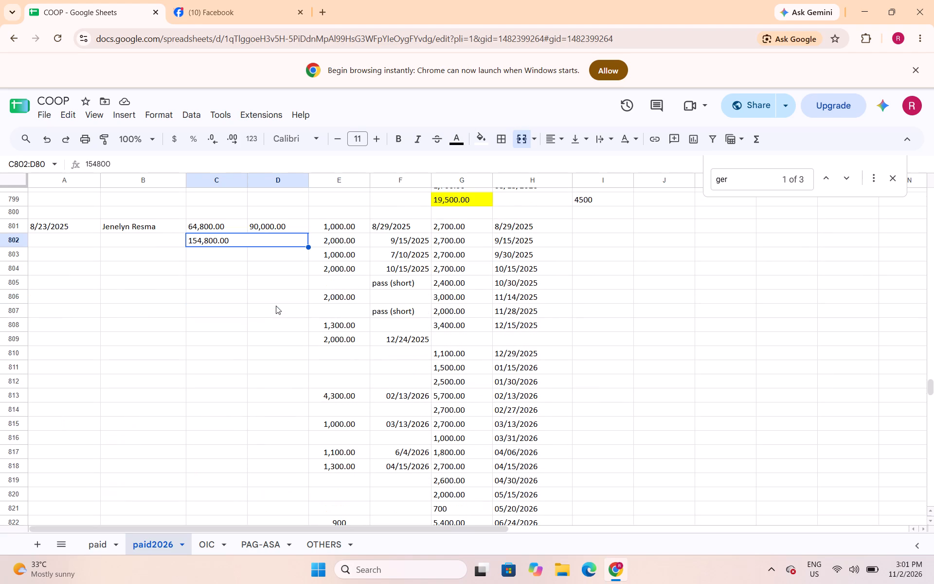
scroll(276, 306, down, 3)
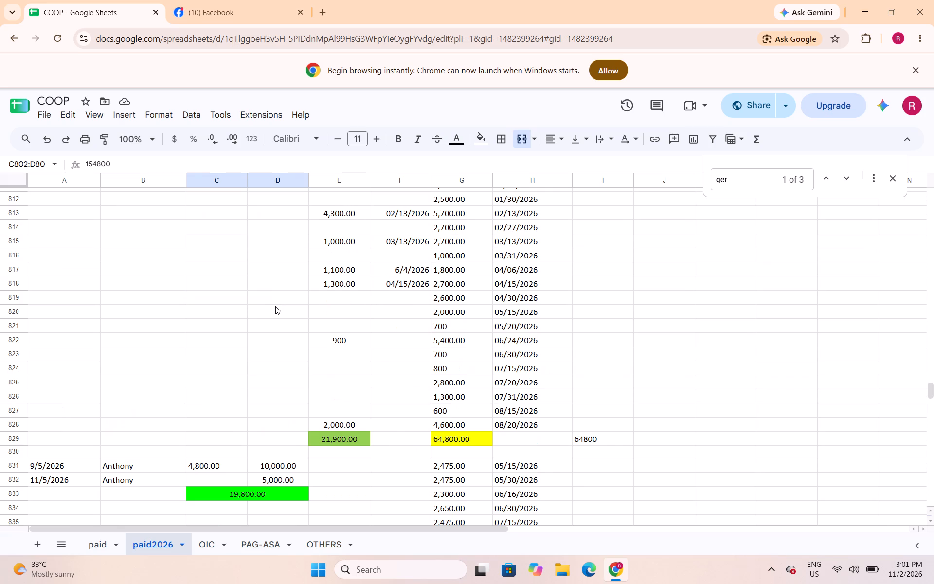
scroll(275, 306, up, 2)
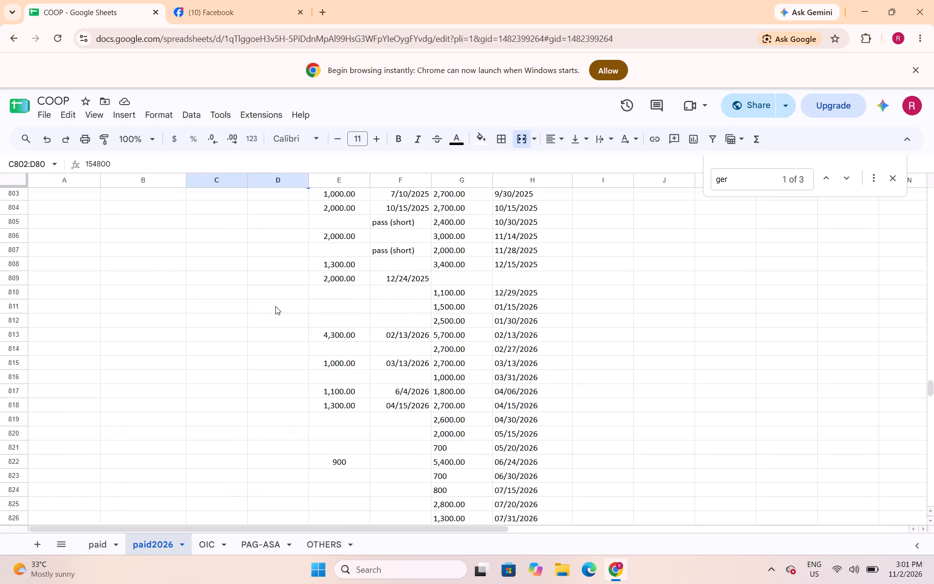
scroll(275, 306, up, 1)
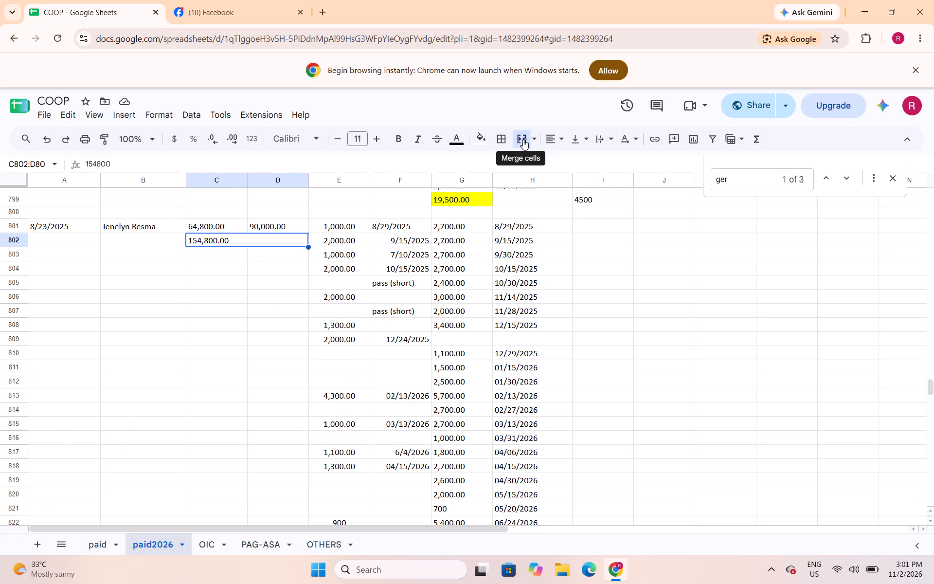
click(484, 142)
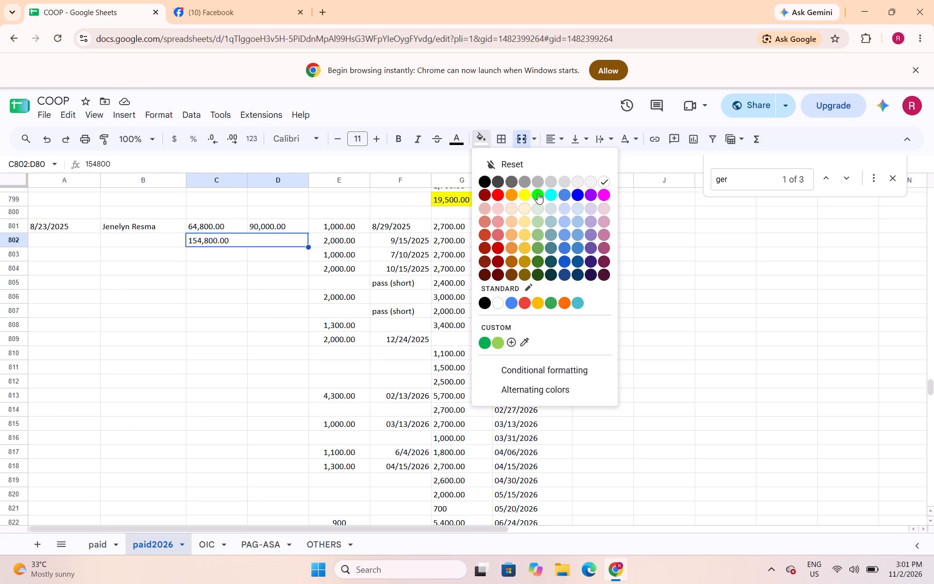
click(540, 194)
click(550, 146)
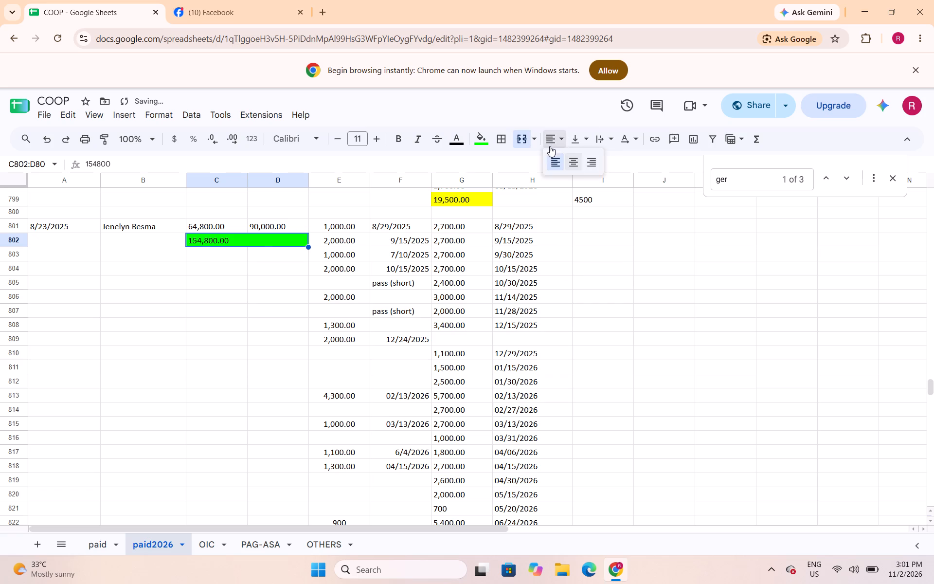
click(578, 161)
click(198, 352)
scroll(357, 328, down, 2)
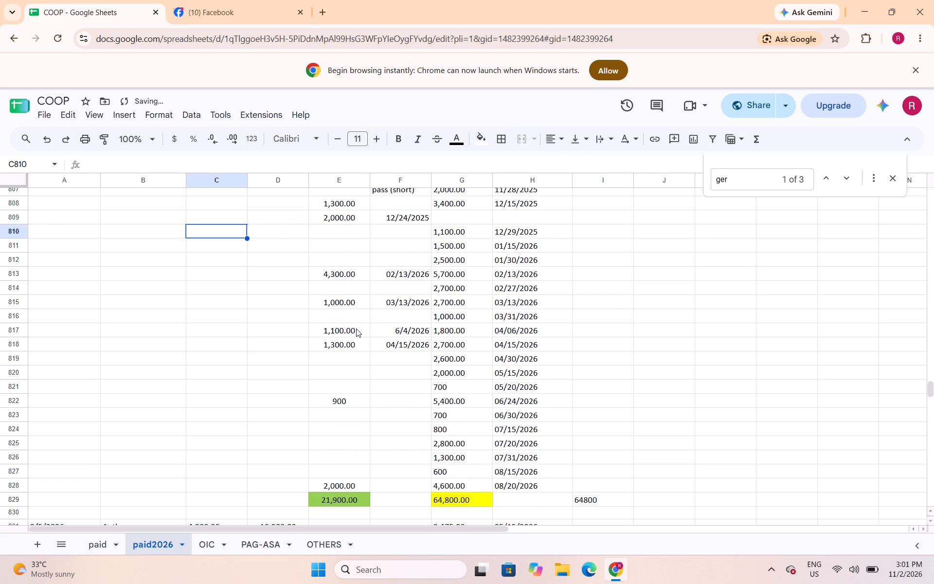
Examine the payments recorded for the 8/23/2025 loan in rows 801 to 829.
scroll(356, 328, down, 1)
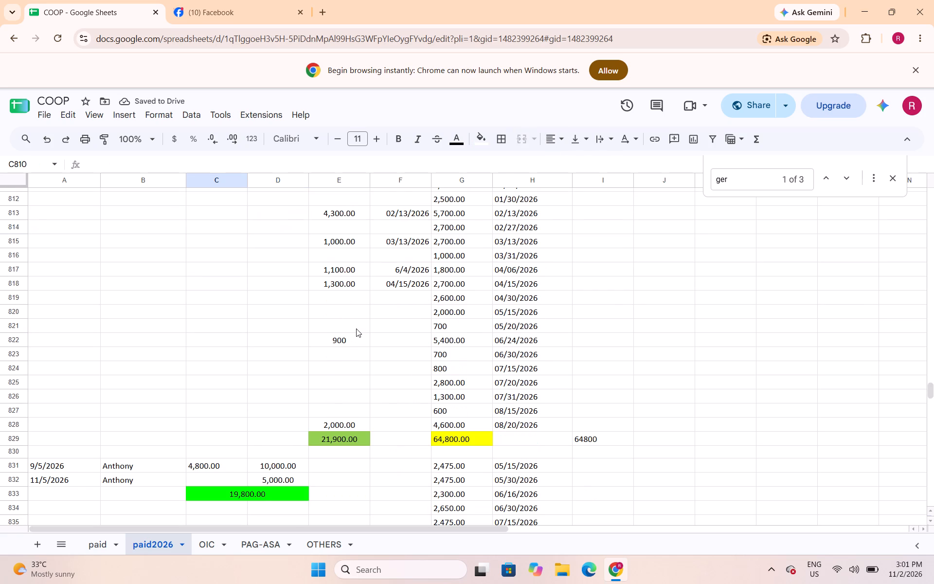
scroll(356, 328, up, 3)
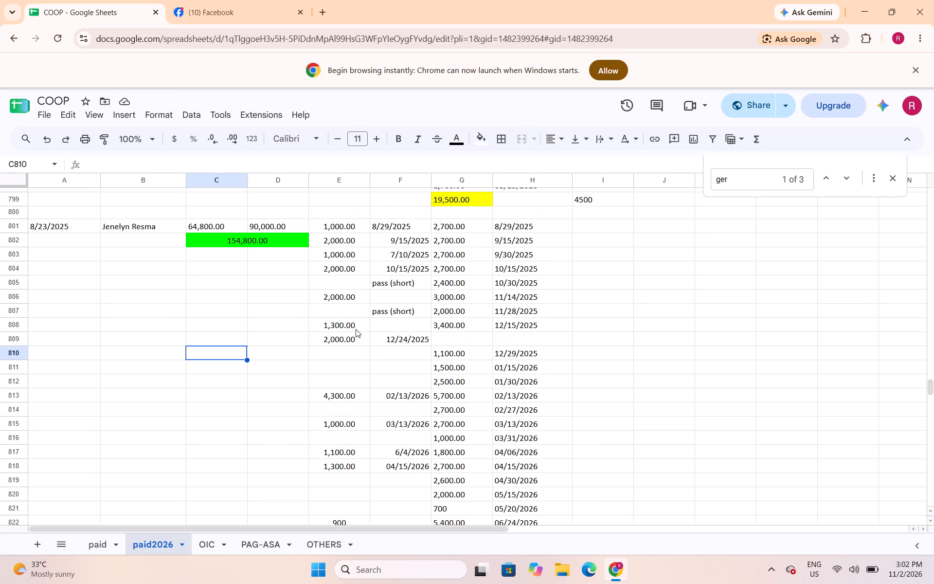
scroll(356, 329, down, 1)
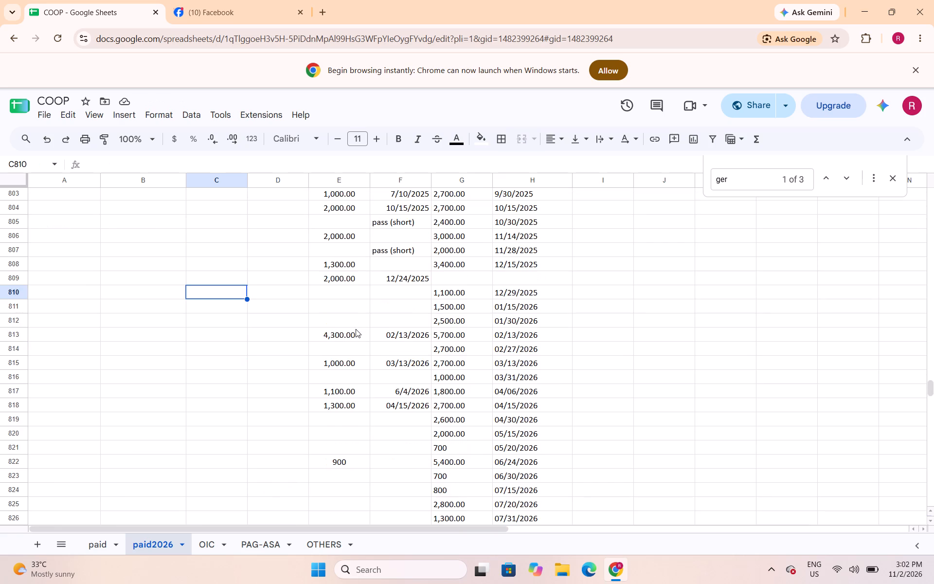
scroll(356, 329, down, 2)
scroll(355, 329, up, 2)
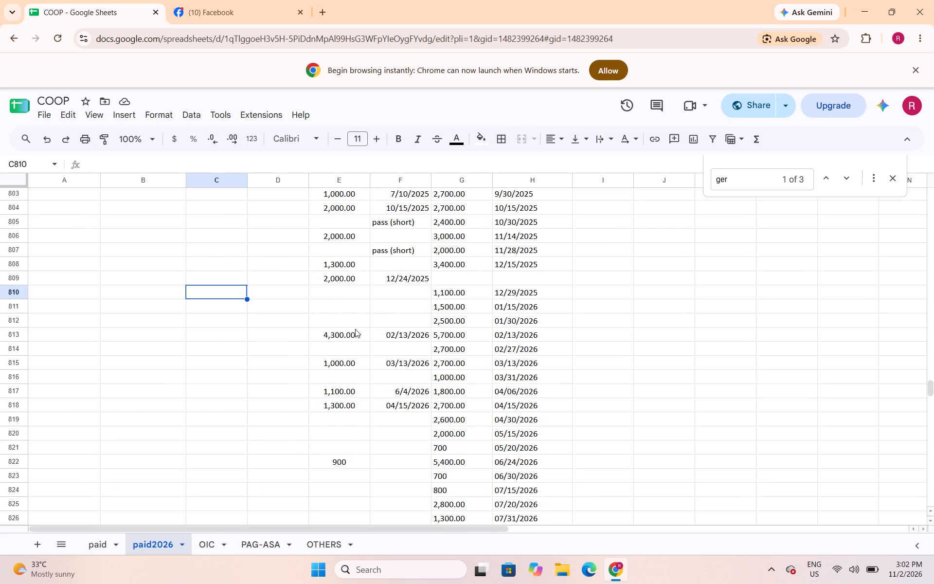
scroll(355, 329, up, 2)
scroll(355, 329, down, 4)
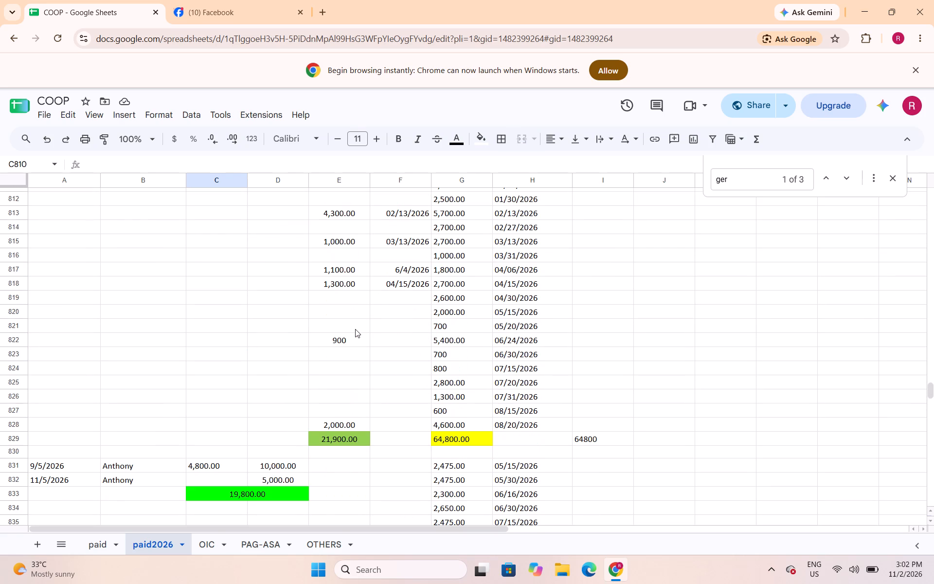
Fill the total of Jonas's 03/19/2026 loan in C790:D790 with green and center it.
scroll(355, 329, up, 7)
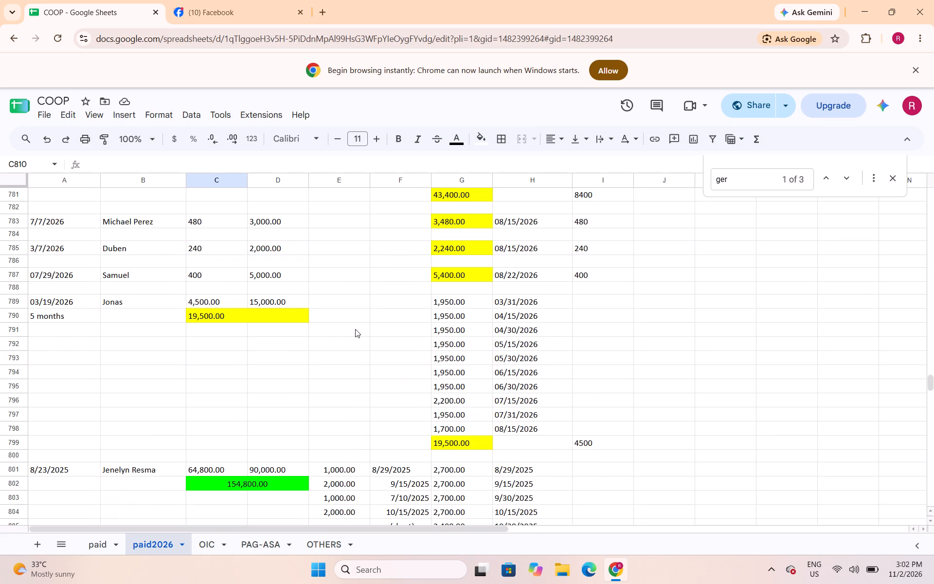
scroll(355, 329, up, 2)
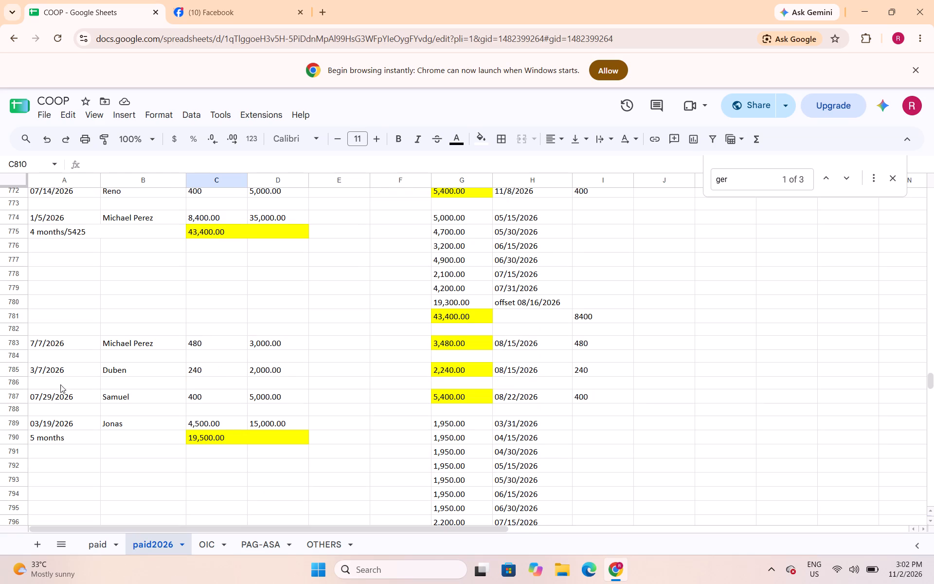
click(192, 436)
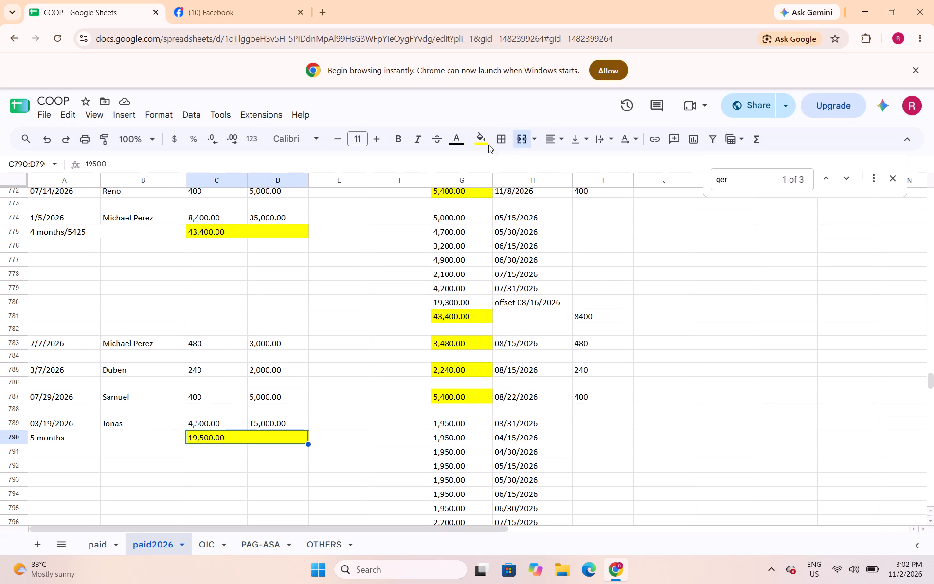
click(486, 144)
click(538, 196)
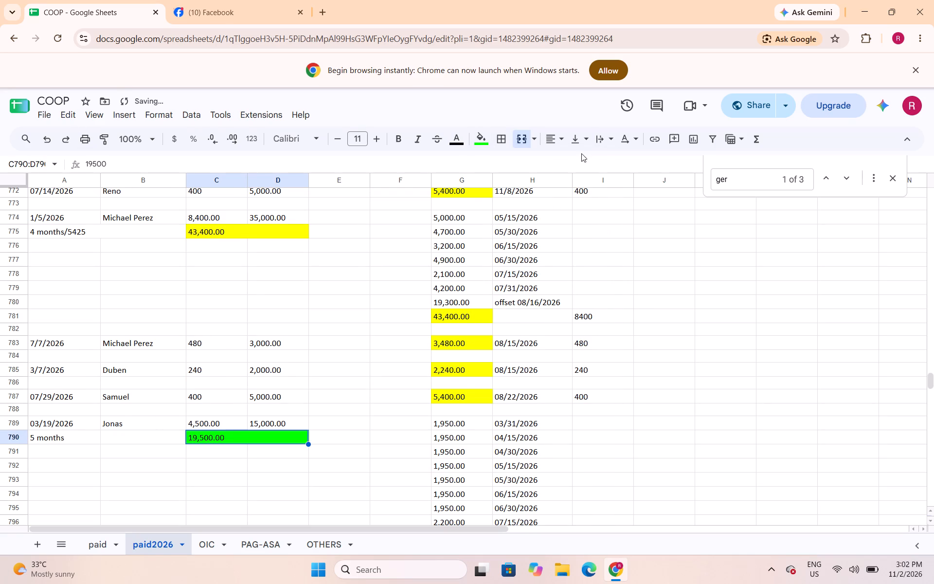
click(560, 141)
click(575, 164)
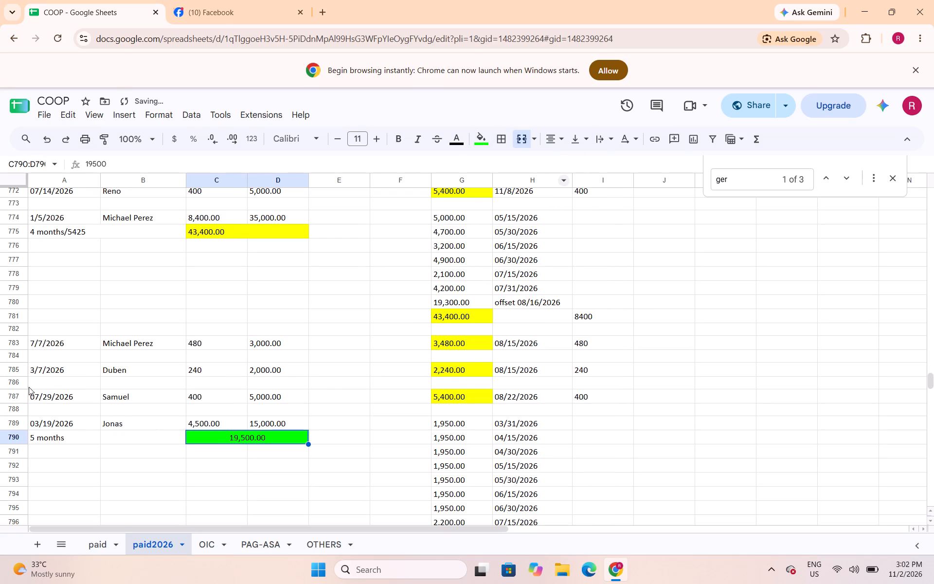
Insert a total row below Samuel's 07/29/2026 loan, with merged cells C788:D788 holding the sum of C787:D787.
click(20, 412)
right_click(20, 412)
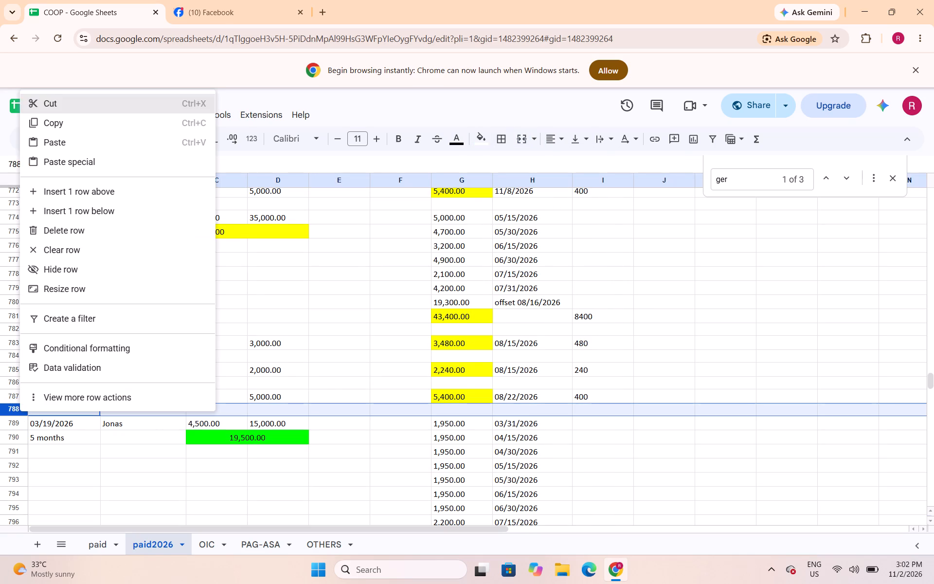
click(74, 195)
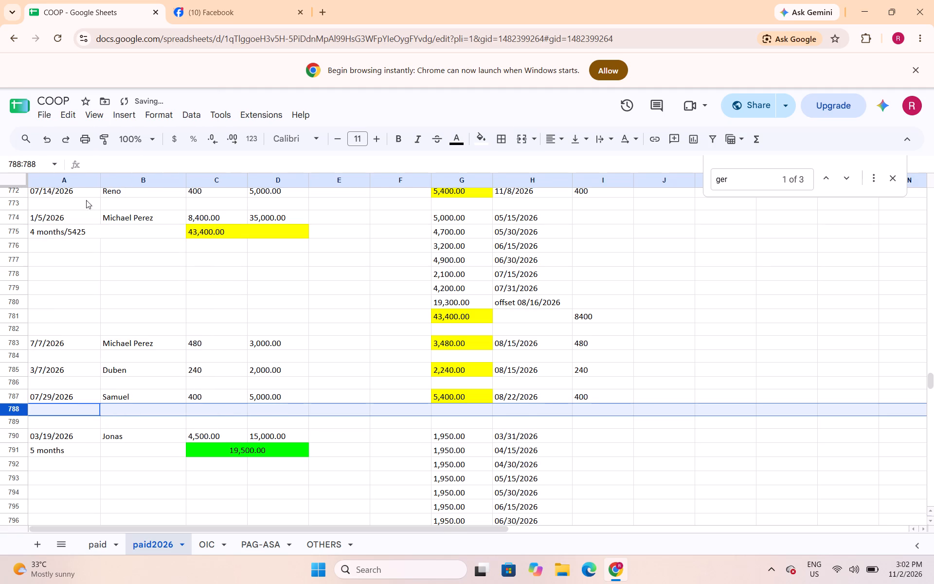
drag(217, 411, 259, 409)
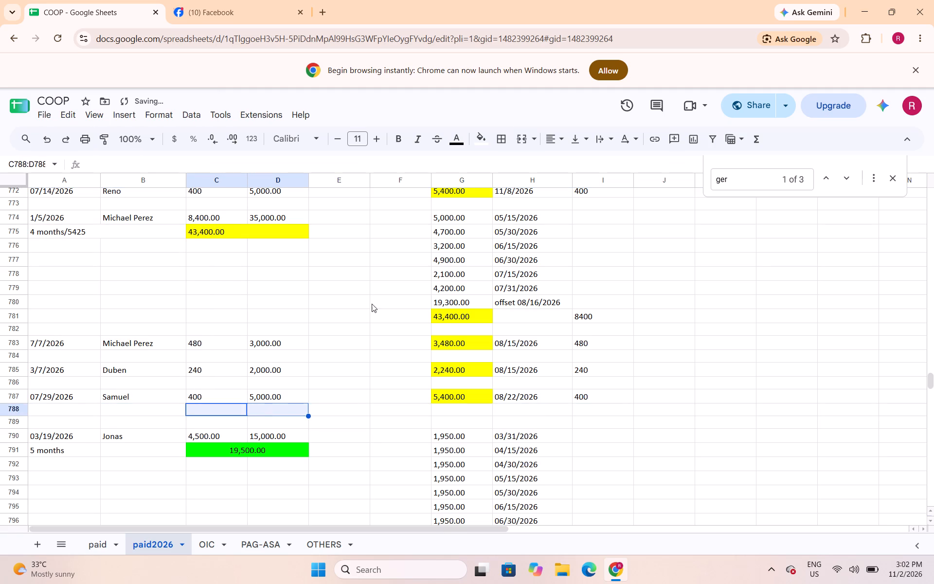
click(522, 143)
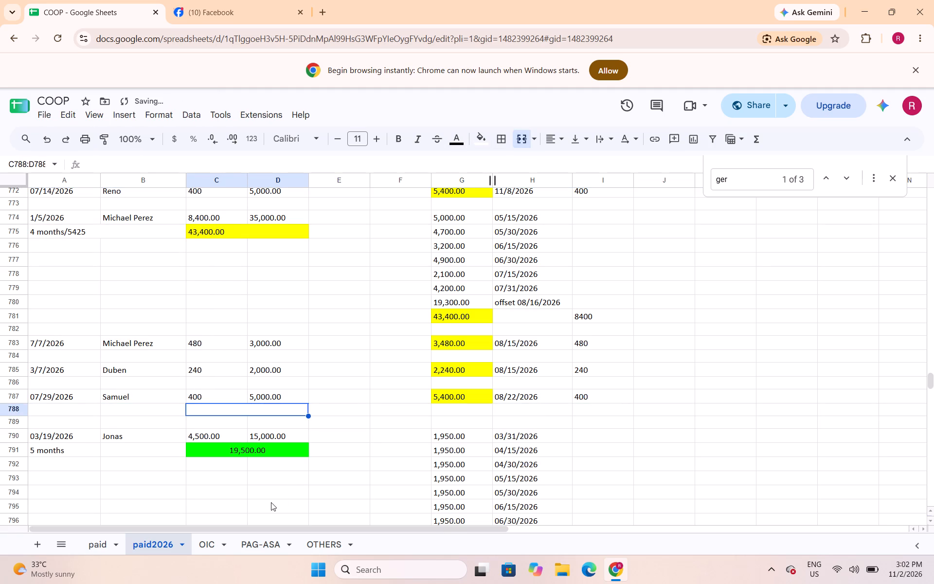
text(=sum()
drag(237, 392, 244, 394)
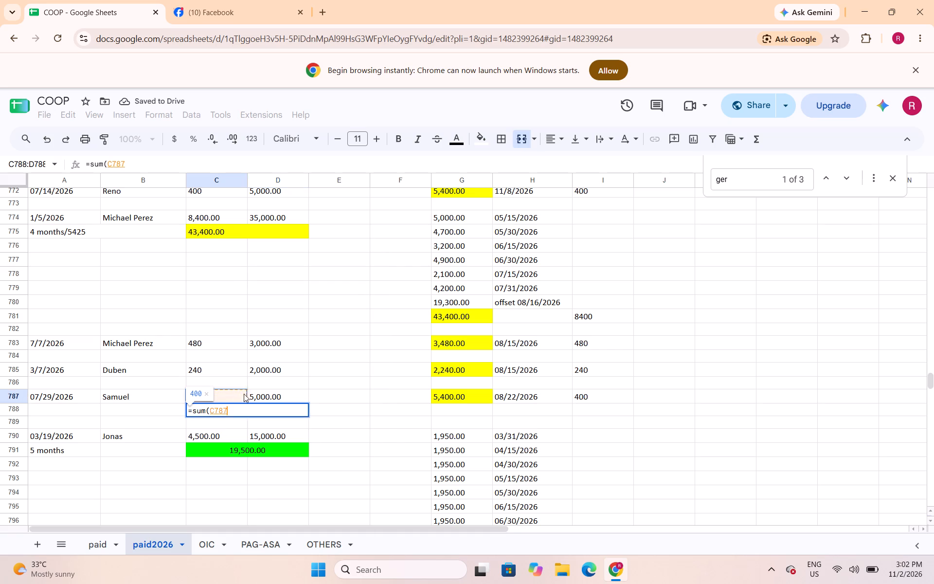
drag(244, 394, 256, 394)
key(shift+parenright)
key(Return)
Center Samuel's loan total in C788:D788 and fill it with green.
key(Up)
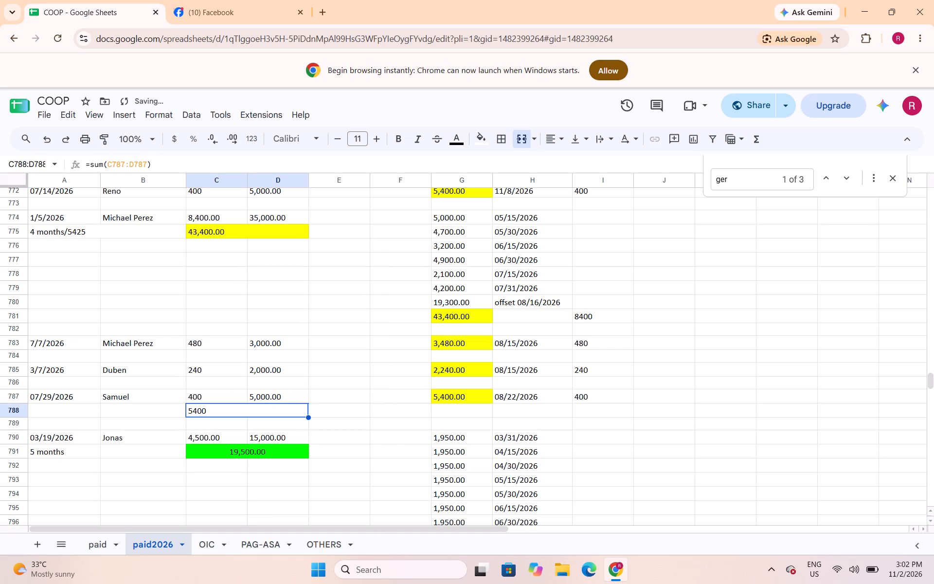
click(566, 144)
click(577, 166)
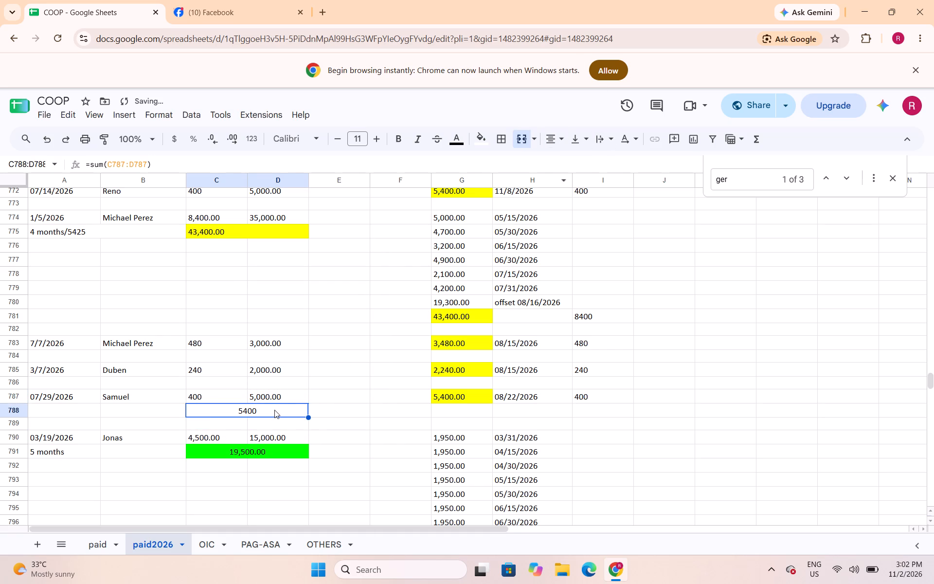
click(274, 410)
click(476, 143)
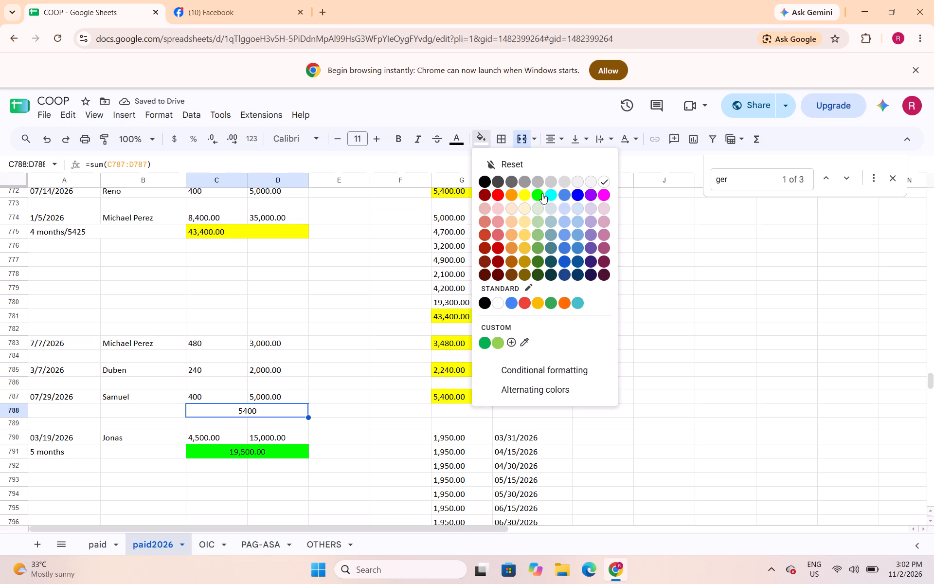
click(538, 194)
click(314, 394)
Insert a total row below Duben's 3/7/2026 loan, with merged cells C786:D786 holding the sum of C785:D785.
click(20, 384)
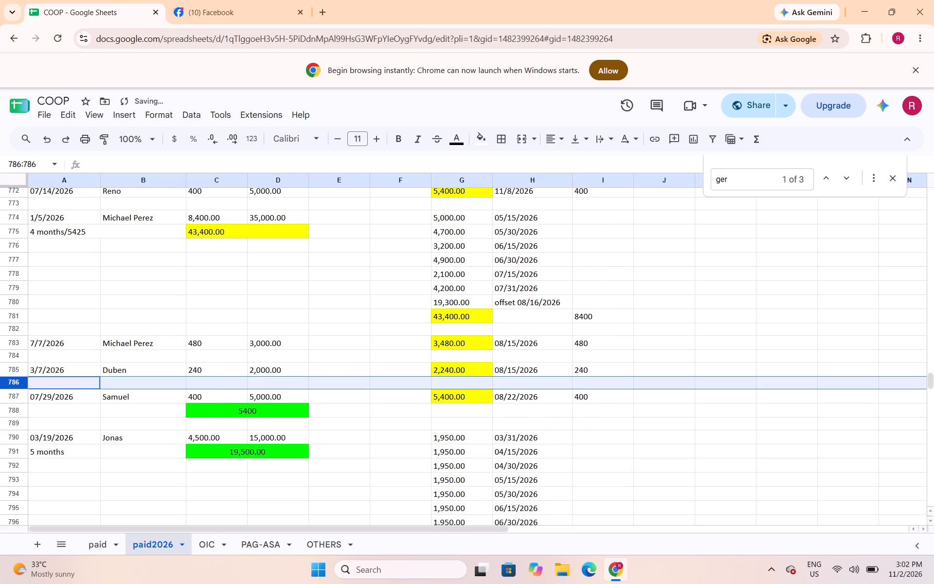
right_click(20, 384)
click(71, 335)
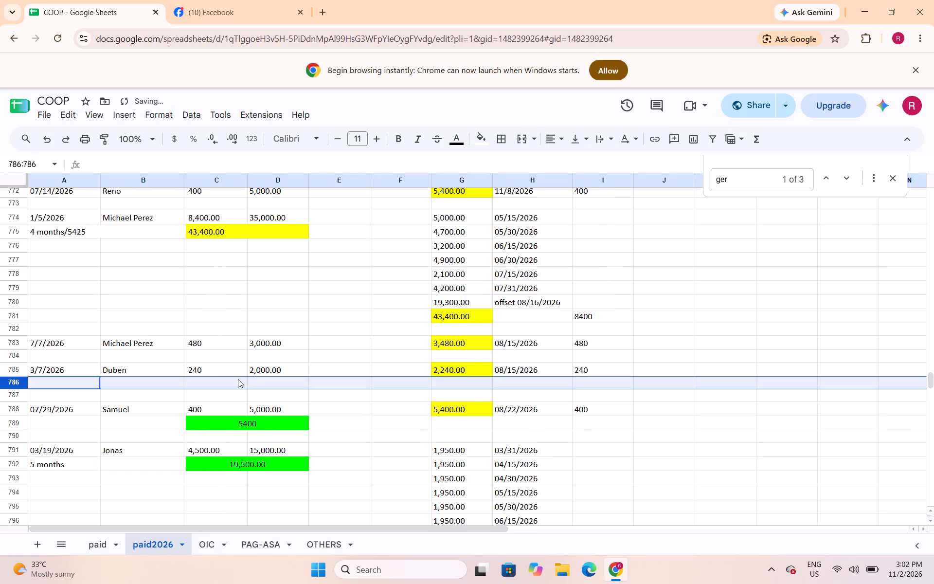
drag(231, 388, 265, 383)
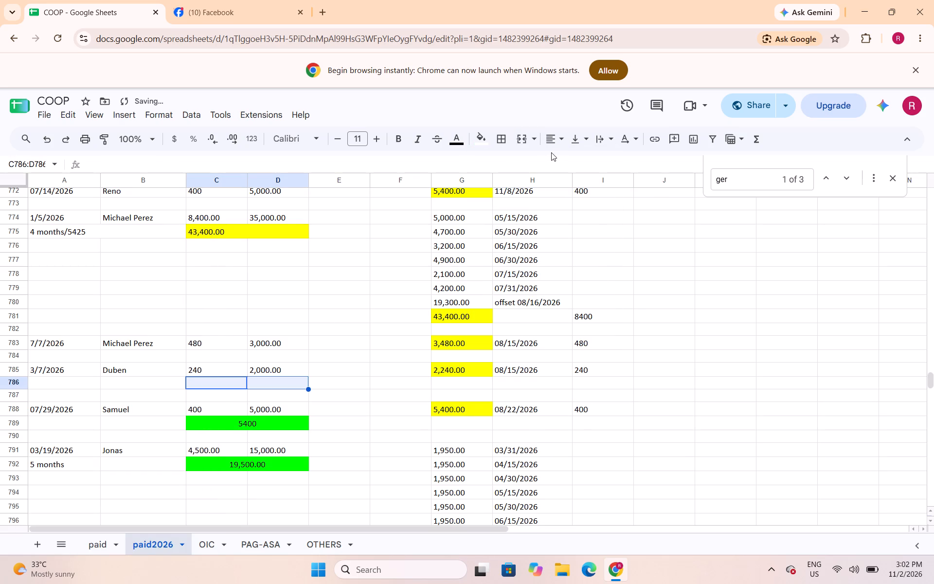
click(524, 139)
text(=sum()
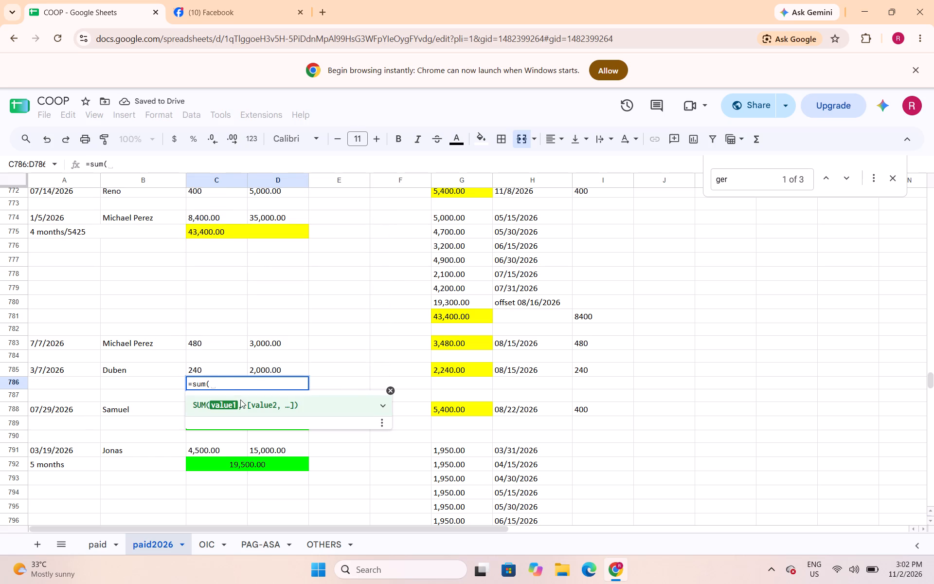
drag(223, 372, 256, 372)
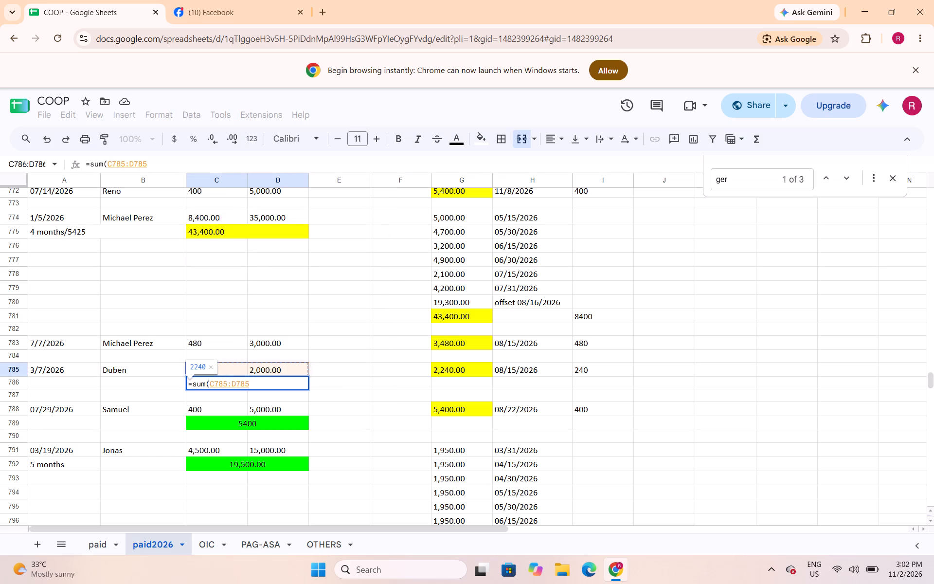
key(shift+parenright)
key(Return)
Fill Duben's loan total in C786:D786 with green and center it.
key(Up)
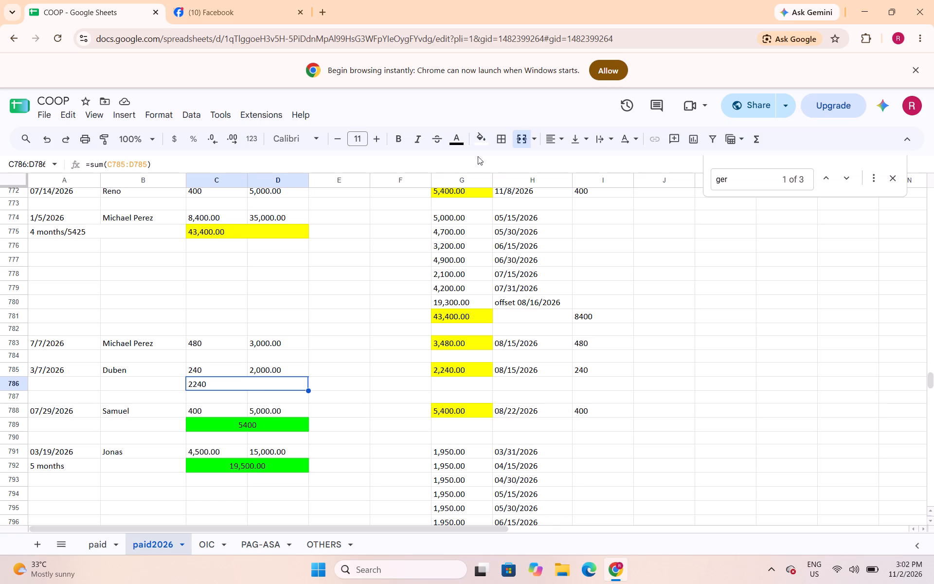
click(482, 142)
click(537, 194)
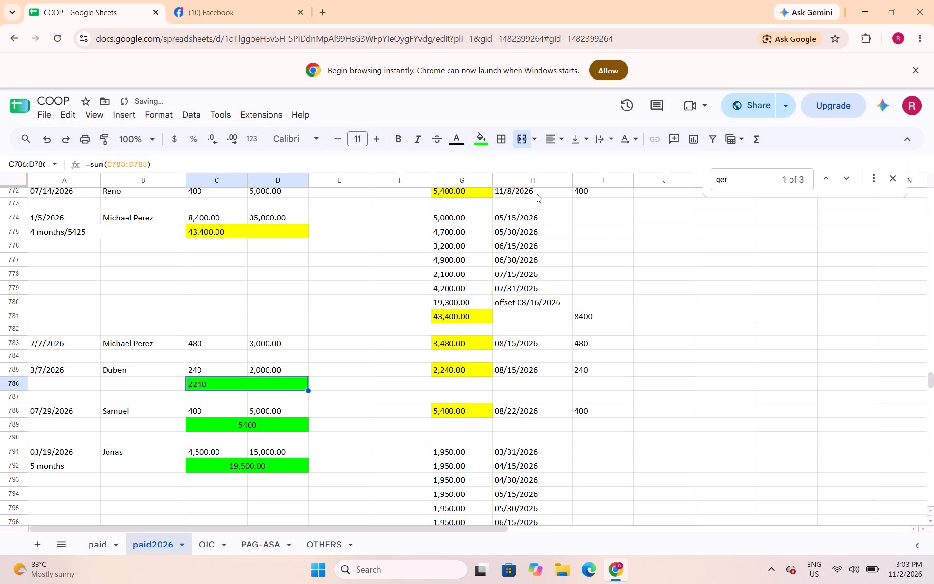
click(555, 142)
click(572, 162)
Insert a total row below the 7/7/2026 loan, with merged cells C784:D784 holding the sum of C783:D783.
click(19, 357)
right_click(18, 357)
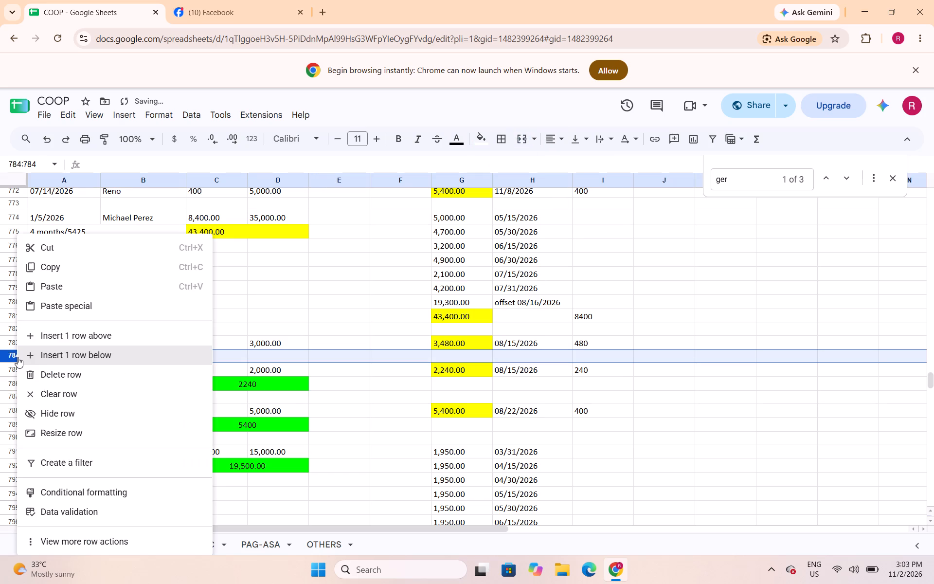
click(73, 335)
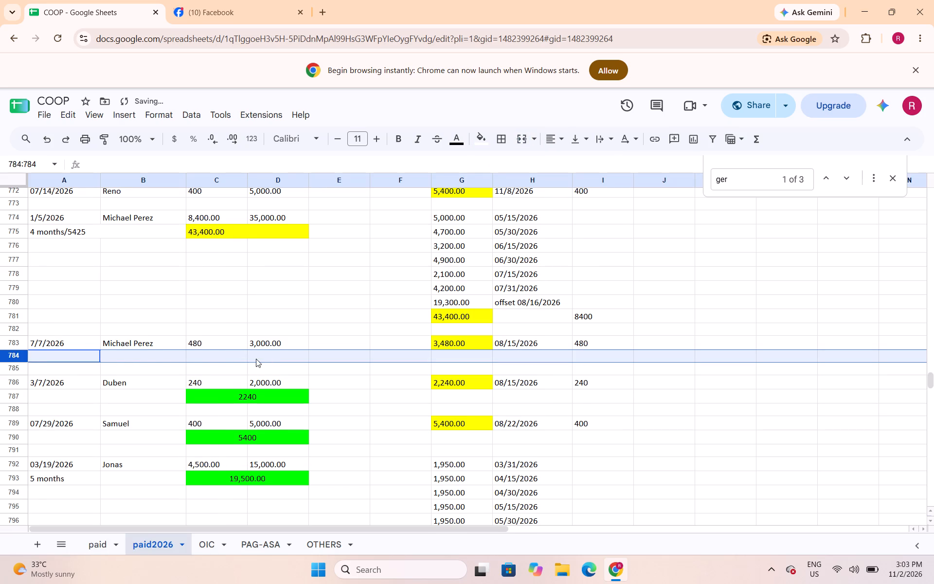
drag(233, 359, 255, 358)
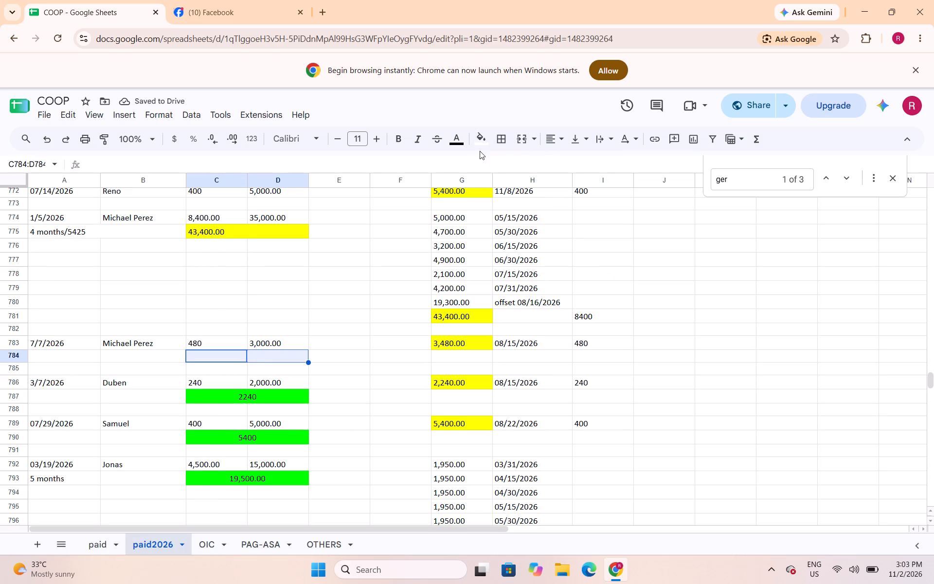
click(524, 145)
text(=sum()
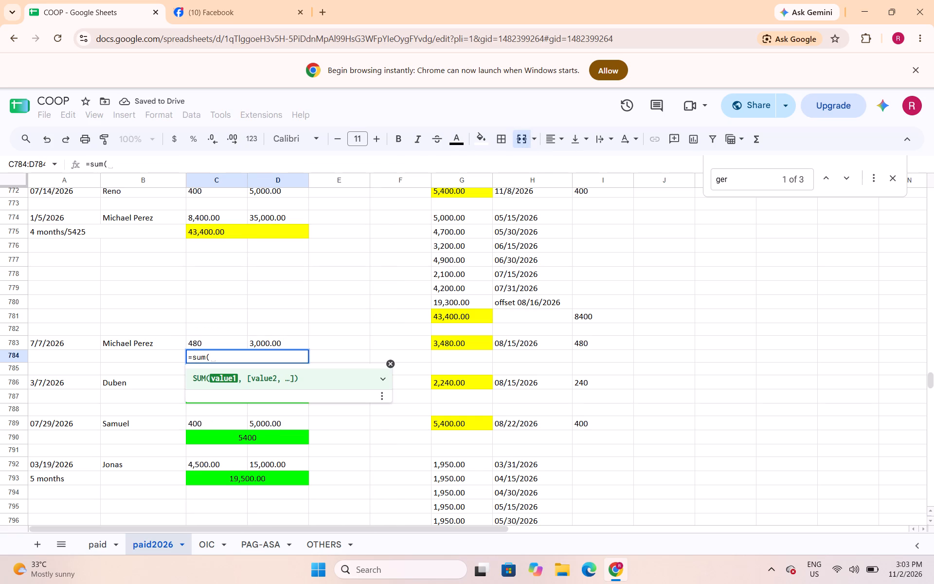
drag(220, 347, 250, 347)
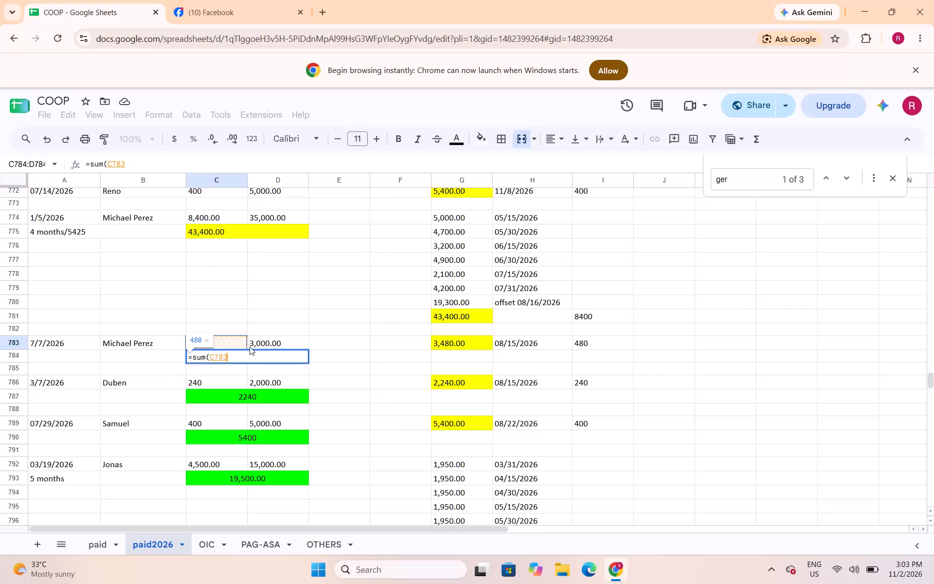
drag(250, 347, 260, 347)
key(shift+parenright)
key(Return)
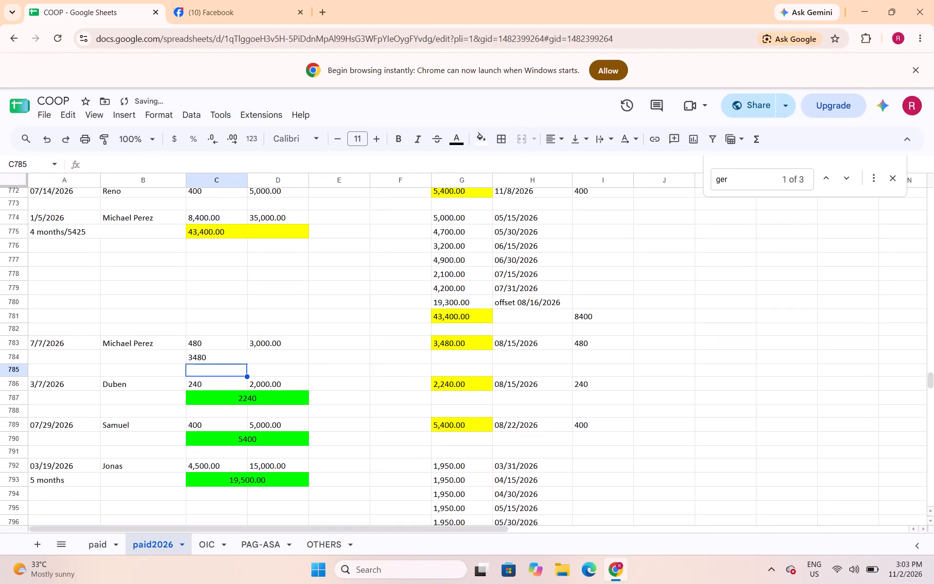
Fill the total of the 7/7/2026 loan in C784:D784 with green and center it.
key(Up)
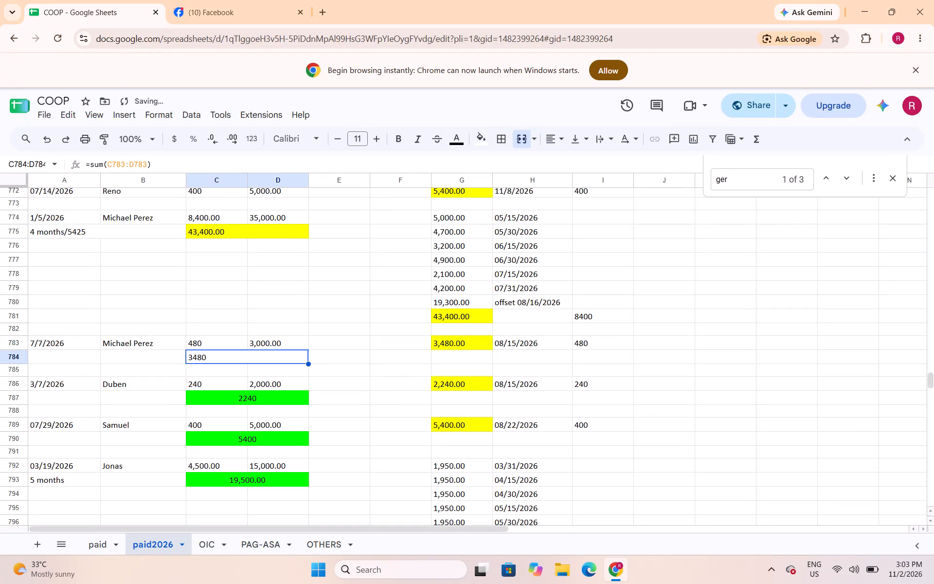
click(481, 144)
click(538, 190)
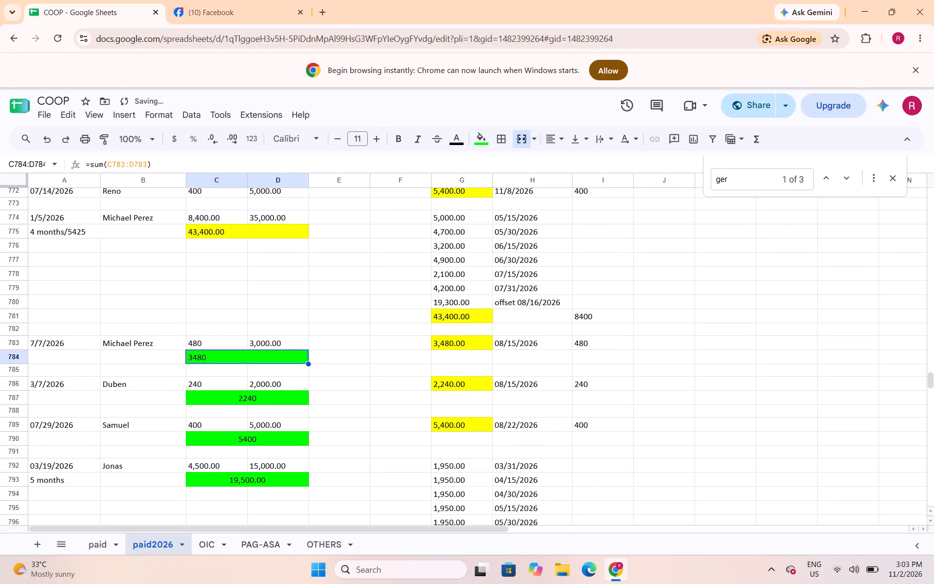
click(560, 139)
click(576, 164)
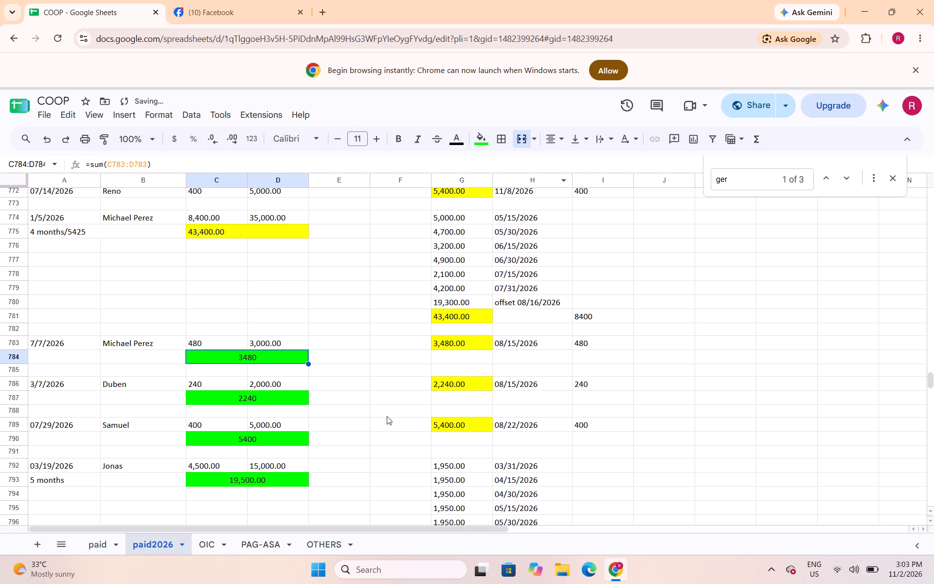
Save the spreadsheet.
key(ctrl+s)
key(ctrl+s)
Fill the total of the 1/5/2026 four-month loan in C775:D775 with green, center it, and save.
scroll(334, 318, up, 2)
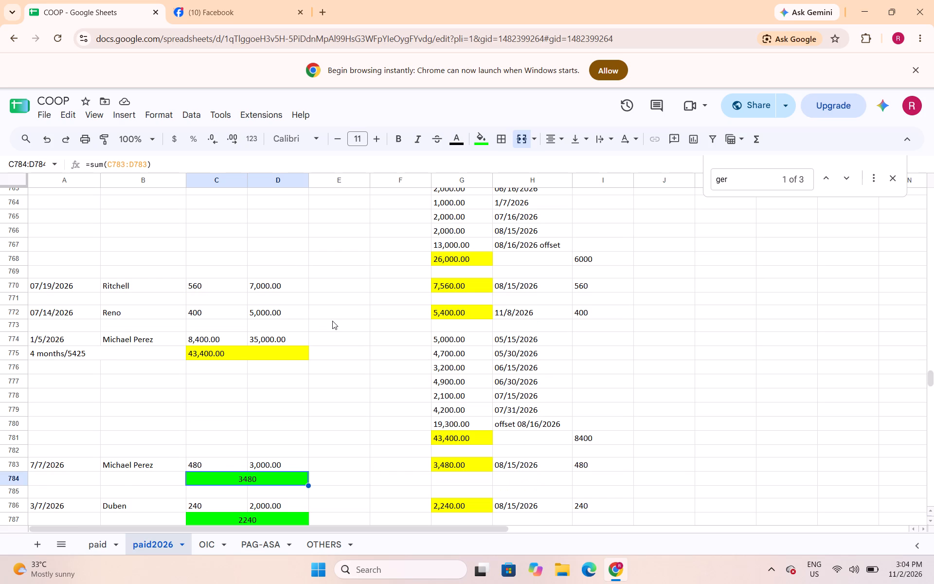
click(242, 353)
click(490, 139)
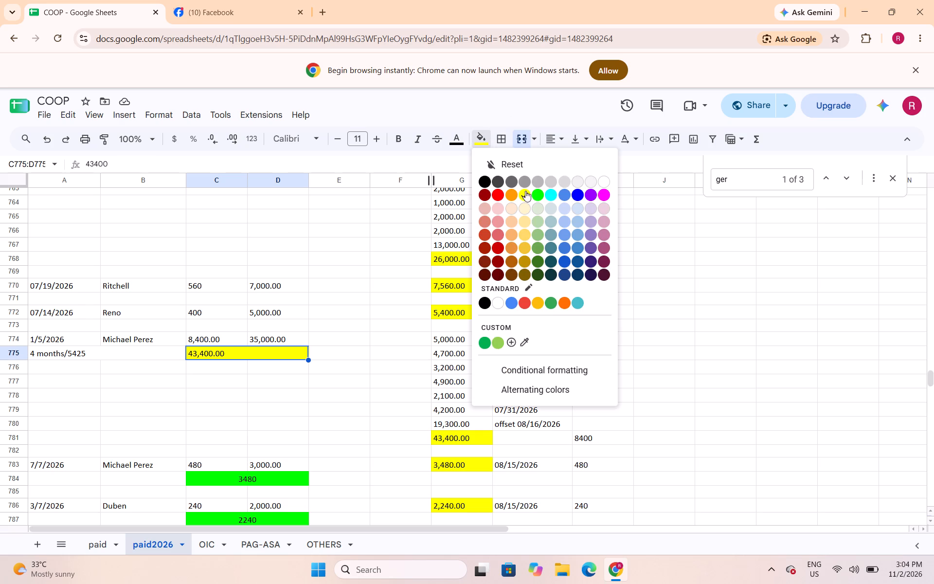
click(534, 196)
click(561, 144)
click(575, 167)
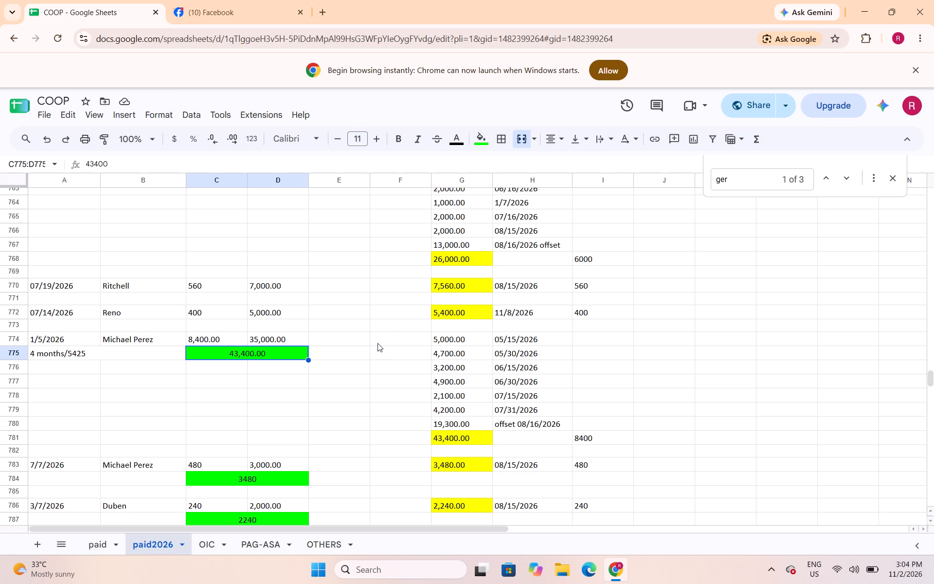
key(ctrl+s)
Insert a total row below Reno's 07/14/2026 loan, with merged cells C773:D773 holding the sum of C772:D772.
click(20, 326)
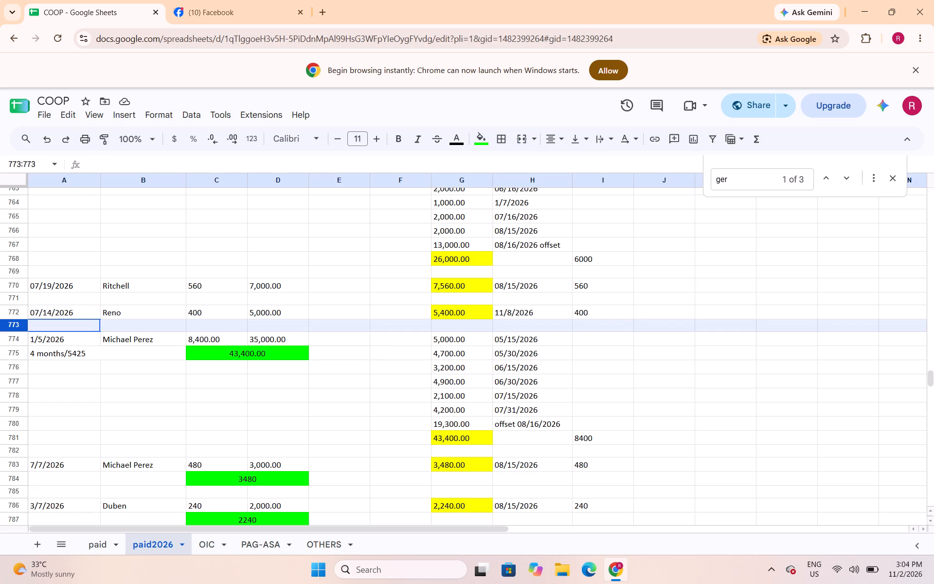
right_click(21, 326)
click(71, 336)
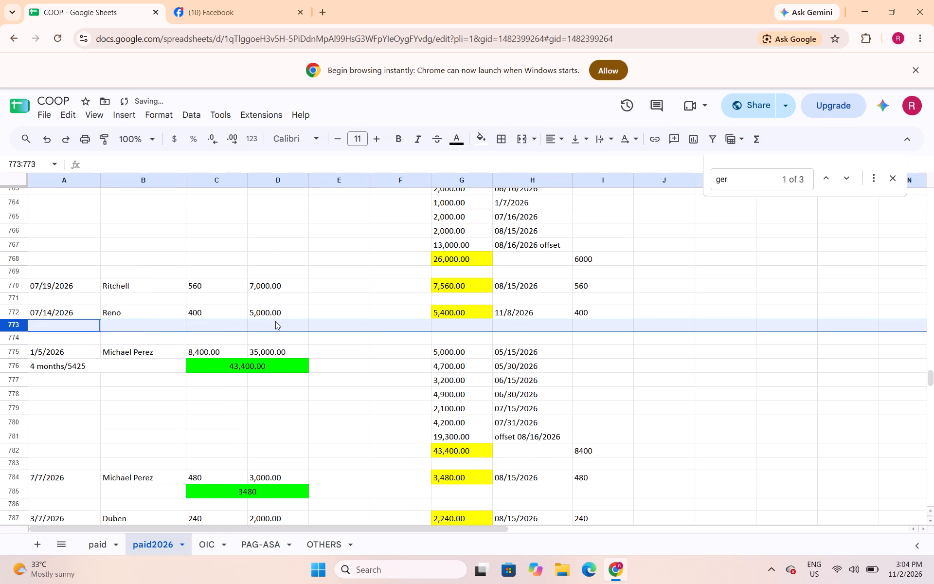
drag(238, 326, 253, 326)
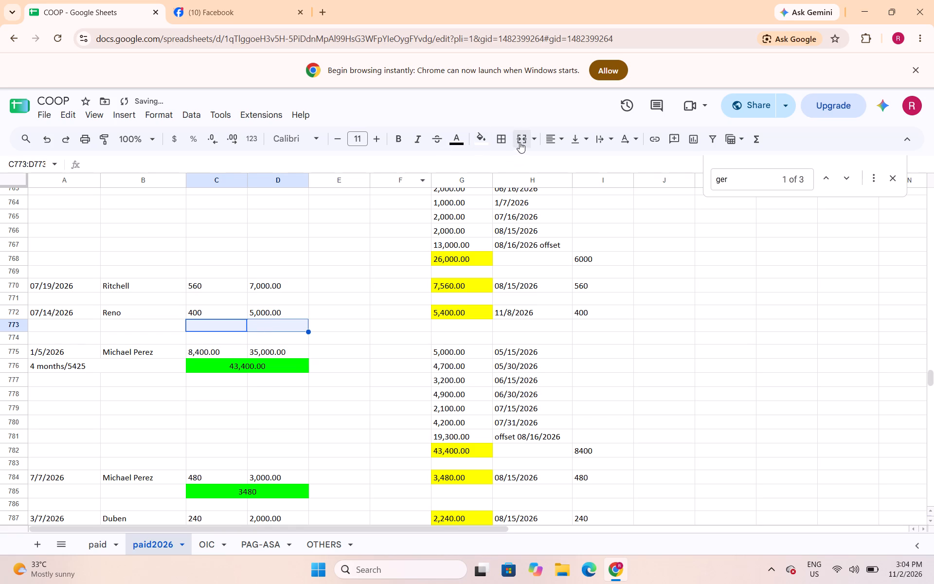
click(520, 142)
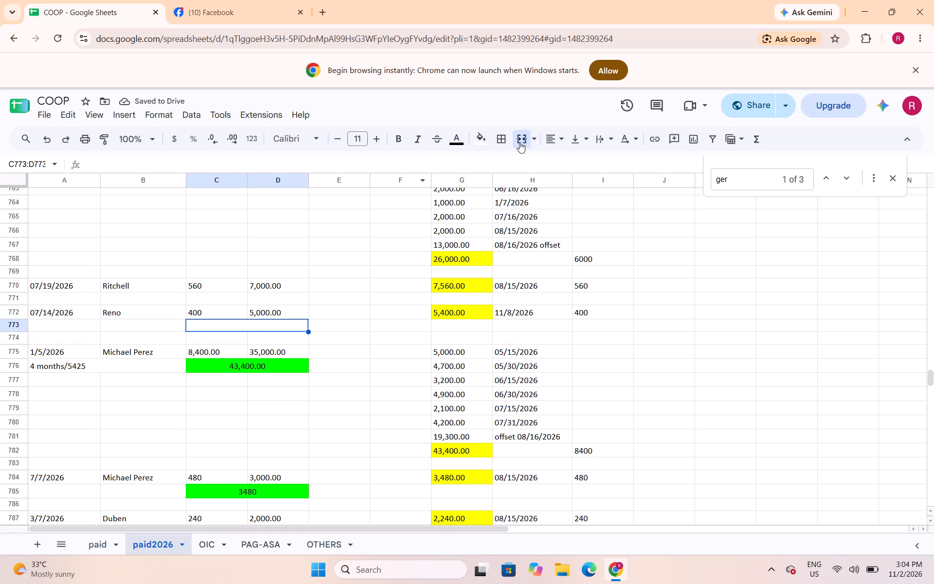
text(=sum()
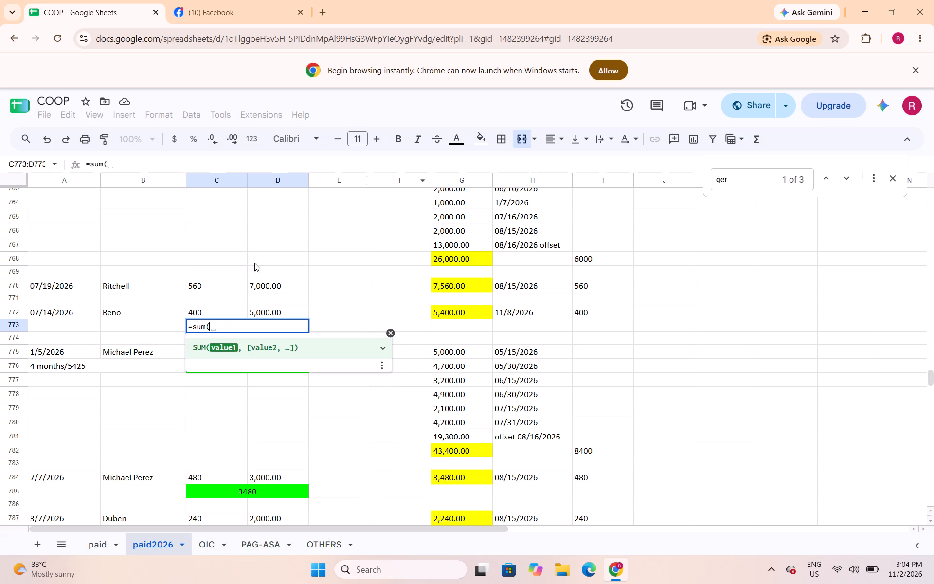
drag(224, 313, 260, 313)
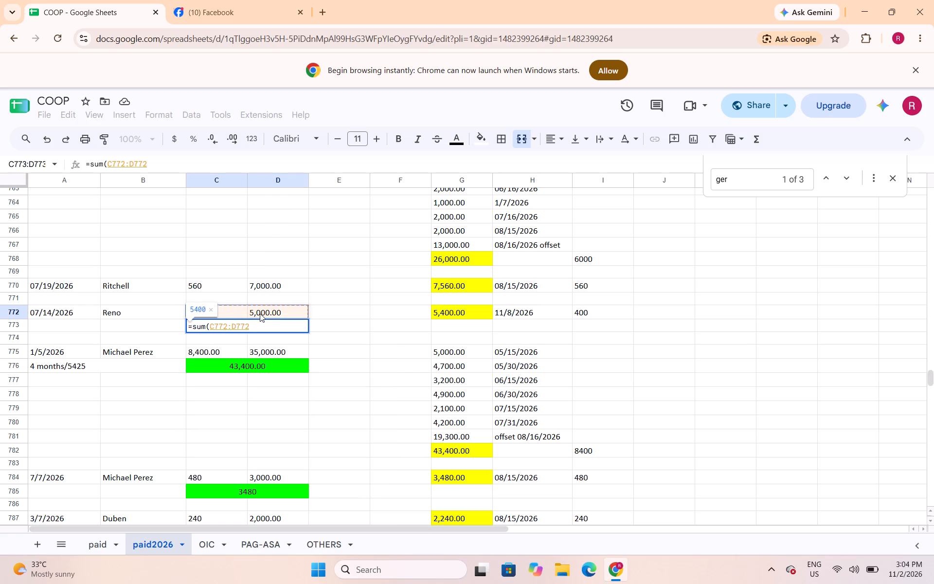
key(shift+parenright)
key(Return)
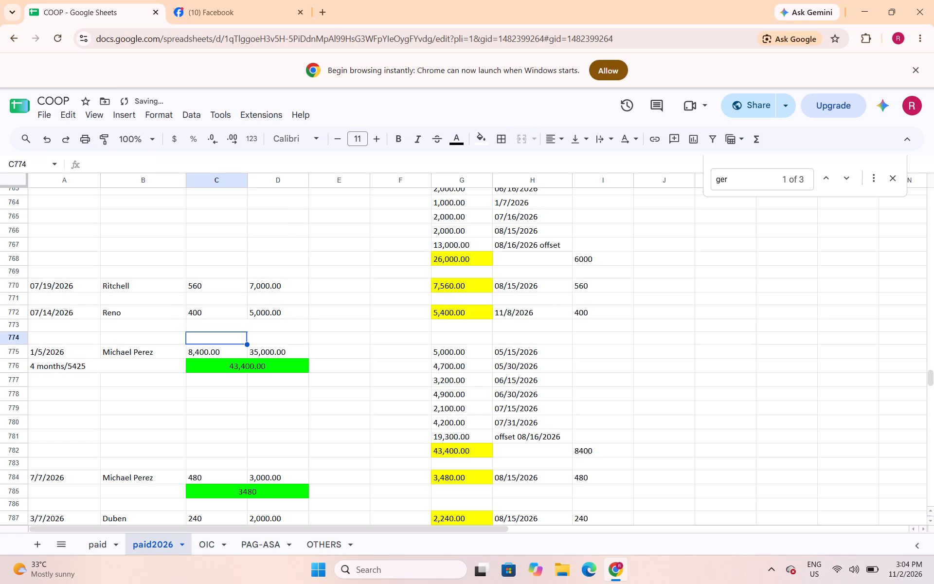
Fill Reno's loan total in C773:D773 with green and center it.
key(Up)
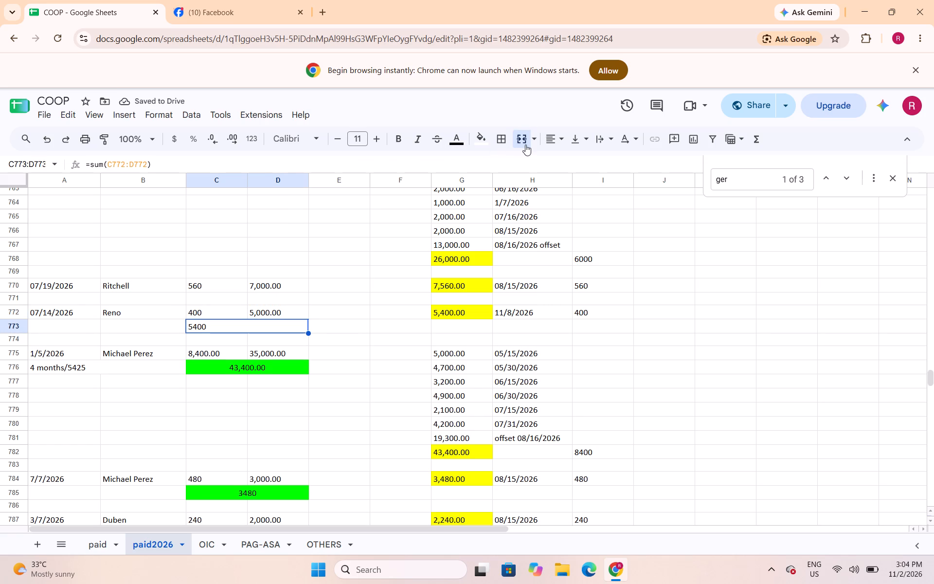
click(482, 141)
click(537, 193)
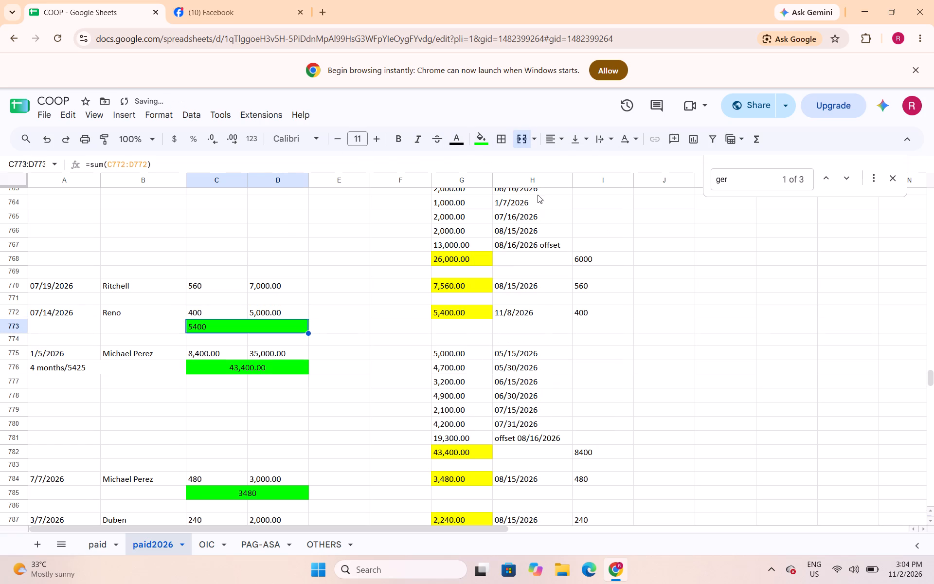
click(560, 142)
click(574, 166)
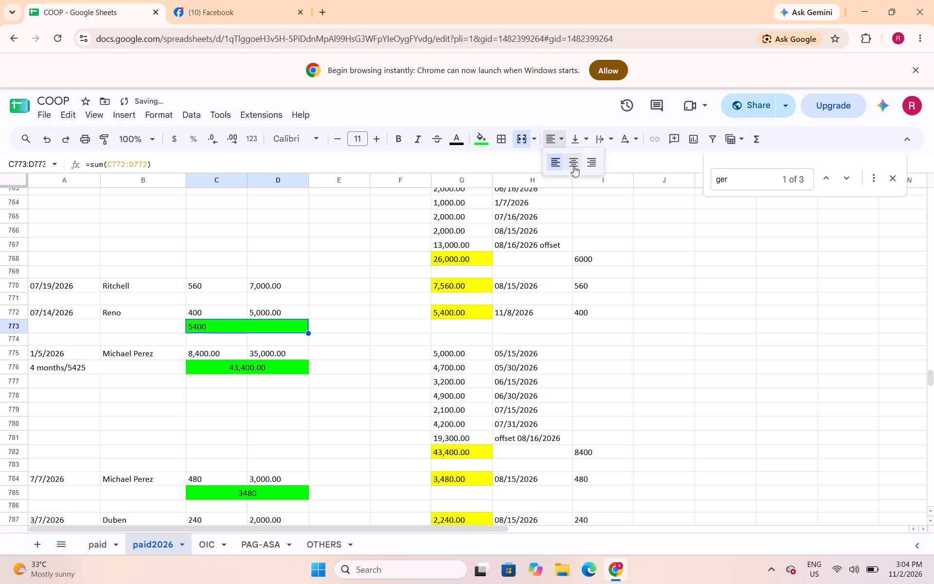
Insert a total row below Ritchell's 07/19/2026 loan, with merged cells C771:D771 holding the sum of C770:D770.
click(14, 296)
right_click(14, 296)
click(69, 337)
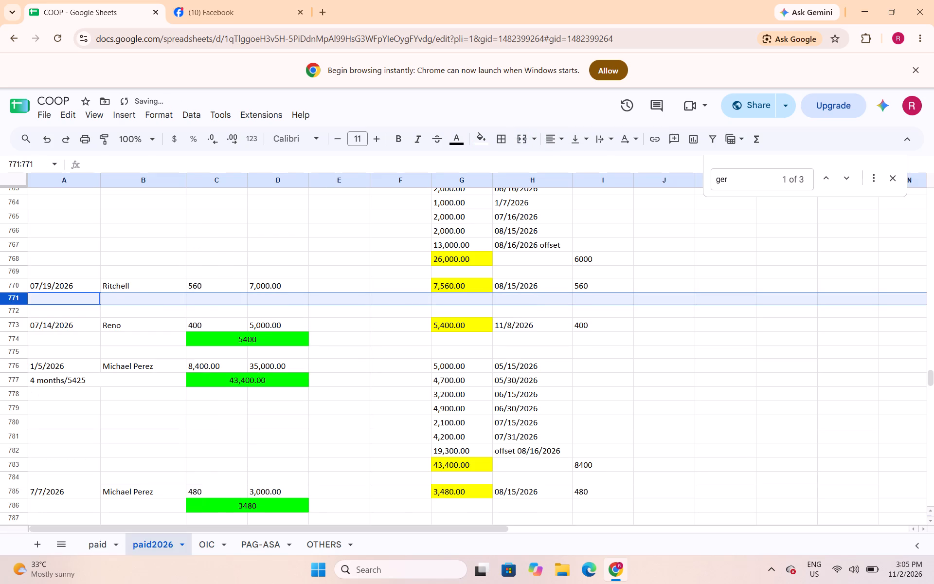
drag(219, 303, 261, 301)
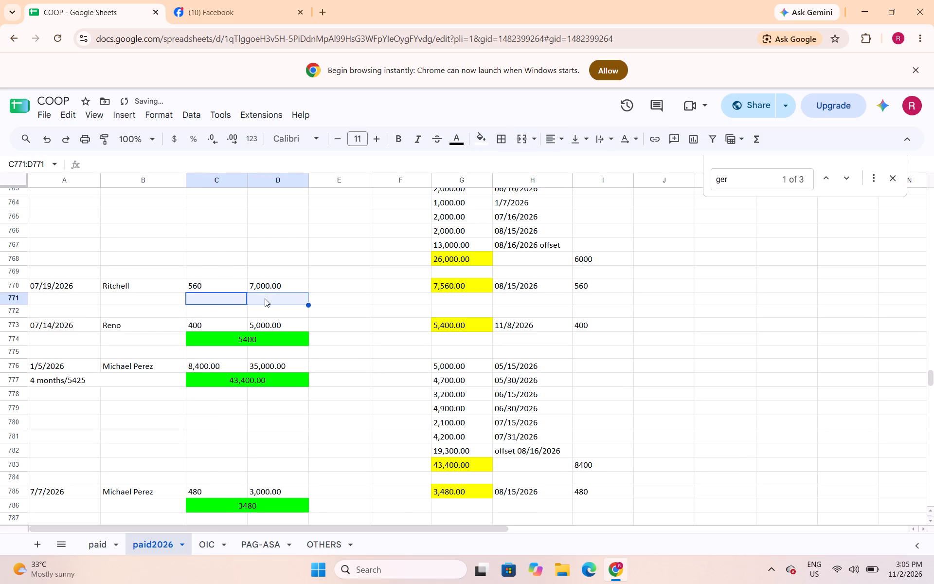
click(521, 137)
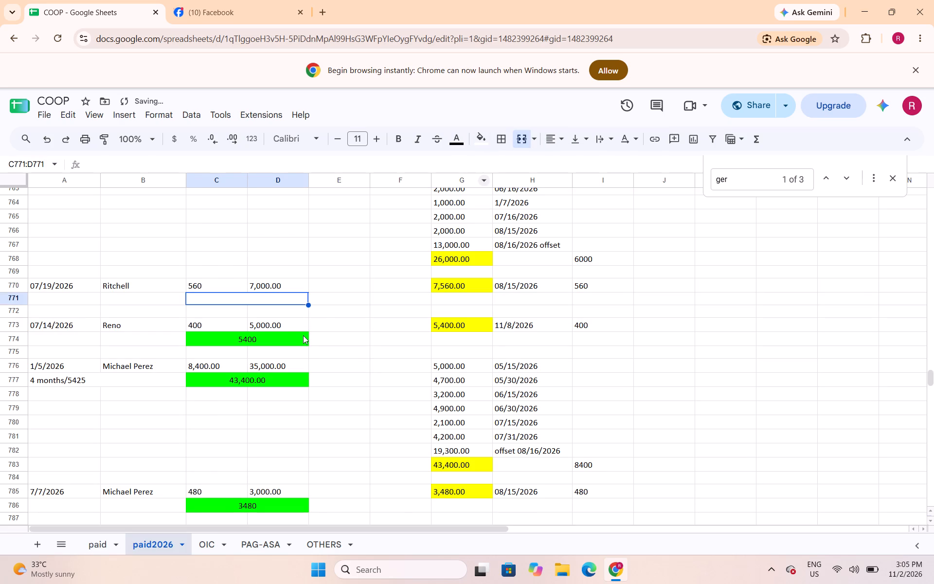
text(=sum()
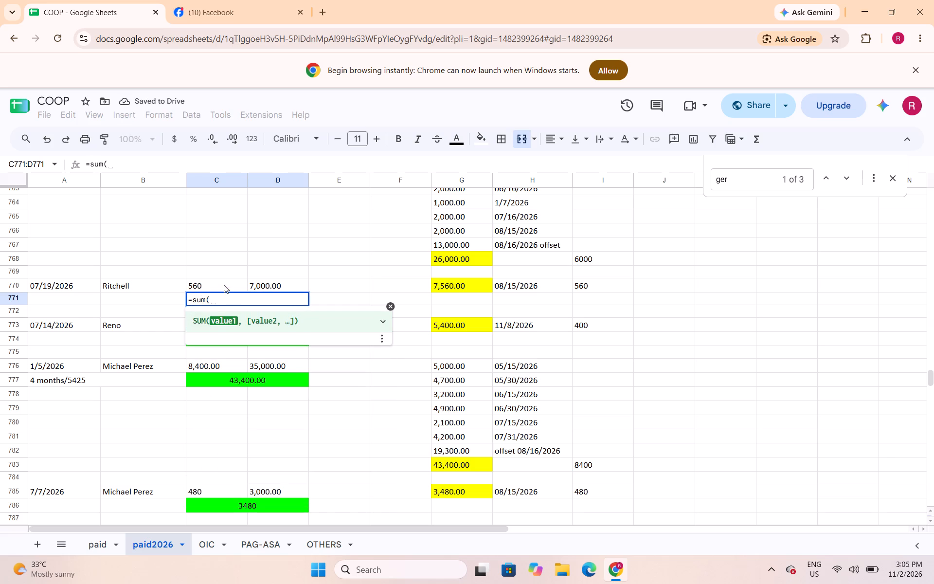
drag(224, 285, 260, 287)
key(shift+parenright)
key(Return)
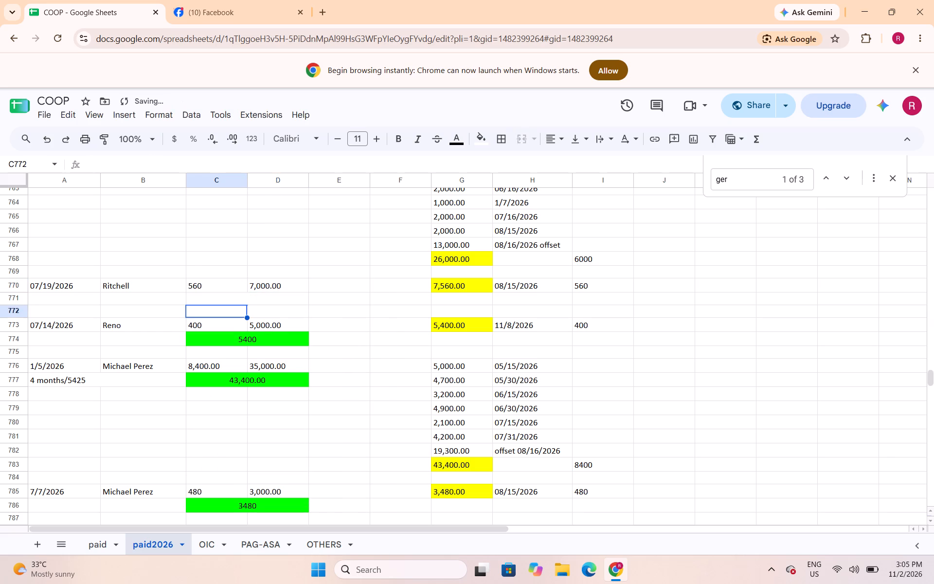
Fill Ritchell's loan total in C771:D771 with green, center it, and save.
key(Up)
click(484, 141)
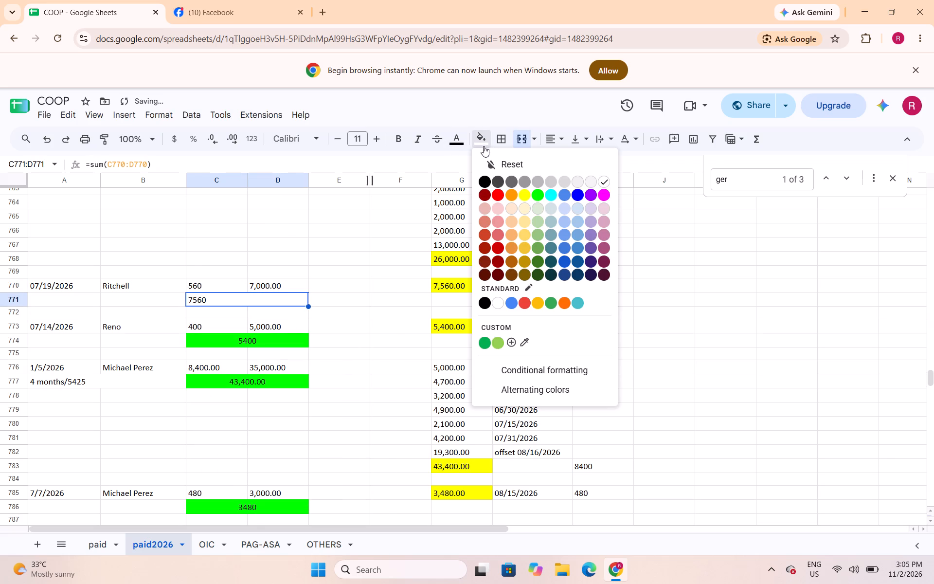
click(537, 194)
click(551, 146)
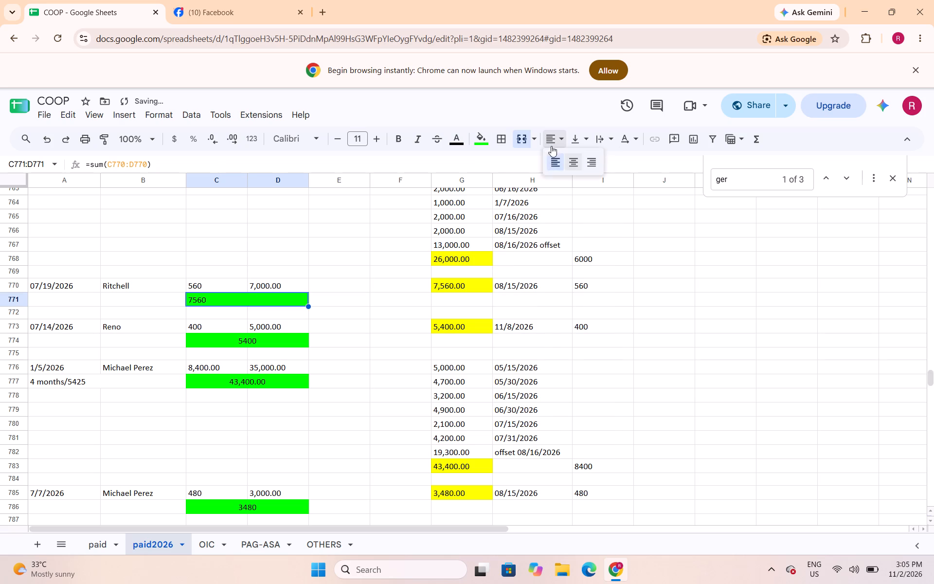
click(574, 162)
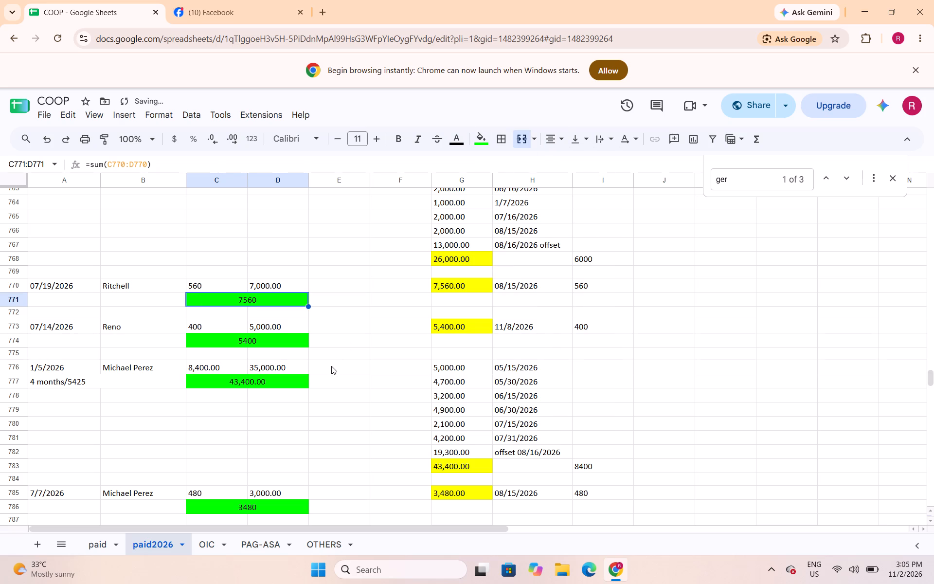
key(ctrl+s)
Merge C761:D761 below Desie's 6/4/2026 loan amounts and enter the sum of C760:D760 there.
scroll(383, 415, up, 1)
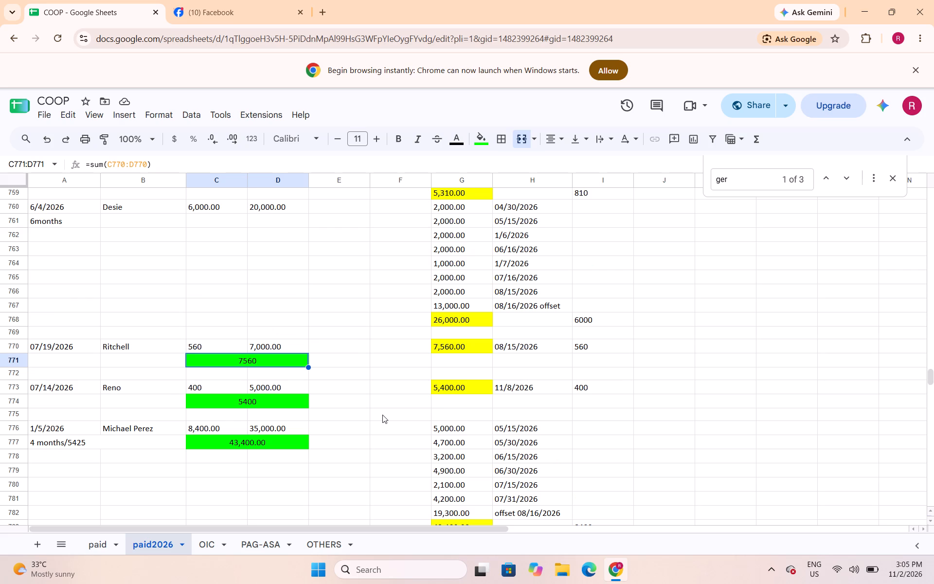
scroll(382, 415, up, 1)
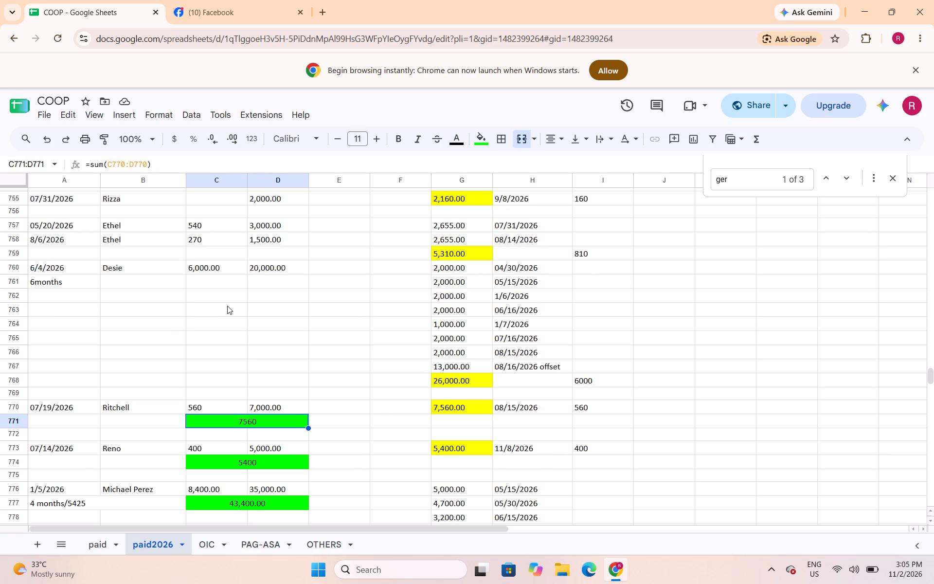
drag(229, 288, 262, 287)
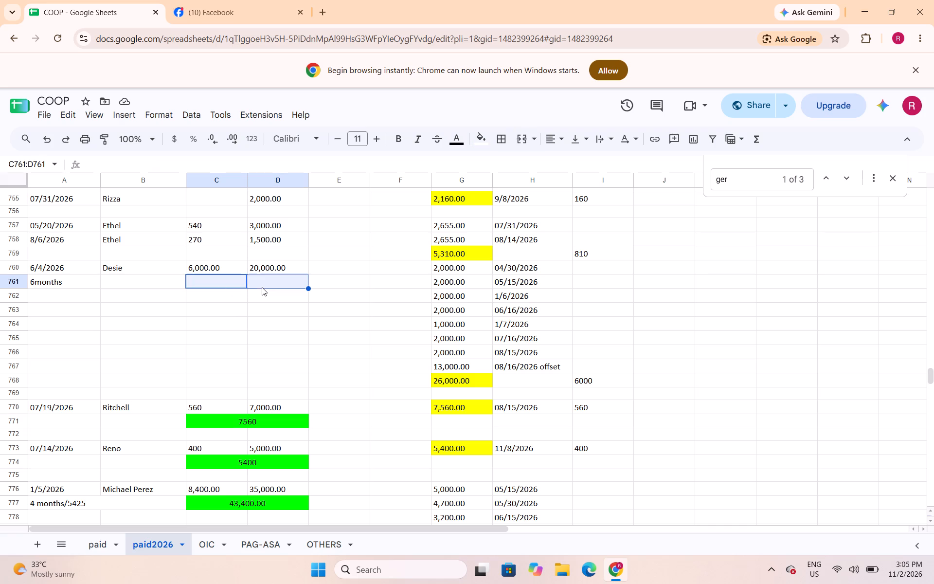
click(521, 142)
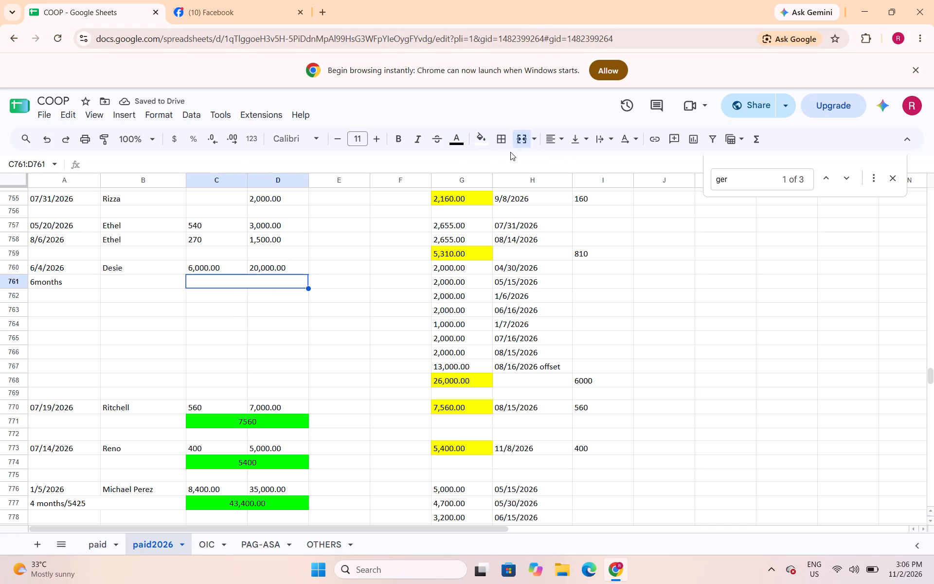
key(equal)
text(sum()
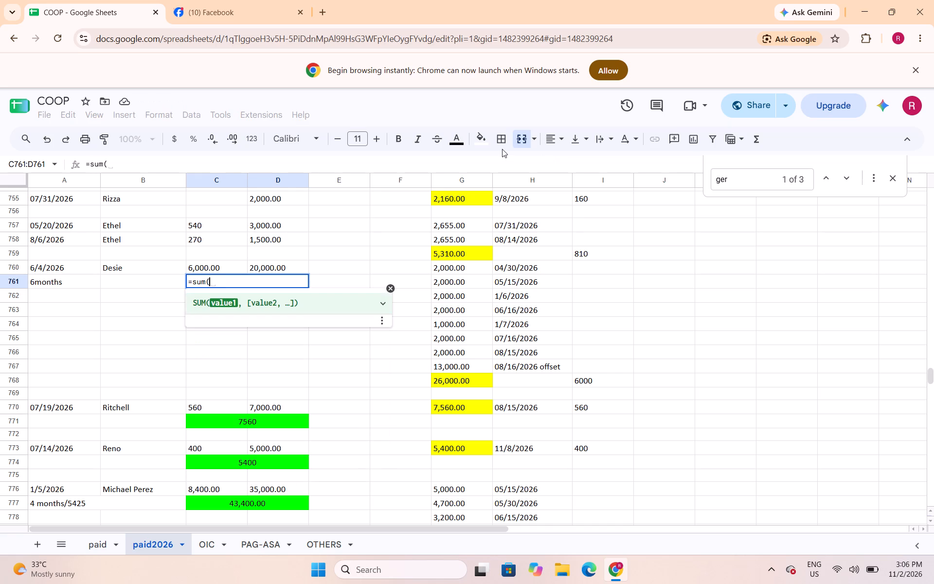
drag(238, 269, 265, 269)
key(shift+parenright)
key(Return)
Fill Desie's loan total in C761:D761 with green and center it.
key(Up)
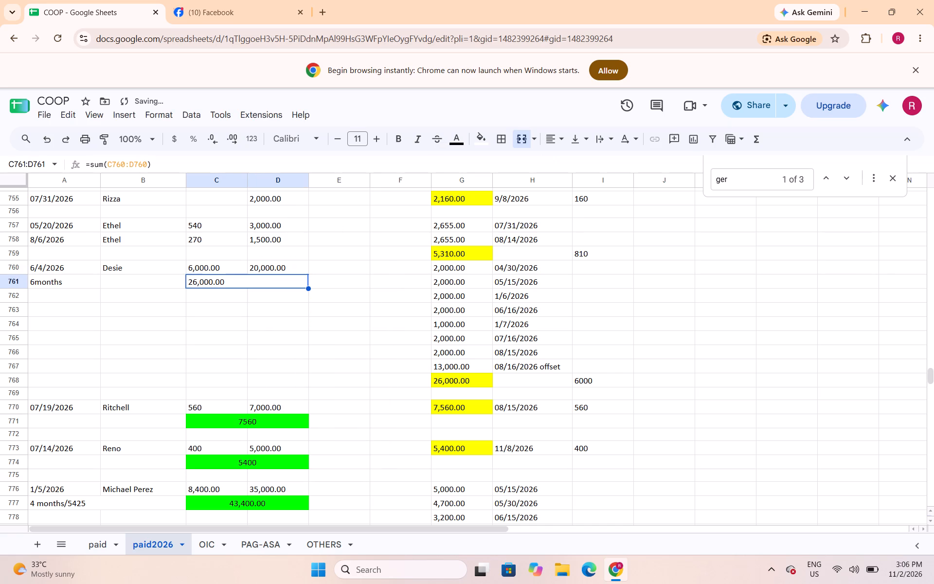
click(483, 144)
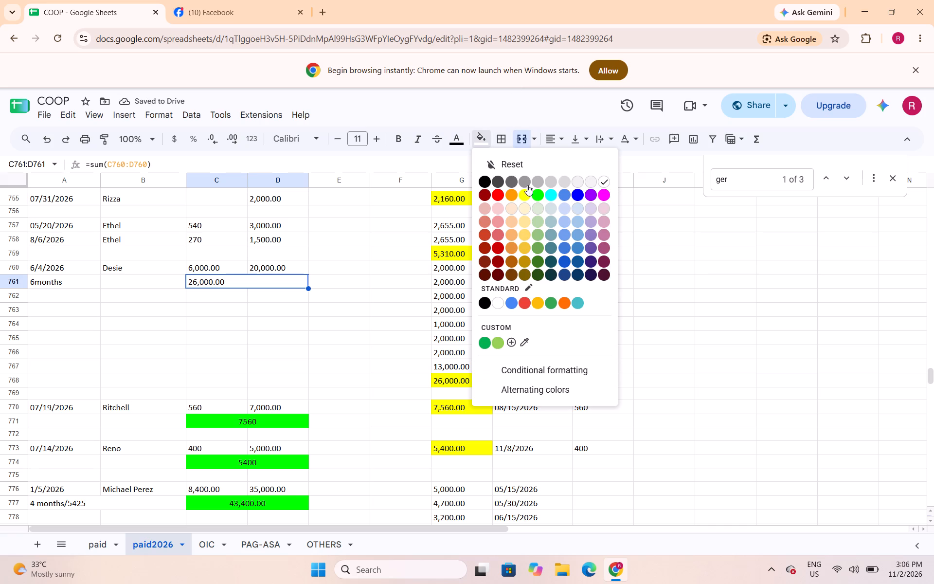
click(539, 195)
click(558, 139)
click(570, 166)
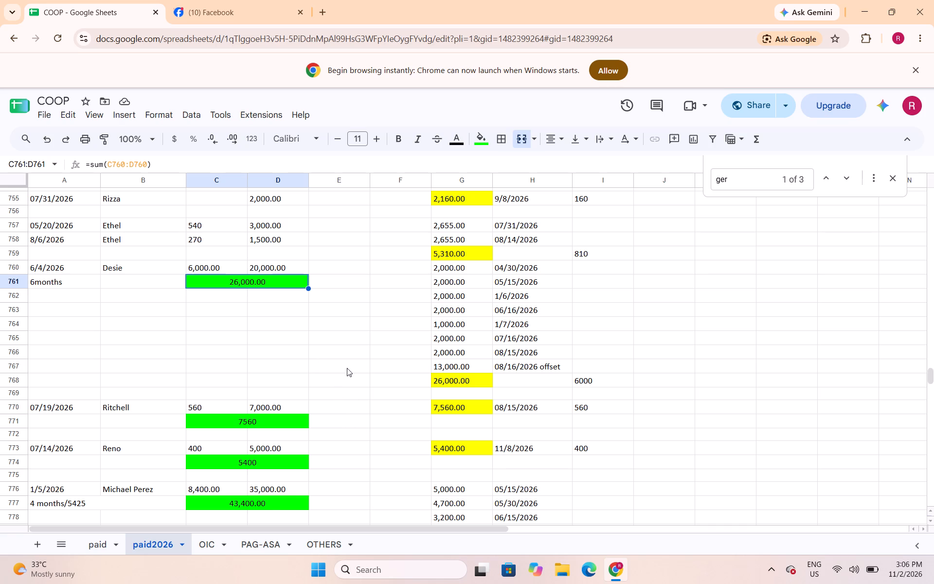
Insert a total row below Ethel's 8/6/2026 loan, with merged cells C759:D759 holding the sum of C758:D758.
scroll(311, 325, up, 1)
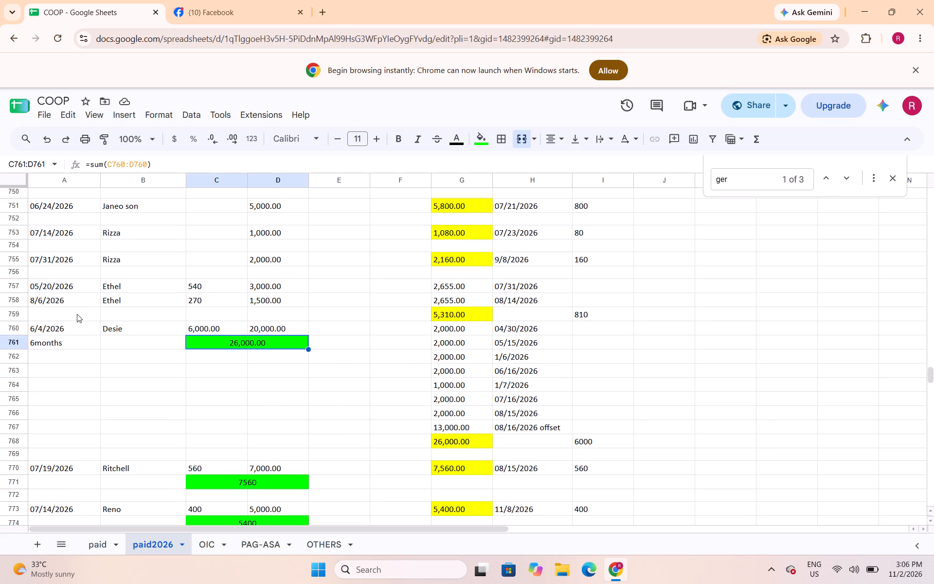
click(20, 317)
right_click(20, 317)
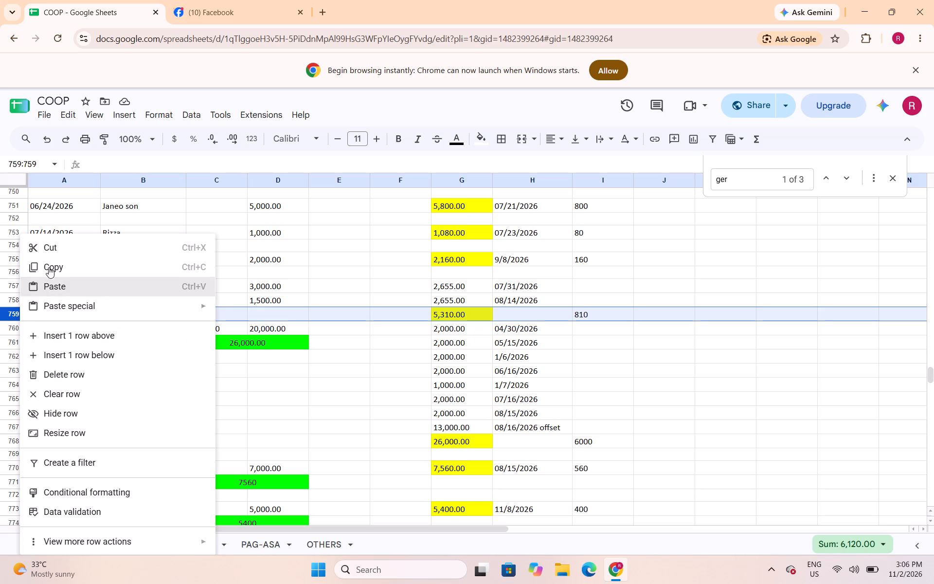
click(73, 337)
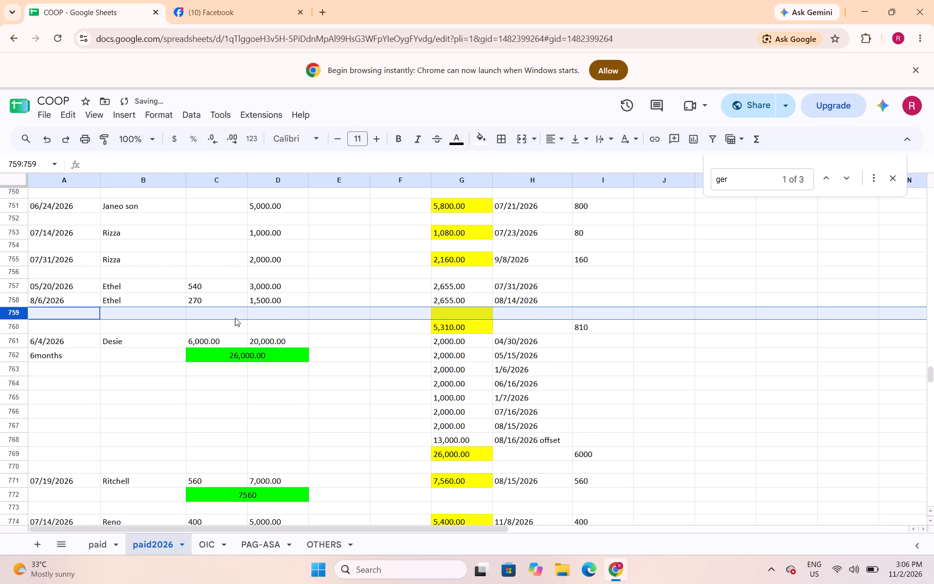
drag(235, 318, 260, 315)
click(524, 143)
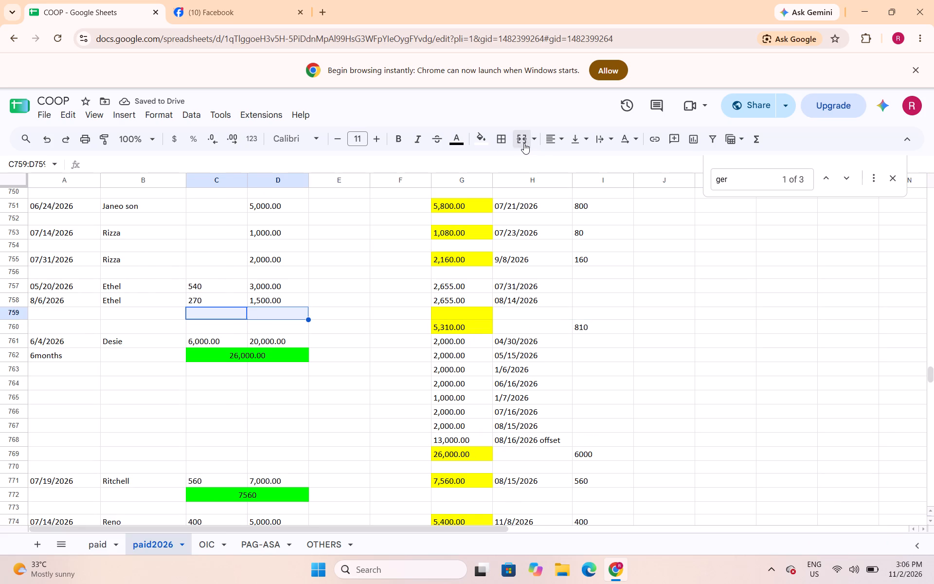
text(=sum()
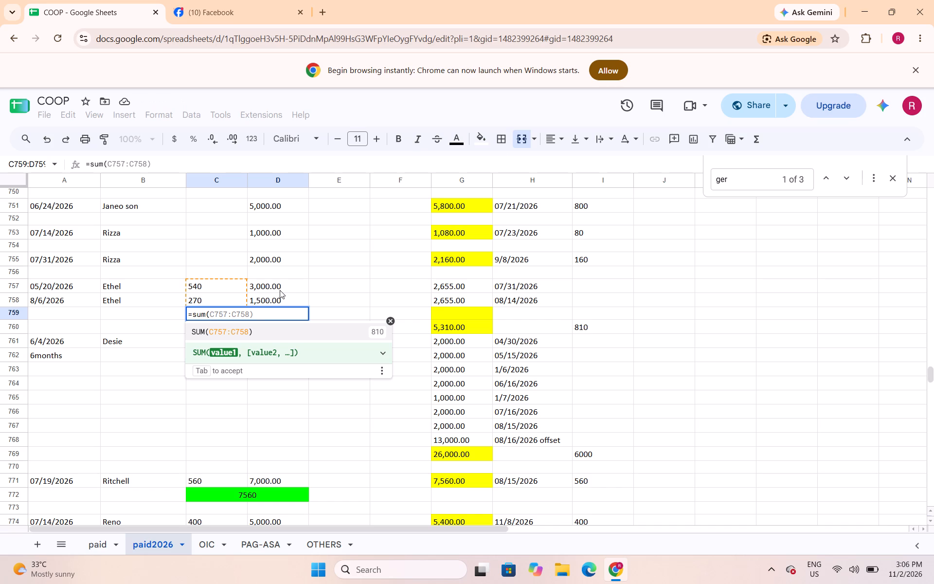
drag(224, 300, 264, 301)
key(shift+parenright)
key(Return)
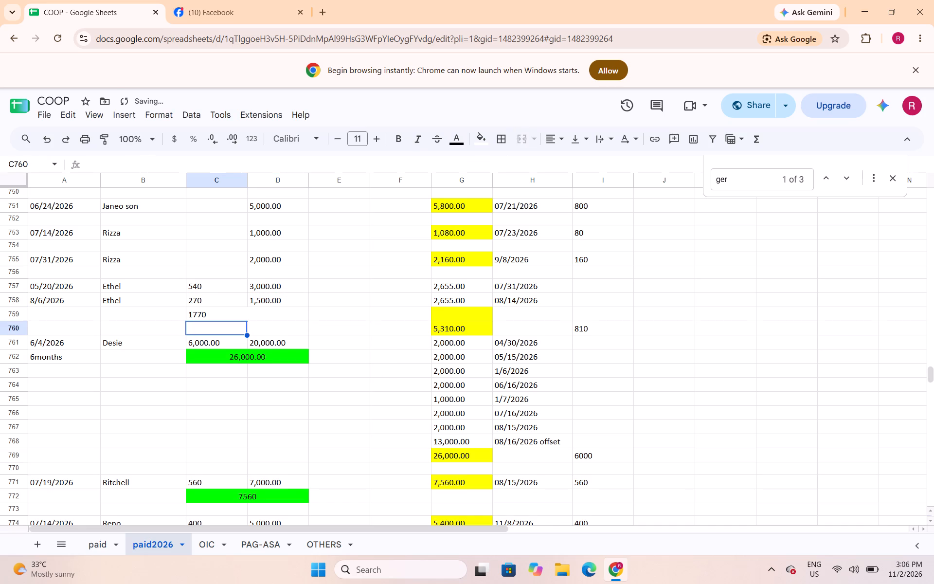
Center Ethel's loan total in C759:D759 and fill it with green.
key(Up)
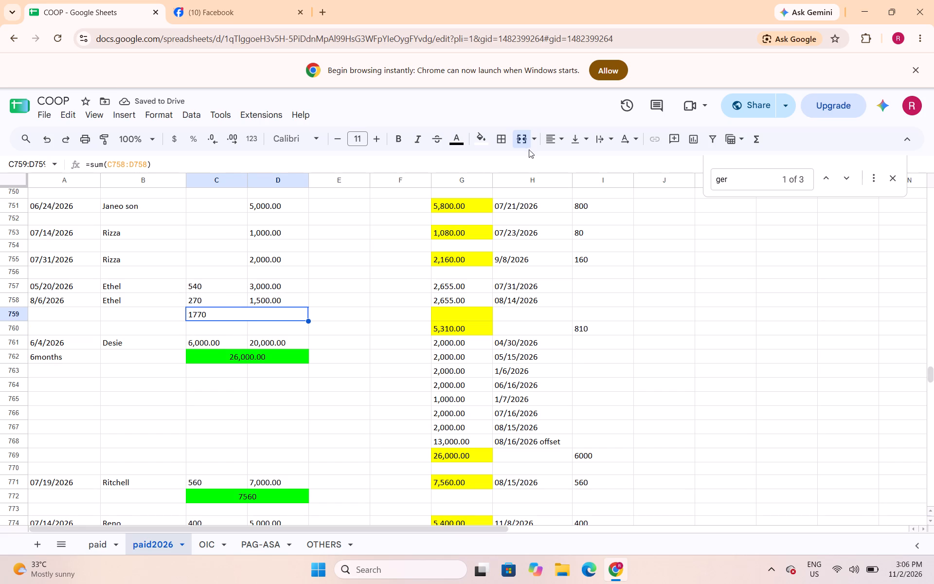
click(558, 140)
click(573, 161)
click(481, 145)
click(538, 191)
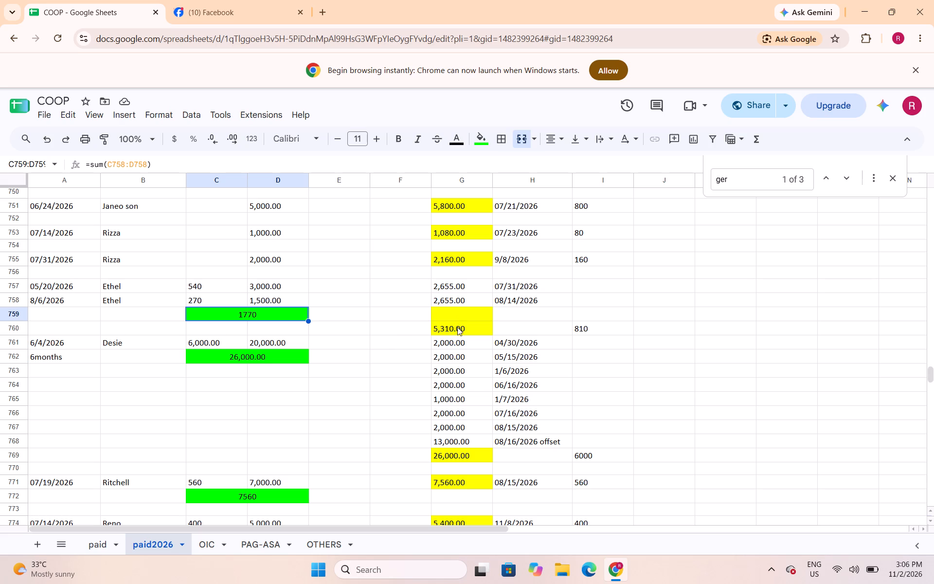
Change the yellow fill of G759:G760 to white and delete Ethel's payment total from G760.
drag(457, 318, 460, 326)
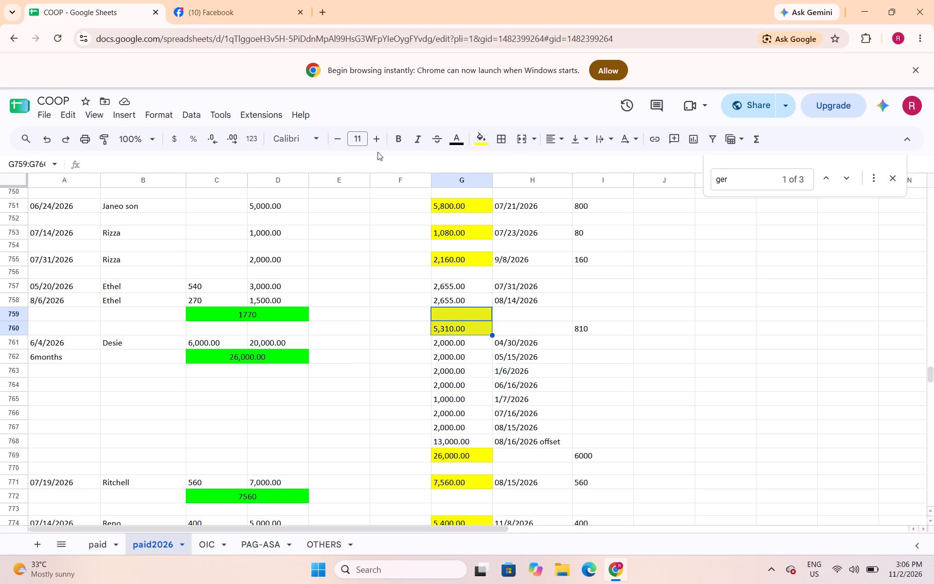
click(478, 144)
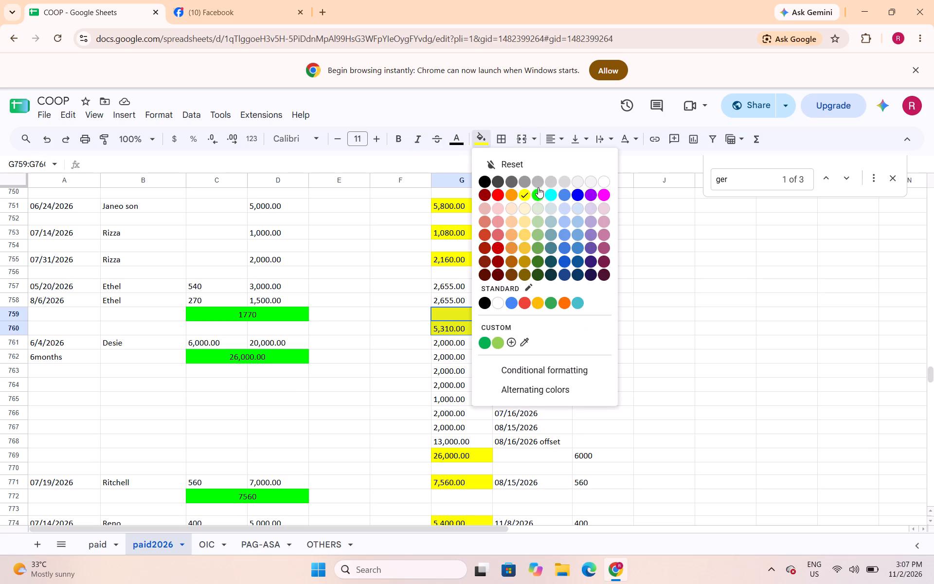
click(499, 302)
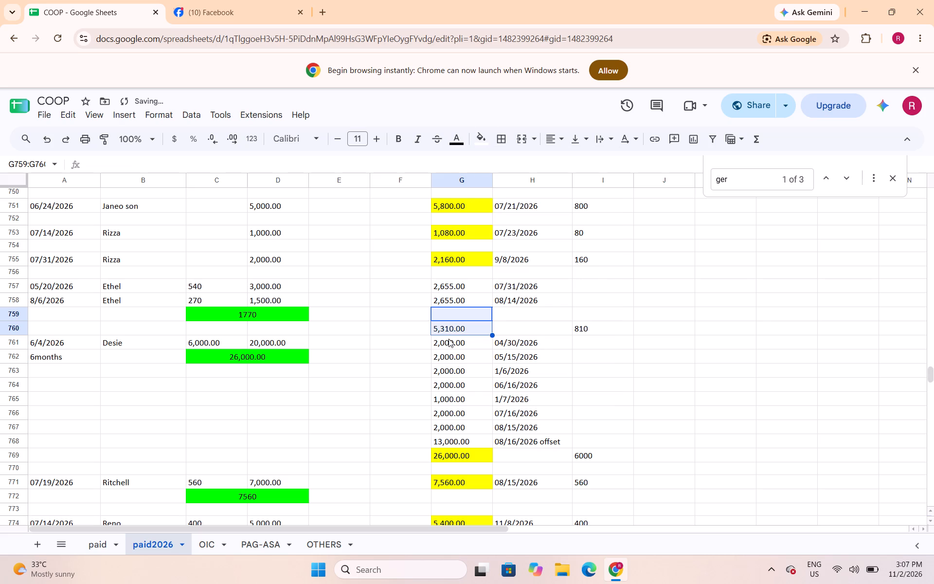
click(455, 334)
click(460, 332)
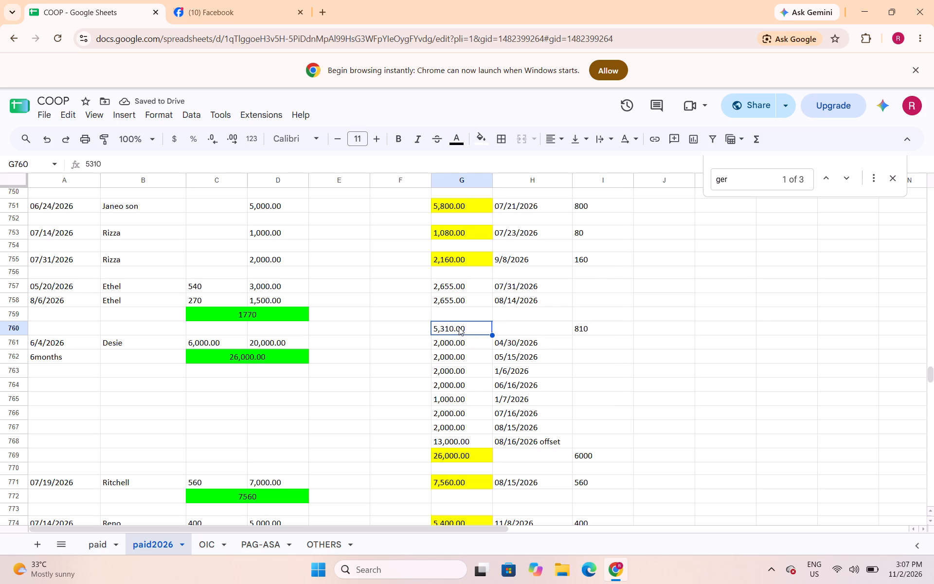
key(BackSpace)
click(377, 317)
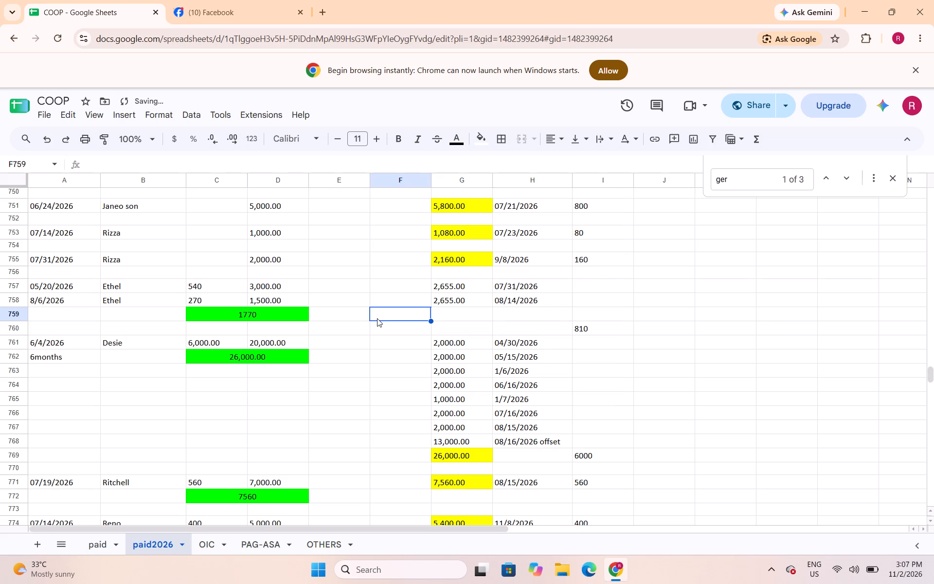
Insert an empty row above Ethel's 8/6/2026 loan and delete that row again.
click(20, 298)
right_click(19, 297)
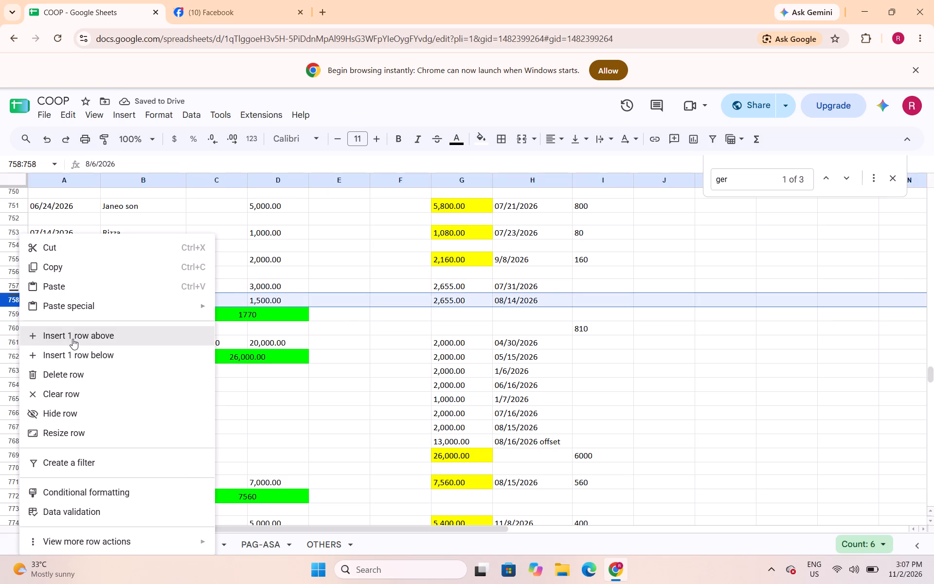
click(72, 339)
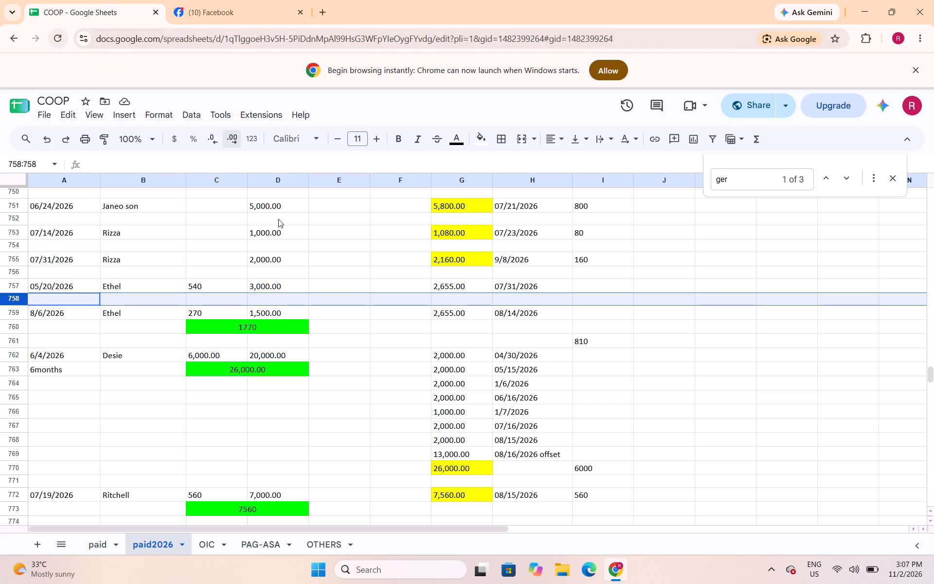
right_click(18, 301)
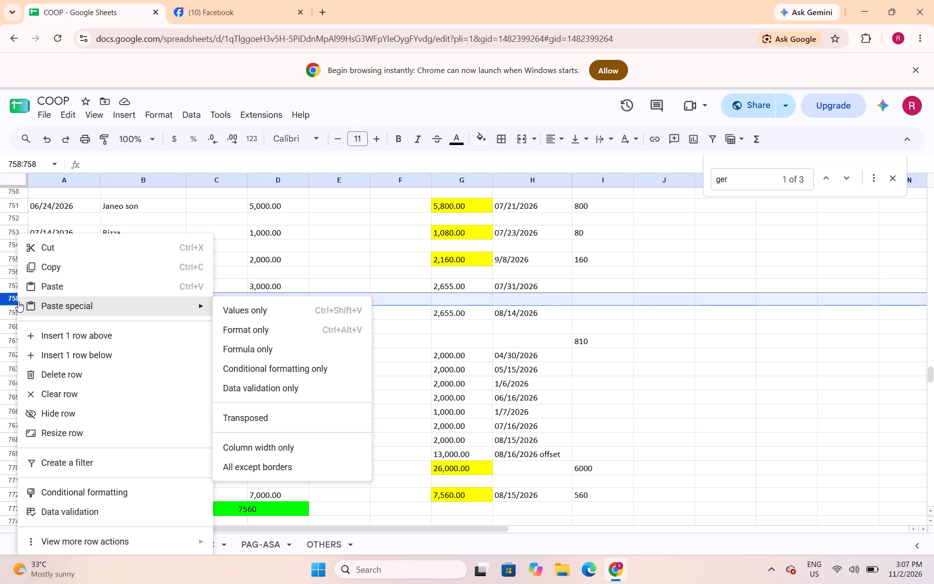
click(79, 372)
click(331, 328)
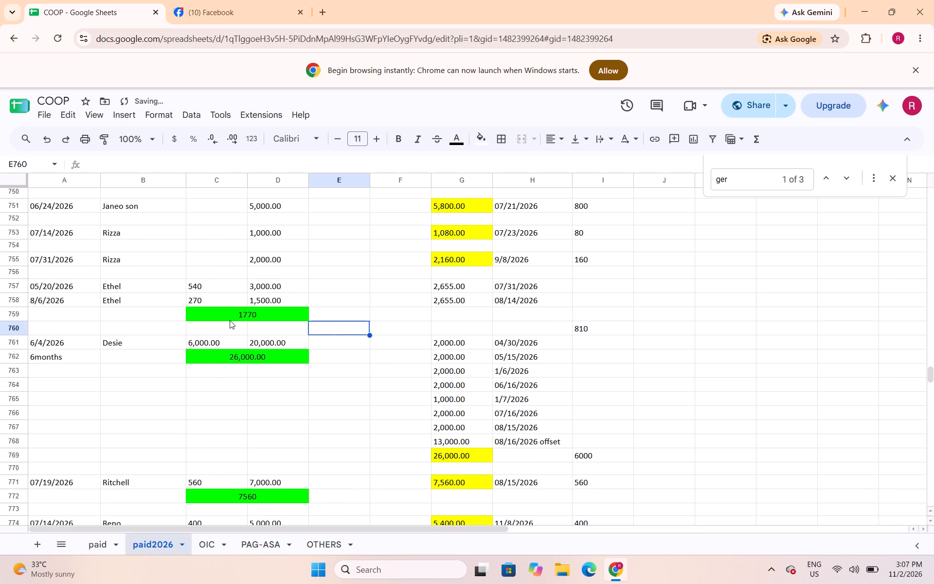
Replace the formula in Ethel's green total C759:D759 with the sum of C757:D758, covering both loans.
click(237, 314)
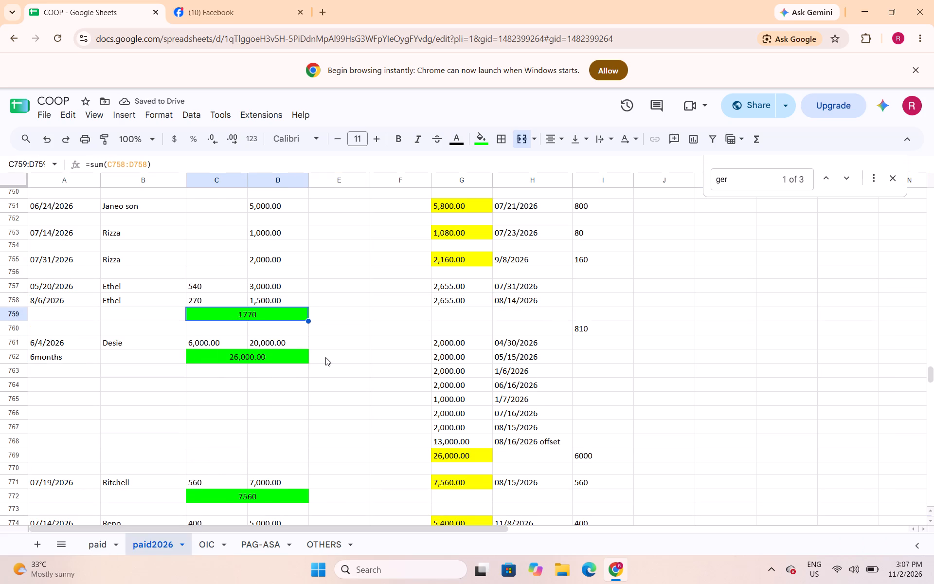
text(=sum()
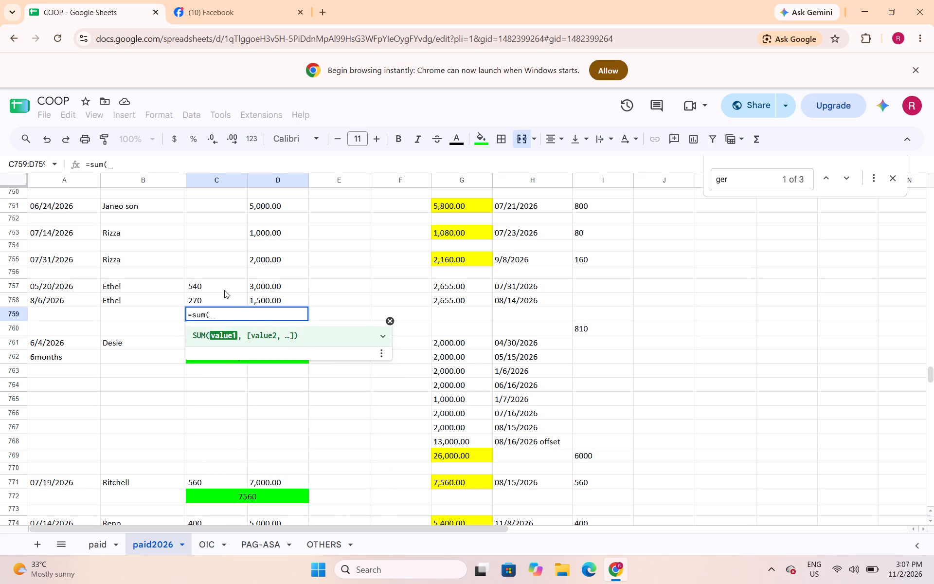
drag(224, 287, 253, 302)
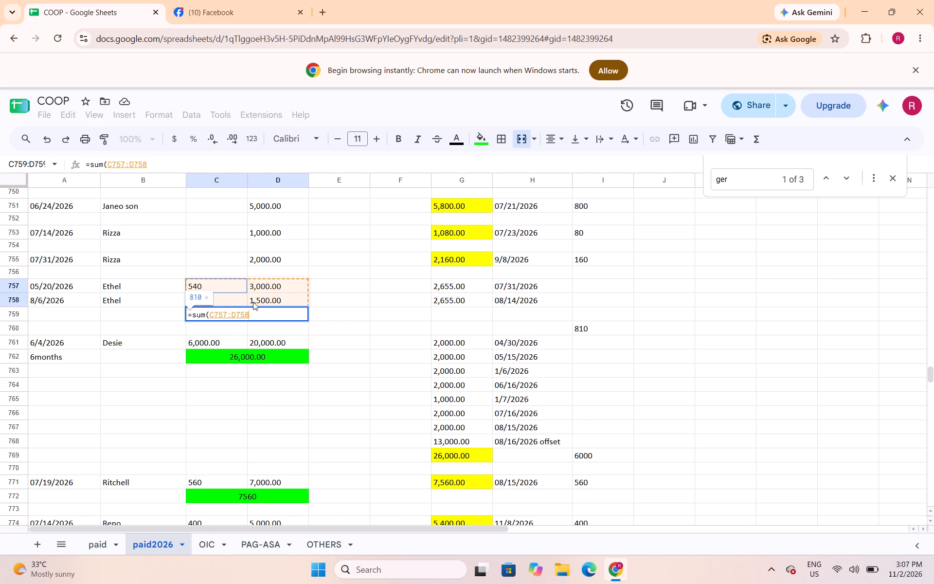
drag(253, 302, 257, 302)
key(shift+parenright)
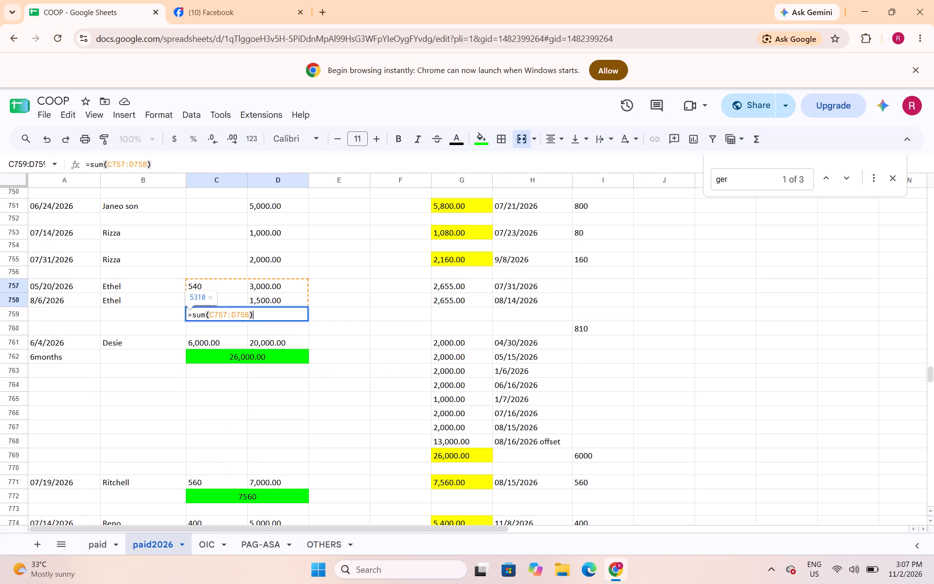
key(Return)
key(Up)
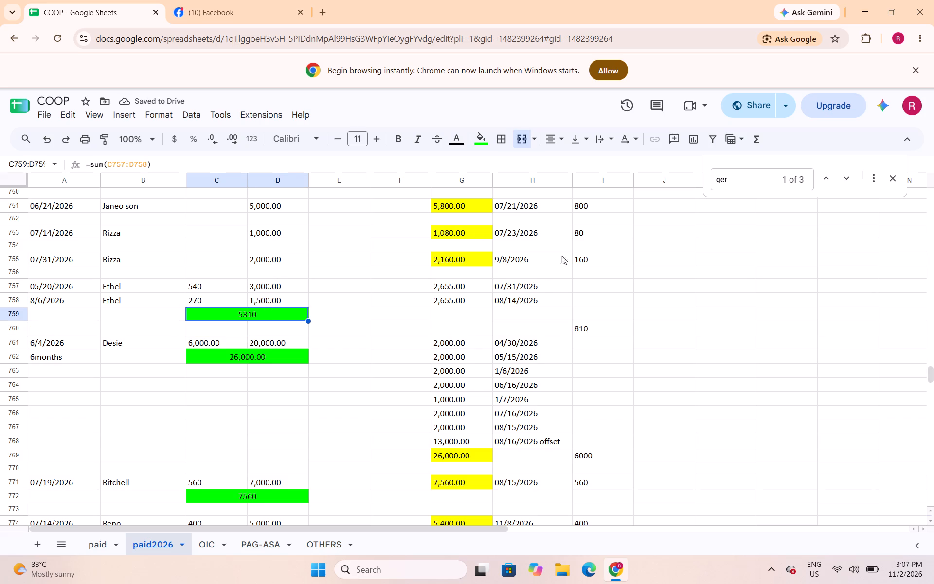
Enter the sum of G757:G758 in G759 as Ethel's payment total and fill the cell with yellow.
click(460, 316)
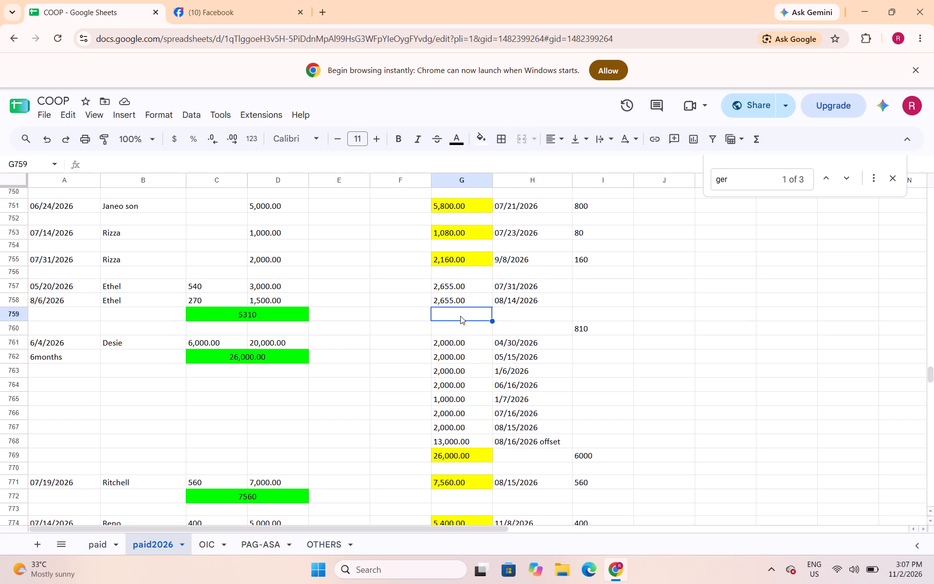
key(equal)
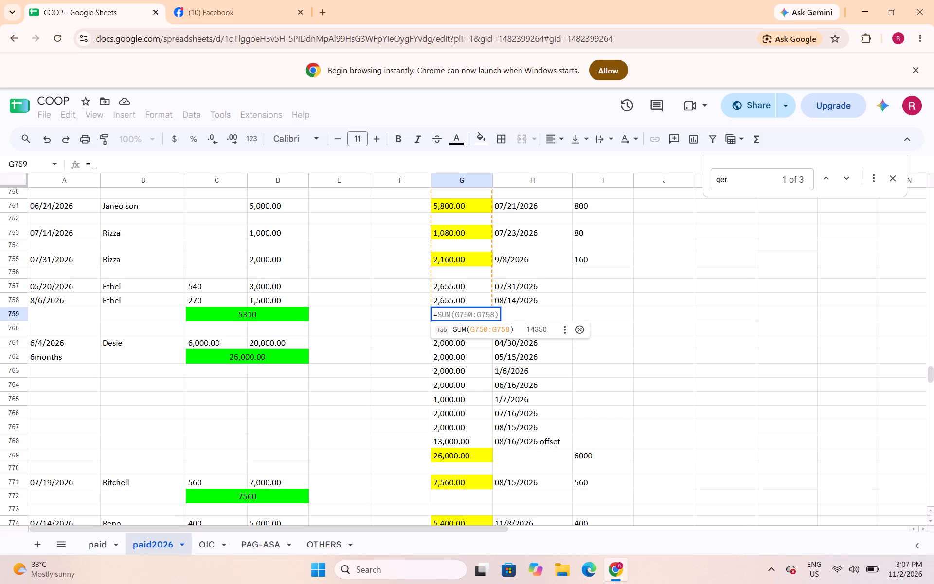
text(sum()
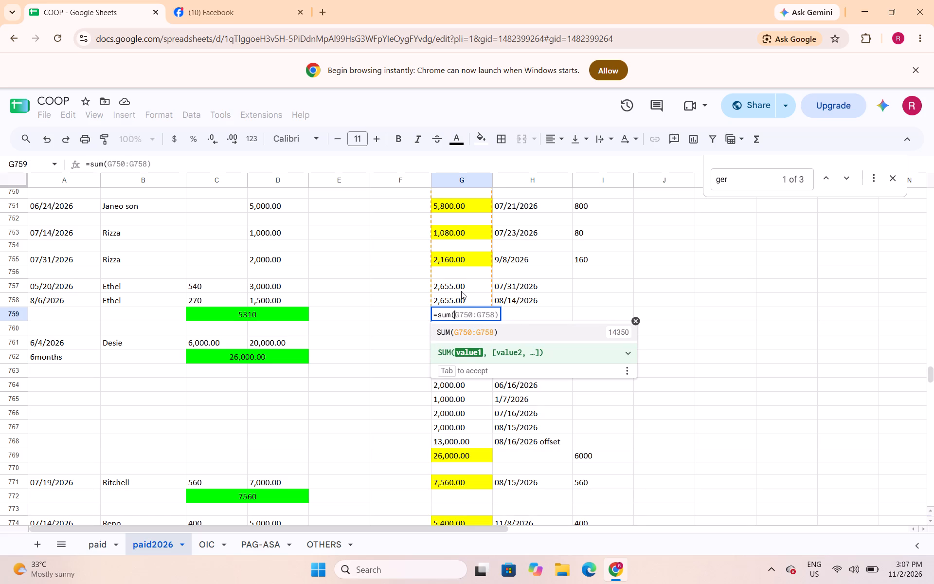
drag(461, 290, 462, 304)
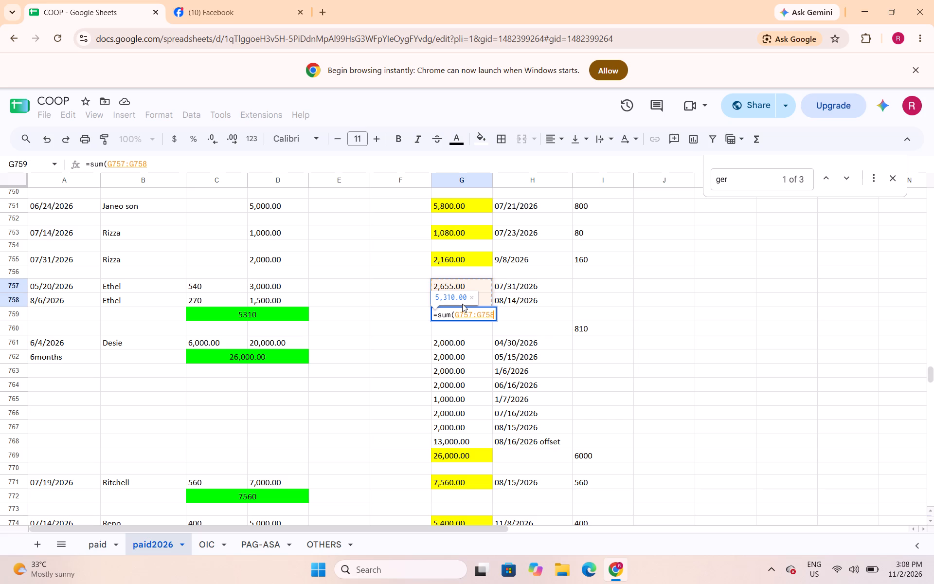
key(shift+parenright)
key(Return)
key(Up)
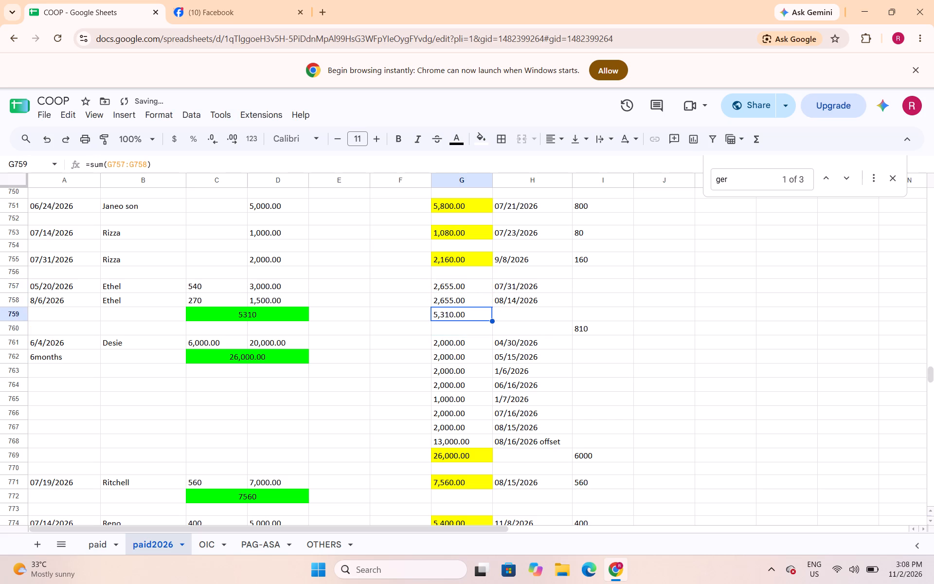
click(483, 143)
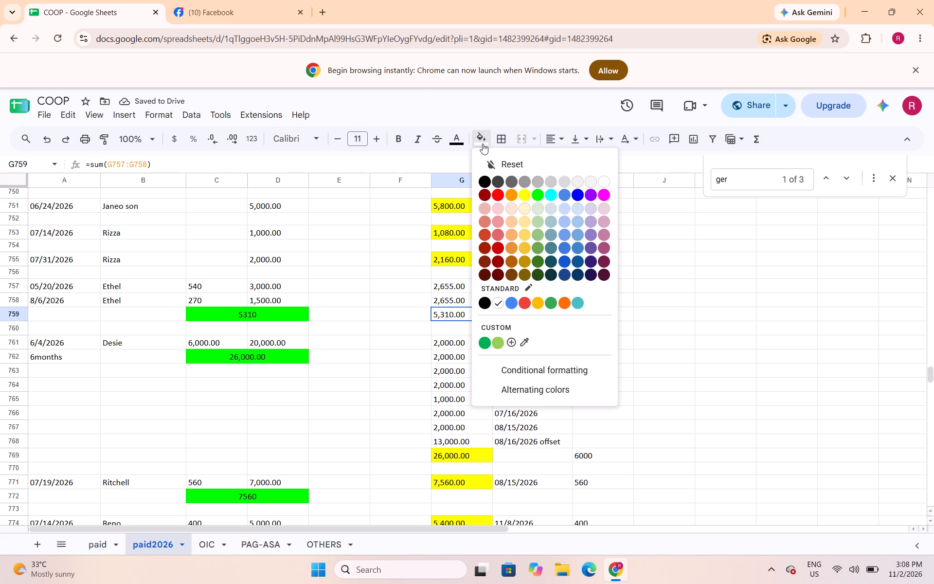
click(524, 193)
click(533, 320)
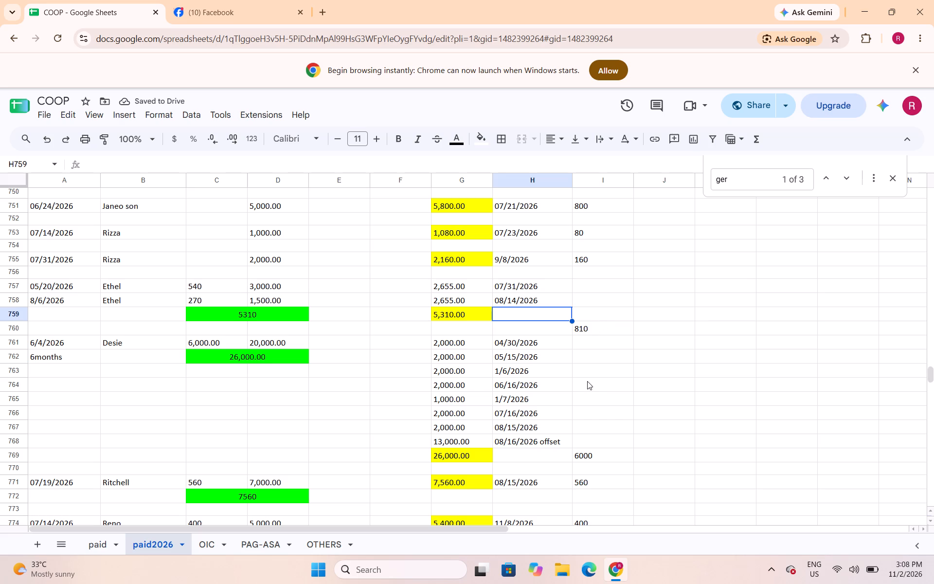
click(616, 358)
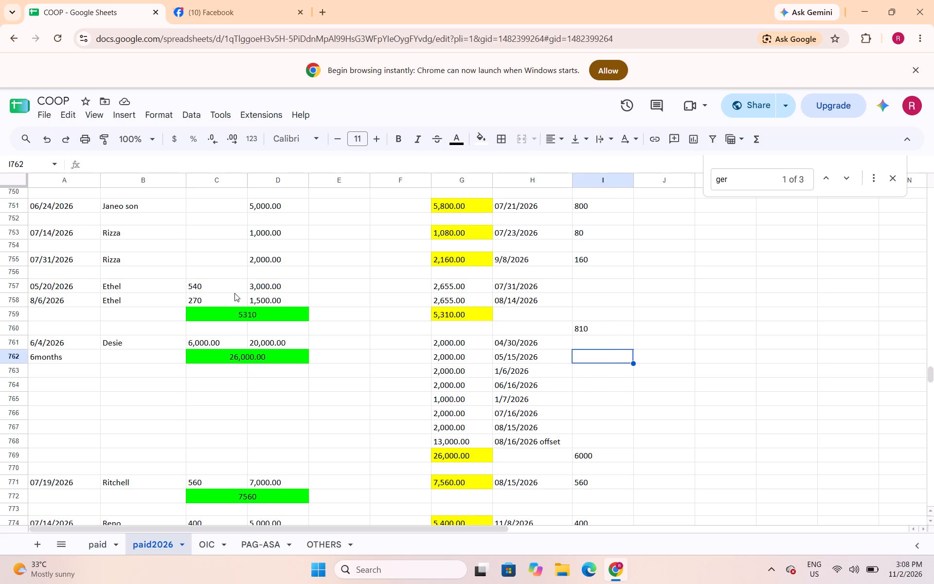
Insert an empty row below Rizza's 07/31/2026 loan and enter 160 as its interest in C755.
scroll(234, 293, up, 1)
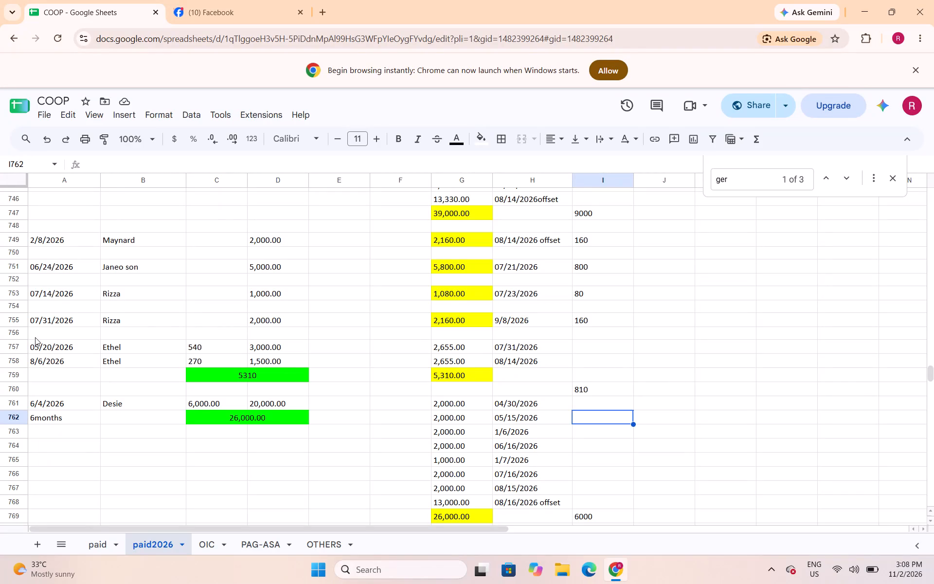
click(18, 339)
click(21, 335)
right_click(21, 335)
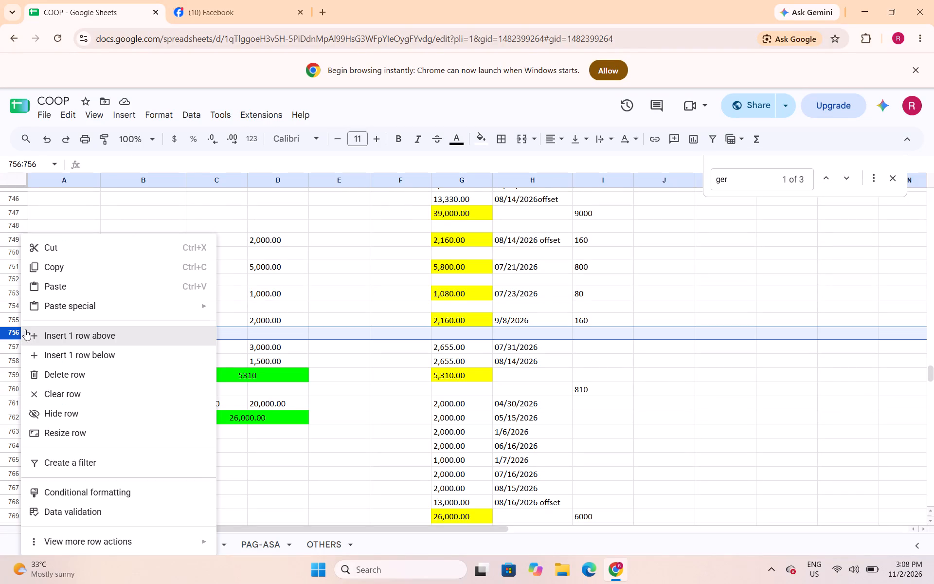
click(56, 336)
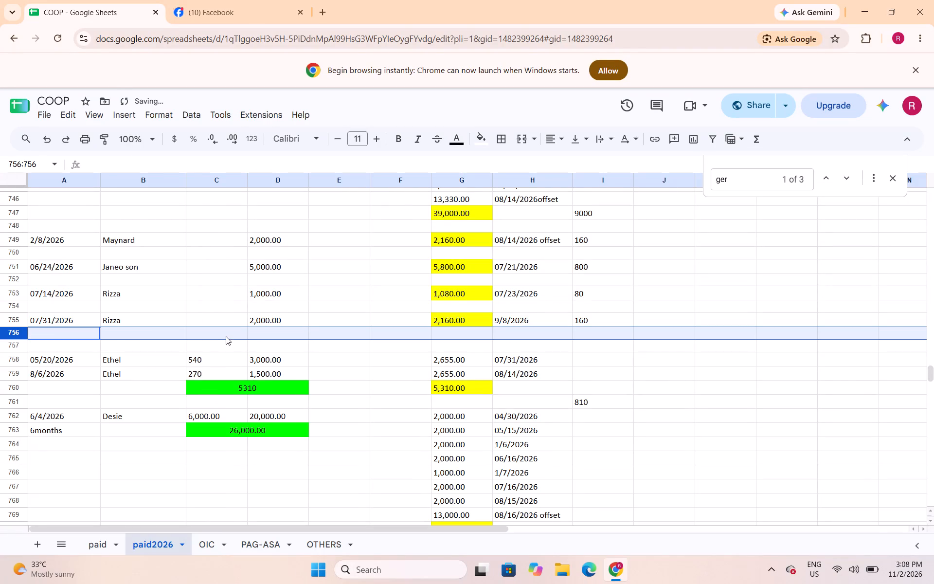
click(226, 336)
click(225, 321)
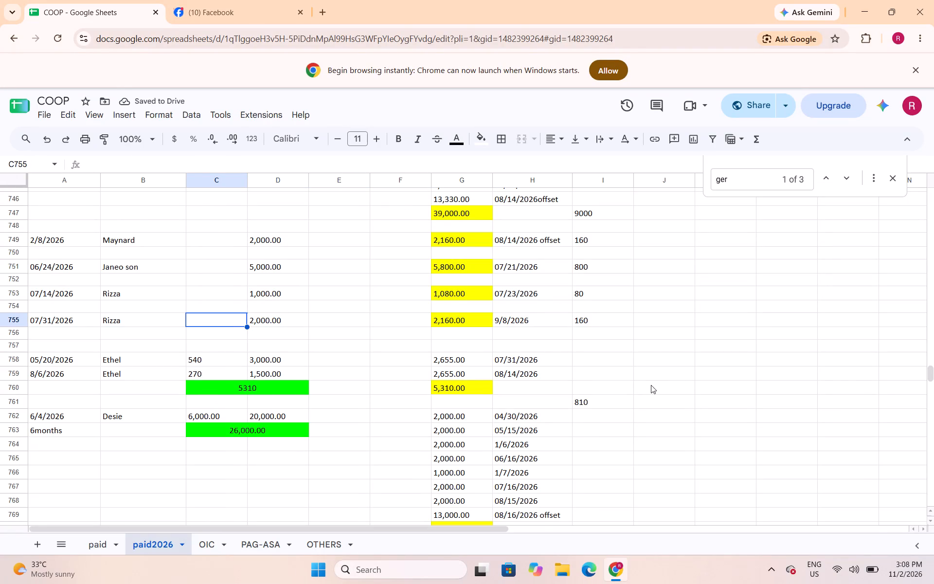
text(160)
key(Down)
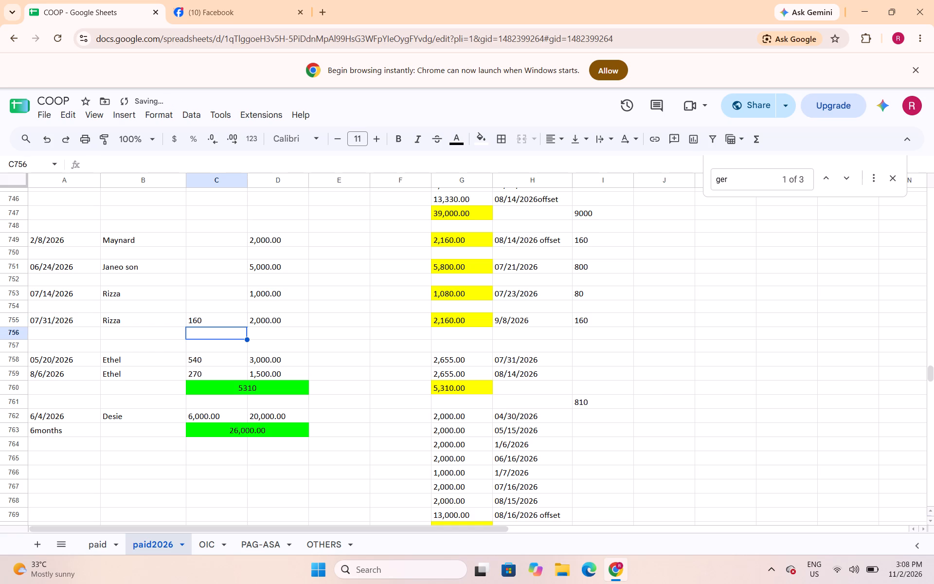
Merge C756:D756 below Rizza's 07/31/2026 loan and enter the sum of C755:D755 in it.
drag(237, 337, 255, 336)
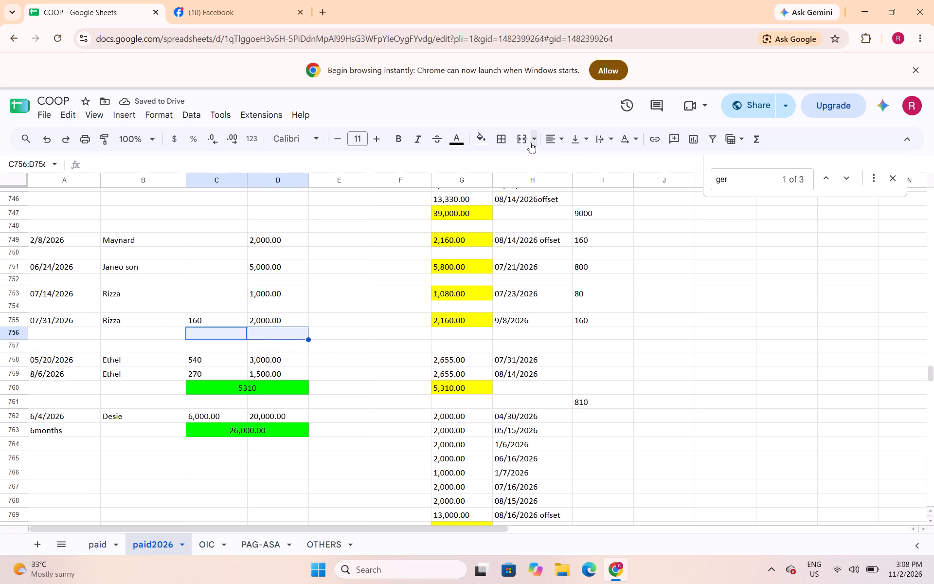
click(520, 143)
text(=sum()
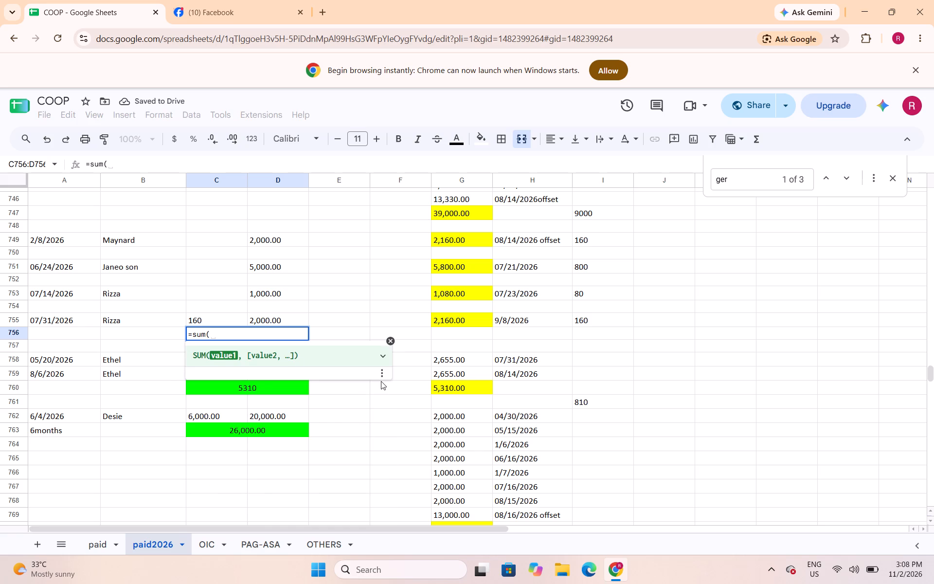
drag(219, 322, 276, 322)
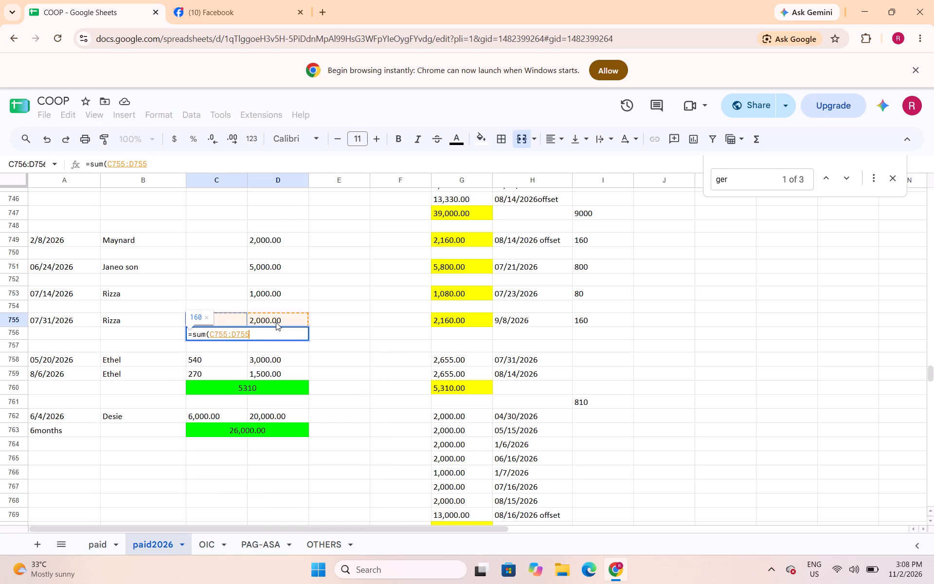
drag(276, 322, 276, 322)
key(shift+parenright)
key(Return)
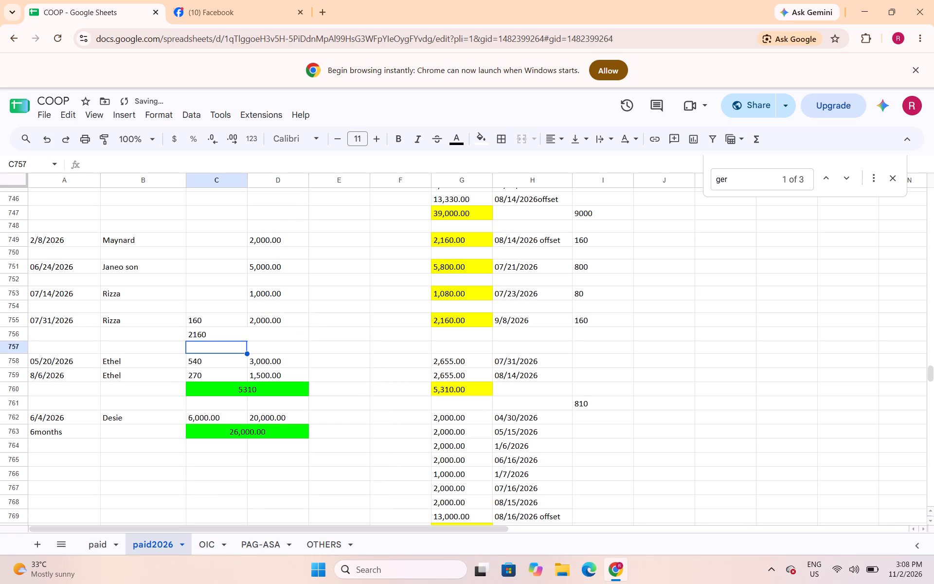
Center Rizza's total in C756:D756, fill it with green and save.
key(Up)
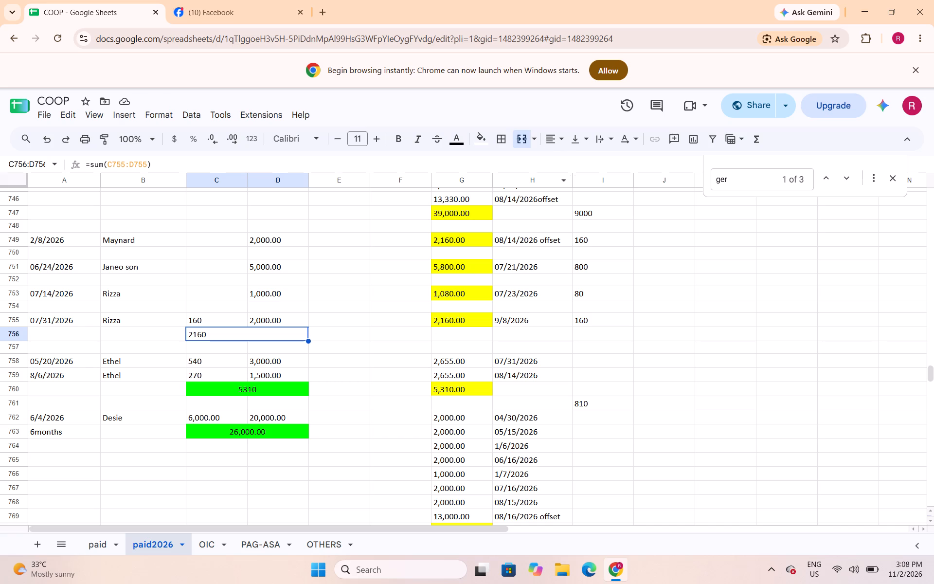
click(562, 139)
click(571, 161)
click(482, 145)
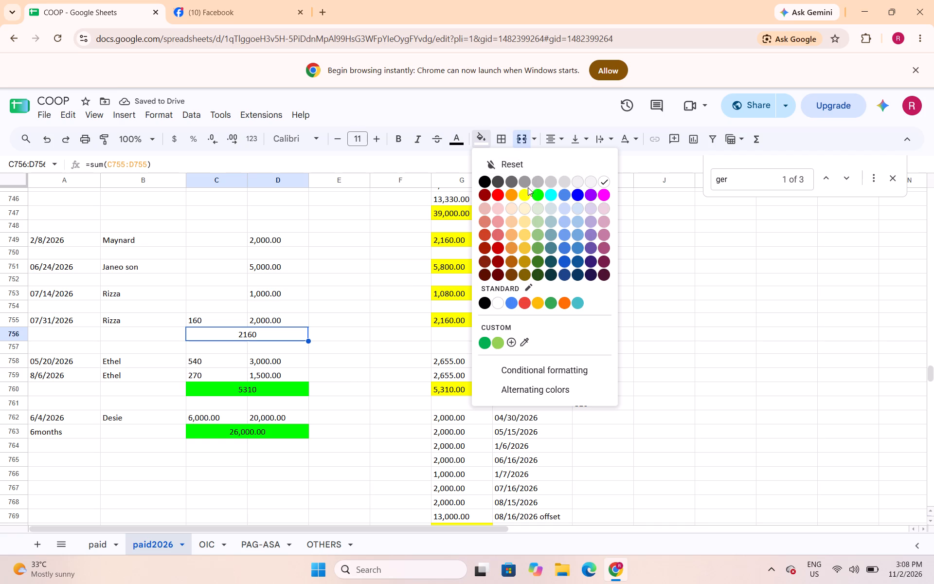
click(522, 193)
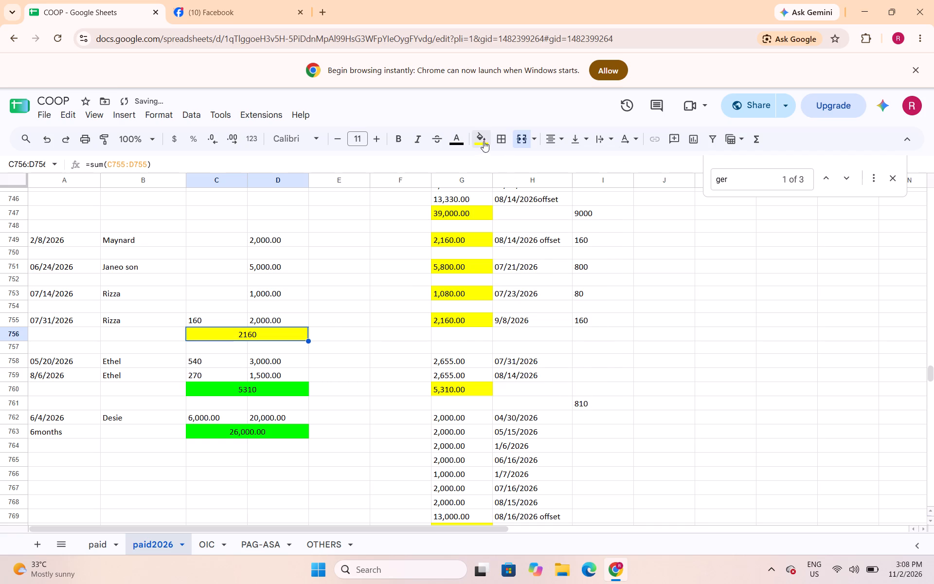
click(484, 141)
click(539, 195)
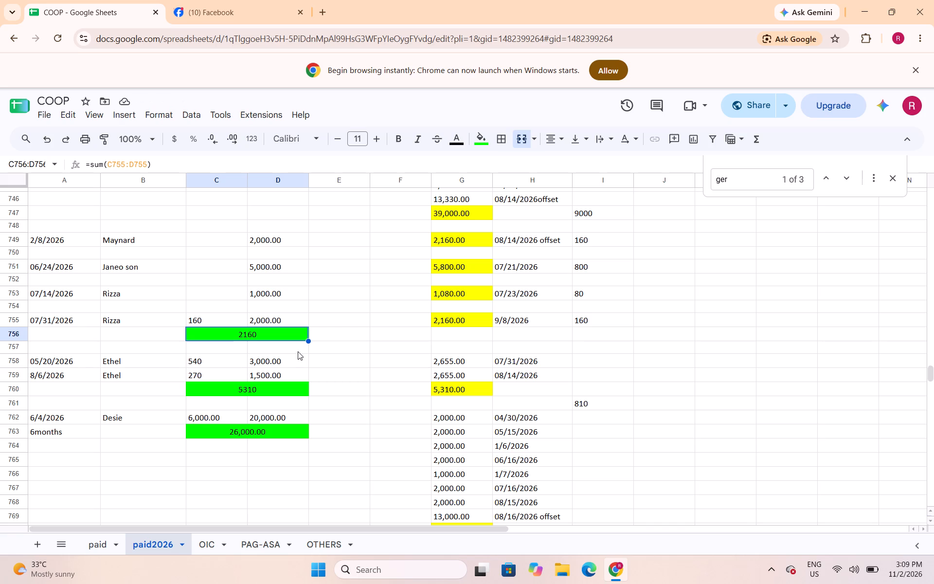
key(ctrl+s)
Insert an empty row below Rizza's 07/14/2026 loan and enter 80 as its interest in C753.
click(20, 308)
right_click(17, 308)
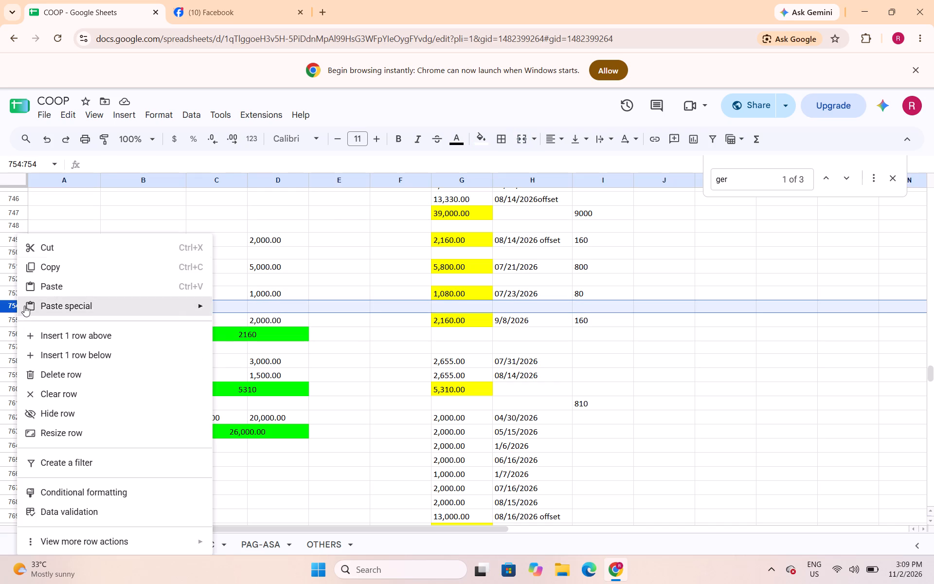
click(43, 333)
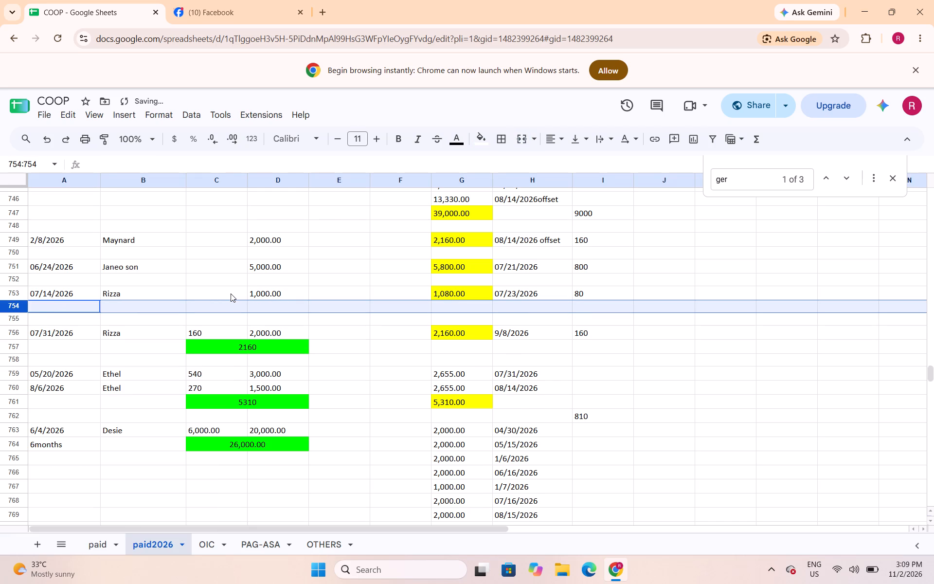
click(231, 293)
text(80)
key(Down)
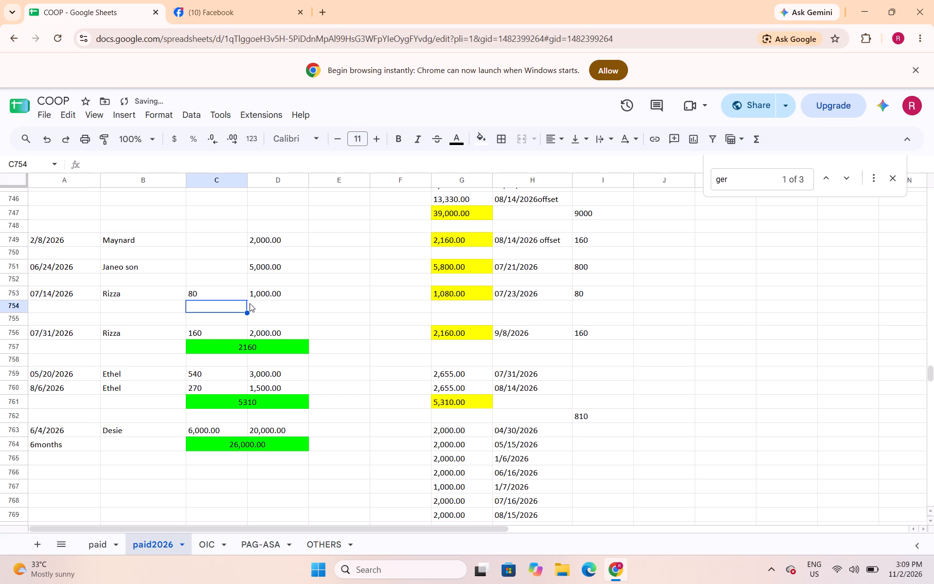
Merge C754:D754 below Rizza's 07/14/2026 loan and enter the sum of C753:D753 in it.
drag(235, 308, 254, 305)
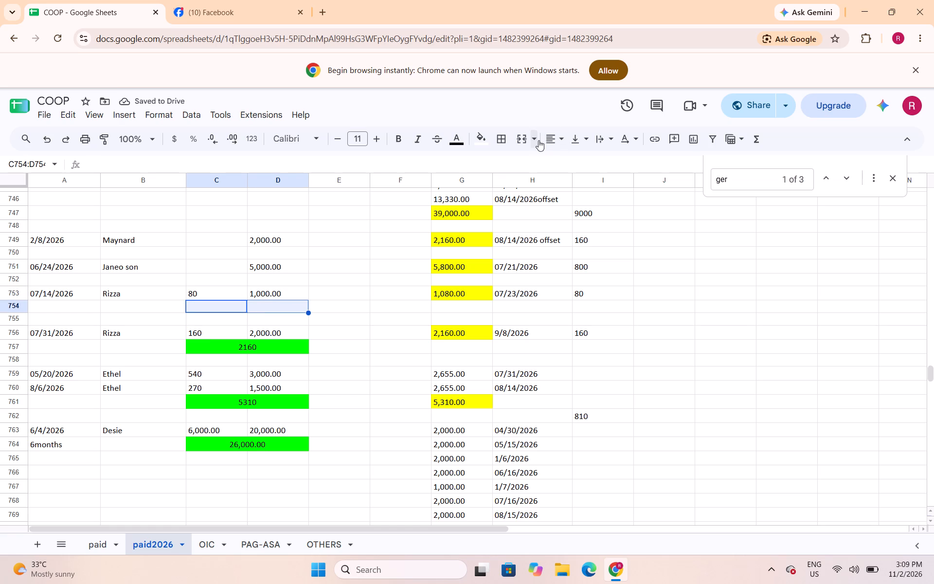
click(523, 139)
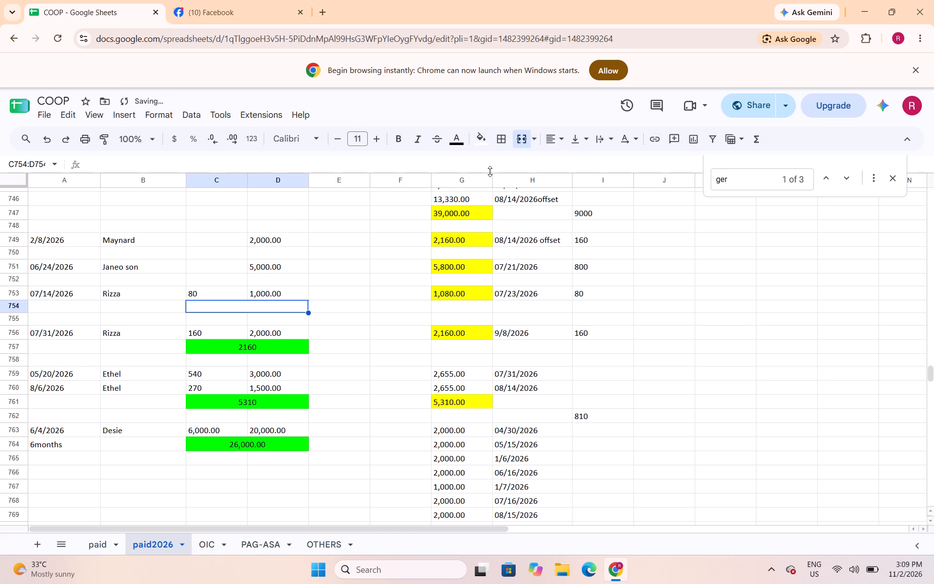
text(=sum()
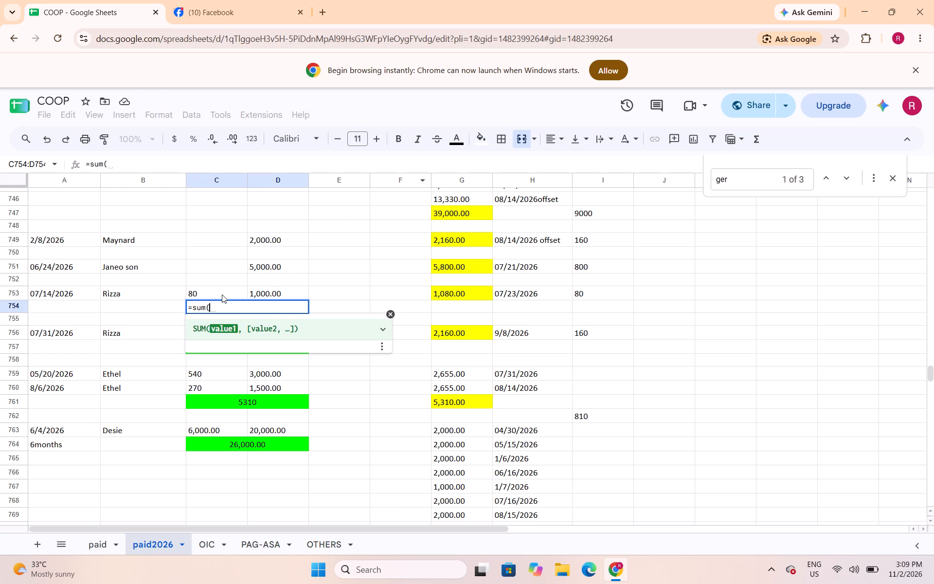
drag(222, 295, 261, 295)
key(shift+parenright)
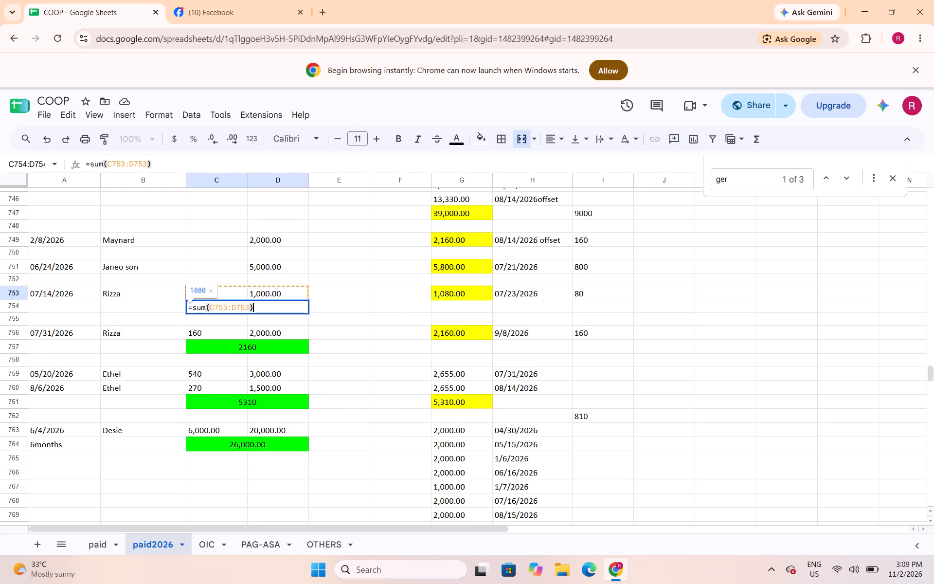
key(Return)
Fill Rizza's total in C754:D754 with green, center it and save.
key(Up)
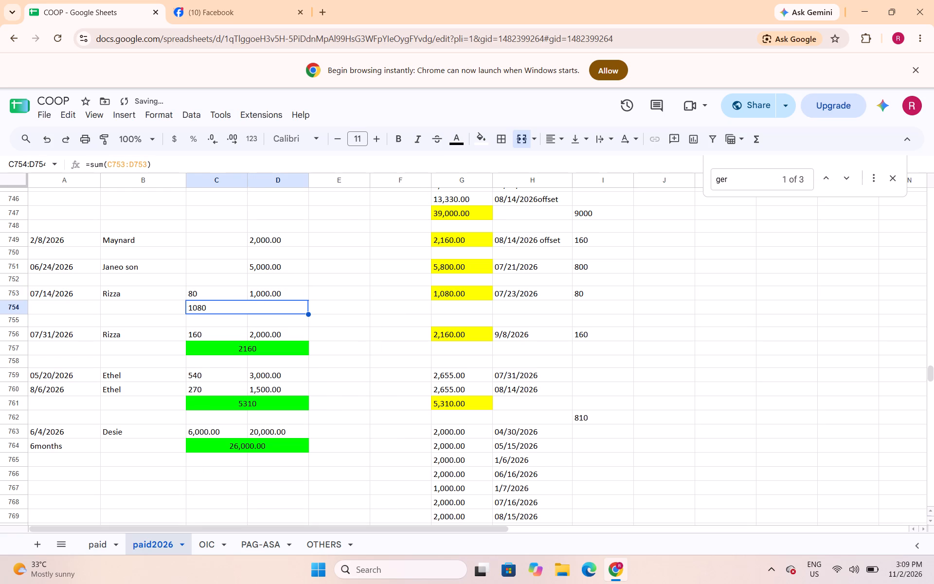
click(480, 141)
click(533, 194)
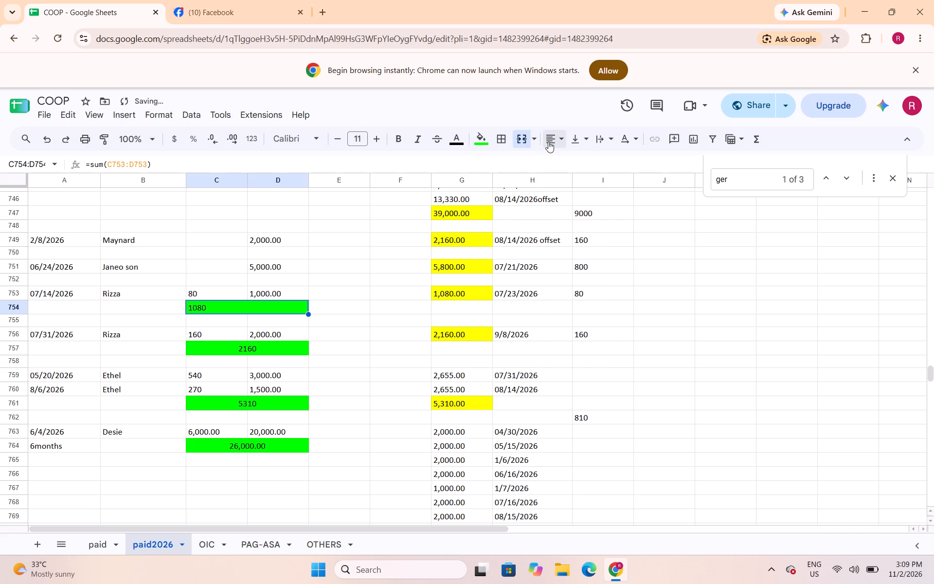
click(548, 142)
click(566, 165)
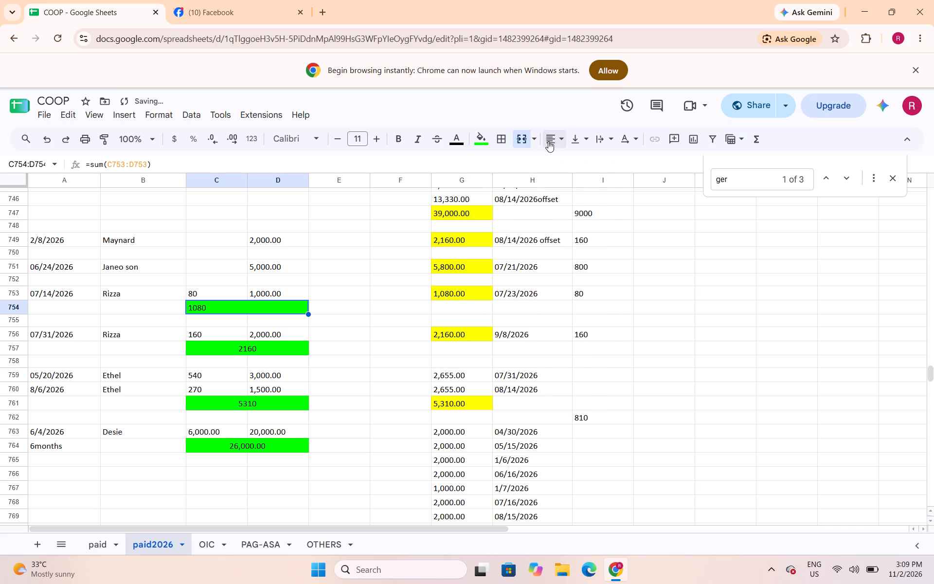
click(550, 140)
click(575, 165)
click(367, 310)
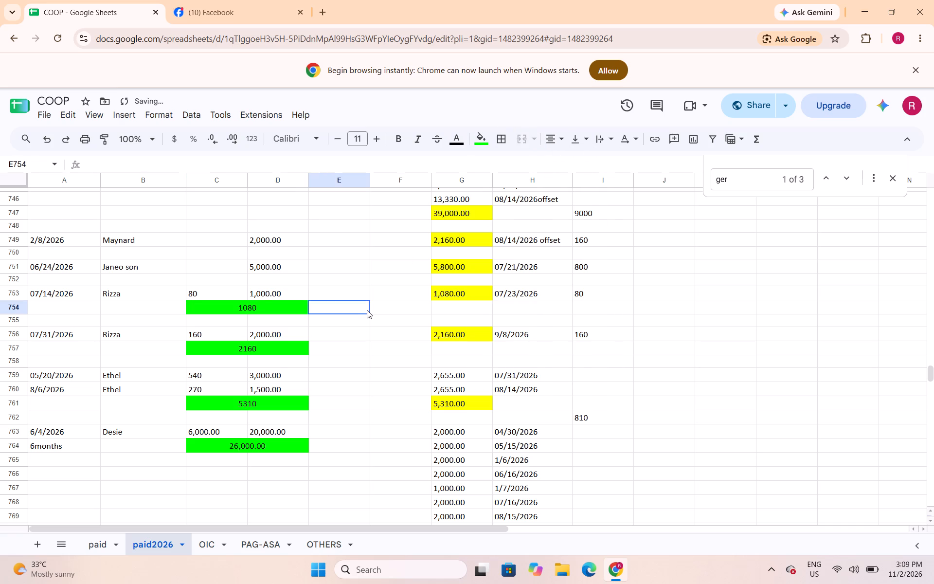
key(ctrl+s)
Insert an empty row below Janeo son's 06/24/2026 loan and enter 800 as its interest in C751.
click(15, 281)
right_click(15, 281)
click(58, 334)
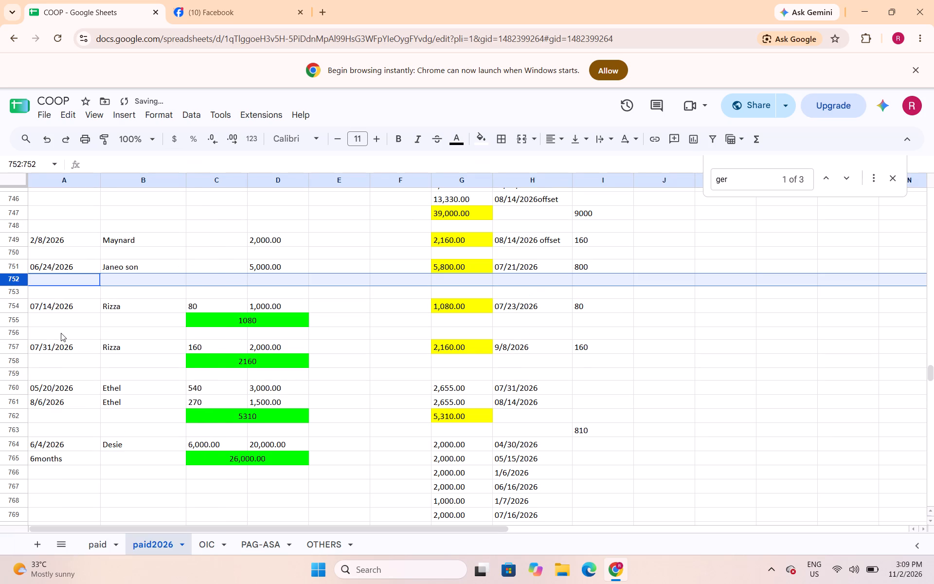
click(232, 269)
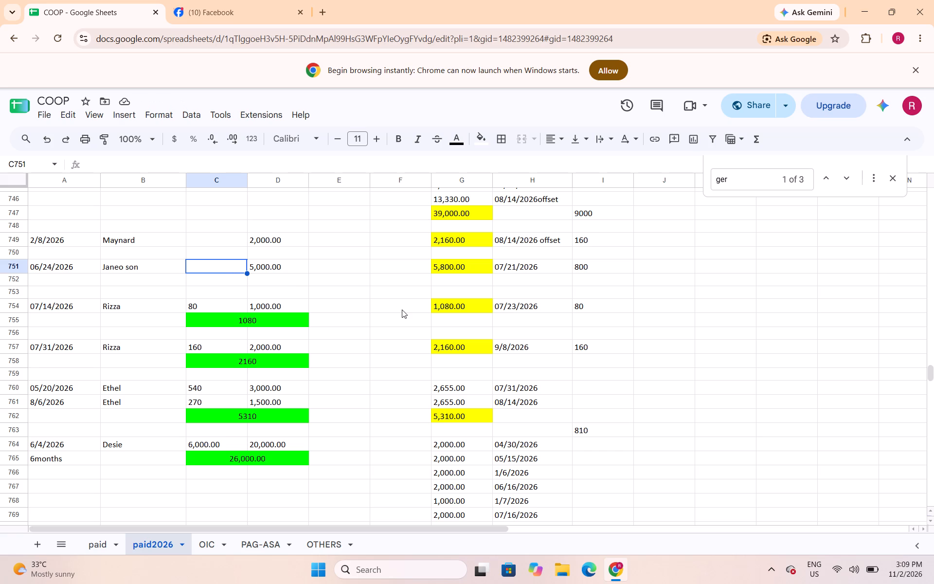
text(800)
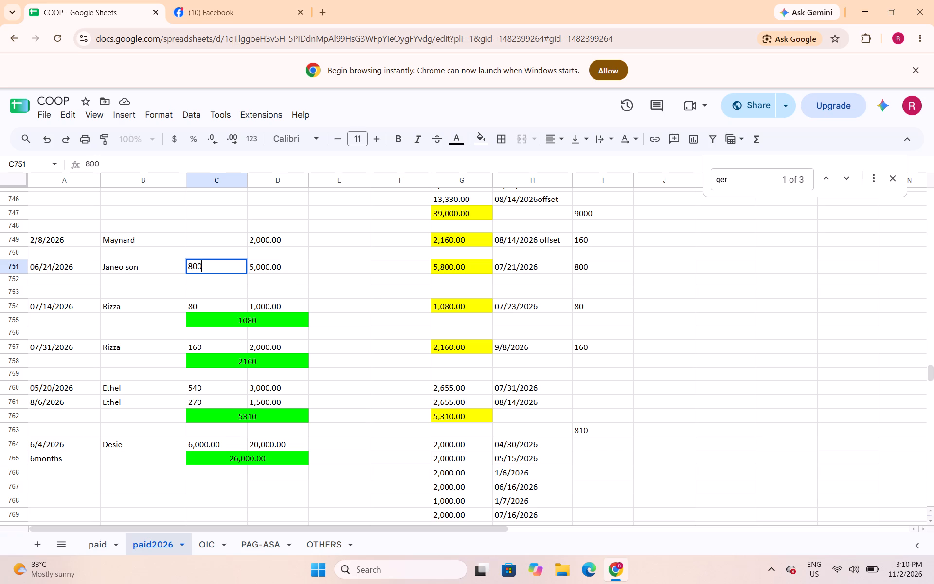
key(Down)
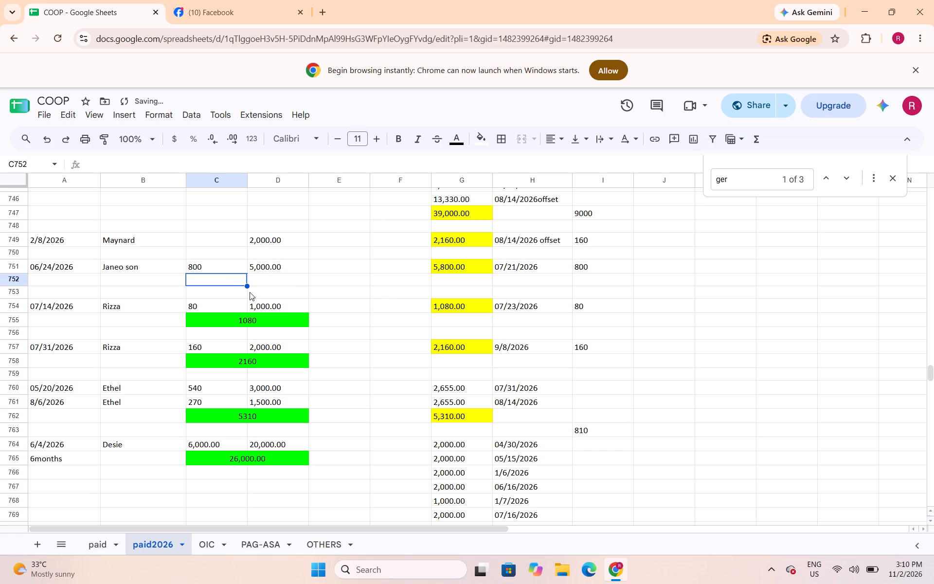
Merge C752:D752 below Janeo son's 06/24/2026 loan and enter the sum of C751:D751 in it.
drag(228, 281, 265, 283)
click(522, 140)
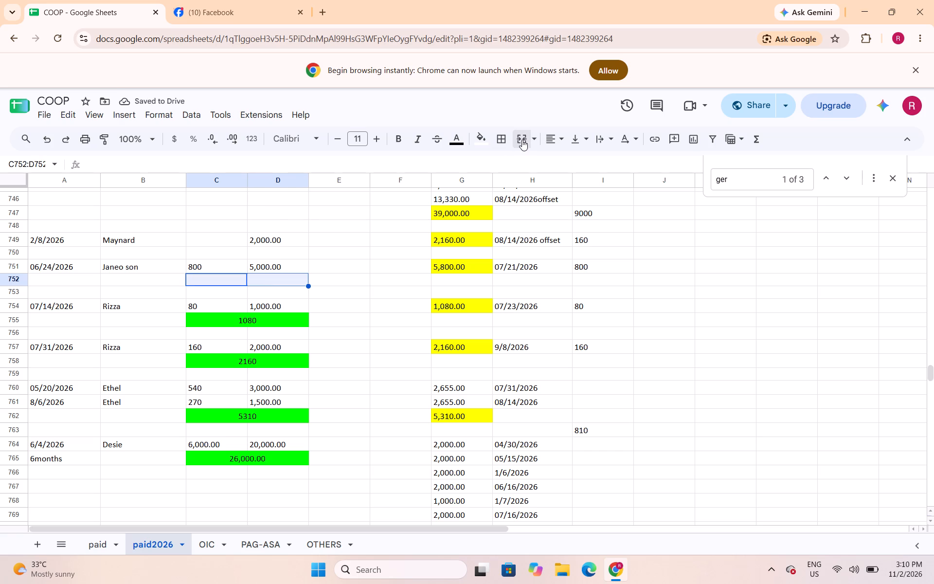
key(equal)
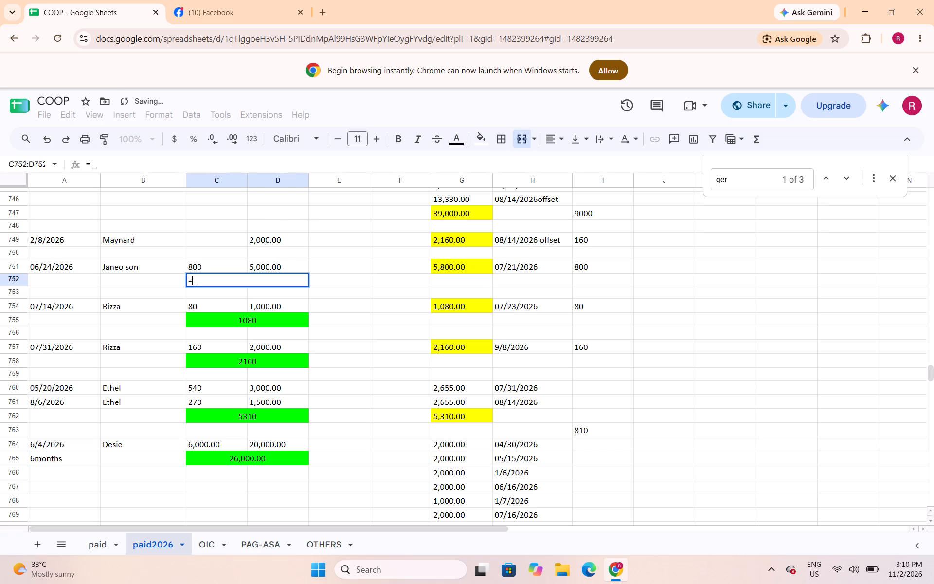
text(sum()
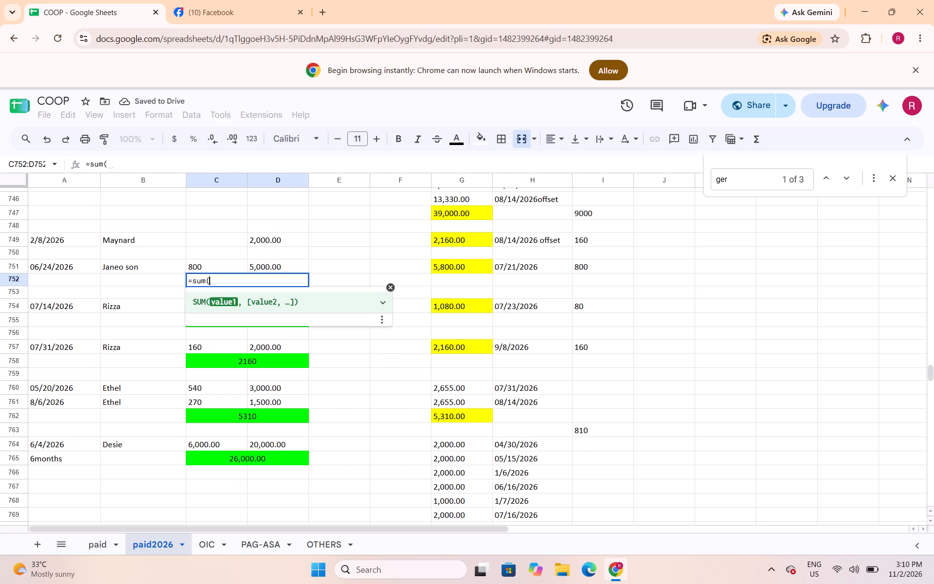
drag(241, 265, 247, 264)
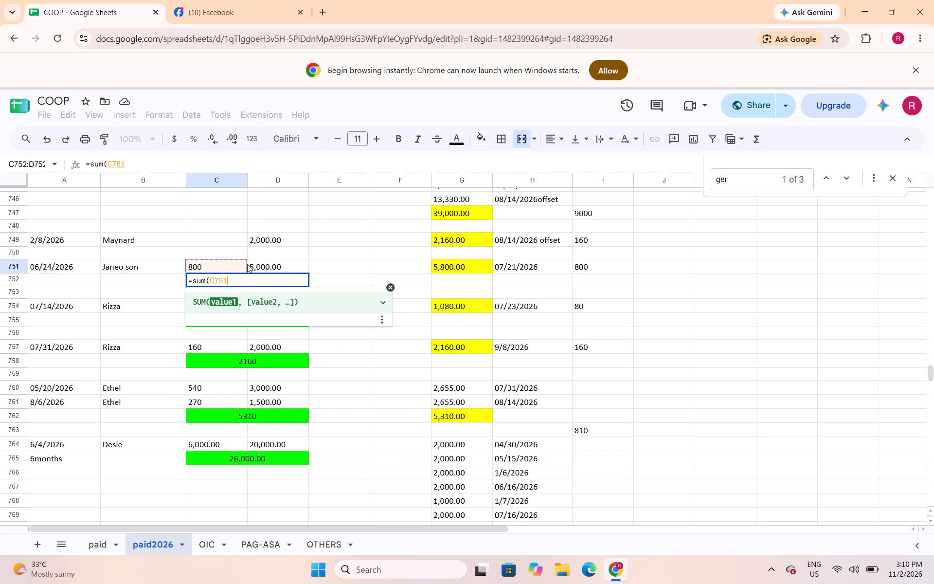
drag(247, 264, 260, 263)
key(shift+parenright)
key(Return)
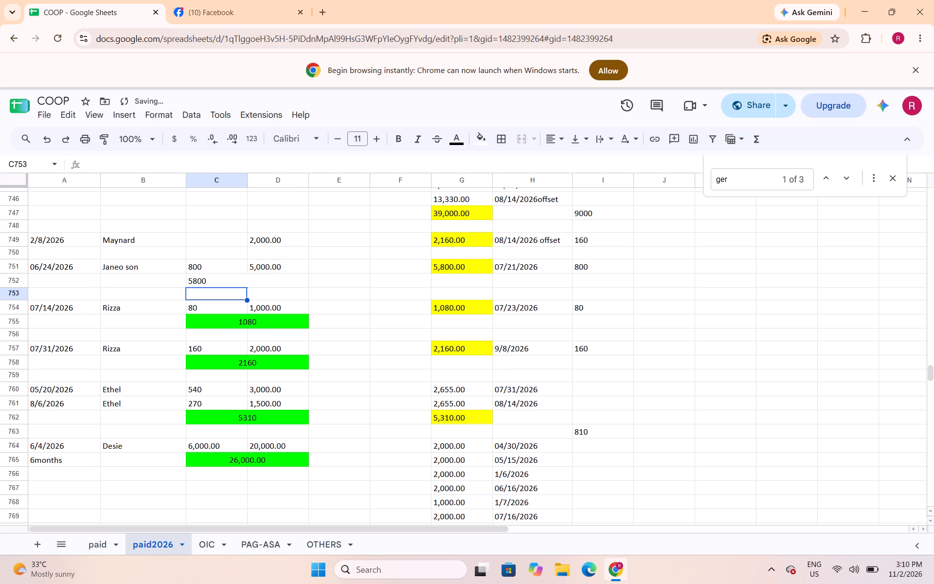
Fill Janeo son's total in C752:D752 with green, center it and save.
key(Up)
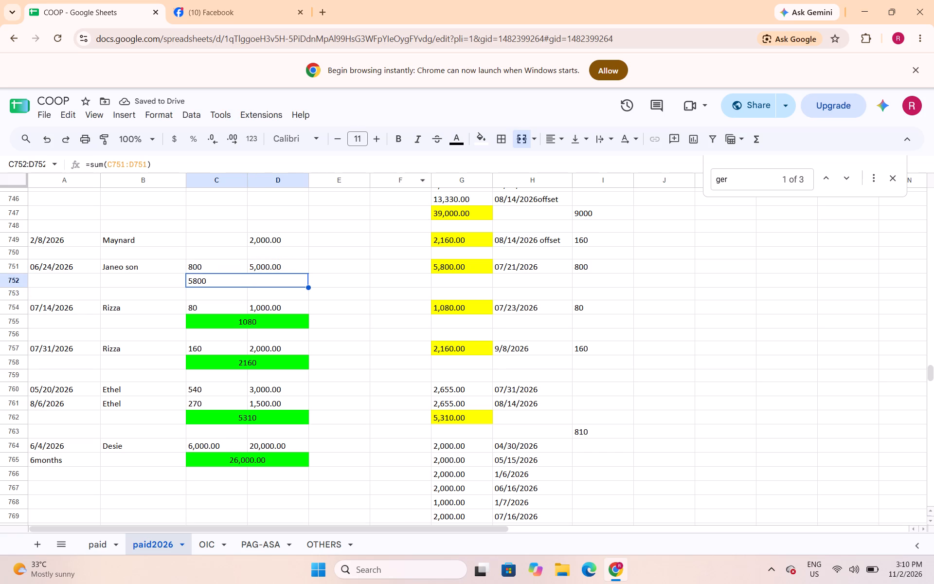
click(474, 144)
click(541, 192)
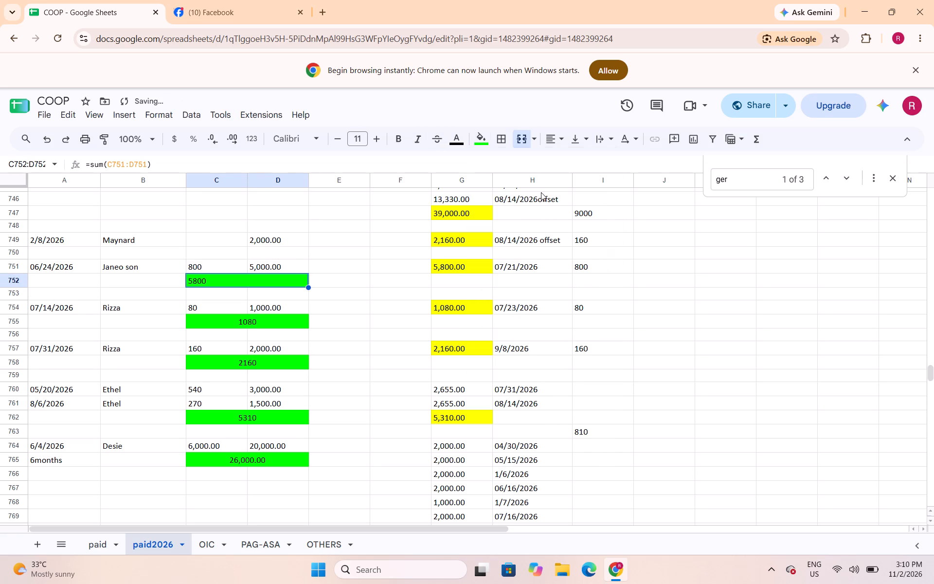
click(561, 143)
click(571, 168)
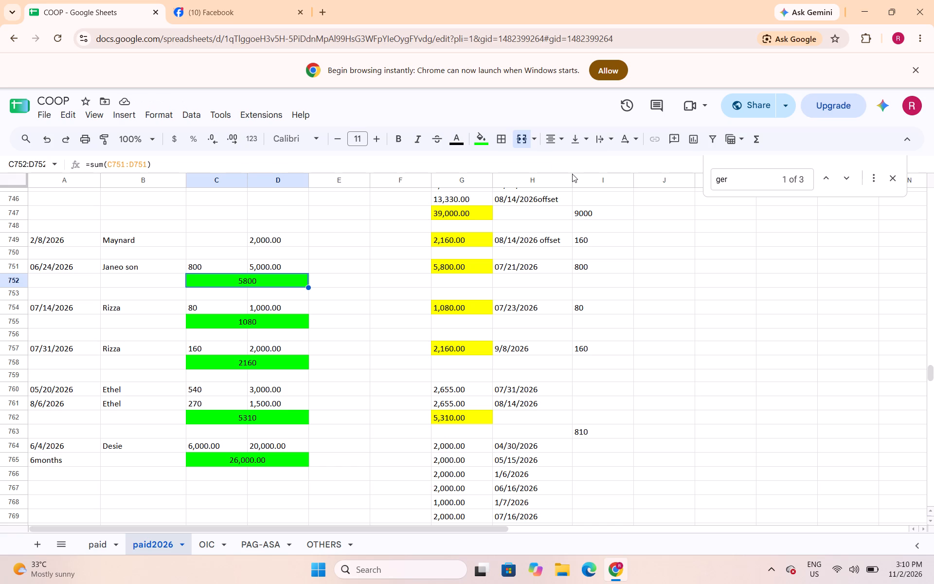
key(ctrl+s)
key(ctrl+s)
Insert an empty row below Maynard's 2/8/2026 loan and enter 160 as its interest in C749.
scroll(140, 285, up, 1)
click(18, 316)
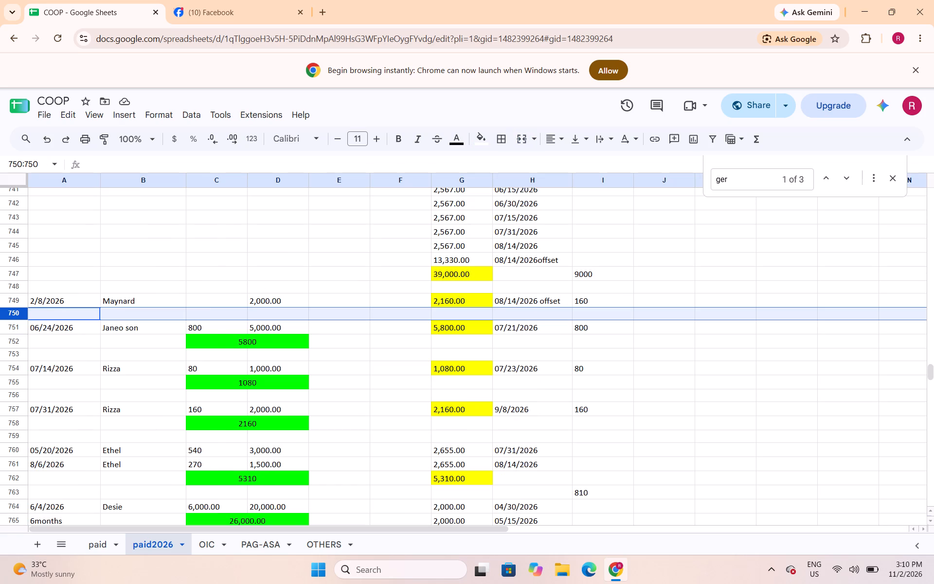
right_click(18, 316)
click(61, 338)
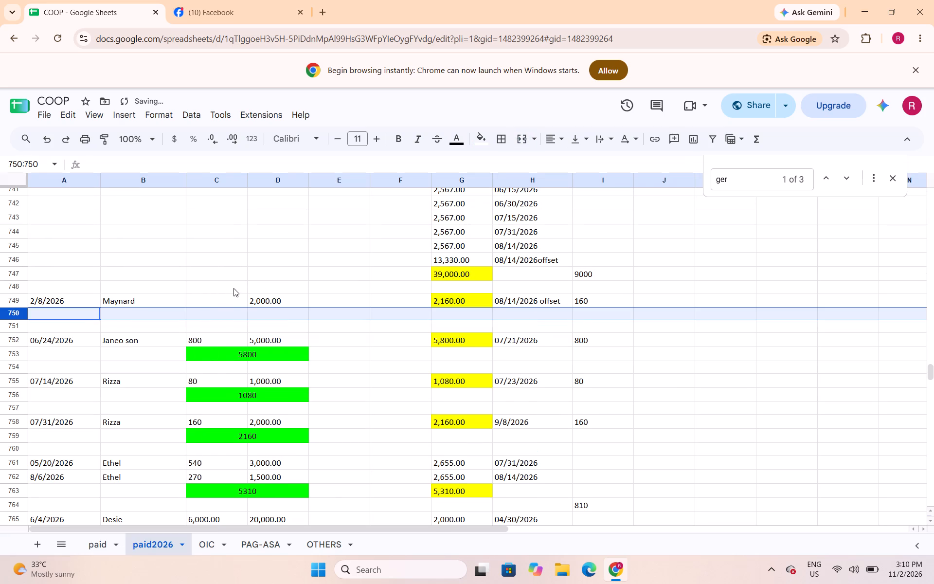
click(219, 299)
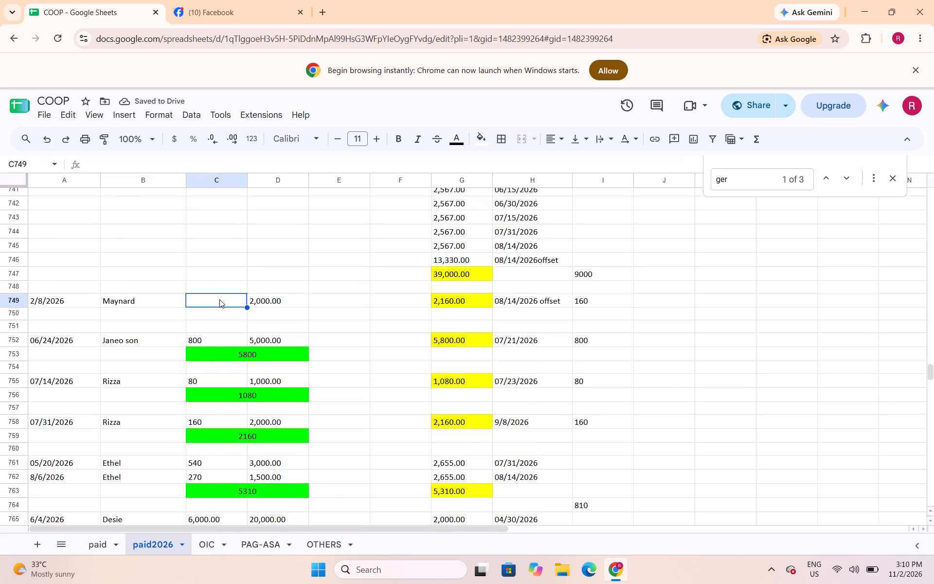
text(160)
key(Down)
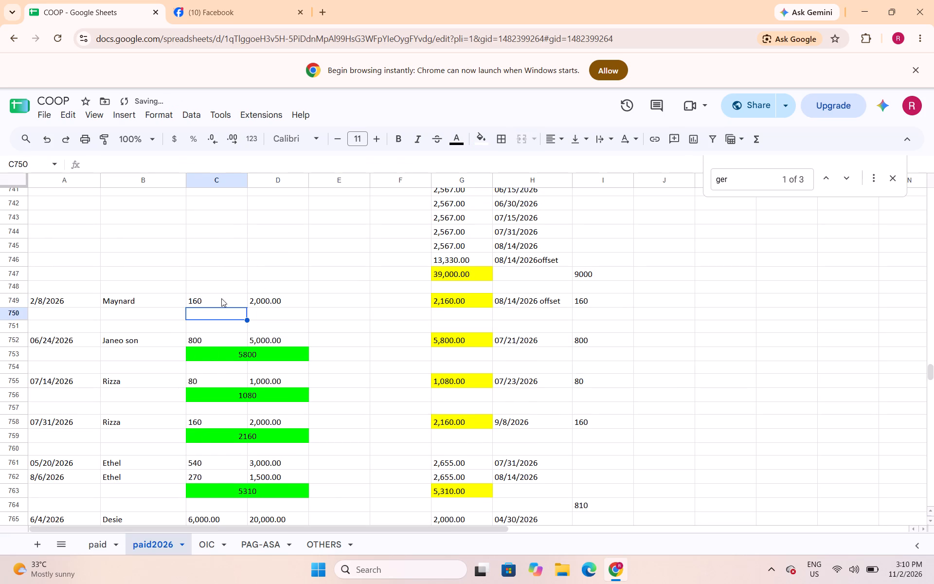
Merge C750:D750 below Maynard's 2/8/2026 loan and enter the sum of C749:D749 in it.
drag(209, 317, 264, 318)
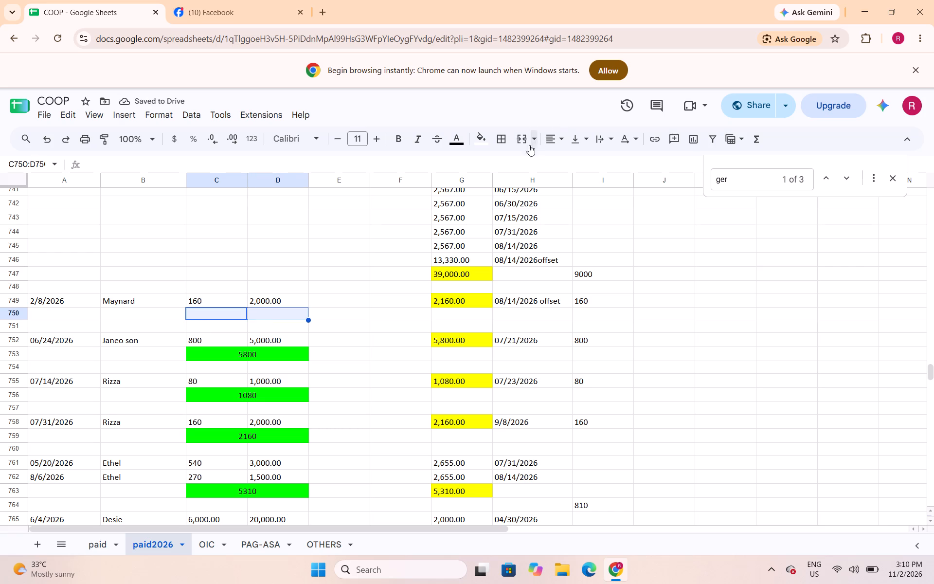
click(521, 146)
text(=sum()
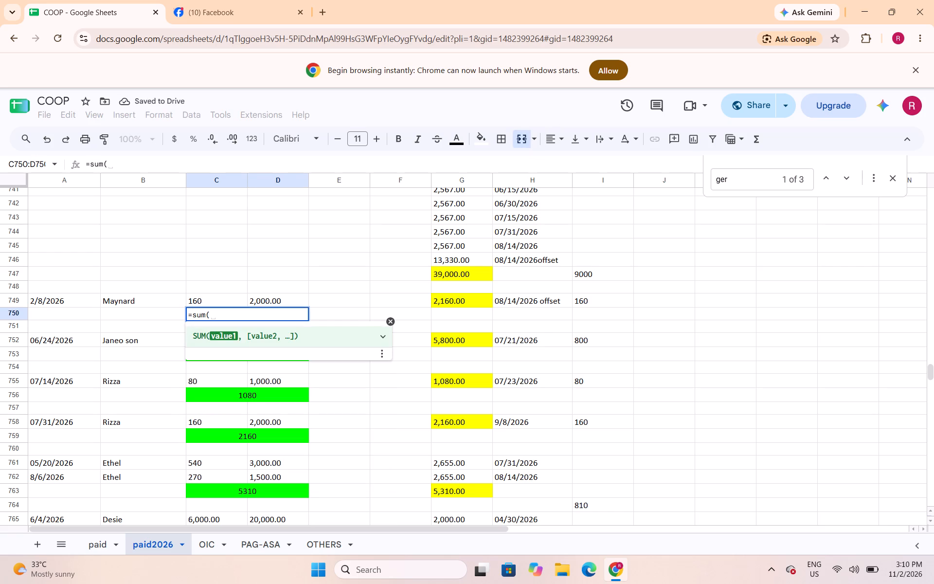
drag(226, 304, 251, 302)
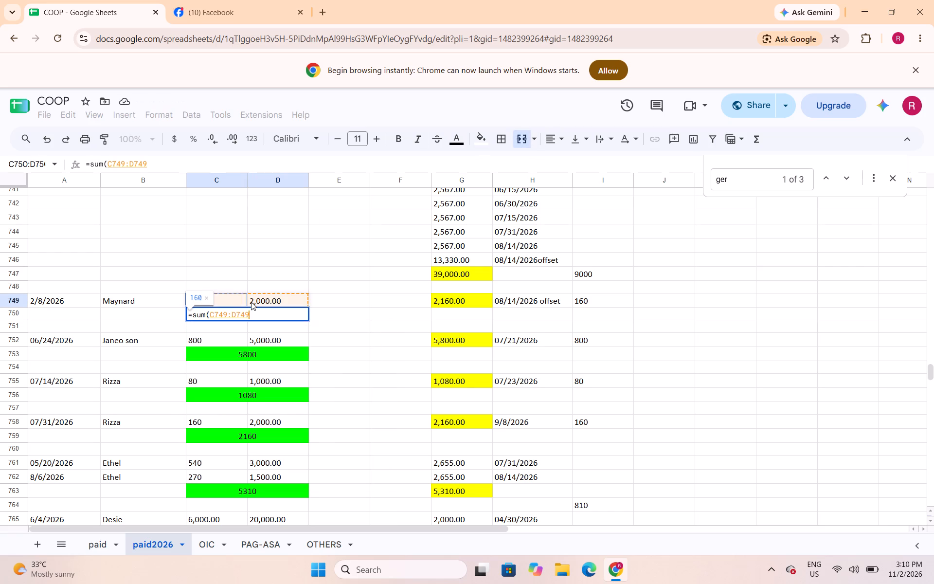
drag(251, 302, 252, 302)
key(shift+parenright)
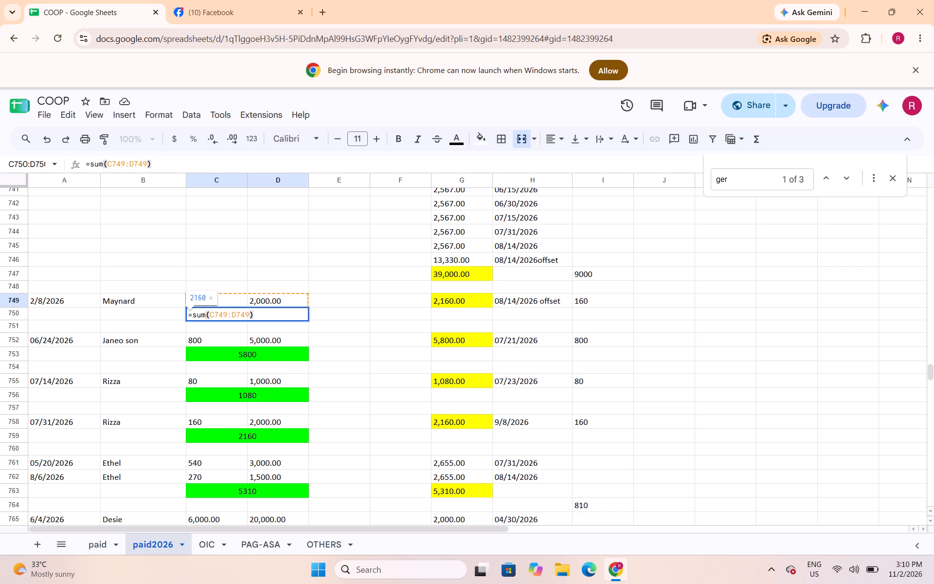
key(Return)
Fill Maynard's total in C750:D750 with green and center it.
key(Up)
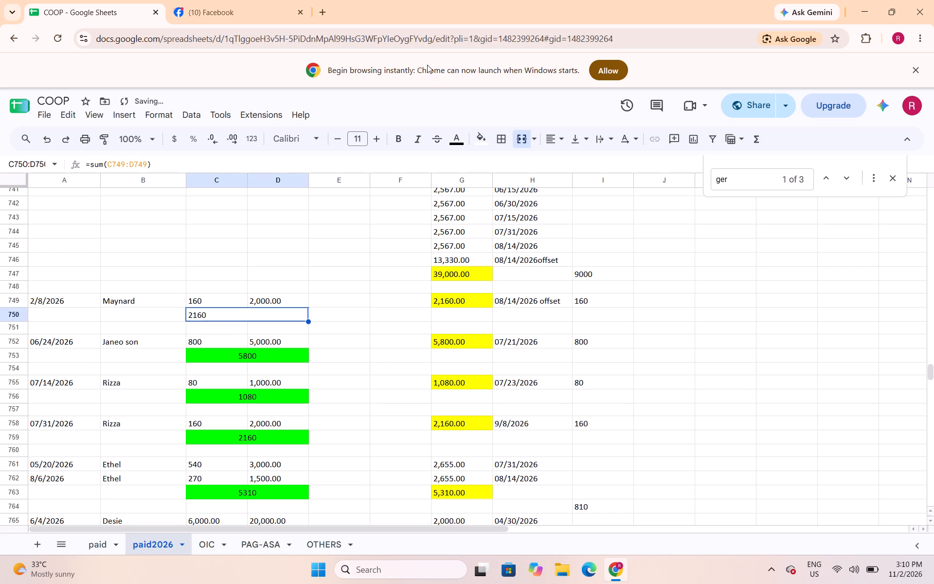
click(482, 137)
click(535, 194)
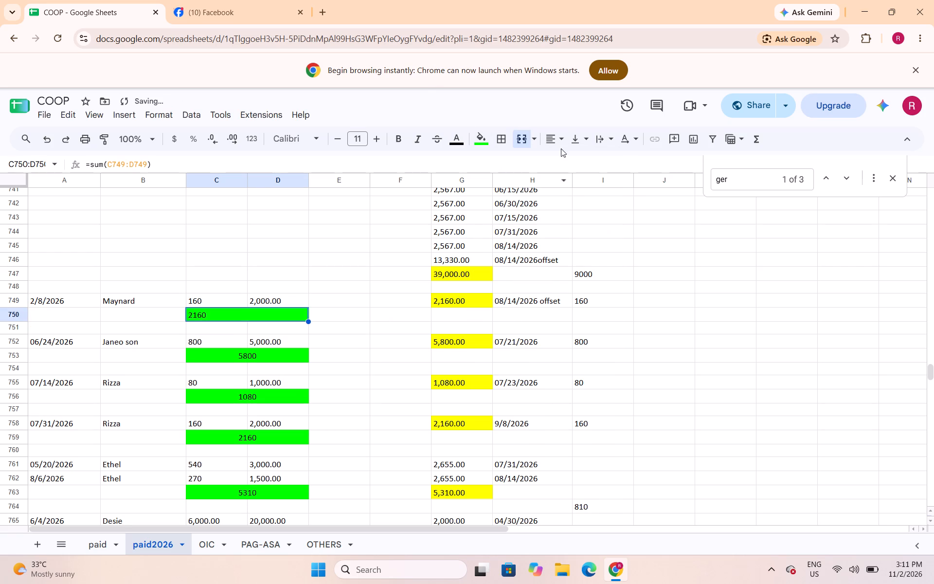
click(561, 139)
click(574, 163)
scroll(292, 291, up, 1)
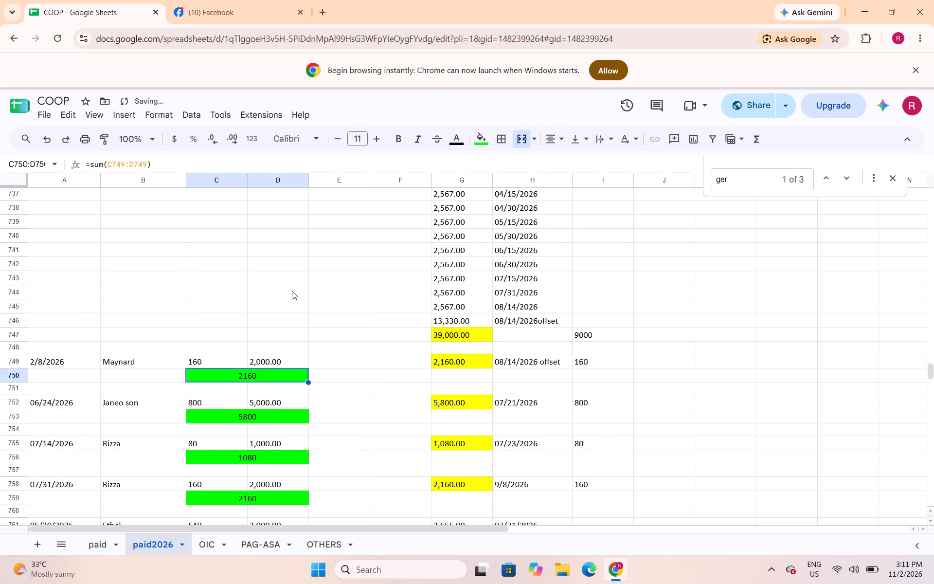
scroll(292, 291, up, 2)
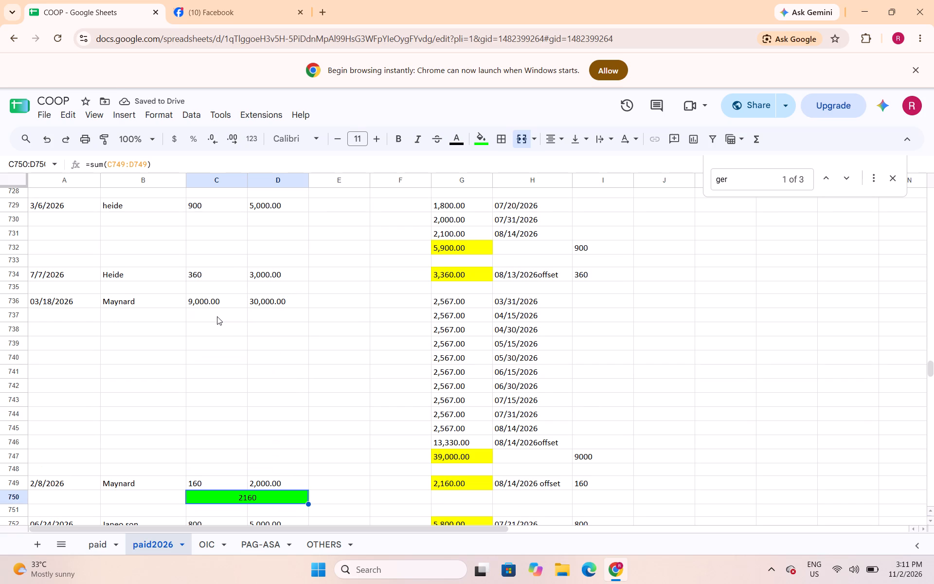
drag(217, 316, 265, 312)
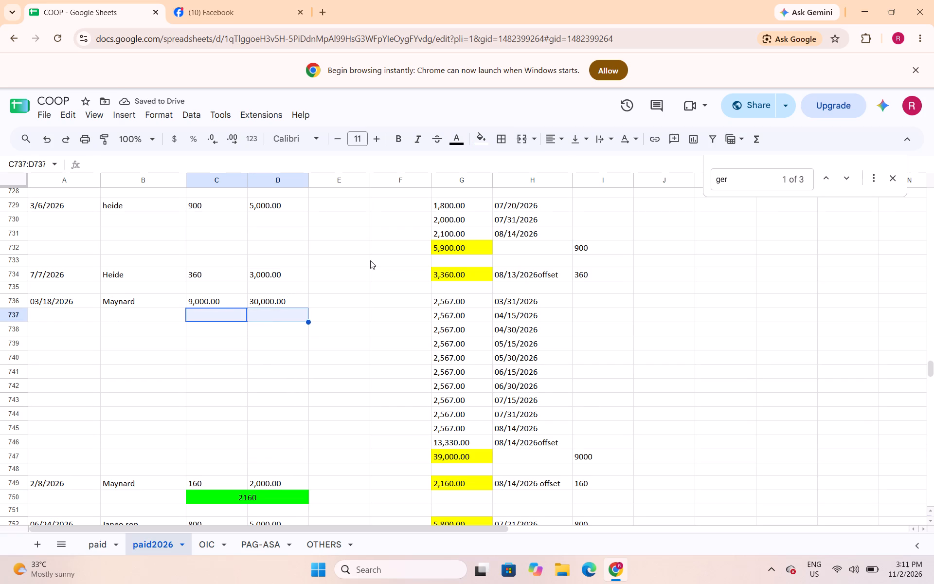
click(520, 145)
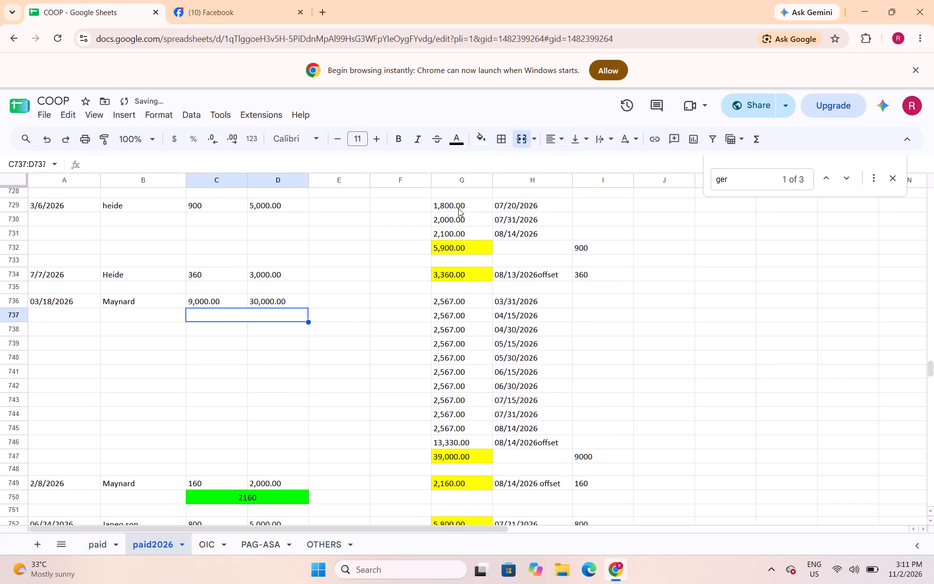
text(=sum()
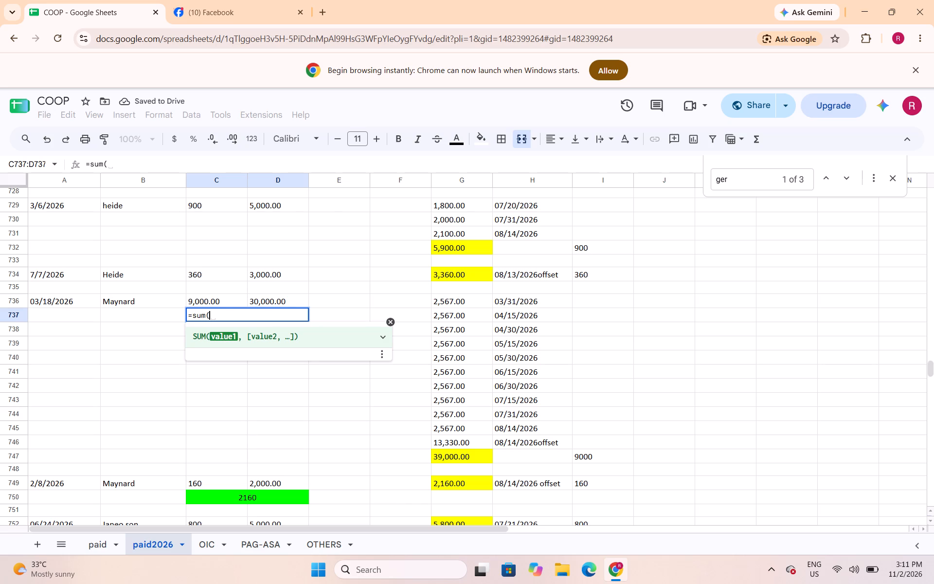
drag(219, 301, 255, 301)
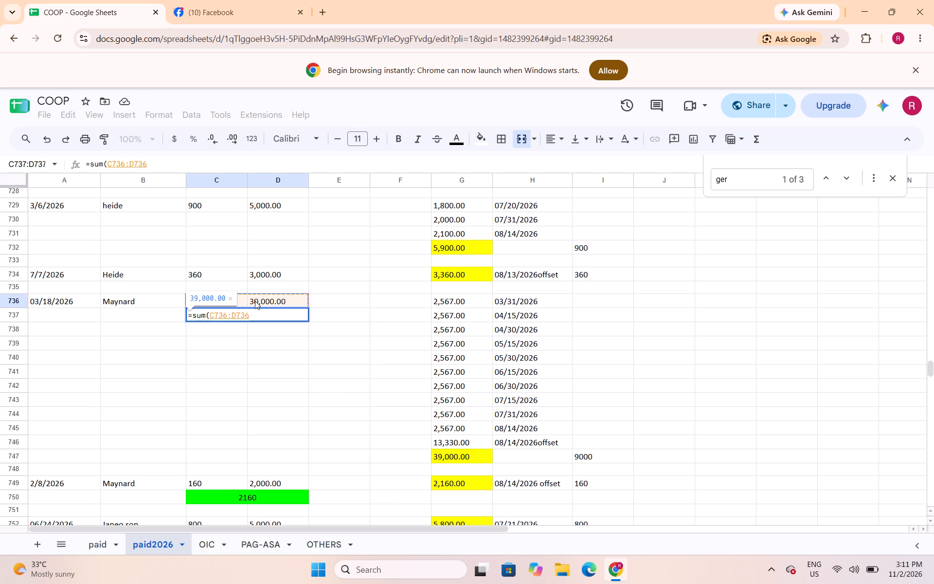
key(shift+parenright)
key(Return)
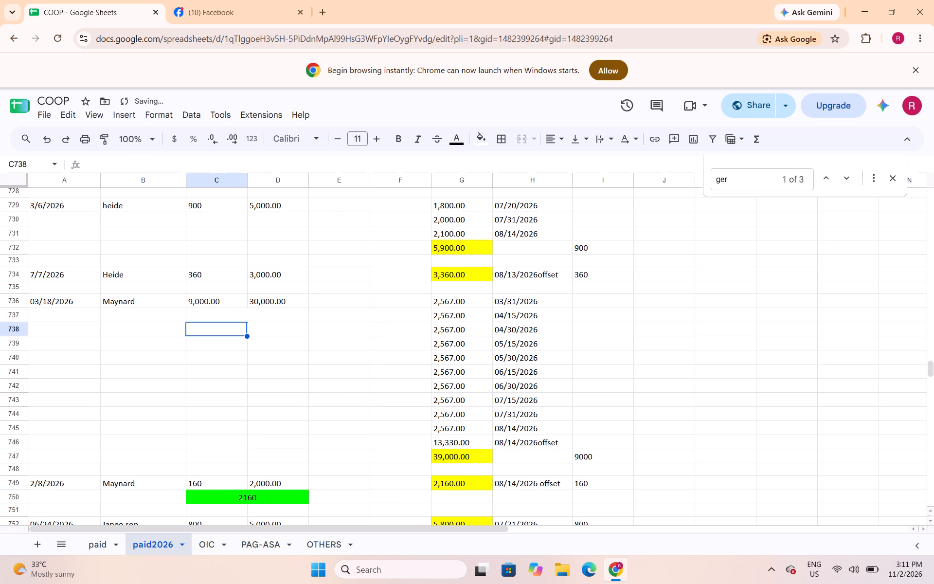
Fill Maynard's total in C737:D737 with green and center it.
key(Up)
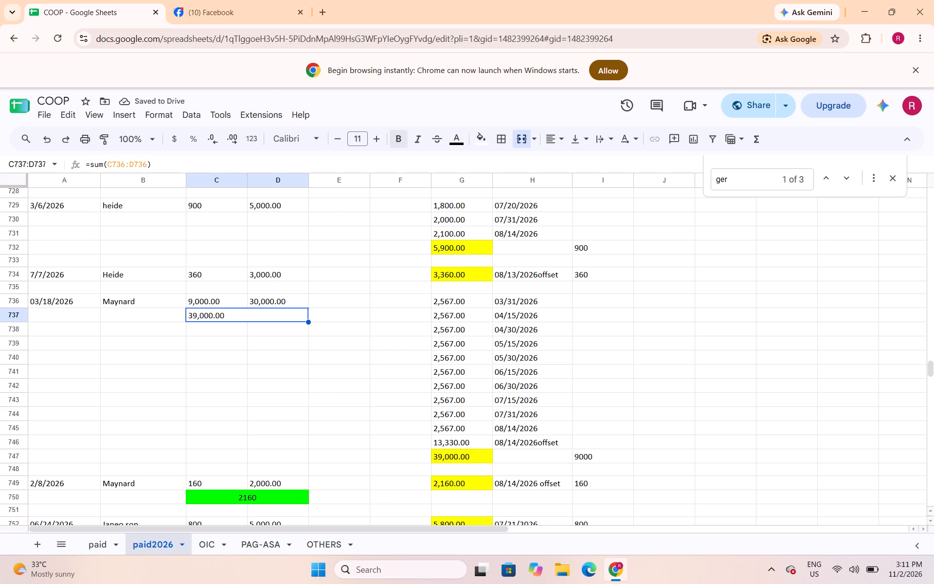
click(475, 141)
click(537, 193)
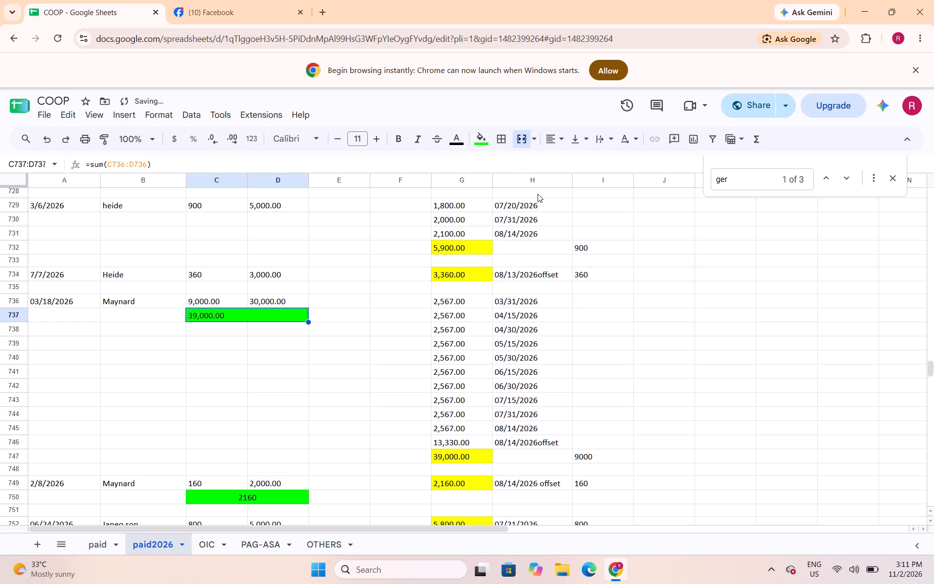
click(548, 141)
click(577, 169)
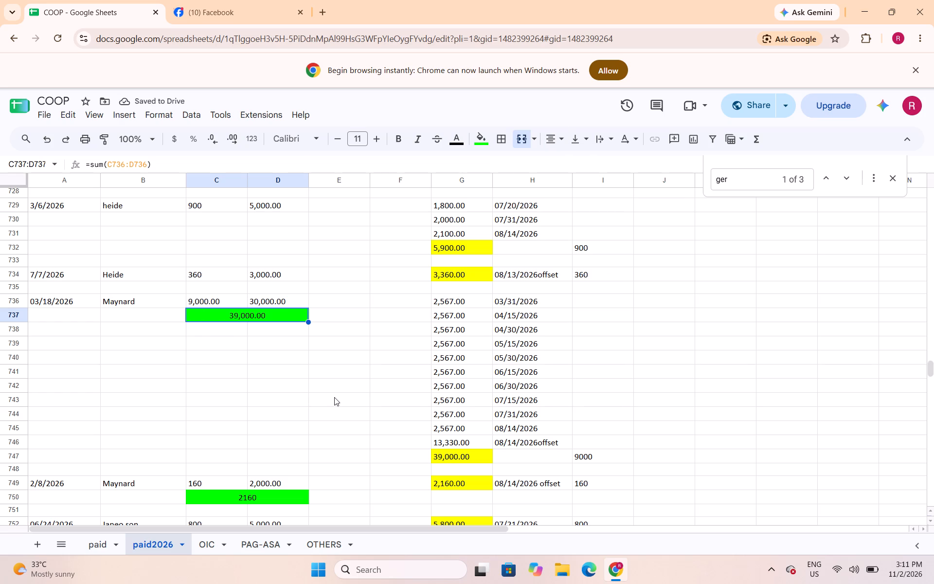
Insert one blank row above row 735, directly below Heide's 7/7/2026 loan.
scroll(334, 397, up, 1)
click(17, 350)
right_click(17, 350)
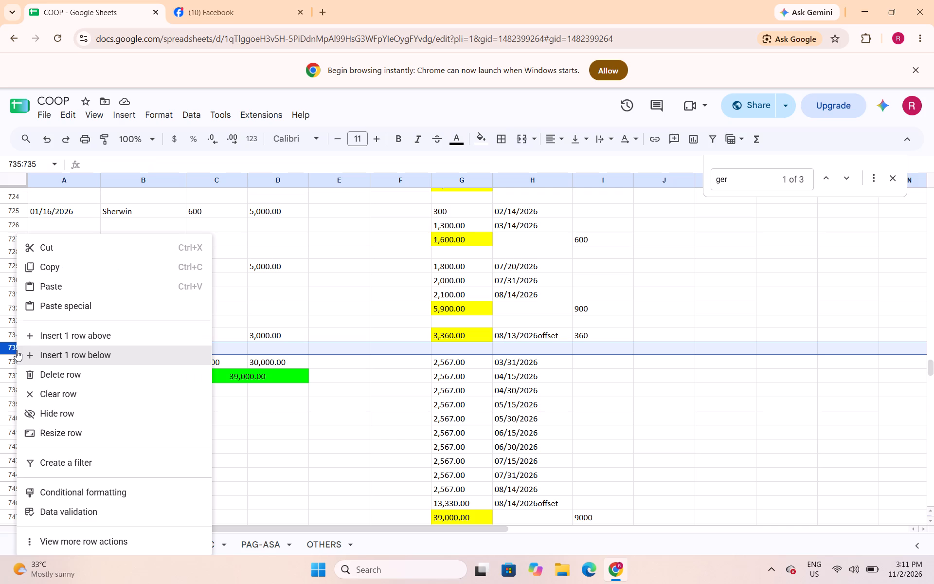
click(48, 337)
Merge C735:D735 below Heide's 7/7/2026 loan and enter the sum of C734:D734 in it.
drag(215, 351, 215, 351)
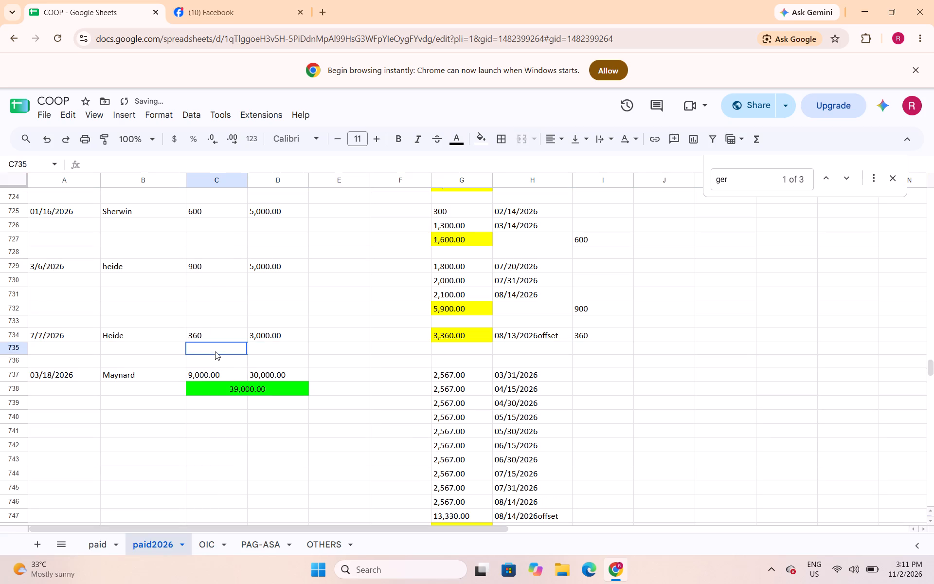
drag(215, 351, 266, 346)
click(518, 138)
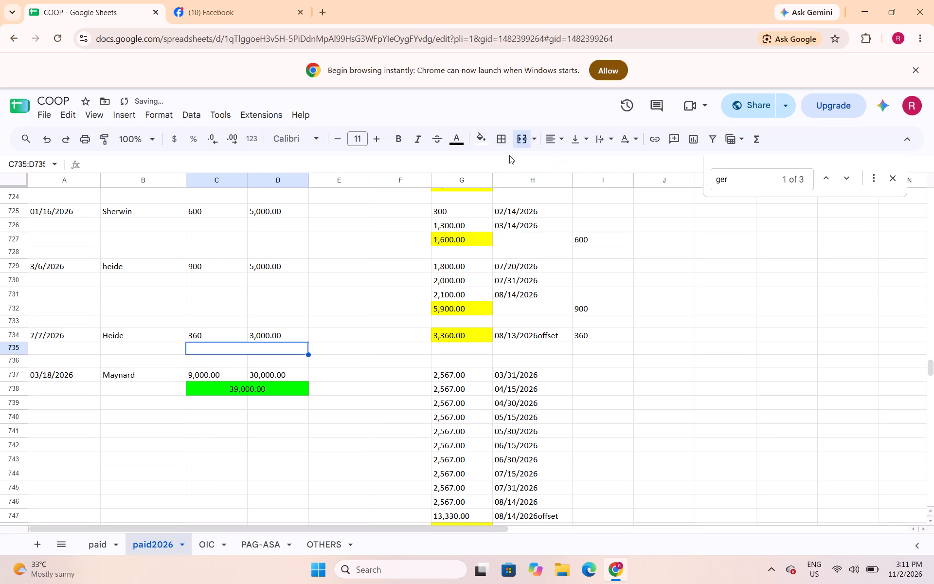
text(=sum()
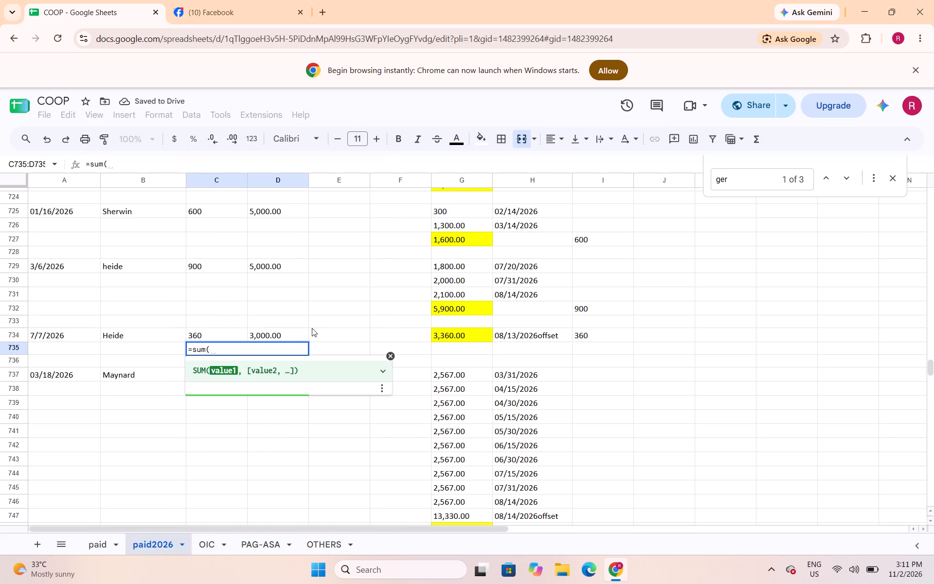
drag(224, 340, 258, 338)
key(shift+parenright)
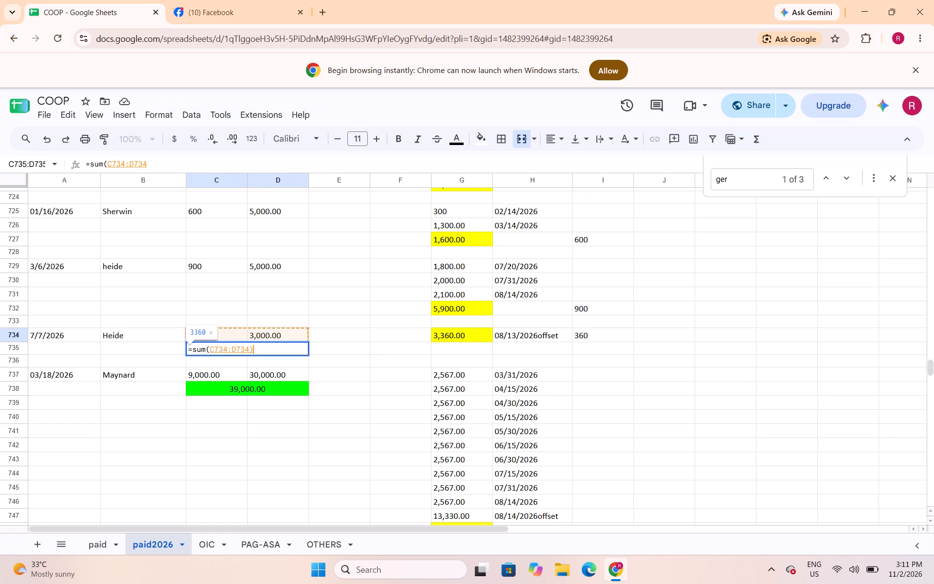
key(Return)
Center Heide's total in C735:D735 and fill it with green.
key(Up)
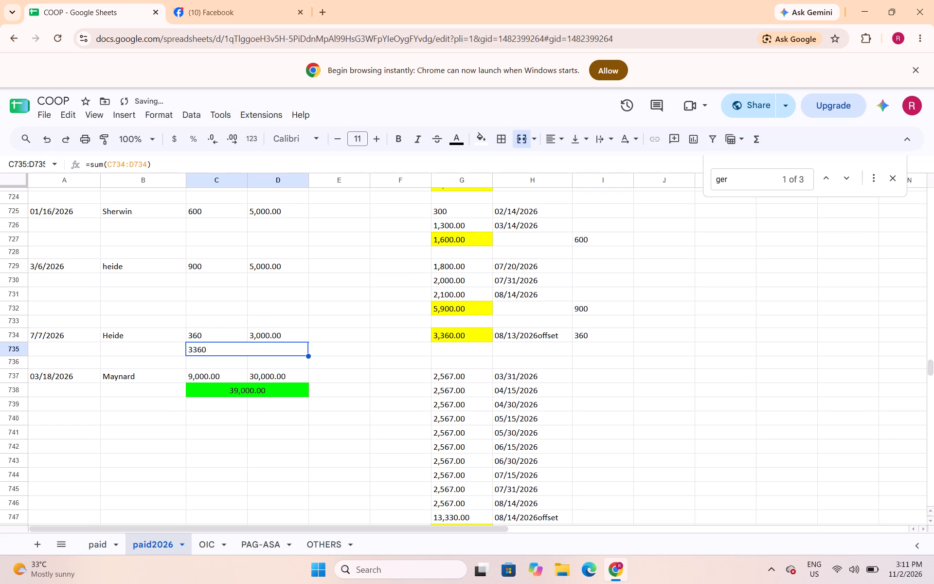
click(549, 137)
click(571, 167)
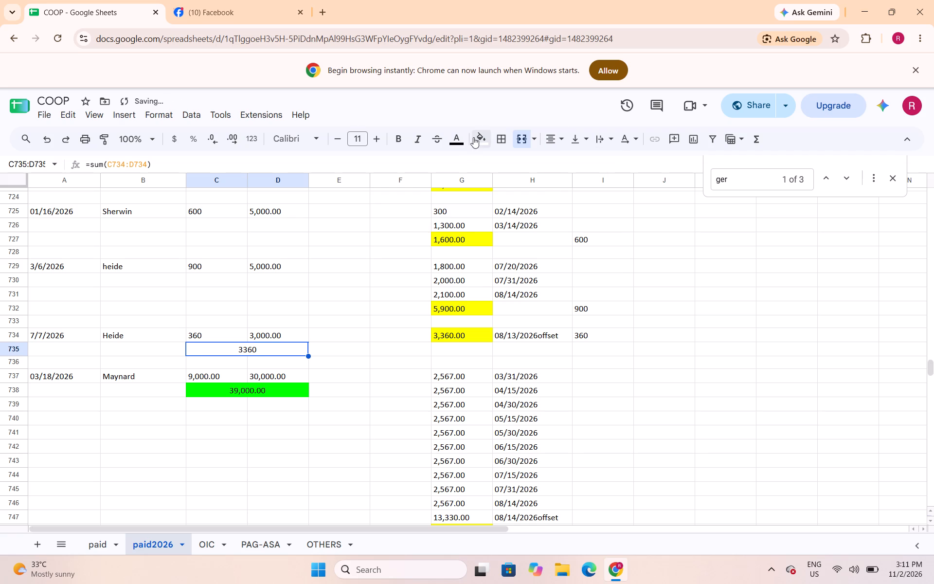
click(473, 137)
click(536, 196)
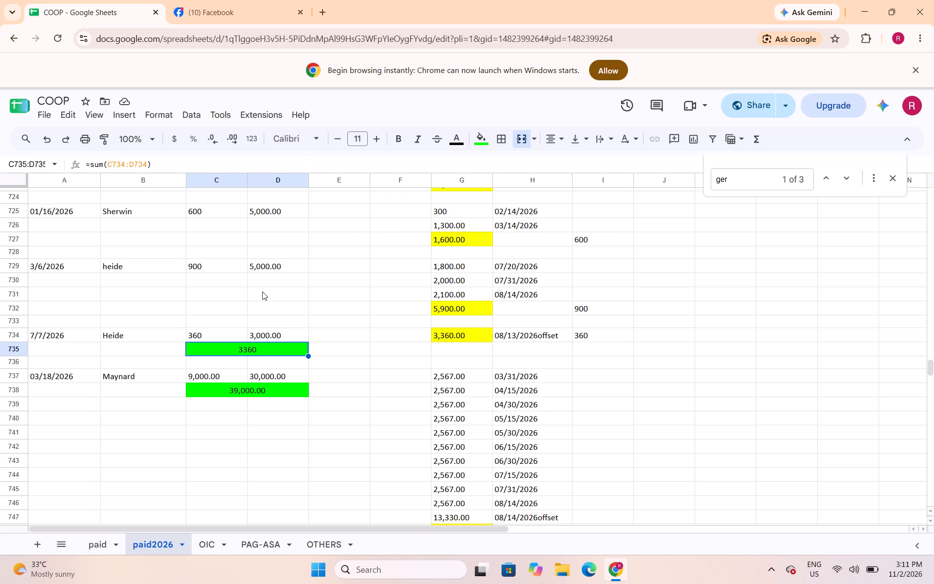
Merge C730:D730 below Heide's 3/6/2026 loan and enter the sum of C729:D729 in it.
drag(242, 284, 251, 282)
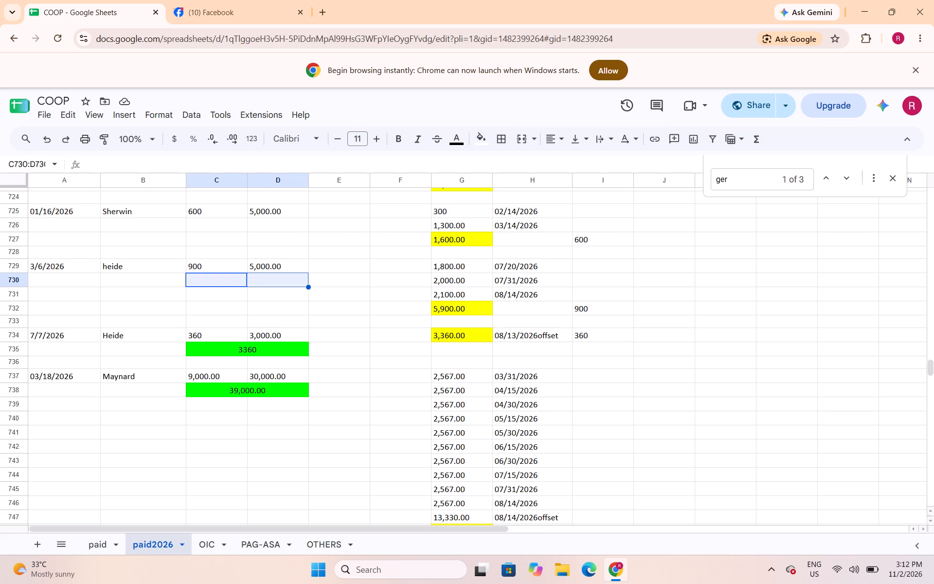
click(517, 141)
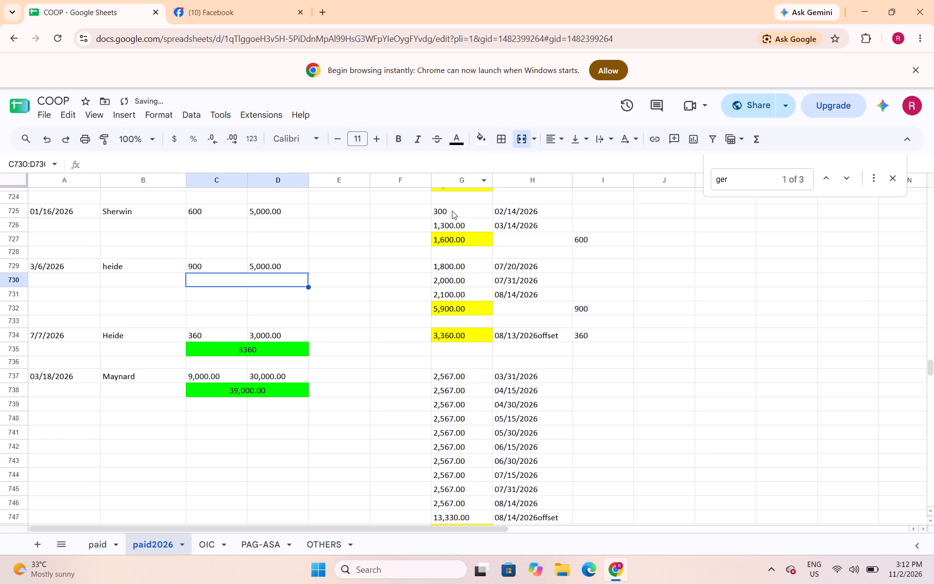
text(=sum()
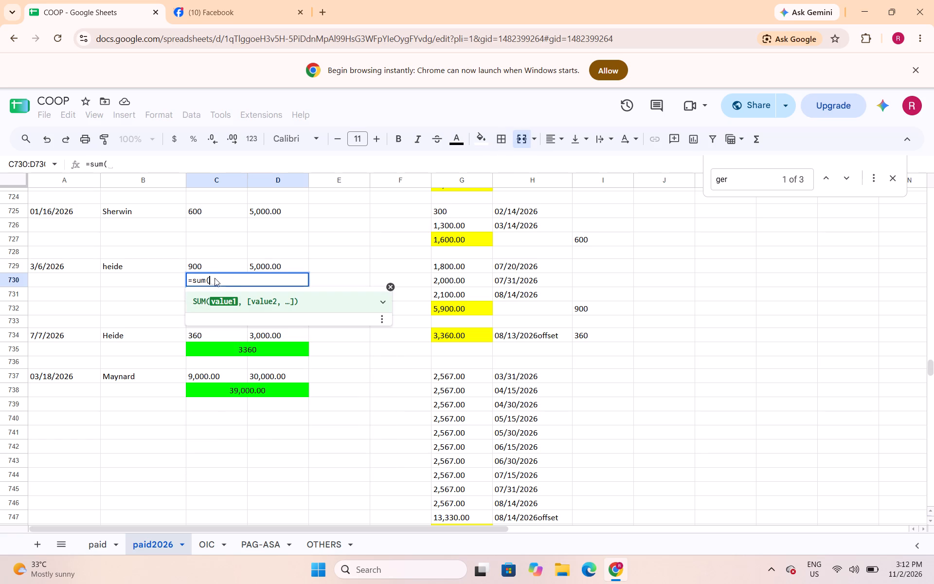
drag(214, 272, 257, 267)
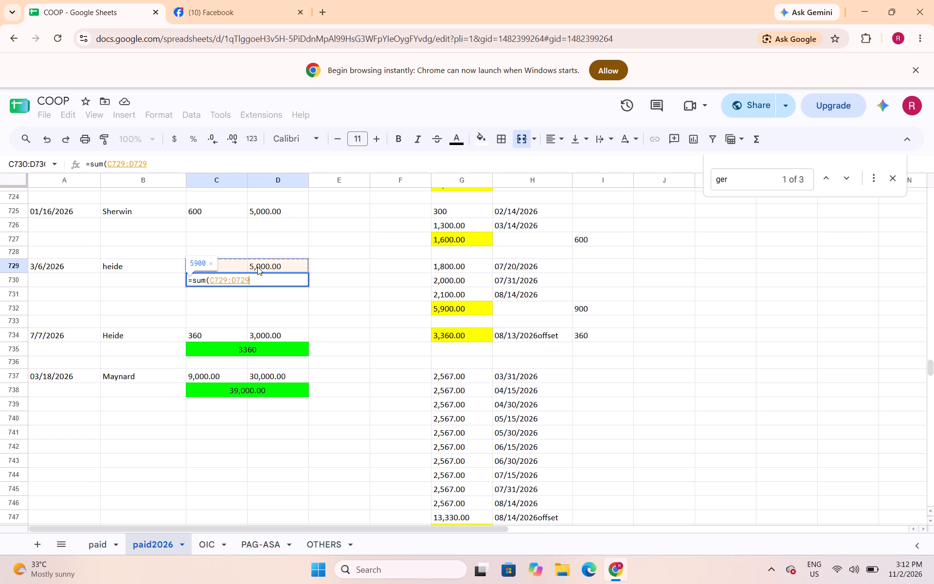
key(shift+parenright)
key(Return)
Center Heide's total in C730:D730, fill it with green, and save the spreadsheet.
key(Up)
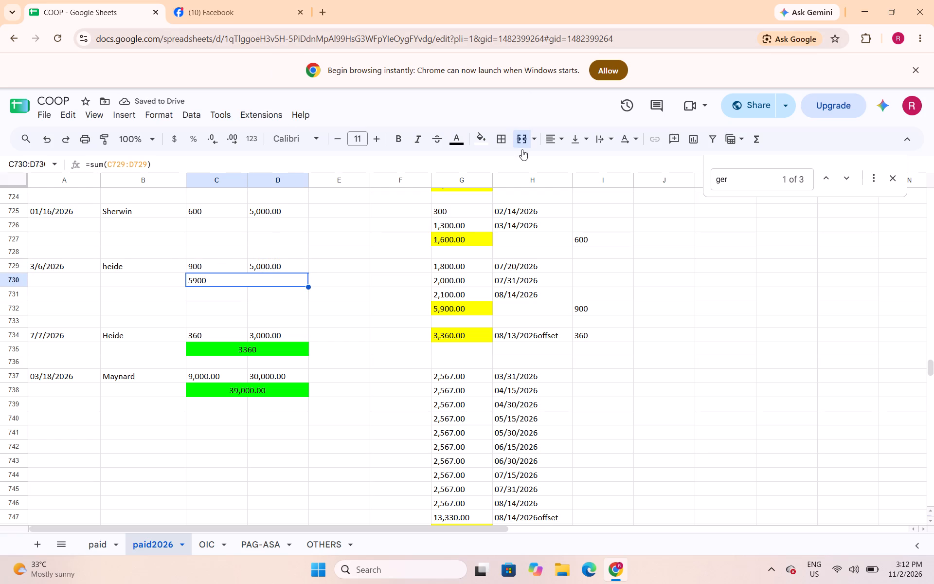
click(549, 140)
click(573, 162)
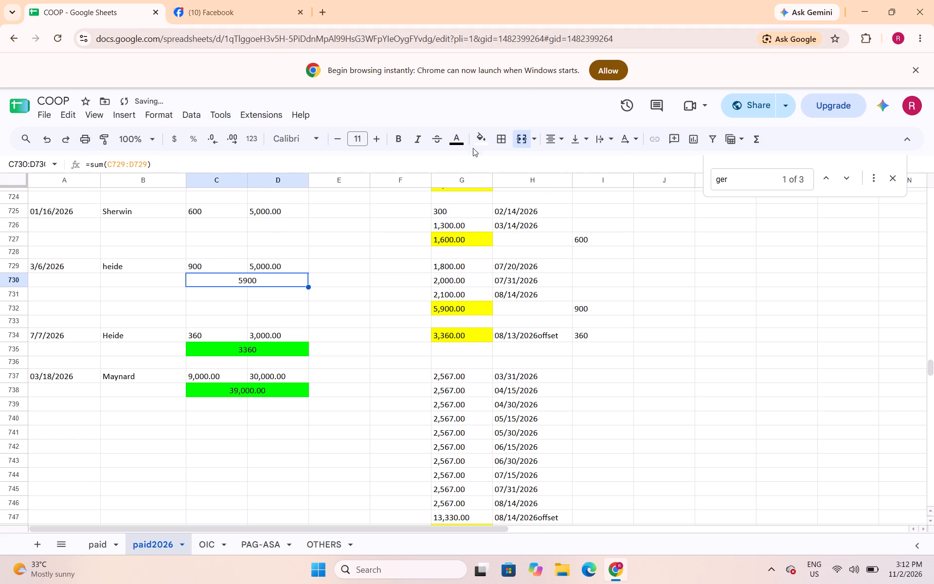
click(477, 141)
click(538, 195)
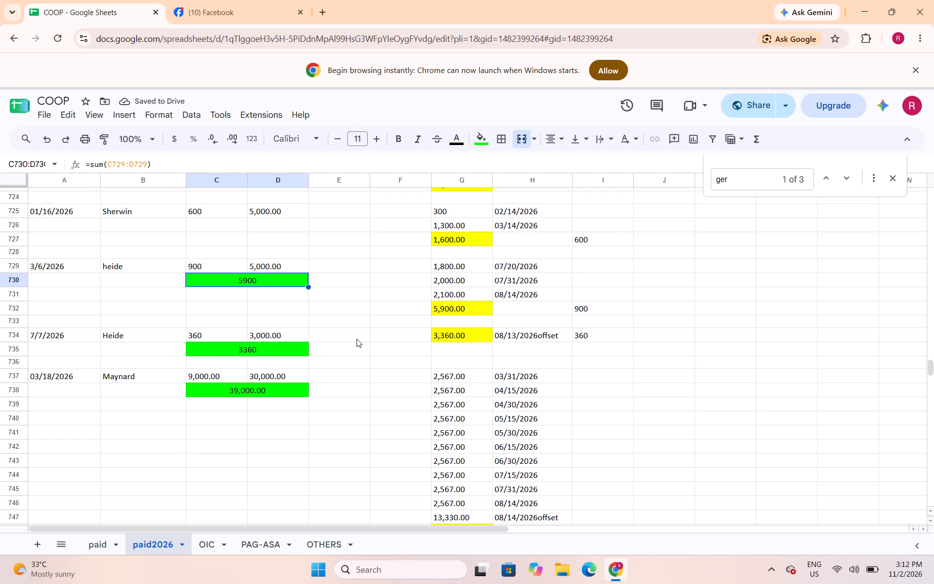
key(ctrl+s)
Merge C726:D726 below Sherwin's 01/16/2026 loan and enter the sum of C725:D725 in it.
scroll(310, 315, up, 1)
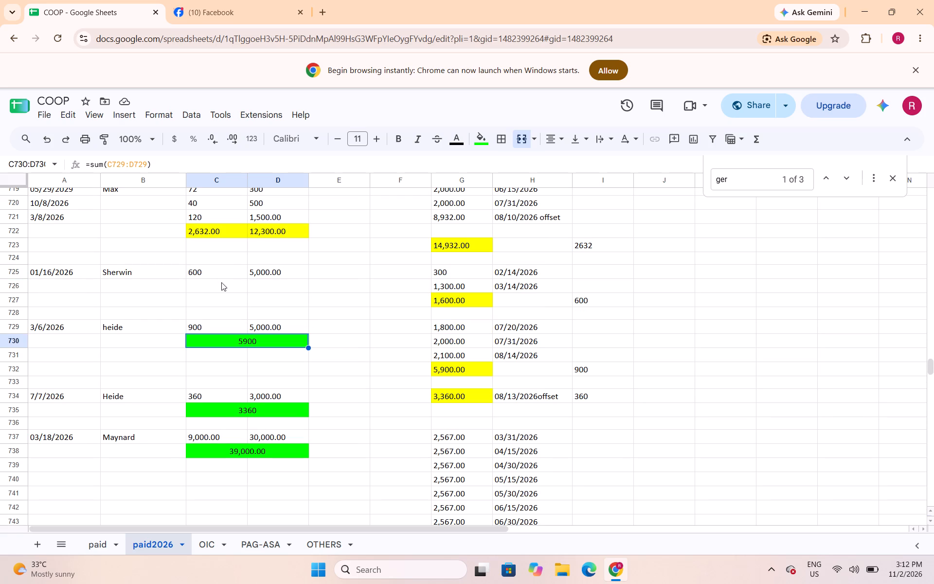
drag(223, 285, 257, 286)
click(520, 135)
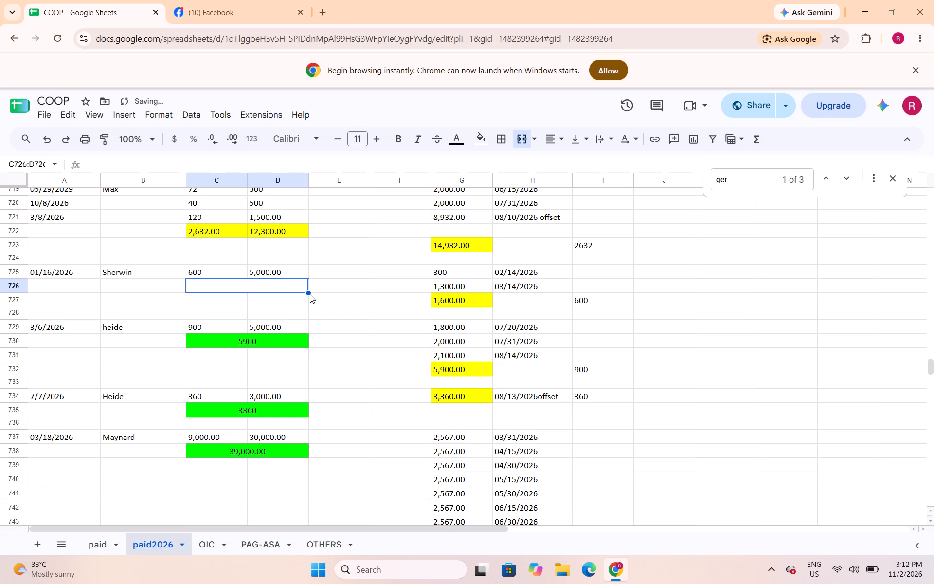
text(=sum()
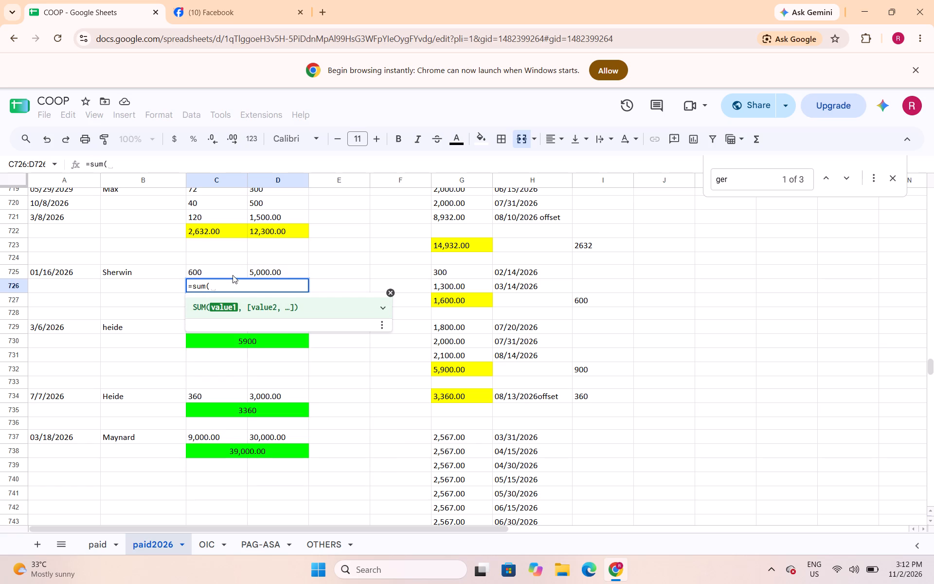
drag(232, 274, 253, 271)
key(shift+parenright)
key(Return)
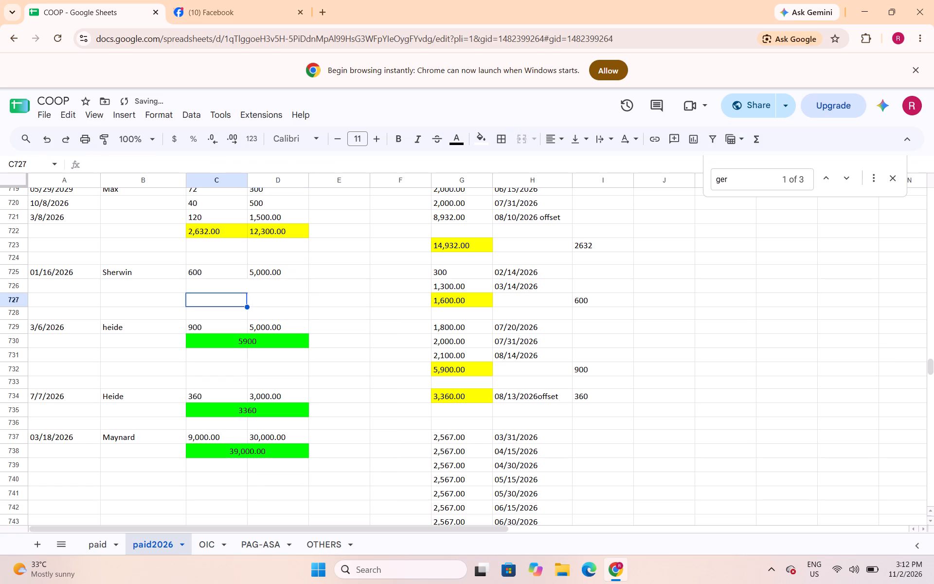
Fill Sherwin's total in C726:D726 with green and center it.
key(Up)
click(480, 141)
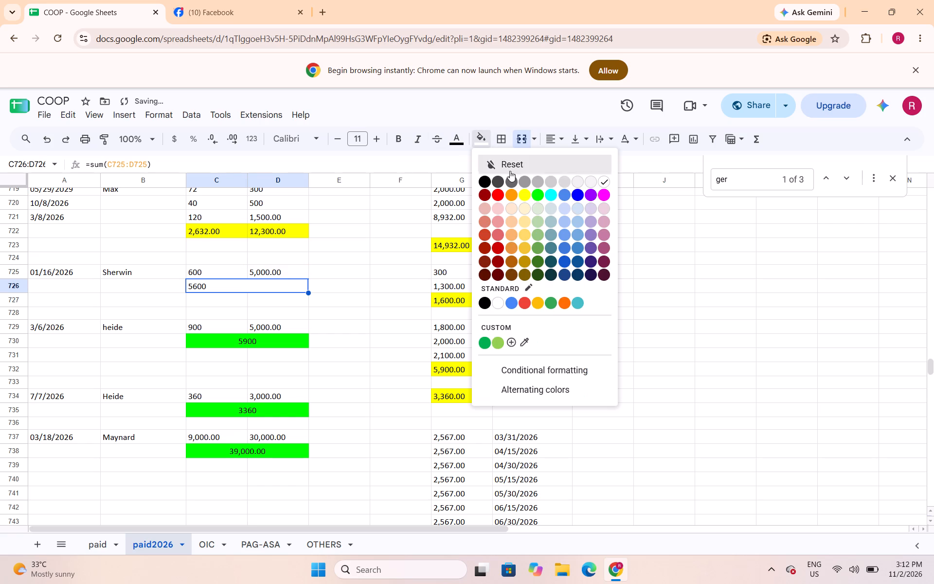
click(535, 195)
click(561, 143)
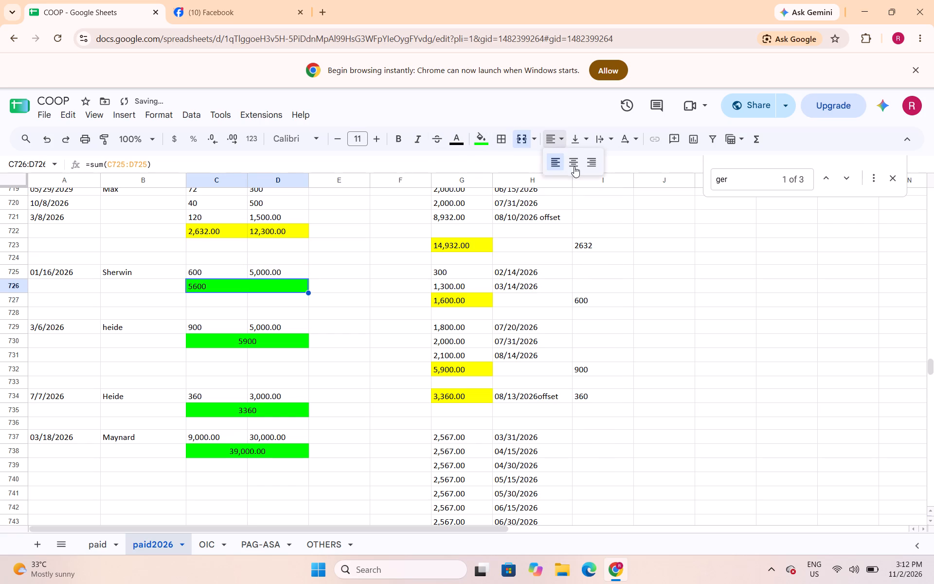
click(575, 167)
Change the fill of Max's totals in C722:D722 to green.
scroll(304, 252, up, 2)
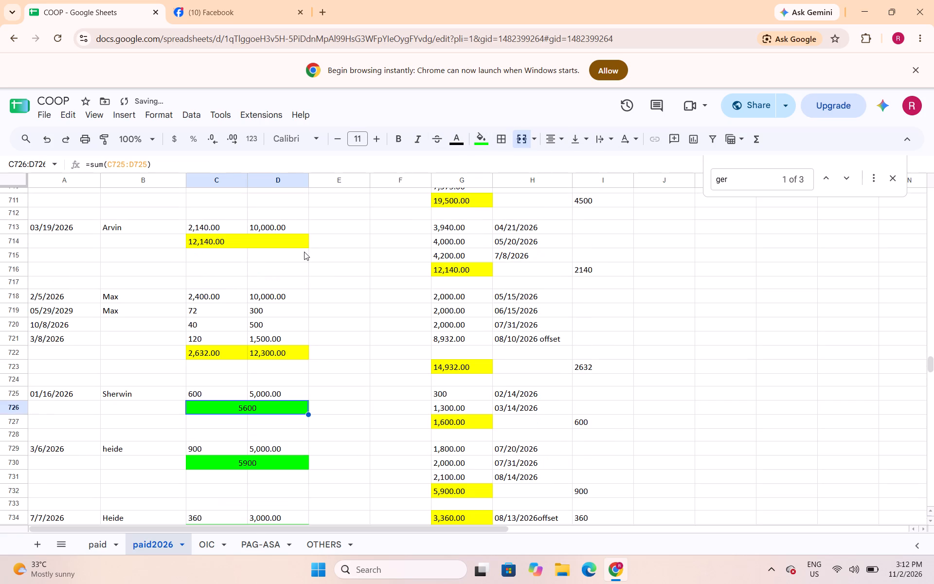
drag(232, 355, 260, 354)
click(487, 142)
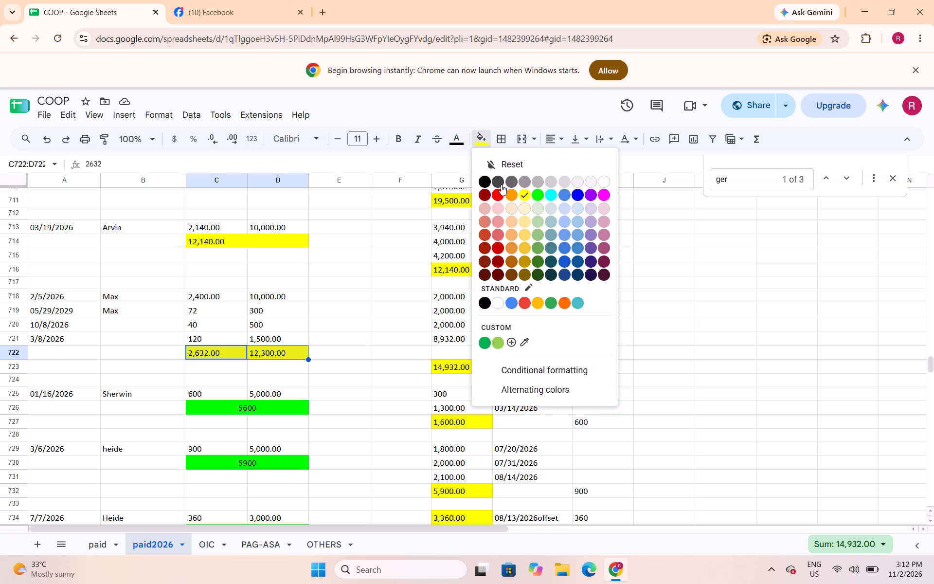
click(538, 193)
Center Arvin's total in C714:D714 and change its fill to green.
click(274, 245)
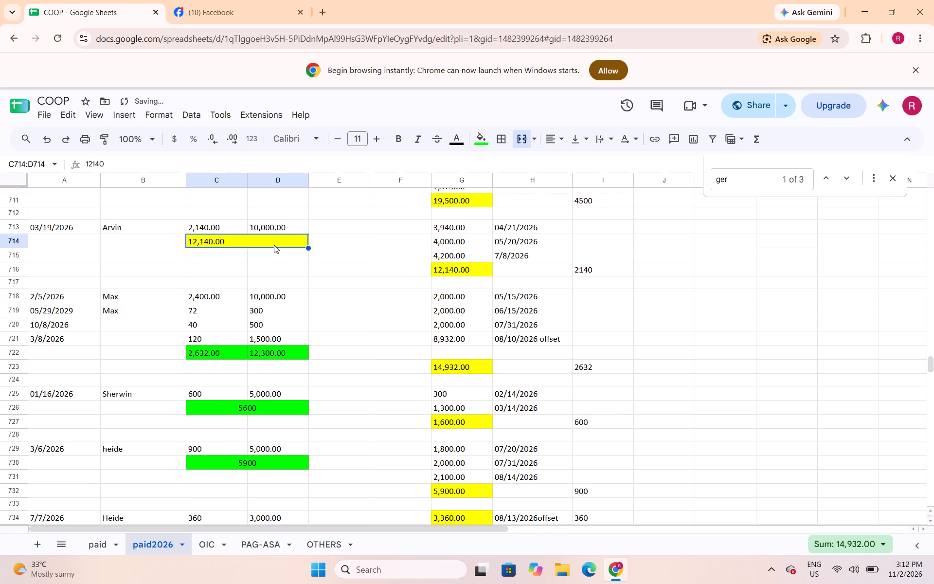
click(483, 144)
click(537, 201)
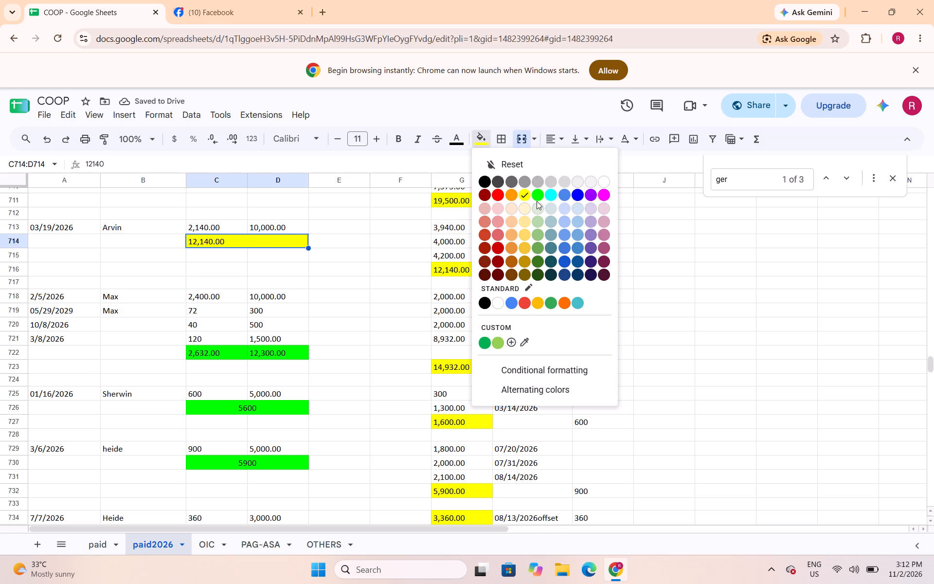
click(557, 140)
click(569, 163)
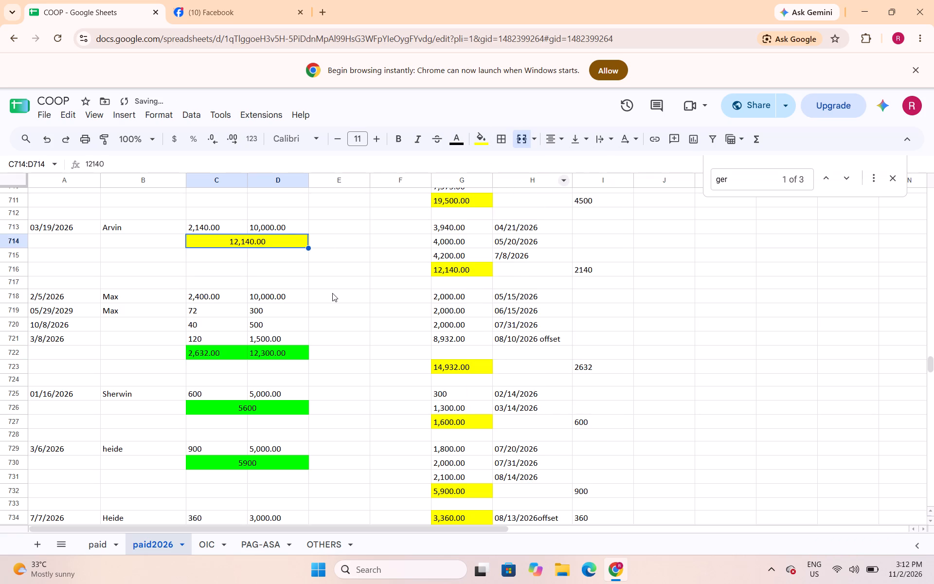
click(332, 293)
click(296, 242)
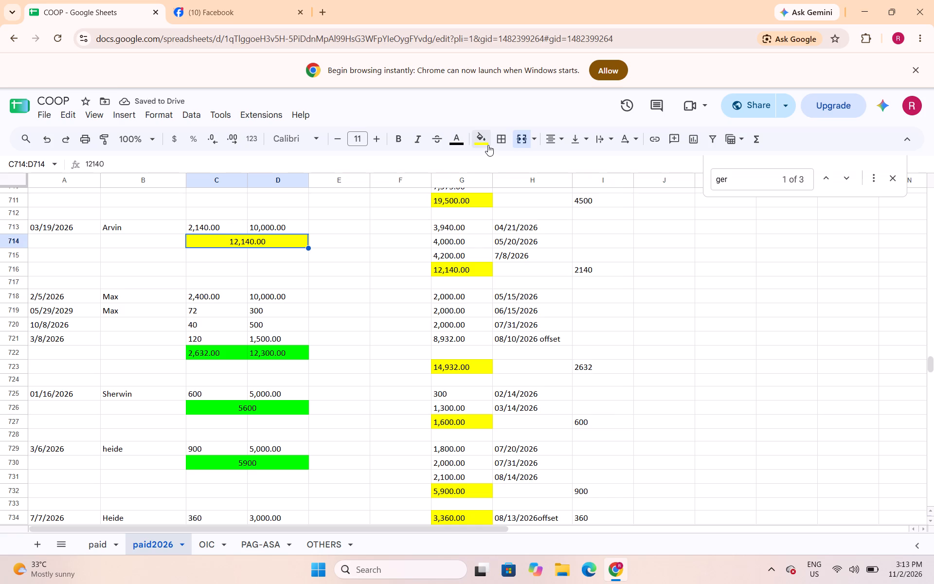
click(488, 145)
click(536, 197)
Change the fill of Zanda's total in C705:D705 to green, center it, and save the spreadsheet.
scroll(330, 266, up, 3)
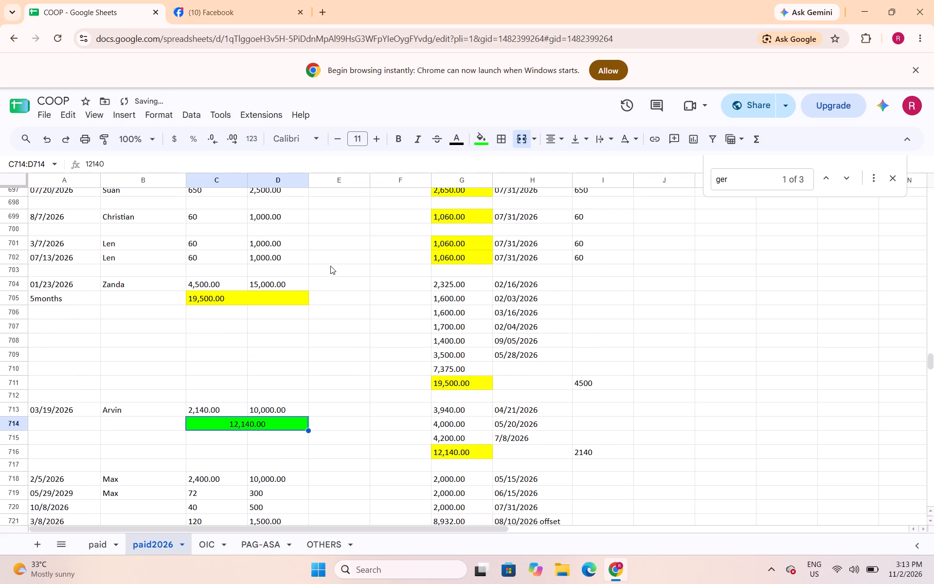
click(293, 300)
click(491, 142)
click(487, 142)
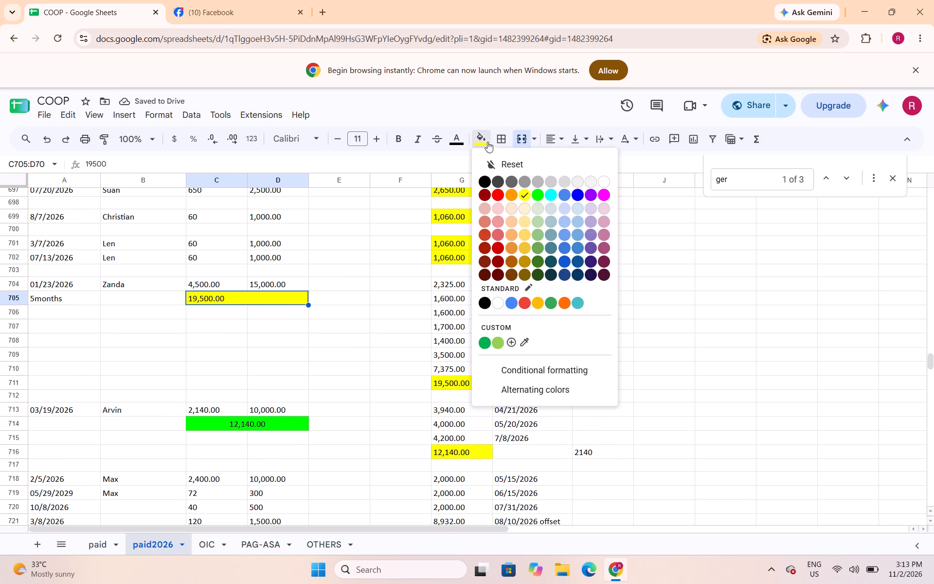
click(542, 197)
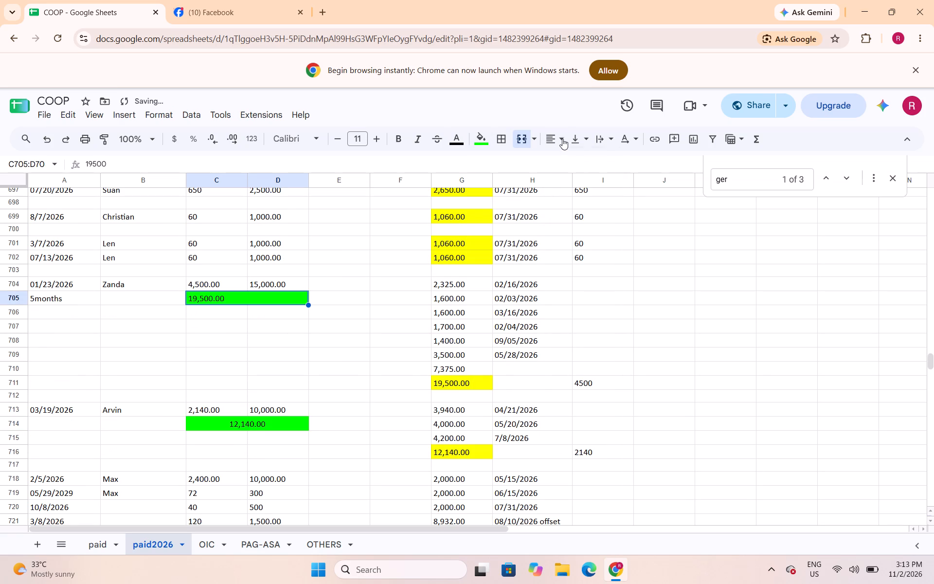
click(562, 139)
click(571, 164)
scroll(269, 350, up, 2)
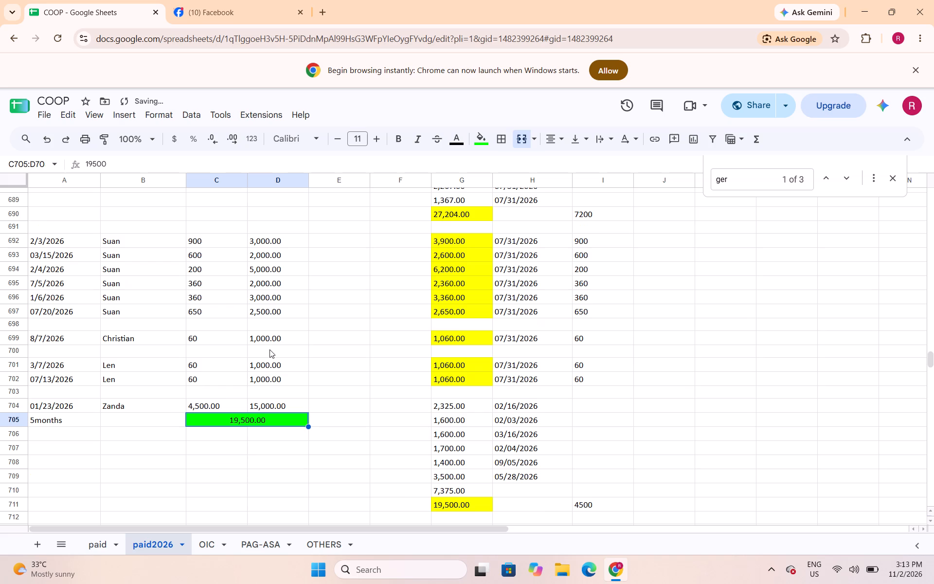
key(ctrl+s)
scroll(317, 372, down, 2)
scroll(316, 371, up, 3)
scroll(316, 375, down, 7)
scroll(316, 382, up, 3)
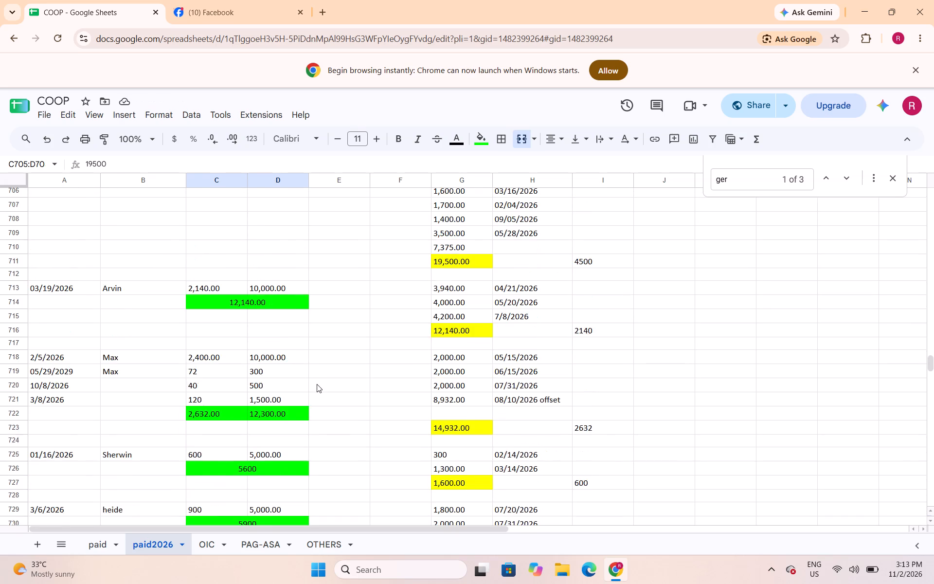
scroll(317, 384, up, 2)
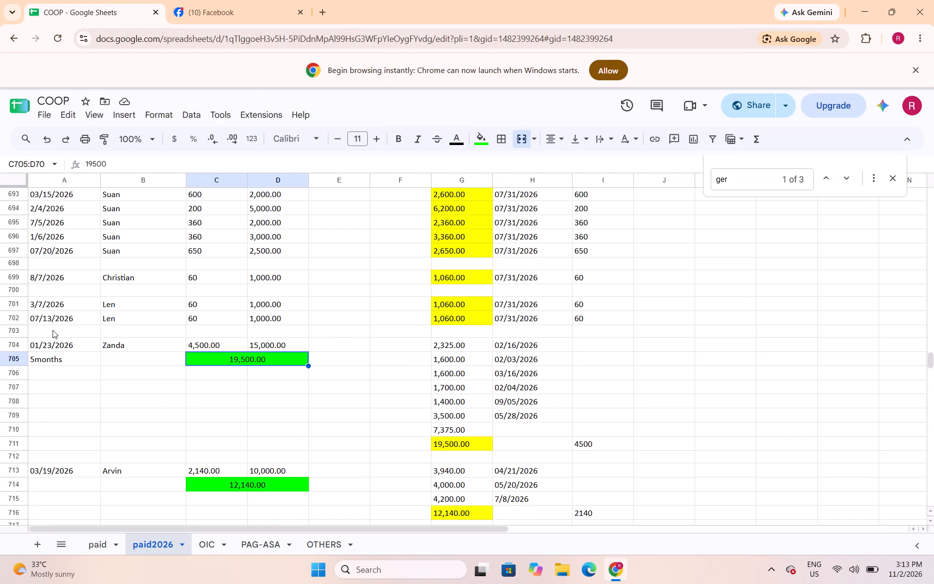
Insert a row above row 703, merge C703:D703, and total Len's 07/13/2026 loan there with =sum(C702:D702).
click(20, 331)
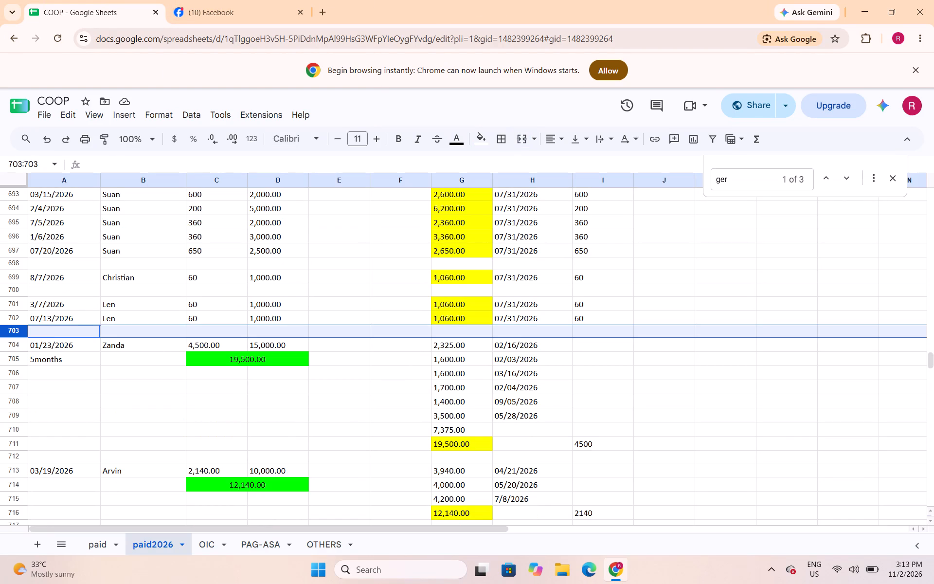
right_click(19, 331)
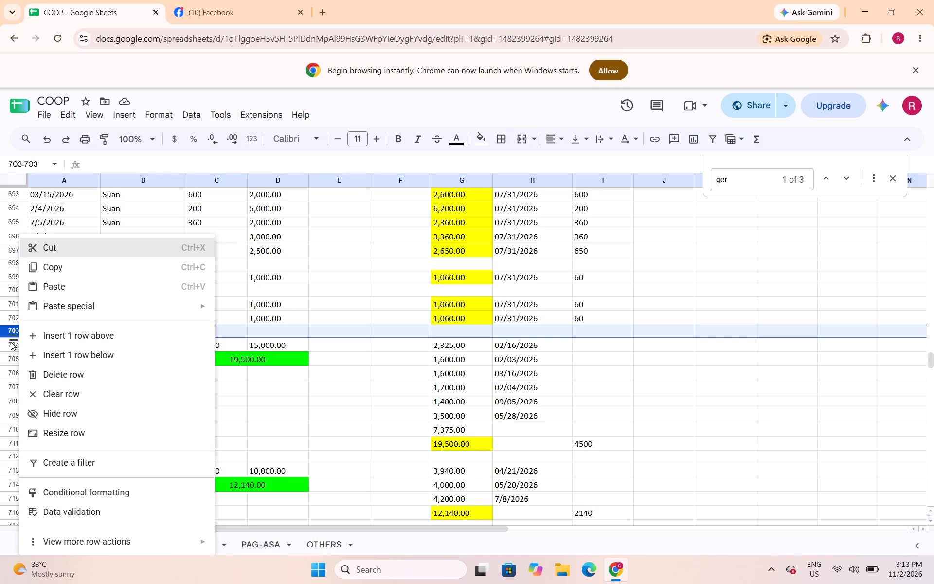
click(59, 338)
click(215, 337)
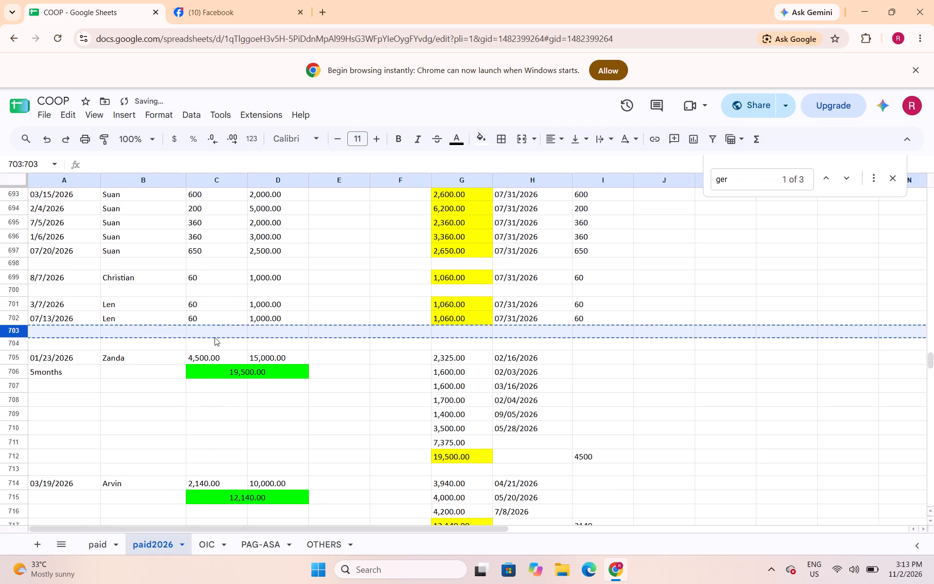
drag(228, 336, 259, 331)
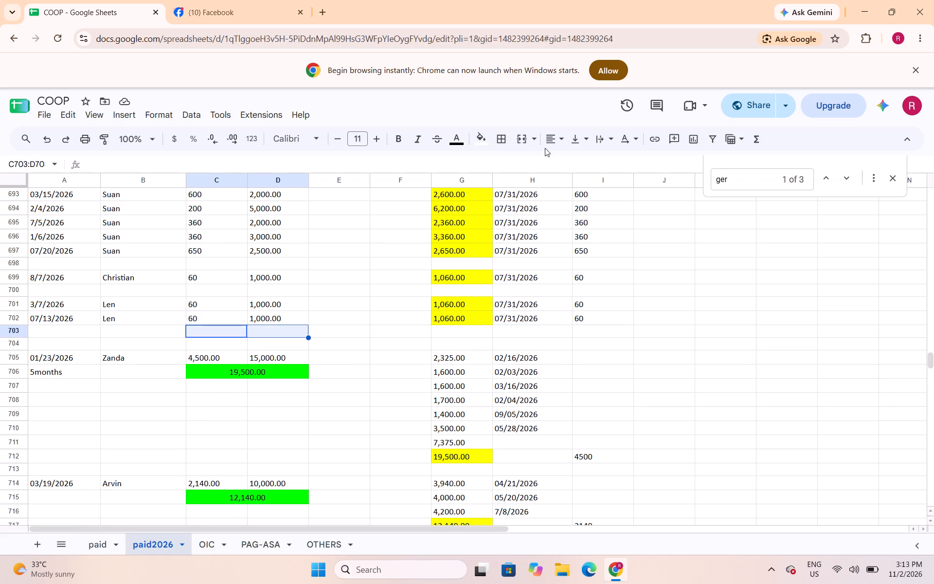
click(519, 143)
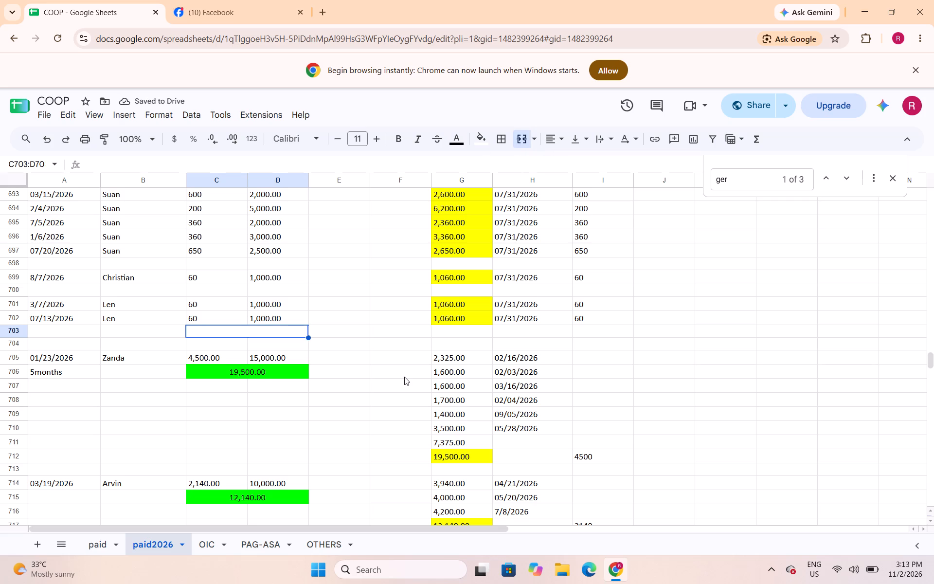
text(=sum()
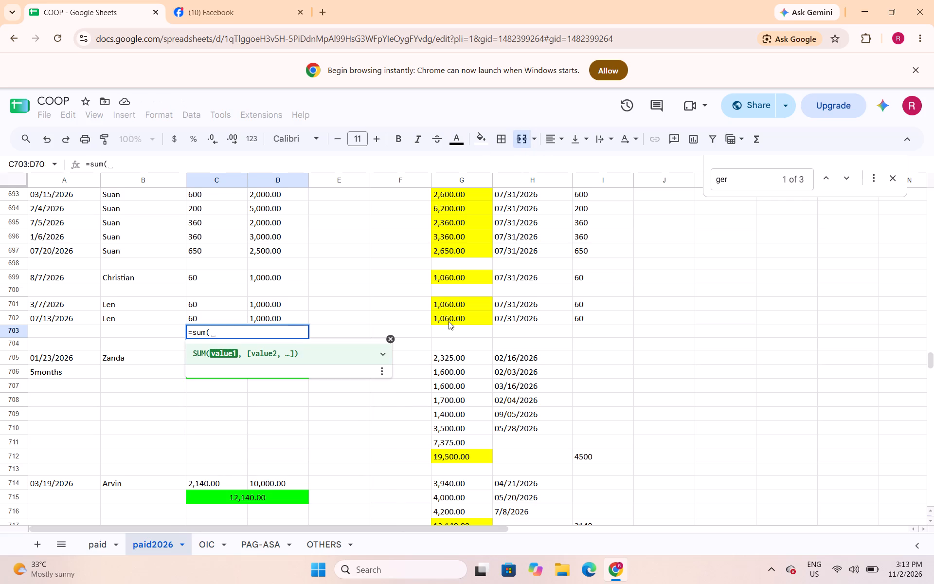
drag(216, 322, 290, 319)
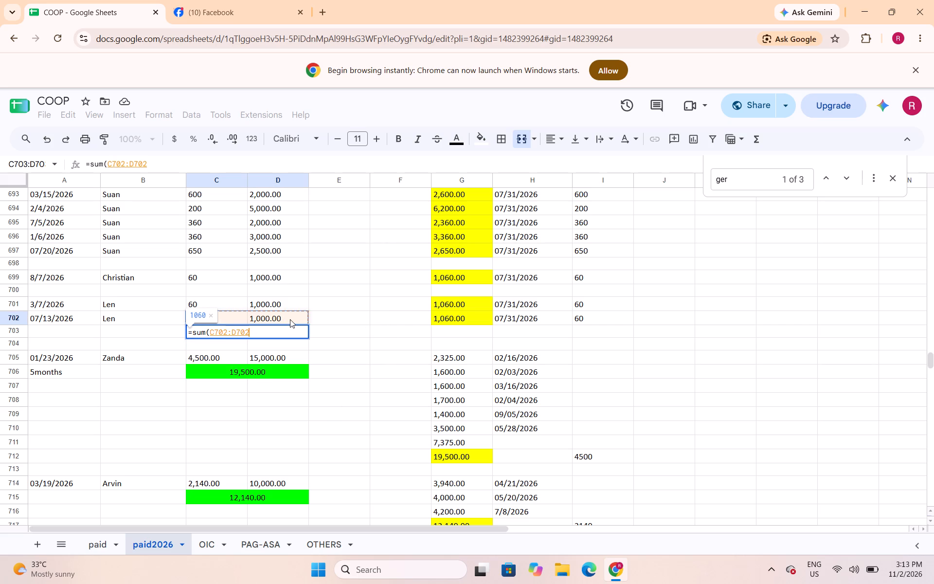
key(shift+parenright)
key(Return)
key(Up)
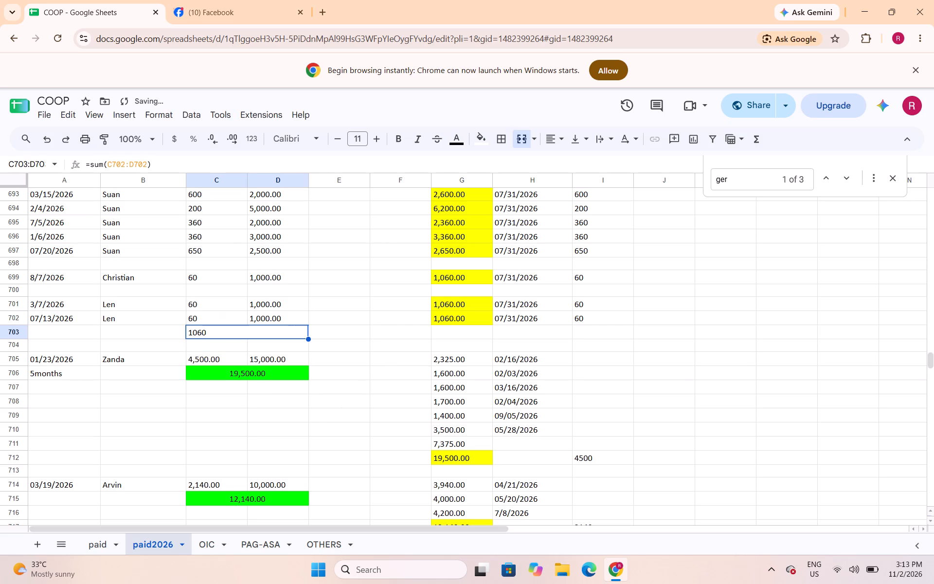
Fill Len's new total in C703:D703 with green and center it.
click(483, 141)
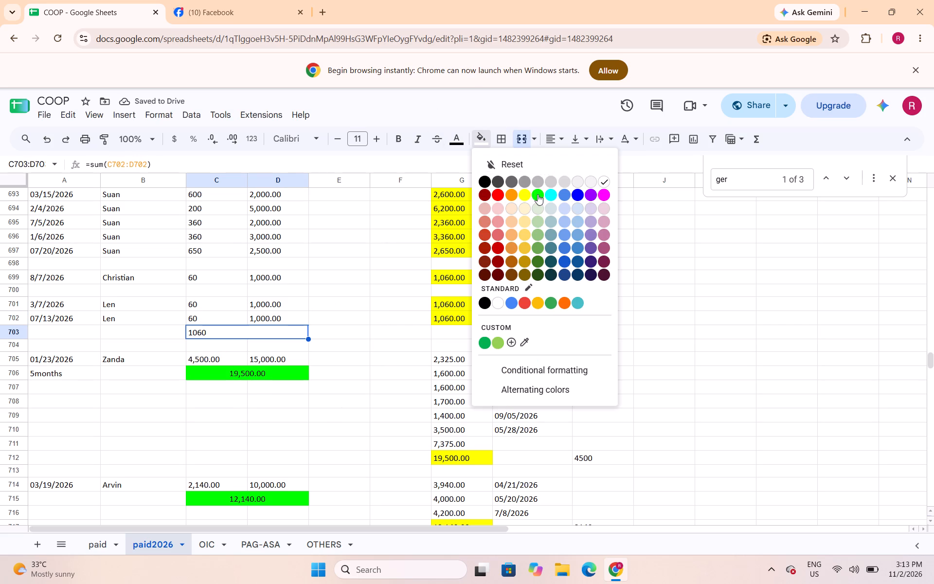
click(538, 194)
click(558, 140)
click(578, 164)
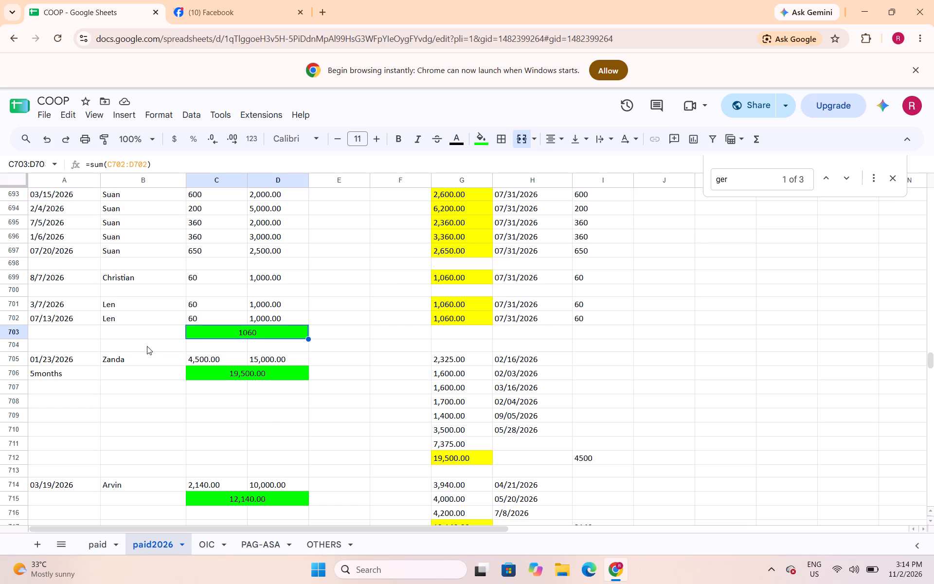
Insert two blank rows between Len's 3/7/2026 and 07/13/2026 records.
click(16, 318)
right_click(15, 319)
click(74, 337)
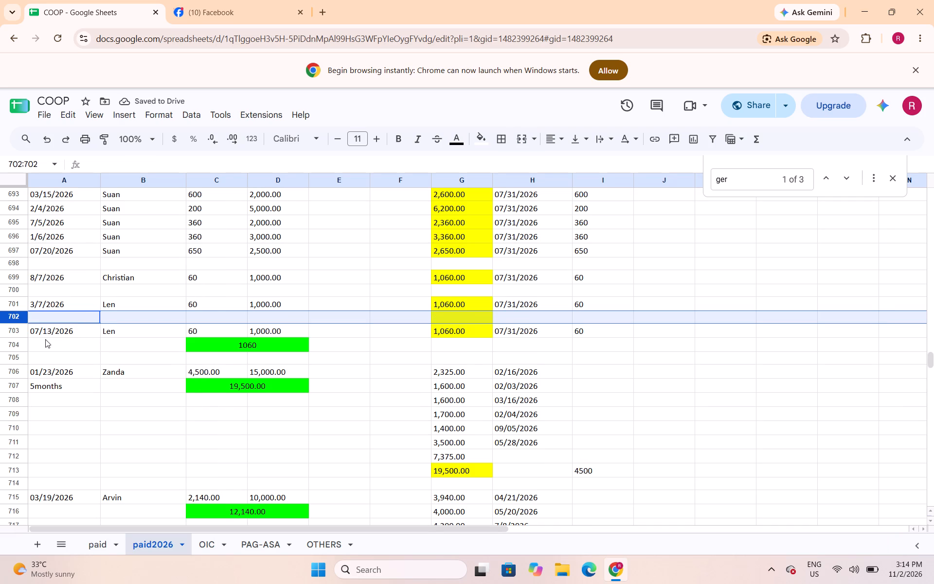
right_click(11, 322)
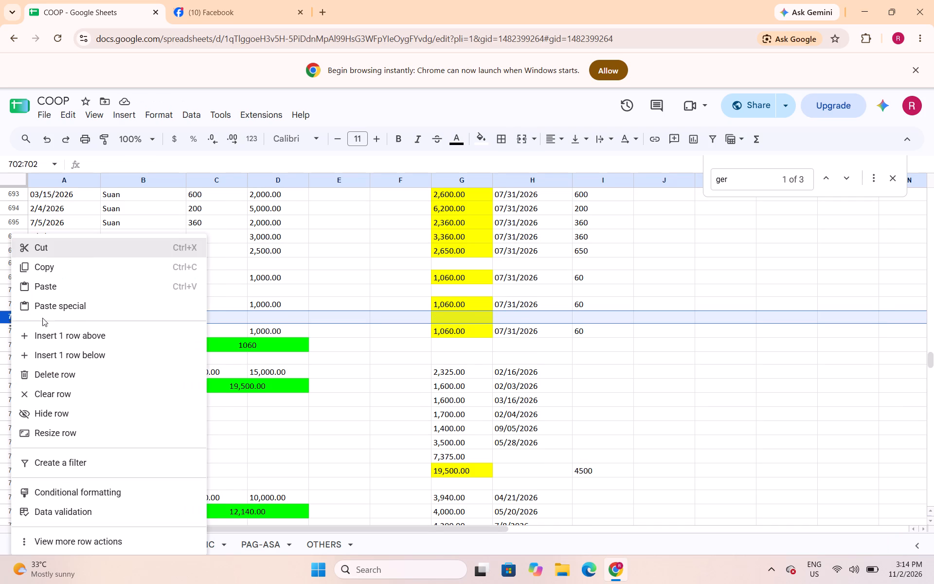
click(65, 336)
Change the fill of the blank cells G702:G703 to white.
drag(479, 318, 481, 328)
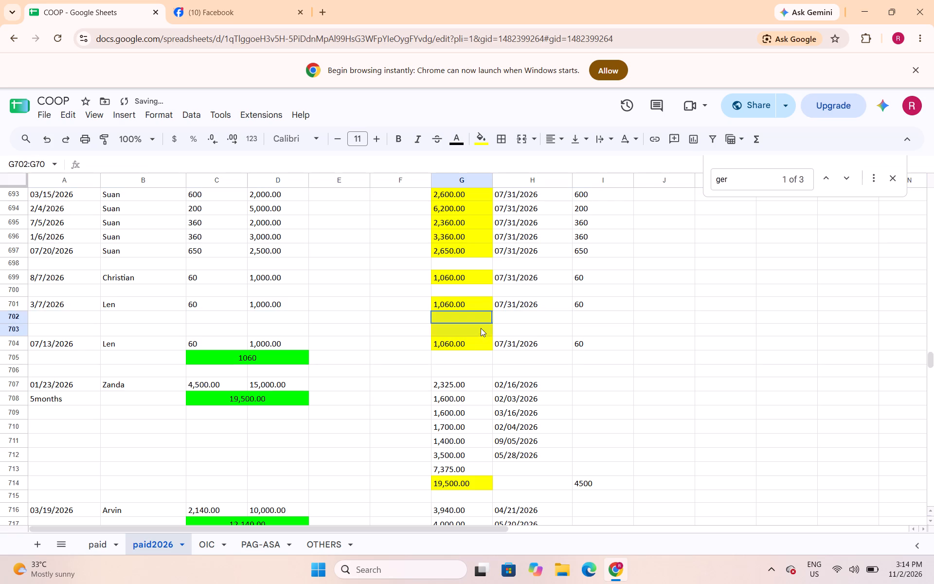
drag(481, 328, 482, 330)
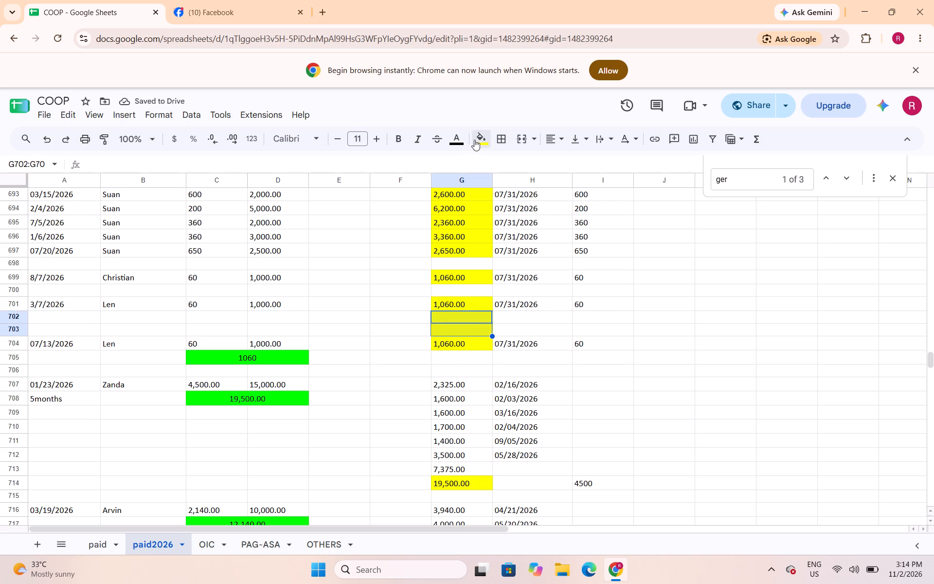
click(474, 140)
click(501, 301)
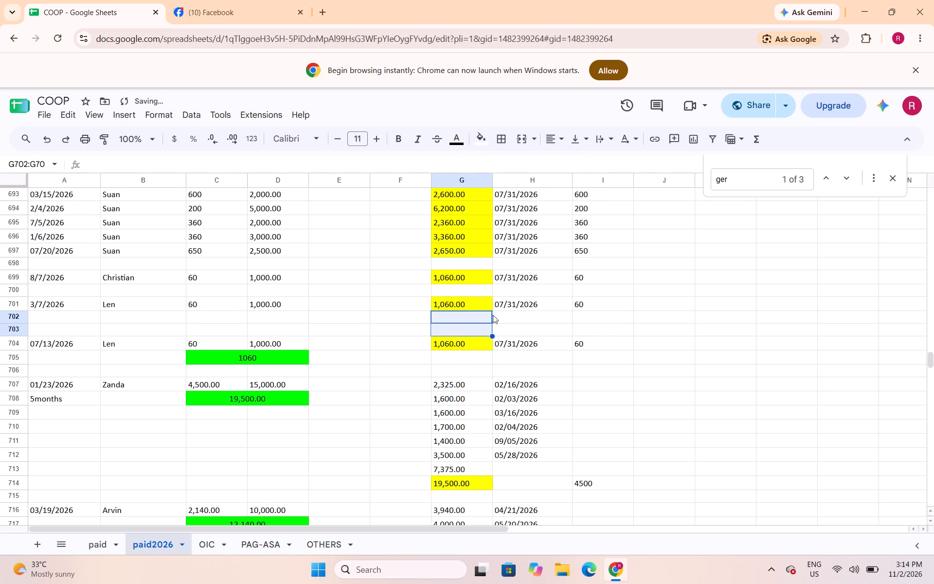
Merge C702:D702 and total Len's 3/7/2026 loan there with =sum(C701:D701).
drag(233, 321, 264, 315)
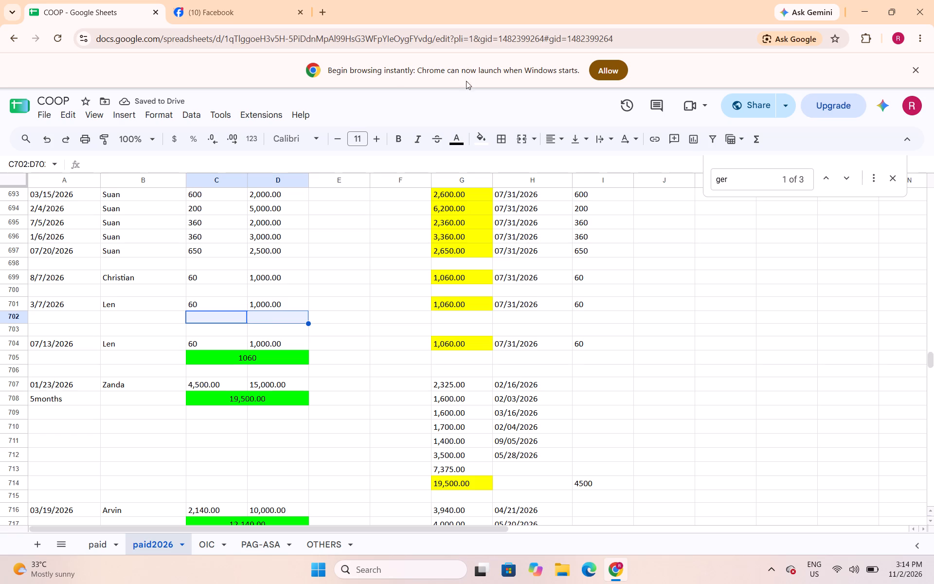
click(520, 140)
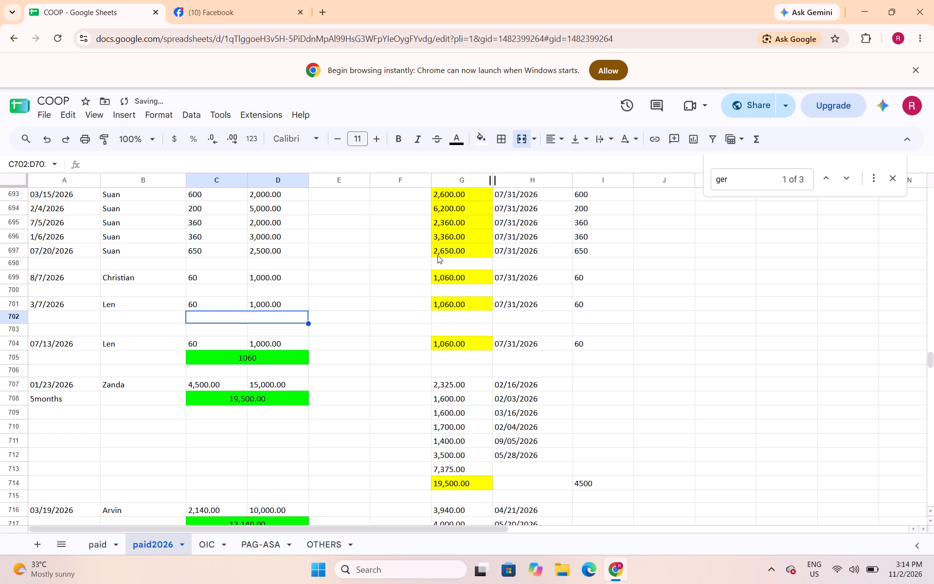
text(=sum()
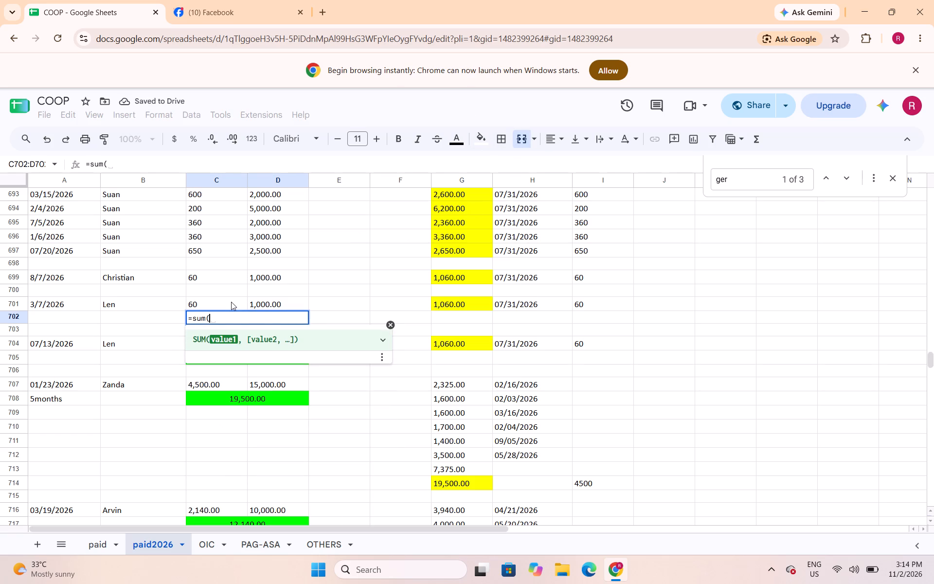
drag(231, 302, 254, 304)
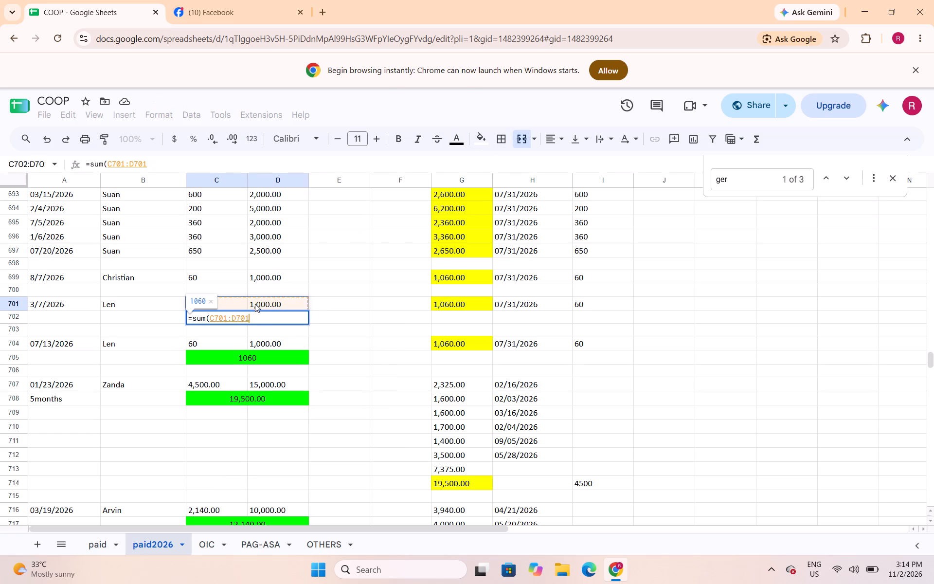
key(shift+parenright)
key(Return)
key(Up)
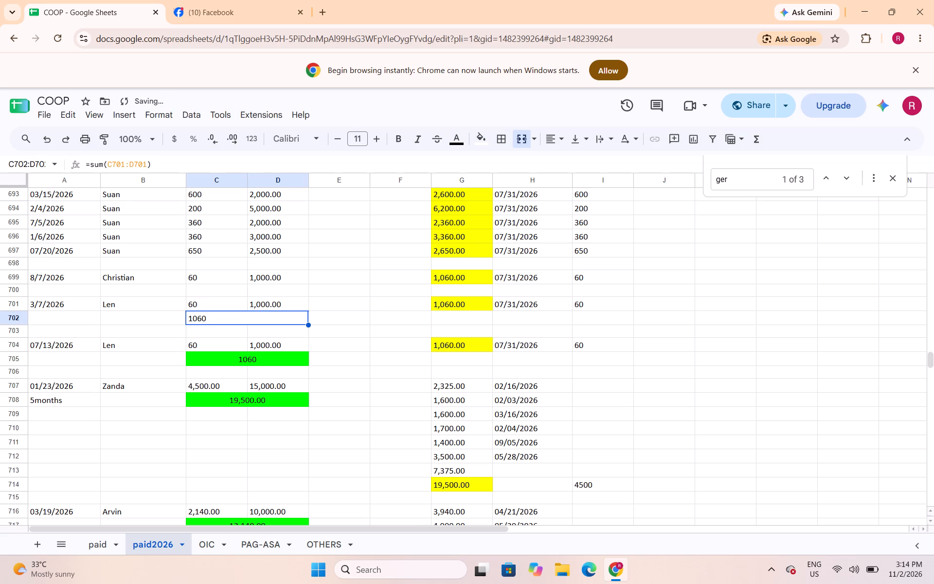
Fill Len's total in C702:D702 with green and center it.
click(484, 145)
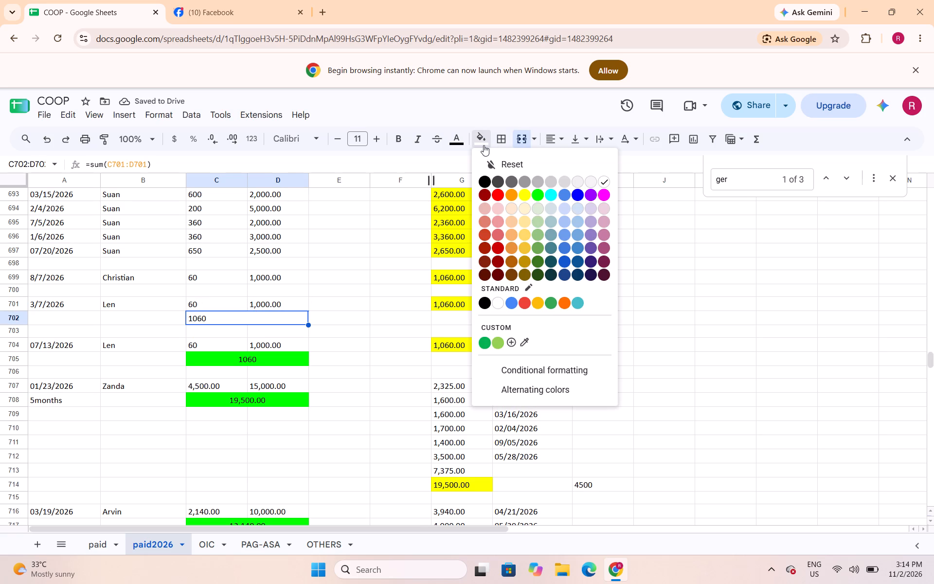
click(537, 193)
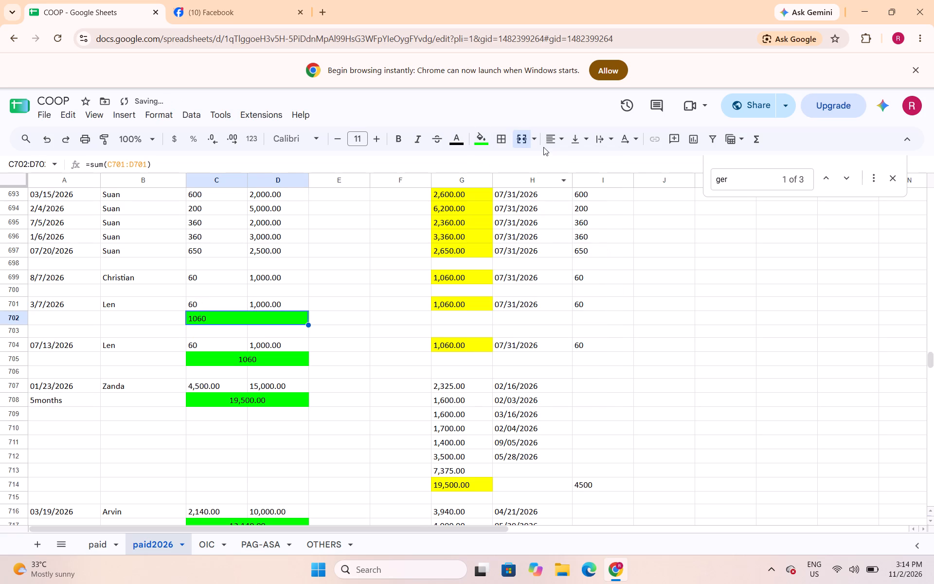
click(557, 141)
click(569, 165)
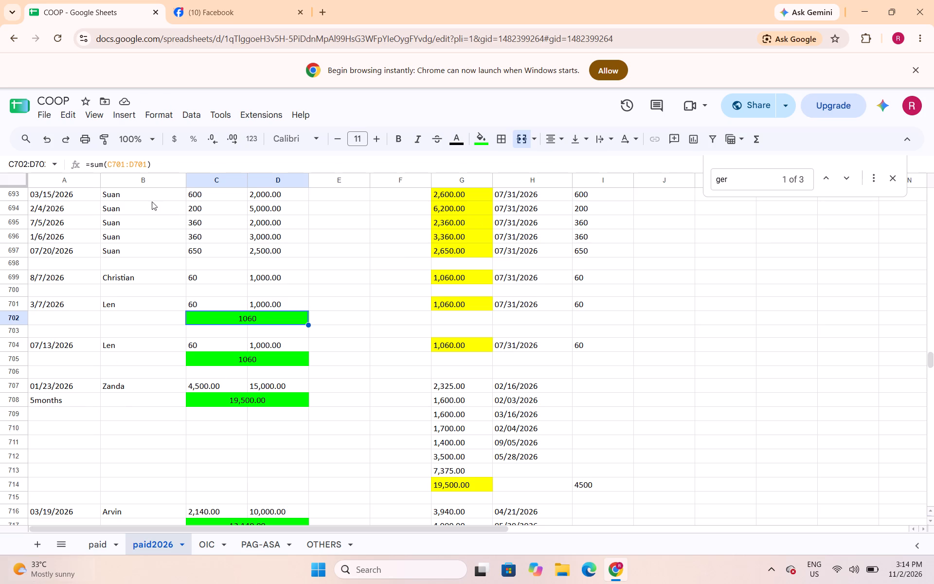
Insert a row below Christian's record, merge C700:D700, and total the loan there with =sum(C699:D699).
click(23, 292)
right_click(23, 292)
click(81, 336)
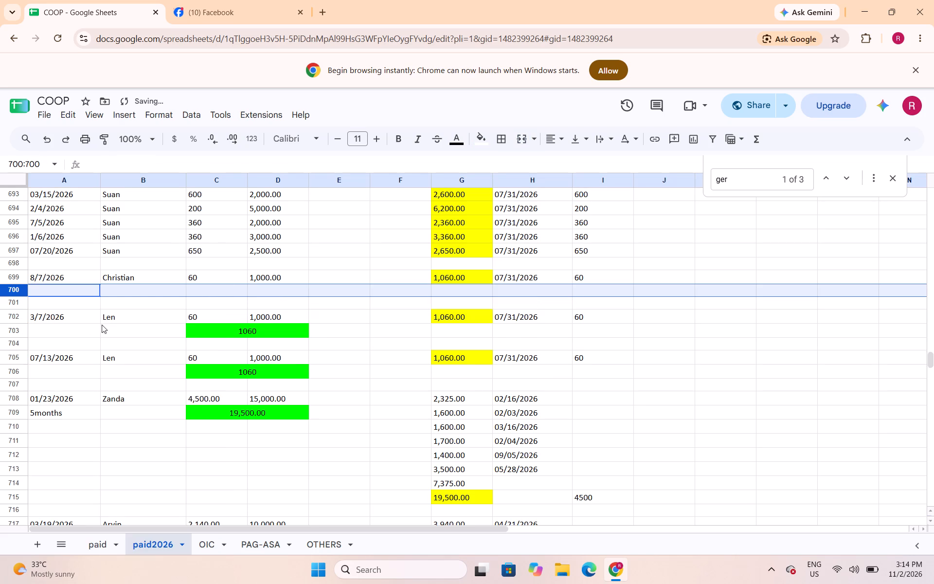
click(239, 293)
drag(242, 293, 259, 291)
click(521, 138)
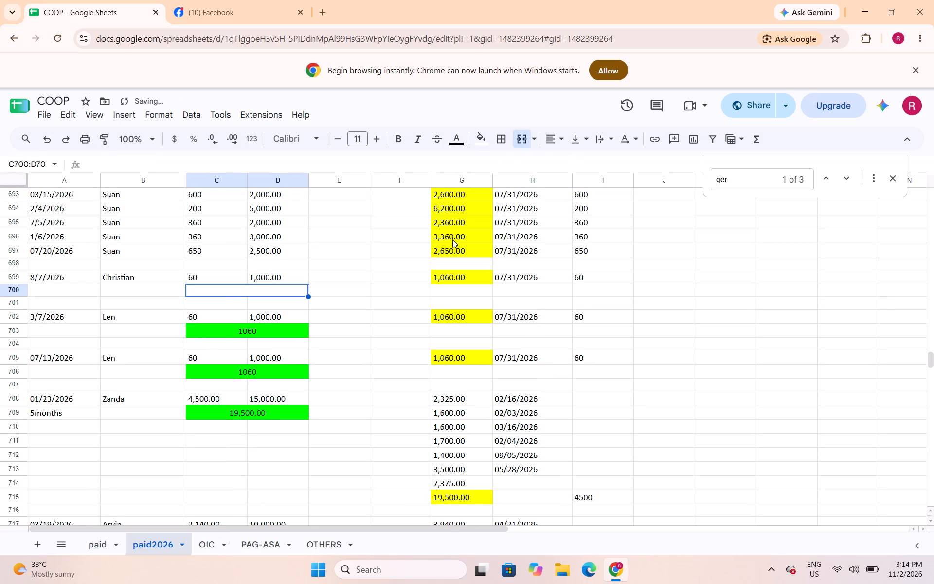
text(=sum()
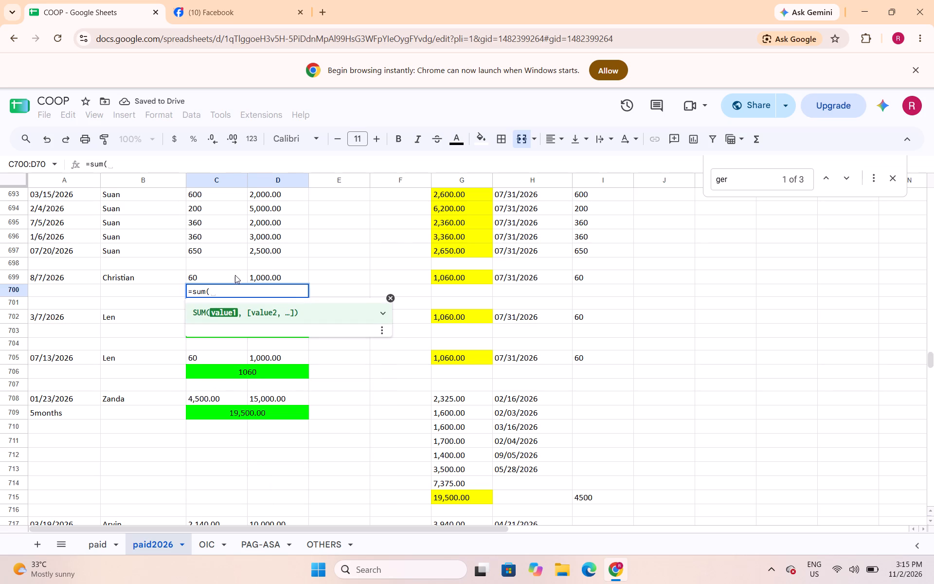
drag(233, 277, 259, 277)
key(shift+parenright)
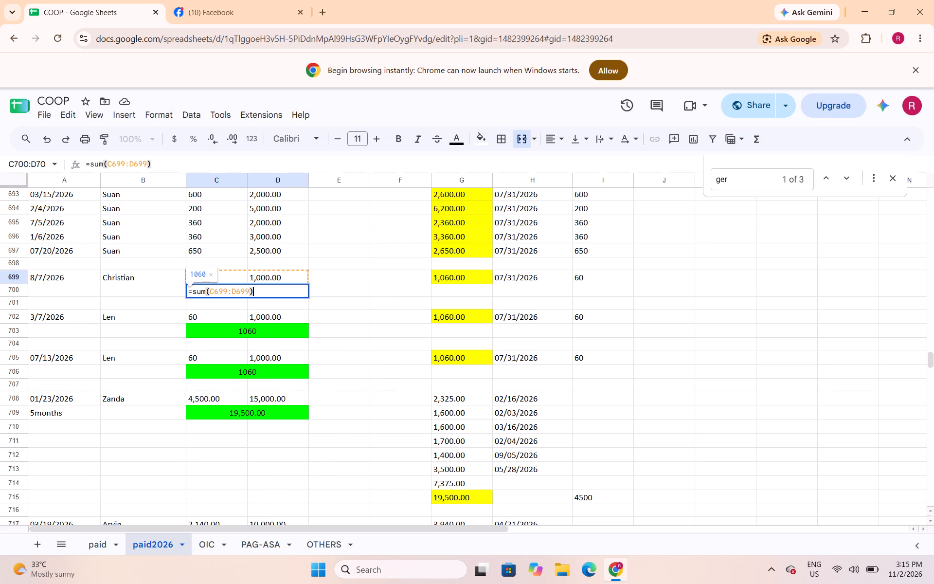
key(Return)
key(Up)
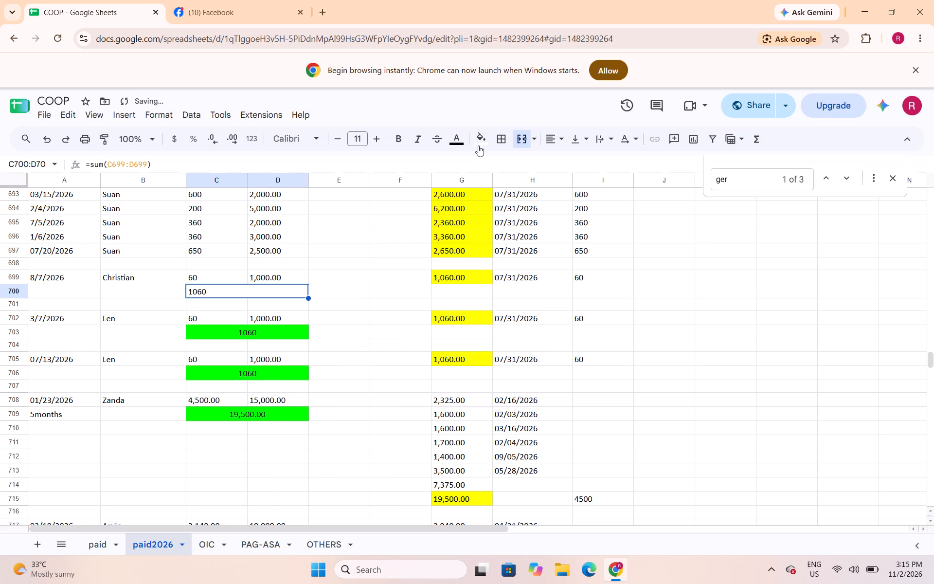
Fill Christian's total in C700:D700 with green and center it.
click(478, 146)
click(538, 194)
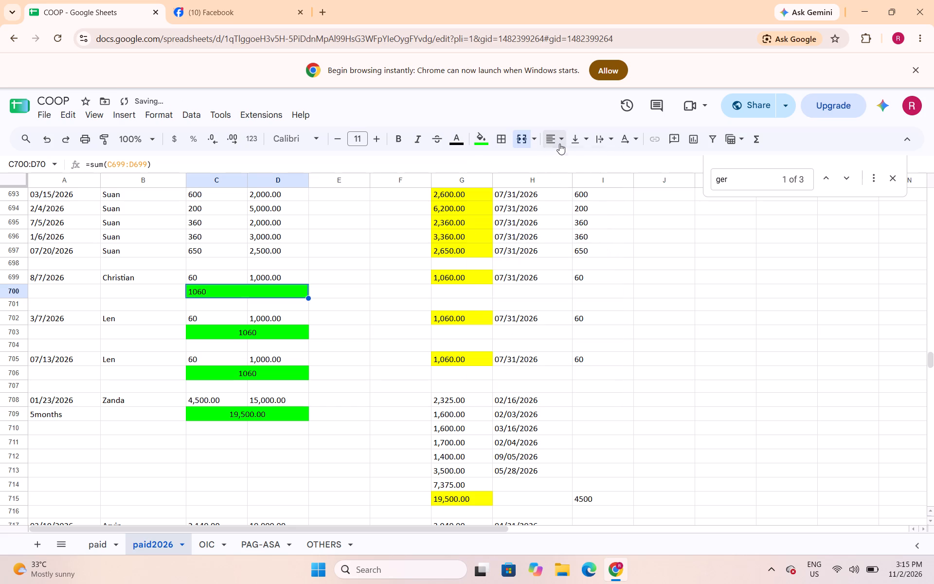
click(559, 144)
click(574, 164)
Insert a blank row directly below Suan's 07/20/2026 record.
scroll(218, 255, up, 2)
scroll(219, 258, down, 1)
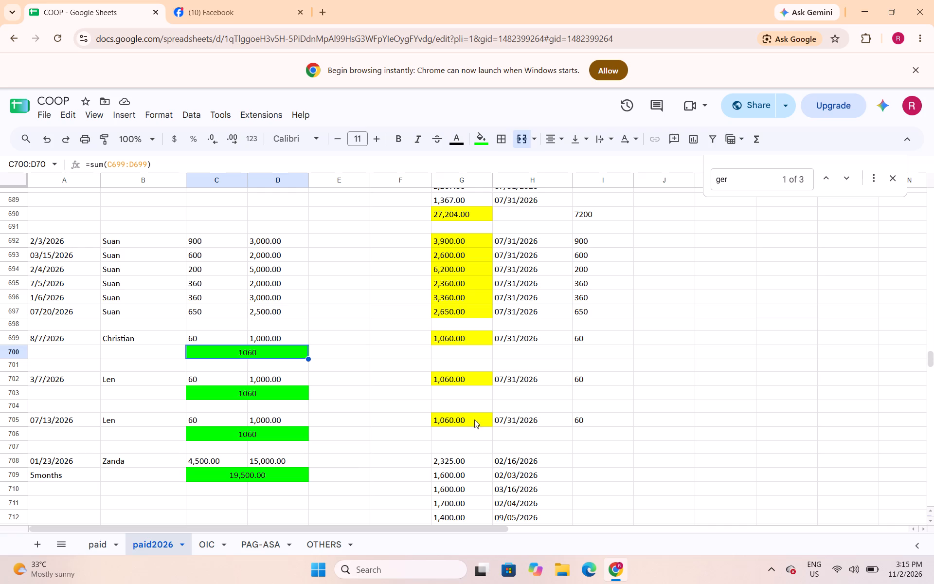
click(20, 326)
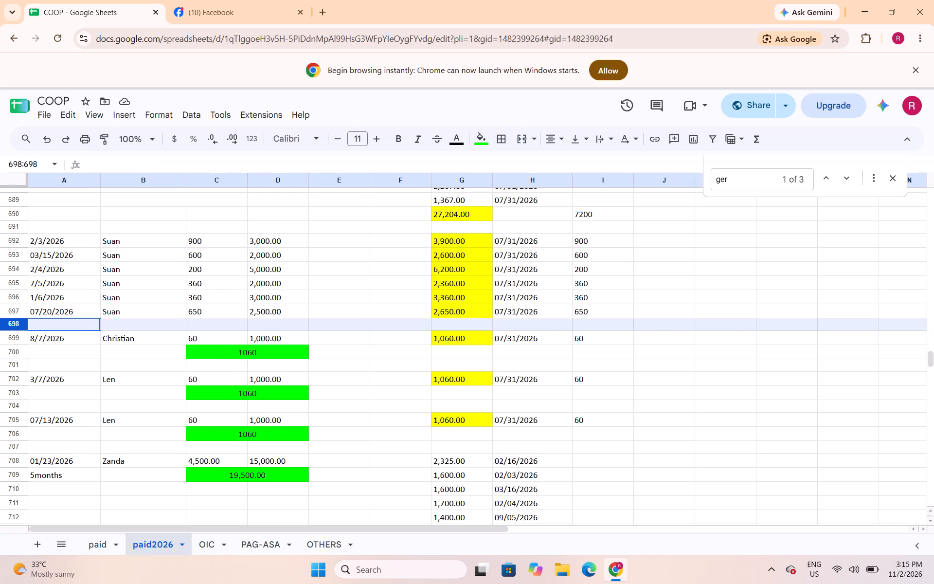
right_click(20, 326)
click(49, 330)
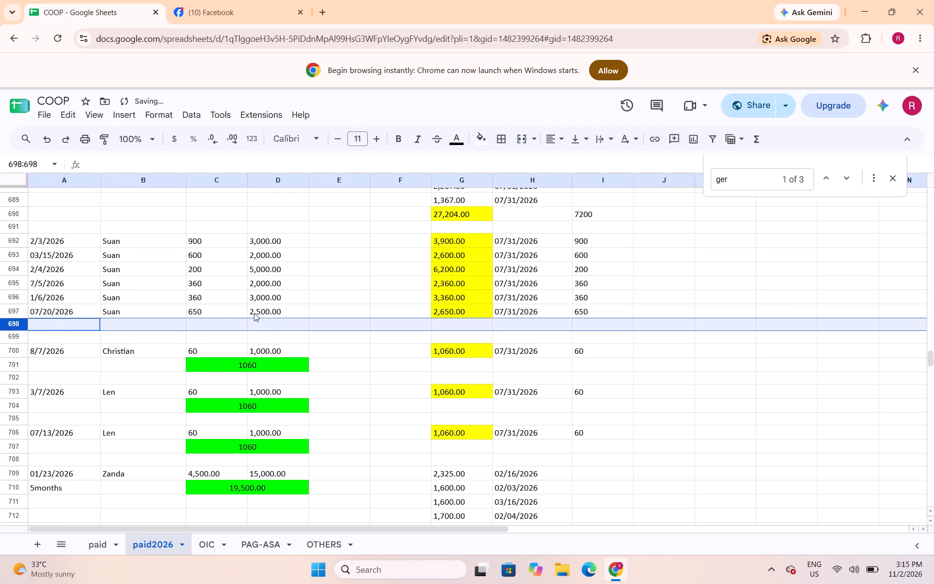
Merge C698:D698 and total Suan's 07/20/2026 loan there with =sum(C697:D697).
drag(233, 326, 276, 323)
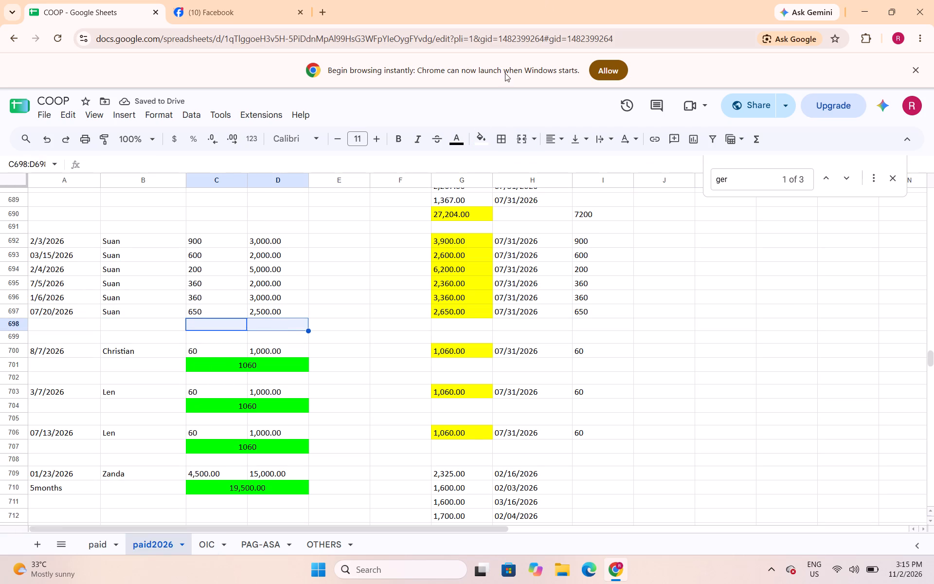
click(519, 141)
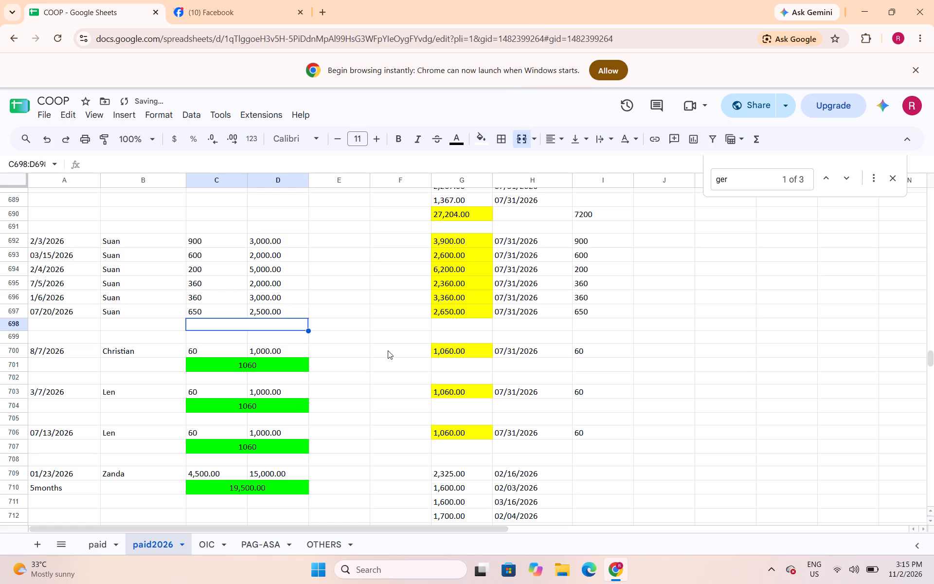
text(=sum()
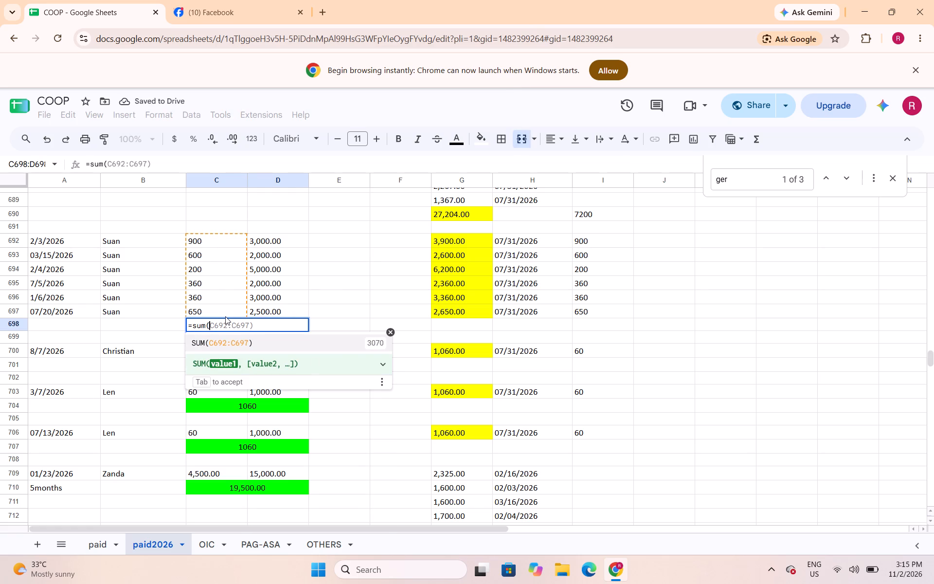
drag(225, 316, 258, 314)
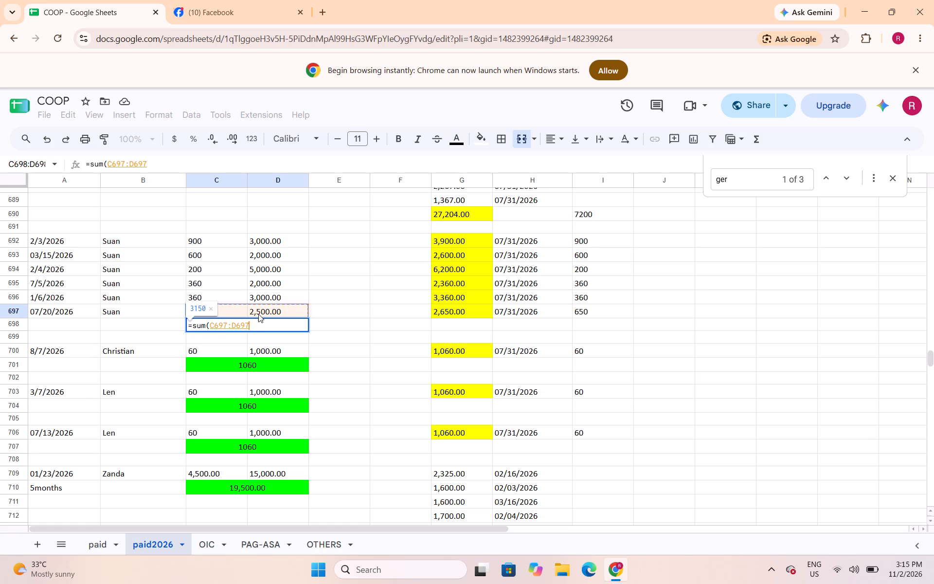
key(shift+parenright)
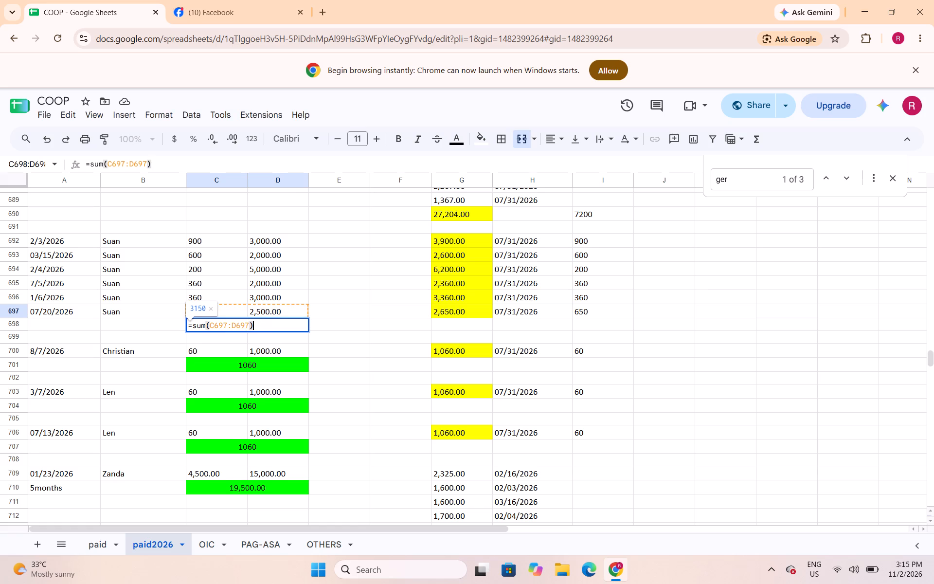
key(Return)
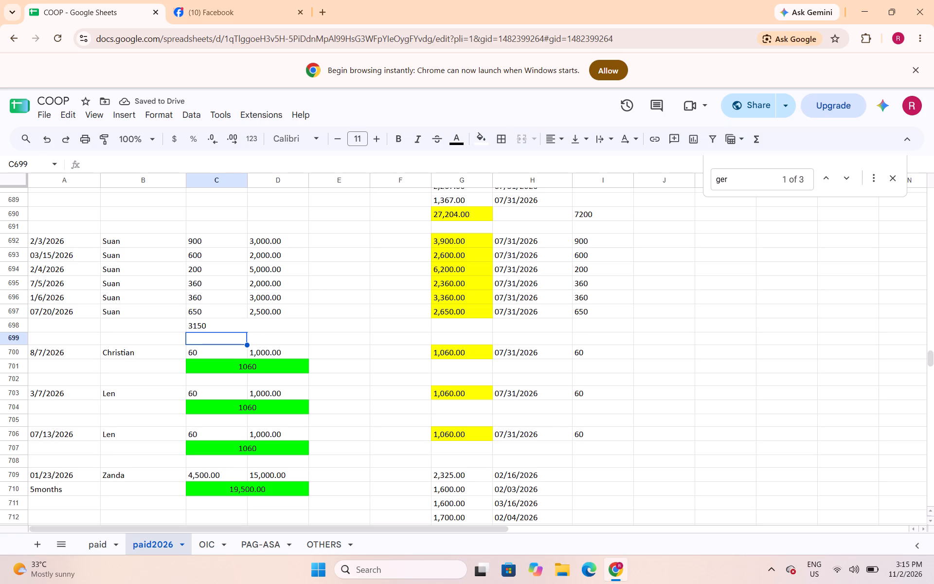
Set the interest of Suan's 07/20/2026 loan in C697 to 150.
key(Up)
key(Up)
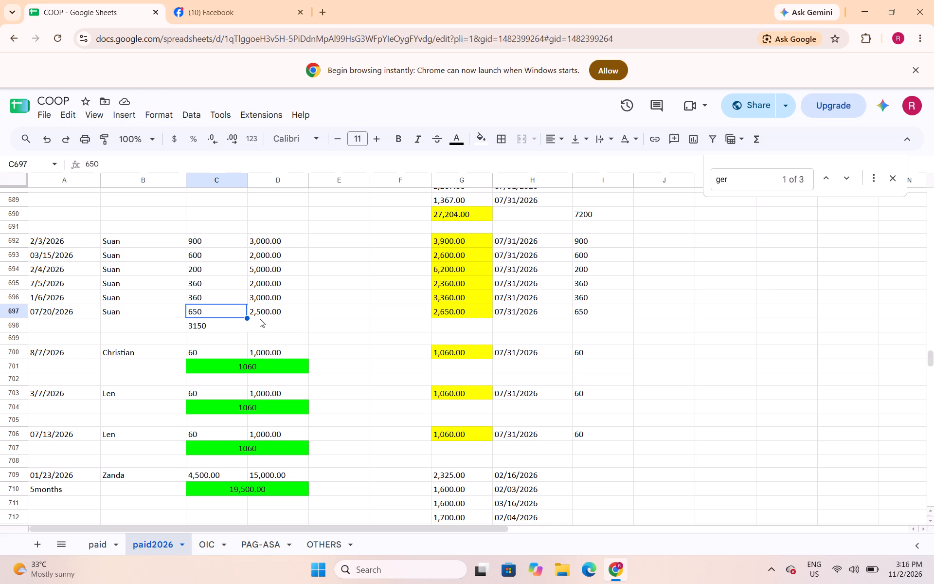
text(150)
key(Return)
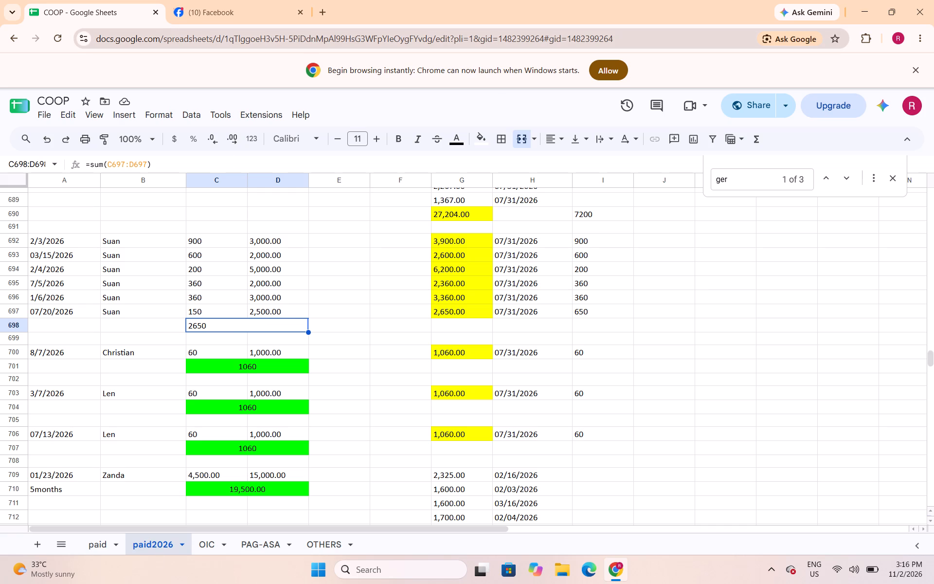
Fill Suan's 07/20/2026 total in C698:D698 with green, center it, and save the sheet.
click(481, 138)
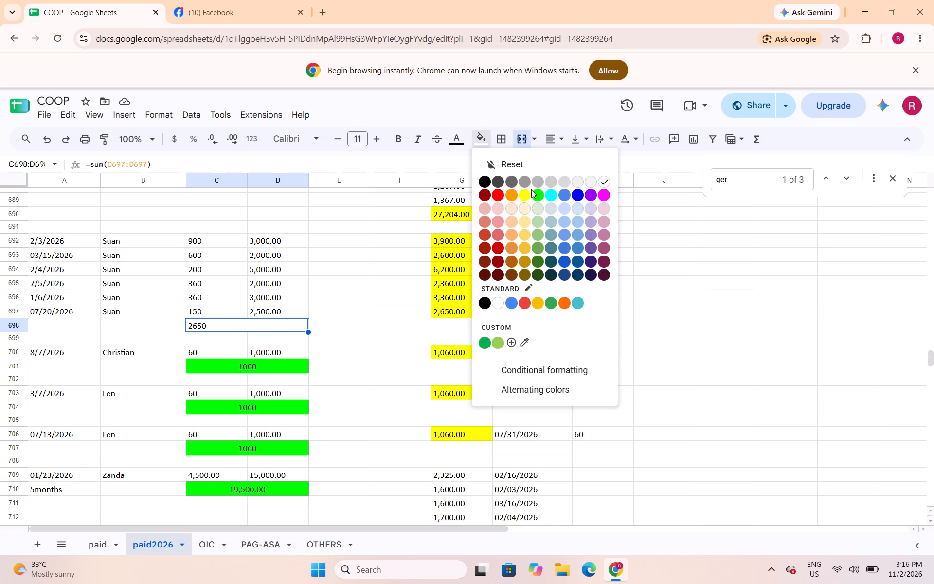
click(537, 196)
click(565, 141)
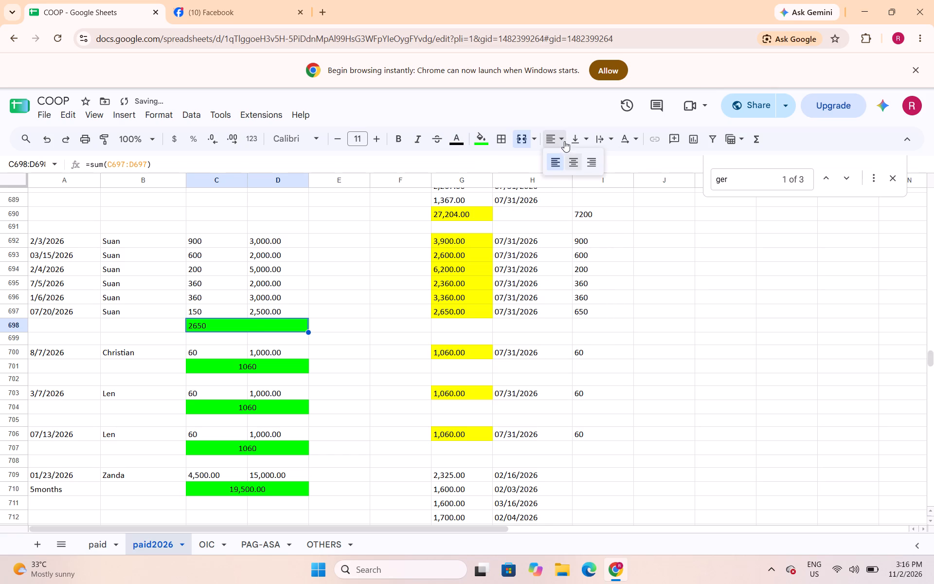
click(570, 165)
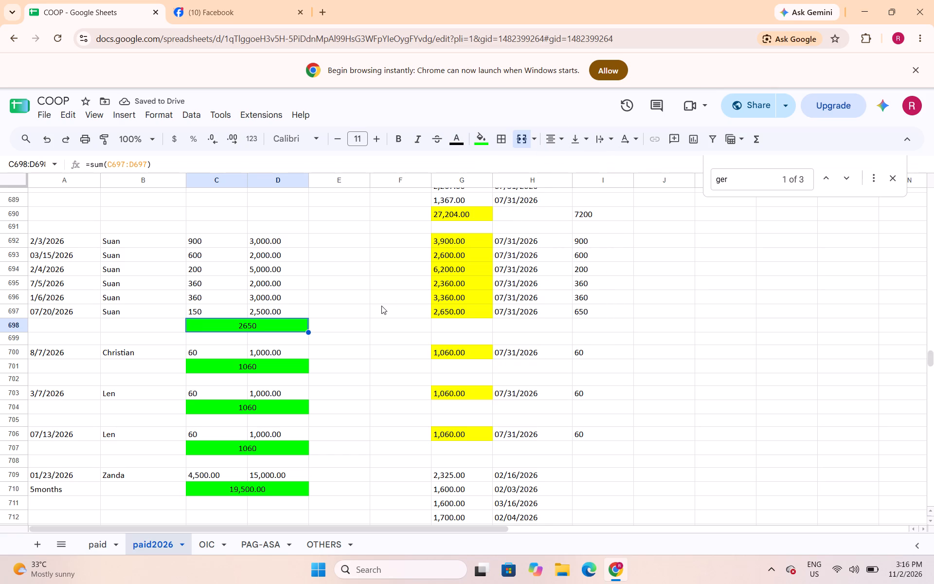
key(ctrl+s)
key(ctrl+s)
Insert two blank rows between Suan's 1/6/2026 and 07/20/2026 records.
click(19, 310)
right_click(18, 310)
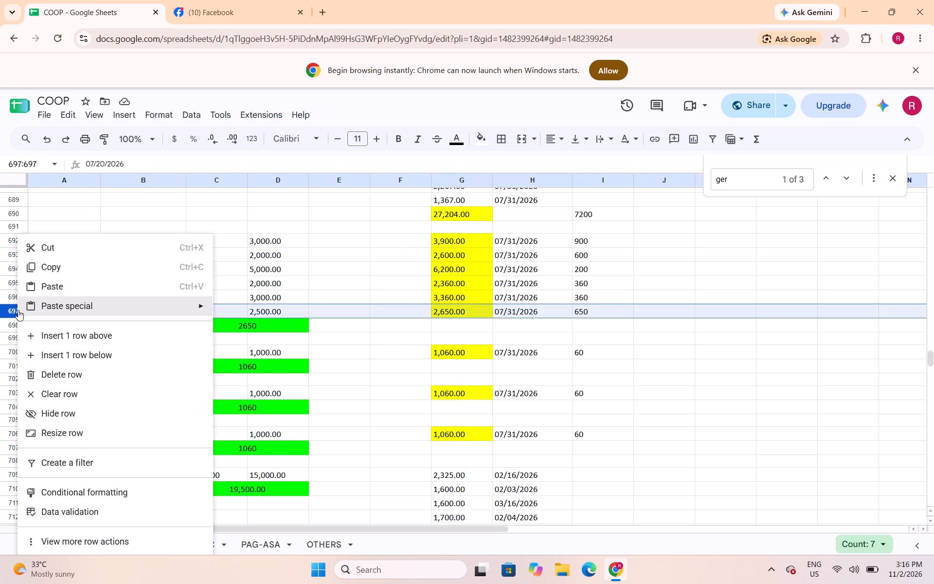
click(62, 333)
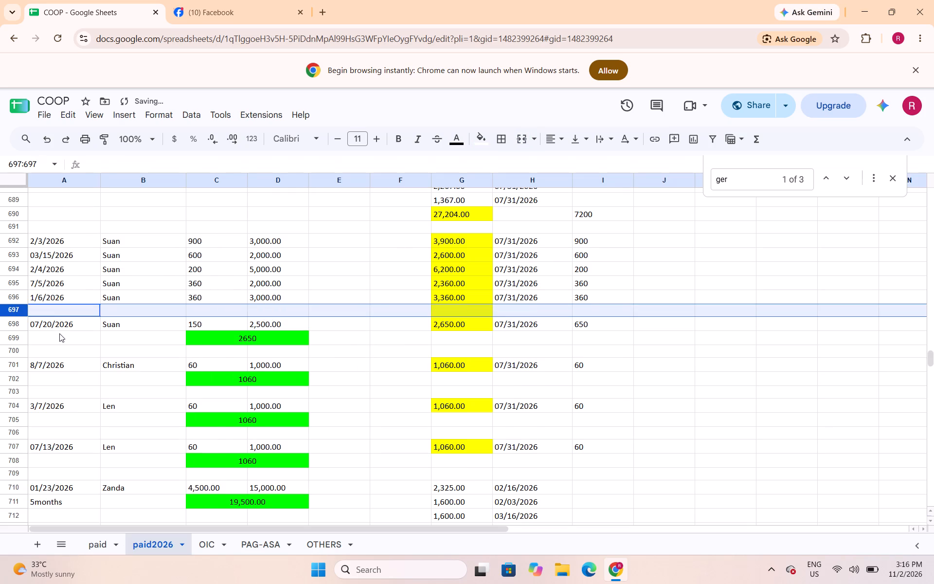
right_click(12, 313)
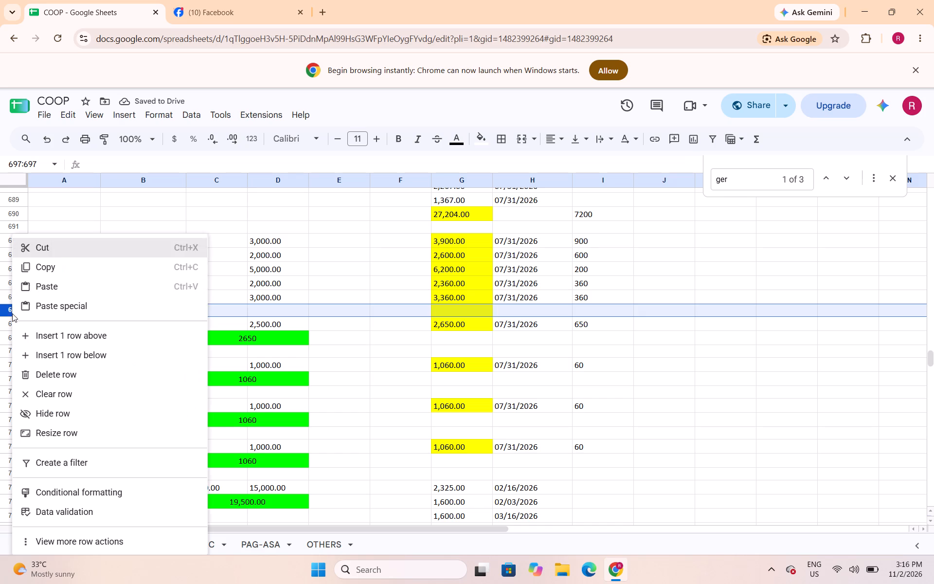
click(62, 336)
Merge C697:D697 and total Suan's 1/6/2026 loan there with =sum(C696:D696).
drag(229, 313, 229, 312)
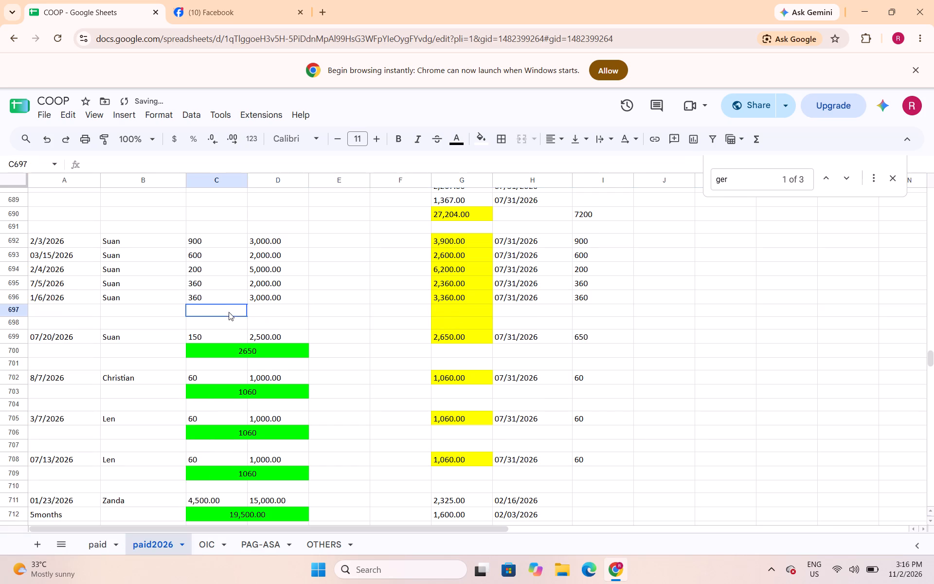
drag(229, 312, 253, 306)
click(520, 139)
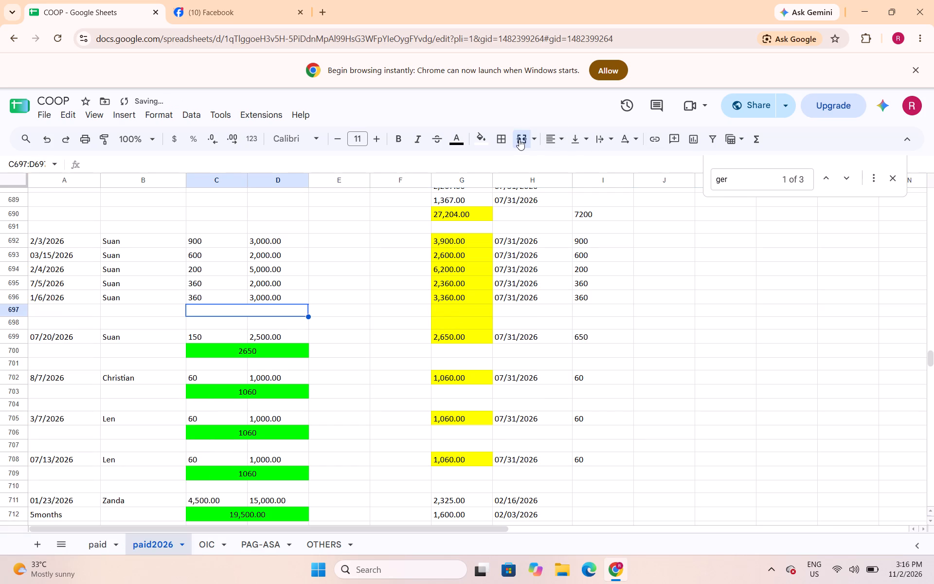
text(=sum()
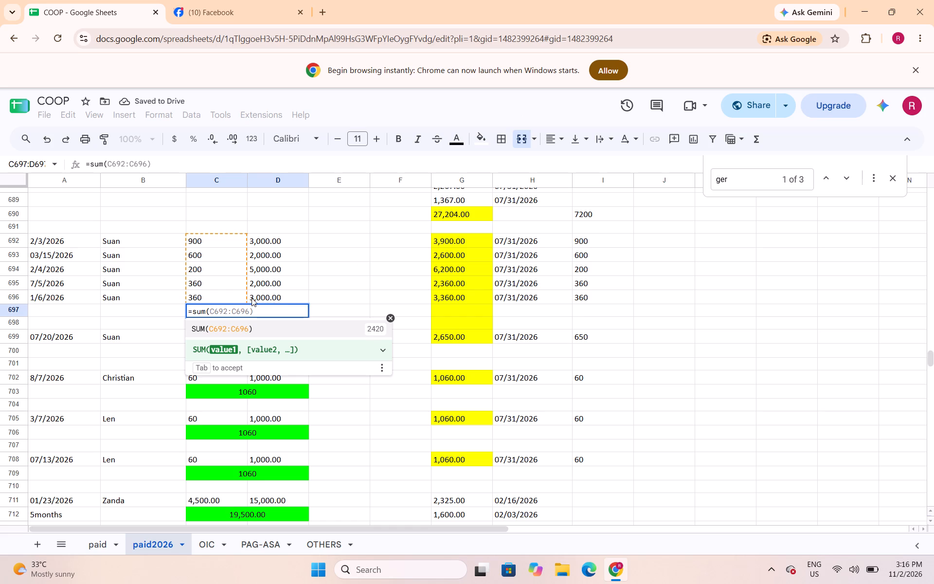
drag(229, 300, 246, 299)
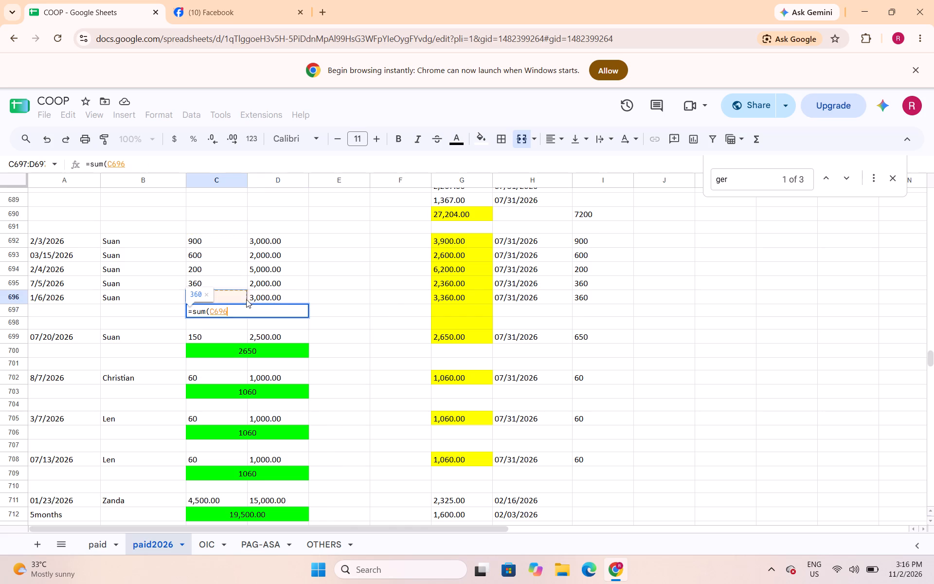
drag(246, 299, 255, 299)
key(shift+underscore)
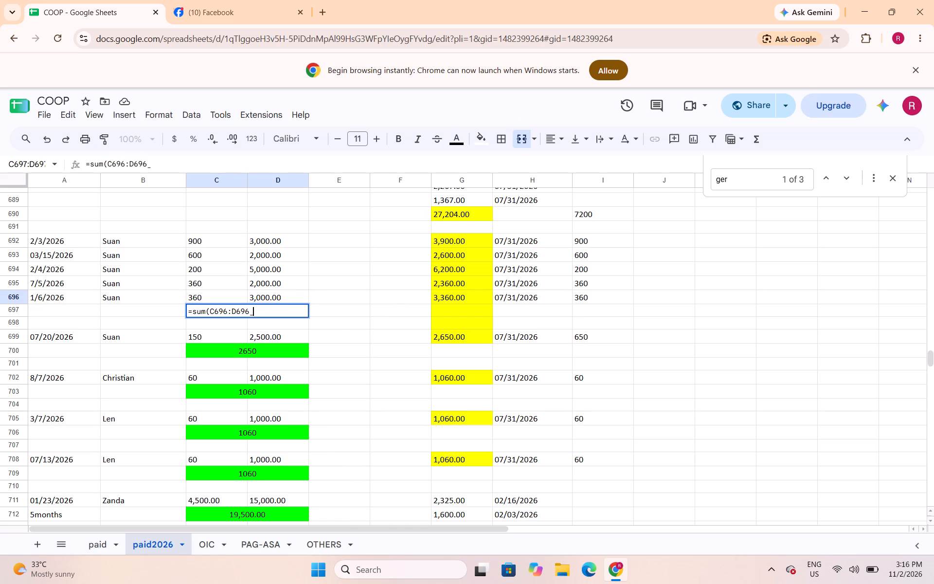
key(shift+BackSpace)
key(shift+parenright)
key(Return)
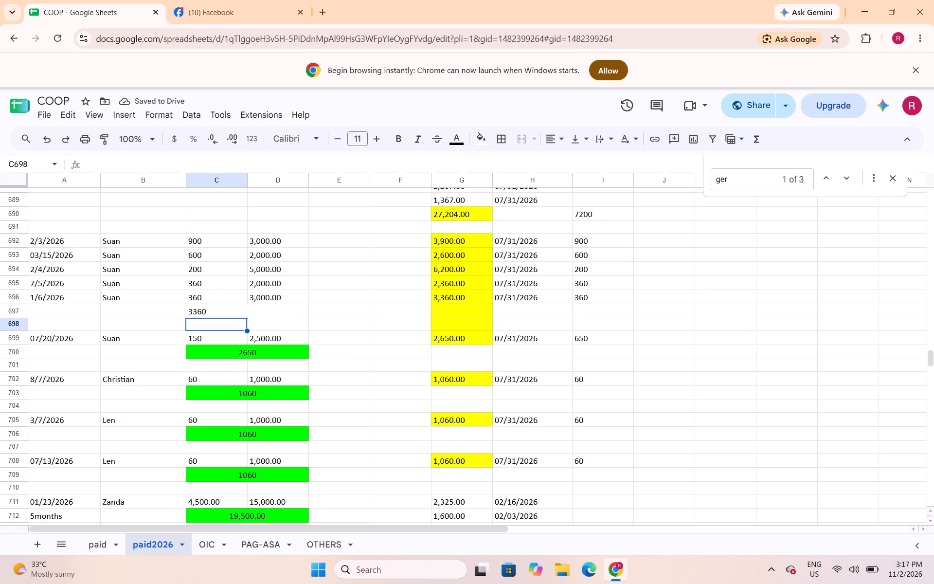
Center Suan's 1/6/2026 total in C697:D697 and fill it with green.
click(240, 317)
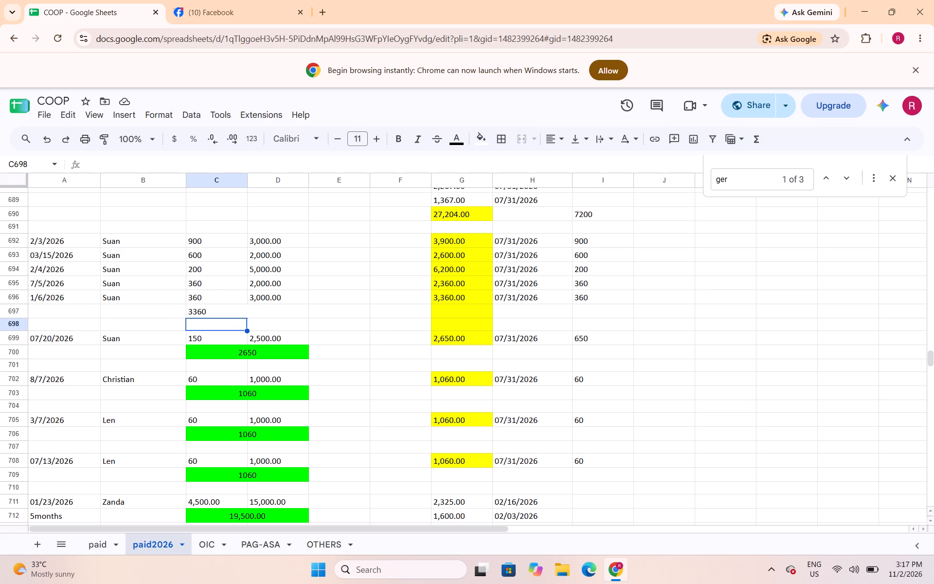
click(239, 310)
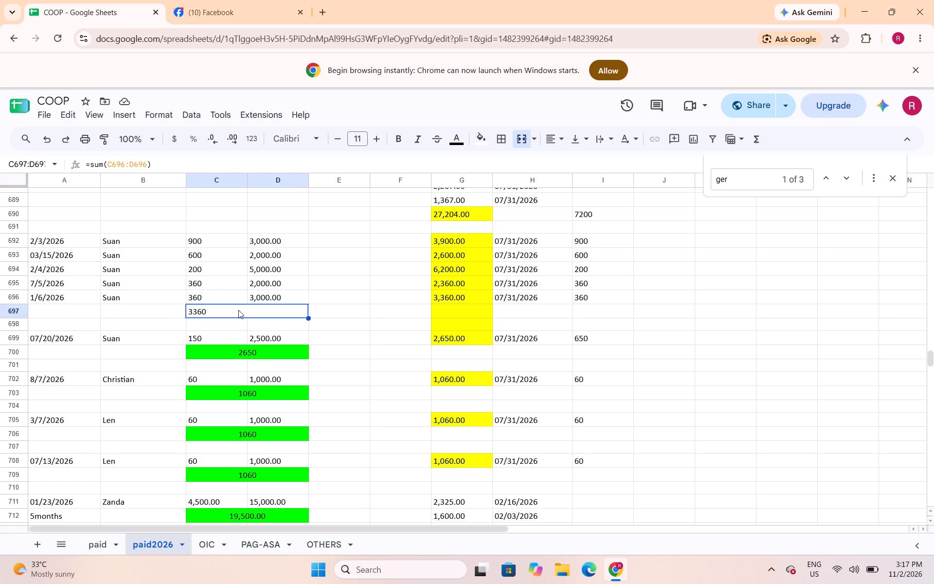
click(560, 140)
click(574, 163)
click(479, 141)
click(539, 194)
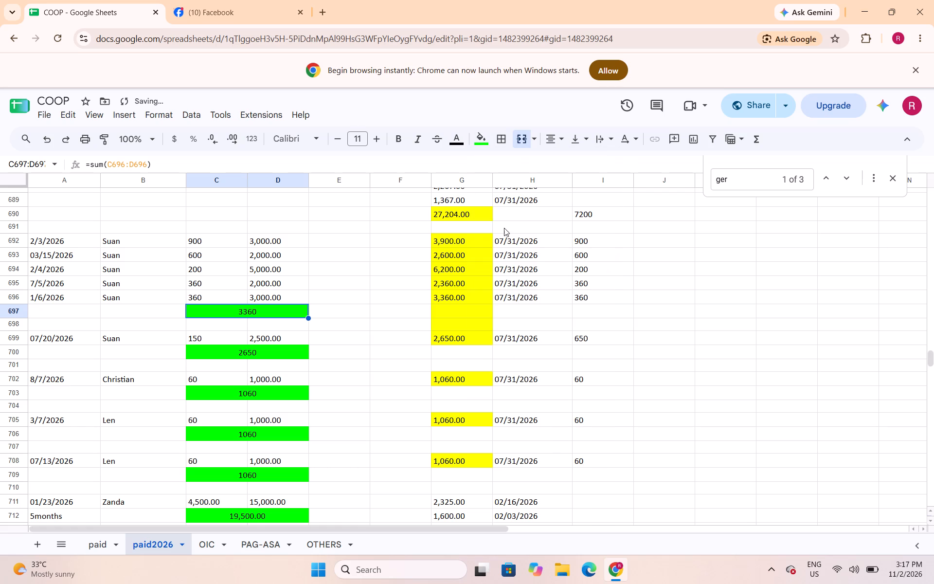
Insert two blank rows between Suan's 7/5/2026 and 1/6/2026 records.
click(12, 295)
right_click(12, 295)
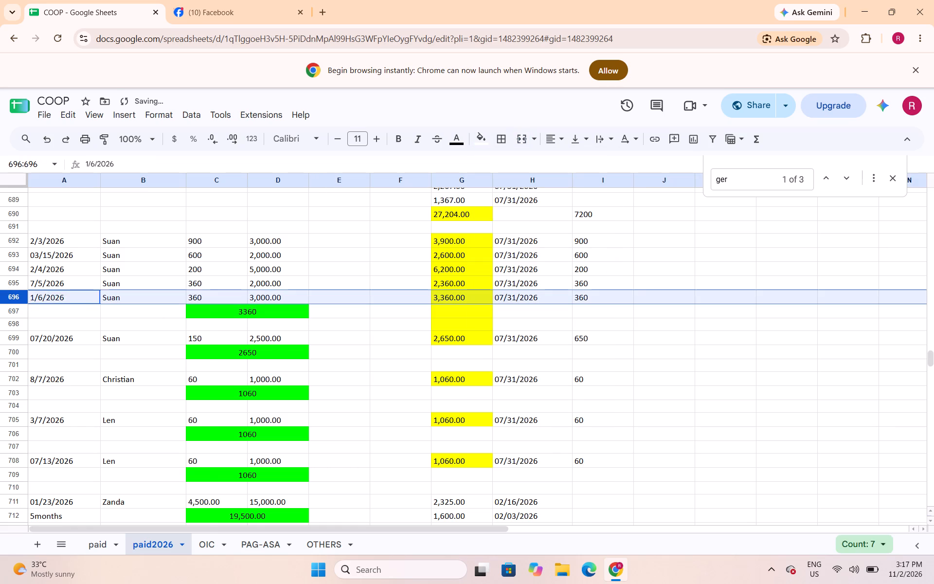
click(45, 334)
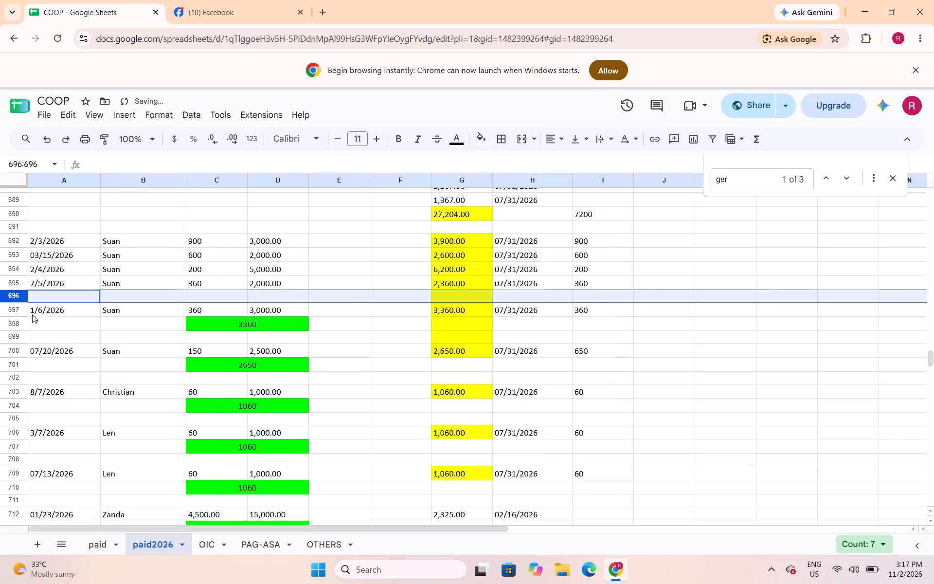
right_click(18, 298)
click(47, 331)
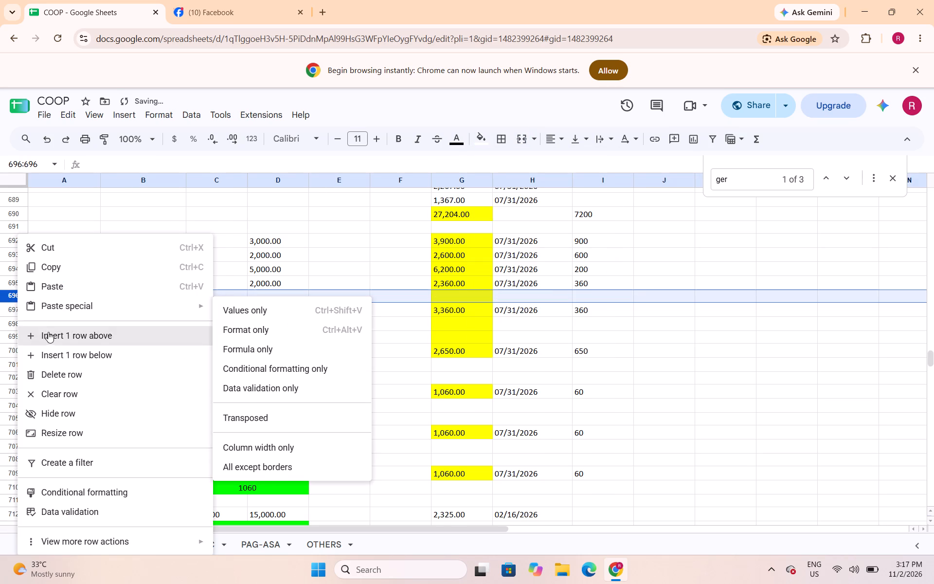
Merge C696:D696 and total Suan's 7/5/2026 loan there with =sum(C695:D695).
drag(228, 296, 256, 292)
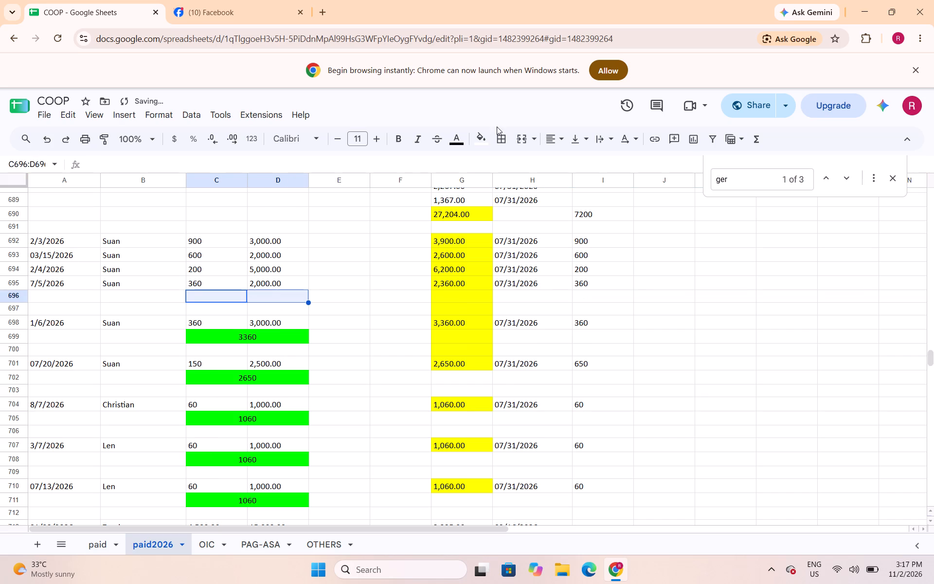
click(519, 139)
text(=sum()
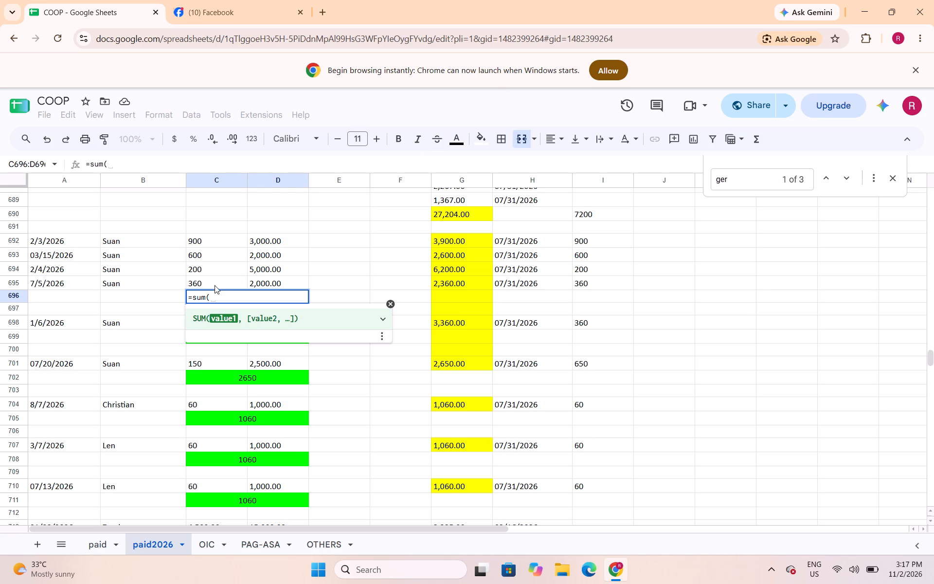
drag(215, 285, 262, 279)
key(shift+parenright)
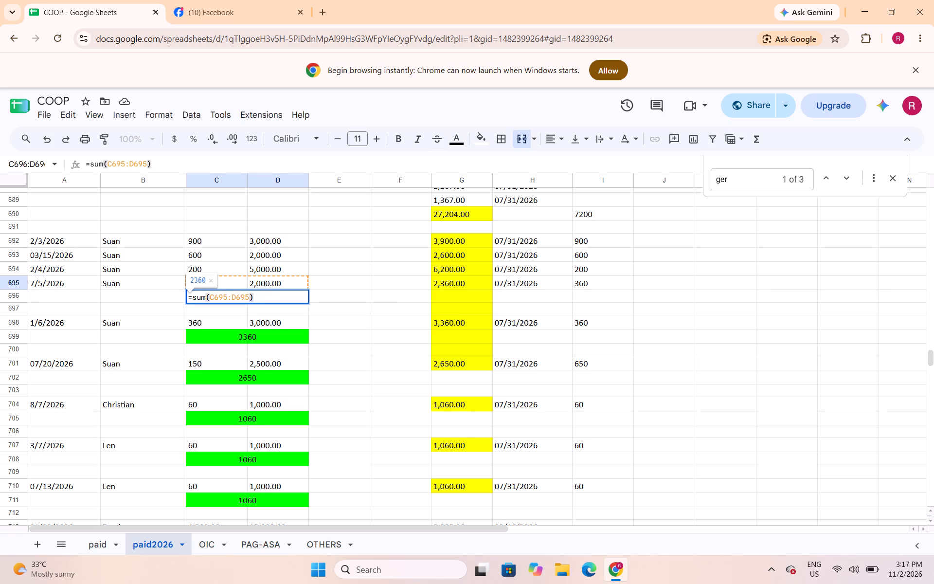
key(Return)
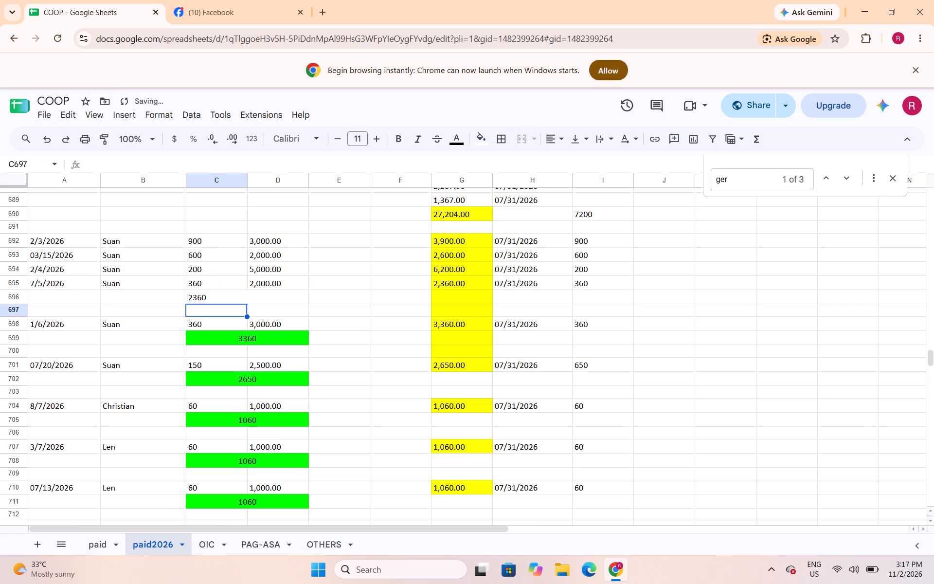
Fill Suan's 7/5/2026 total in C696:D696 with green and center it.
key(Up)
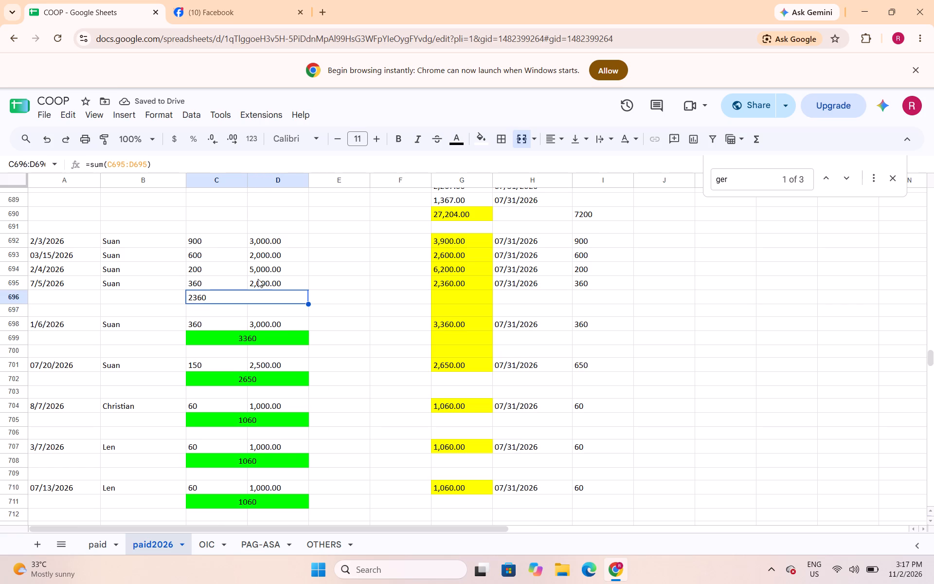
click(478, 141)
click(535, 195)
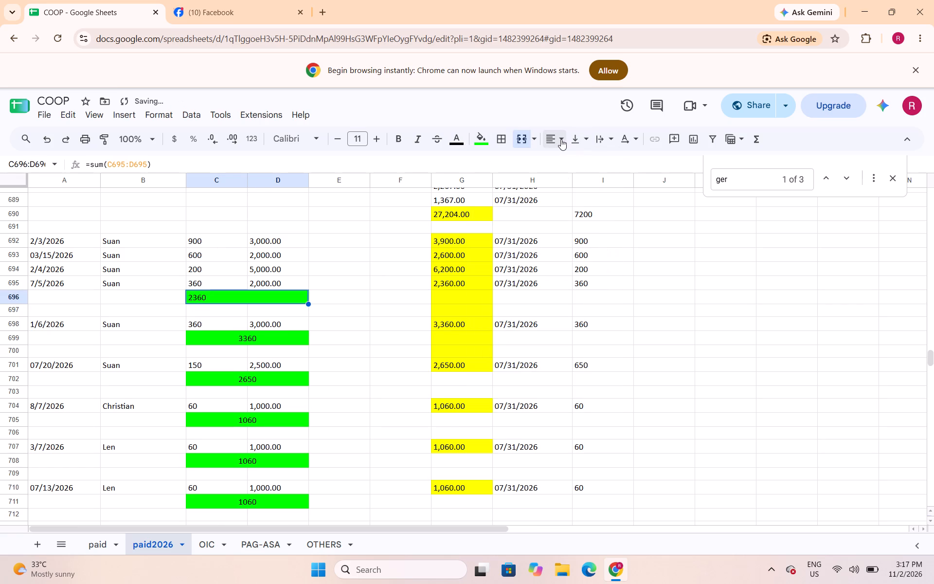
click(561, 139)
click(572, 167)
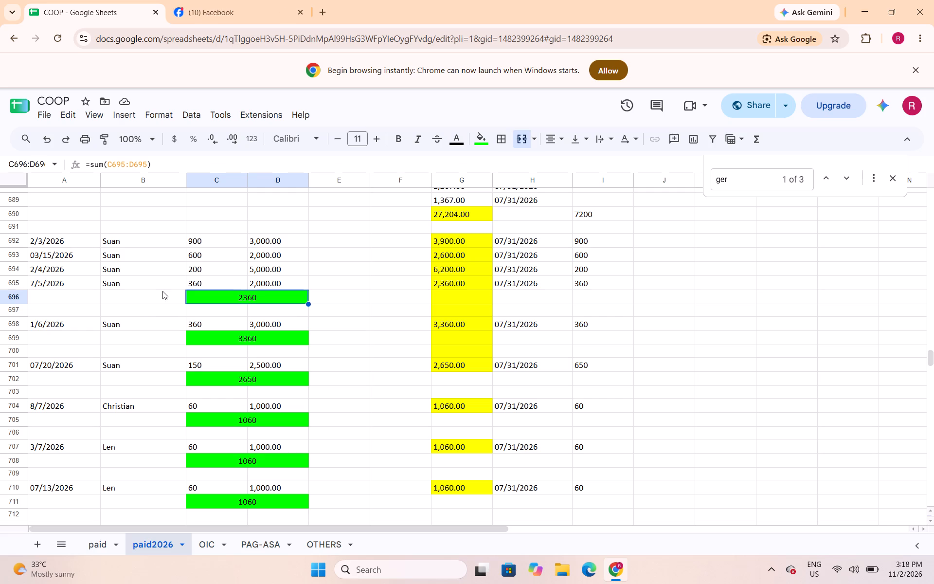
Insert two blank rows between Suan's 2/4/2026 and 7/5/2026 records.
click(19, 284)
right_click(19, 284)
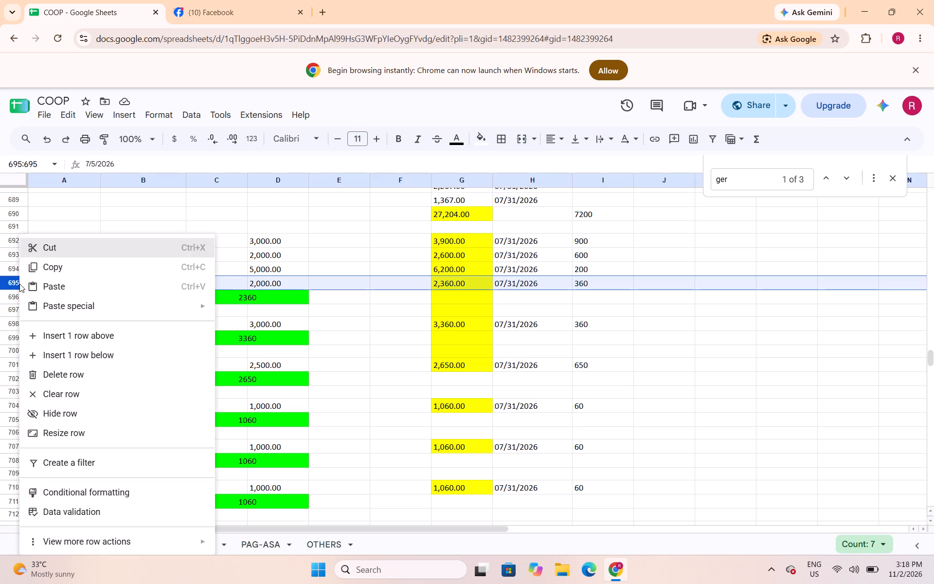
click(45, 335)
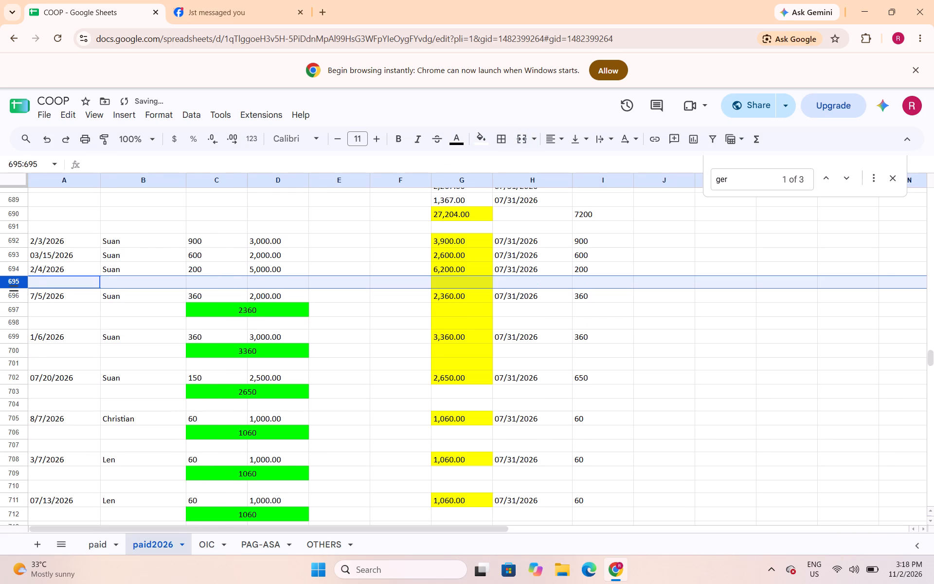
right_click(16, 287)
click(59, 335)
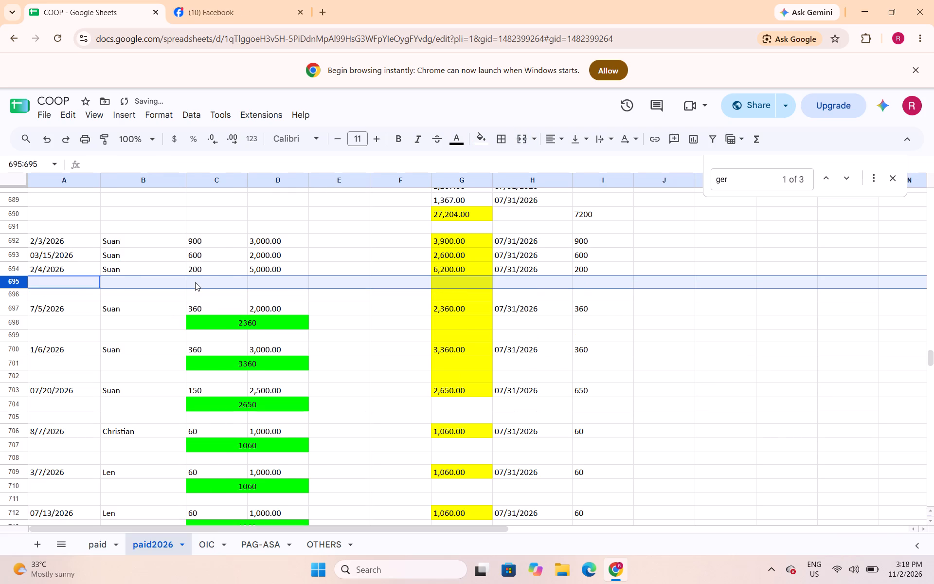
Merge the blank cells C695:D695 below Suan's 2/4/2026 record.
drag(204, 281, 255, 279)
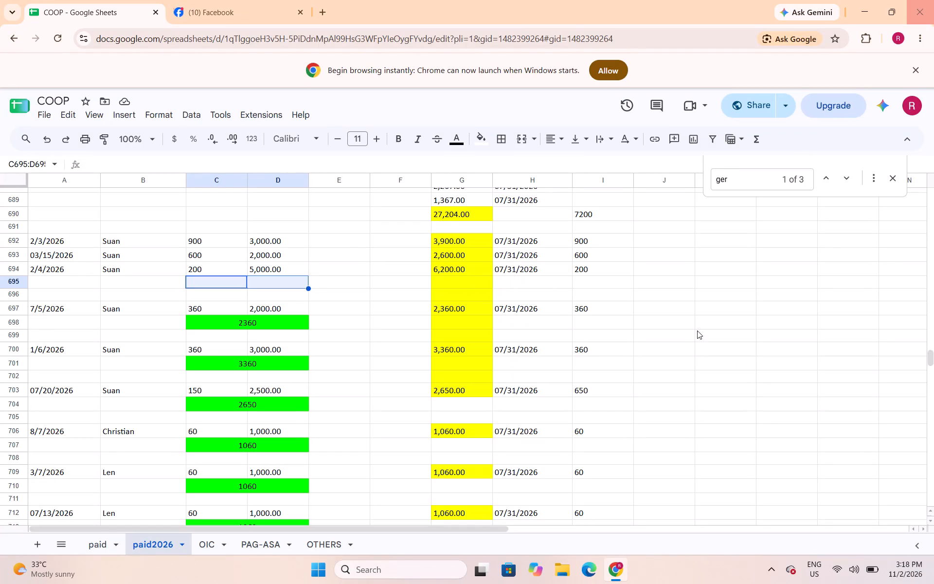
click(526, 141)
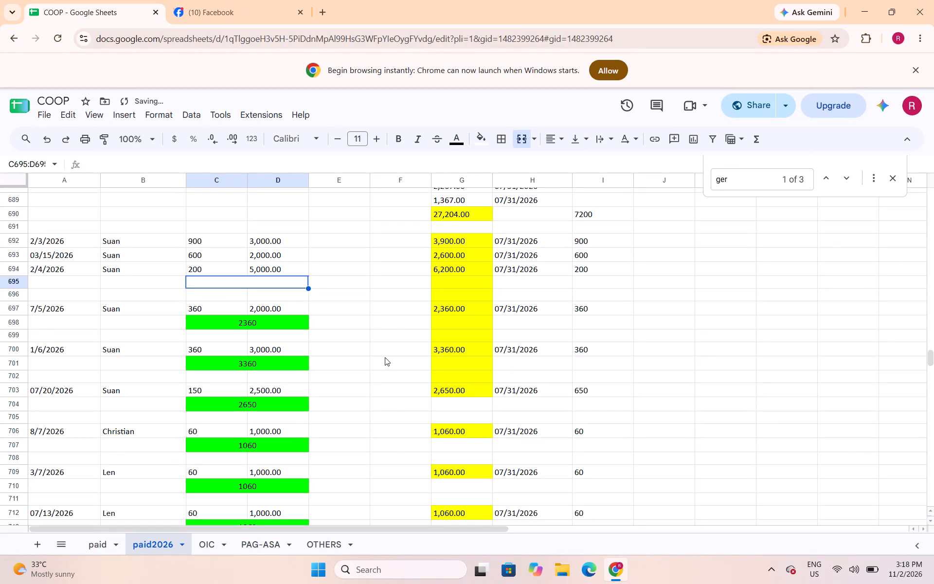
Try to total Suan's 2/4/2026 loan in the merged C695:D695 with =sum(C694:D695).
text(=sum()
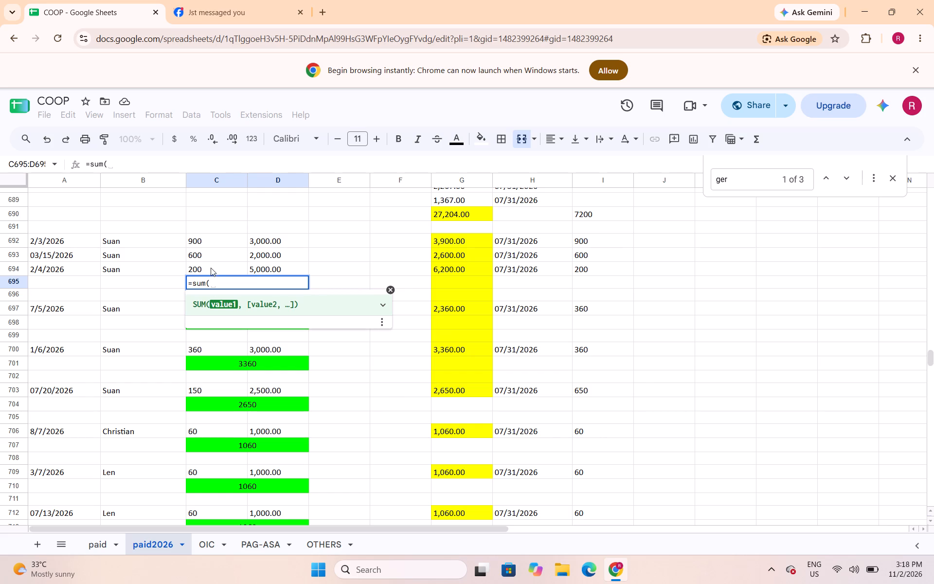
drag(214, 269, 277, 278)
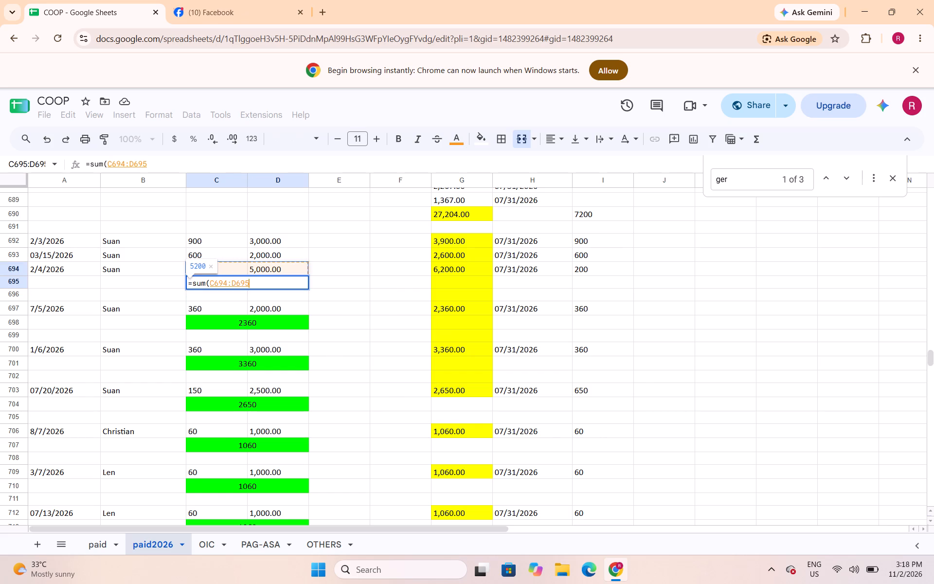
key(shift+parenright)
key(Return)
Replace the formula in C695:D695 with =sum(C694:D694) to total Suan's 2/4/2026 loan.
key(Up)
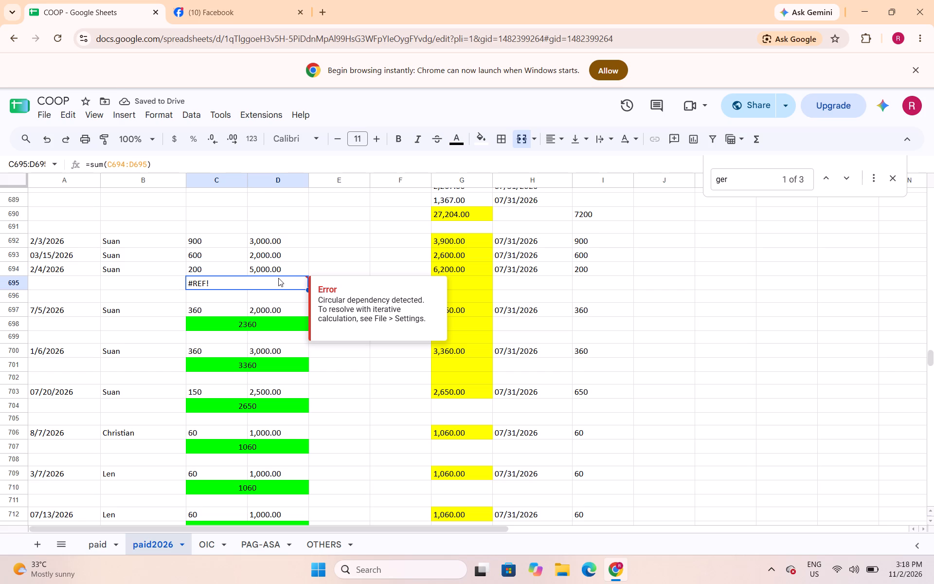
text(=sum()
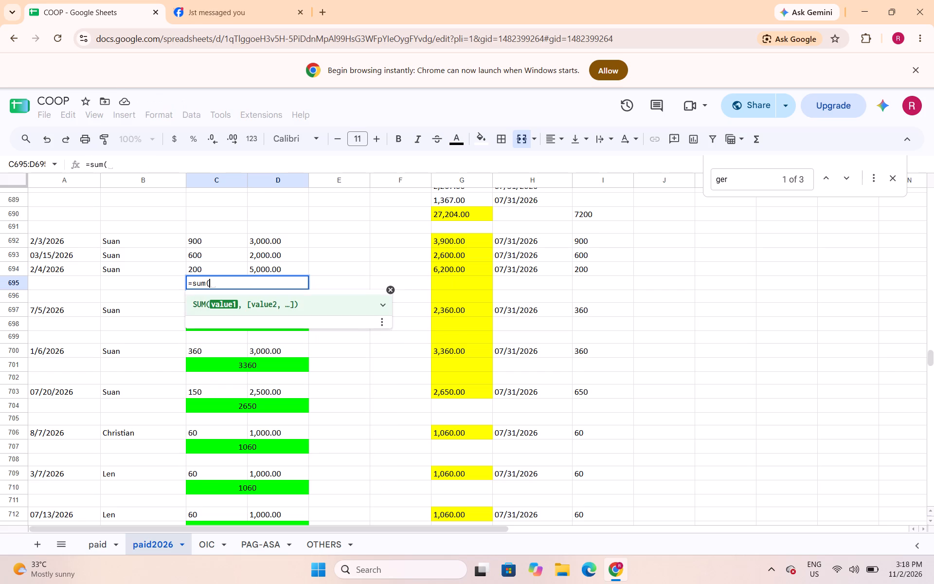
drag(238, 265, 248, 266)
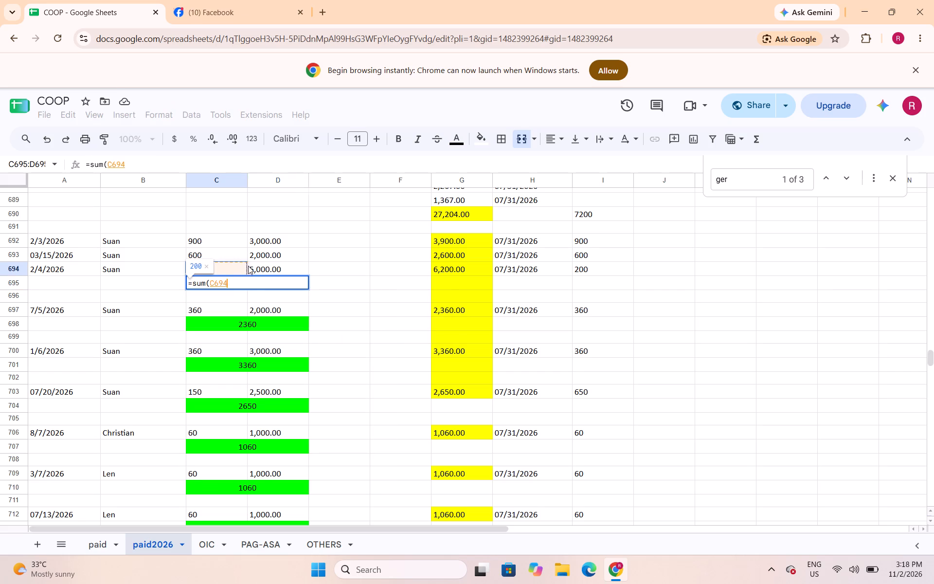
drag(248, 266, 254, 267)
key(shift+parenright)
key(Return)
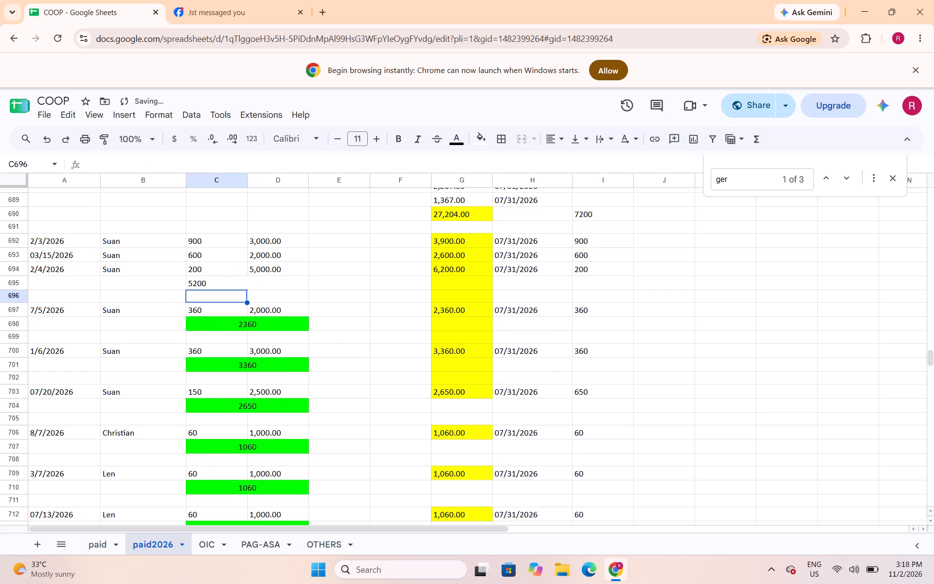
Set the interest of Suan's 2/4/2026 loan in C694 to 1200.
key(Up)
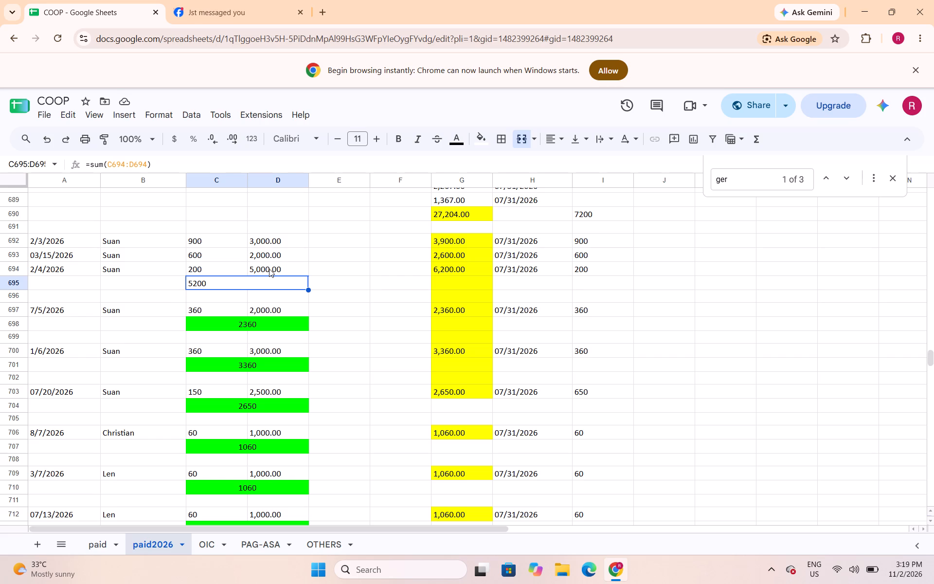
click(207, 270)
text(1200)
key(Return)
Center Suan's 2/4/2026 total in C695:D695 and fill it with green.
click(564, 143)
click(573, 164)
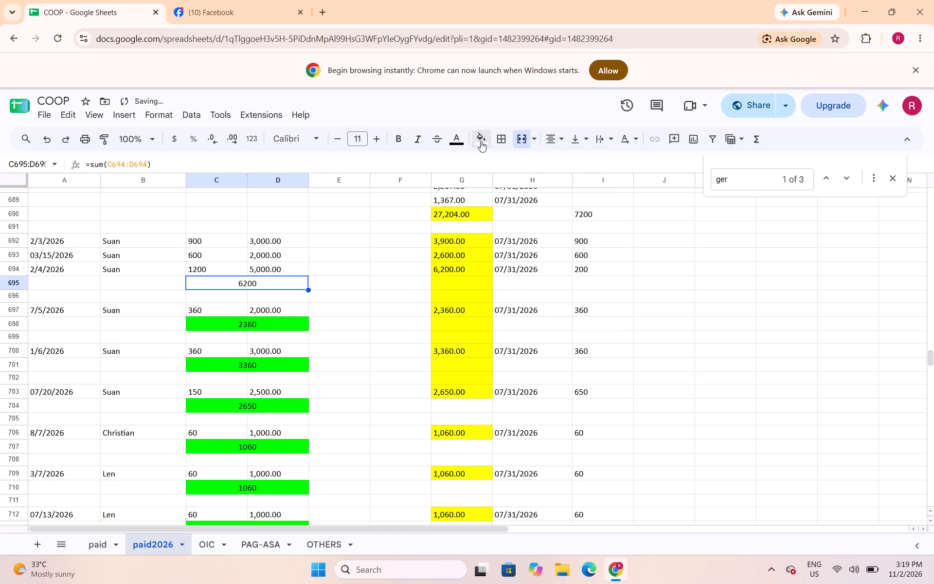
click(479, 141)
click(539, 193)
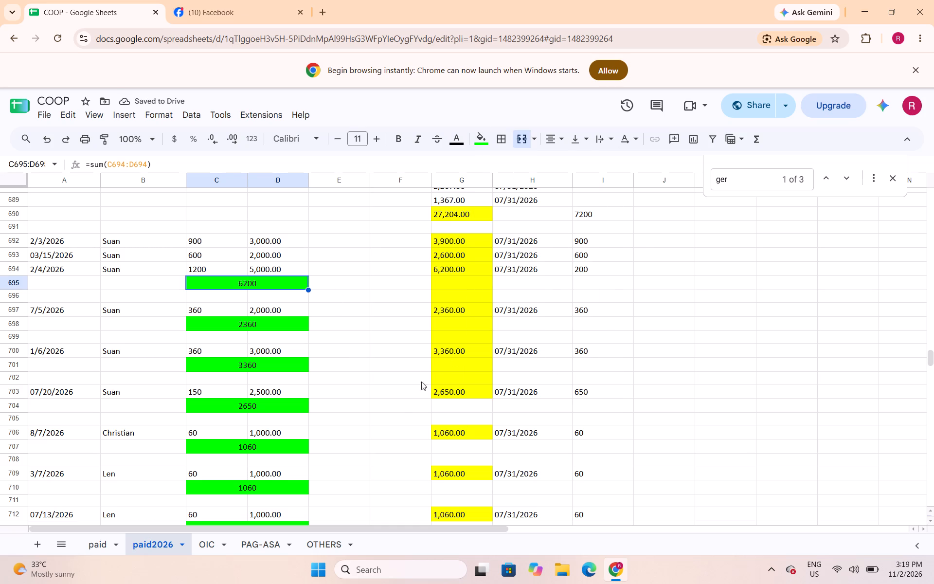
Fill the blank yellow cells G701:G702, G698:G699 and G695:G696 between Suan's records with white.
drag(452, 364, 455, 382)
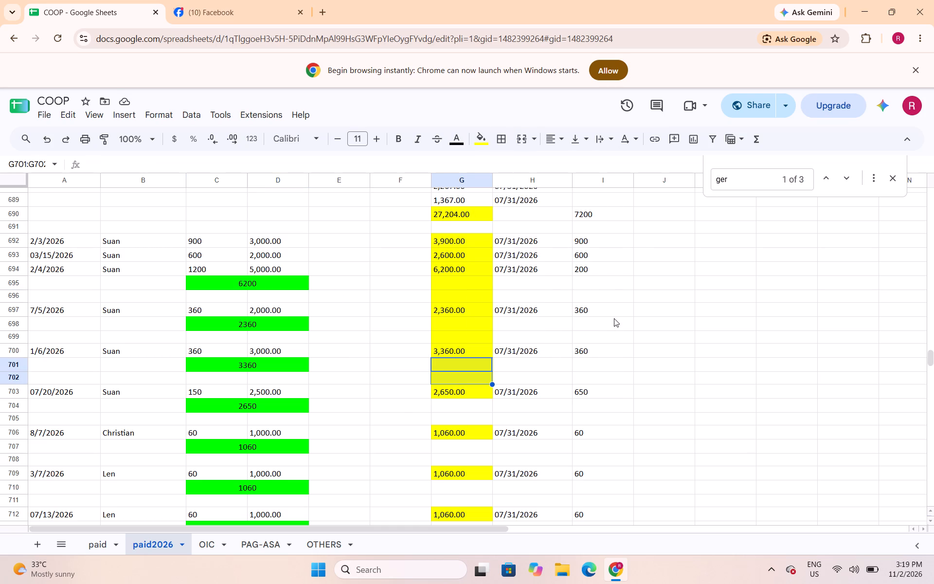
click(484, 141)
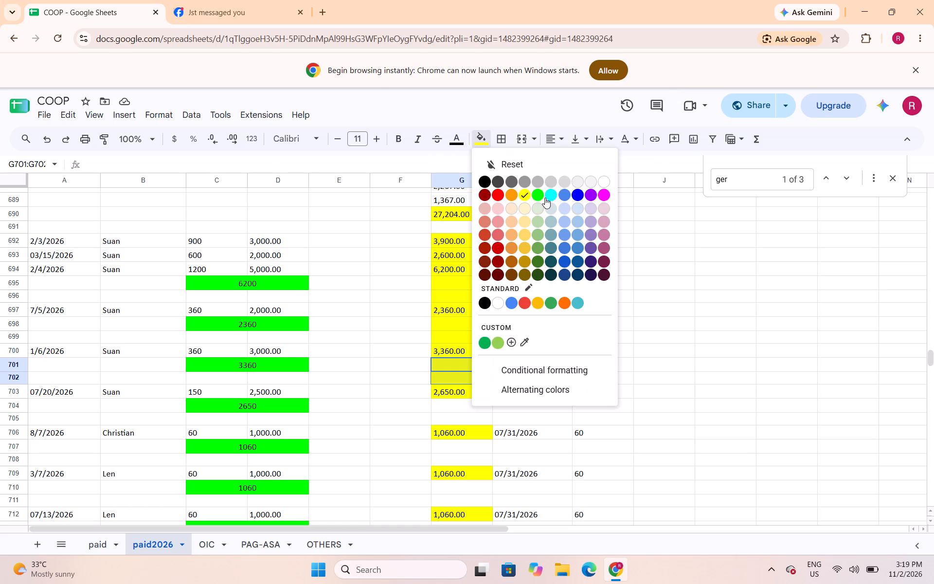
click(500, 300)
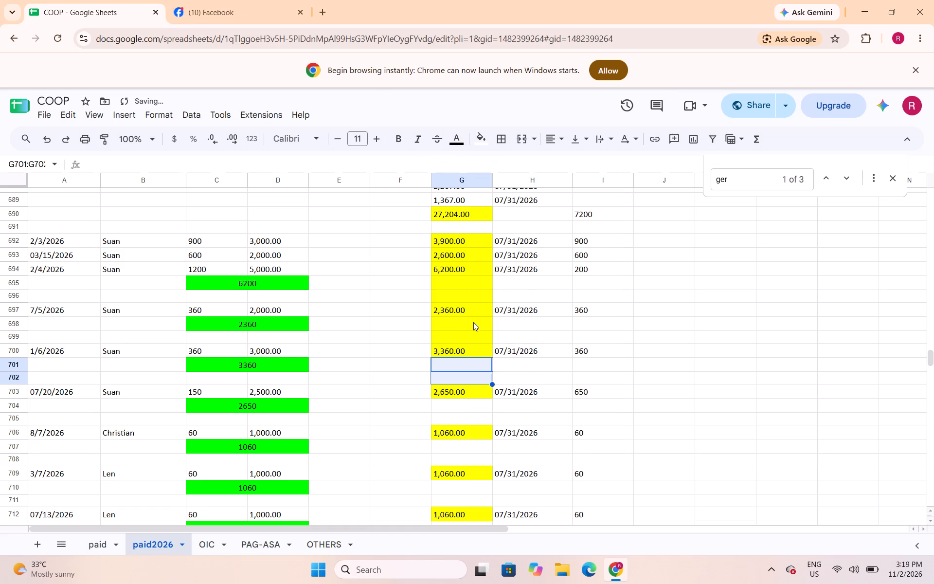
drag(473, 323, 474, 336)
click(482, 143)
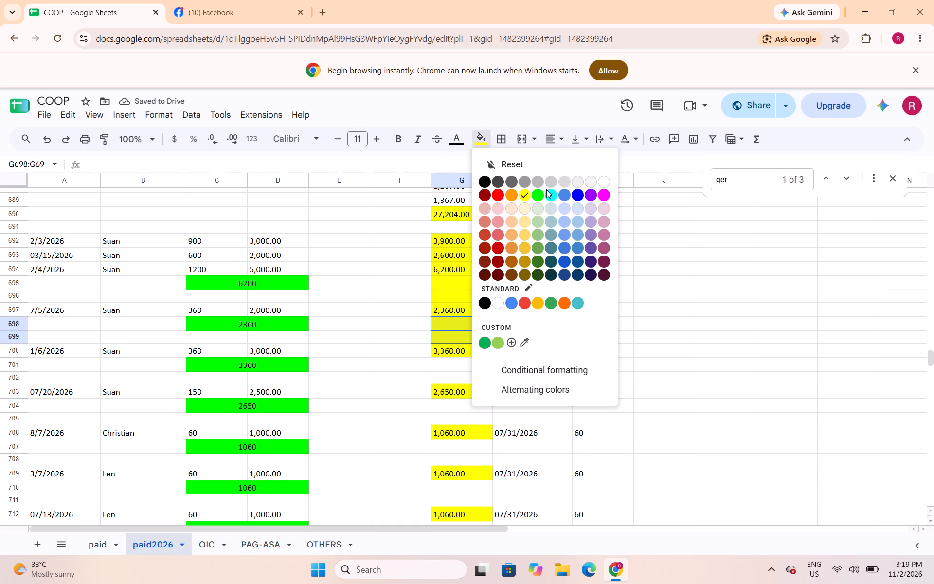
click(500, 303)
drag(475, 282, 475, 297)
click(488, 141)
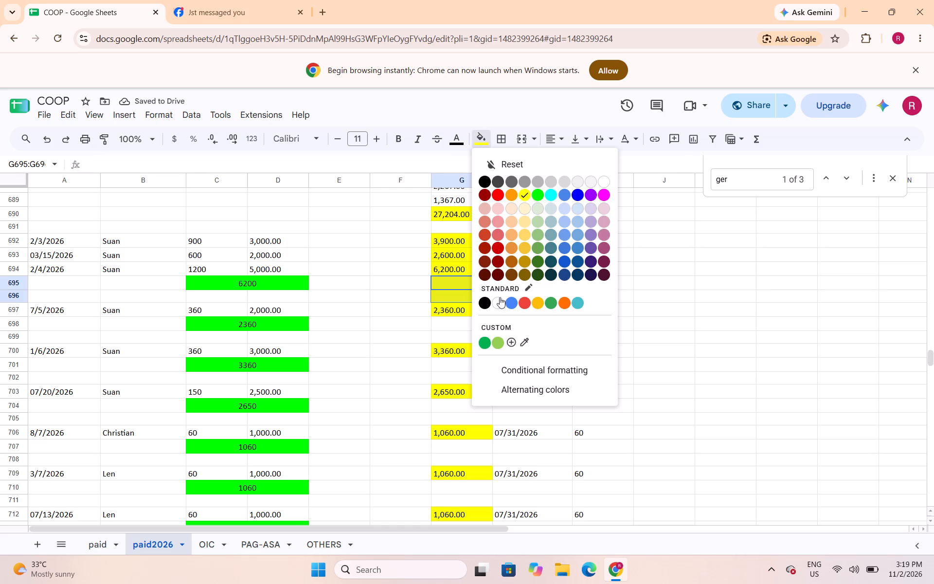
Fill the blank yellow cells G695:G696 below Suan's 2/4/2026 record with white and save the spreadsheet.
click(499, 300)
click(511, 298)
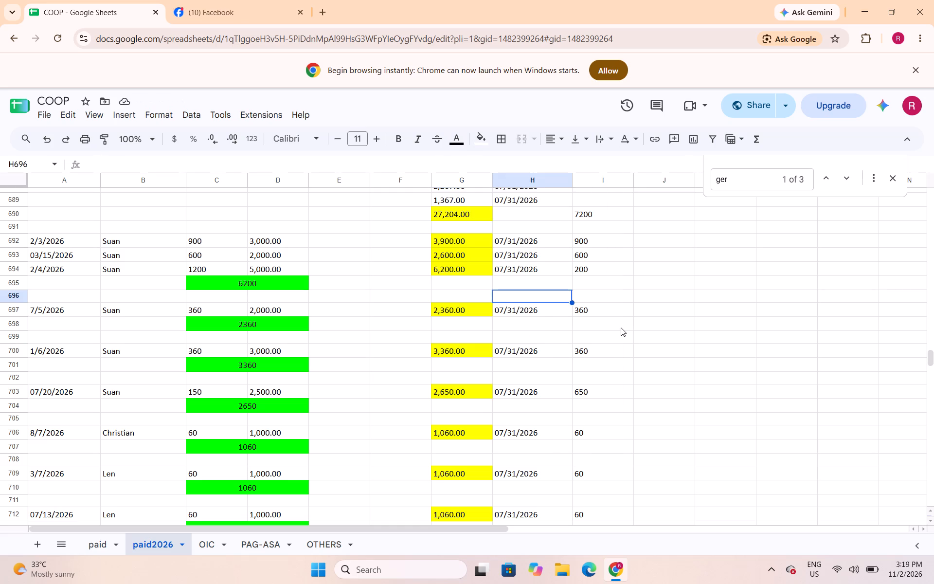
key(ctrl+s)
key(ctrl+s)
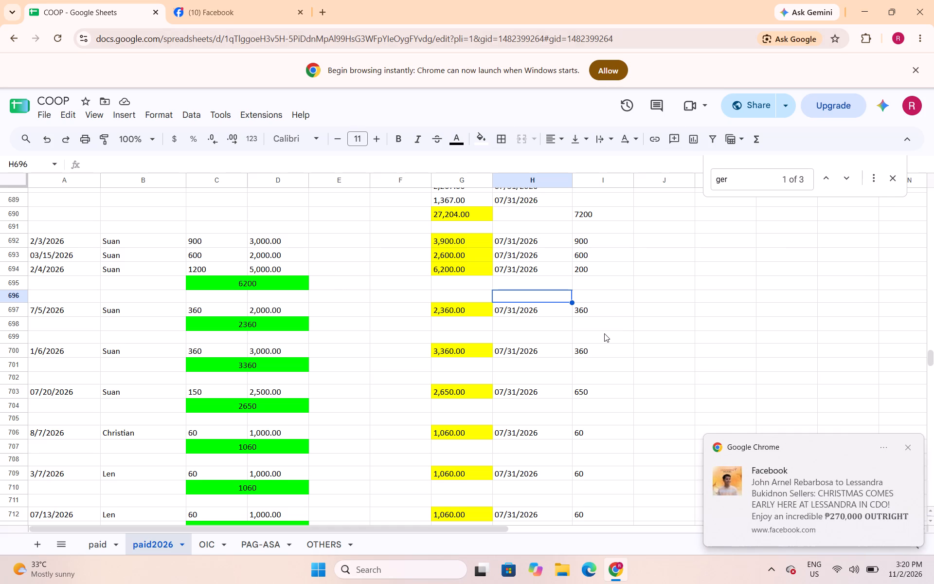
Insert two blank rows above Suan's 2/4/2026 record in row 694, separating it from the 03/15/2026 record.
click(15, 269)
right_click(16, 269)
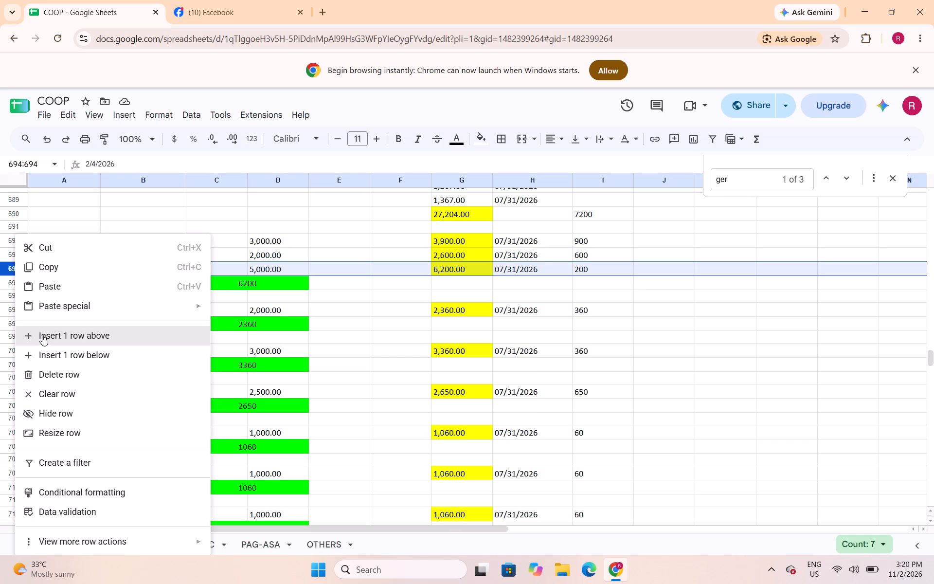
click(43, 335)
right_click(11, 271)
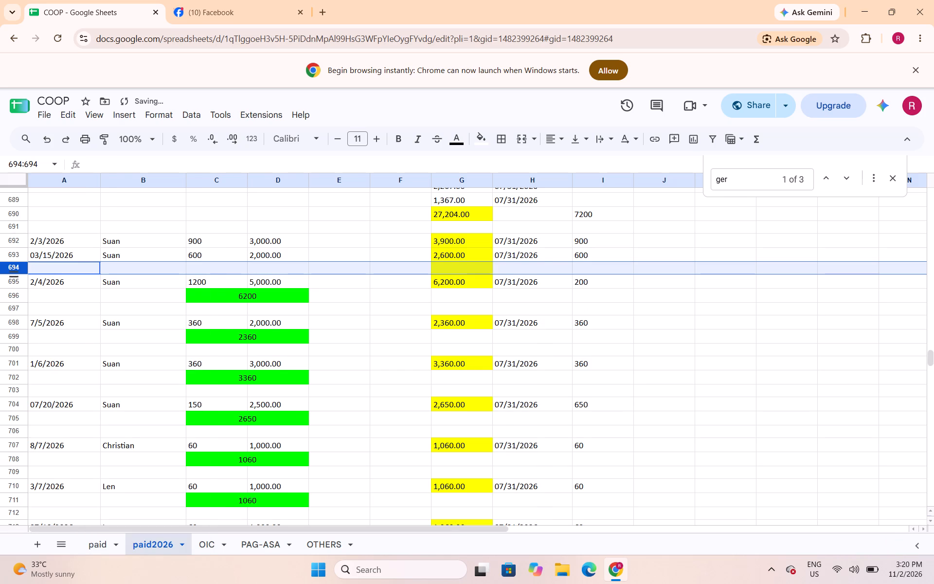
click(46, 332)
Select the blank cells C694:D694 directly below Suan's 03/15/2026 interest and loan amounts.
drag(230, 273, 264, 270)
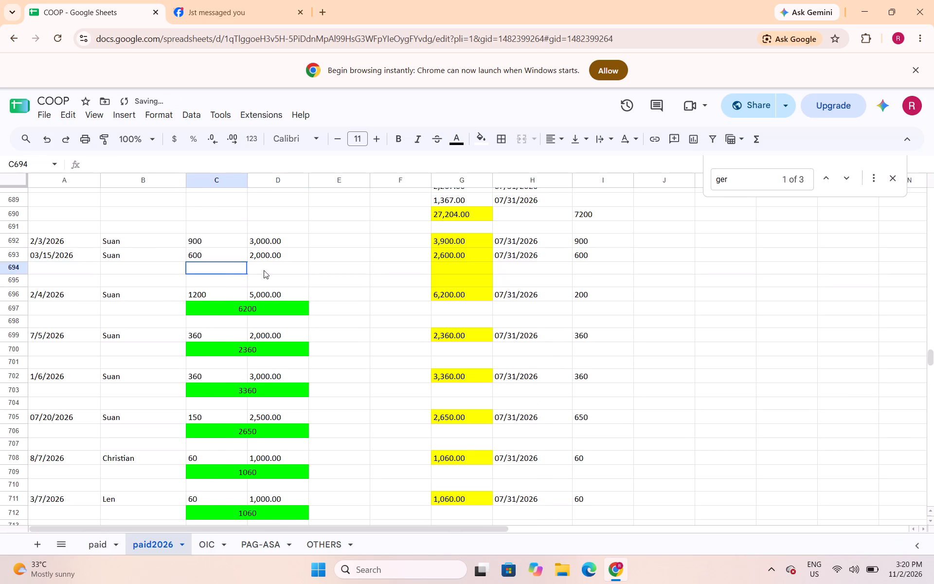
drag(264, 270, 271, 269)
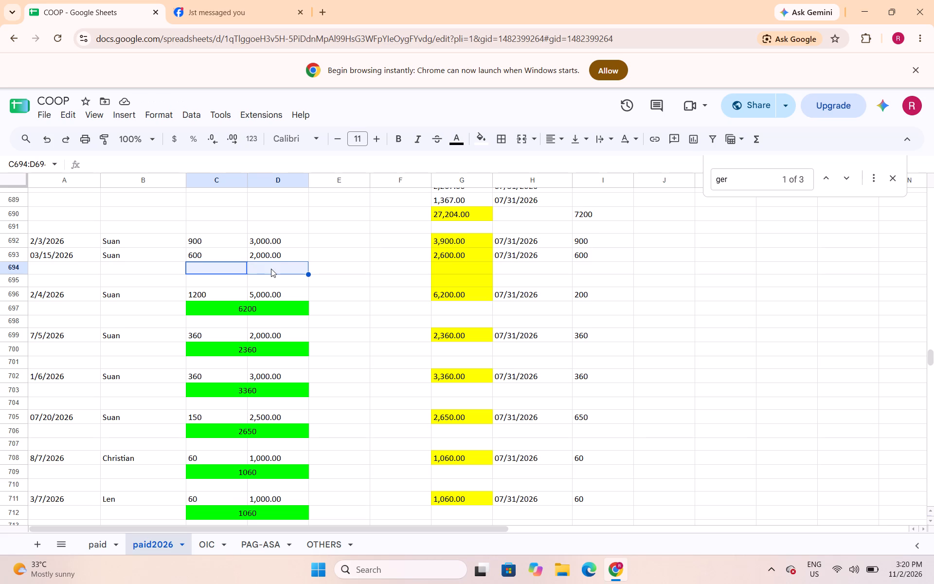
Merge C694:D694 and total Suan's 03/15/2026 loan there with =sum(C693:D693).
click(516, 139)
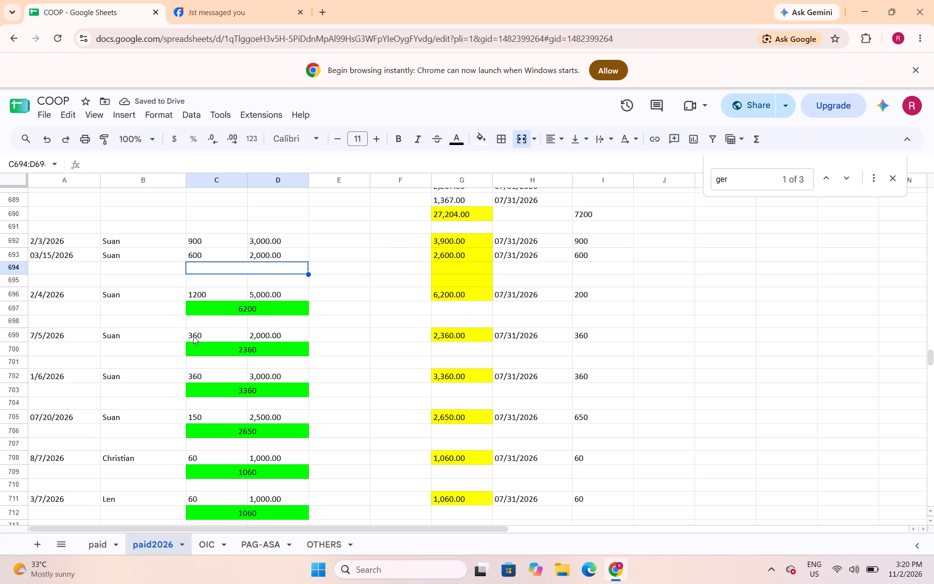
key(equal)
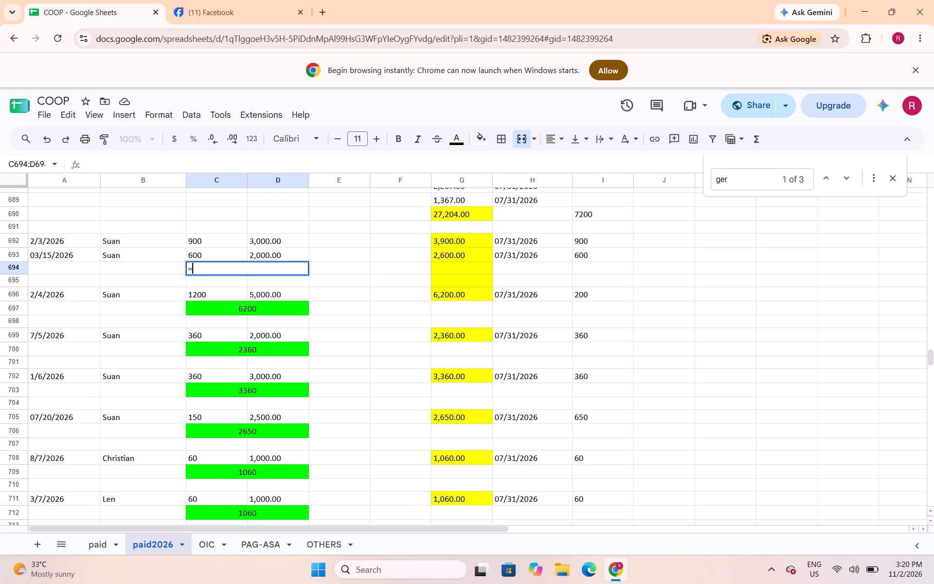
text(sum()
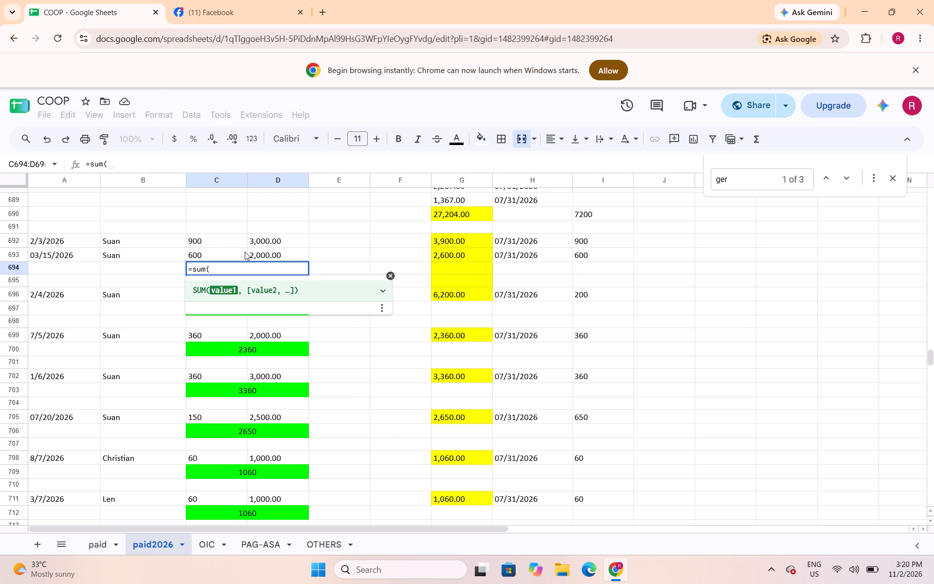
drag(243, 252, 254, 253)
key(shift+parenright)
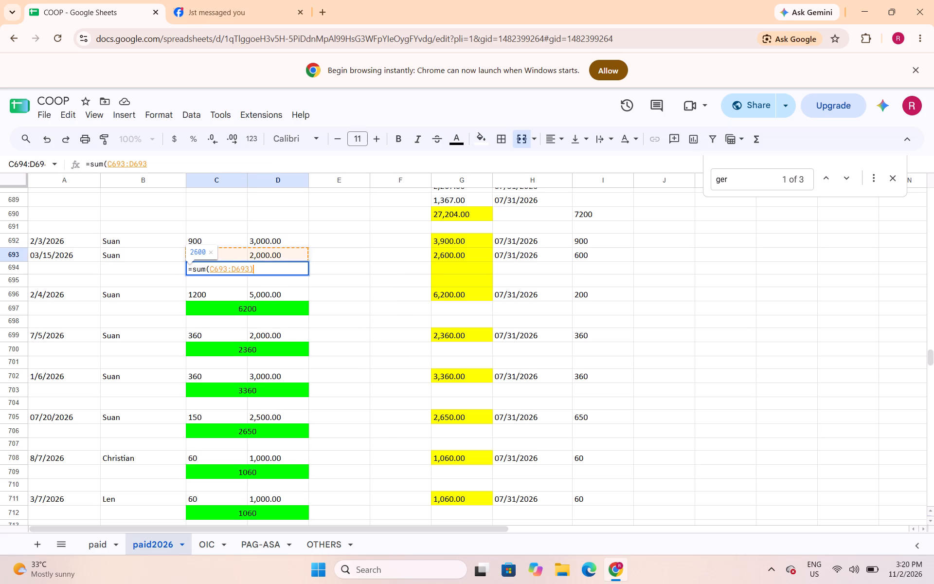
key(Return)
Center Suan's 03/15/2026 total in C694:D694 and fill it with green.
key(Up)
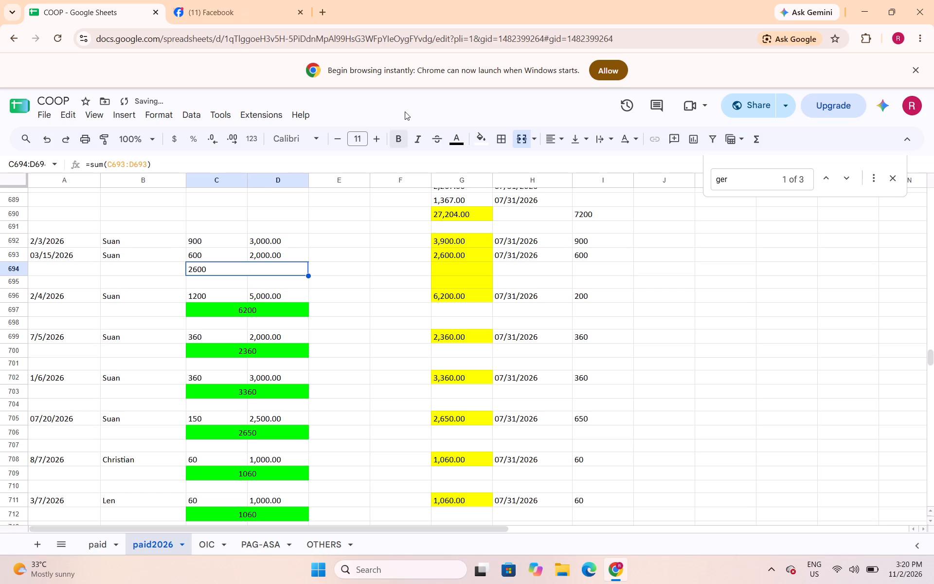
click(560, 143)
click(573, 159)
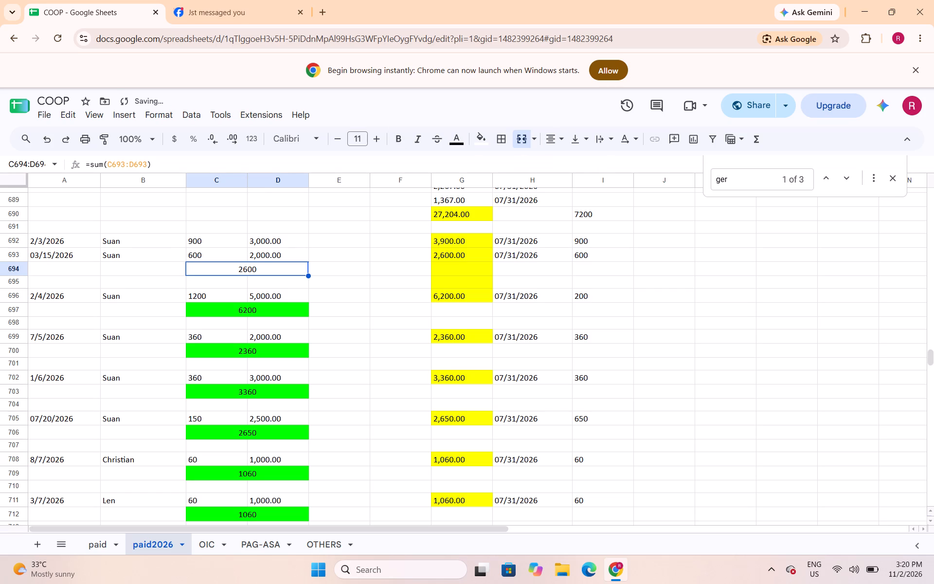
click(476, 143)
click(538, 197)
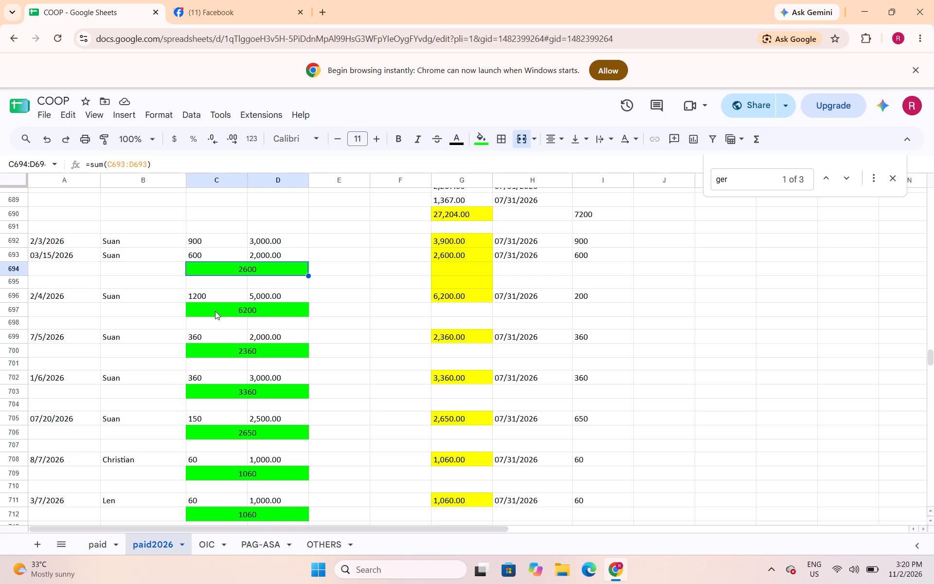
Insert two blank rows above Suan's 03/15/2026 record in row 693.
click(15, 255)
right_click(15, 255)
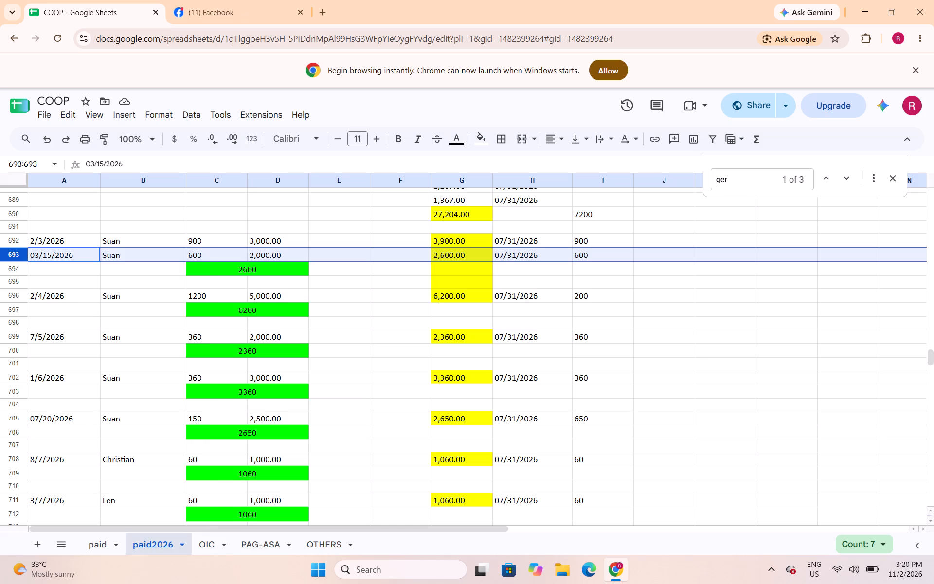
click(56, 335)
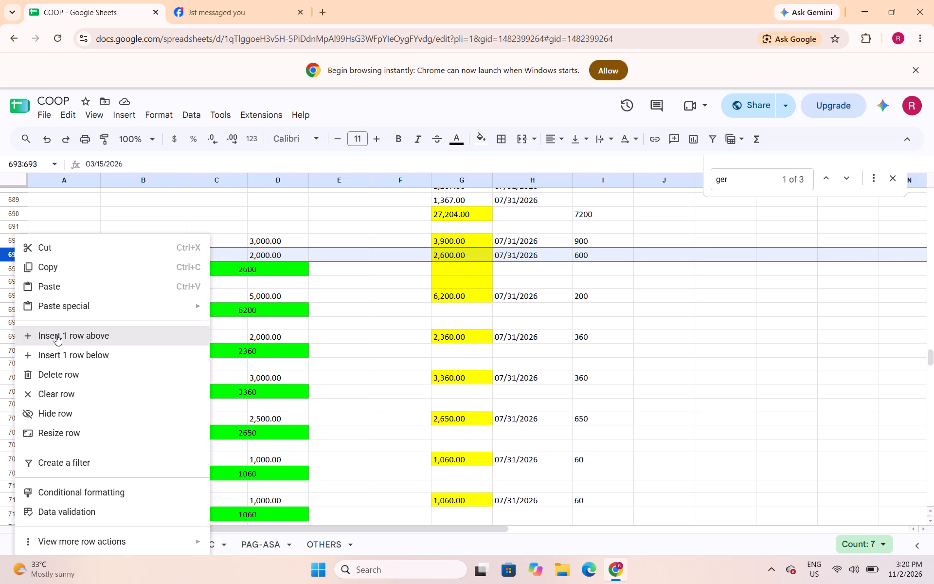
right_click(6, 255)
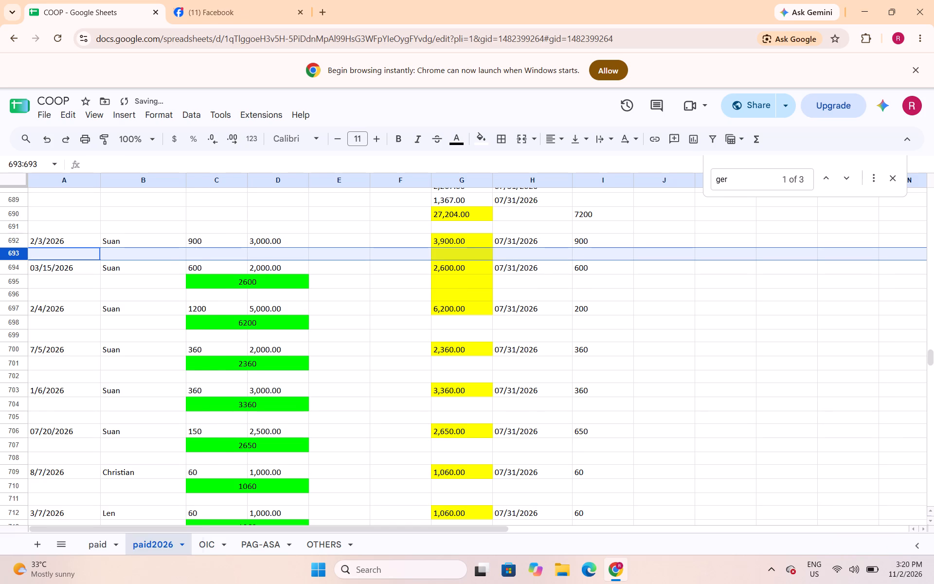
click(63, 335)
Merge C693:D693 and total Suan's 2/3/2026 loan there with =sum(C692:D692).
drag(209, 256, 261, 254)
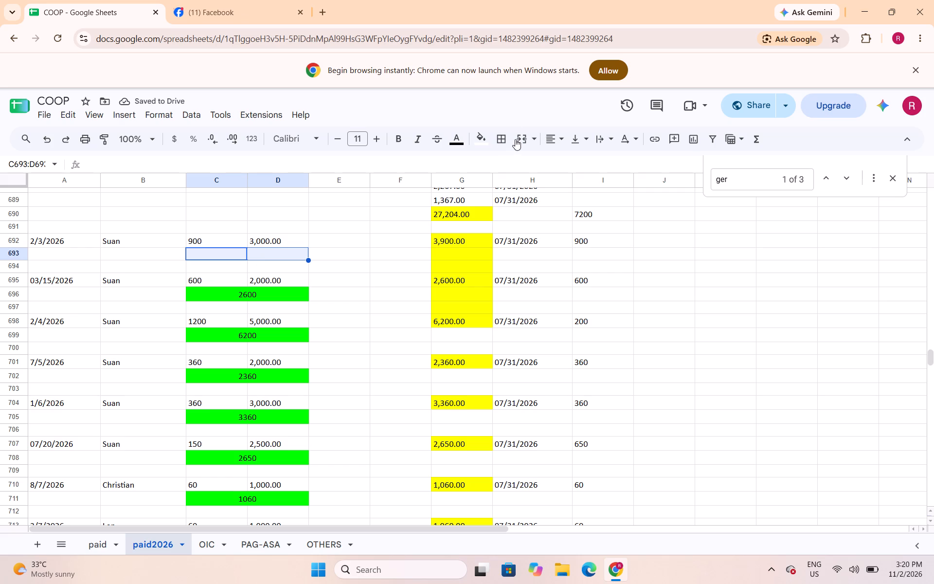
click(517, 139)
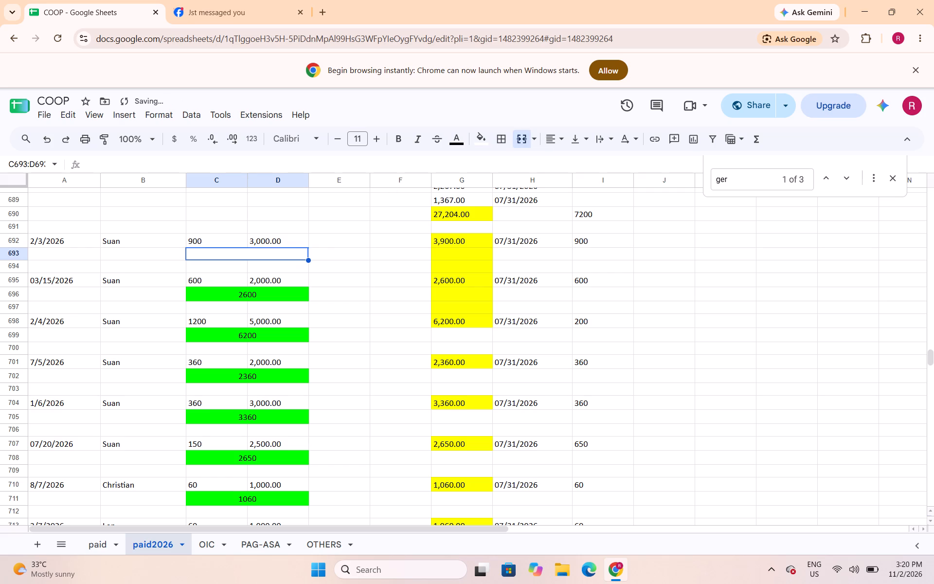
text(=sum()
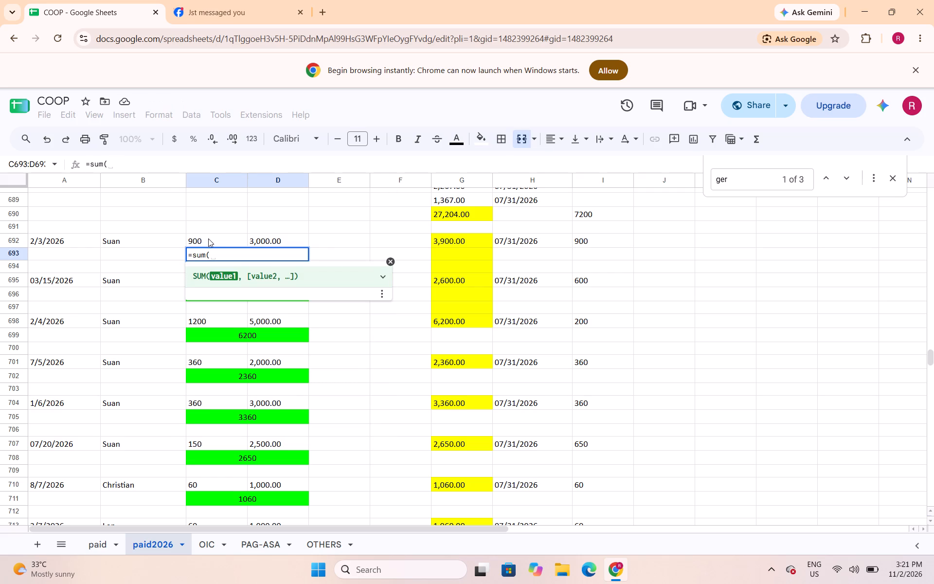
drag(208, 239, 262, 244)
key(shift+parenright)
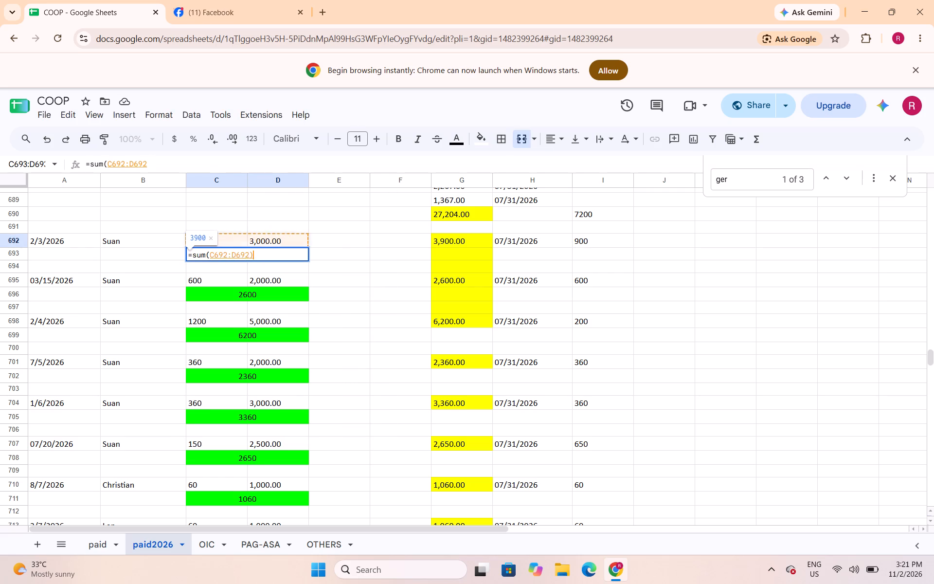
key(Return)
Fill Suan's 2/3/2026 total in C693:D693 with green and center it.
key(Up)
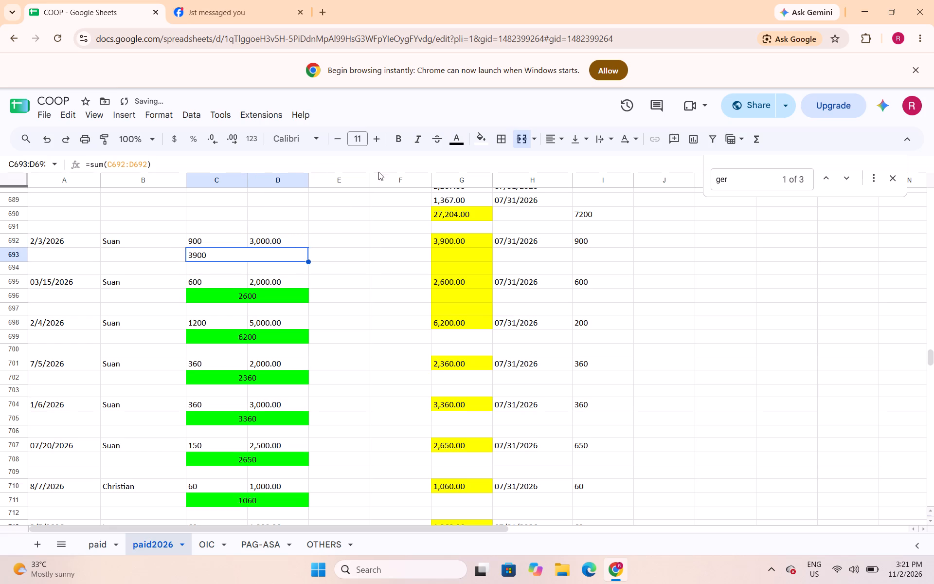
click(485, 141)
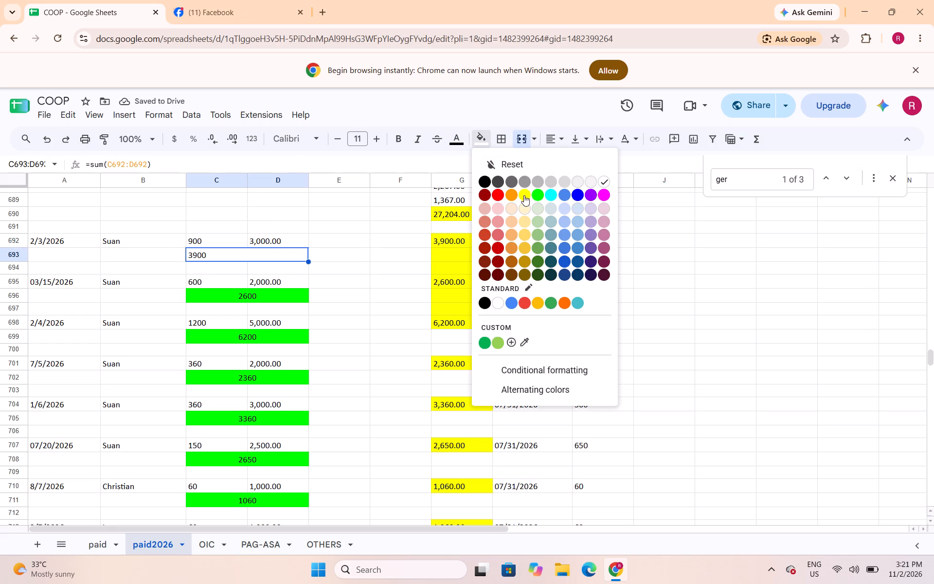
click(538, 198)
click(555, 143)
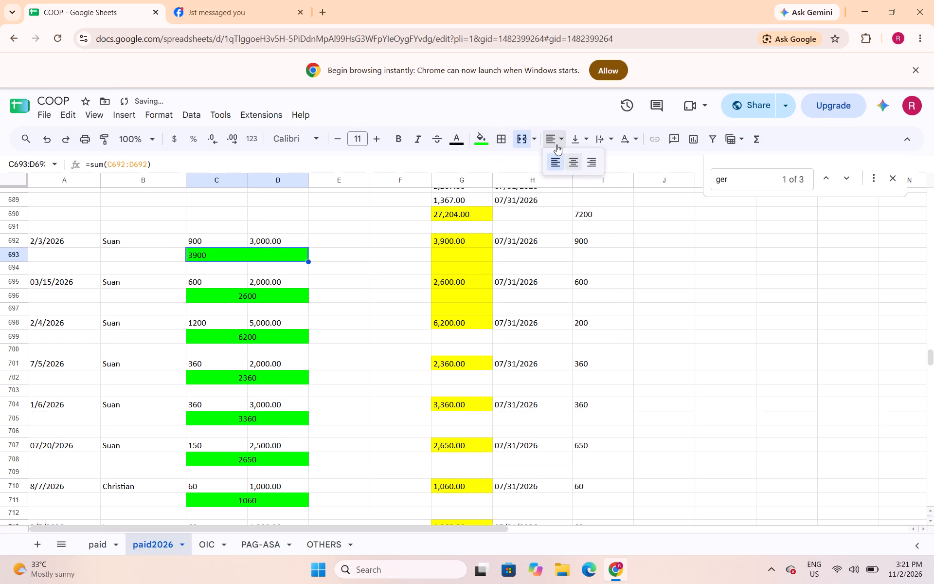
click(572, 165)
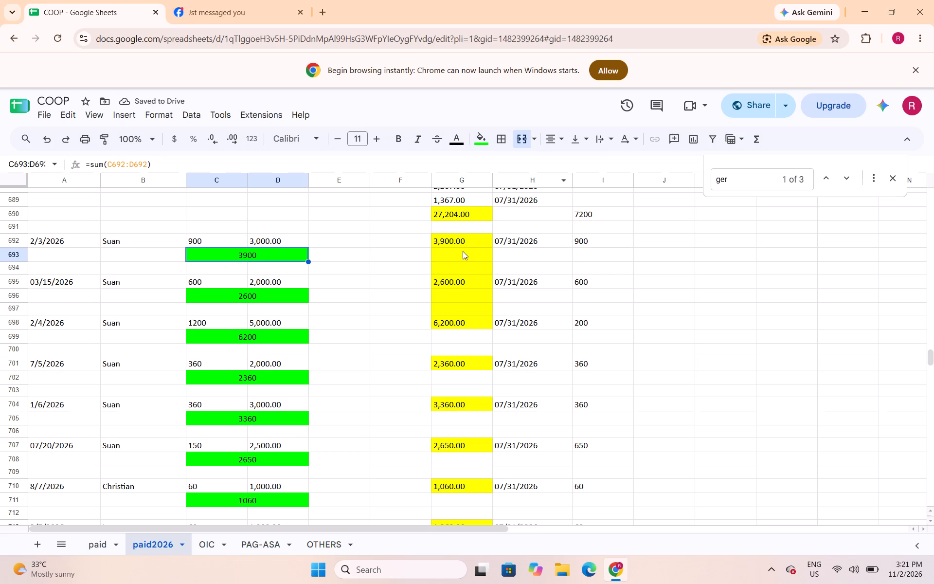
Fill the blank yellow cells G693:G694 and G696:G697 between Suan's records with white.
drag(461, 255, 464, 266)
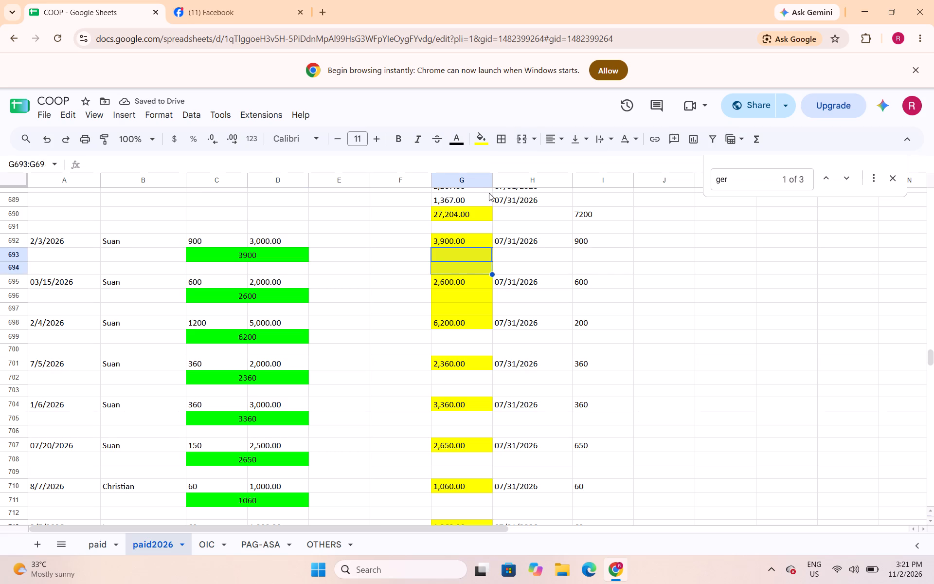
click(485, 144)
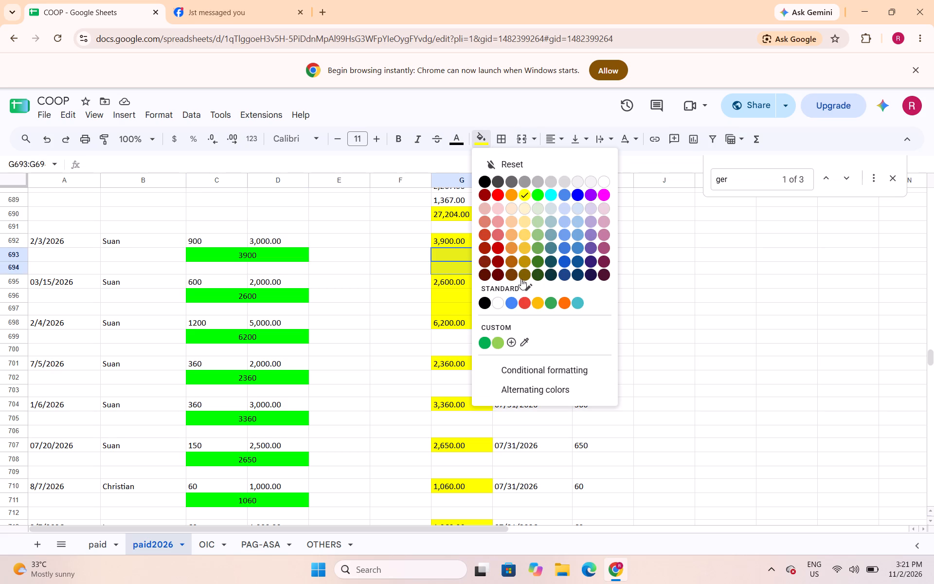
click(496, 303)
drag(472, 295, 473, 312)
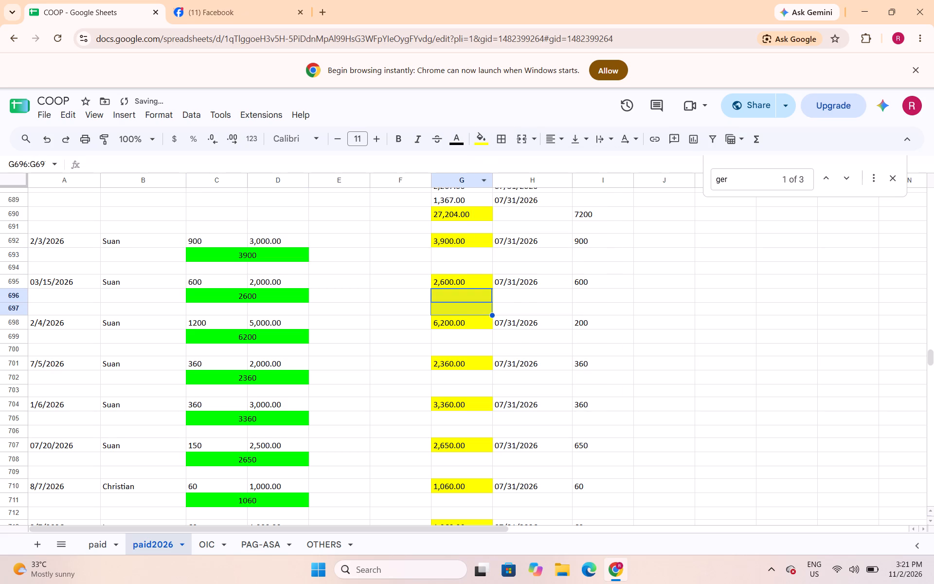
click(487, 145)
click(498, 304)
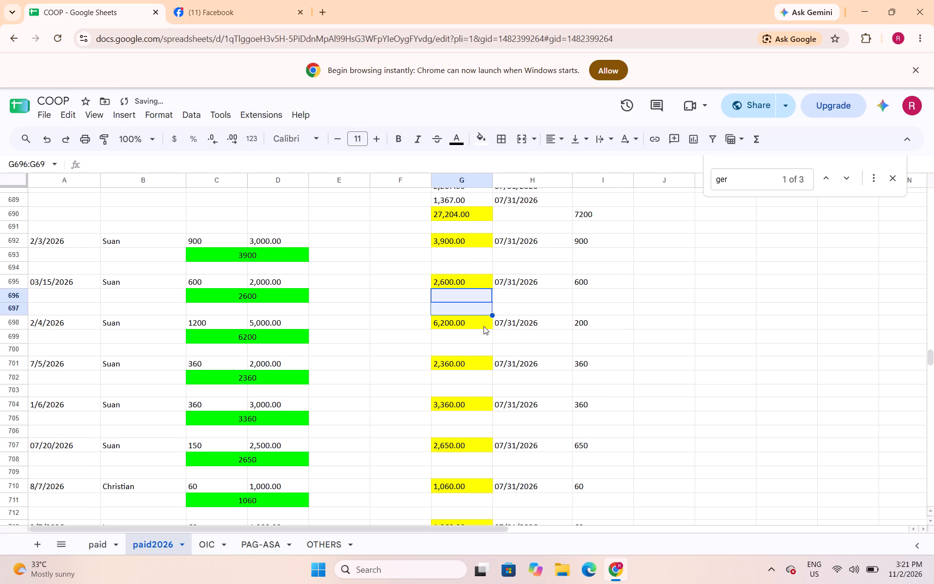
click(383, 242)
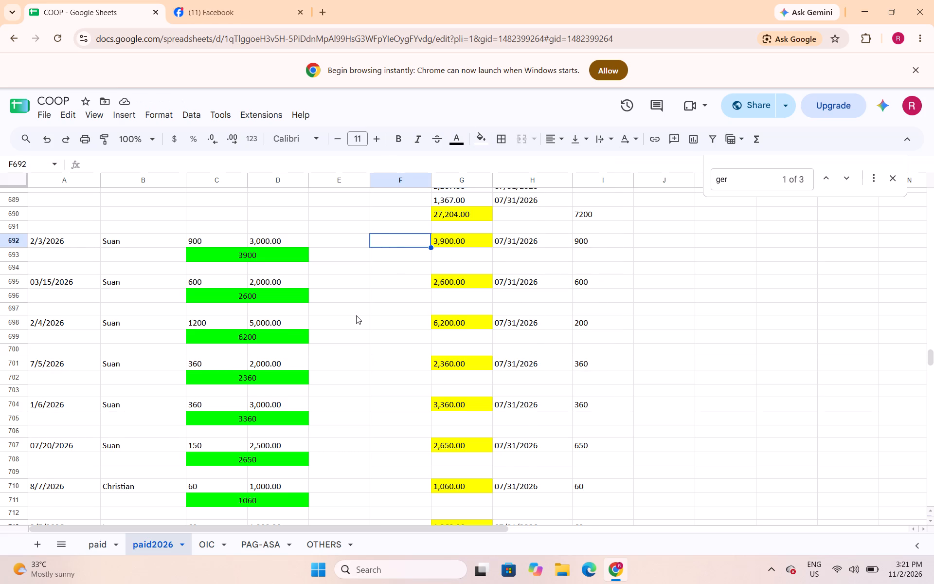
Save the spreadsheet.
scroll(356, 315, up, 3)
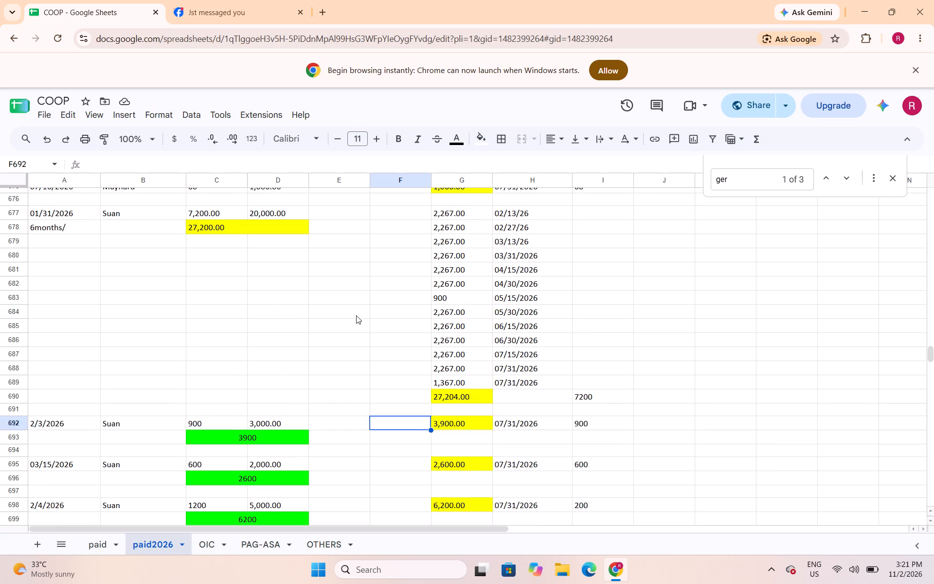
key(ctrl+s)
Center Suan's 01/31/2026 total in C678:D678 and change its fill to green.
click(304, 228)
click(561, 140)
click(572, 160)
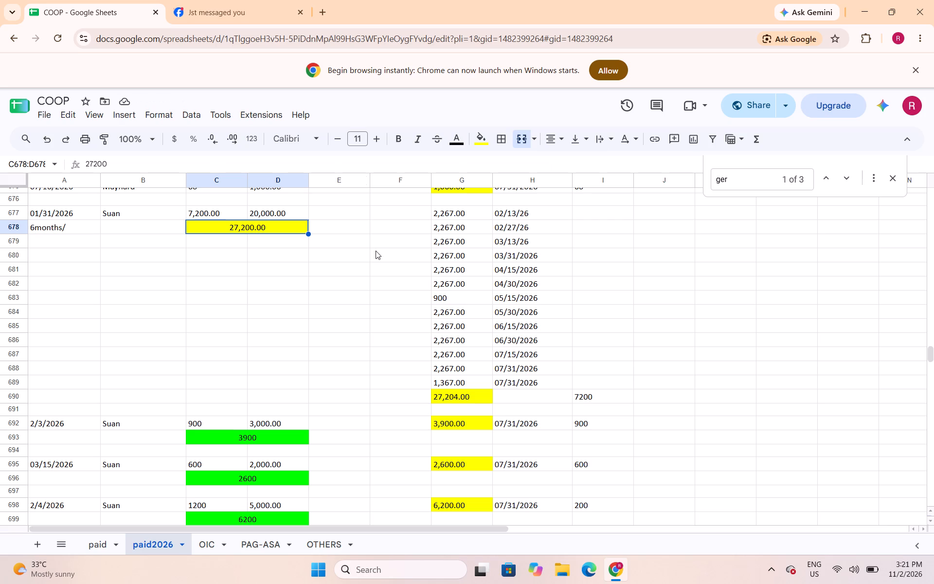
scroll(378, 251, up, 2)
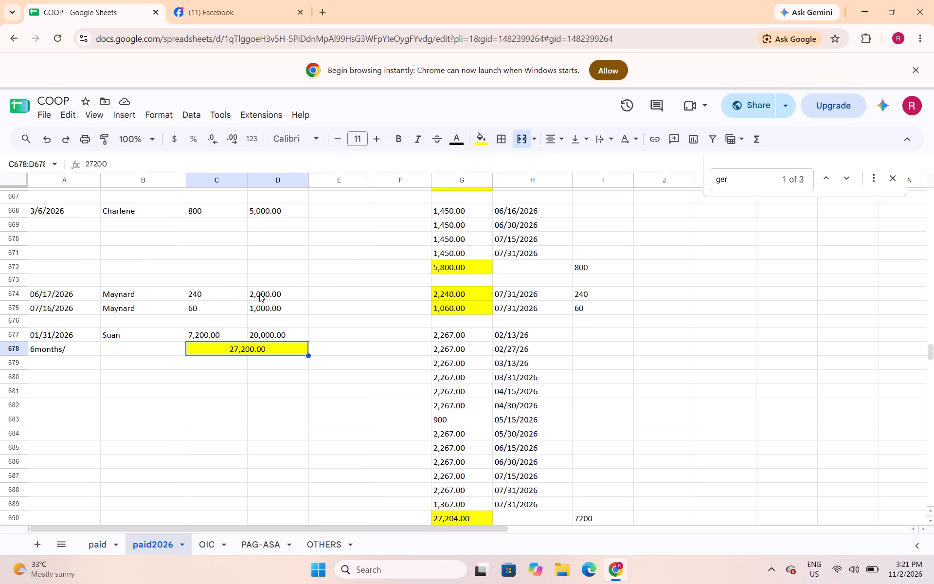
click(487, 143)
click(540, 195)
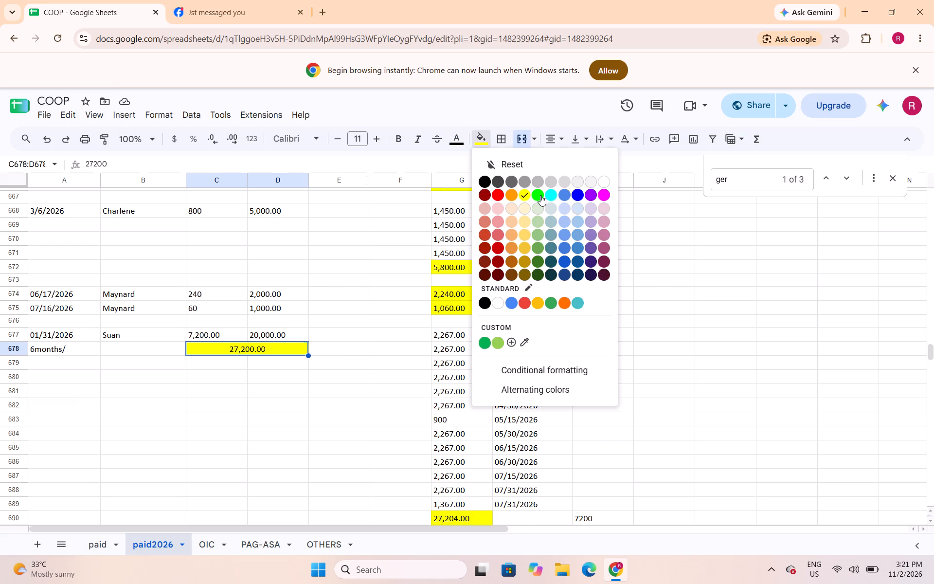
Insert one blank row above row 676, directly below Maynard's 07/16/2026 record.
scroll(342, 355, up, 1)
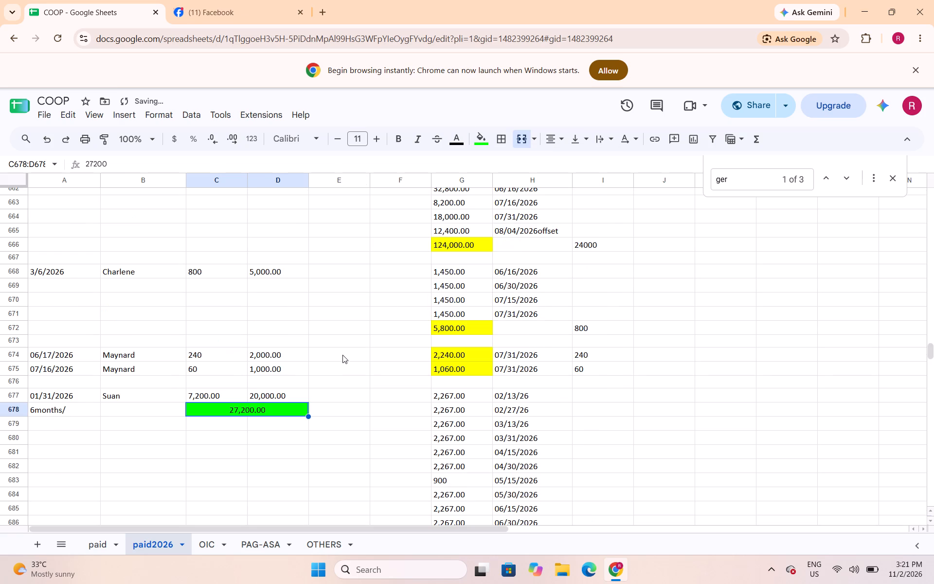
click(18, 380)
right_click(18, 380)
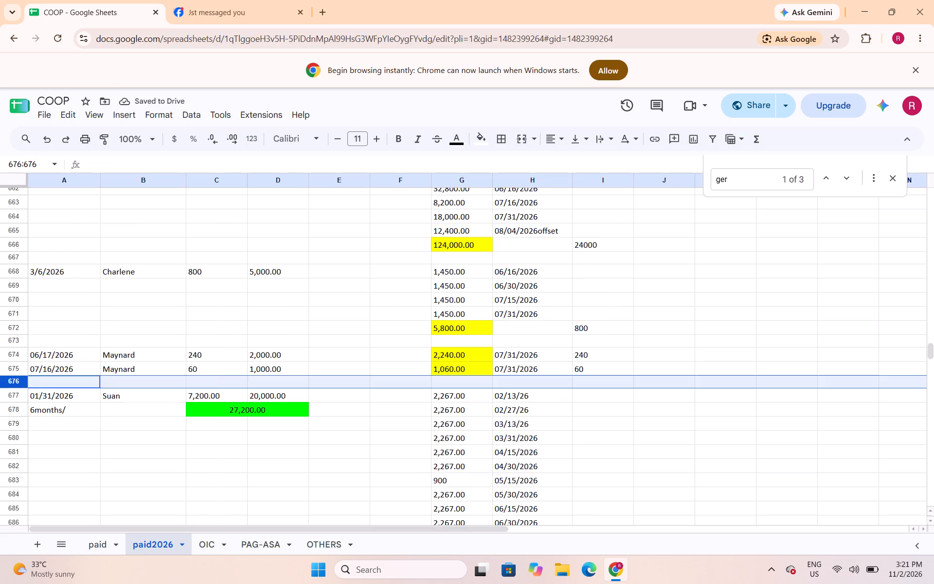
click(49, 336)
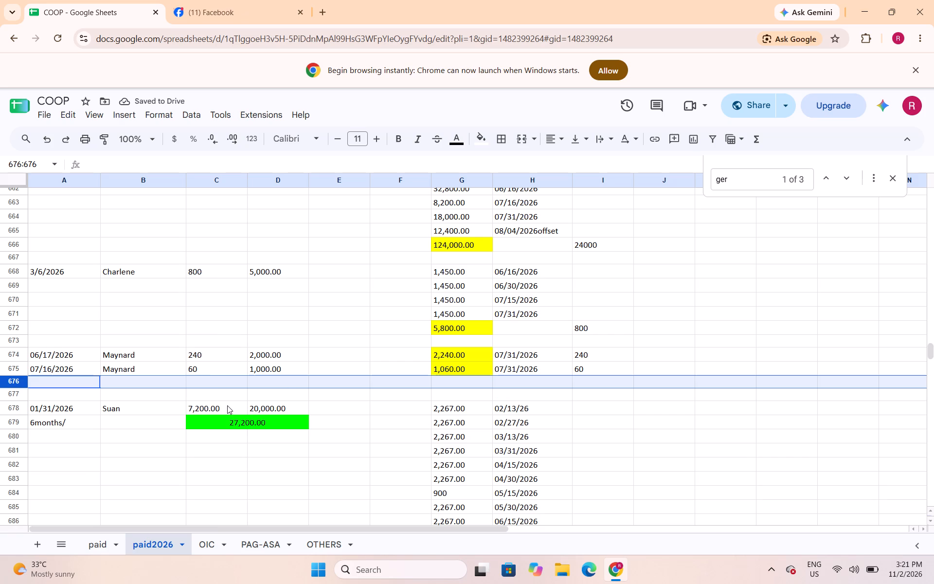
Merge C676:D676 and total Maynard's 07/16/2026 loan there with =sum(C675:D675).
drag(238, 383, 256, 383)
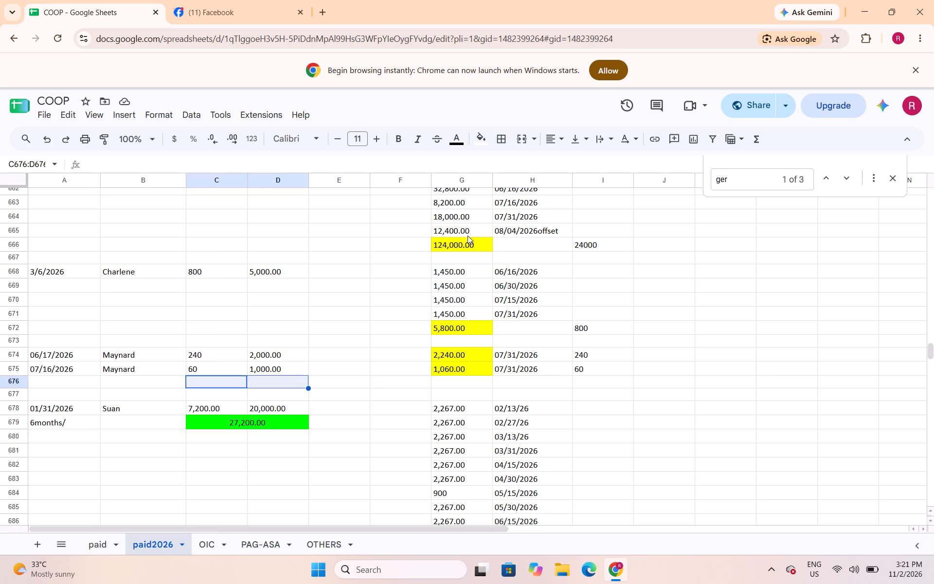
click(524, 140)
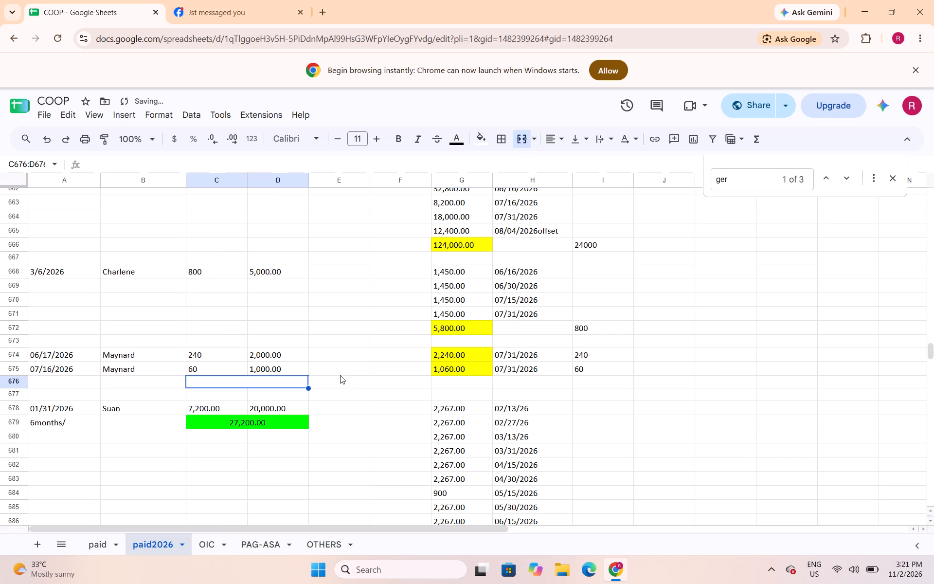
text(=sum)
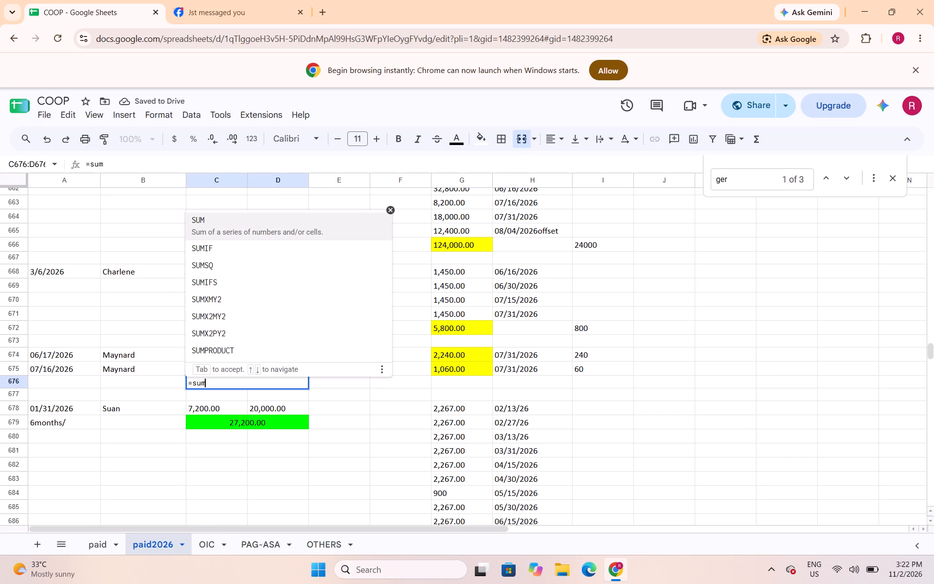
key(shift+parenleft)
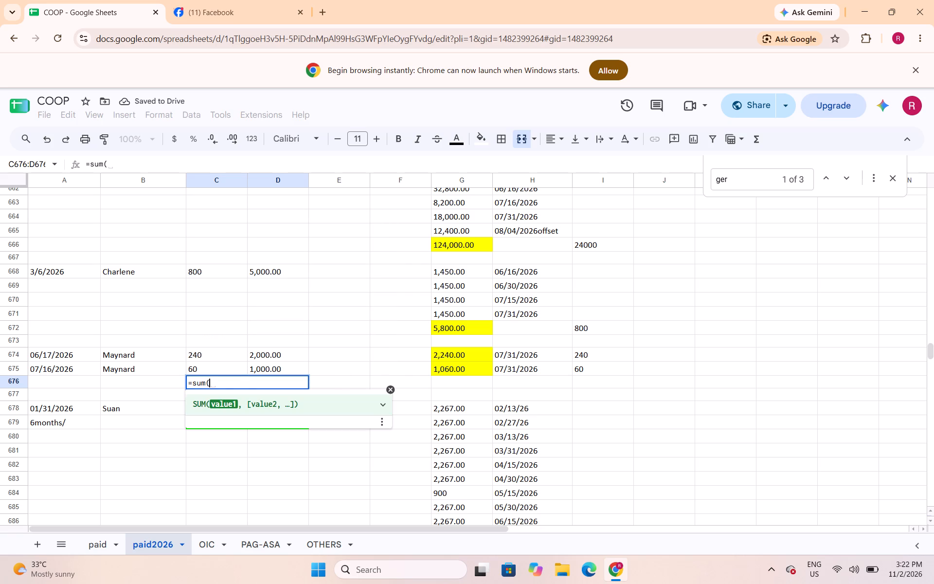
drag(237, 369, 257, 370)
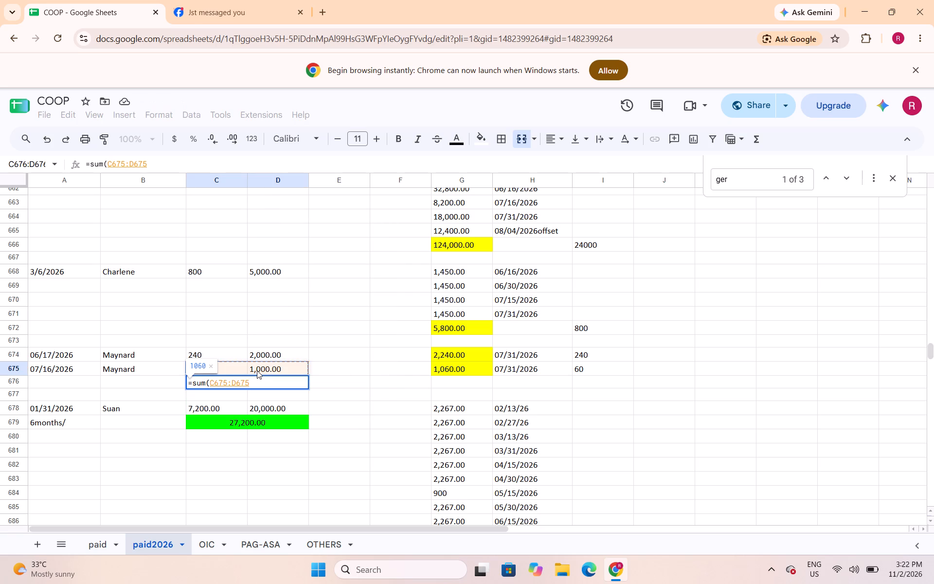
key(shift+parenright)
key(Return)
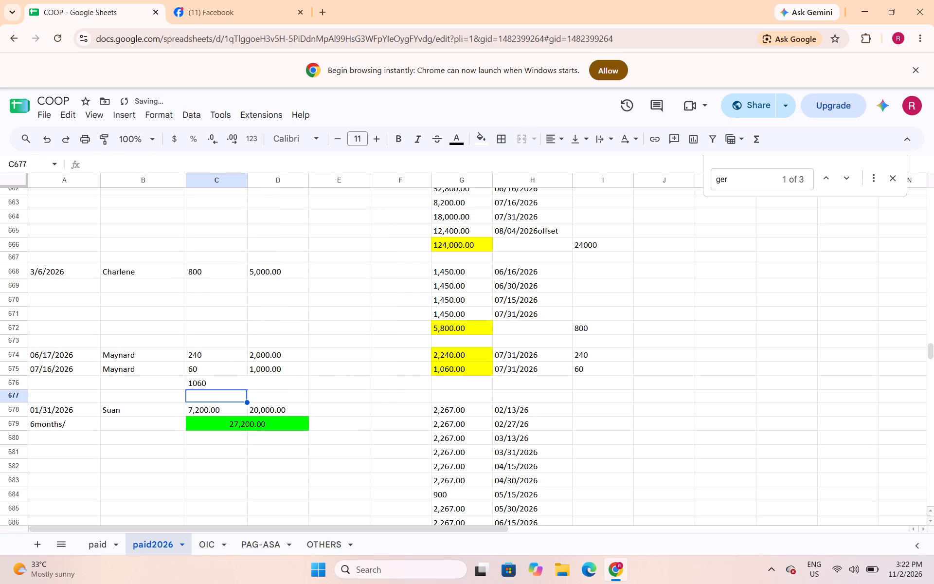
Center Maynard's 07/16/2026 total in C676:D676 and fill it with green.
key(Up)
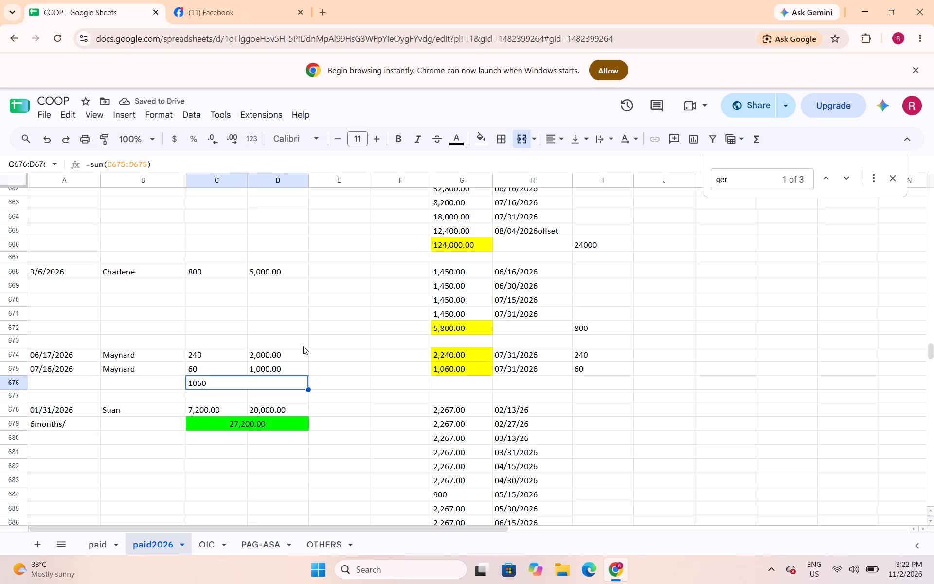
click(554, 141)
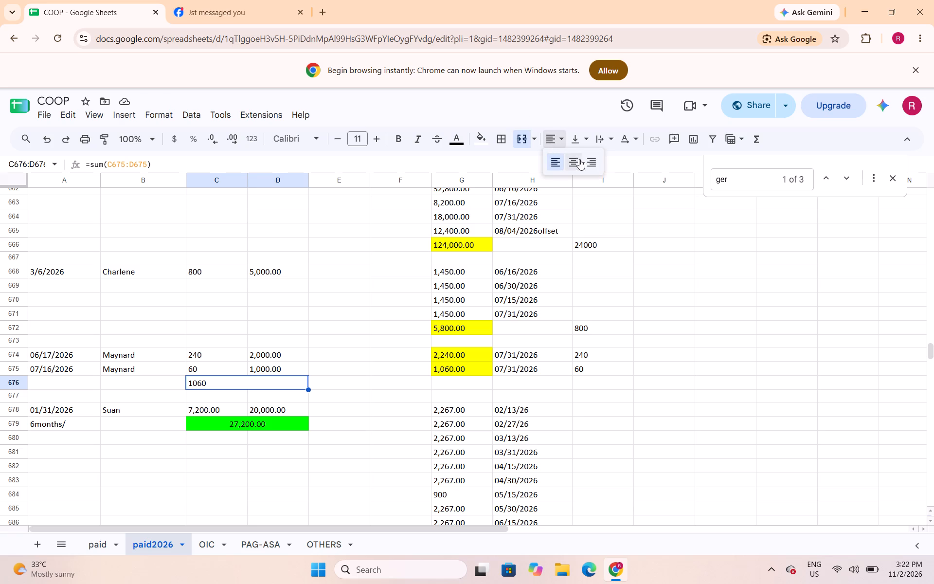
click(577, 161)
click(480, 144)
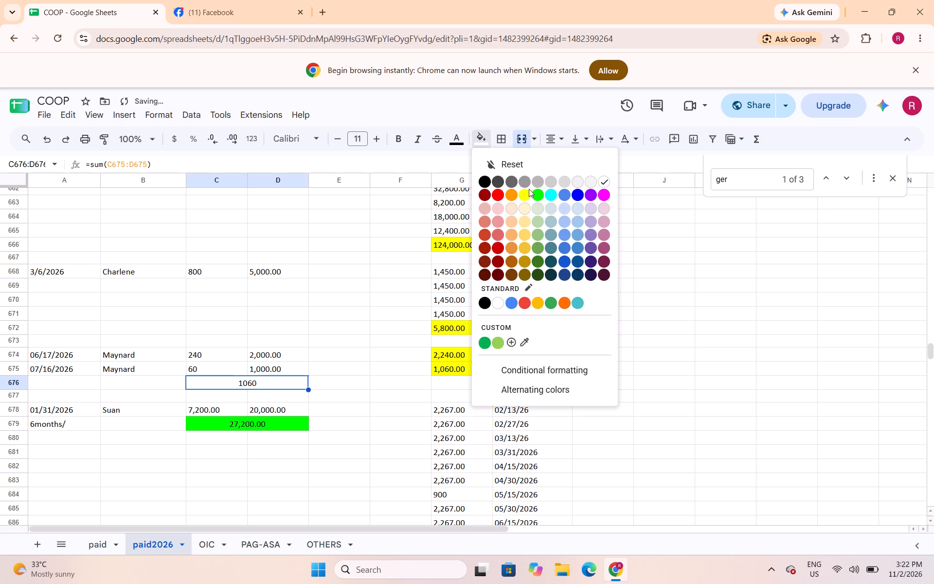
click(535, 193)
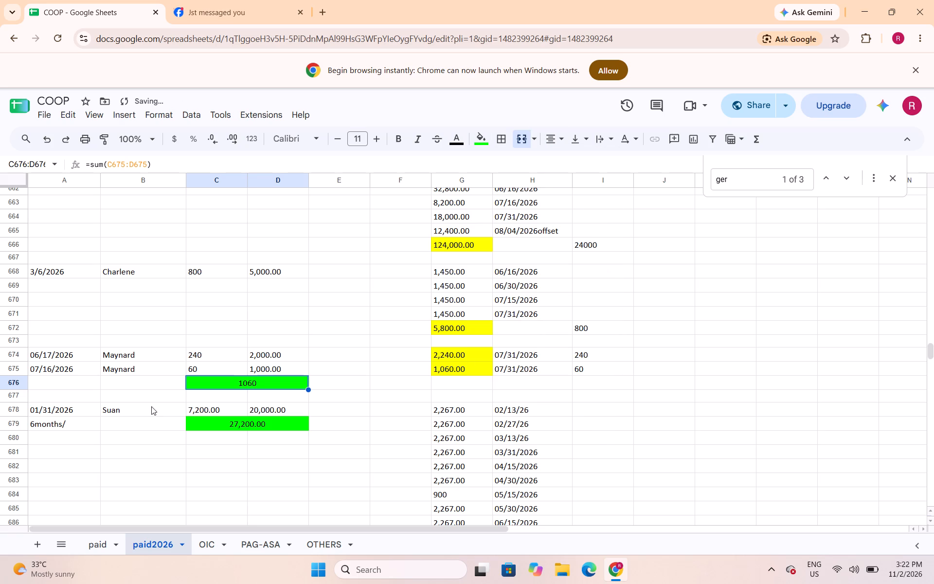
Insert two blank rows between Maynard's 06/17/2026 and 07/16/2026 records, directly below row 674.
click(21, 366)
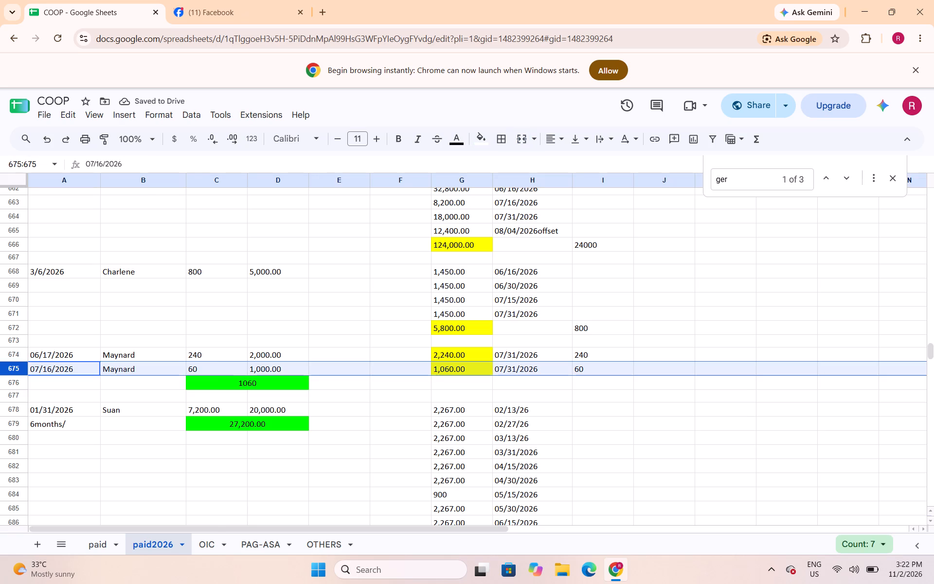
right_click(21, 366)
click(81, 334)
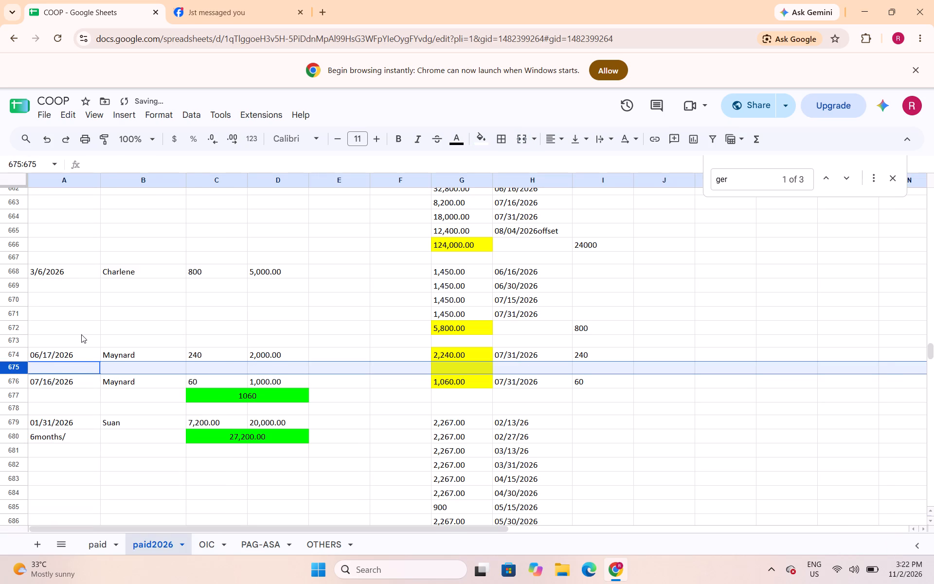
right_click(18, 371)
click(56, 337)
Merge C675:D675 and total Maynard's 06/17/2026 loan there with =sum(C674:D674).
drag(239, 366, 255, 367)
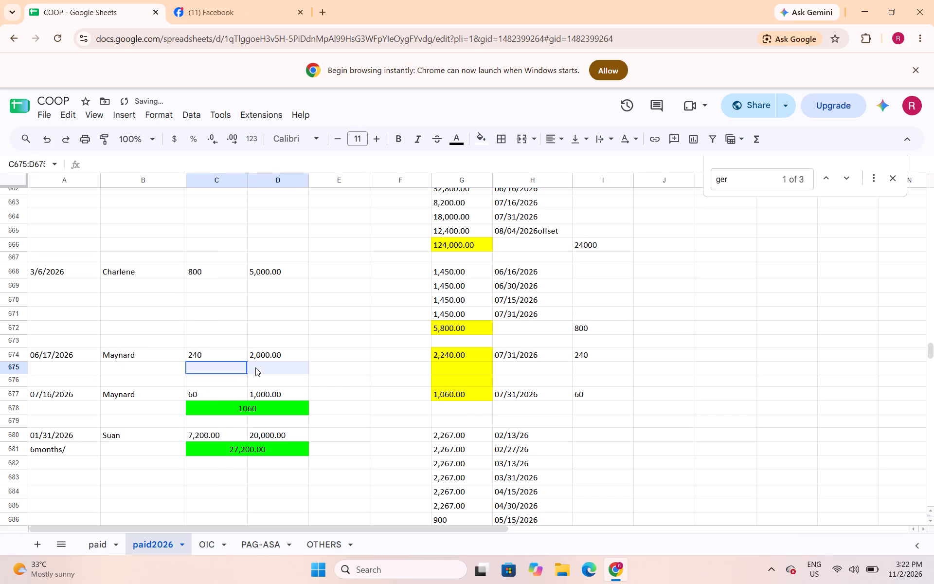
drag(255, 367, 256, 367)
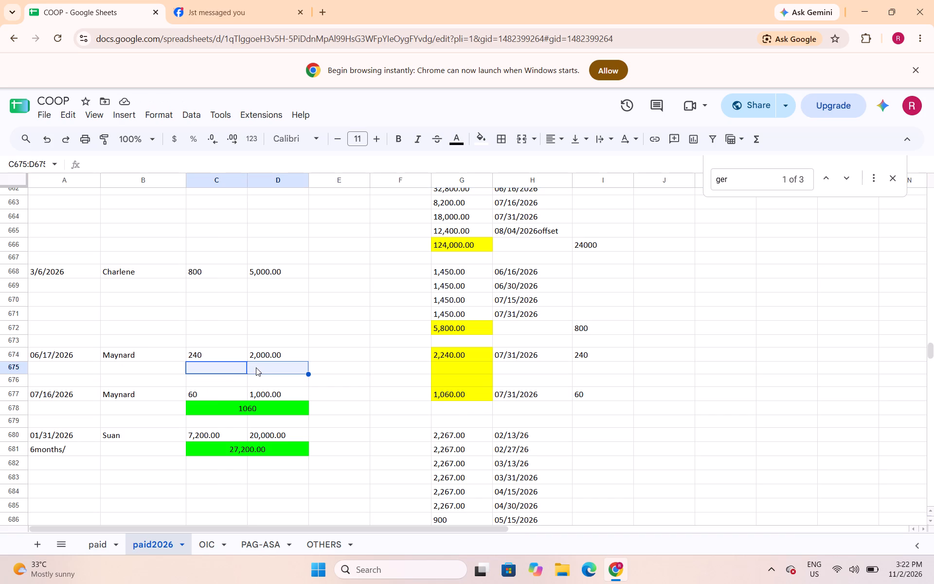
click(517, 139)
text(=sum()
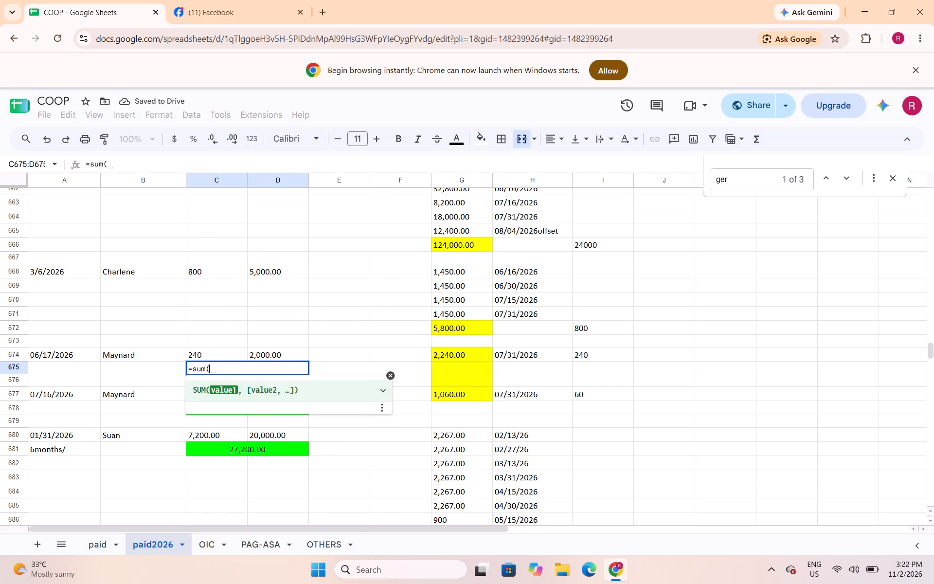
drag(235, 357, 255, 356)
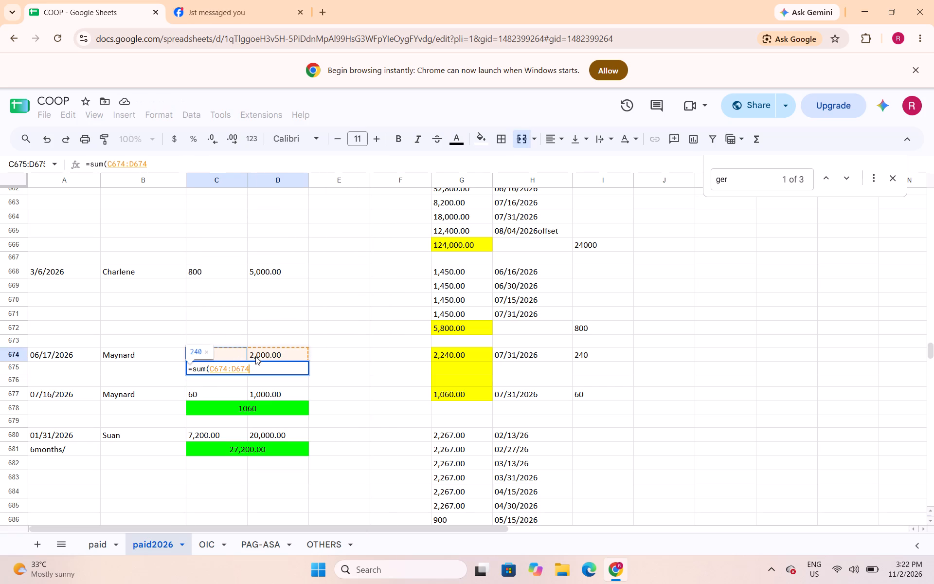
drag(255, 356, 260, 355)
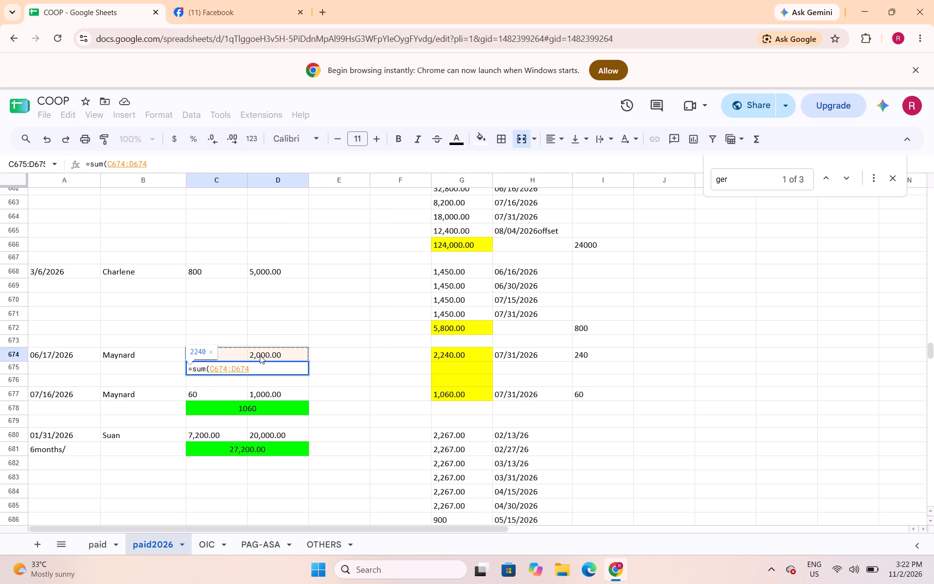
key(shift+parenright)
key(Return)
Fill Maynard's 06/17/2026 total in C675:D675 with green and center it.
key(Up)
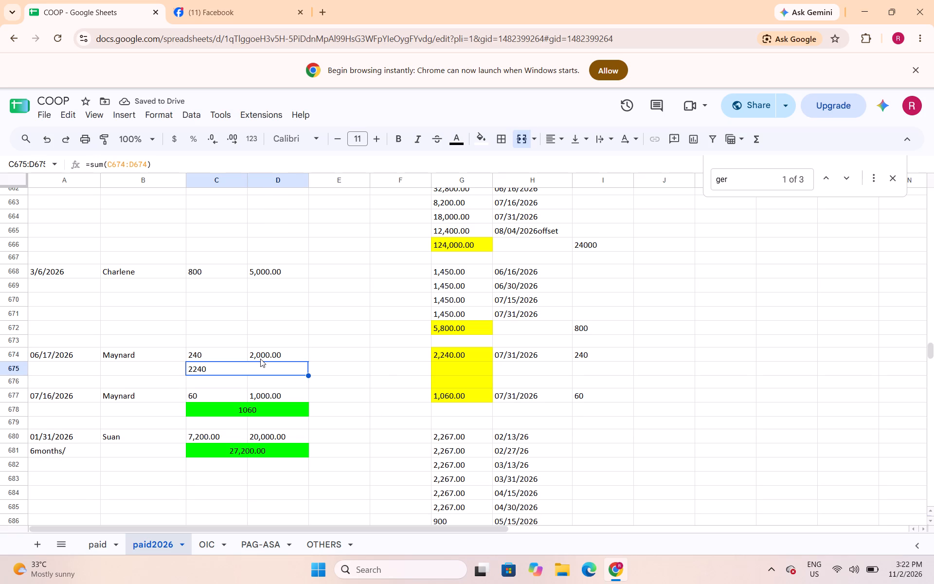
click(481, 140)
click(538, 194)
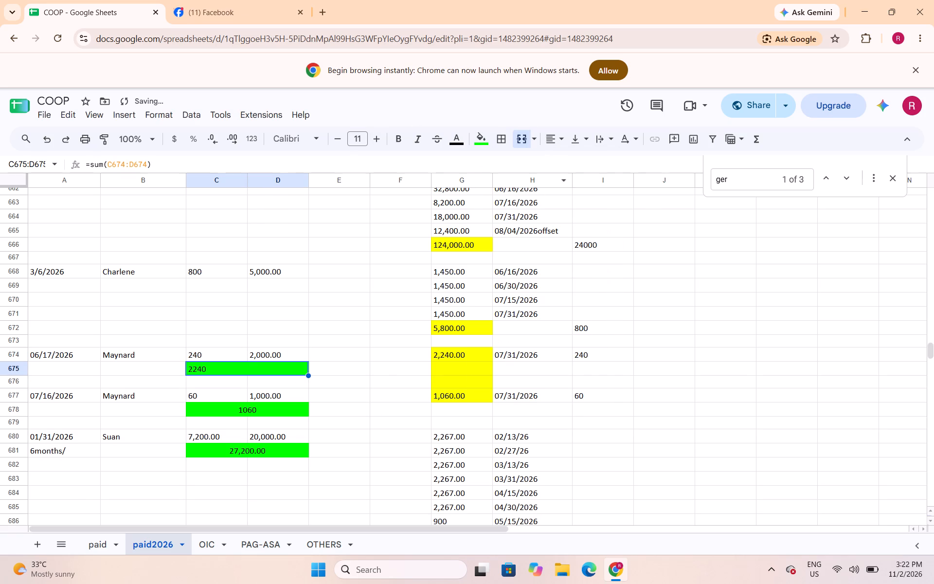
click(548, 141)
click(572, 165)
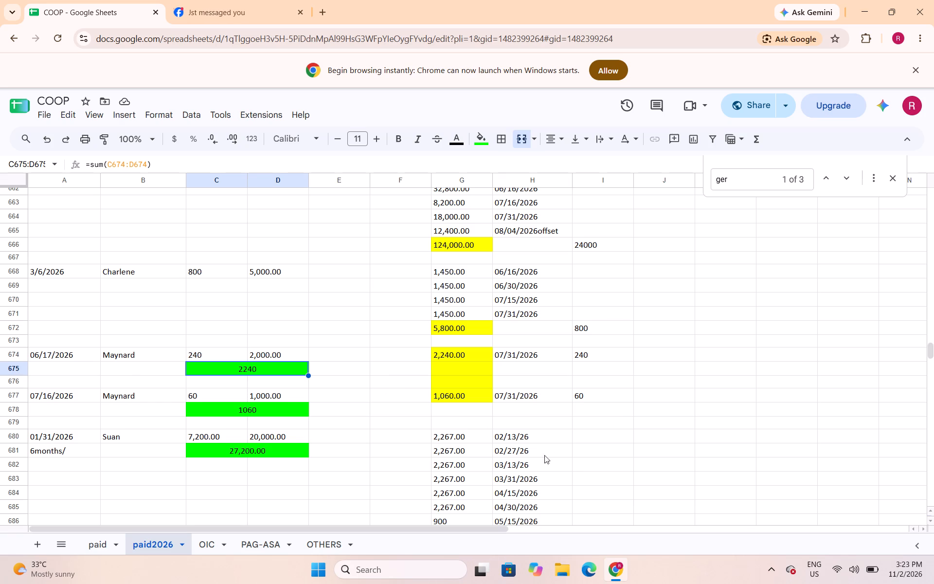
Change the yellow fill of the empty cells G675:G676 to white.
drag(475, 369, 476, 386)
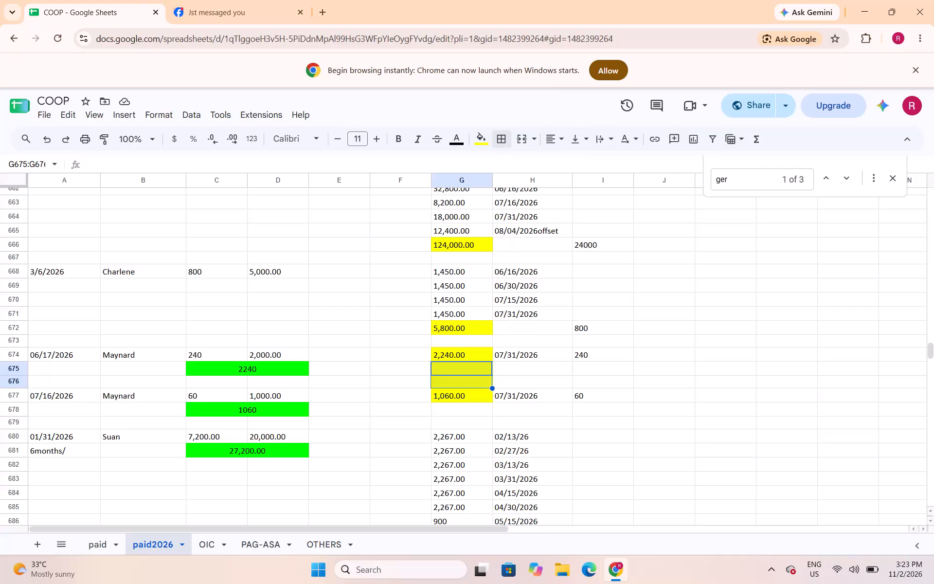
click(485, 146)
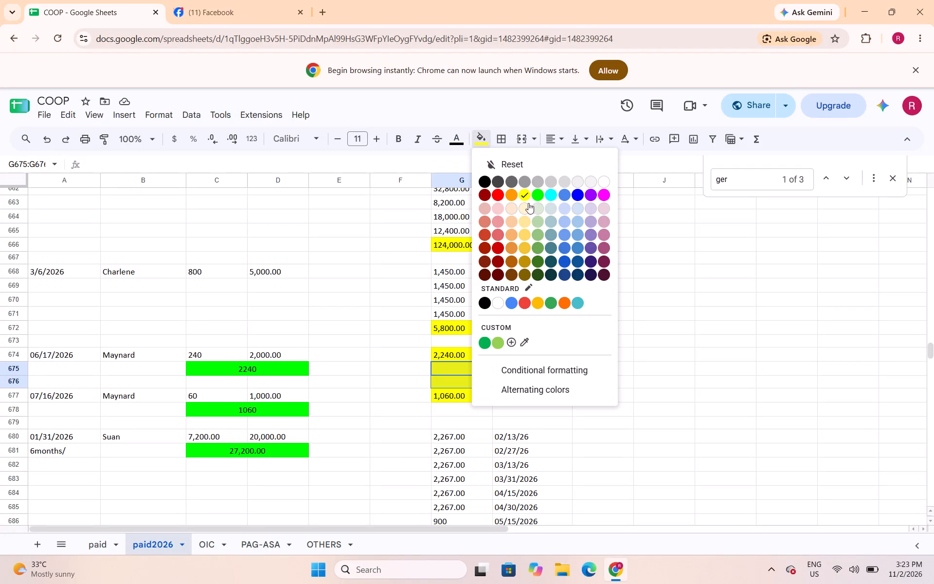
click(498, 306)
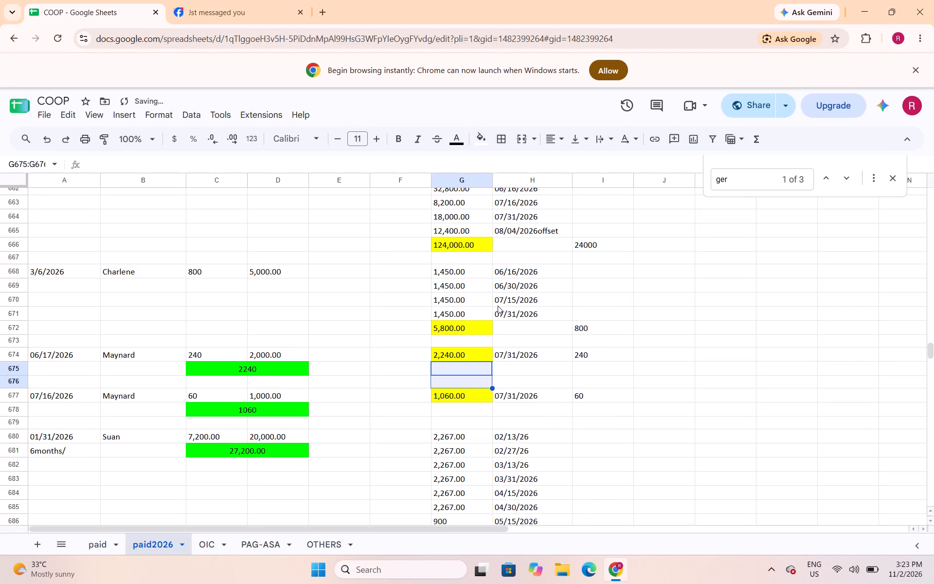
scroll(501, 361, down, 1)
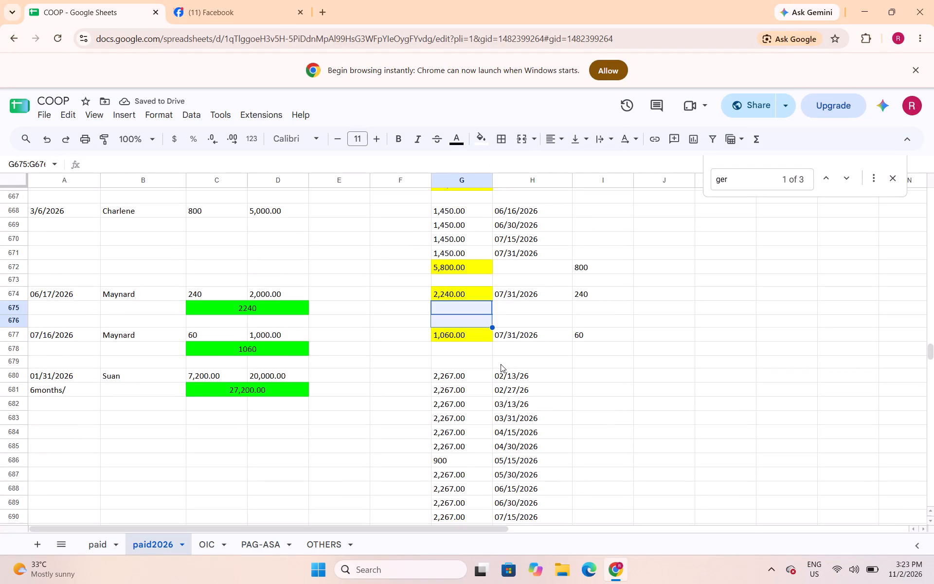
click(468, 356)
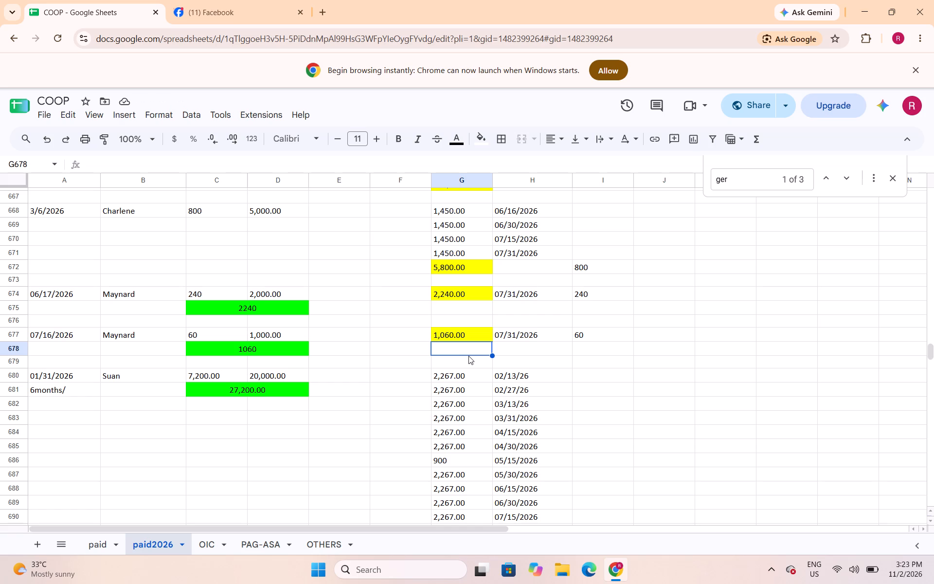
Merge C669:D669 and total Charlene's 3/6/2026 loan there with =sum(C668:D668).
scroll(472, 356, up, 1)
drag(244, 289, 261, 288)
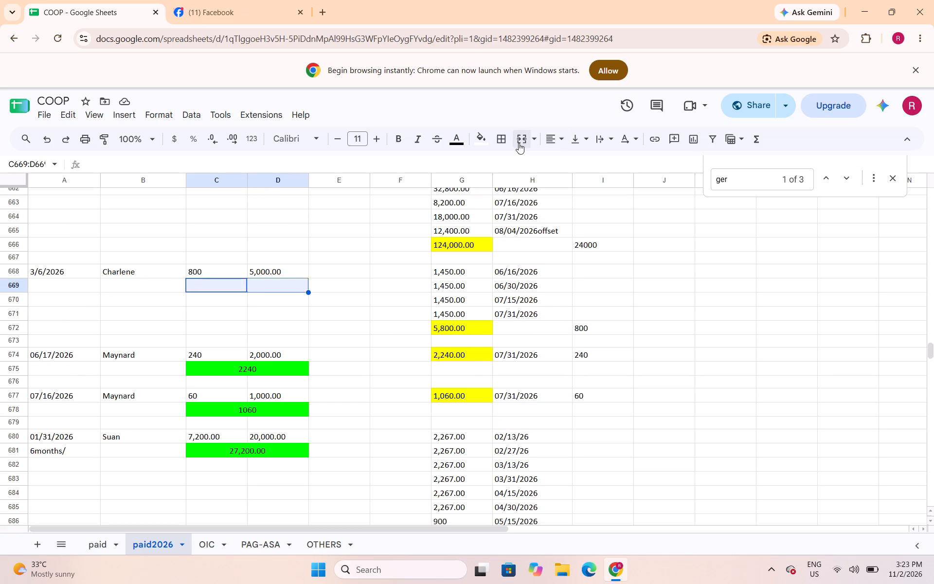
click(519, 143)
text(=sum()
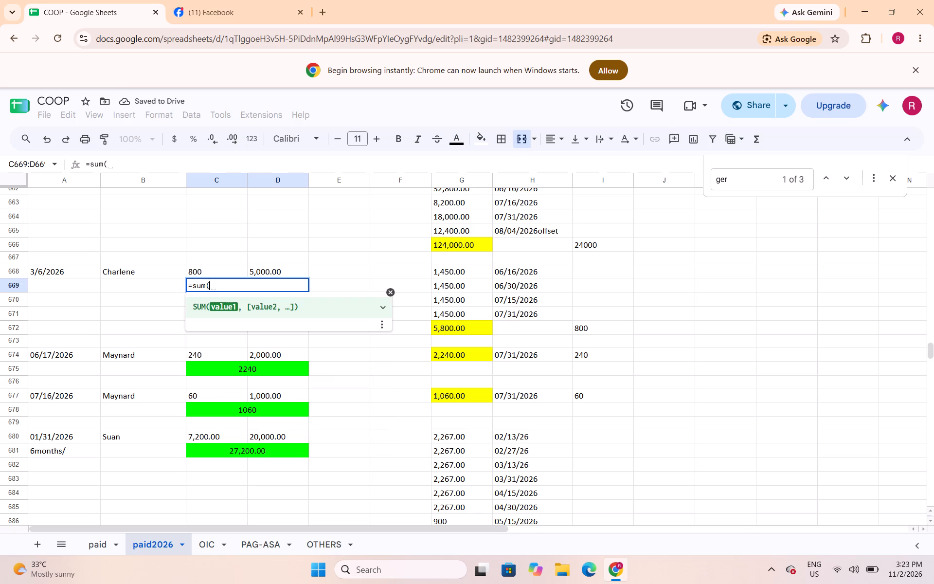
drag(240, 270, 259, 269)
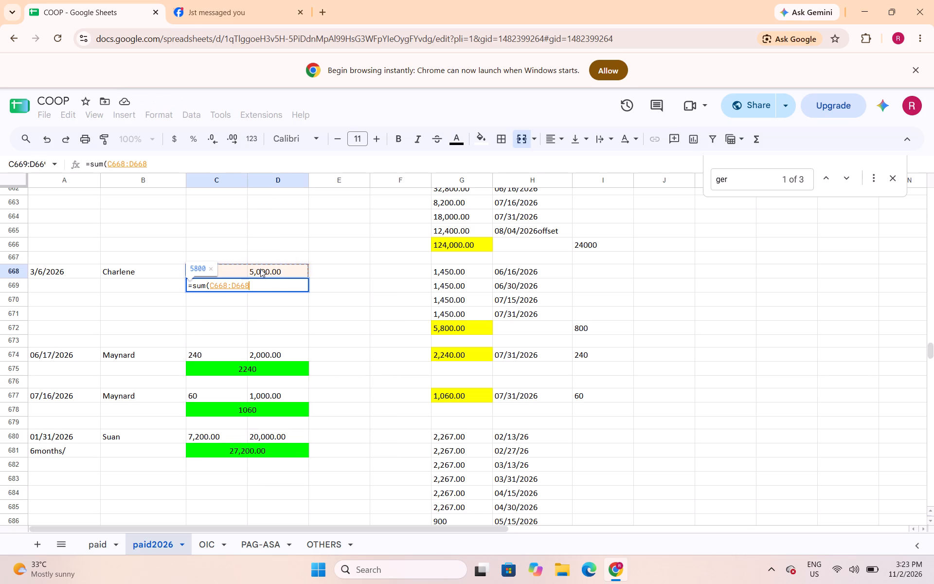
key(shift+parenright)
key(Return)
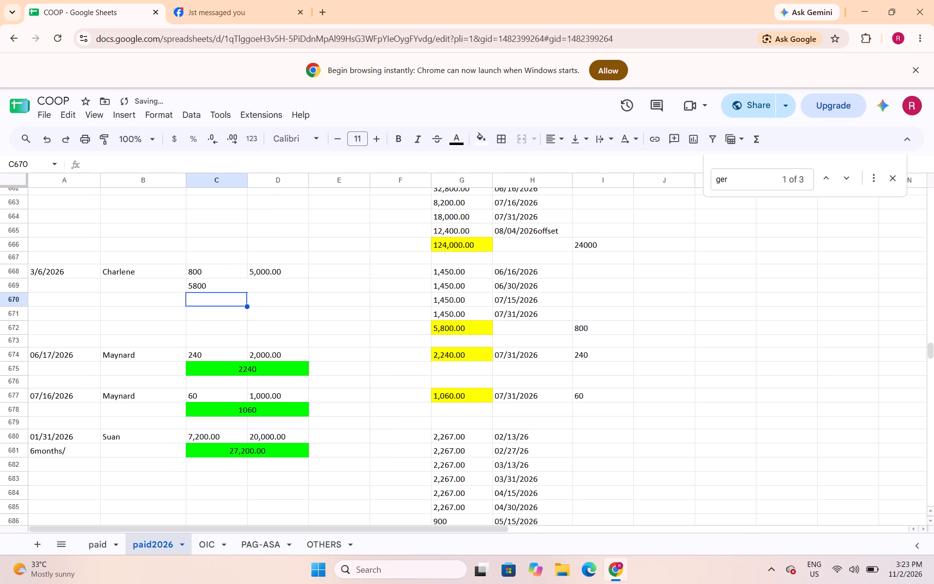
Fill Charlene's total in C669:D669 with green and center it.
key(Up)
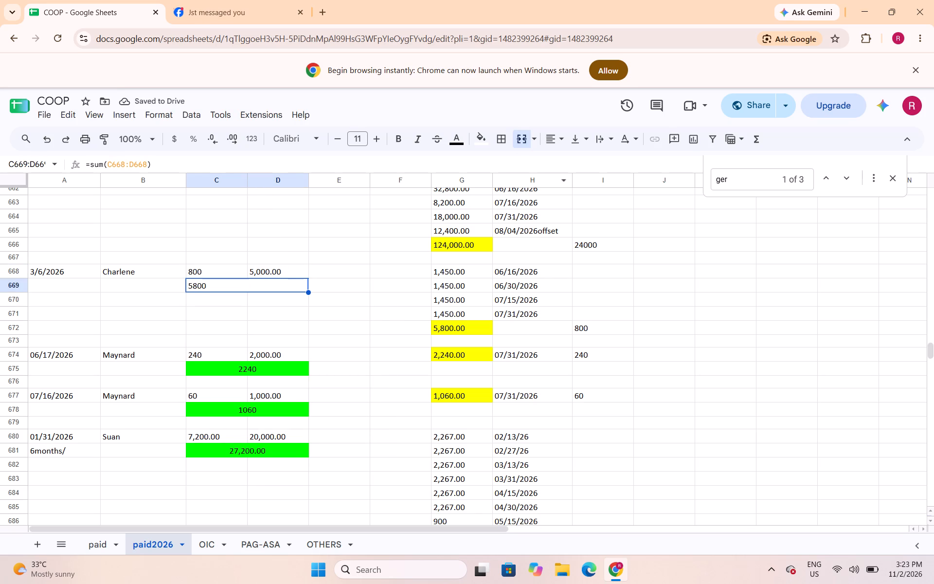
click(481, 139)
click(537, 198)
click(558, 138)
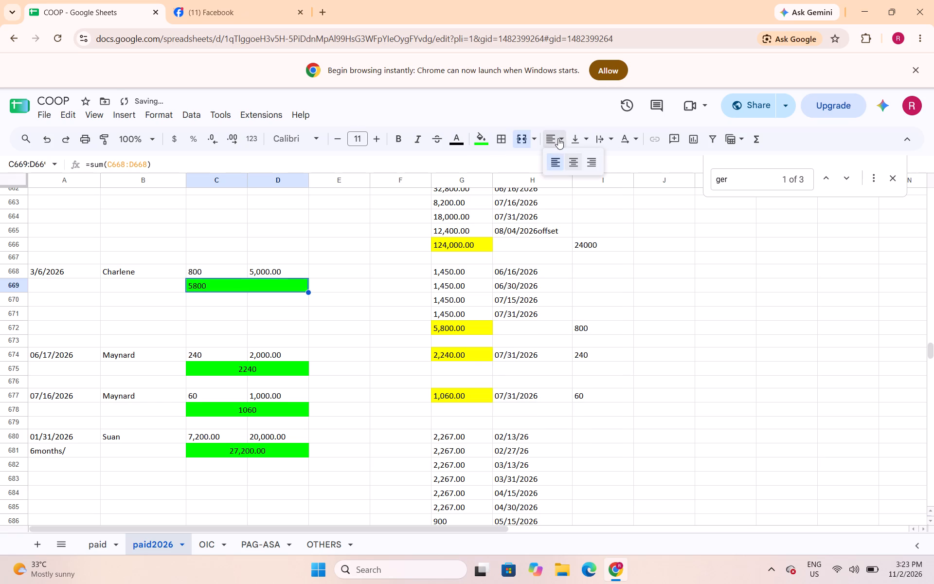
drag(573, 158, 574, 165)
Change the fill of Robert's 5/4/2026 total in C658:D658 to green, center it, and save the spreadsheet.
scroll(373, 331, up, 2)
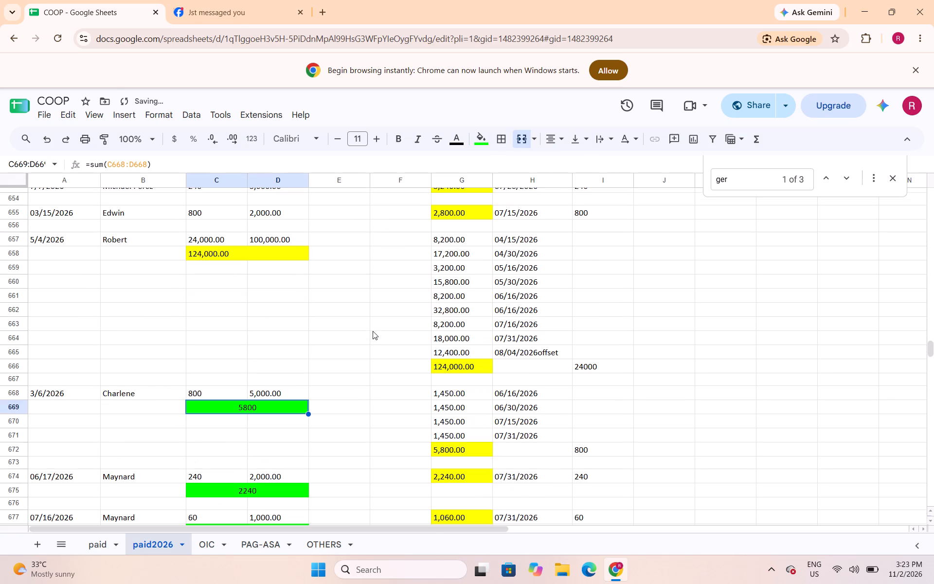
scroll(376, 331, up, 2)
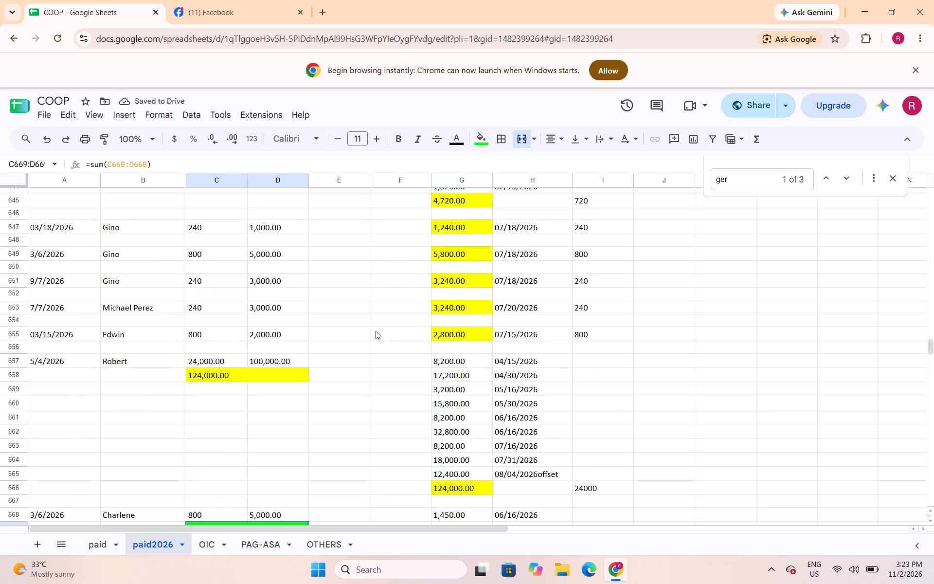
click(240, 376)
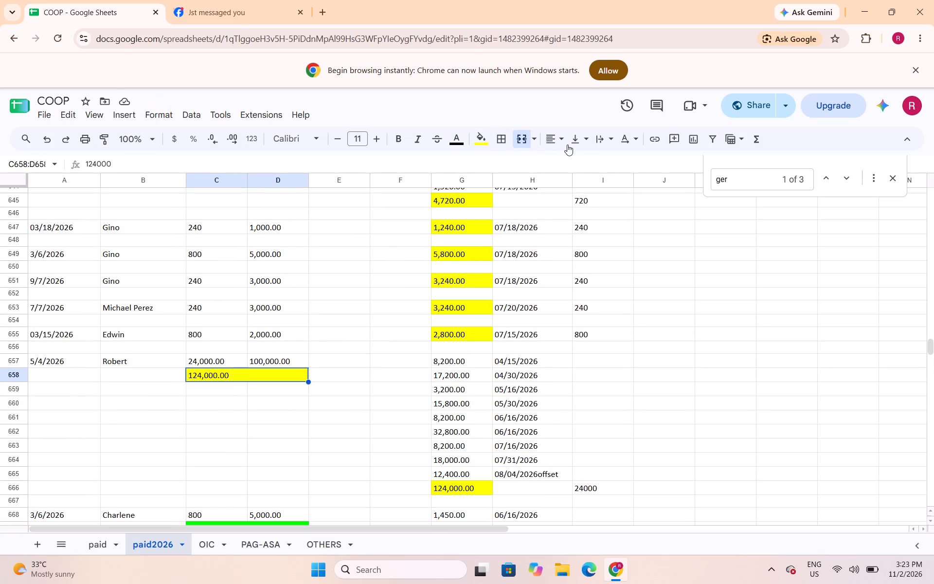
click(490, 143)
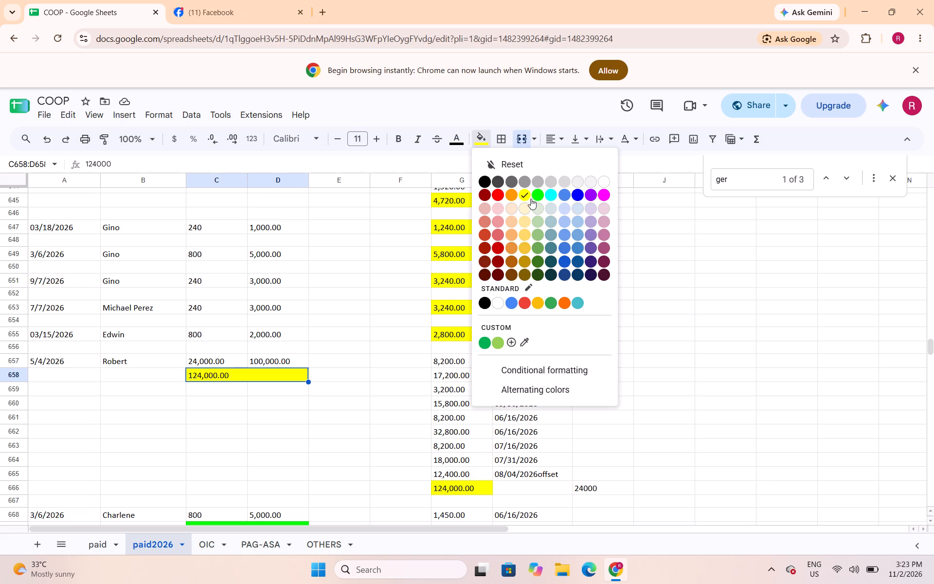
click(543, 194)
click(556, 142)
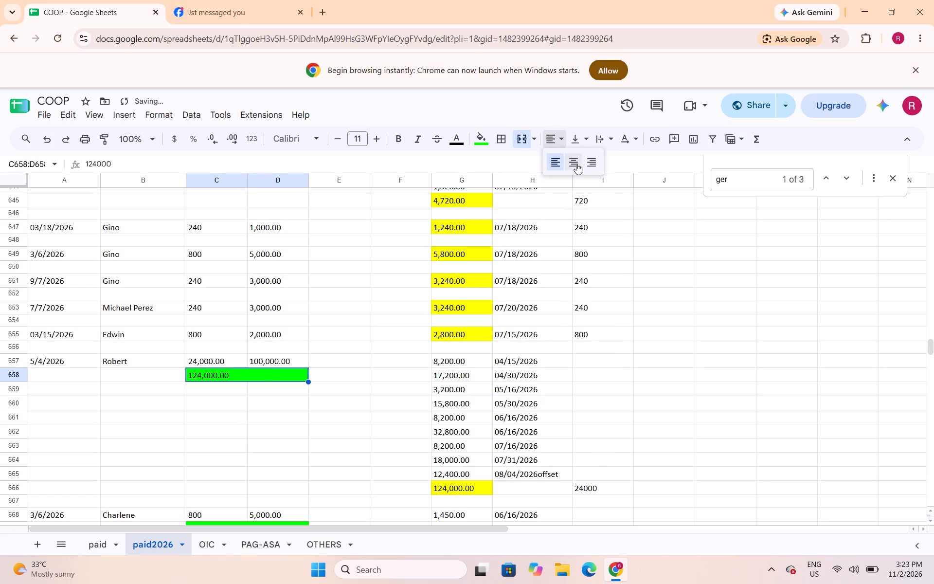
click(576, 164)
key(ctrl+s)
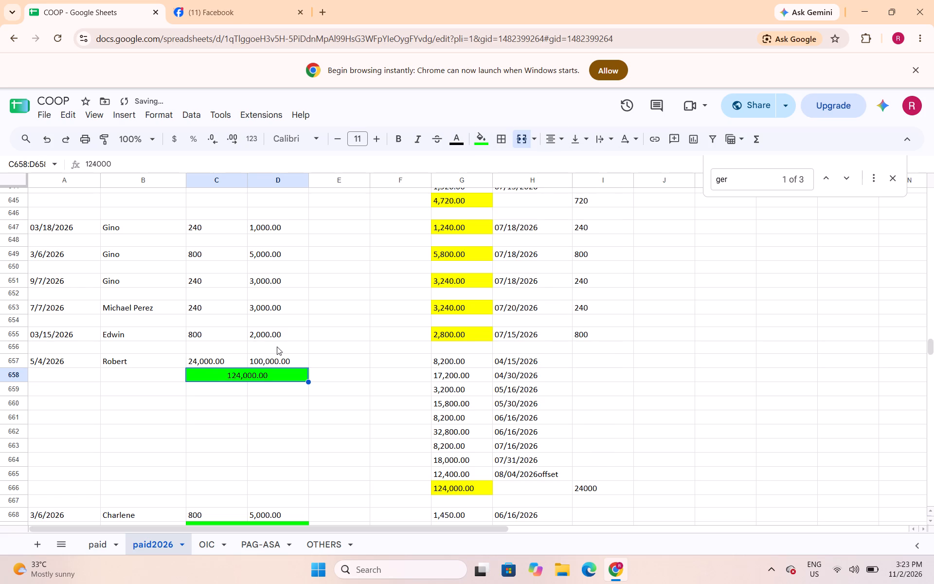
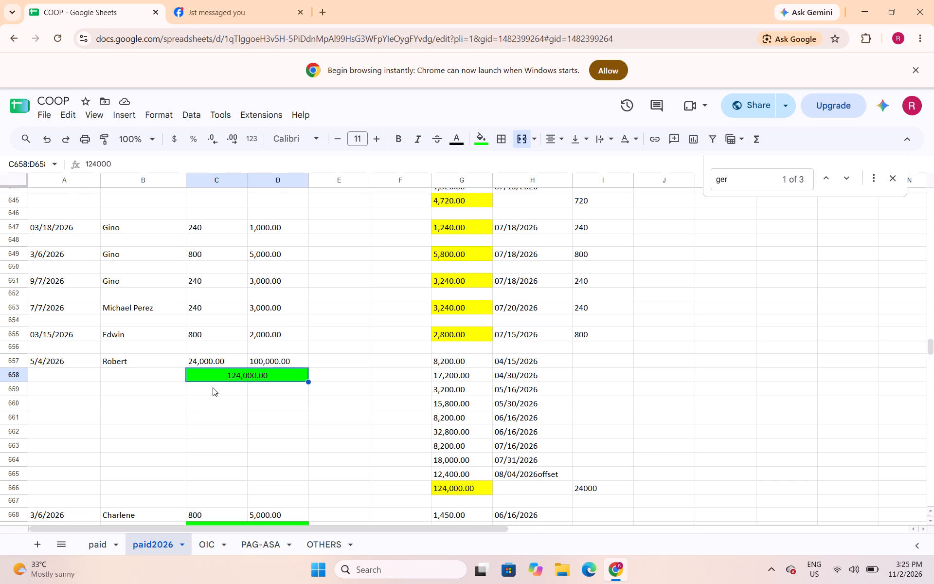
Insert a blank row above row 656, under Edwin's 03/15/2026 entry, and merge its column C and D cells.
scroll(214, 386, up, 1)
scroll(214, 386, down, 3)
scroll(210, 386, up, 2)
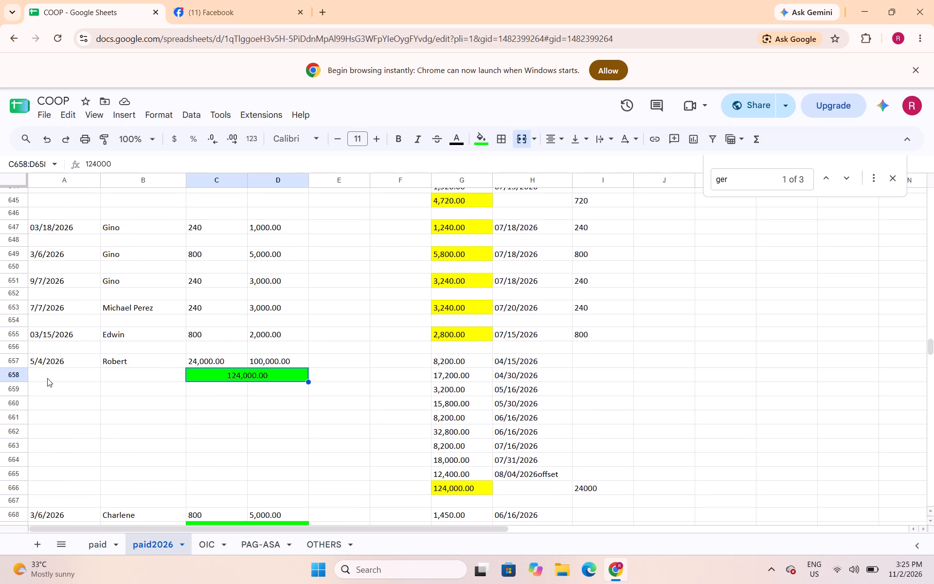
click(20, 349)
right_click(20, 349)
click(28, 339)
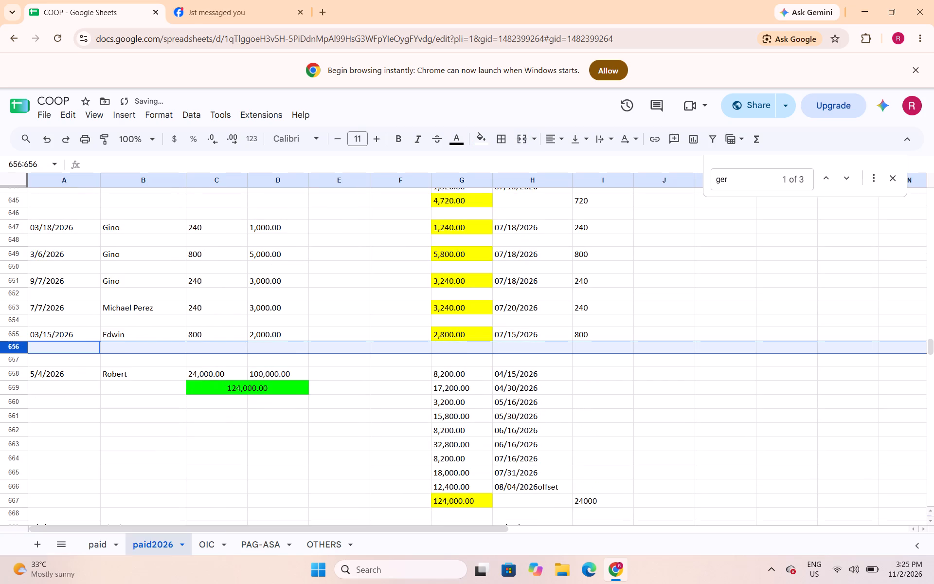
drag(215, 346, 285, 358)
drag(230, 351, 253, 347)
click(525, 143)
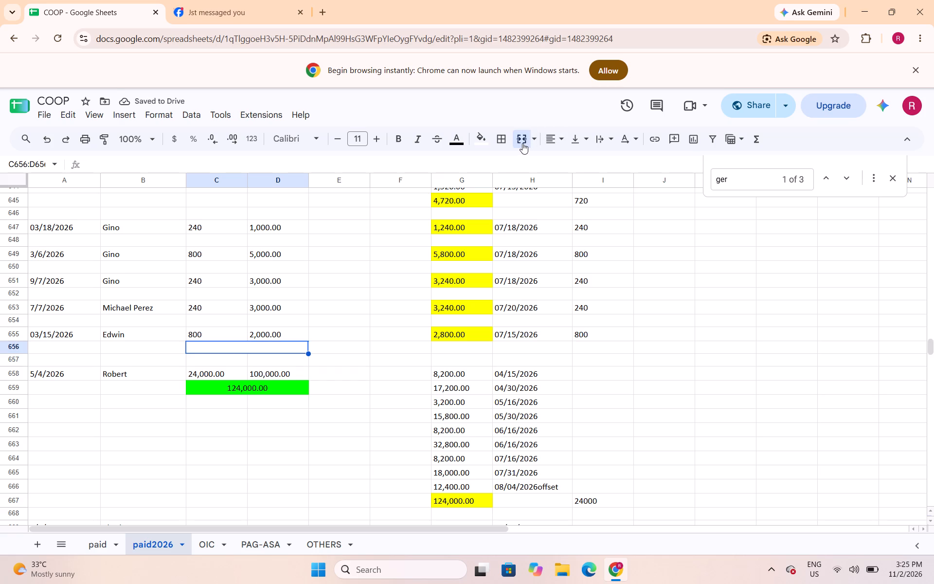
Enter the formula =sum(C655:D655) in the merged cell under Edwin's entry.
key(equal)
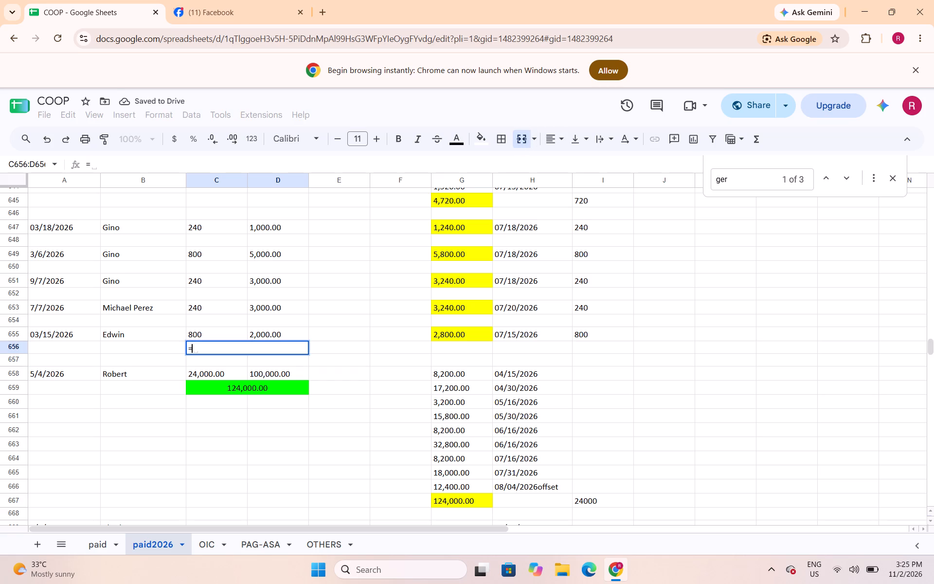
text(sum)
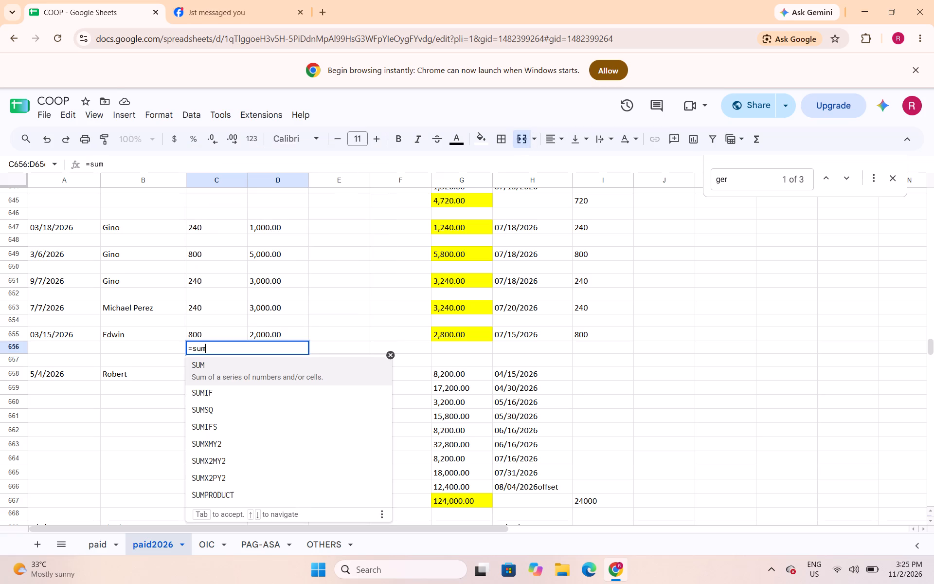
key(shift+parenleft)
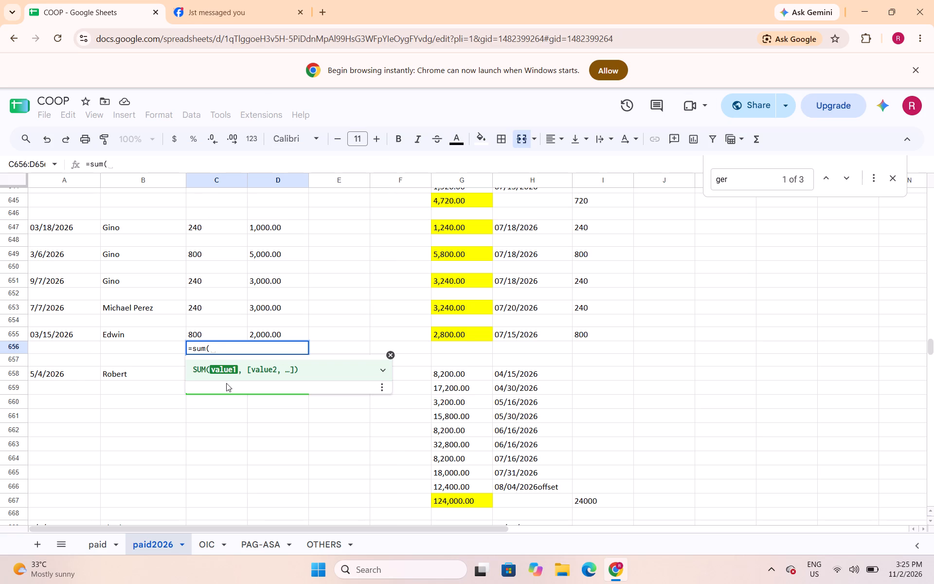
drag(223, 337, 223, 337)
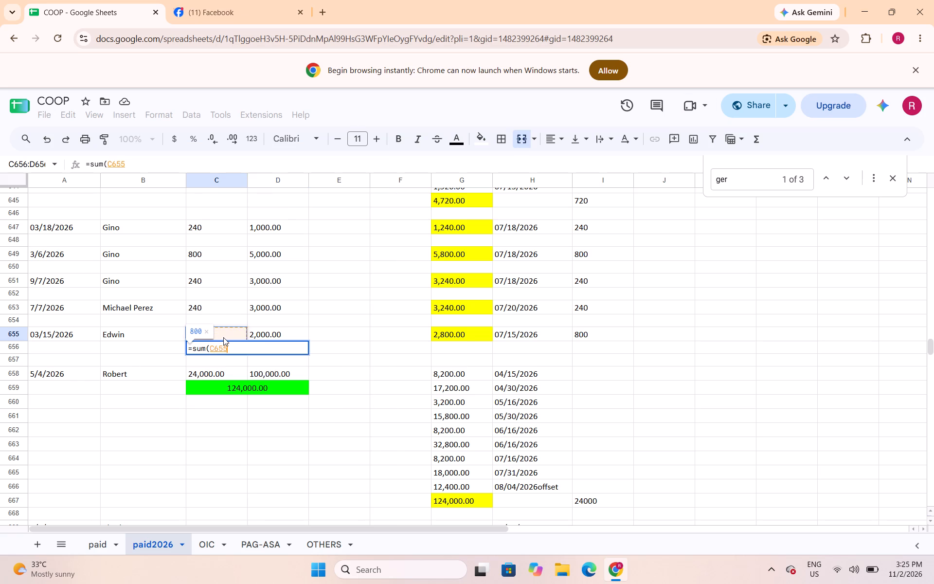
drag(223, 337, 259, 338)
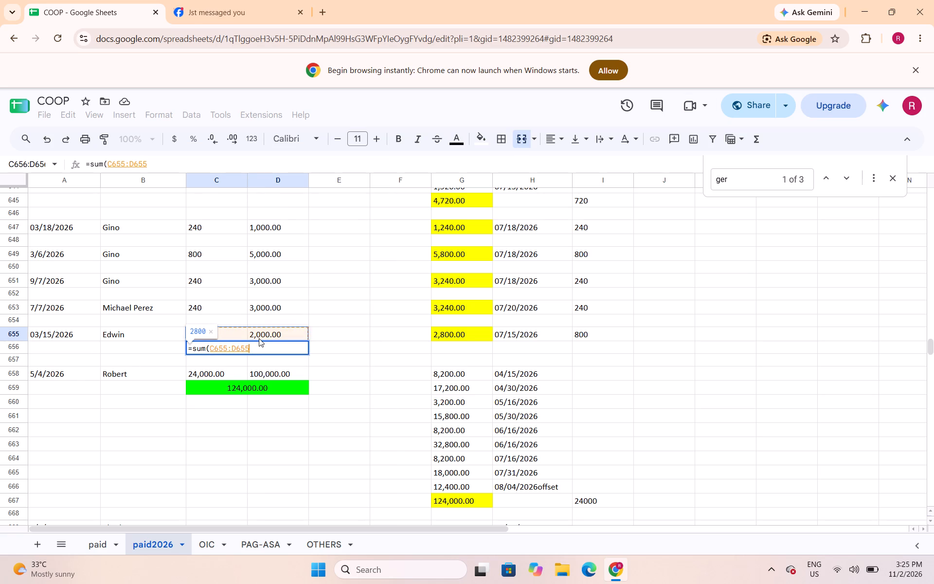
key(shift+parenright)
key(Return)
Center Edwin's total in merged cell C656:D656 and fill it with bright green.
key(Up)
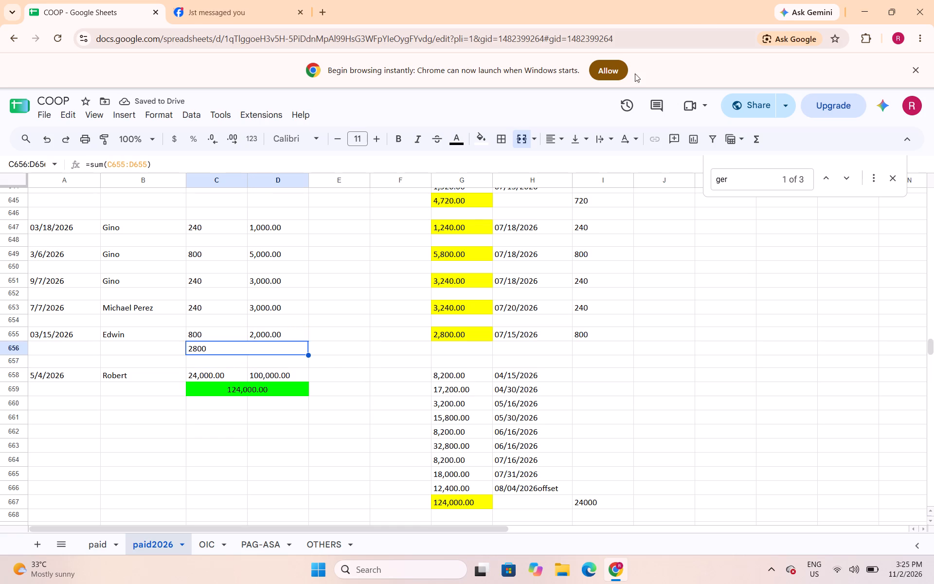
click(544, 143)
click(575, 166)
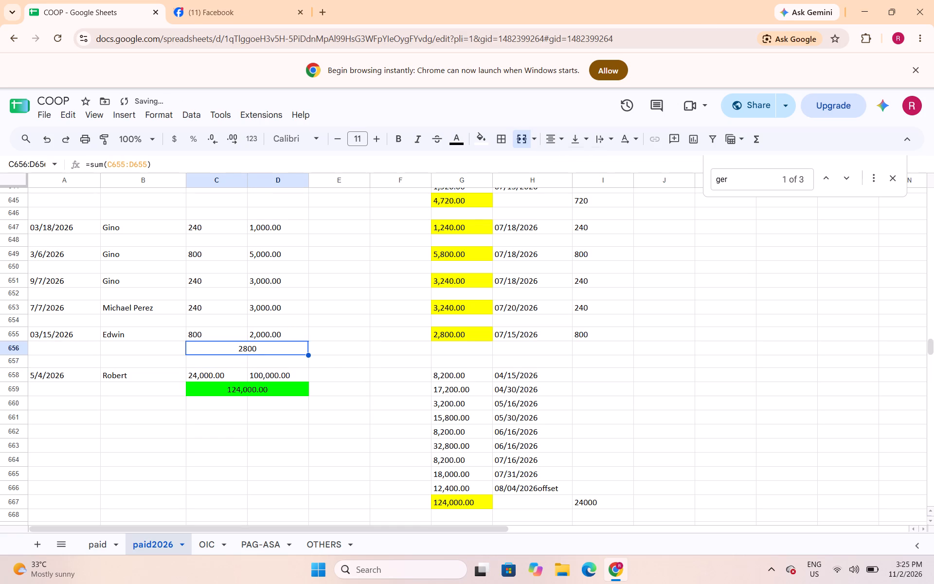
click(485, 133)
click(534, 197)
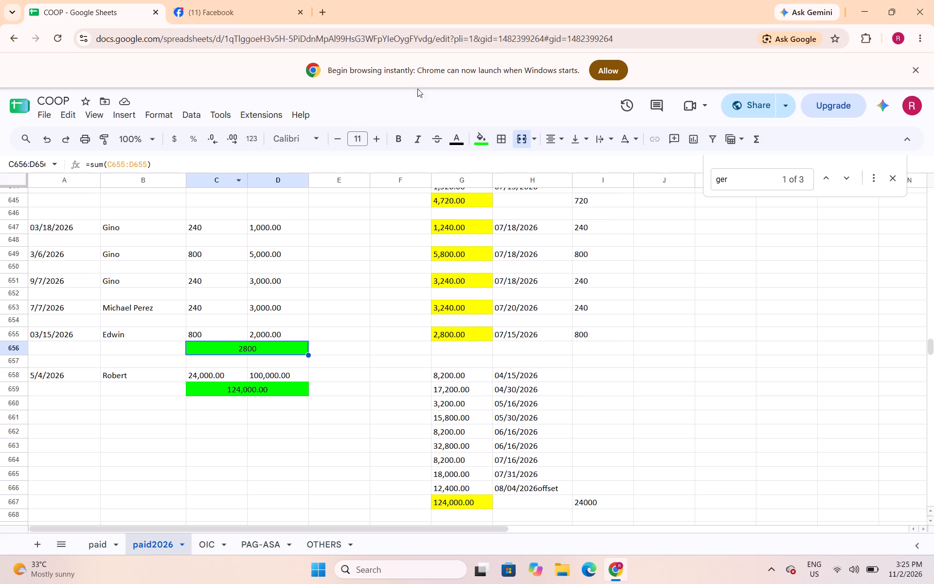
Insert a blank row above row 654, under the 7/7/2026 entry, and merge its column C and D cells.
click(23, 321)
right_click(22, 321)
click(46, 336)
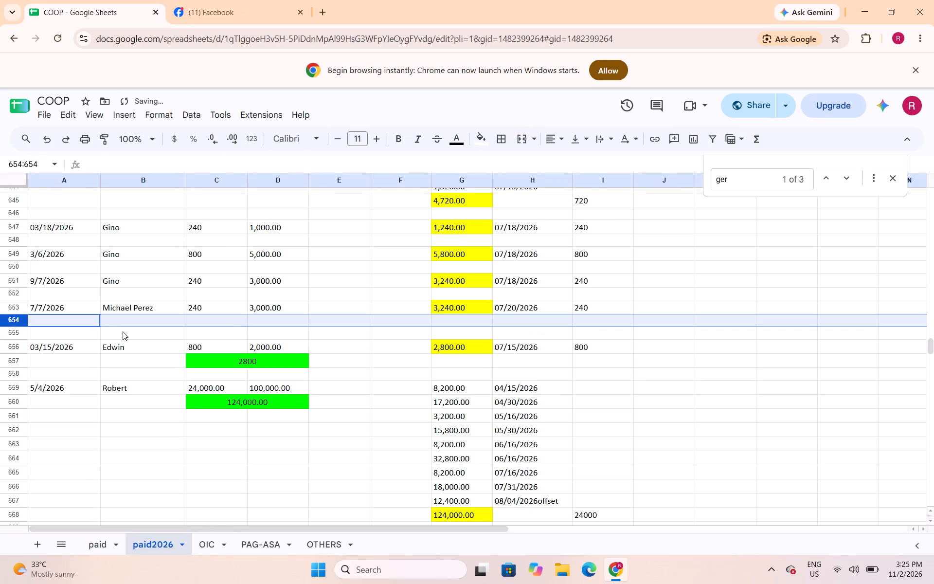
drag(234, 317, 255, 323)
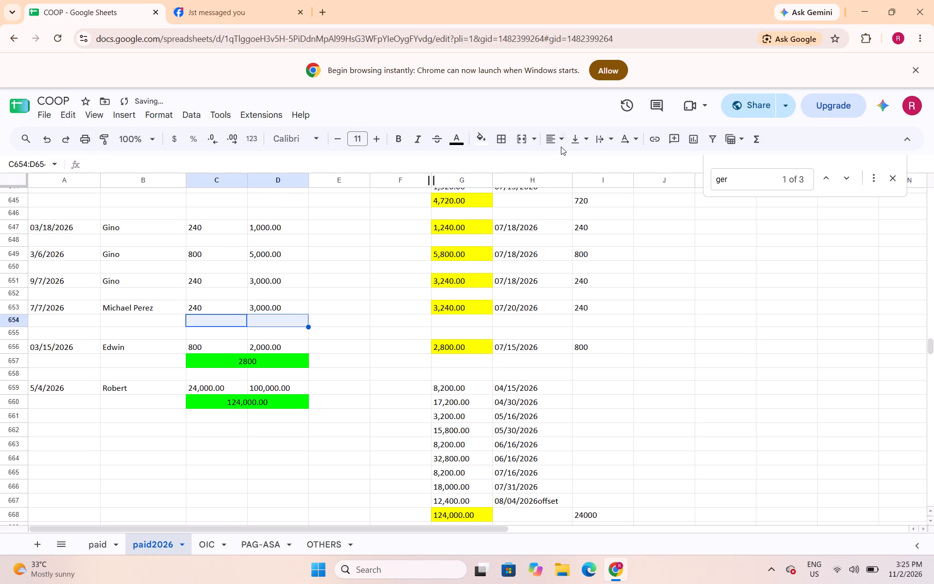
click(528, 143)
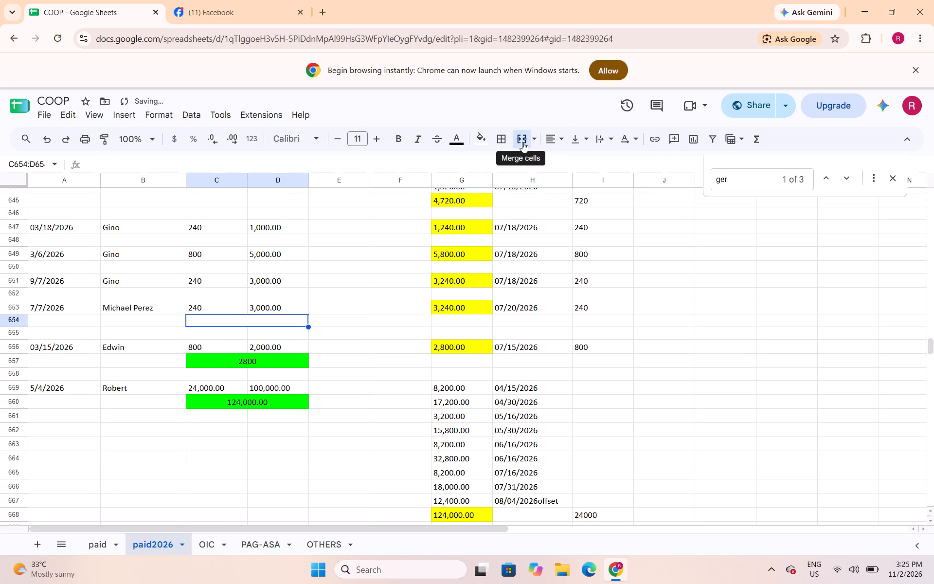
Enter the formula =sum(C653:D653) in the merged cell under the 7/7/2026 entry.
text(=sum()
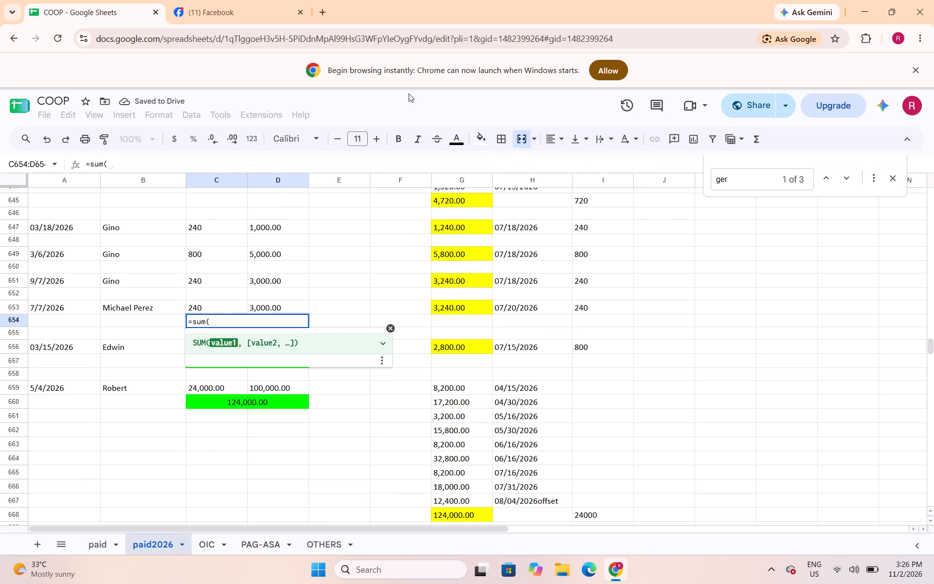
drag(220, 308, 270, 312)
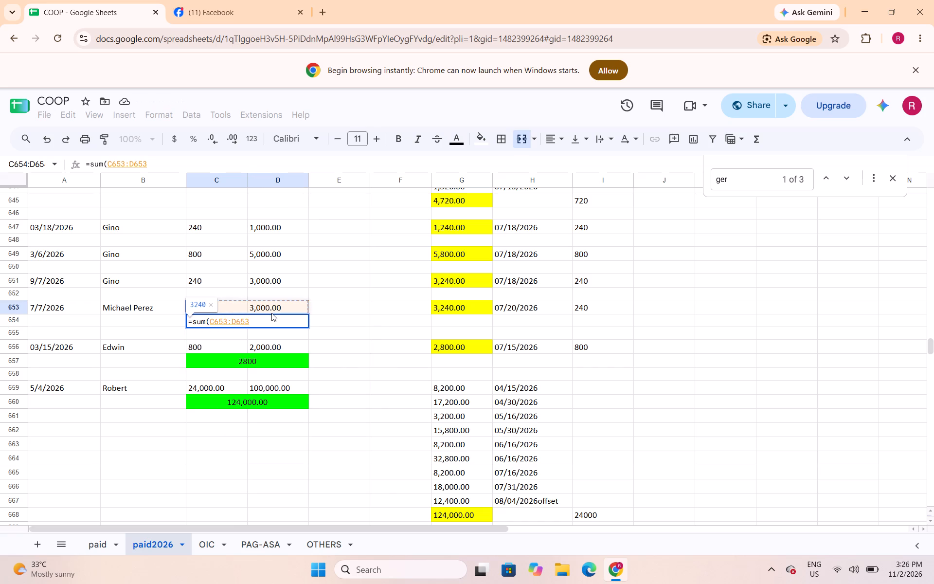
key(shift+parenright)
key(Return)
Center the 7/7/2026 entry's total in merged cell C654:D654 and fill it with bright green.
key(Up)
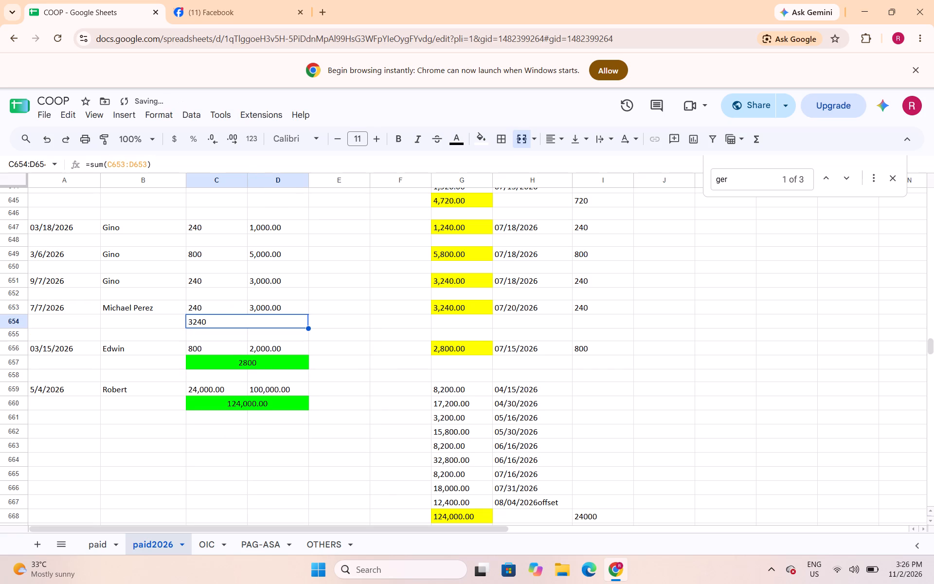
click(550, 136)
click(568, 162)
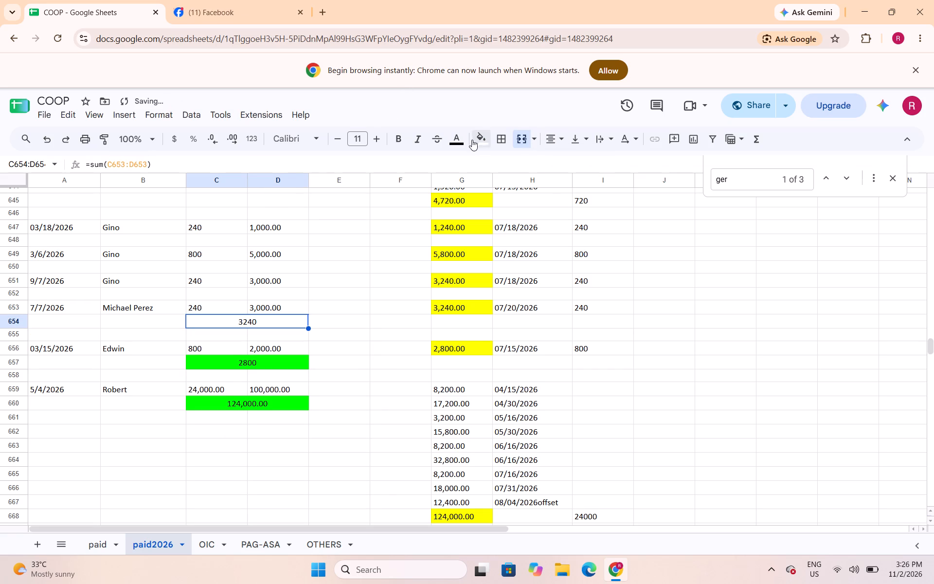
click(483, 139)
click(540, 200)
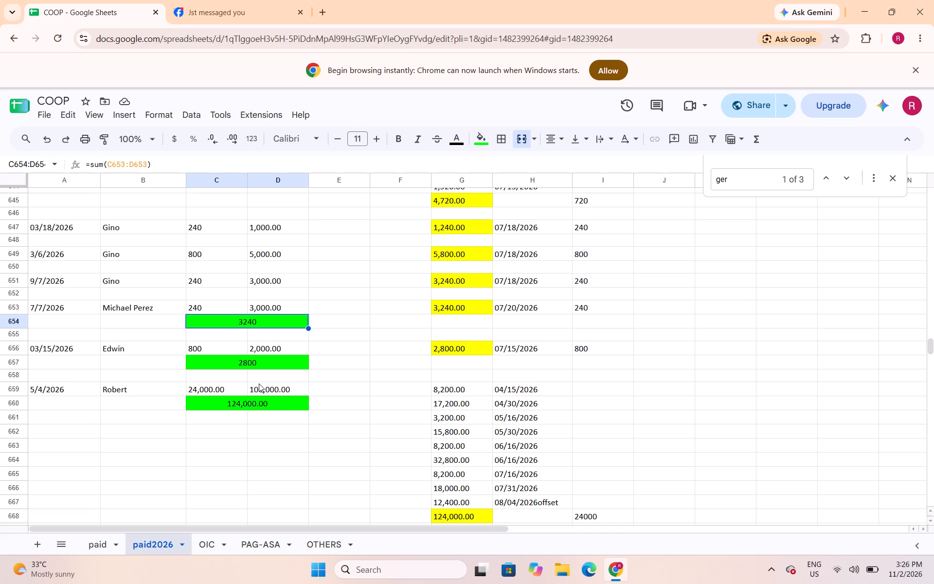
Insert a blank row above row 652, under Gino's 9/7/2026 entry, and merge its column C and D cells.
click(11, 296)
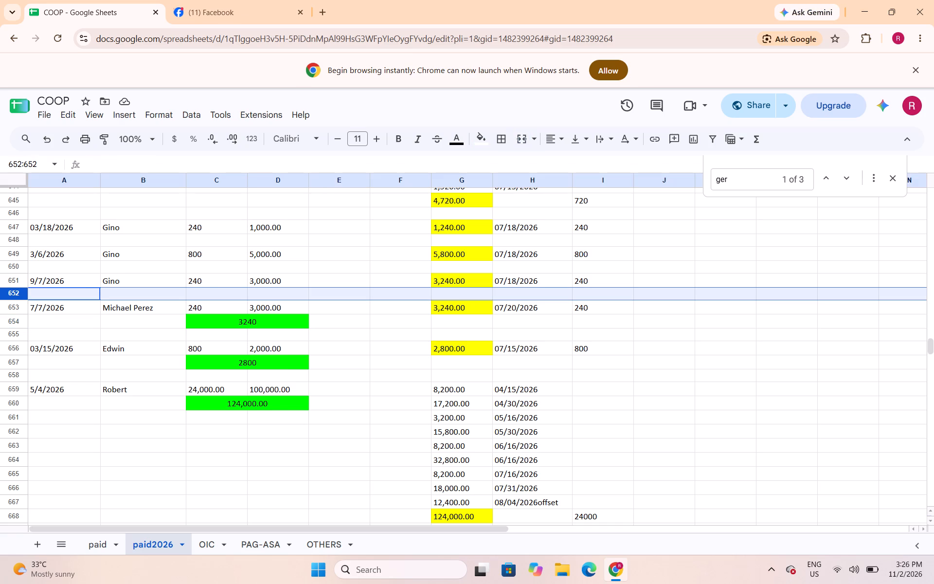
right_click(10, 296)
click(47, 335)
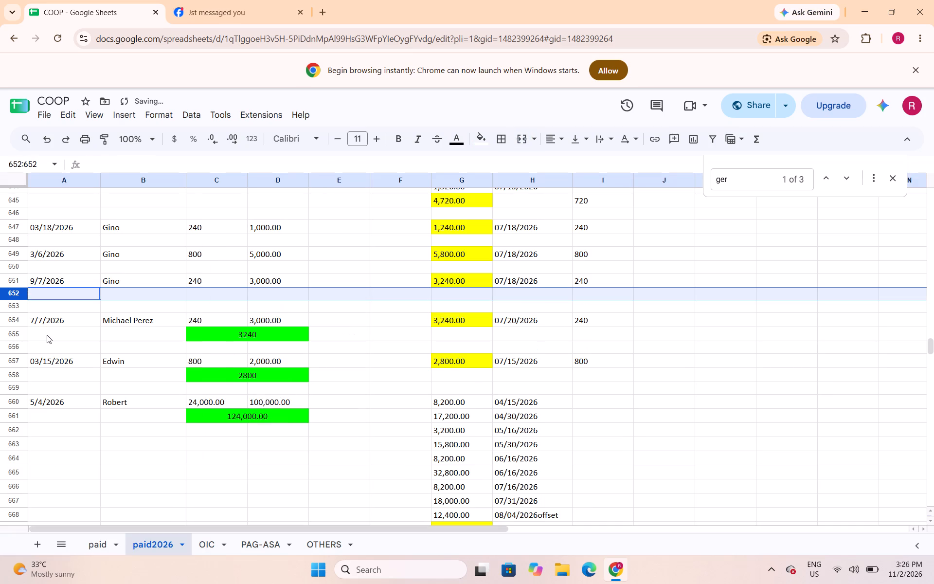
drag(241, 296, 260, 293)
click(519, 139)
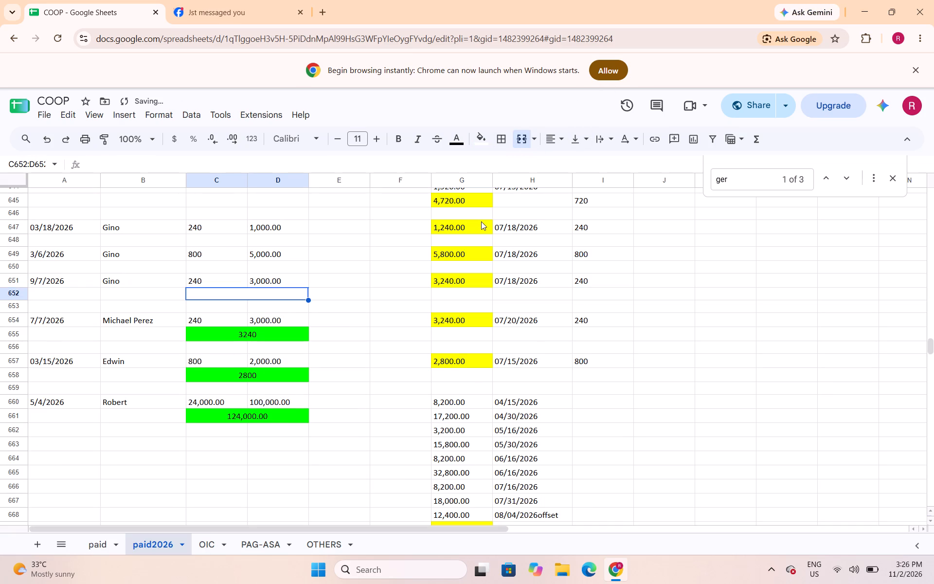
Enter the formula =sum(C651:D651) in the merged cell under Gino's 9/7/2026 entry.
key(equal)
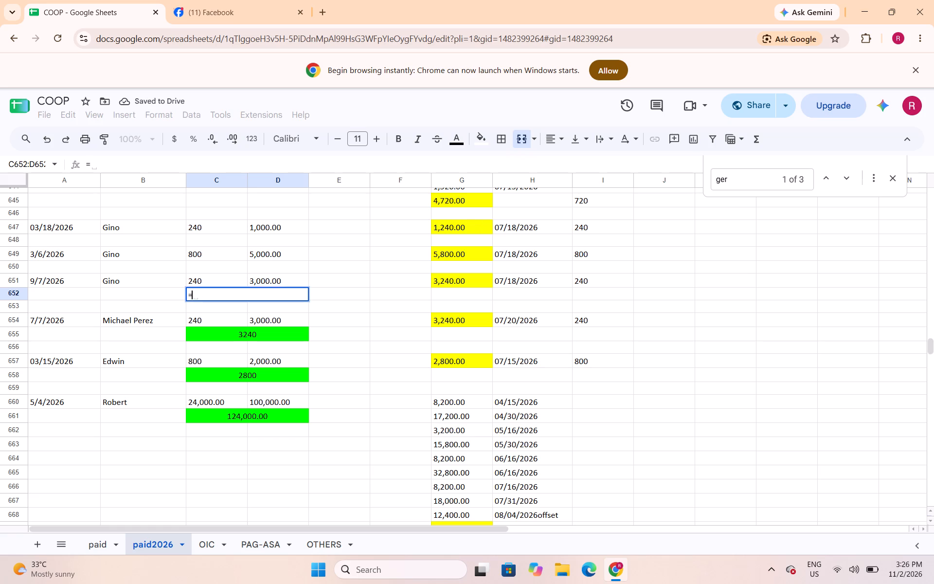
text(sum()
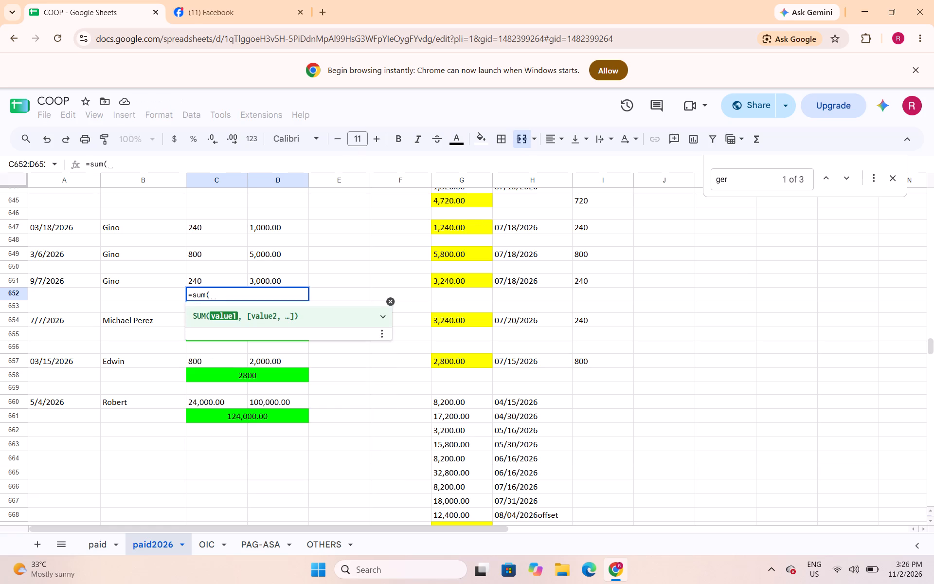
drag(229, 279, 257, 276)
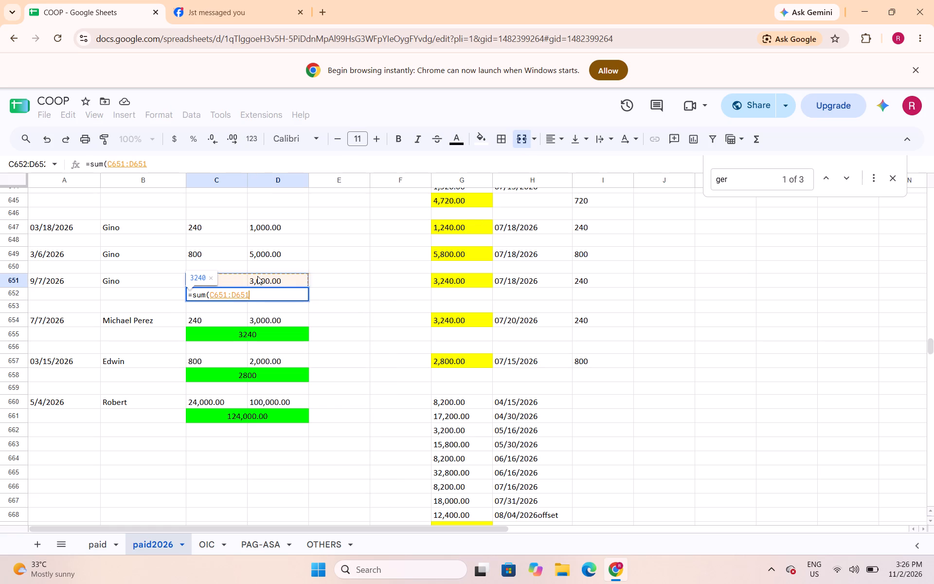
key(shift+parenright)
key(Return)
Center the total of Gino's 9/7/2026 entry in merged cell C652:D652 and fill it with bright green.
key(Up)
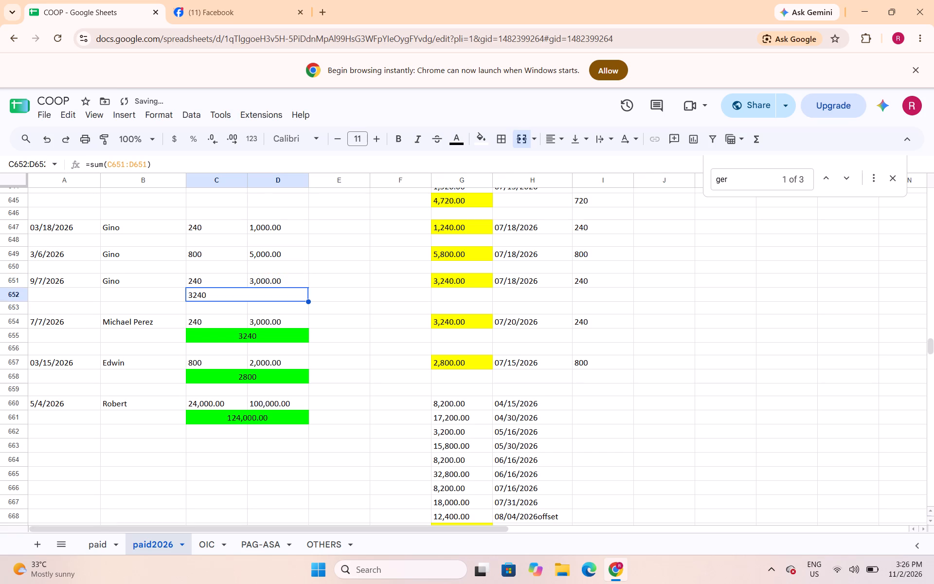
click(567, 141)
click(565, 140)
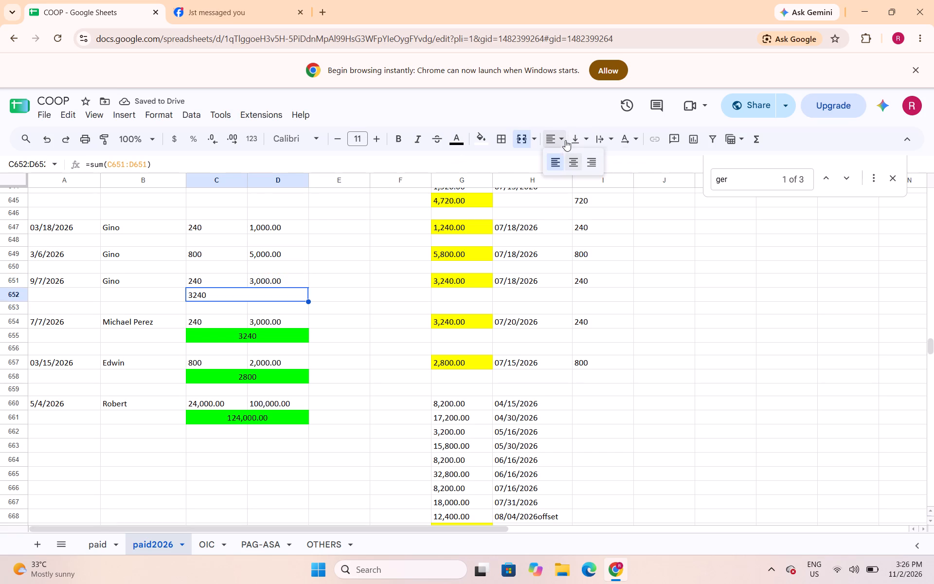
click(573, 163)
click(481, 141)
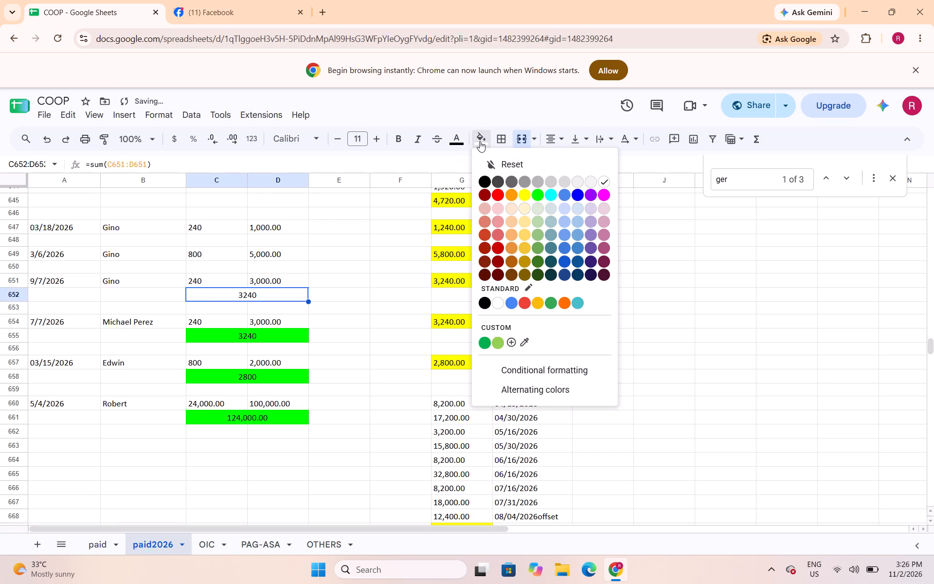
click(537, 193)
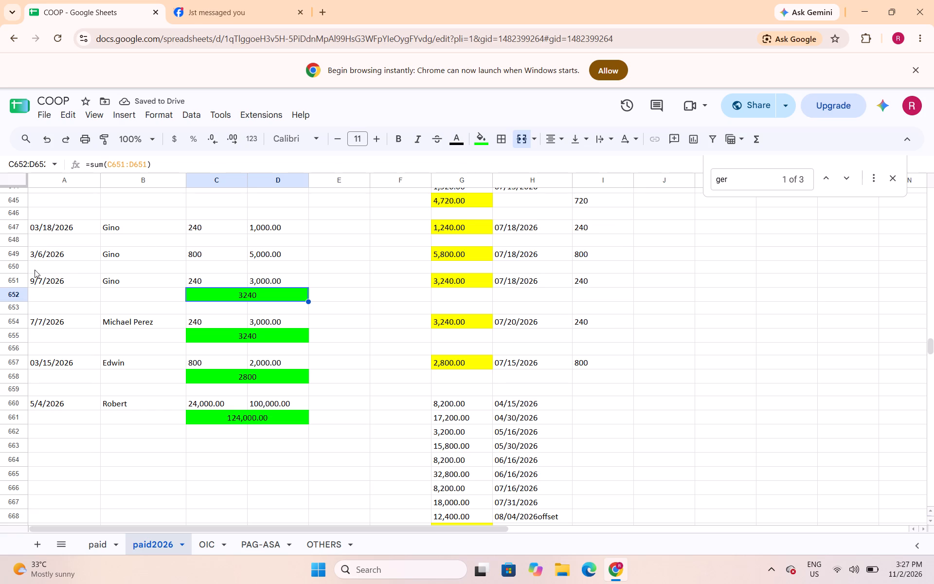
Insert a blank row above row 650, under Gino's 3/6/2026 entry, and merge its column C and D cells.
click(18, 269)
right_click(19, 269)
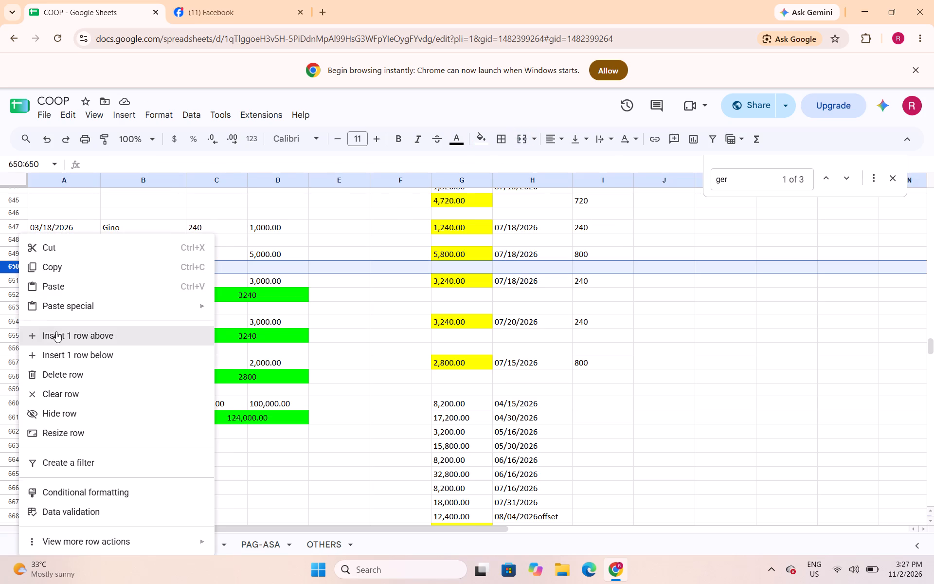
click(57, 334)
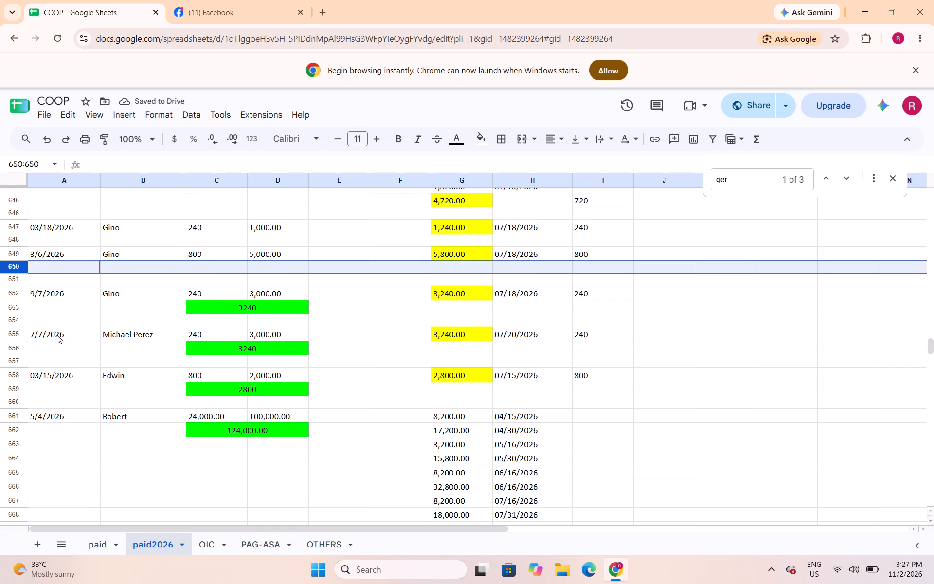
drag(238, 271, 258, 270)
click(522, 142)
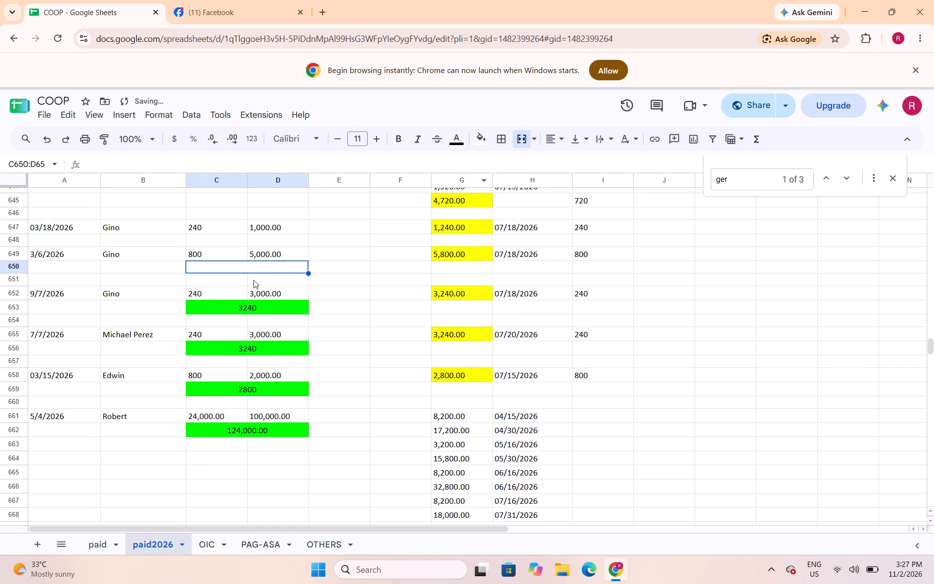
Enter the formula =sum(C649:D649) in the merged cell under Gino's 3/6/2026 entry.
text(=sum()
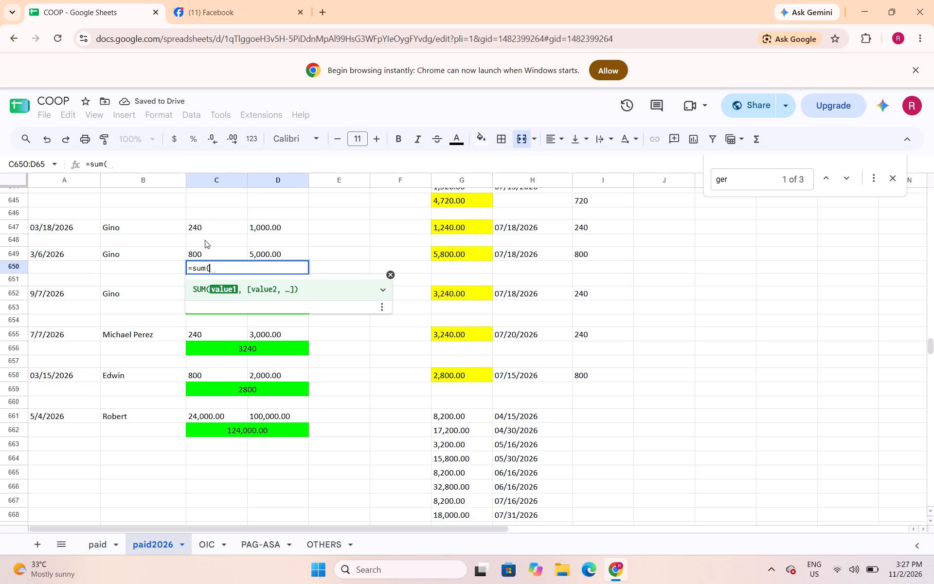
drag(213, 249, 260, 253)
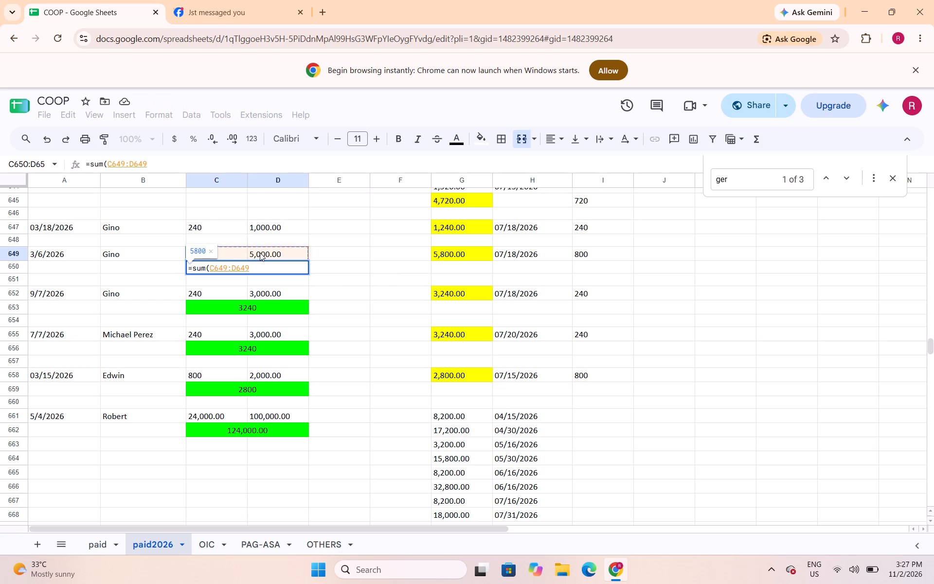
key(shift+parenright)
key(Return)
key(Up)
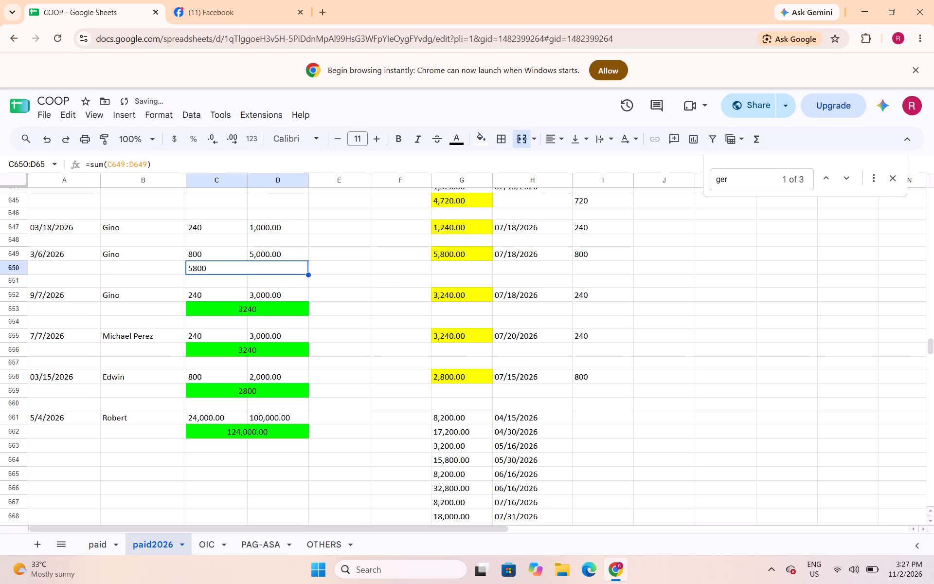
Fill the total of Gino's 3/6/2026 entry in merged cell C650:D650 with bright green and center it.
click(485, 139)
click(539, 190)
click(556, 138)
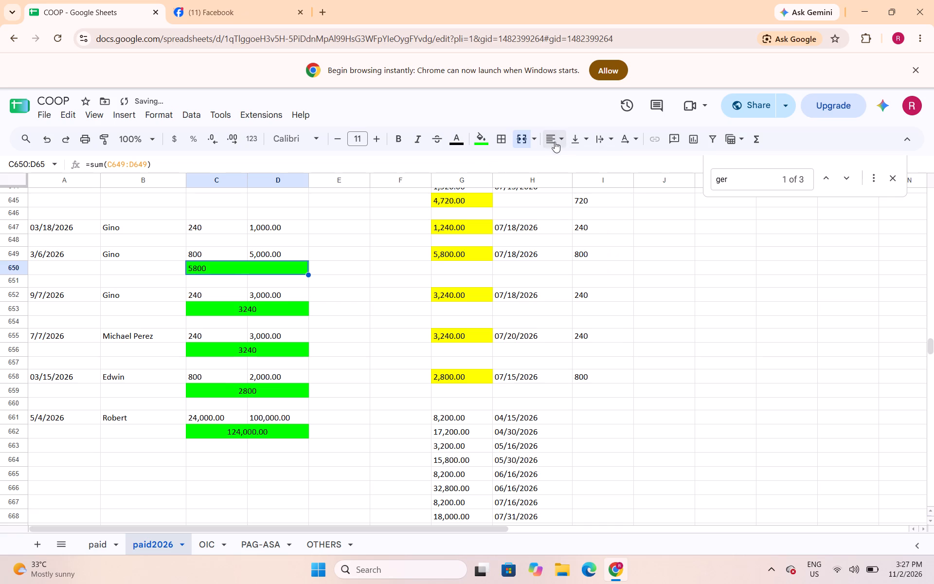
click(575, 168)
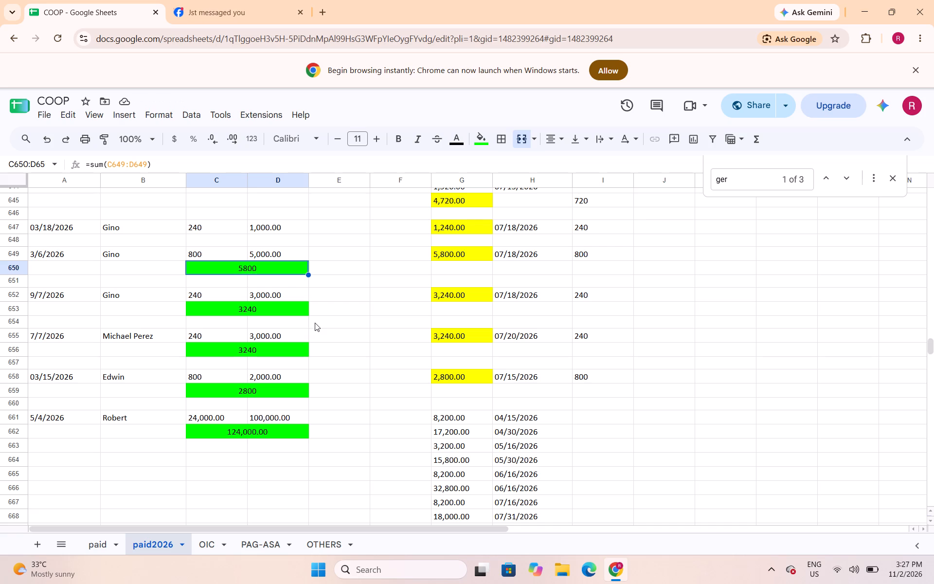
Insert a blank row above row 648, under Gino's 03/18/2026 entry, and merge its column C and D cells.
scroll(359, 300, up, 1)
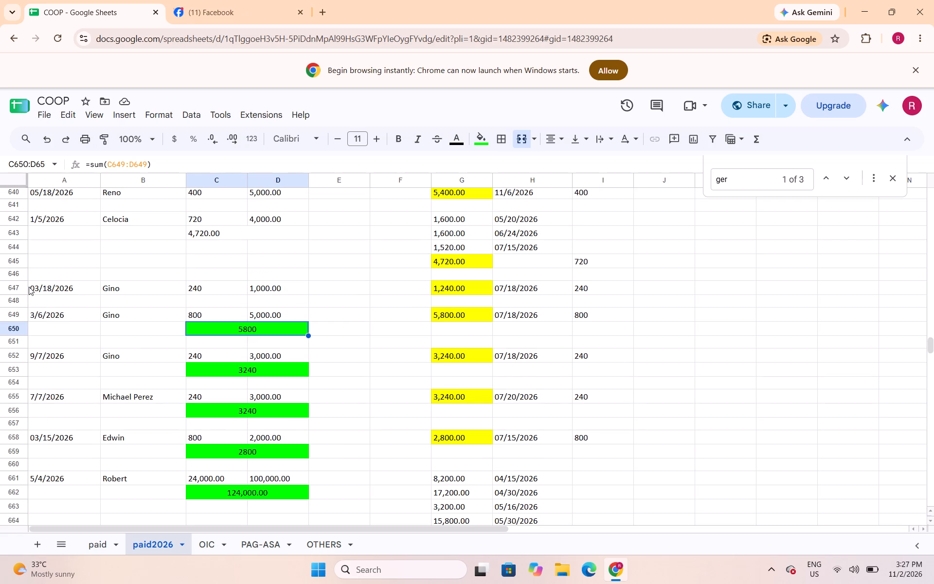
click(21, 299)
right_click(21, 300)
click(63, 332)
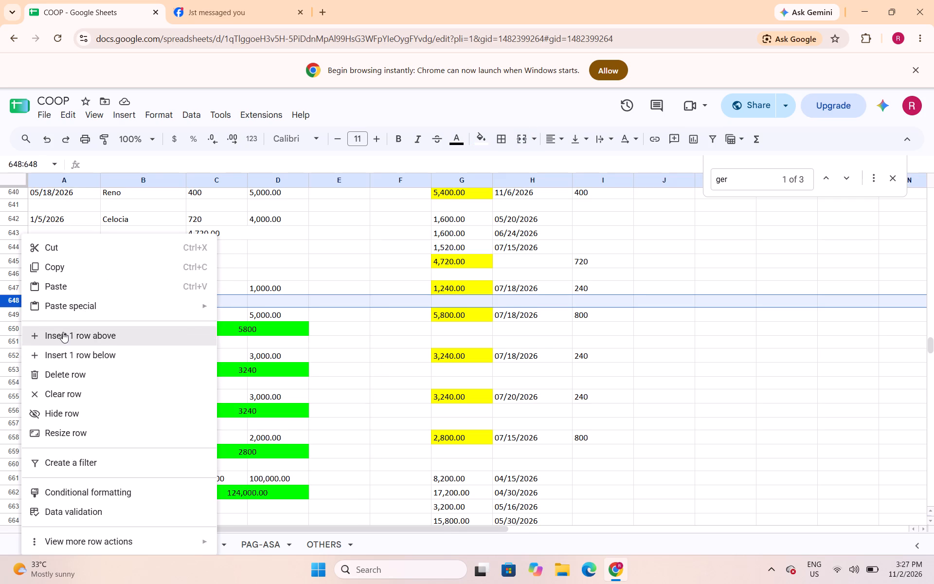
drag(245, 305, 272, 301)
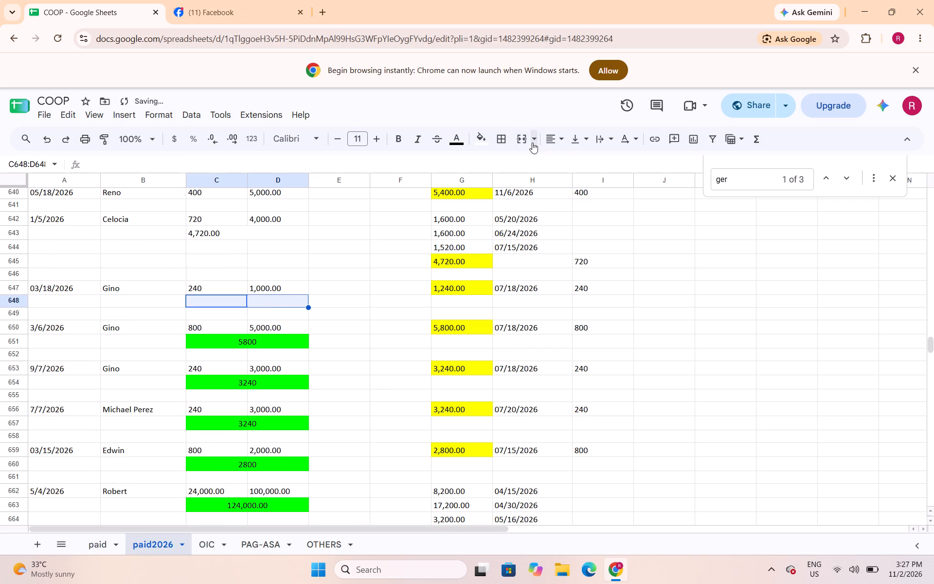
click(523, 140)
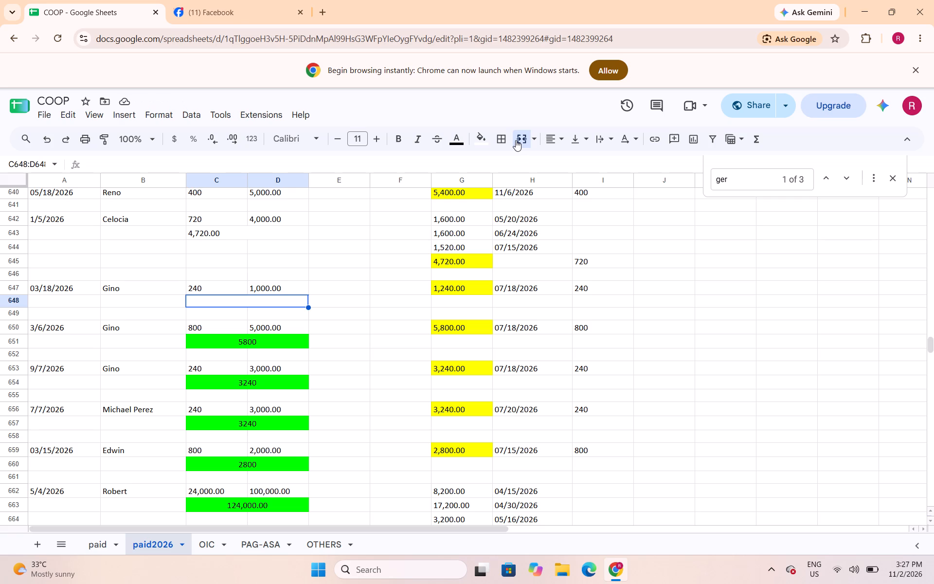
Enter the formula =sum(C647:D647) in the merged cell under Gino's 03/18/2026 entry.
text(=sum()
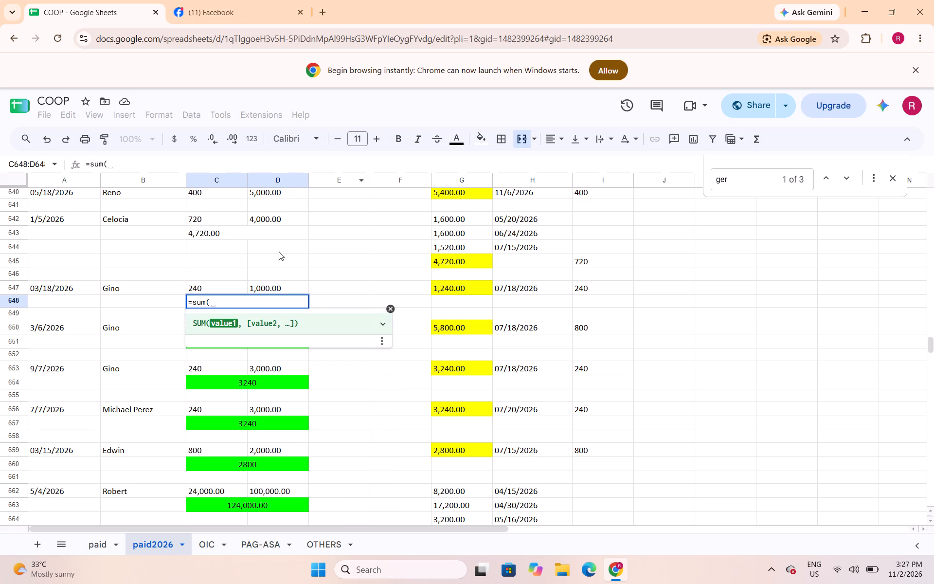
drag(214, 286, 263, 283)
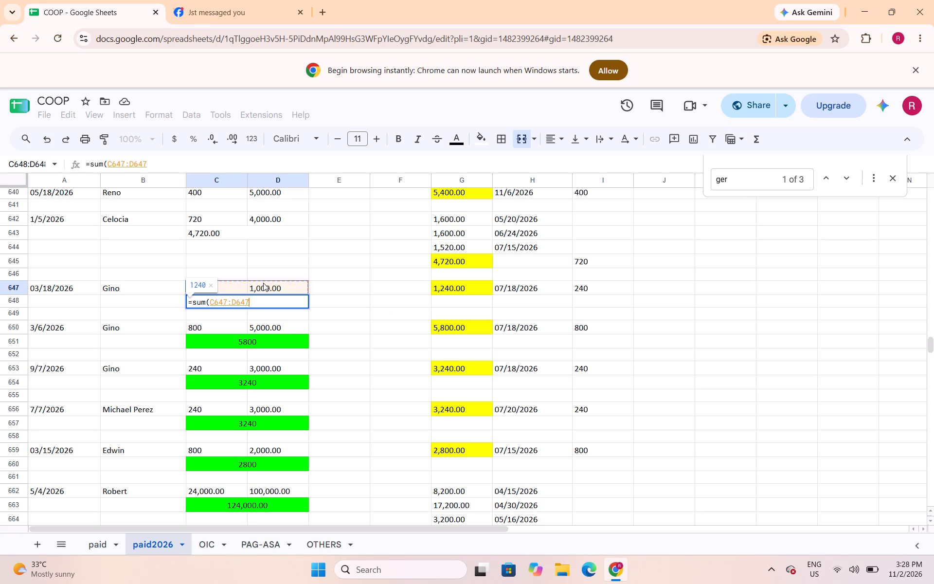
key(shift+parenright)
key(Return)
Fill the total of Gino's 03/18/2026 entry in merged cell C648:D648 with bright green and center it.
key(Up)
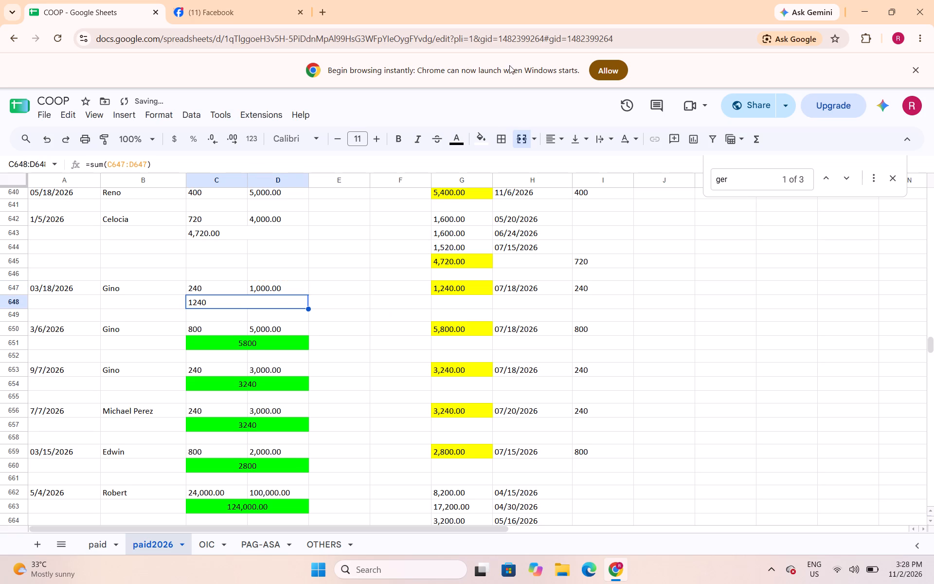
click(478, 139)
click(542, 193)
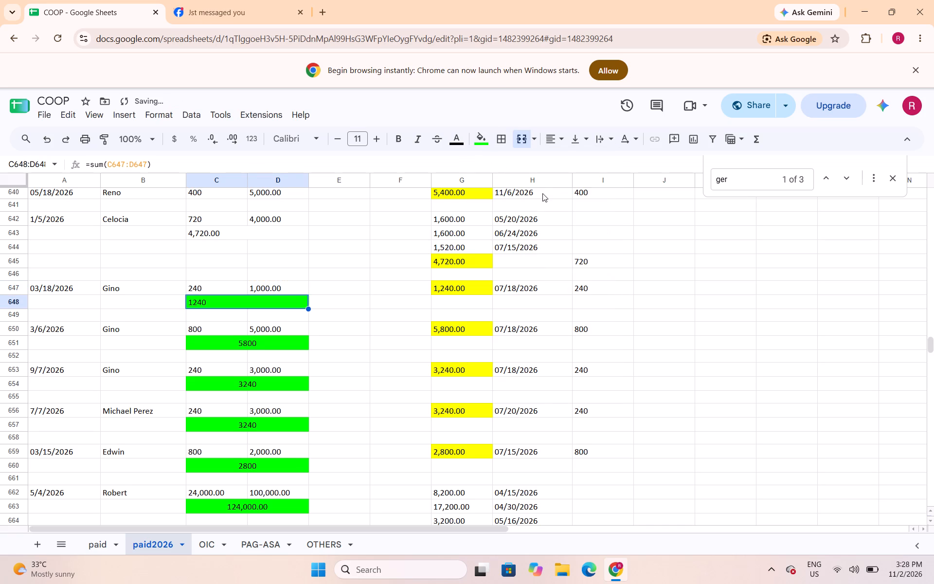
click(559, 140)
click(572, 161)
Fill the existing total under Celocia's 1/5/2026 entry in merged cell C643:D643 with bright green and center it.
click(260, 232)
click(480, 144)
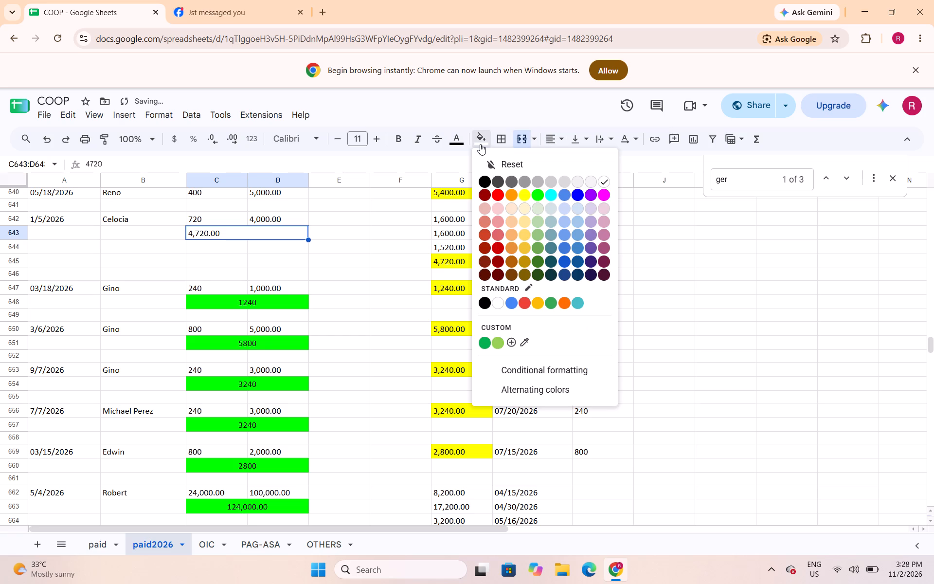
click(537, 191)
click(561, 136)
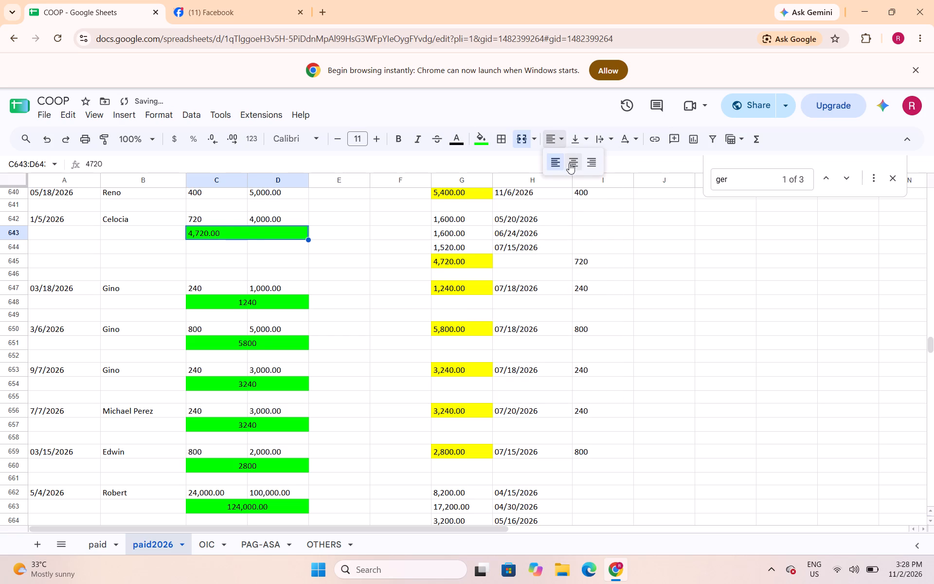
click(571, 164)
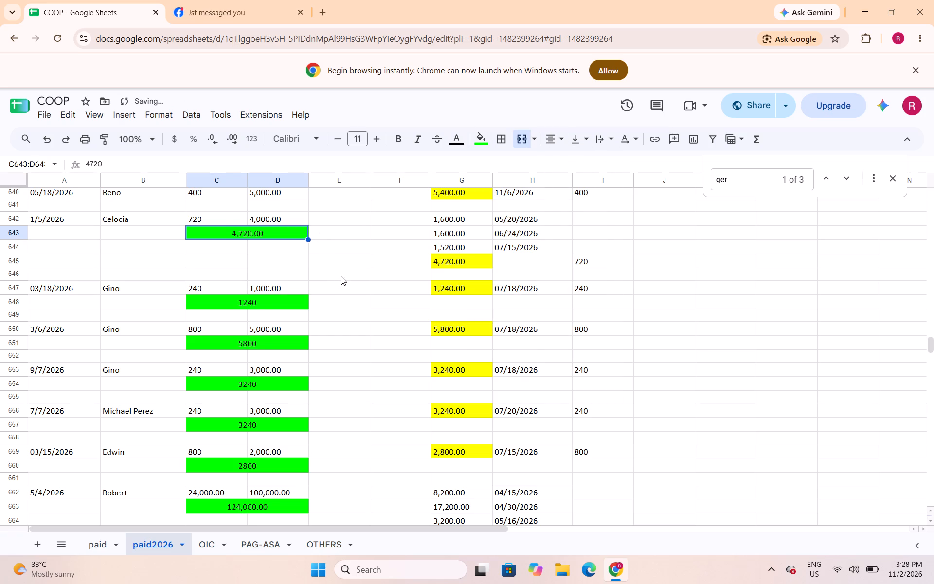
Insert a blank row above row 641, under Reno's 05/18/2026 entry, and merge its column C and D cells.
scroll(341, 276, up, 2)
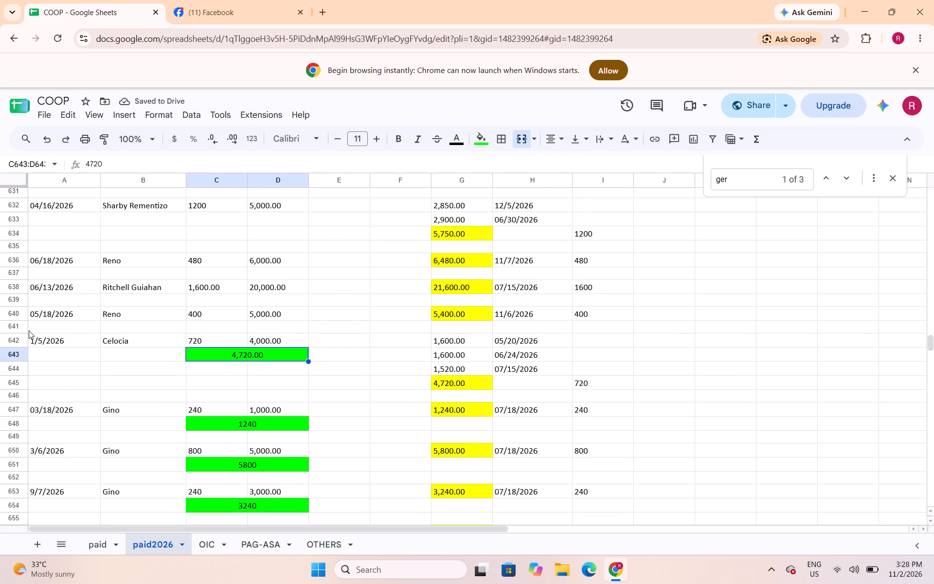
click(25, 331)
right_click(25, 331)
click(70, 331)
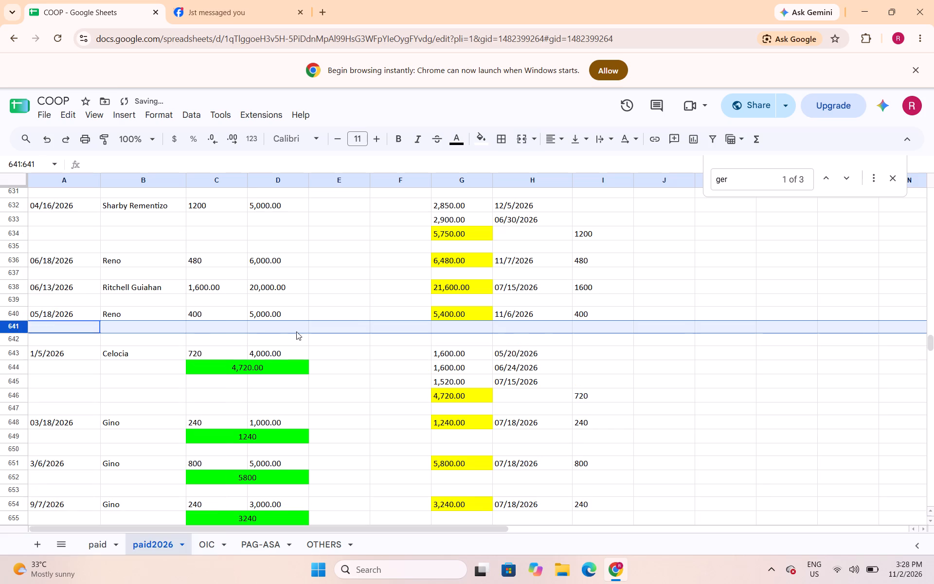
drag(245, 326, 256, 326)
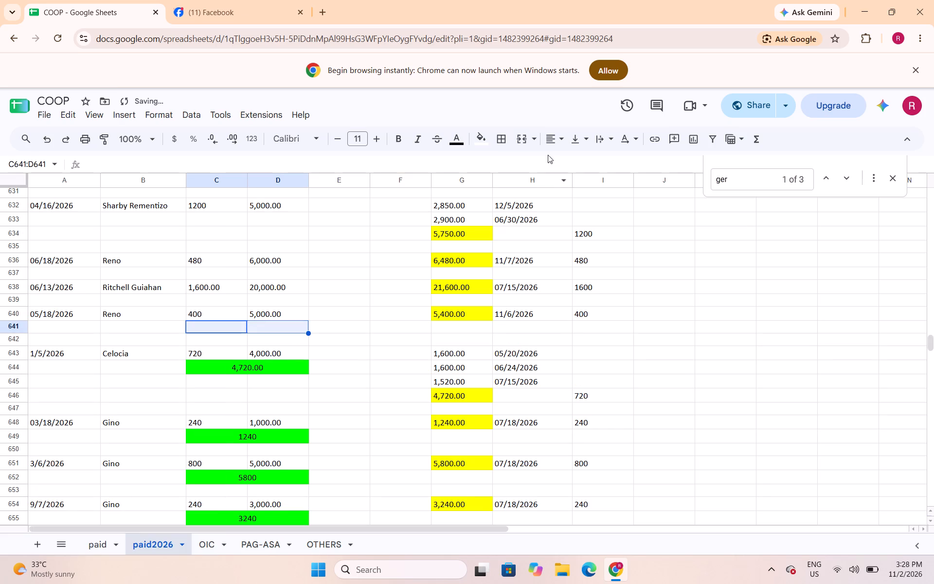
click(524, 143)
Enter the formula =sum(C640:D640) in the merged cell under Reno's 05/18/2026 entry.
text(=sum()
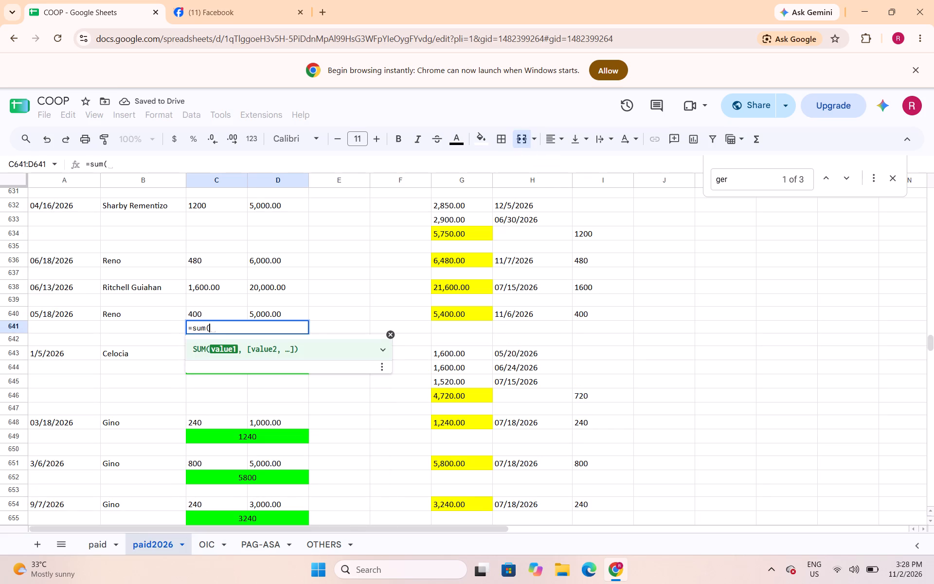
drag(229, 315, 262, 311)
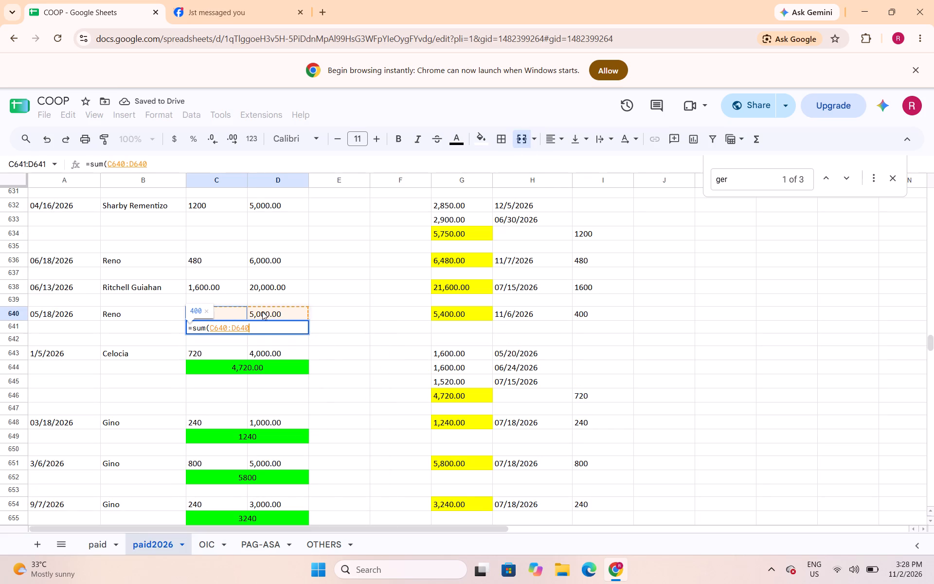
drag(262, 311, 264, 311)
key(shift+parenright)
key(Return)
Fill the total of Reno's 05/18/2026 entry in merged cell C641:D641 with bright green and center it.
key(Up)
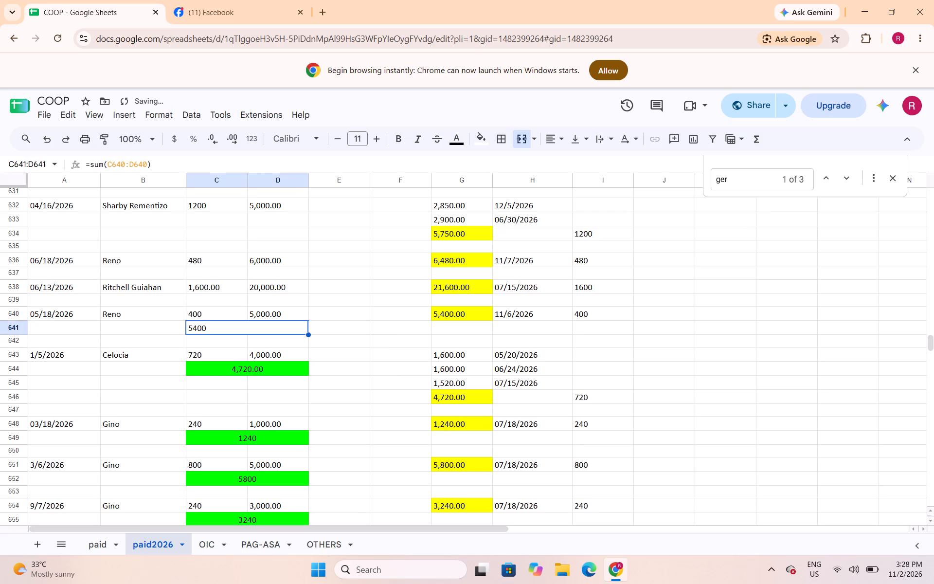
click(478, 143)
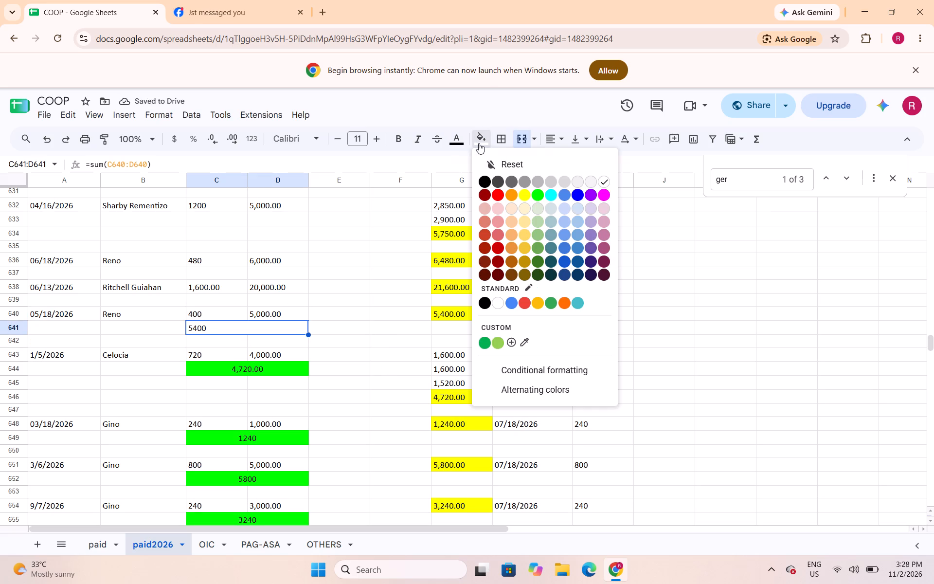
click(535, 192)
click(557, 144)
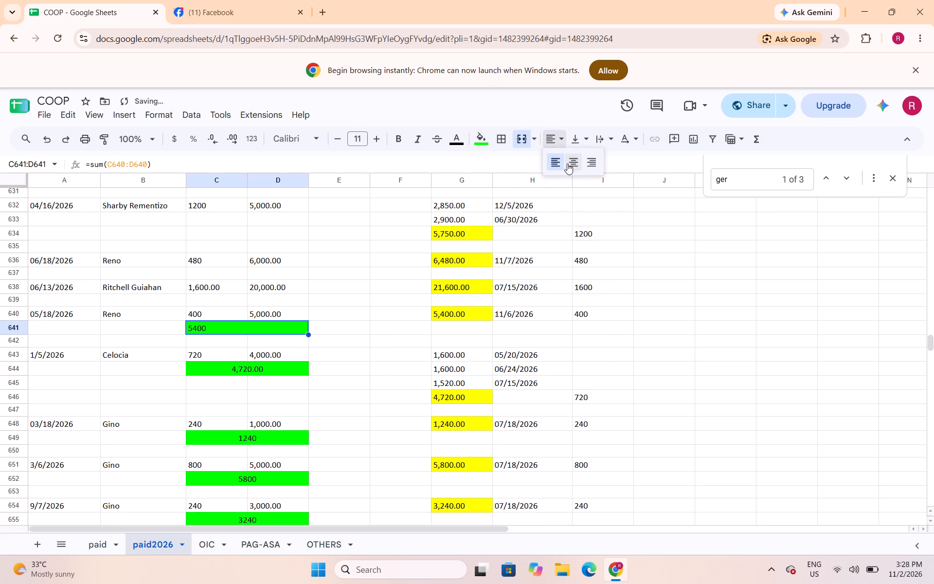
click(566, 161)
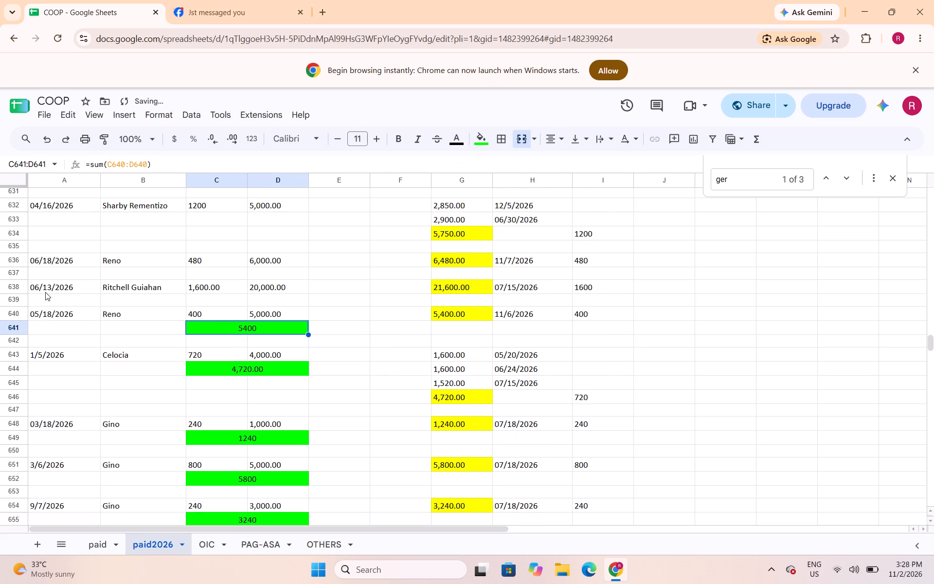
Insert a blank row above row 639, under the 06/13/2026 entry, and merge its column C and D cells.
click(12, 302)
right_click(12, 302)
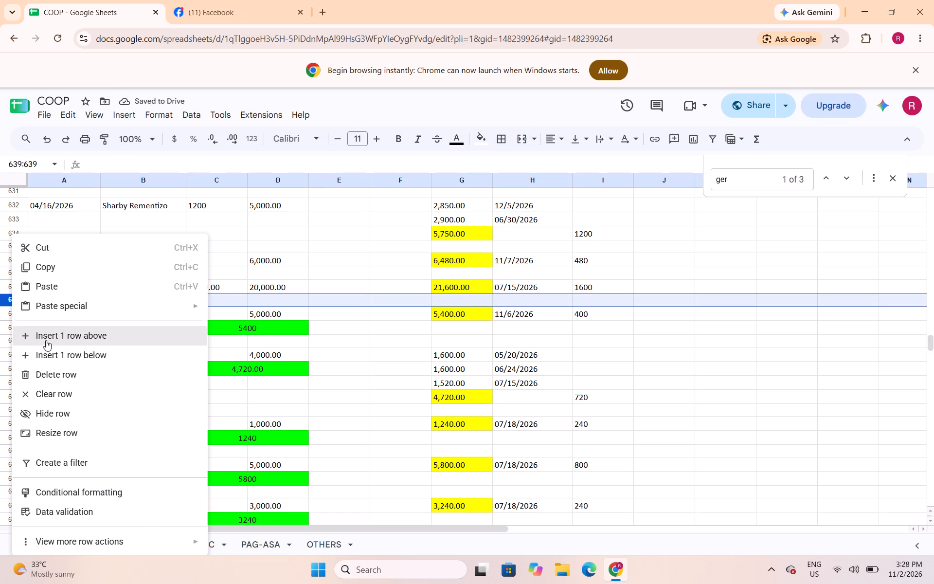
click(47, 337)
drag(244, 300, 253, 300)
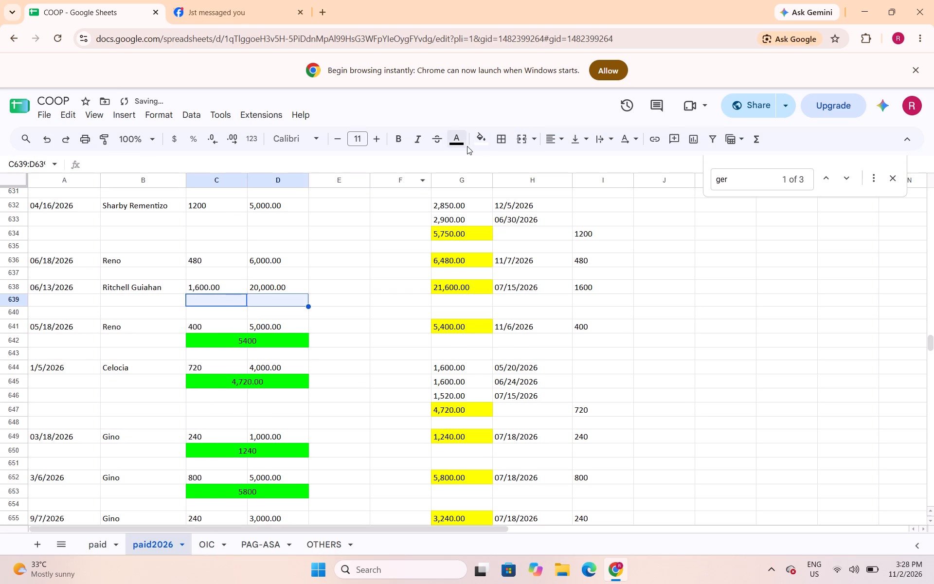
click(522, 141)
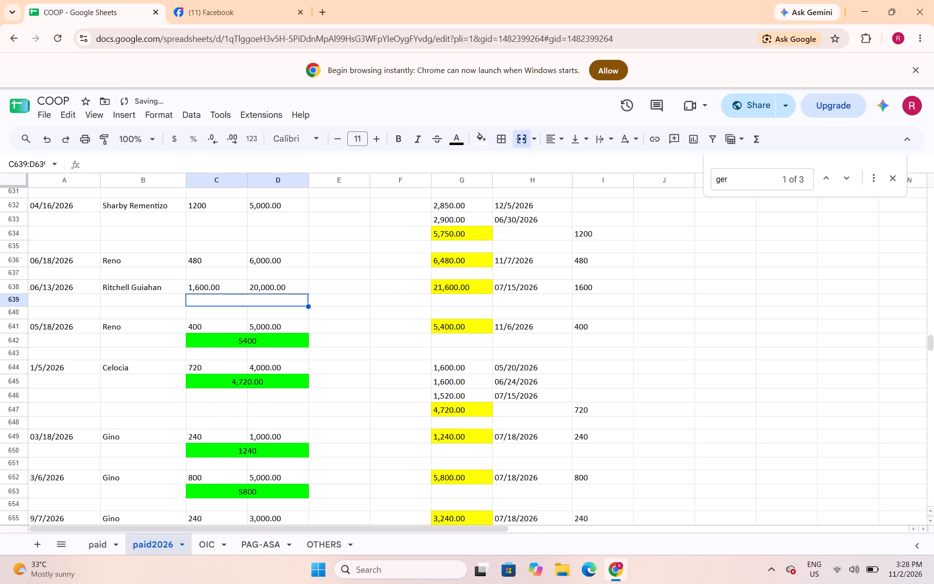
Enter the formula =sum(C638:D638) in the merged cell under the 06/13/2026 entry.
text(=sum()
drag(201, 284, 259, 293)
key(shift+parenright)
key(Return)
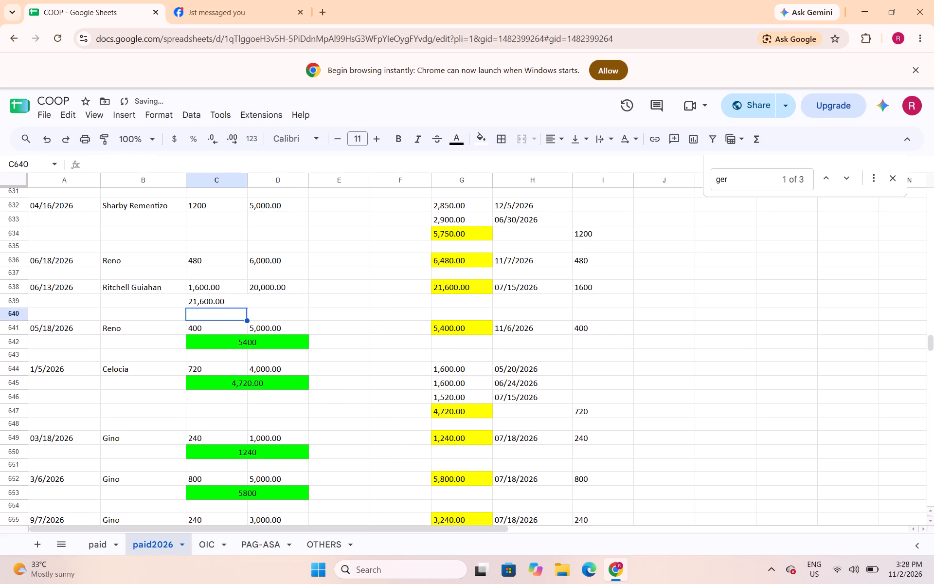
Fill the total of the 06/13/2026 entry in merged cell C639:D639 with bright green and center it.
key(Up)
click(485, 145)
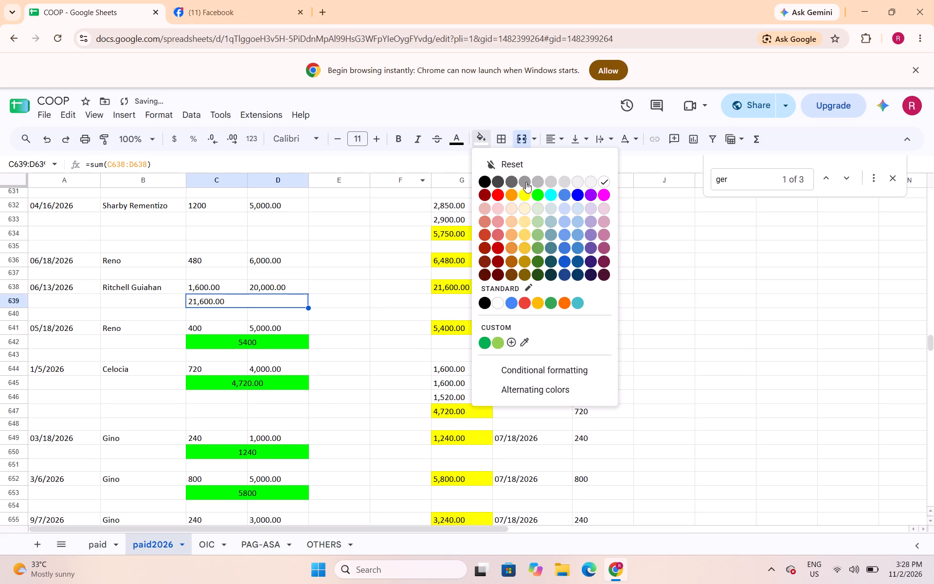
click(536, 193)
click(554, 146)
click(569, 164)
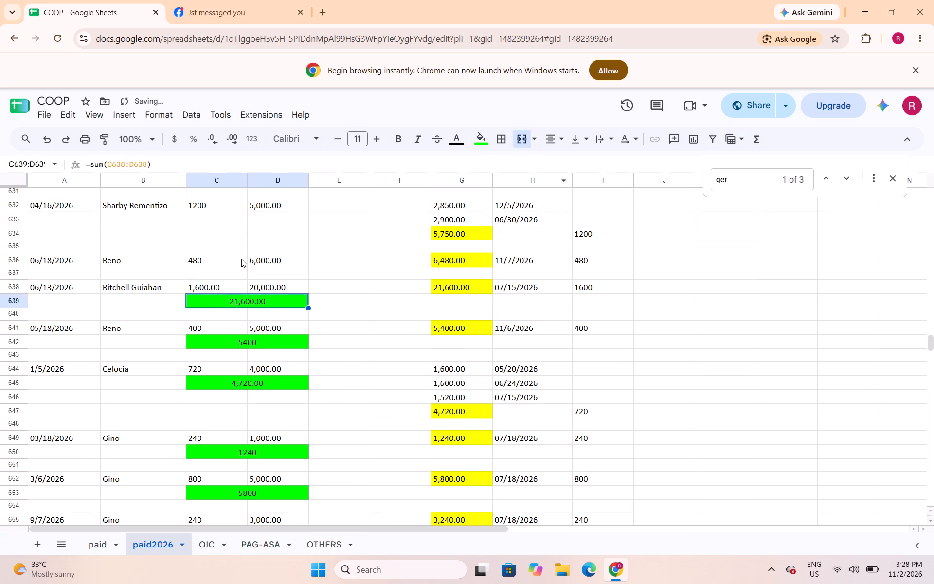
Insert a blank row above row 637, under Reno's 06/18/2026 entry, and merge its column C and D cells.
click(22, 274)
right_click(22, 274)
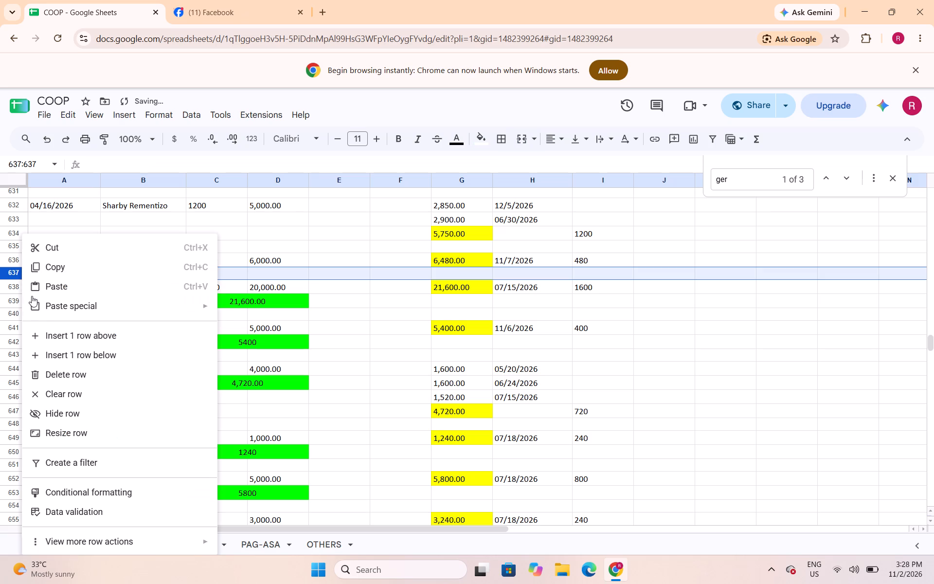
click(48, 336)
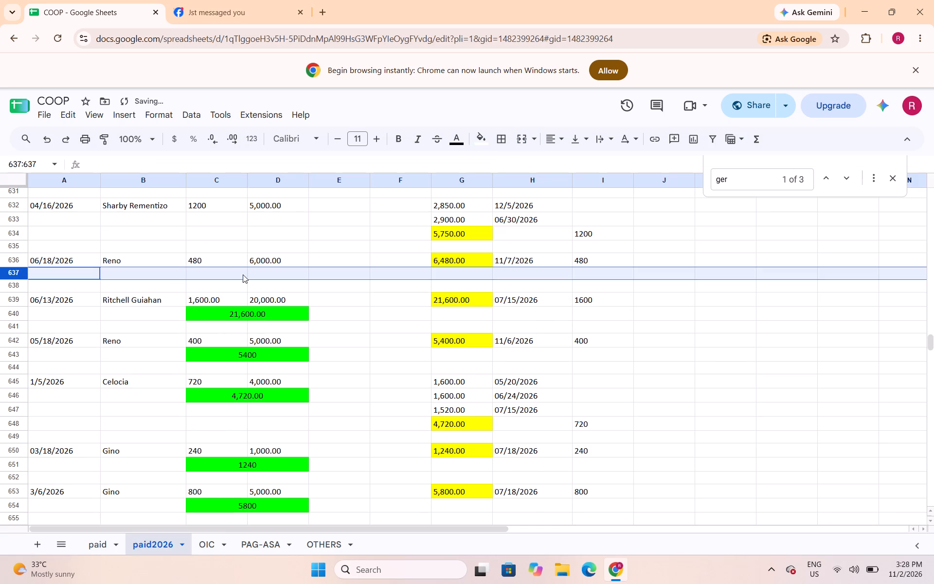
drag(243, 274, 264, 274)
click(525, 141)
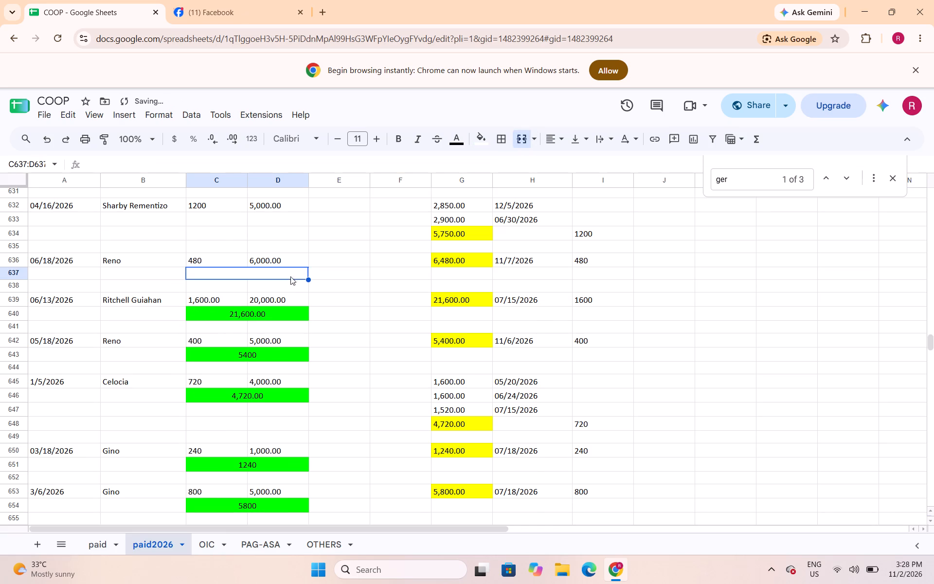
Enter a sum formula for columns C and D of row 636 in the merged cell under Reno's 06/18/2026 entry.
text(=sum()
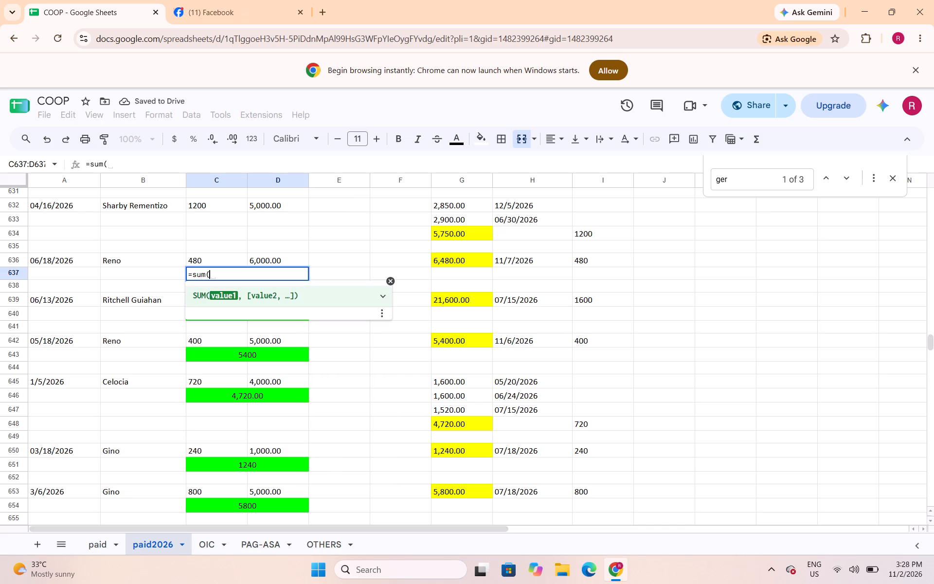
drag(234, 258, 247, 258)
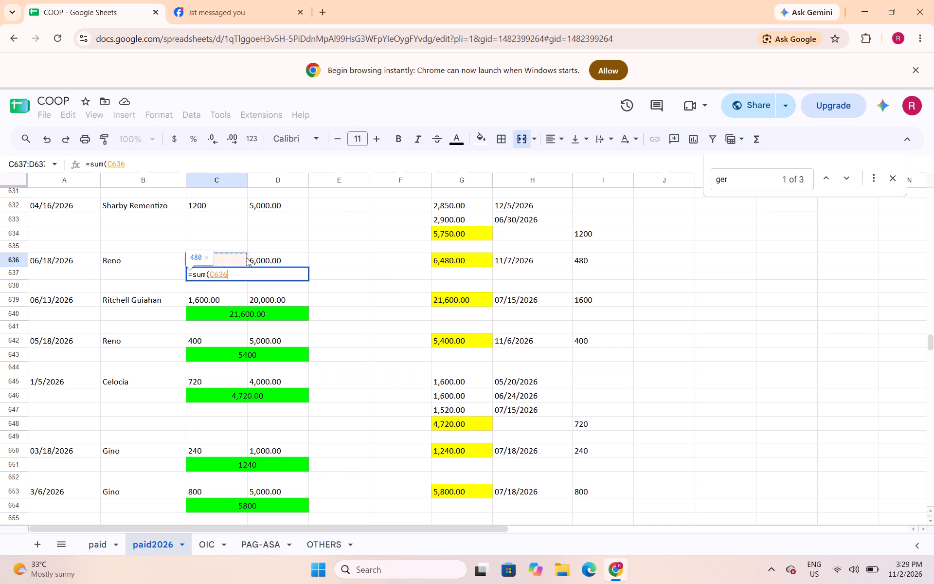
drag(247, 258, 251, 259)
key(shift+parenright)
key(Return)
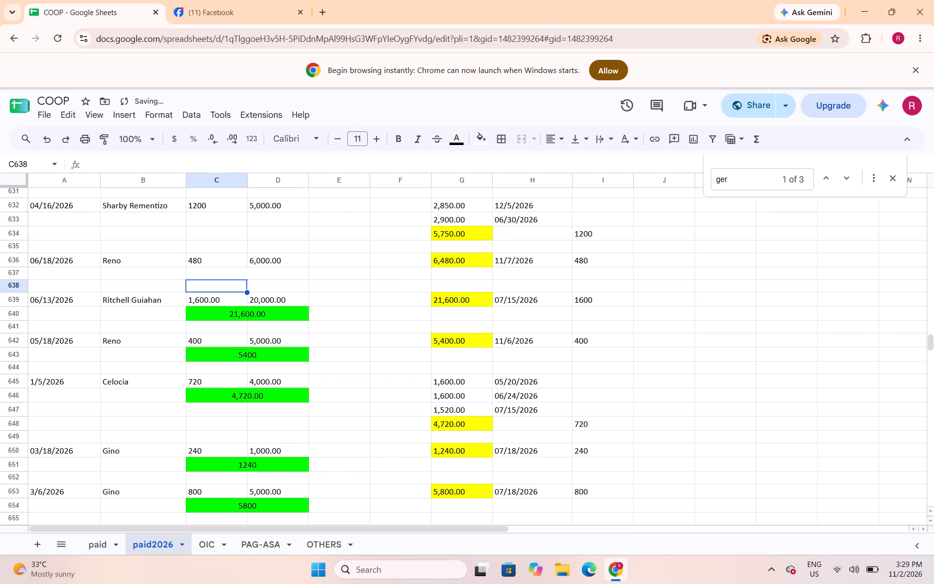
Fill the total under Reno's 06/18/2026 entry in merged cell C637:D637 with bright green and center it.
key(Up)
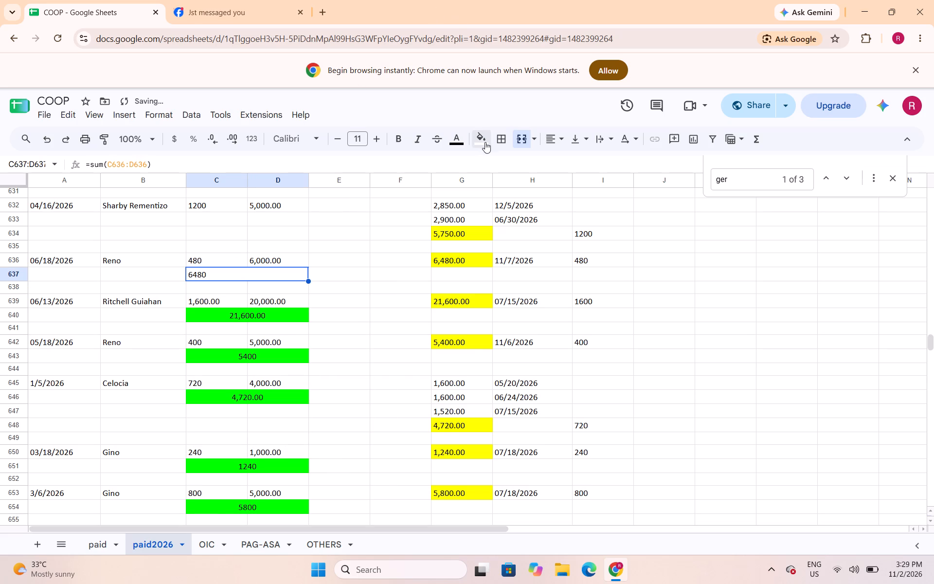
click(485, 142)
click(539, 194)
click(560, 137)
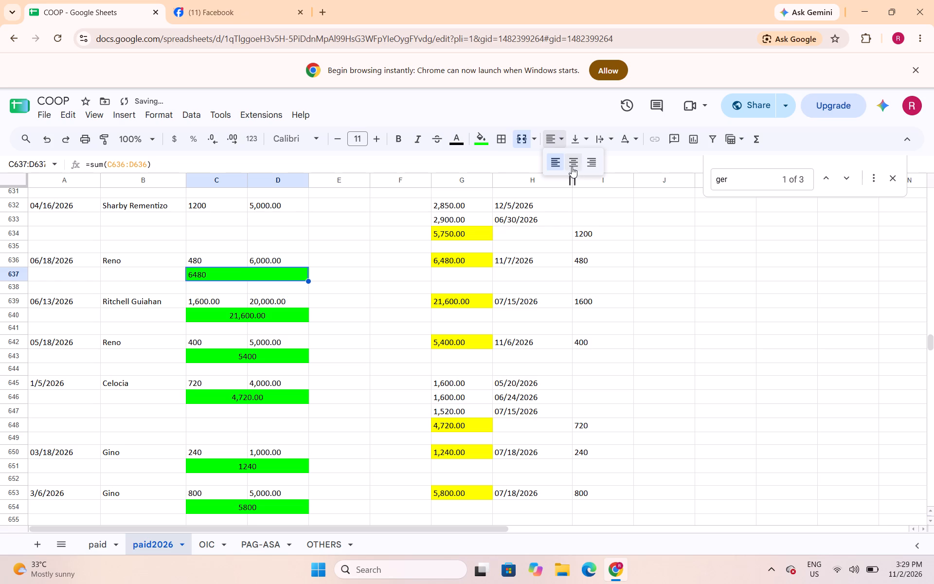
click(572, 165)
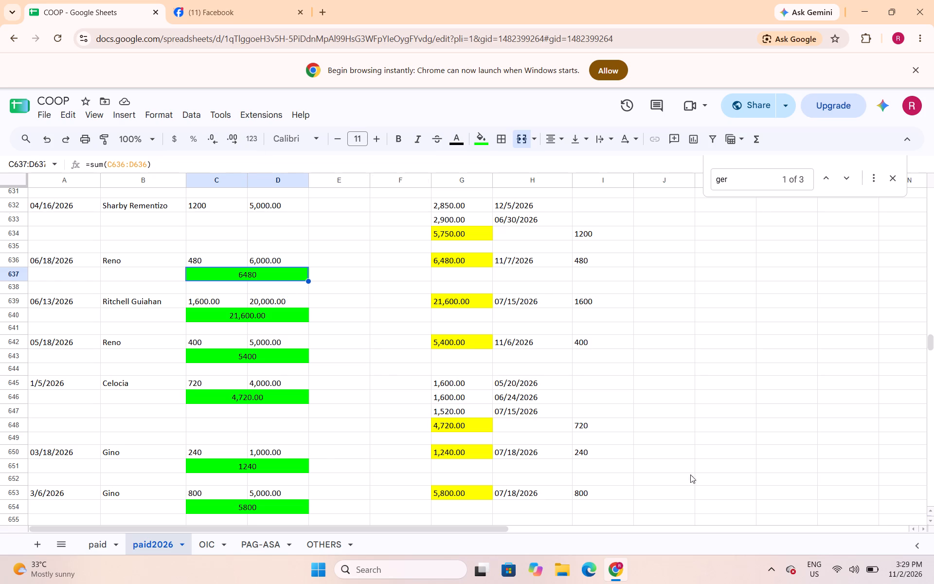
Merge cells C633:D633 under the 04/16/2026 entry and enter the formula =sum(C632:D632) in them.
drag(248, 220, 266, 220)
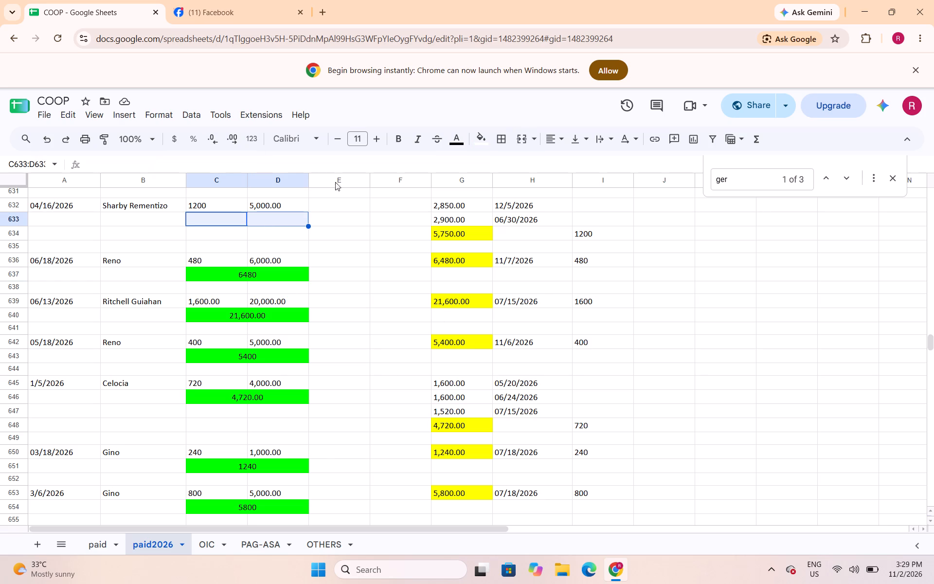
click(527, 141)
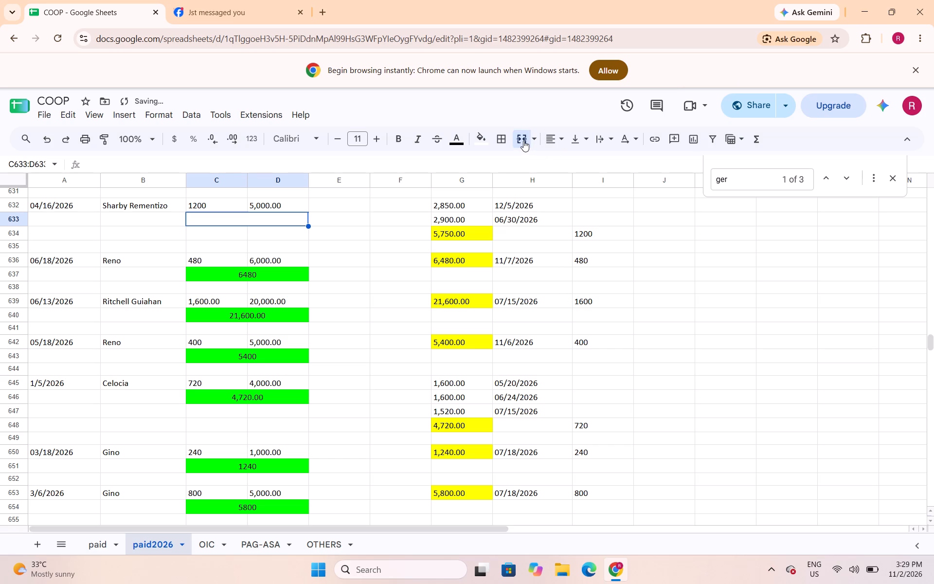
text(=sum()
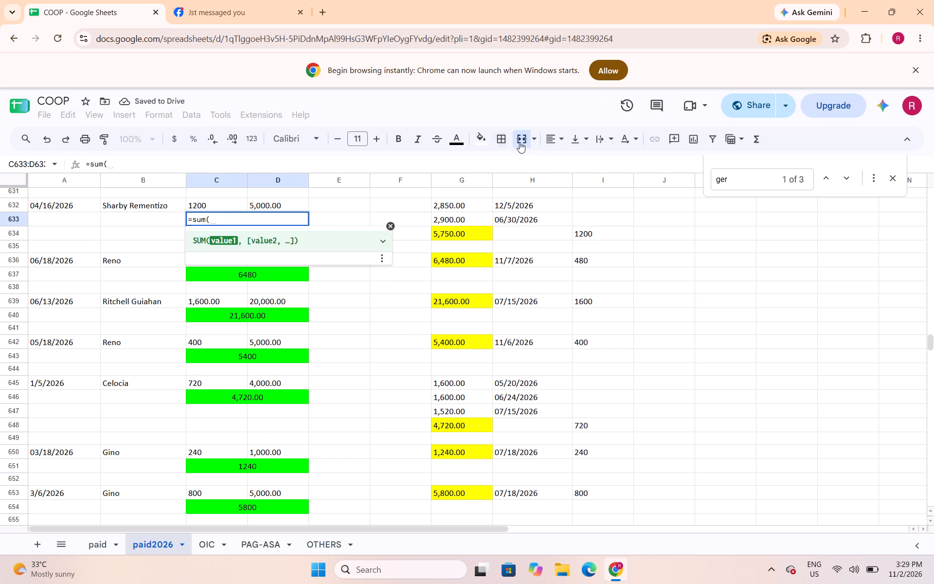
drag(230, 201, 253, 206)
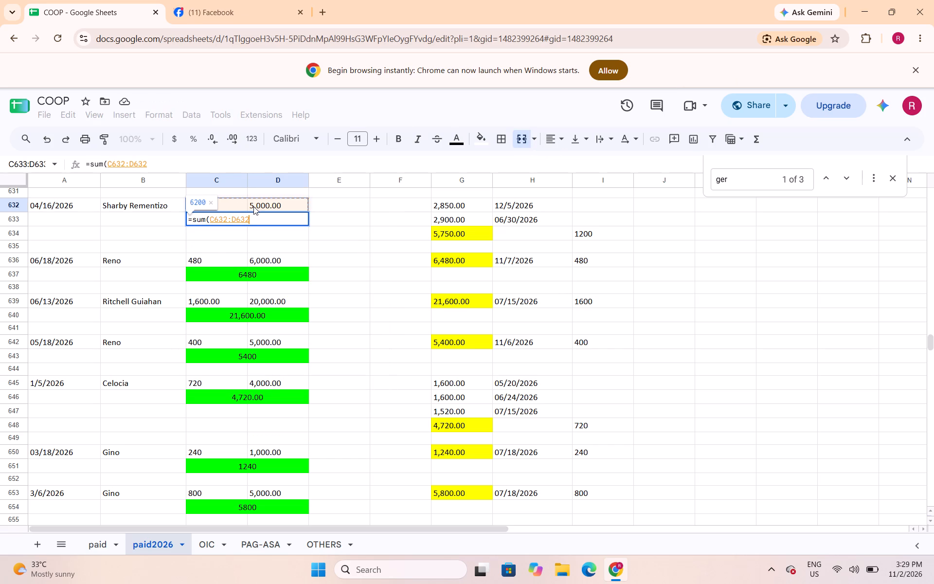
key(shift+parenright)
key(Return)
Format the 04/16/2026 entry's total in C633:D633 with bright green fill and centered alignment, and save the spreadsheet.
key(Up)
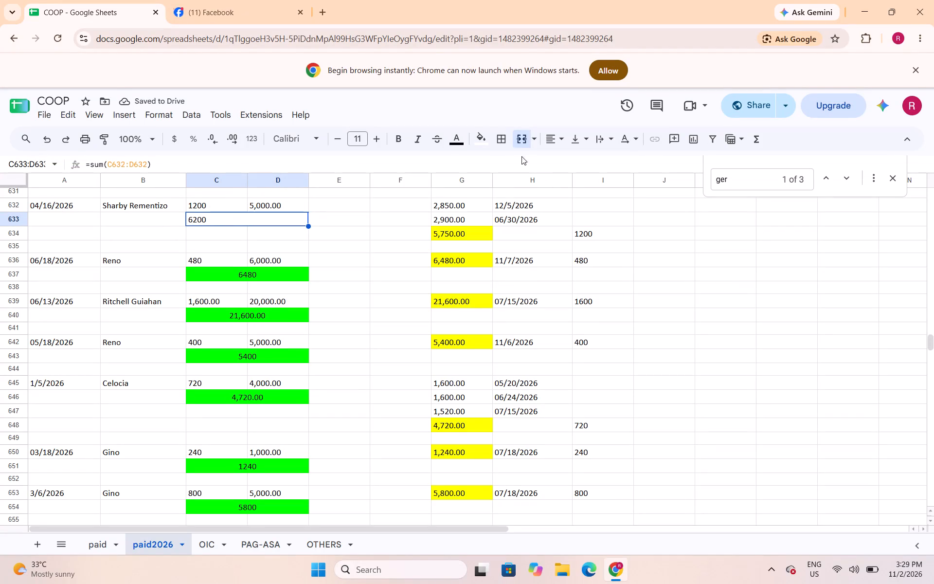
click(480, 137)
click(535, 193)
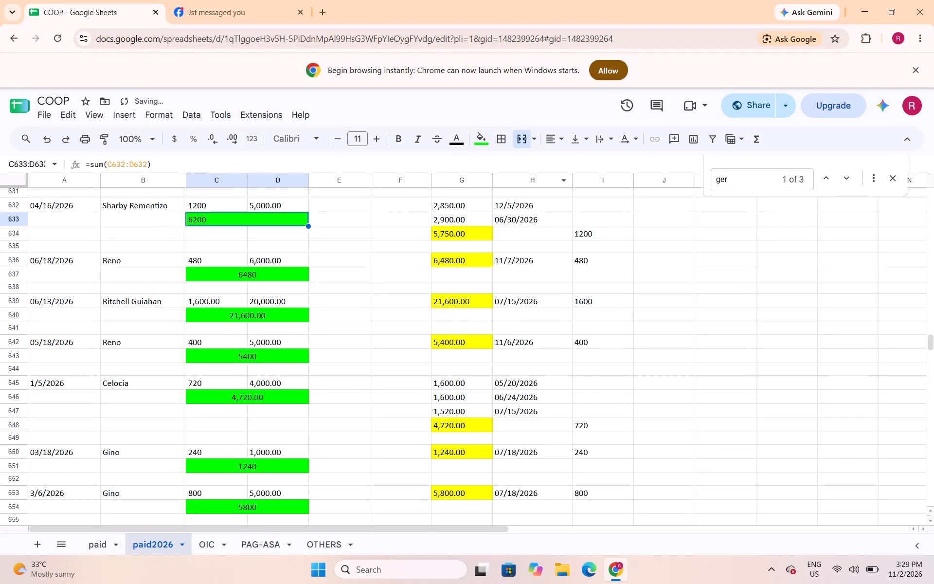
click(561, 141)
click(573, 160)
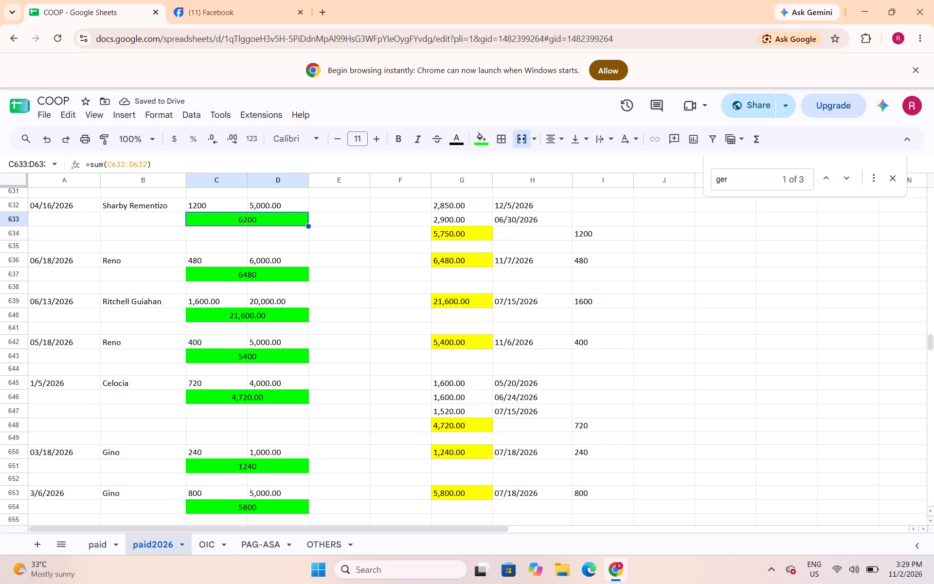
key(ctrl+s)
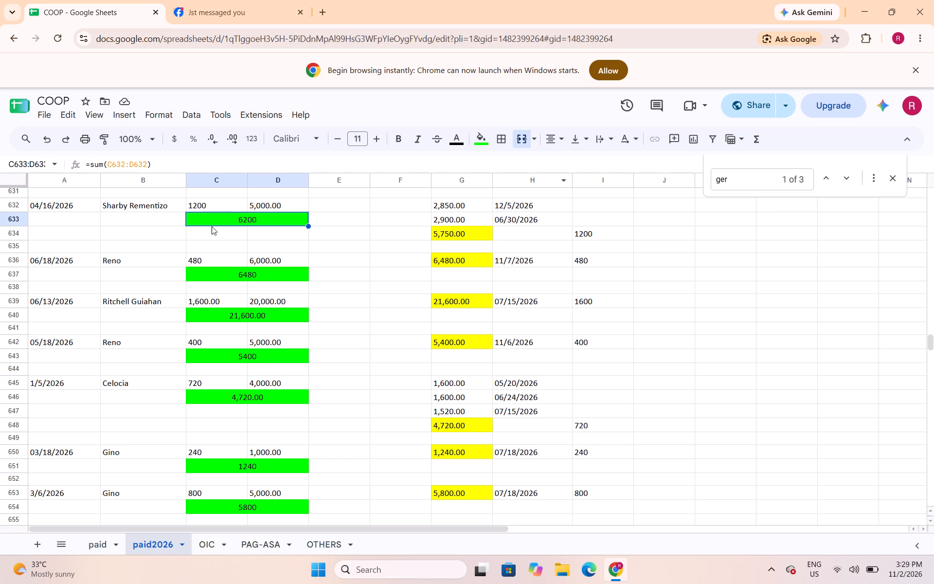
Insert a blank row above row 631, under Len's 5/6/2026 entry, and merge its column C and D cells.
scroll(260, 237, up, 1)
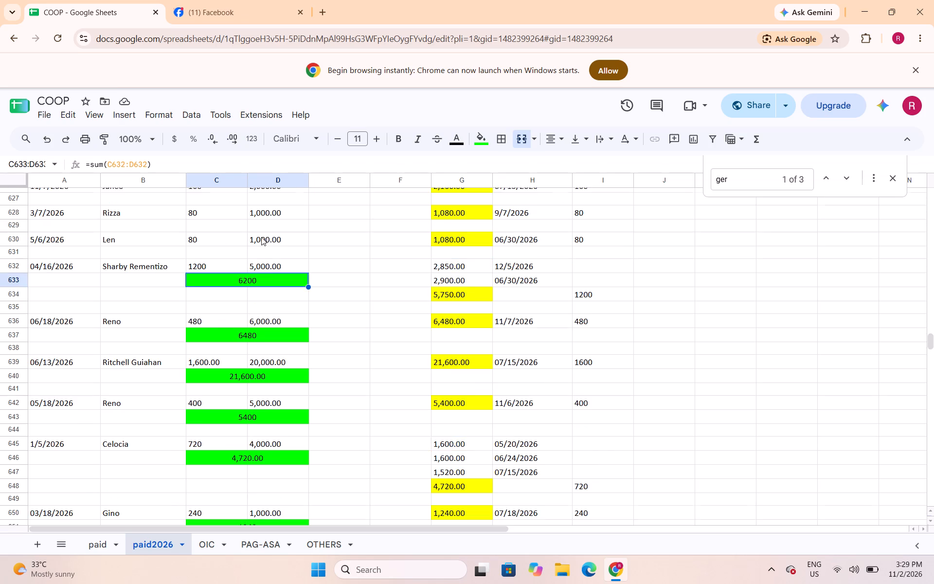
scroll(262, 238, up, 1)
click(22, 317)
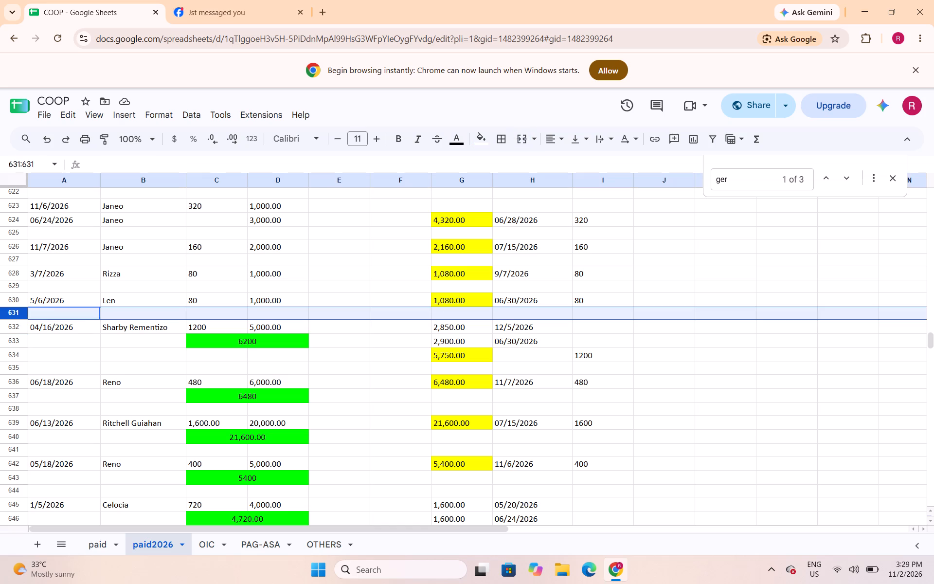
right_click(22, 317)
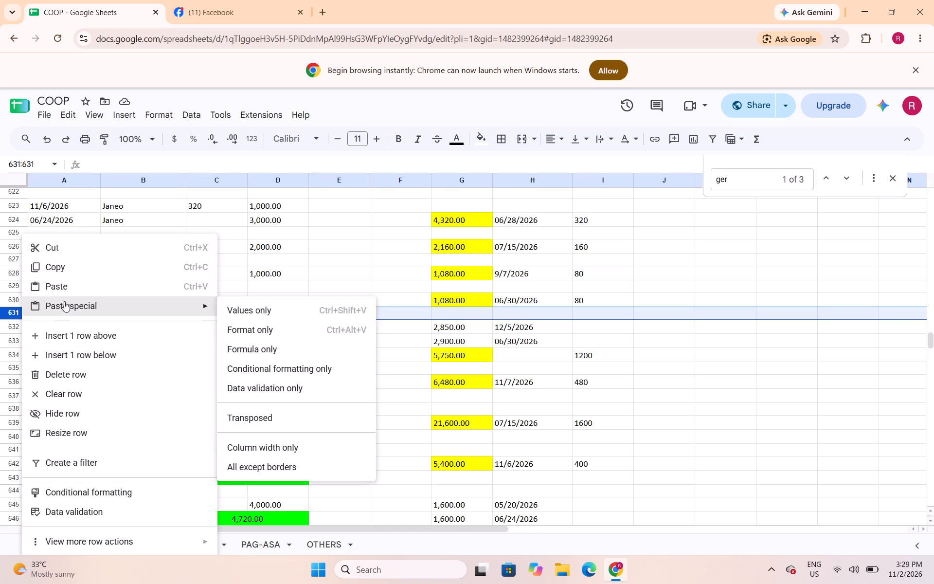
click(70, 340)
drag(231, 318, 234, 317)
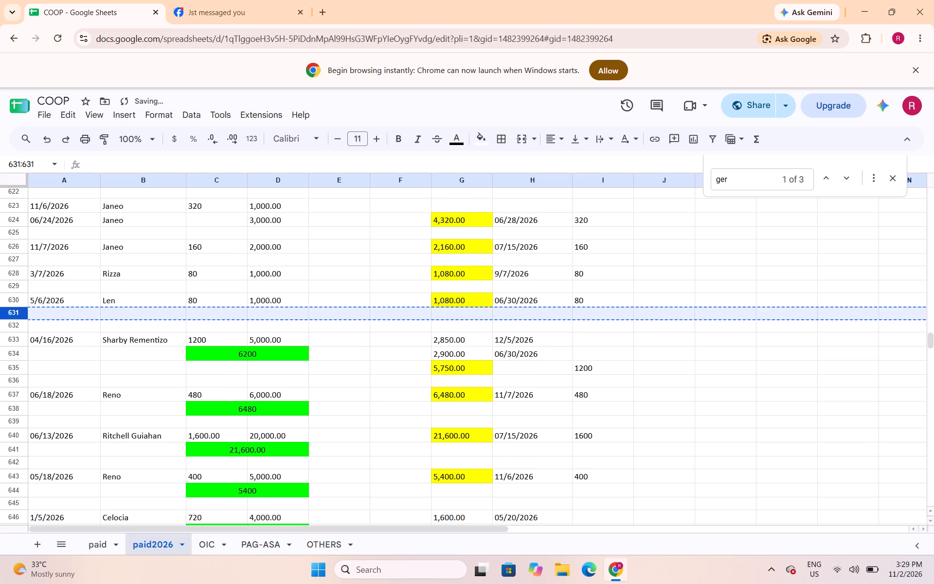
drag(234, 317, 262, 315)
drag(244, 315, 261, 311)
click(526, 144)
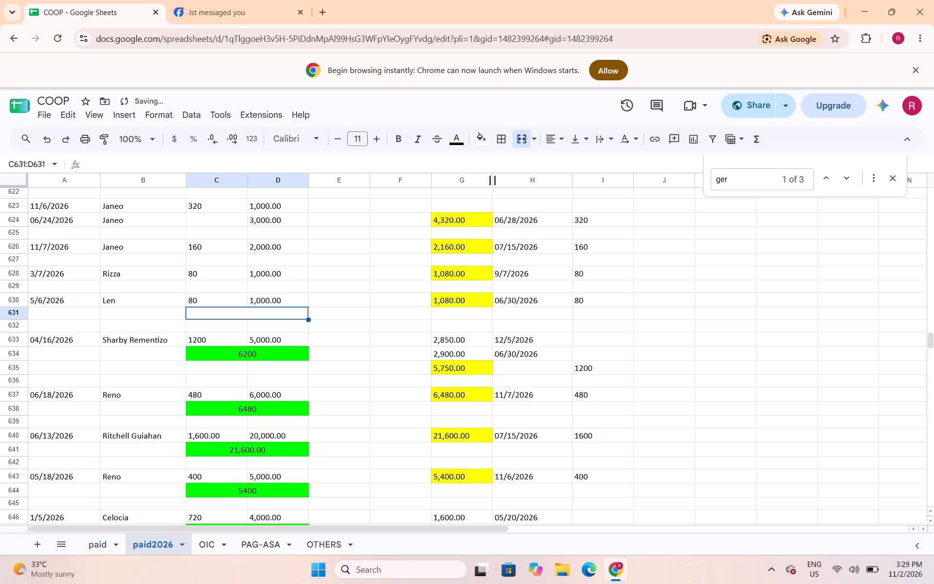
Enter the formula =sum(C630:D630) in the merged cell under Len's 5/6/2026 entry.
text(=sum()
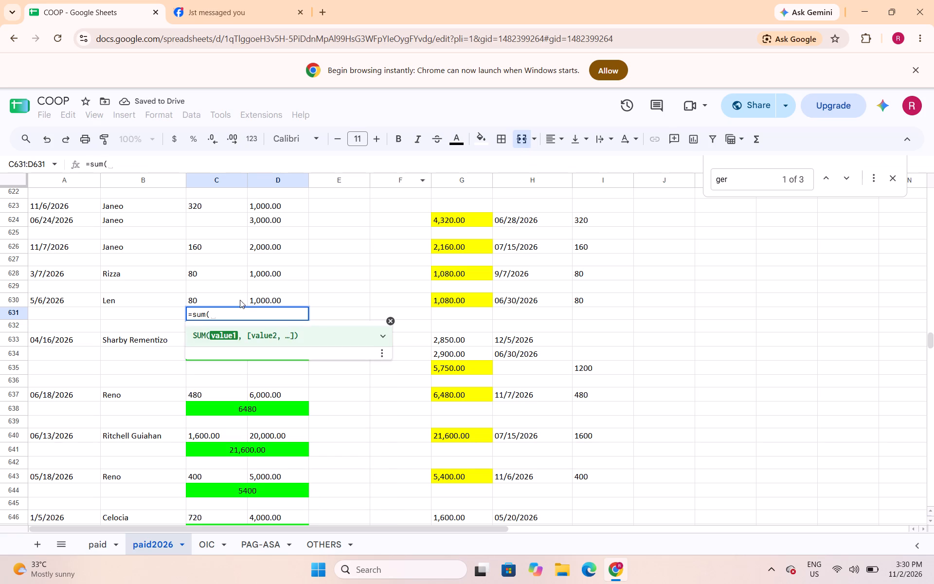
drag(240, 300, 257, 300)
key(shift+parenright)
key(Return)
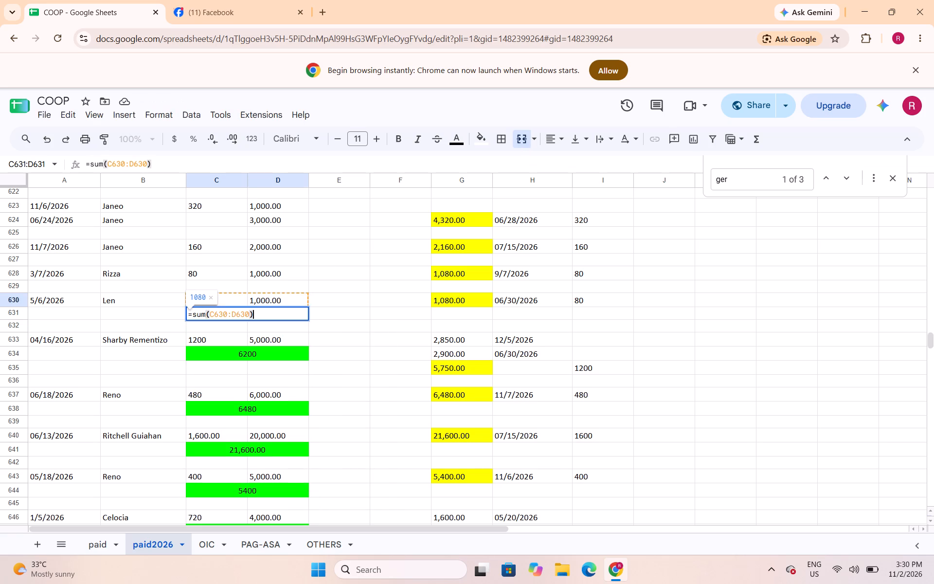
Center the total of Len's 5/6/2026 entry in merged cell C631:D631 and fill it with bright green.
key(Up)
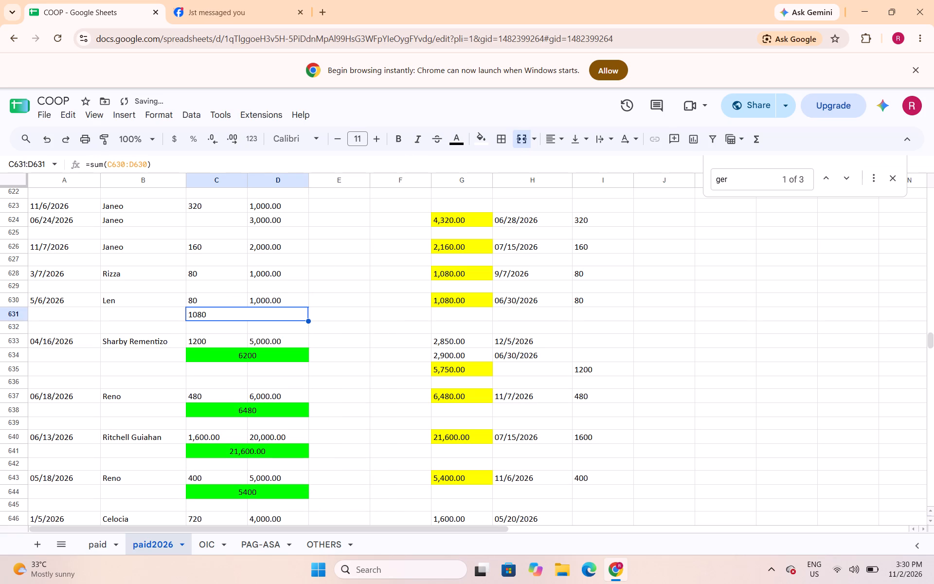
click(567, 144)
click(572, 164)
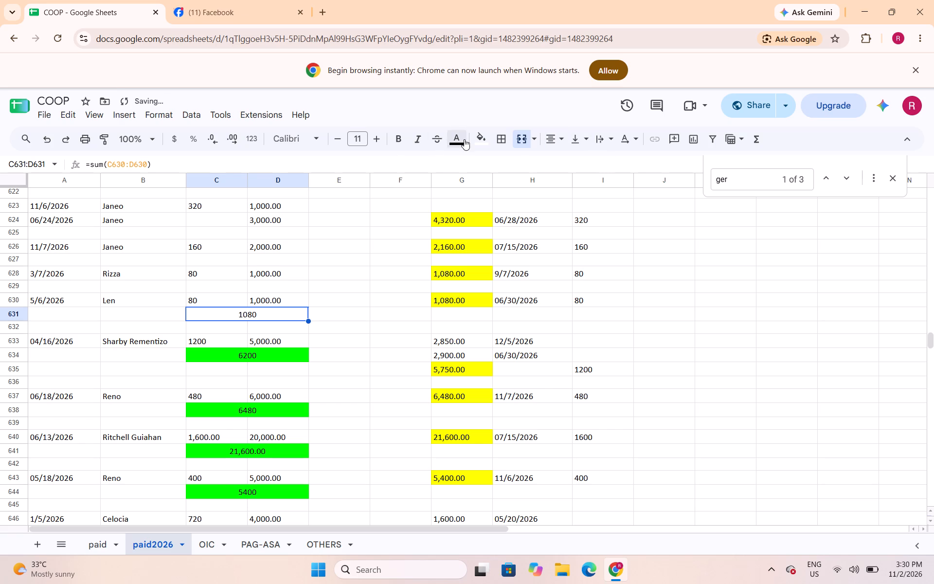
click(480, 139)
click(536, 194)
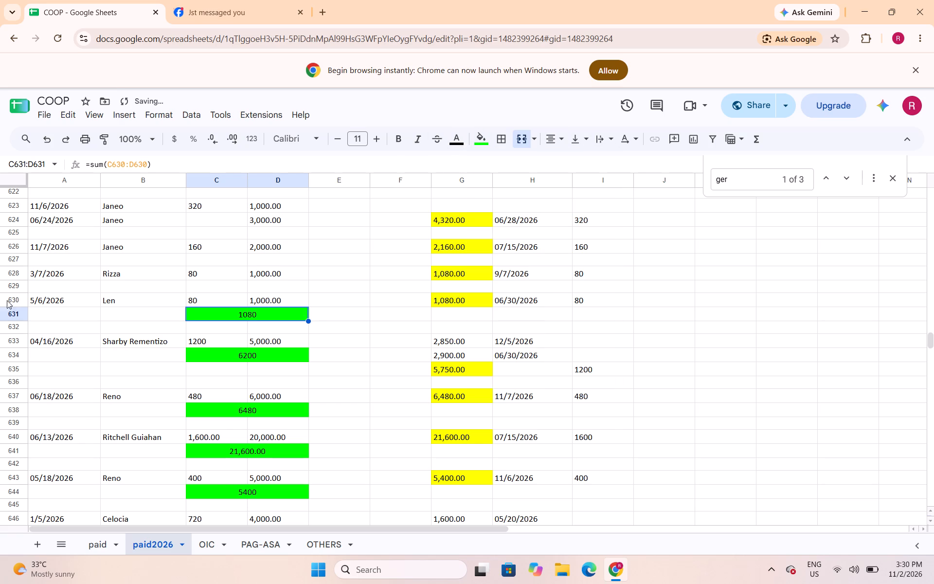
Insert a blank row above row 629, under Rizza's 3/7/2026 entry, and merge its column C and D cells.
click(14, 287)
right_click(14, 286)
click(58, 335)
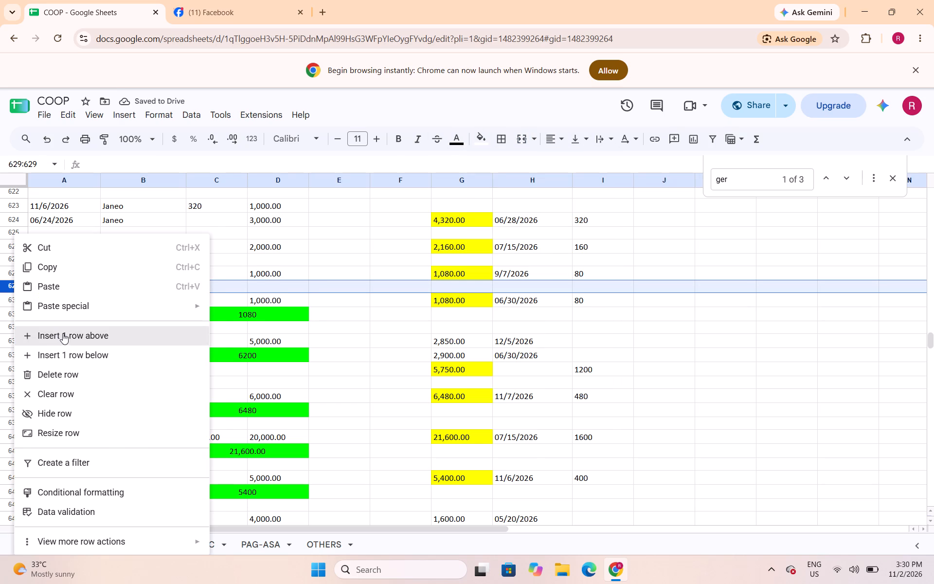
drag(243, 292, 249, 291)
drag(223, 289, 243, 288)
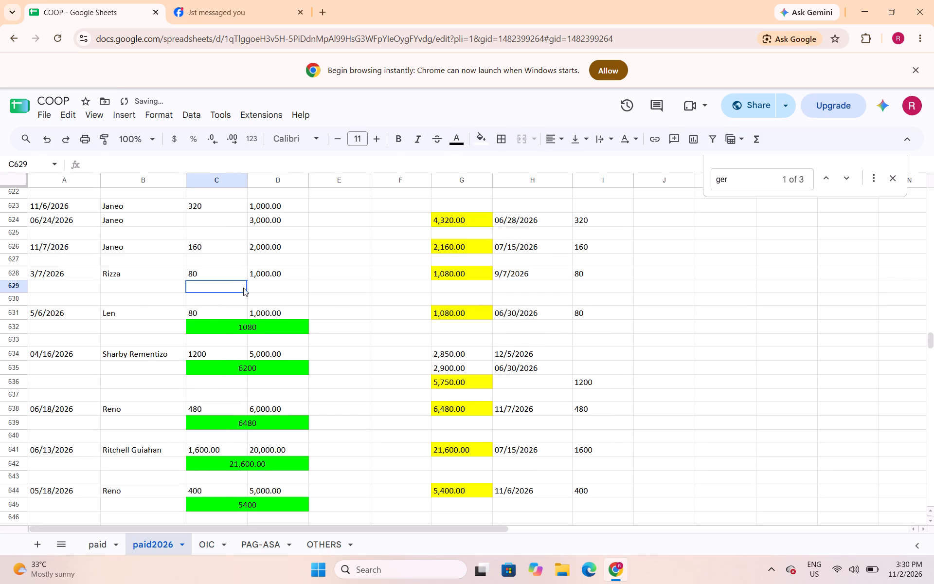
drag(243, 288, 252, 286)
click(519, 140)
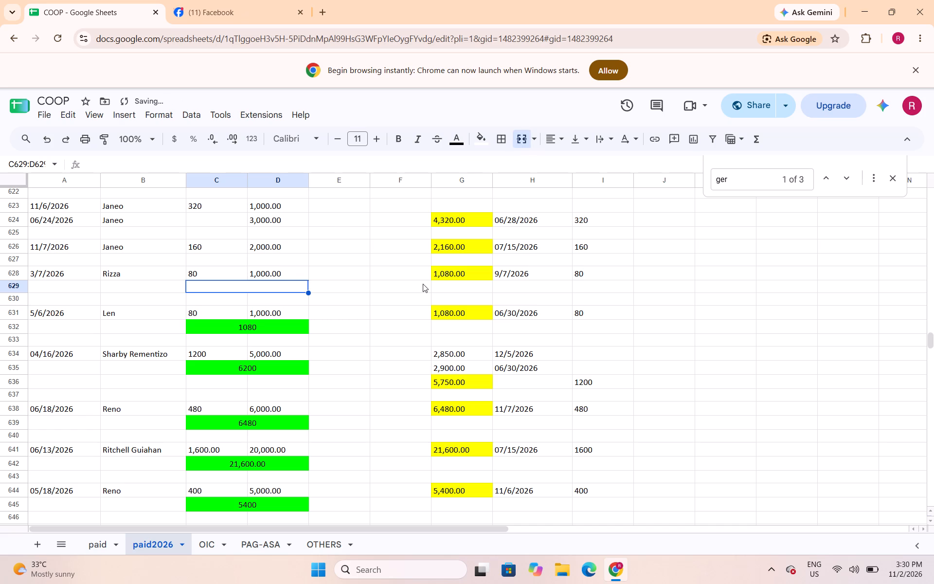
Enter the formula =sum(C628:D628) in the merged cell under Rizza's 3/7/2026 entry.
text(=sum)
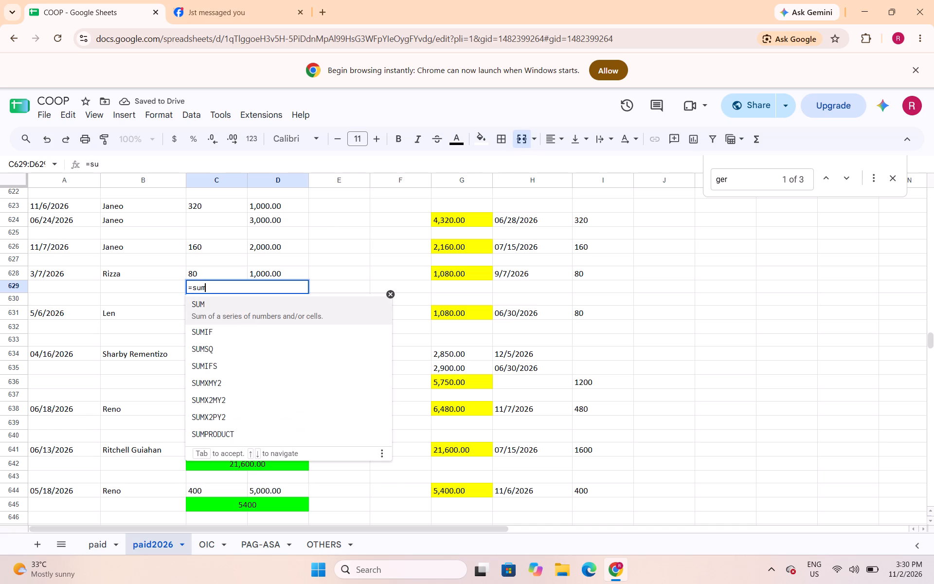
key(shift+parenleft)
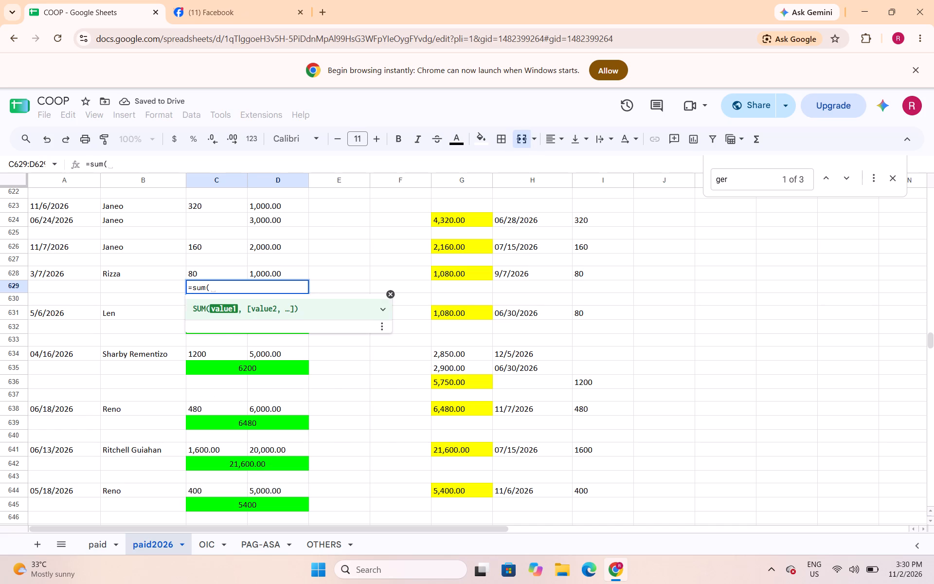
drag(228, 276, 260, 271)
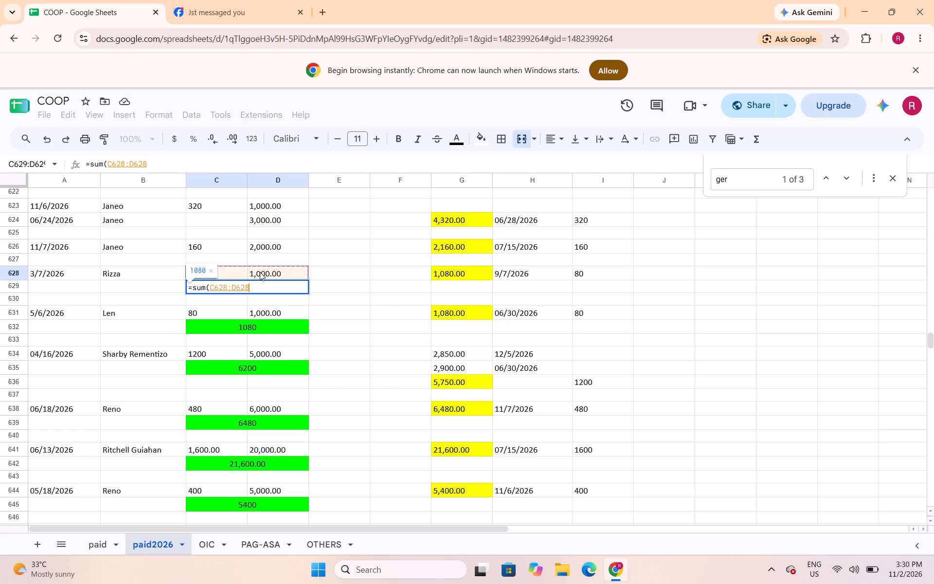
key(shift+parenright)
key(Return)
Fill the total of Rizza's 3/7/2026 entry in merged cell C629:D629 with bright green and center it.
key(Up)
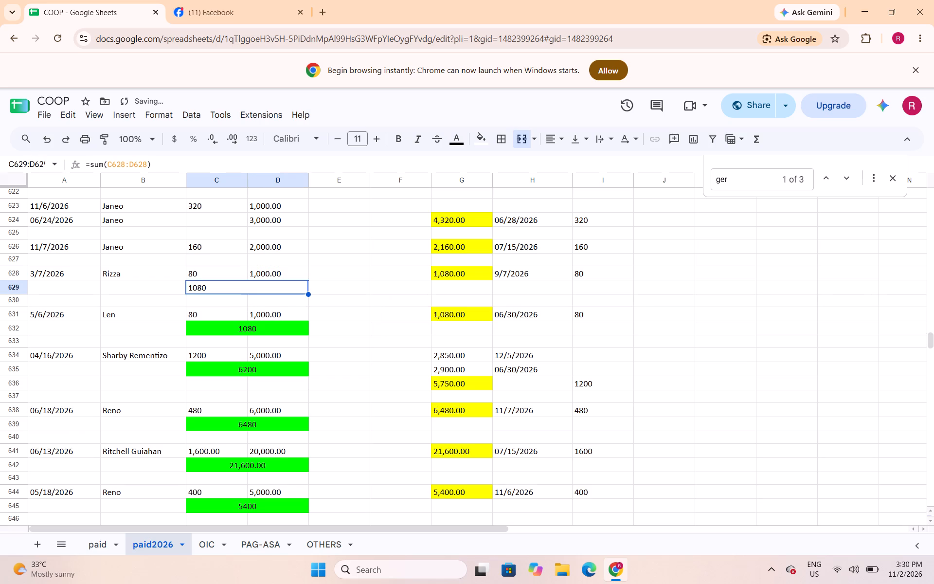
click(487, 138)
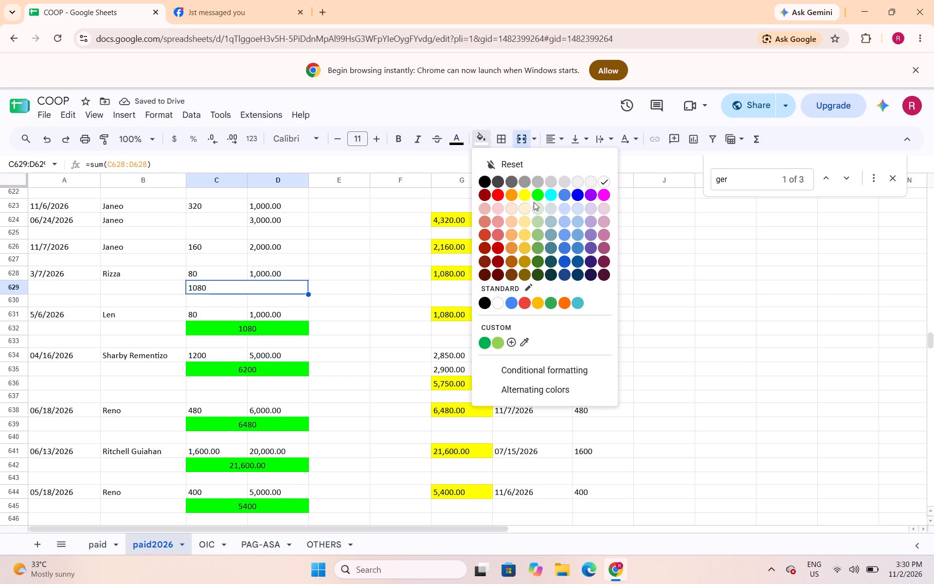
click(539, 196)
click(559, 139)
click(573, 164)
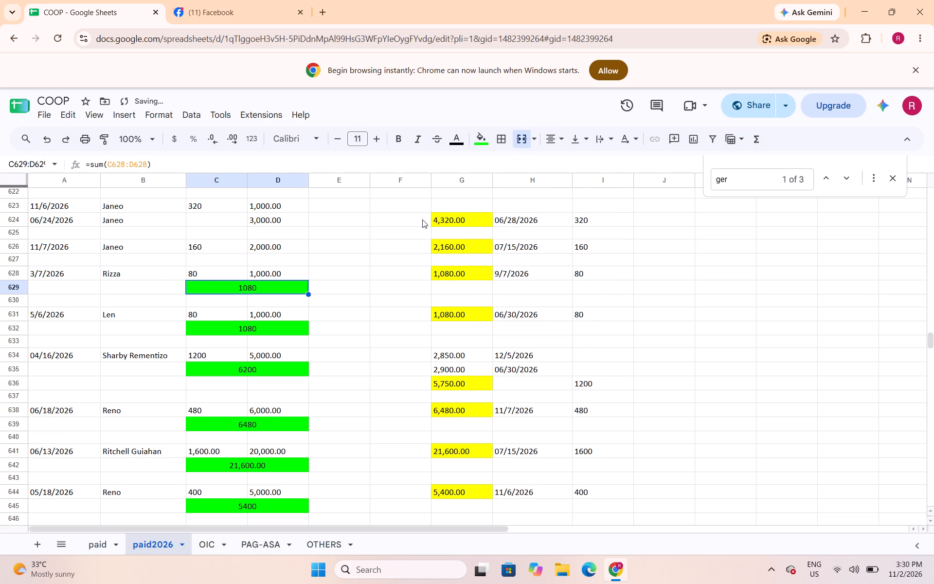
Insert a blank row above row 627, under Janeo's 11/7/2026 entry, and merge its column C and D cells.
click(13, 261)
right_click(14, 260)
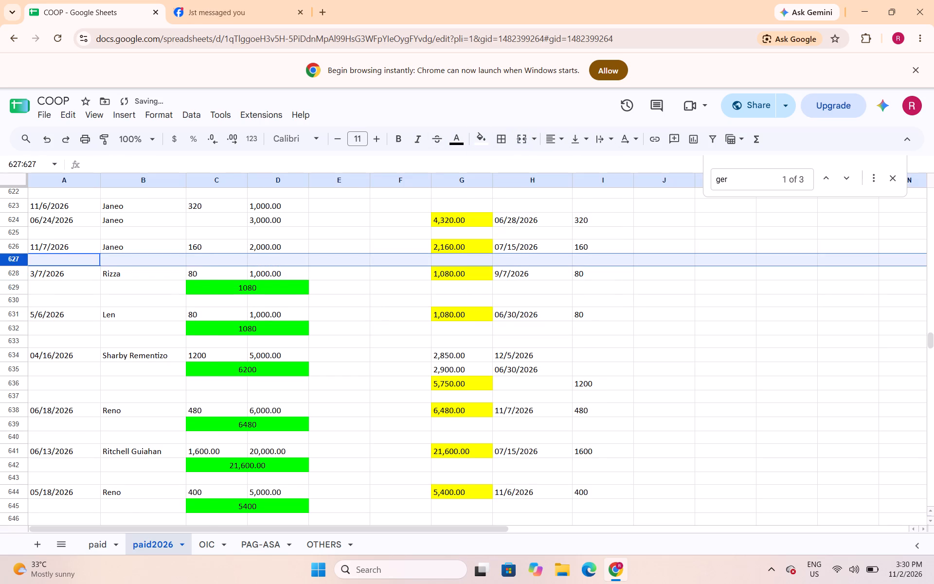
click(69, 333)
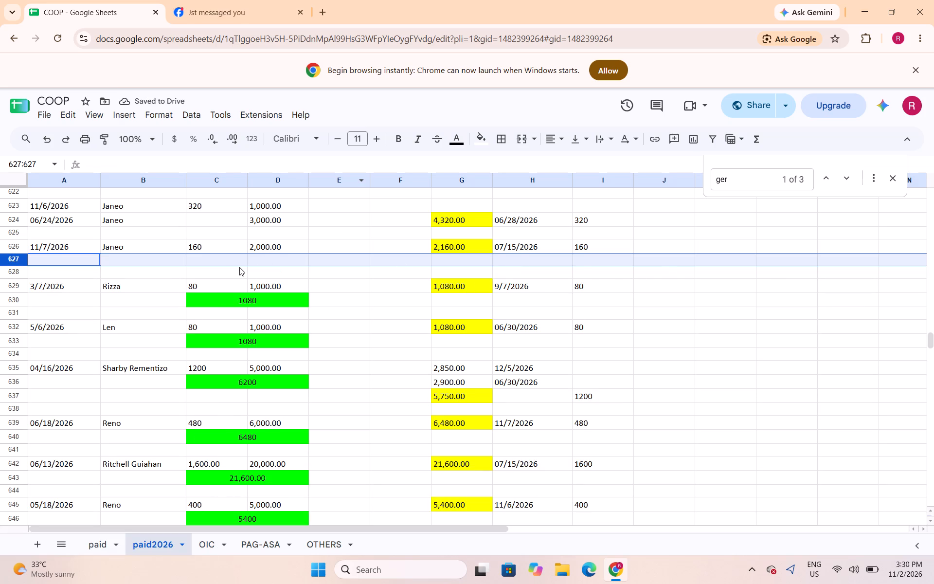
drag(239, 267, 268, 267)
click(524, 138)
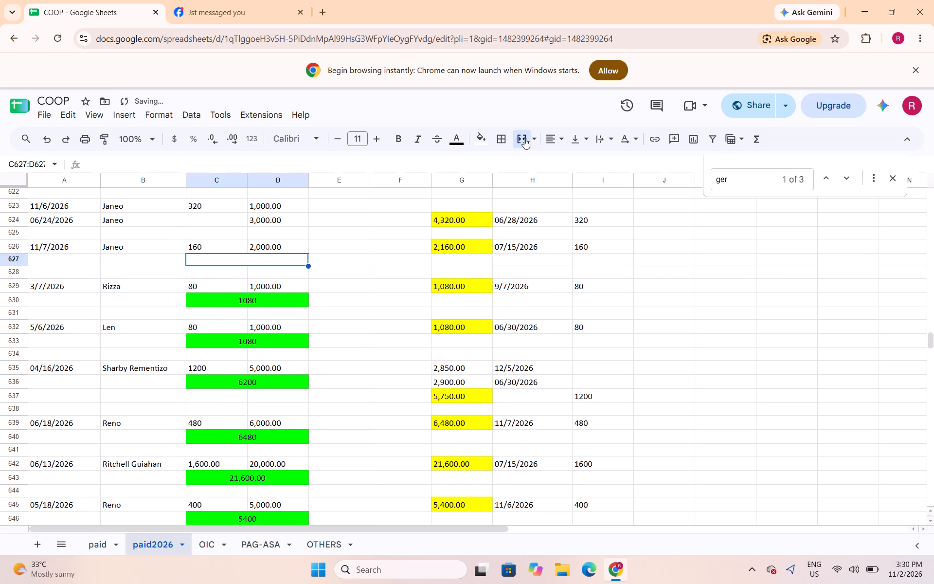
Enter the formula =sum(C626:D626) in the merged cell under Janeo's 11/7/2026 entry.
text(=sum()
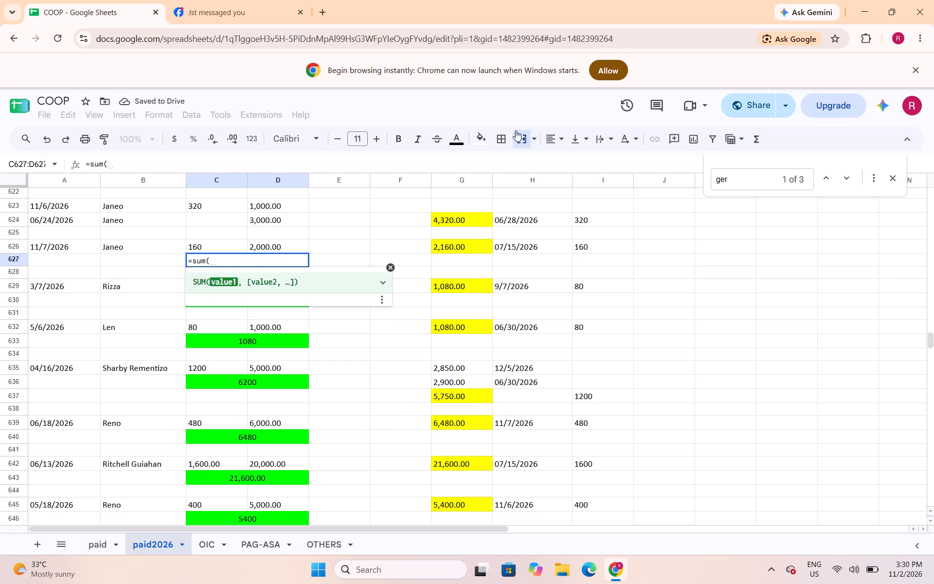
drag(234, 248, 276, 248)
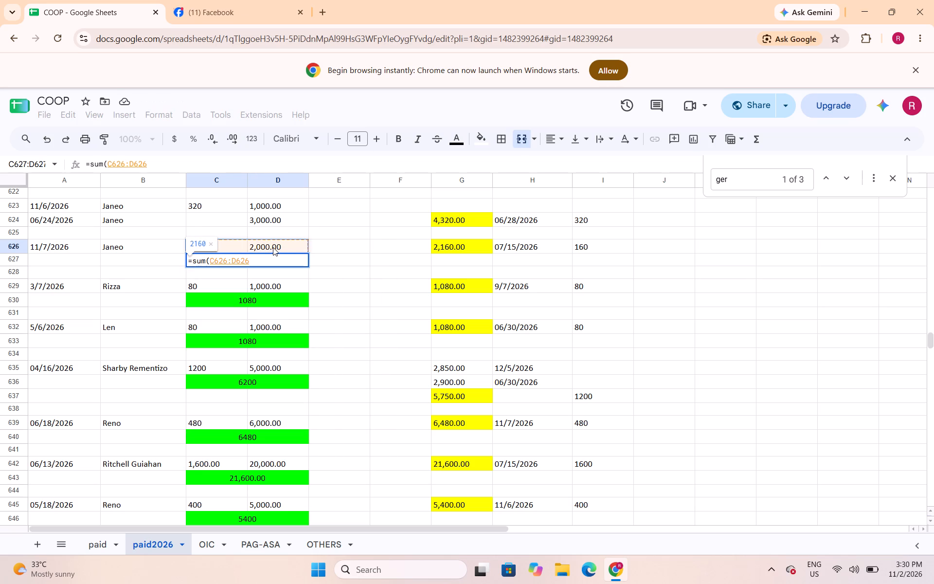
key(shift+parenright)
key(Return)
Fill the total of Janeo's 11/7/2026 entry in merged cell C627:D627 with bright green and center it.
key(Up)
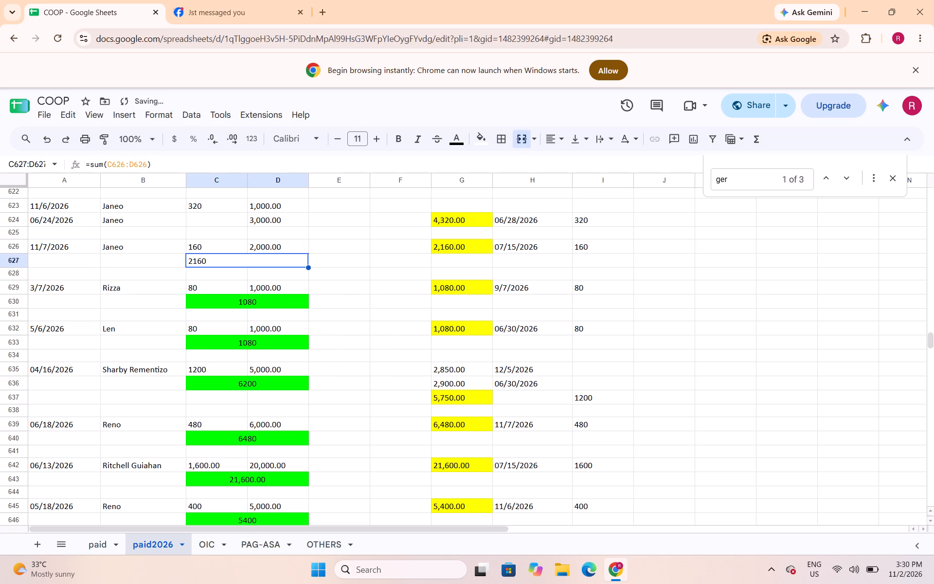
click(475, 145)
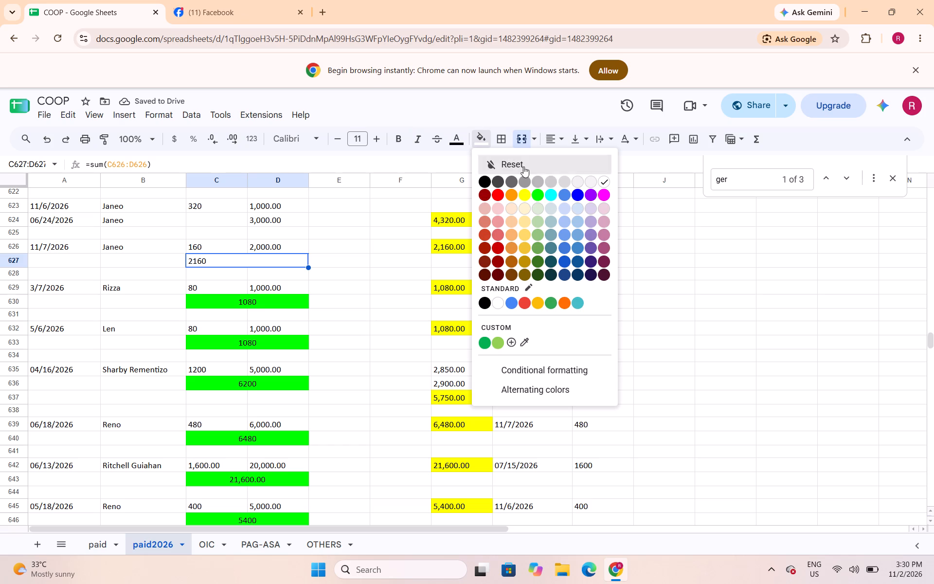
click(535, 194)
click(560, 147)
click(570, 165)
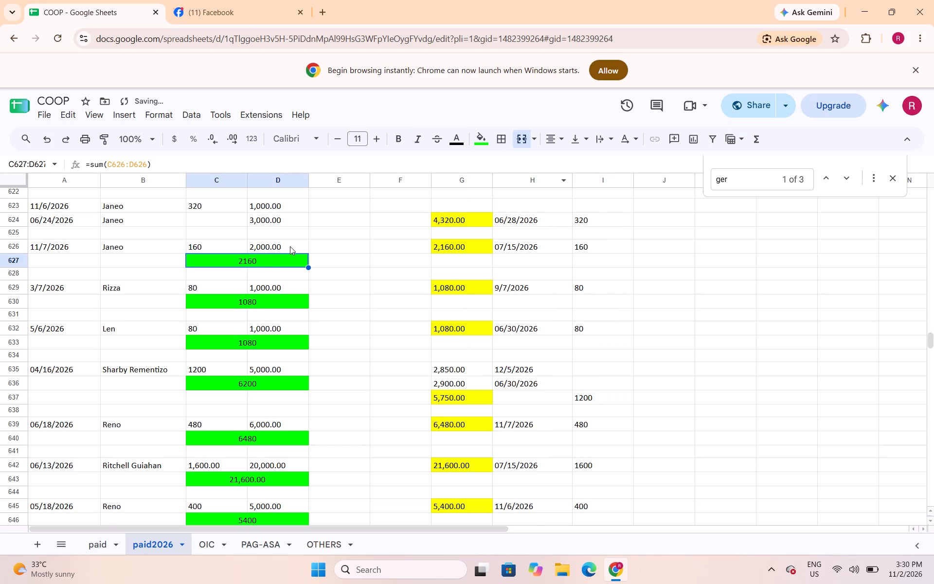
Insert a blank row above row 625, under Janeo's 06/24/2026 entry, and merge its column C and D cells.
scroll(269, 251, up, 1)
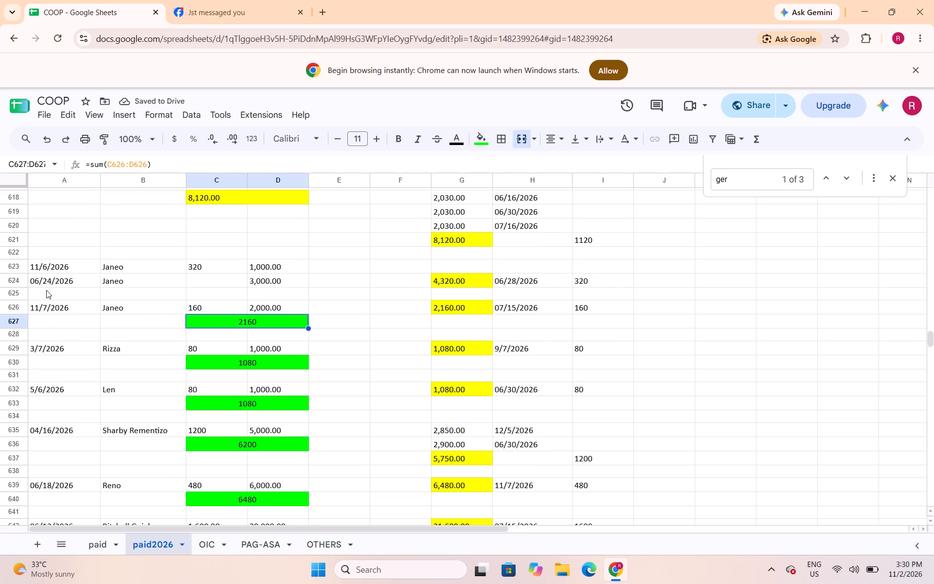
click(16, 295)
right_click(17, 295)
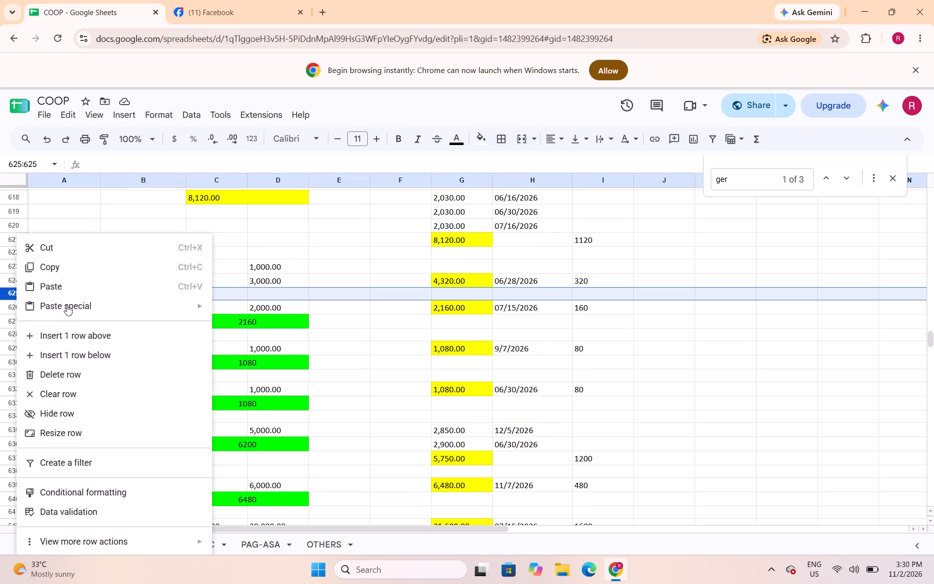
click(65, 333)
click(231, 289)
drag(231, 293, 231, 293)
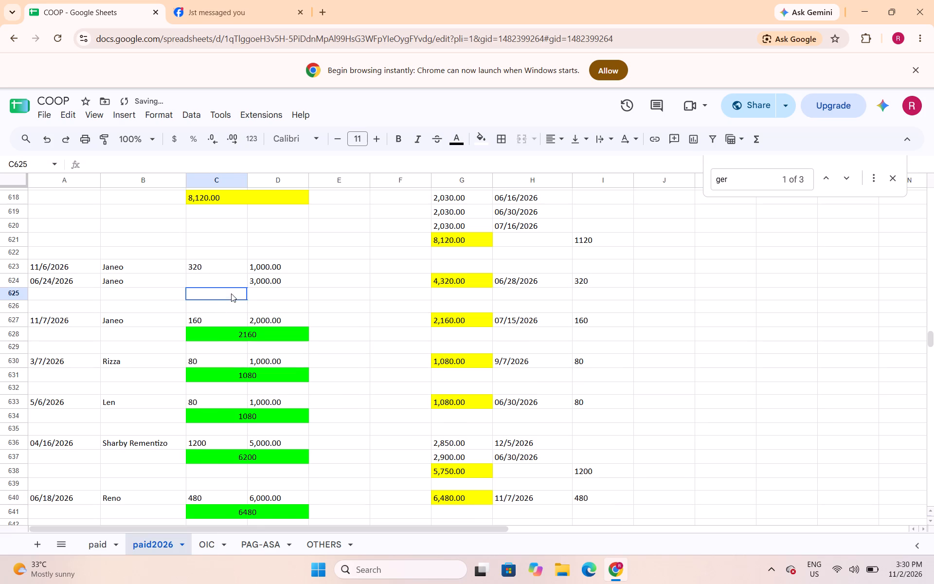
drag(231, 293, 259, 297)
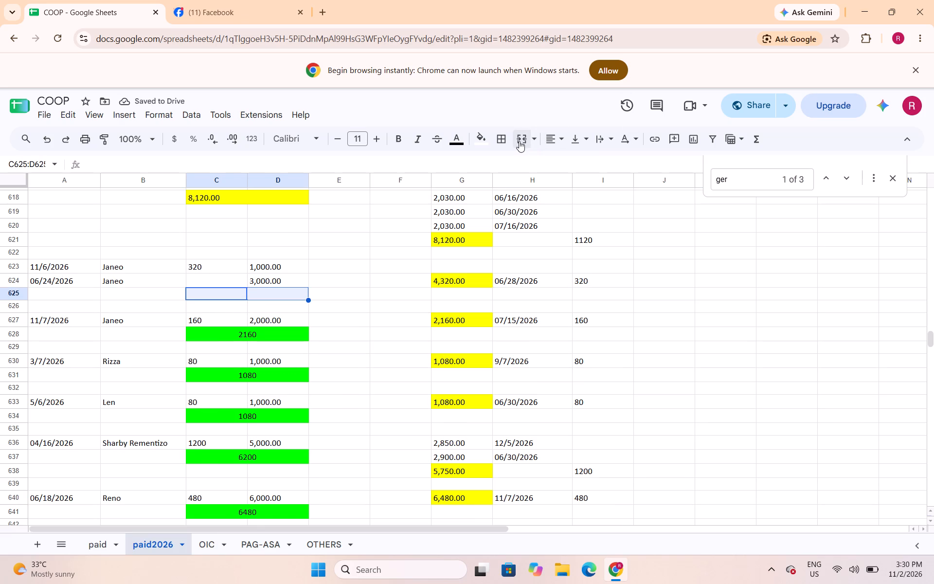
click(519, 141)
Enter the formula =sum(C623:D624) in the merged cell under Janeo's 11/6/2026 and 06/24/2026 entries.
text(=sum()
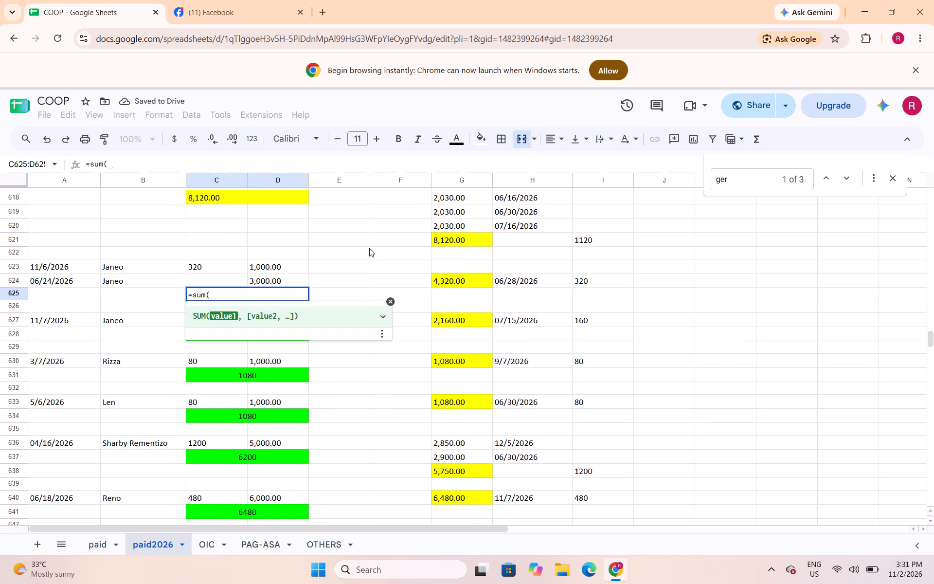
drag(203, 264, 278, 283)
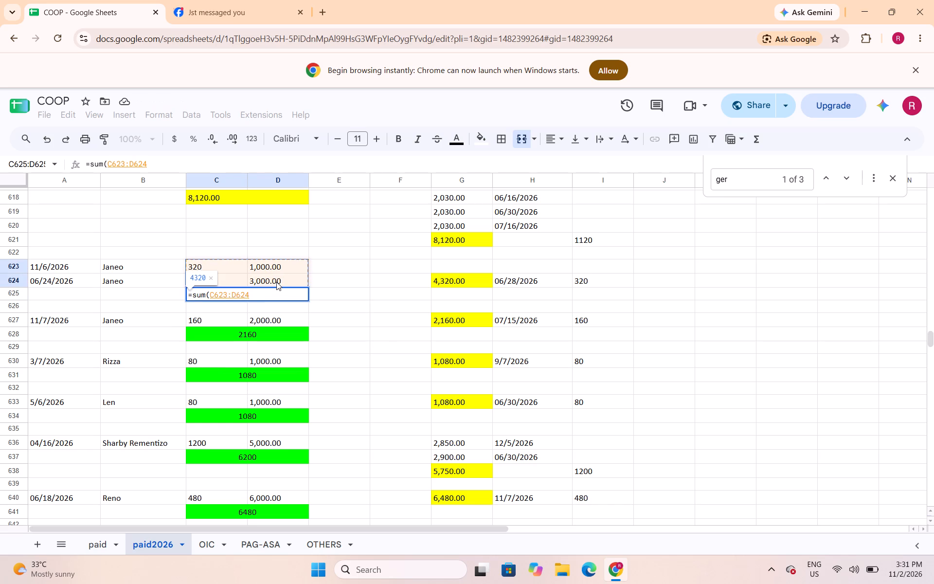
key(shift+parenright)
key(Return)
Fill the total of Janeo's two June entries in merged cell C625:D625 with bright green, center it, and save.
key(Up)
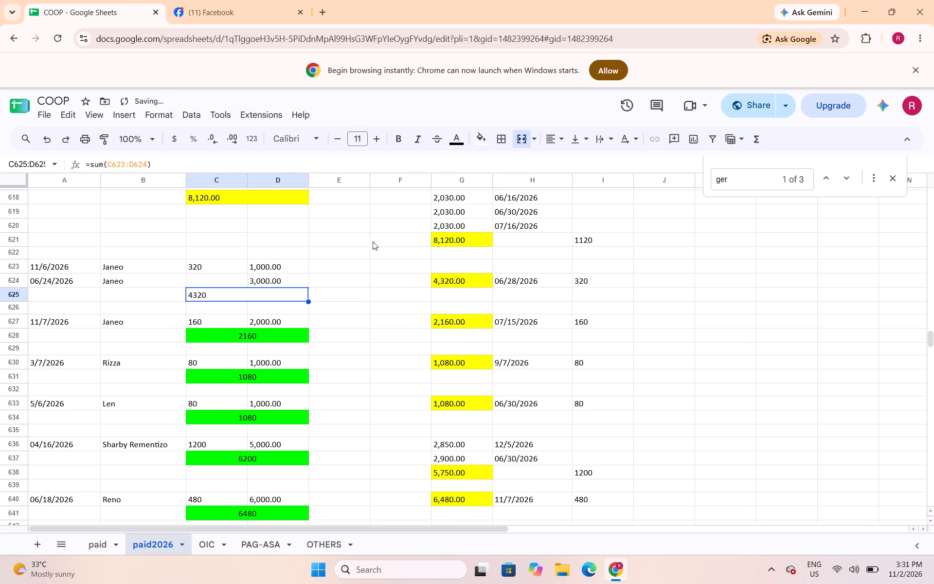
click(480, 145)
click(532, 197)
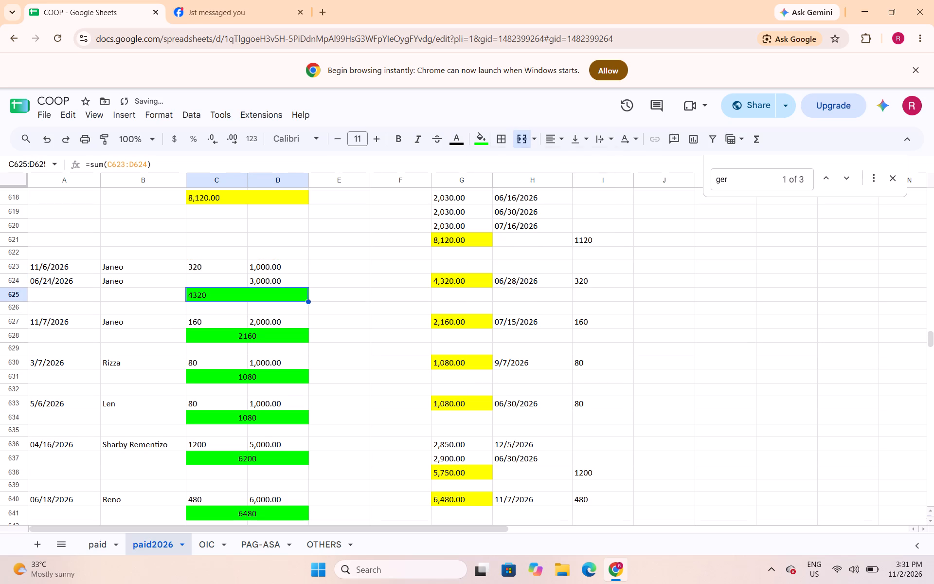
click(557, 140)
click(574, 164)
click(400, 290)
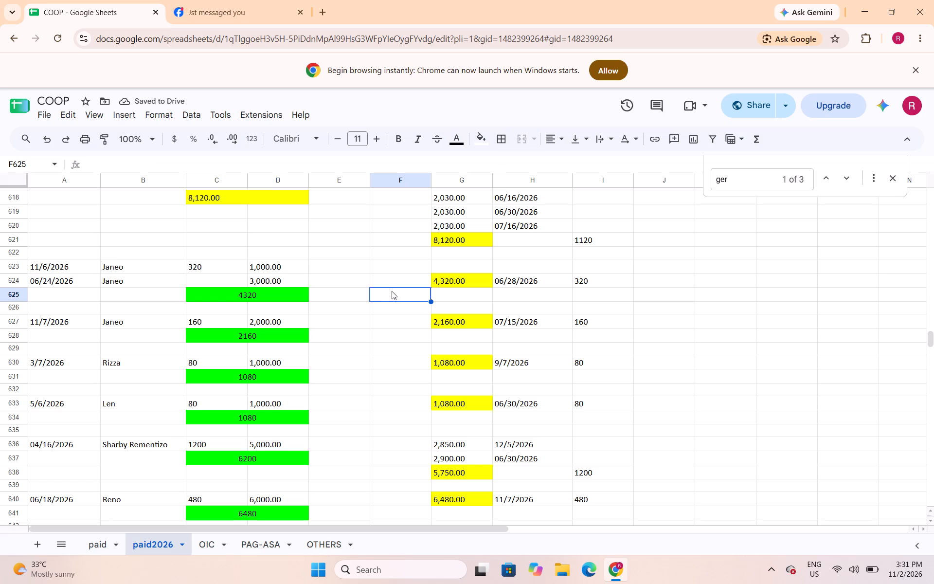
key(ctrl+s)
Change the fill of Charlene's existing total in merged cell C618:D618 to bright green and center it.
scroll(311, 244, up, 2)
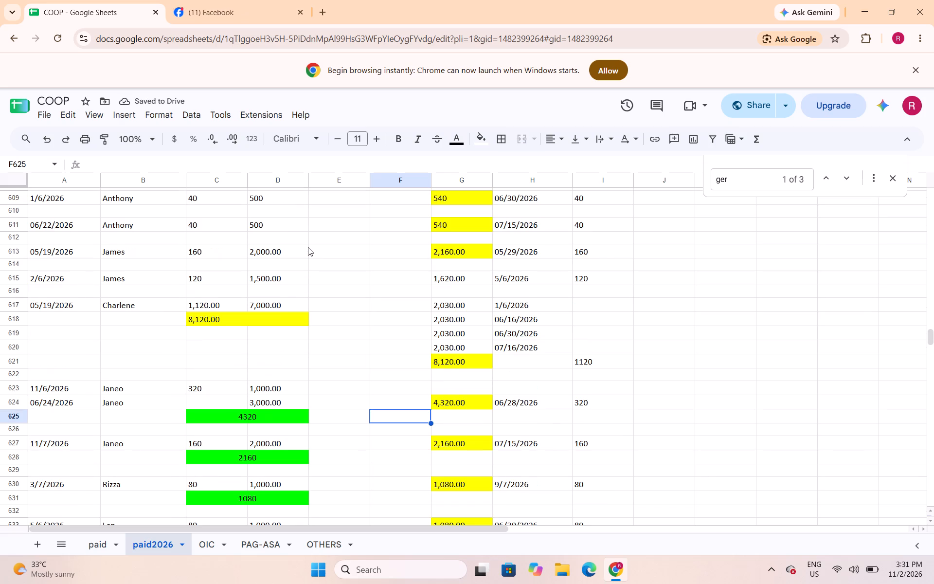
click(268, 327)
click(297, 315)
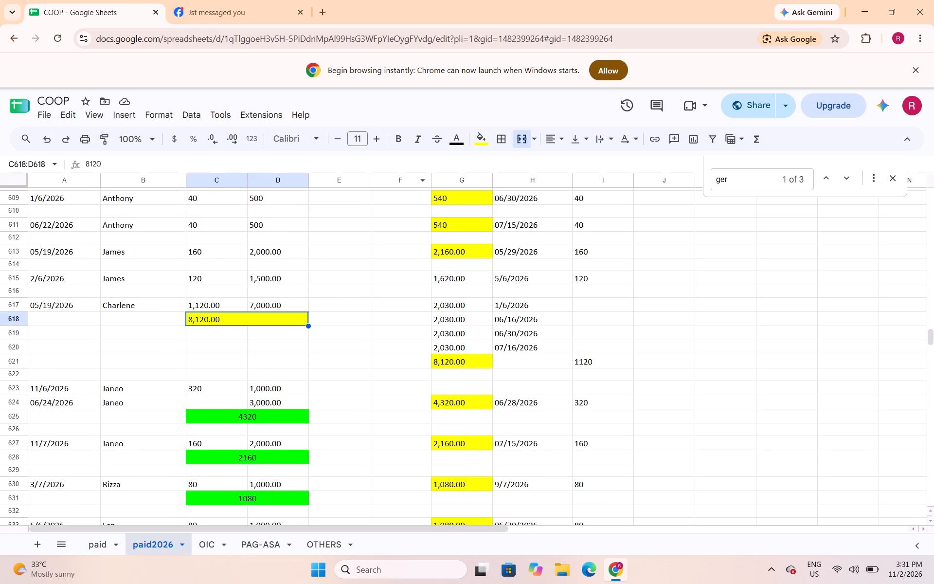
click(490, 147)
click(481, 142)
click(537, 195)
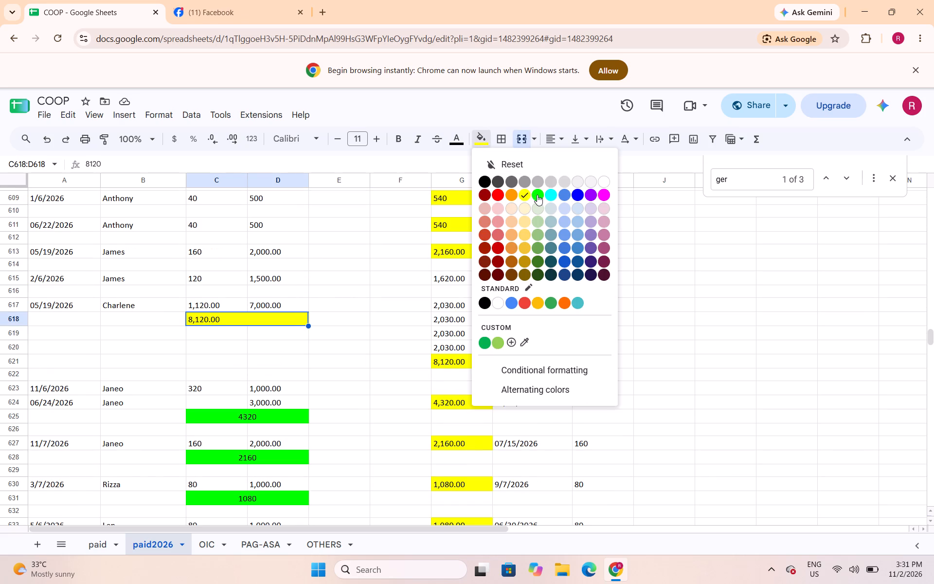
click(560, 135)
click(571, 162)
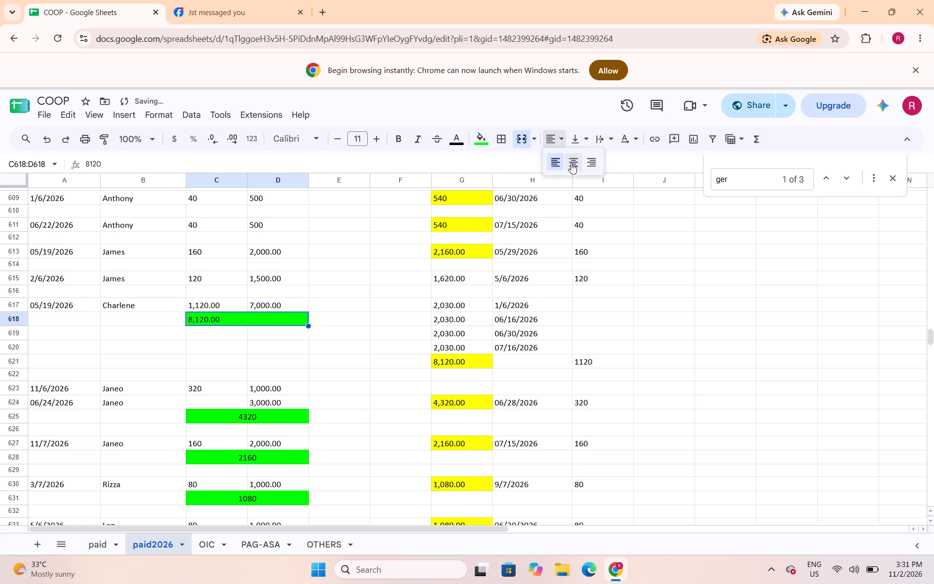
Insert a blank row above row 616, under James's 2/6/2026 entry, and merge its column C and D cells.
click(20, 291)
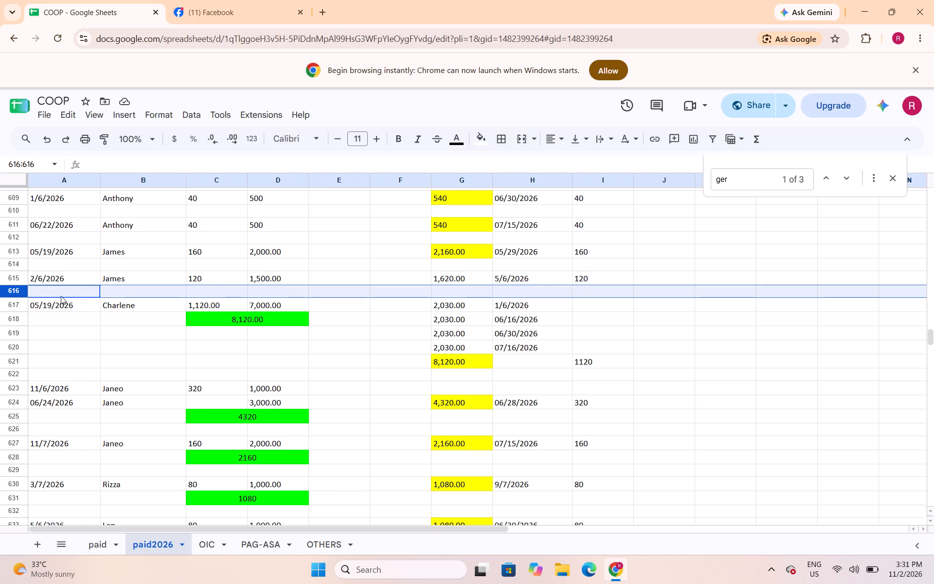
click(11, 297)
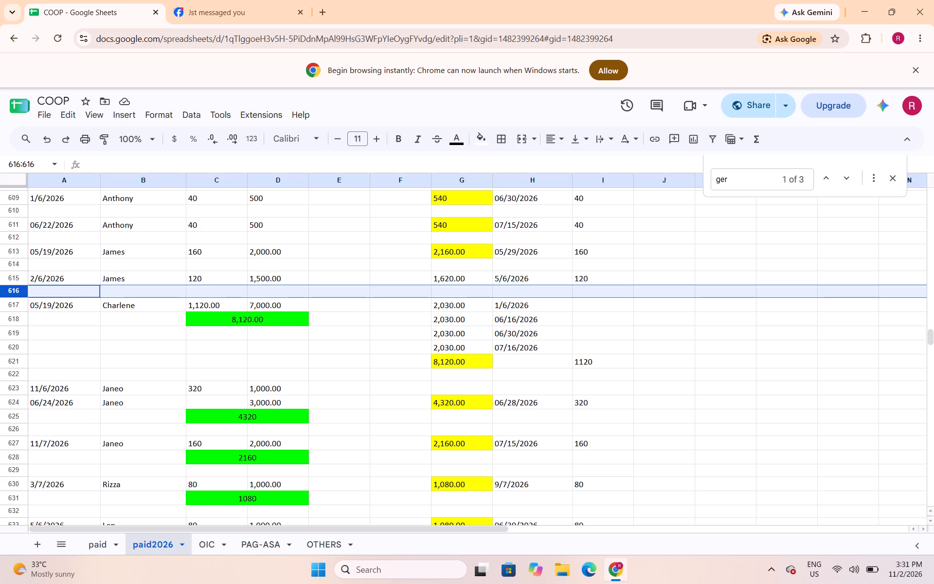
click(16, 294)
right_click(15, 294)
click(76, 334)
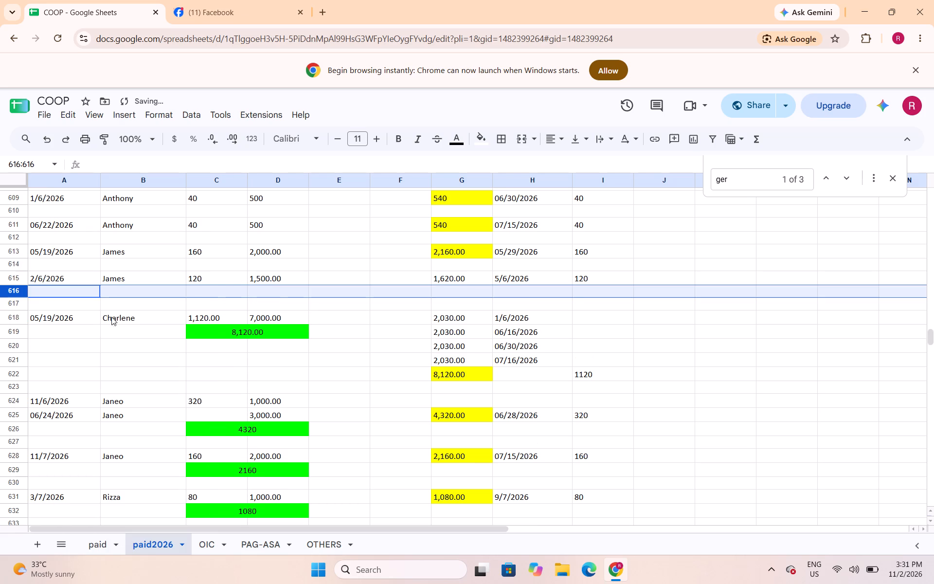
drag(229, 292, 280, 297)
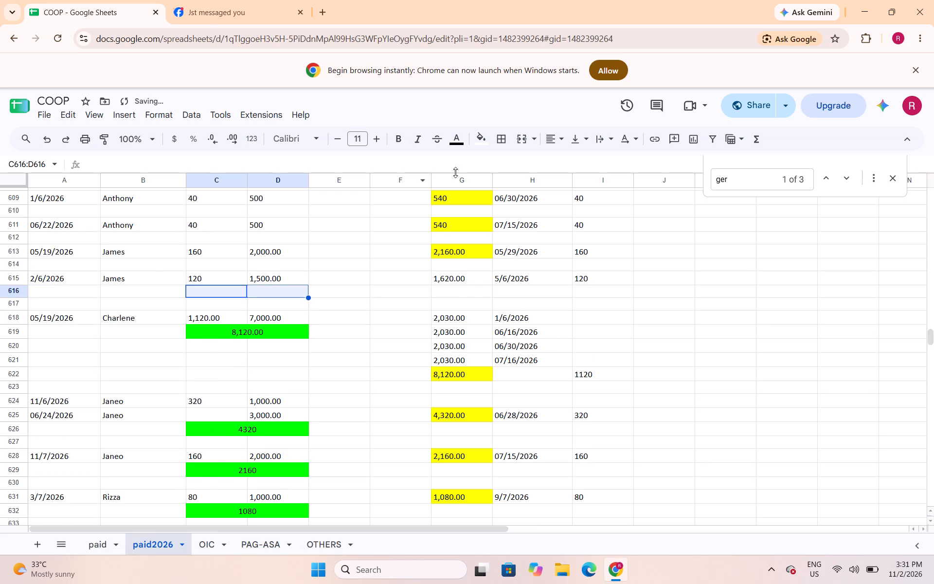
click(519, 145)
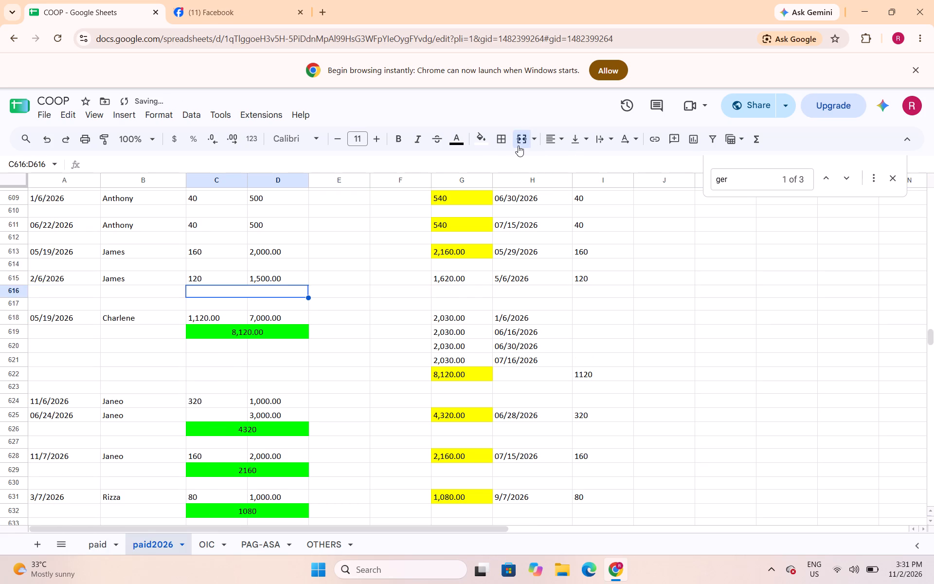
Enter the formula =sum(C615:D615) in the merged cell under James's 2/6/2026 entry.
text(=sum()
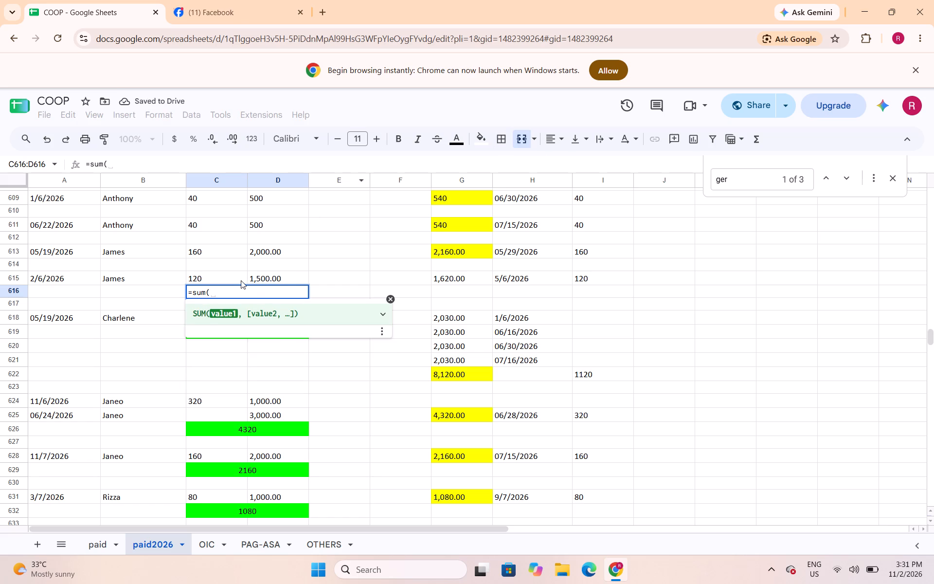
drag(241, 280, 269, 280)
key(shift+parenright)
key(Return)
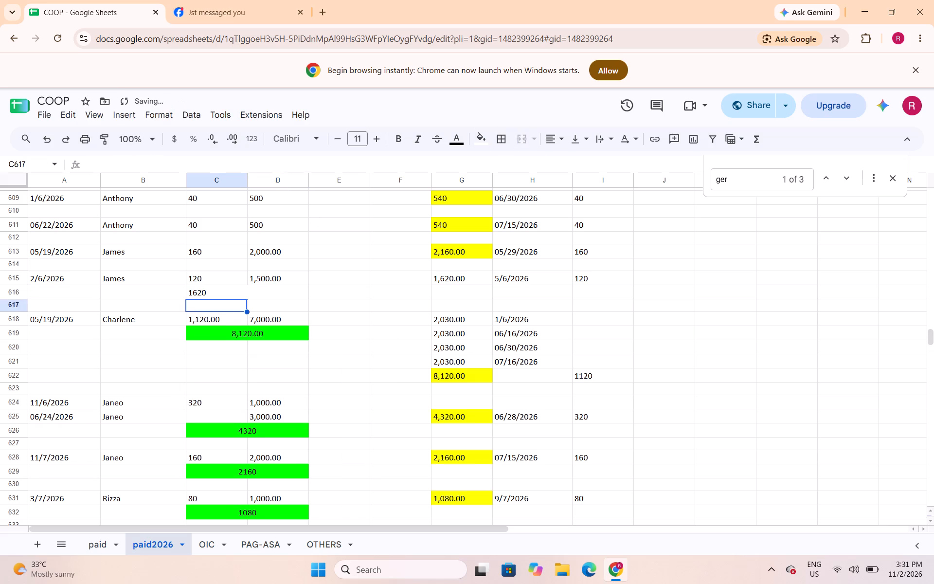
Center James's 2/6/2026 total in merged cell C616:D616, fill it with bright green, and save.
key(Up)
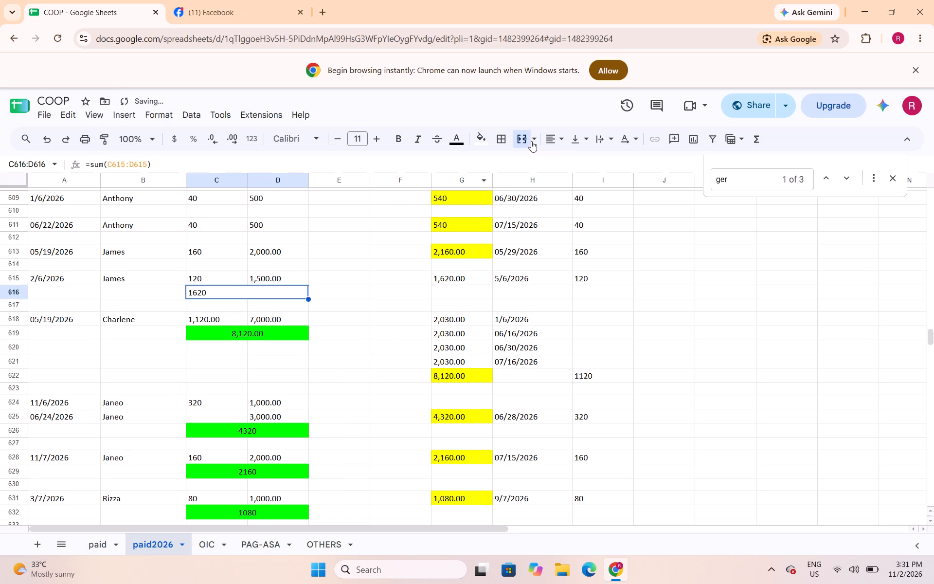
click(545, 137)
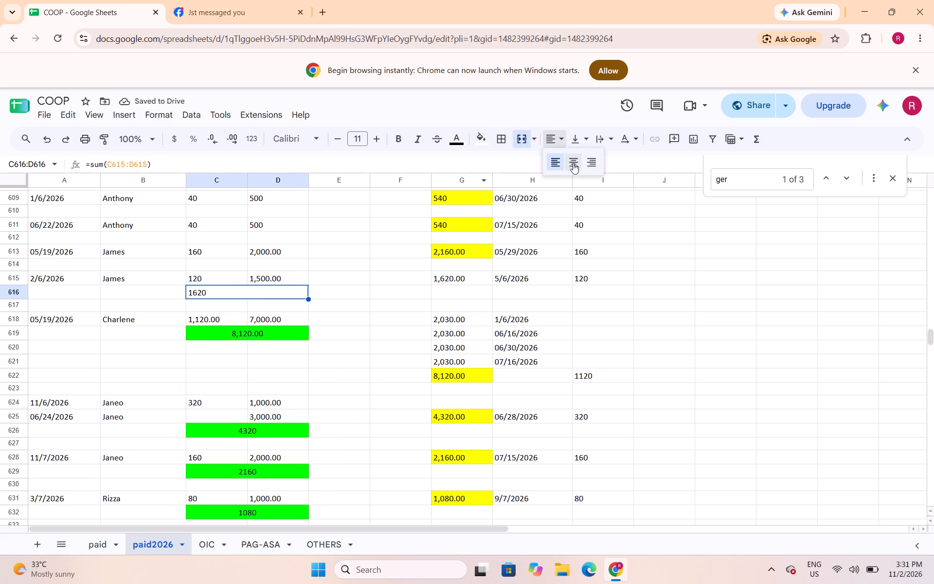
click(573, 163)
click(488, 142)
click(536, 195)
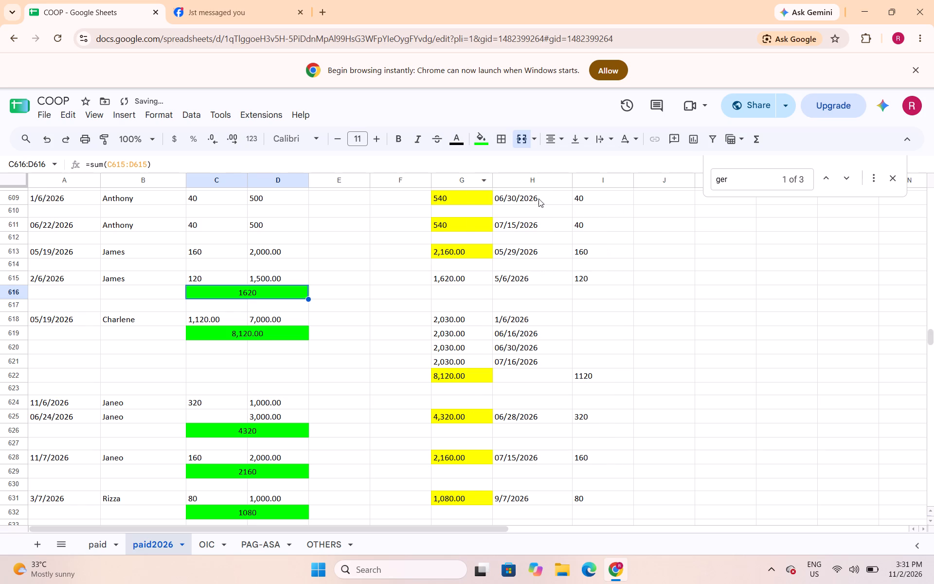
key(ctrl+s)
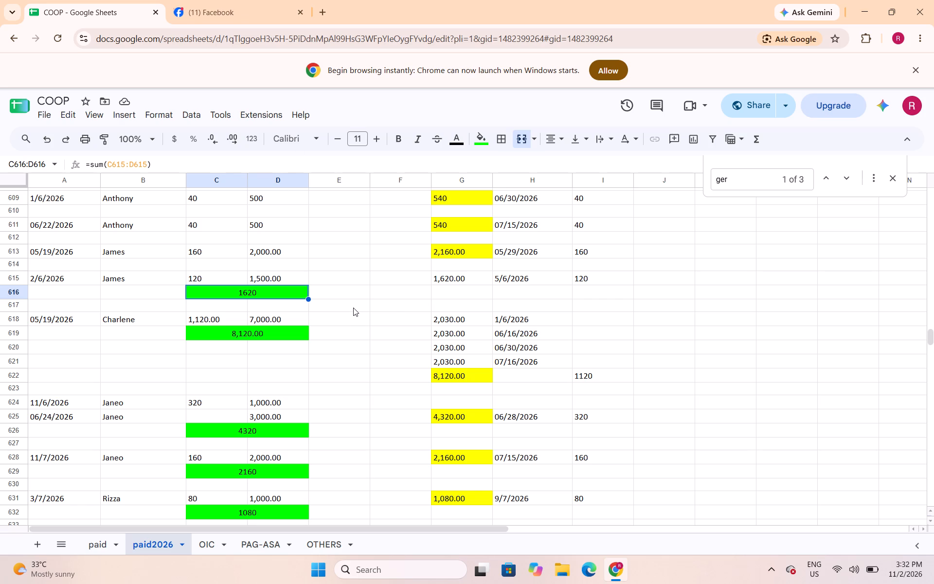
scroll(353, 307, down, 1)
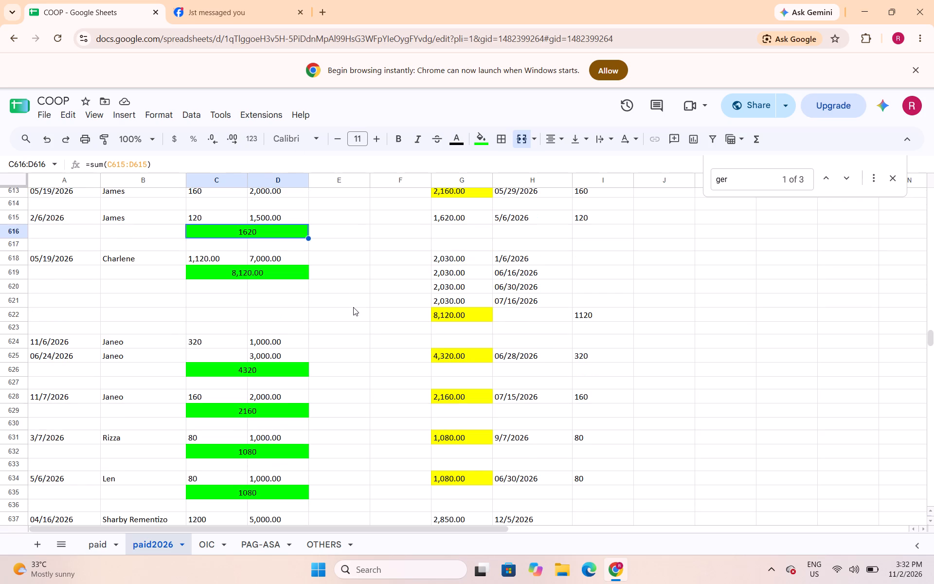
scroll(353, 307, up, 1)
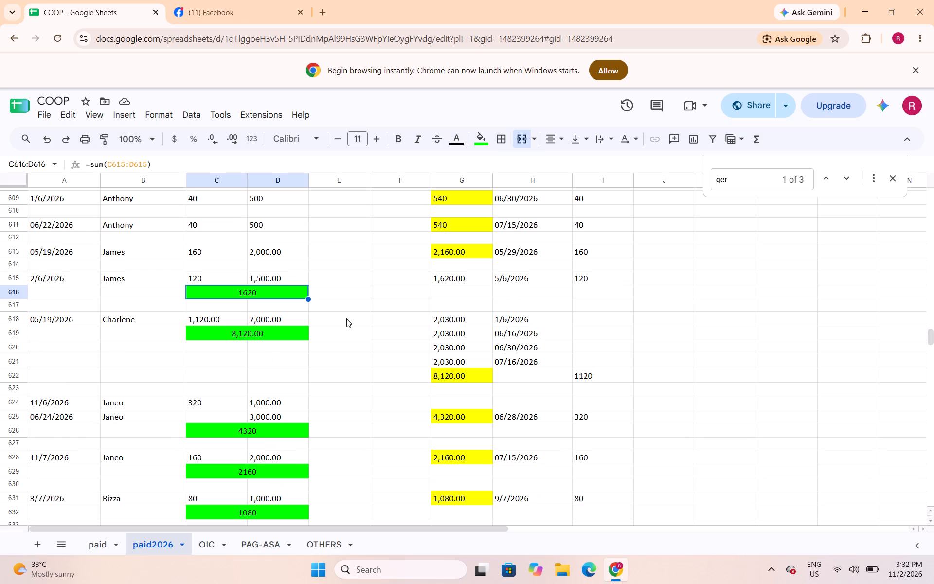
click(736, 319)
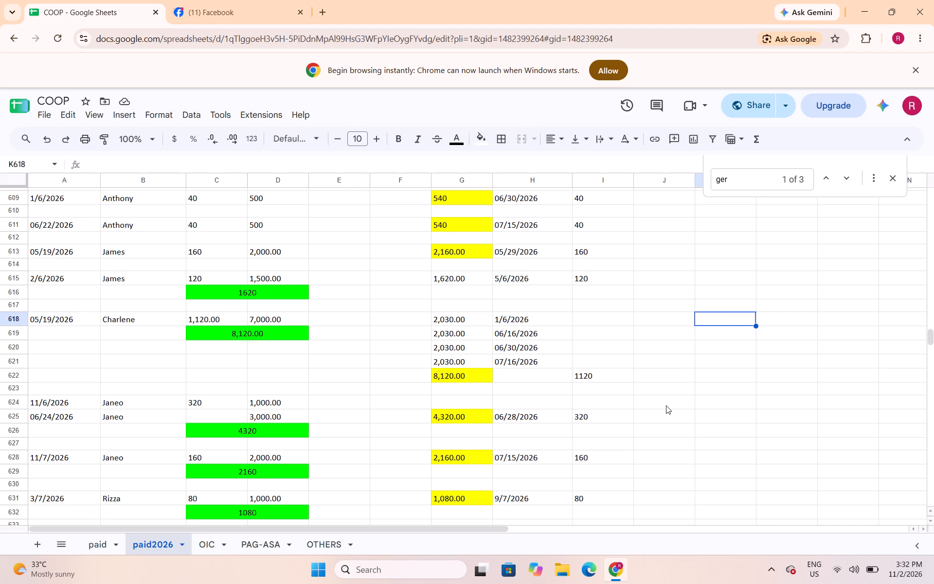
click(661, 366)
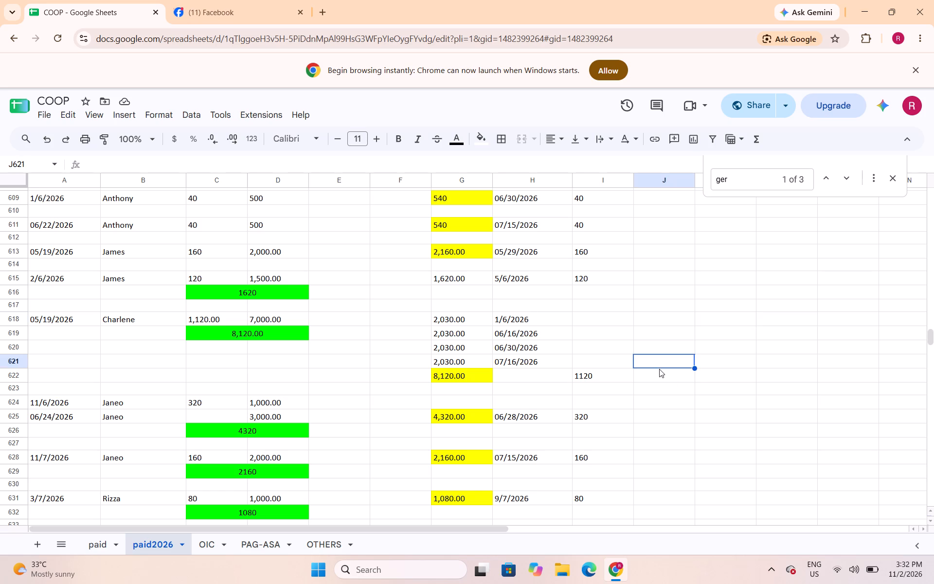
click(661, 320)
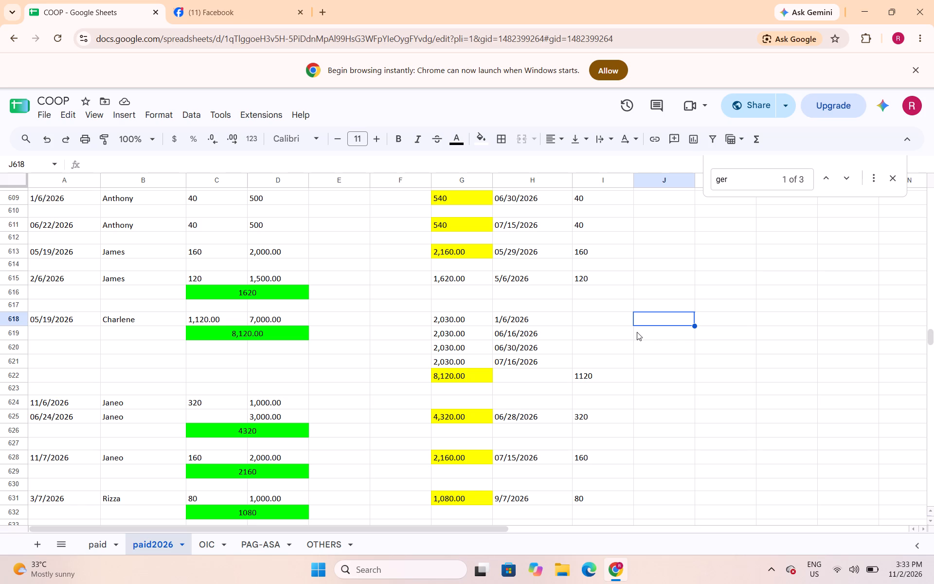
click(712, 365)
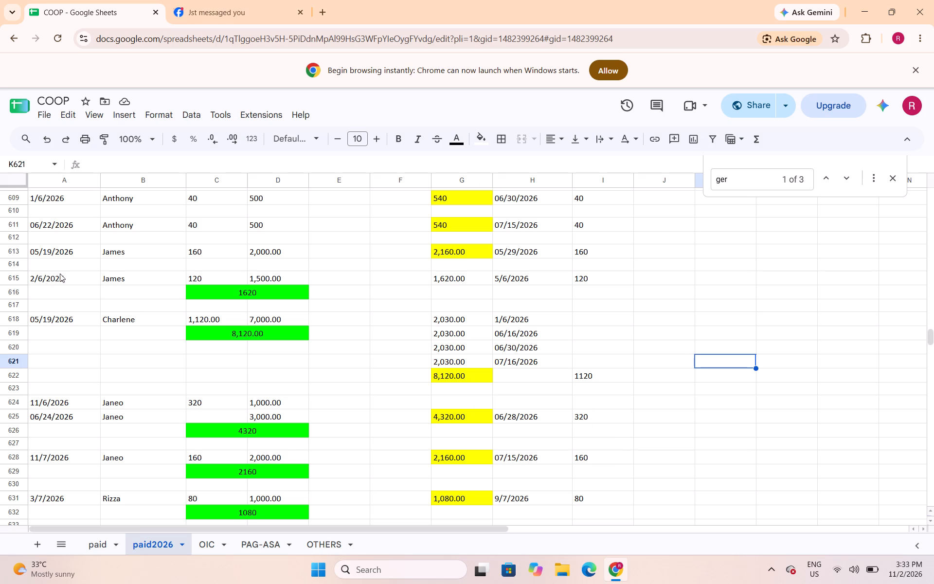
Insert a blank row above row 614, under James's 05/19/2026 entry, and merge its column C and D cells.
click(15, 267)
right_click(17, 267)
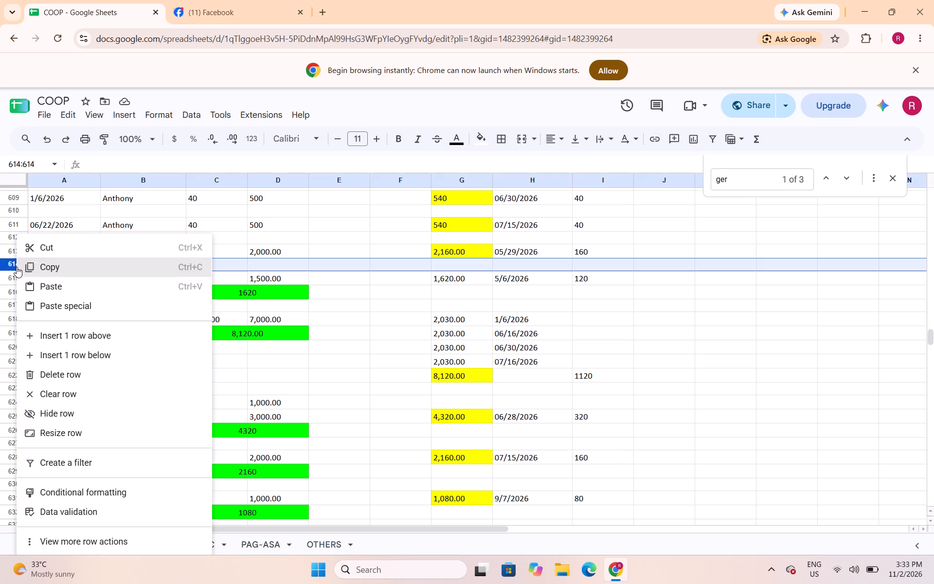
click(60, 342)
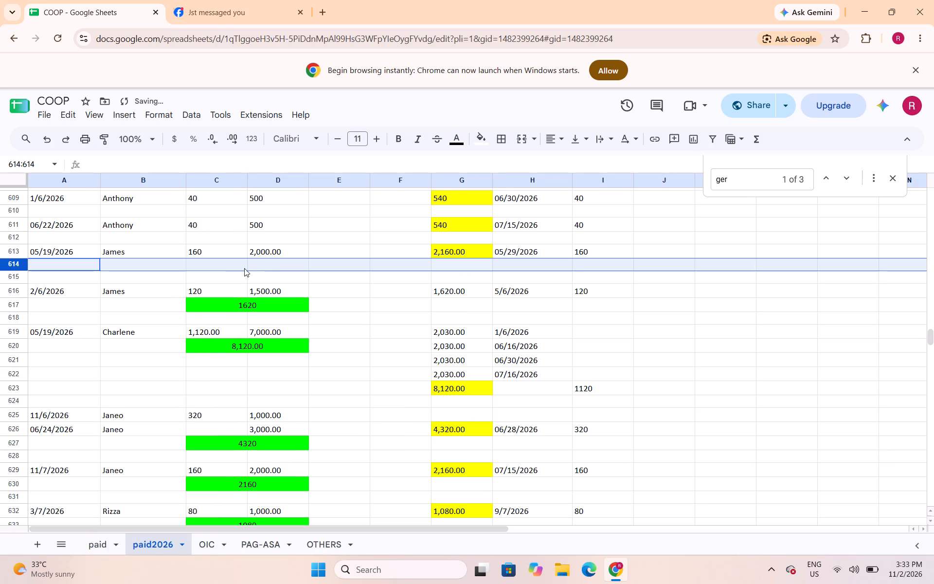
drag(240, 270, 262, 267)
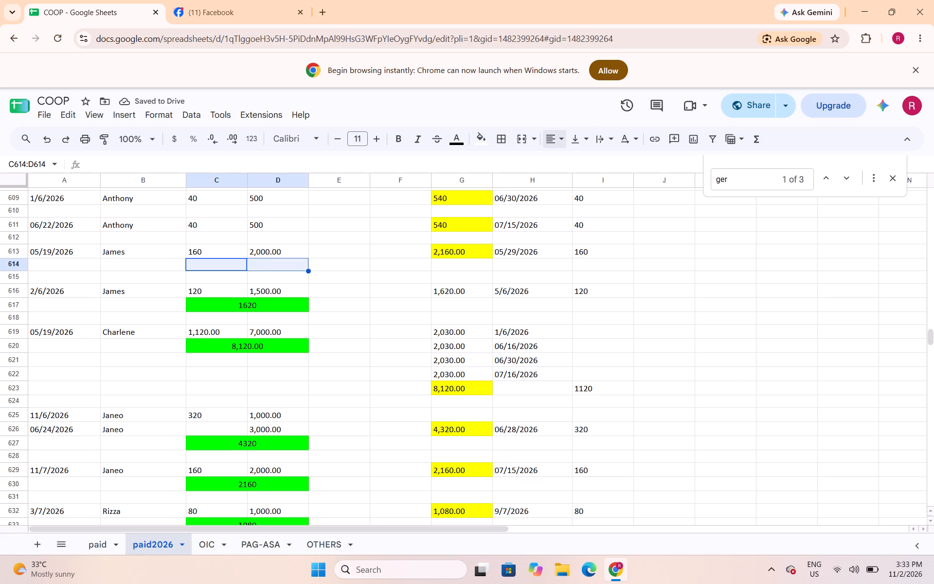
click(520, 144)
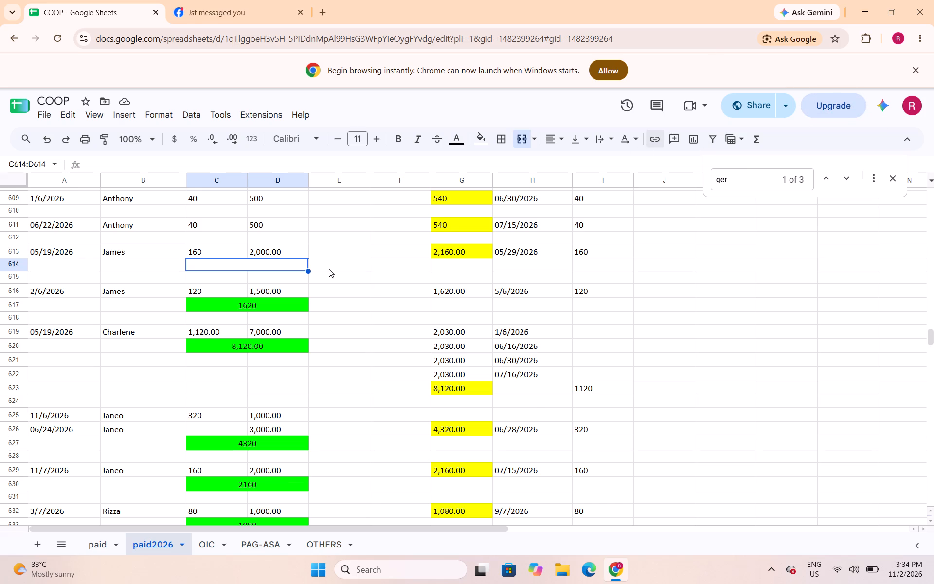
Insert a blank row above row 612, under Anthony's 06/22/2026 entry, and merge its column C and D cells.
scroll(329, 269, up, 1)
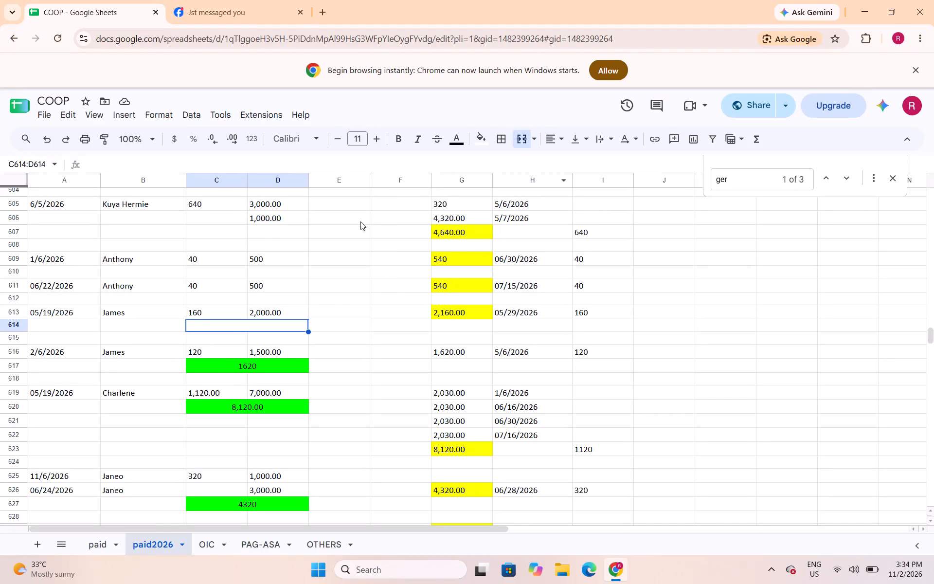
click(18, 299)
right_click(18, 299)
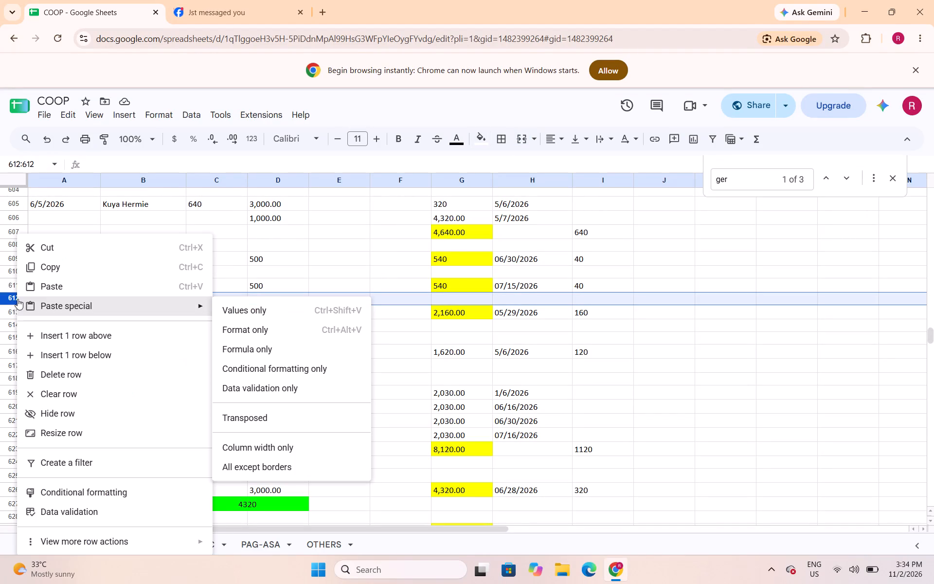
click(56, 339)
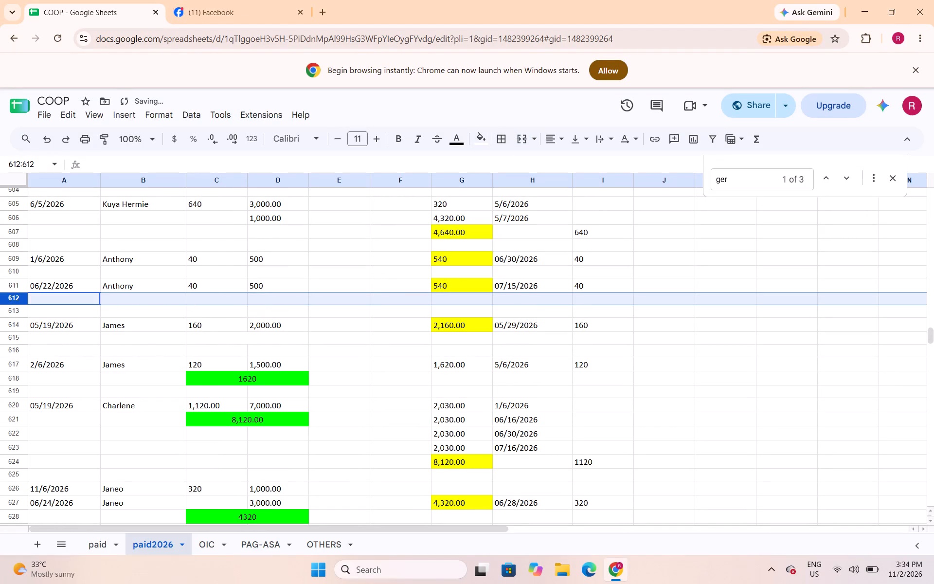
drag(232, 300, 255, 299)
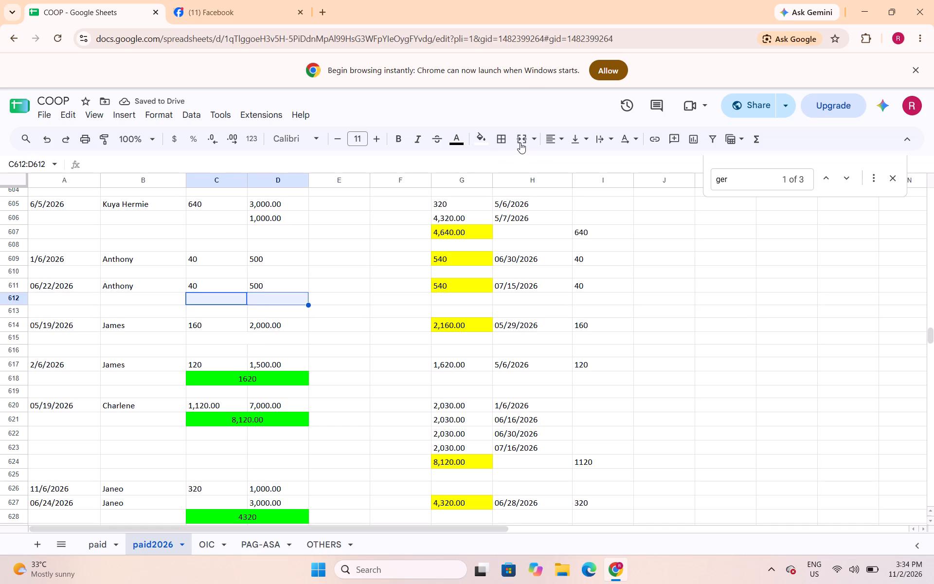
click(521, 142)
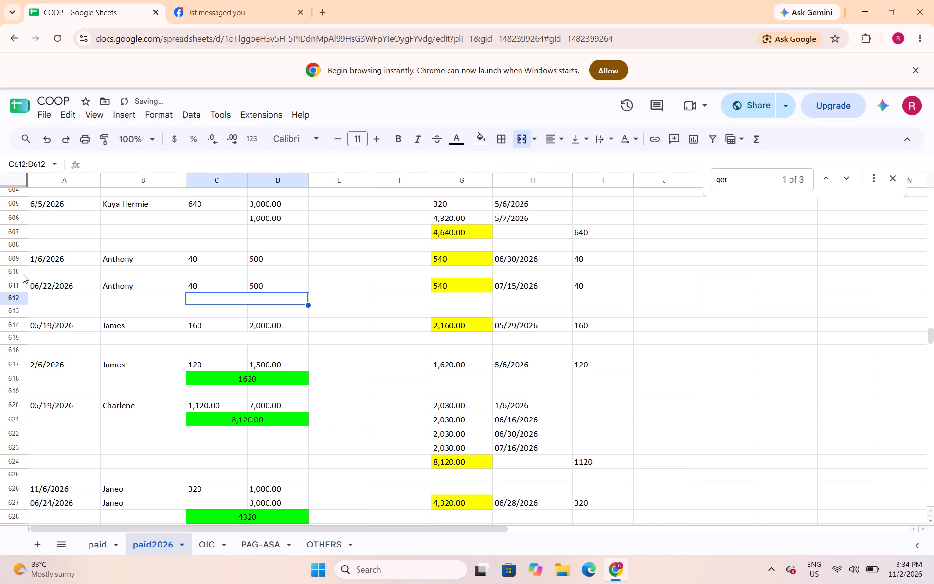
Insert a blank row above row 610, under Anthony's 1/6/2026 entry, and merge its column C and D cells.
click(20, 274)
right_click(20, 274)
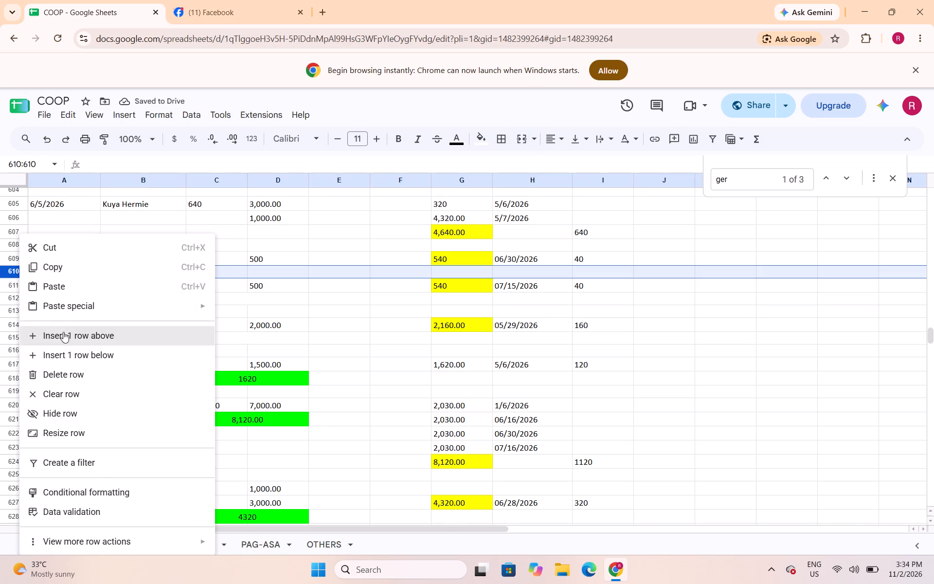
click(63, 332)
click(230, 277)
drag(221, 273, 252, 274)
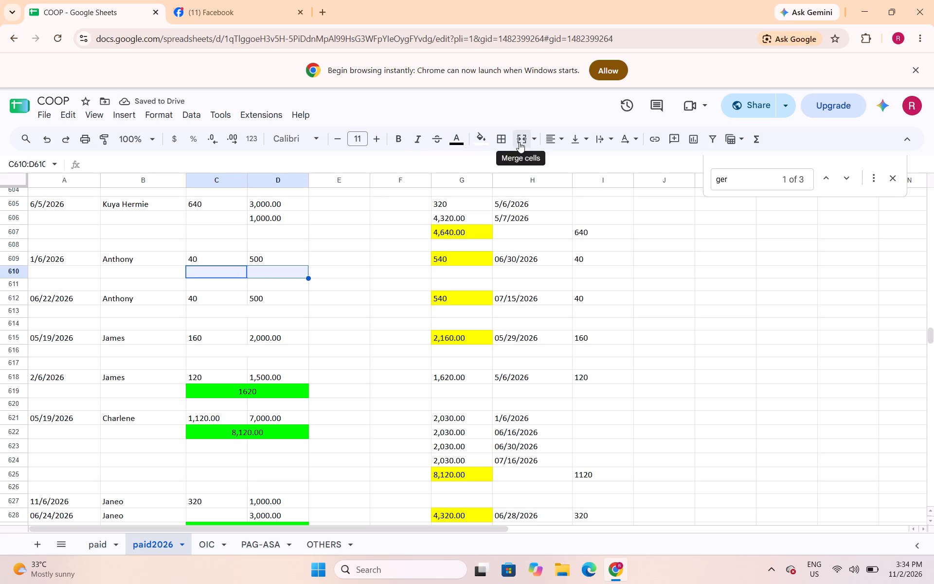
click(519, 142)
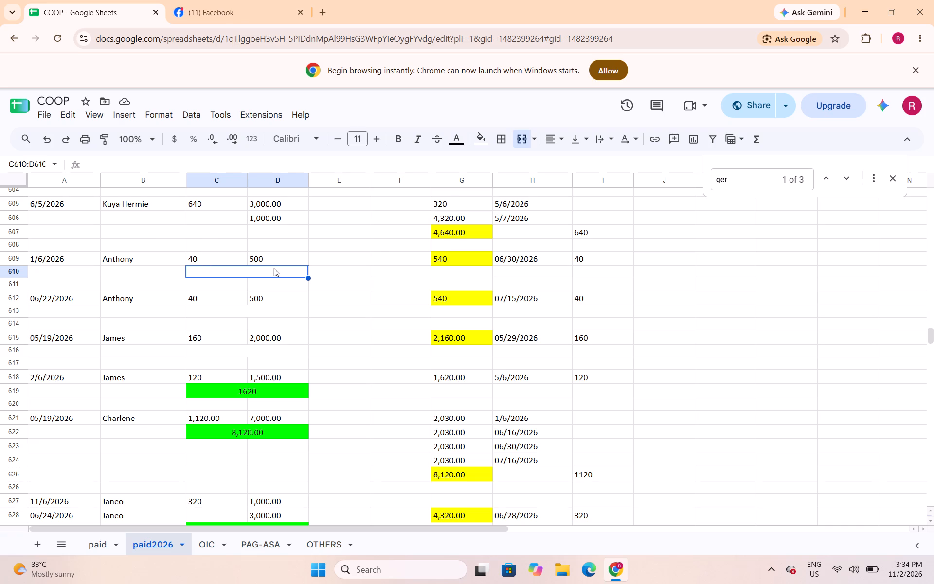
click(255, 283)
click(254, 273)
Merge the blank cells C607:D607 beneath Kuya Hermie's 6/5/2026 entry.
drag(226, 231, 270, 237)
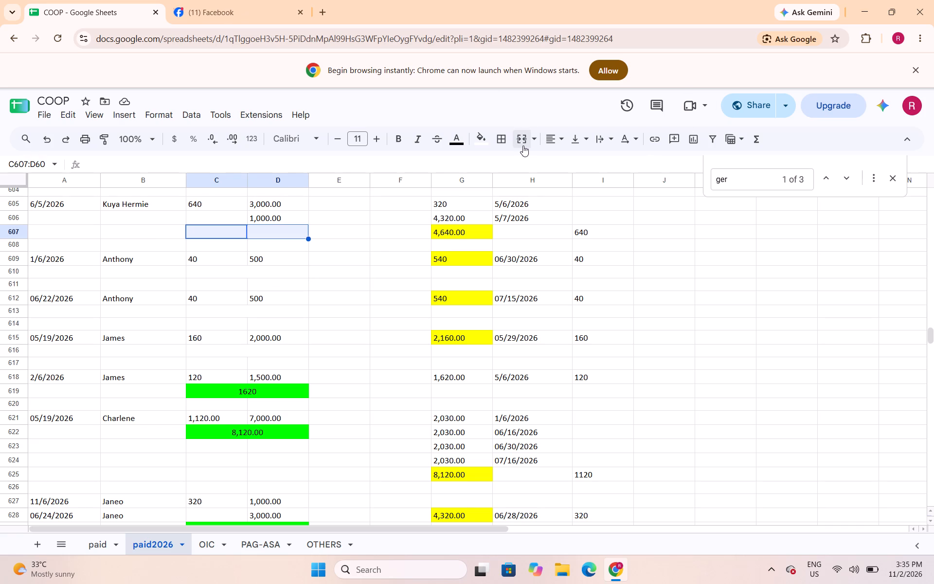
click(523, 143)
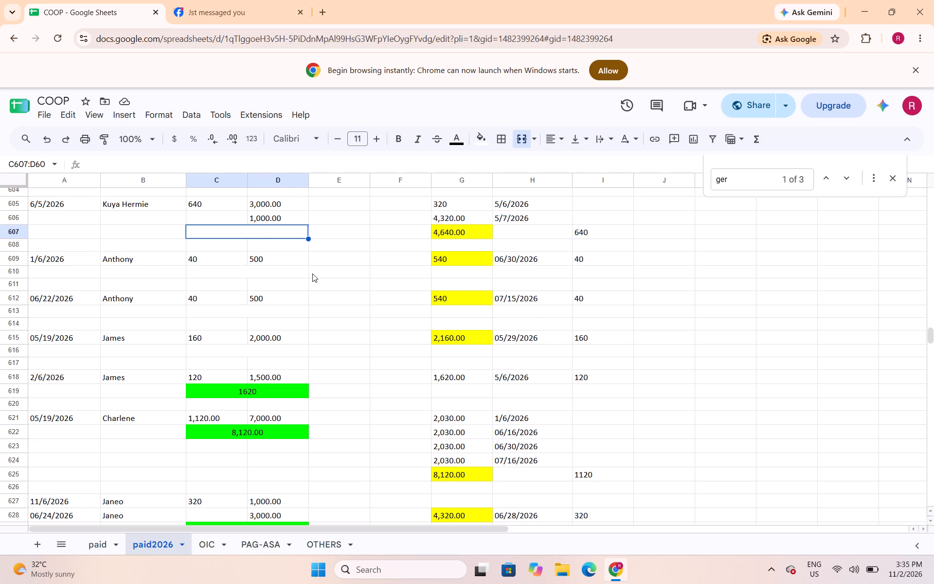
Check the merged blank total cells beneath the Kuya Hermie, Anthony and 05/19/2026 James entries.
scroll(312, 274, up, 1)
scroll(313, 277, down, 1)
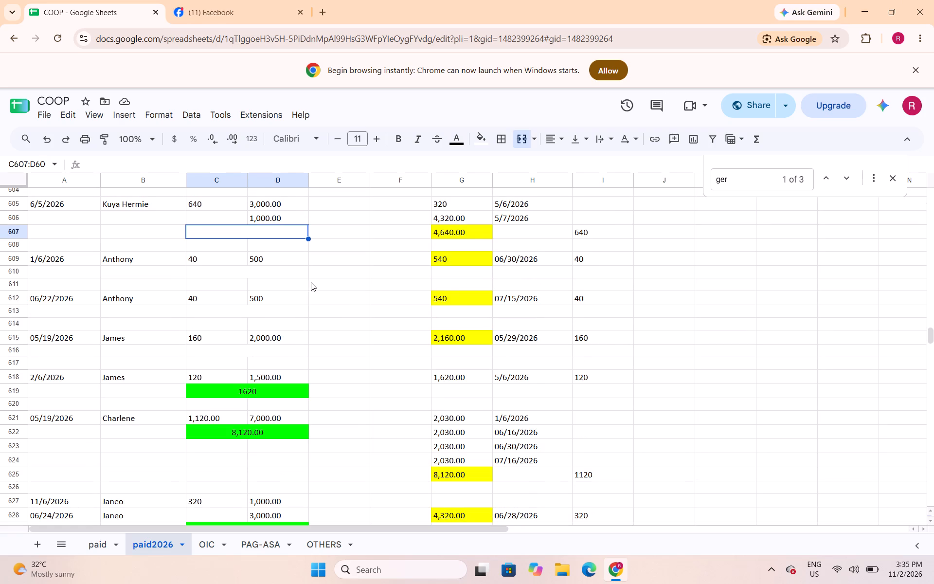
click(281, 354)
click(290, 312)
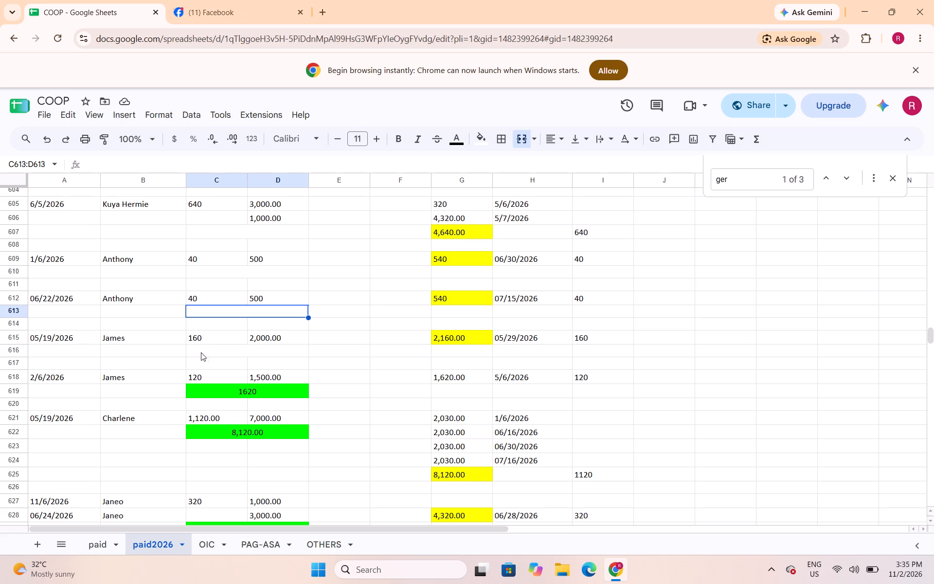
click(234, 353)
click(248, 316)
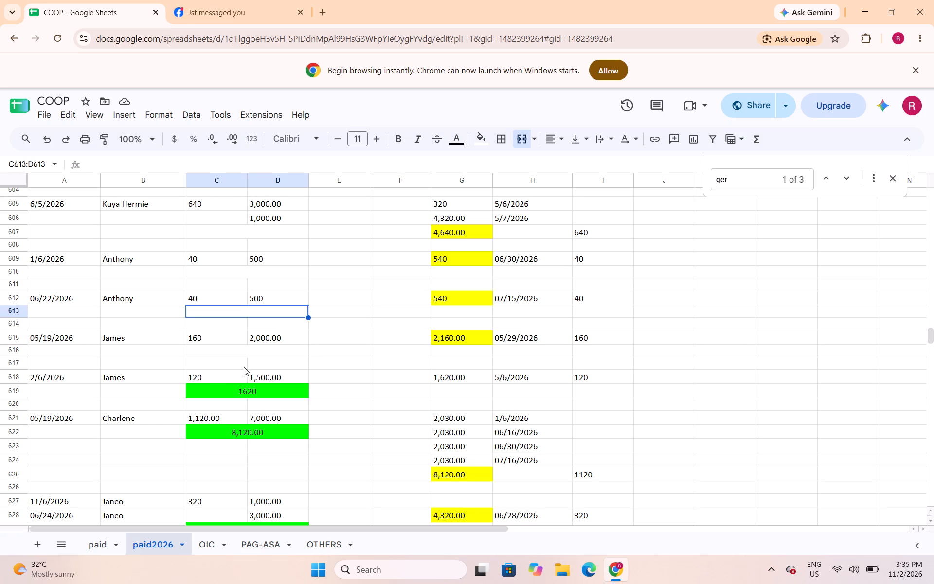
click(243, 361)
click(244, 352)
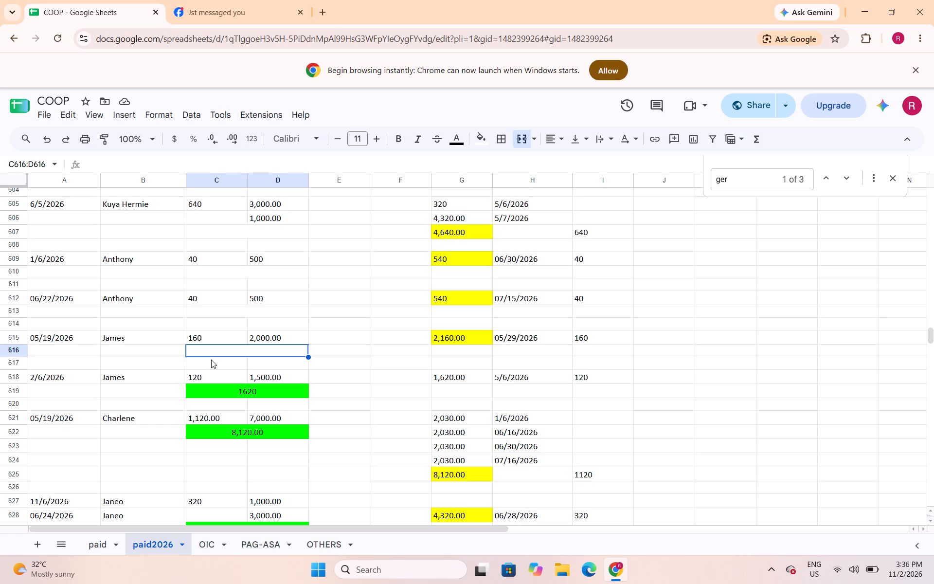
click(261, 317)
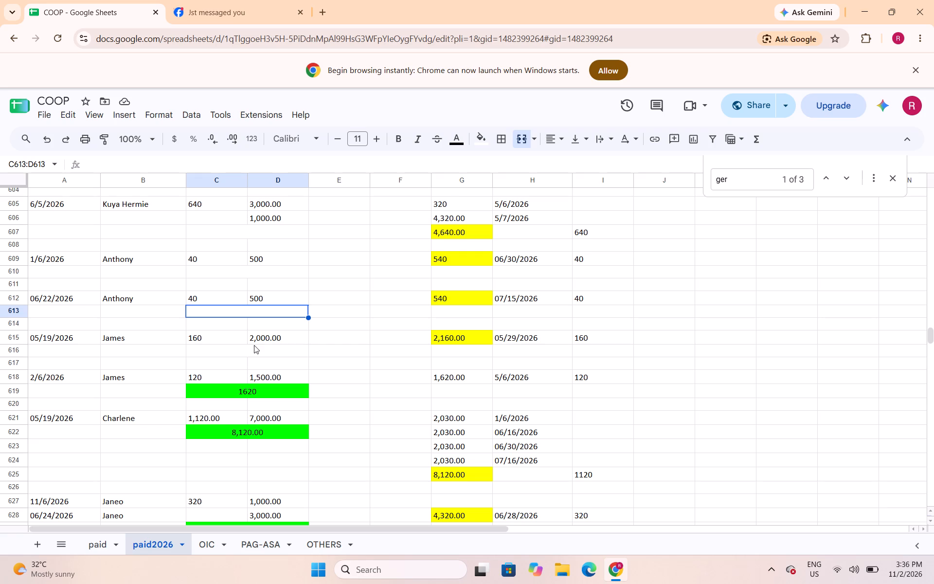
click(249, 350)
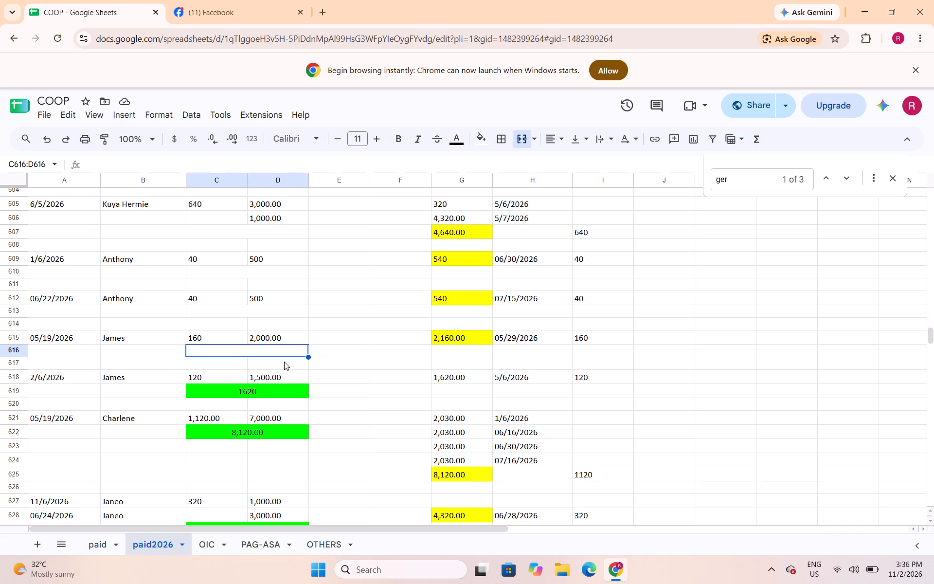
scroll(284, 362, up, 1)
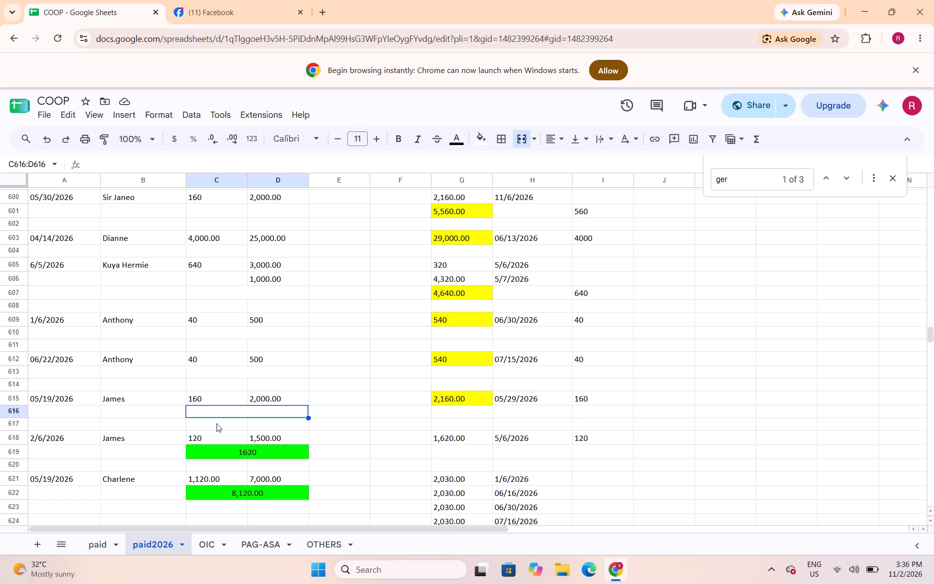
click(252, 370)
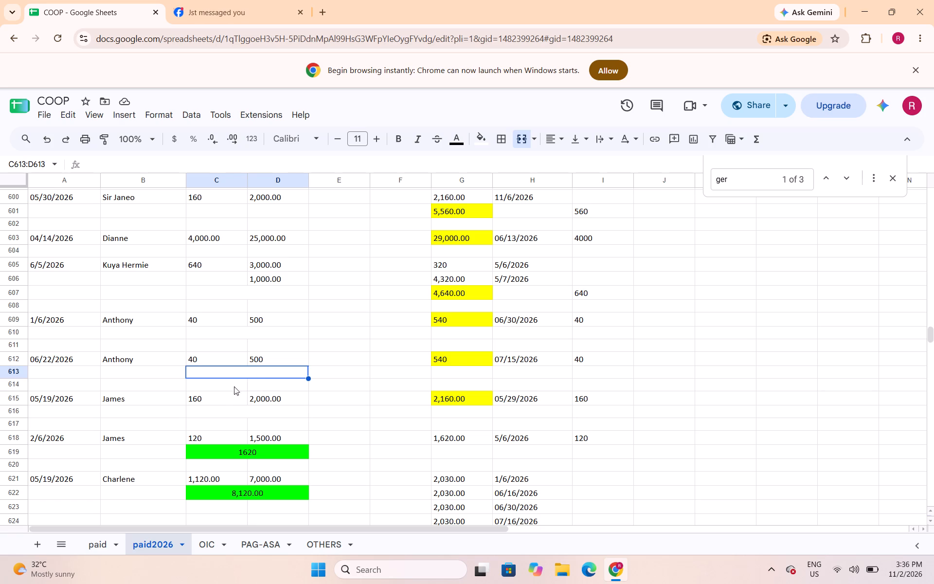
click(251, 411)
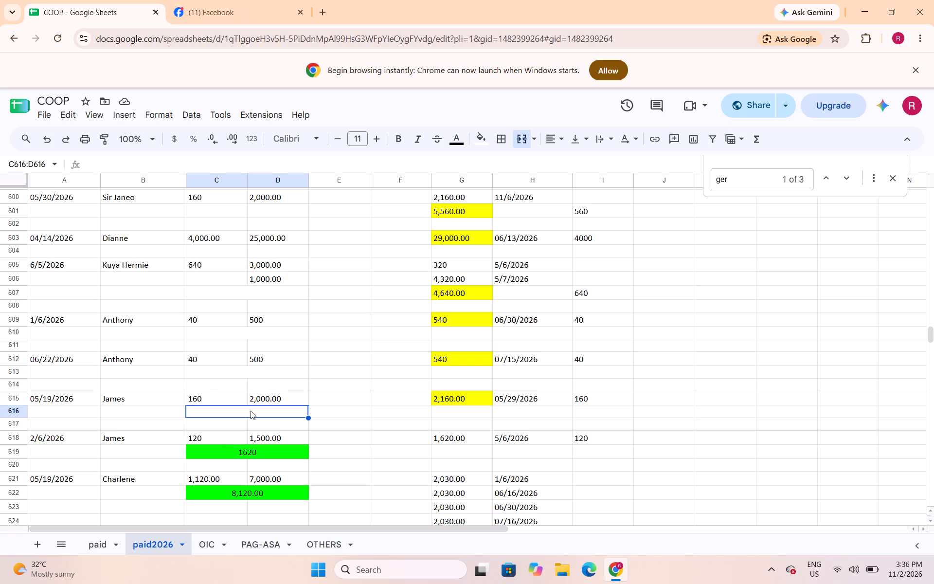
click(252, 374)
click(258, 333)
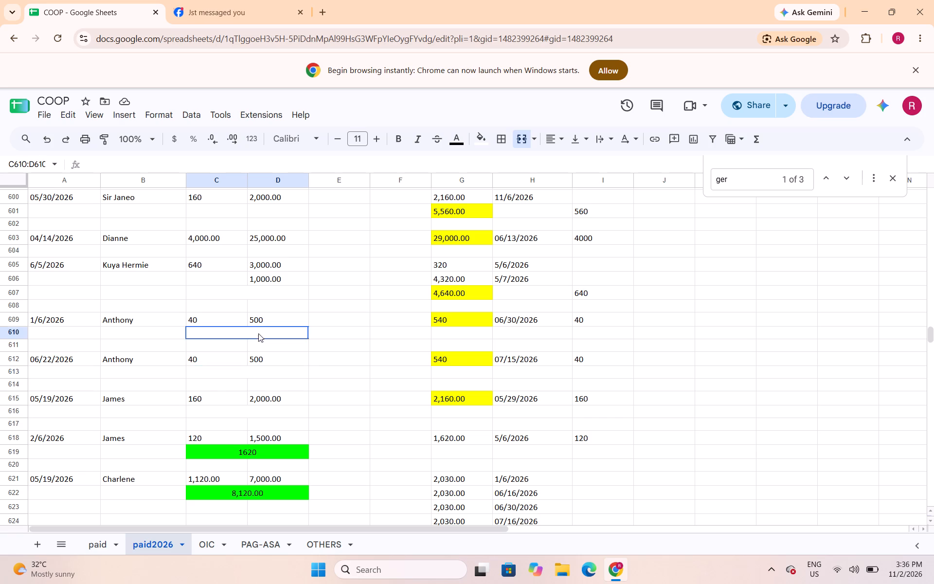
click(258, 291)
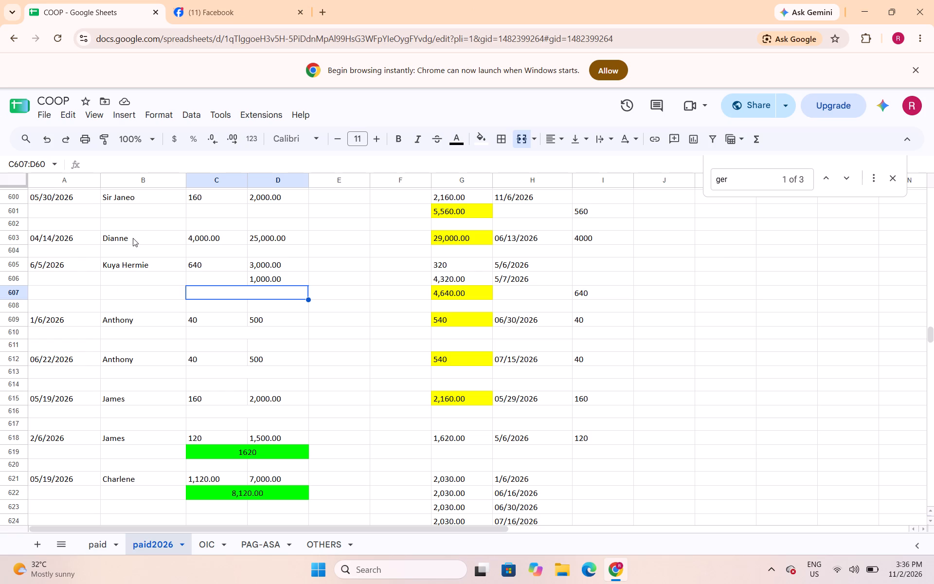
Insert a blank row above row 604, under Dianne's 04/14/2026 entry, and merge its column C and D cells.
click(19, 253)
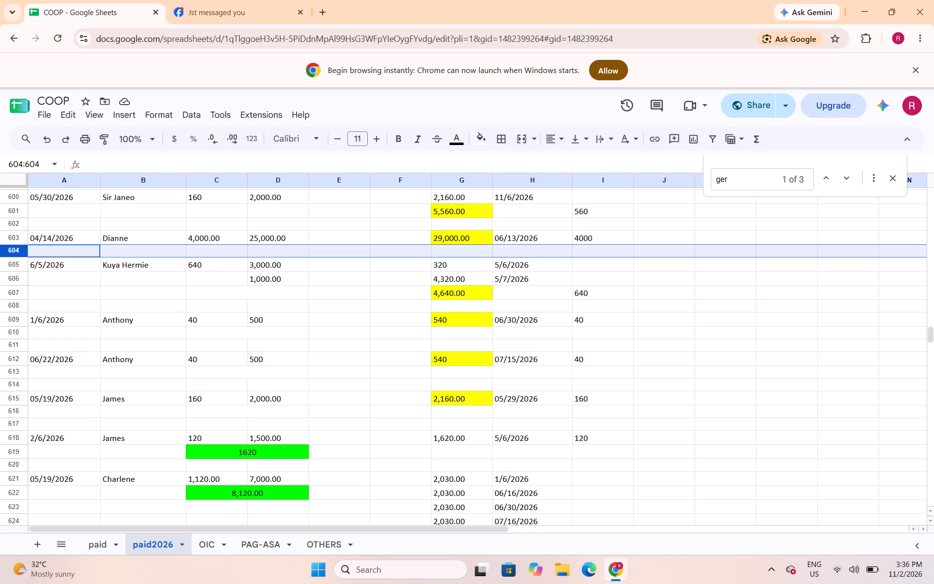
right_click(19, 253)
click(71, 333)
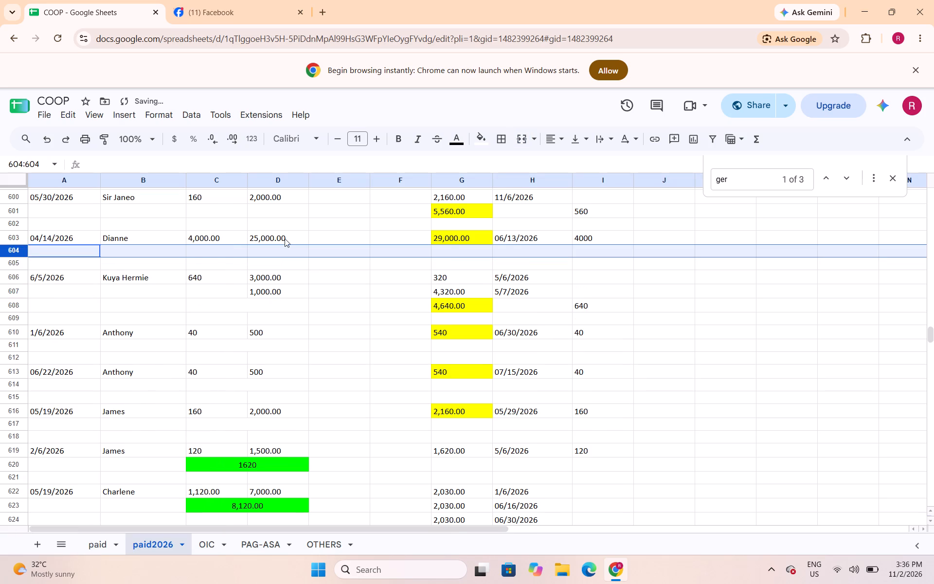
drag(230, 255, 287, 256)
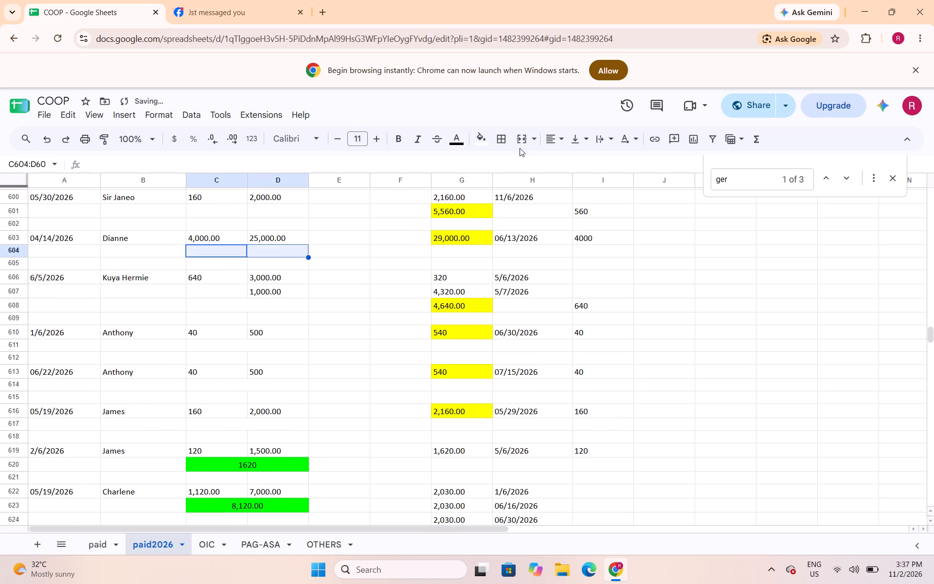
click(521, 139)
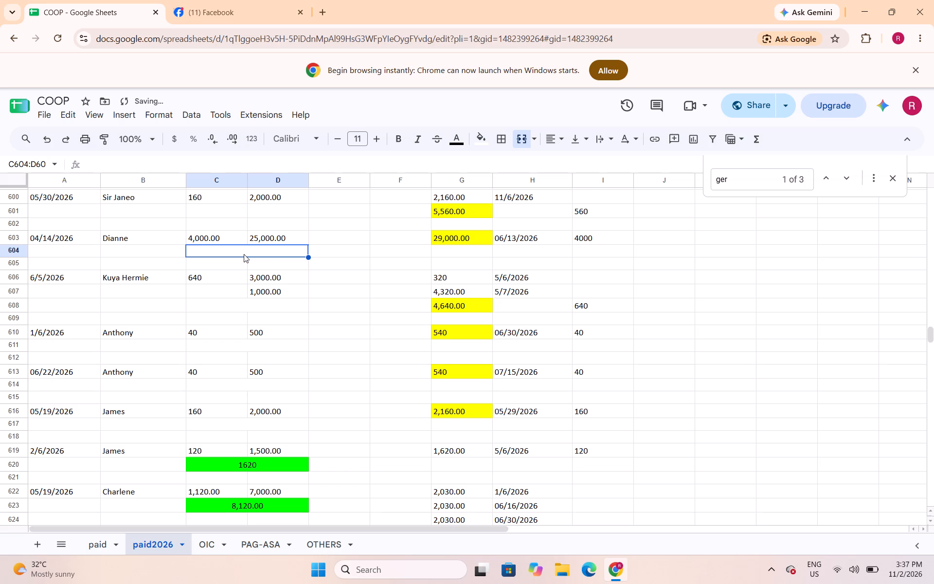
Merge the blank cells C601:D601 beneath Sir Janeo's 05/30/2026 entry.
scroll(244, 254, up, 1)
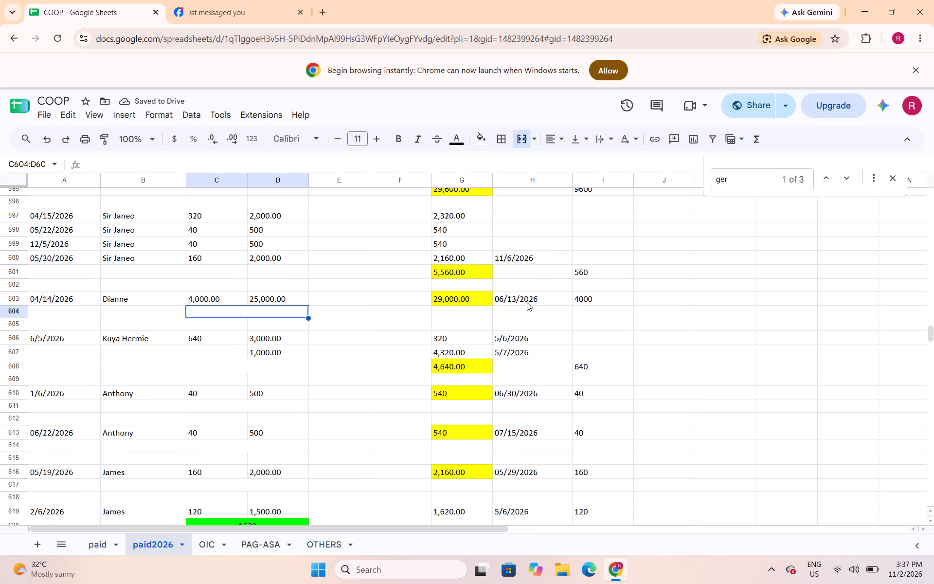
drag(221, 273, 256, 270)
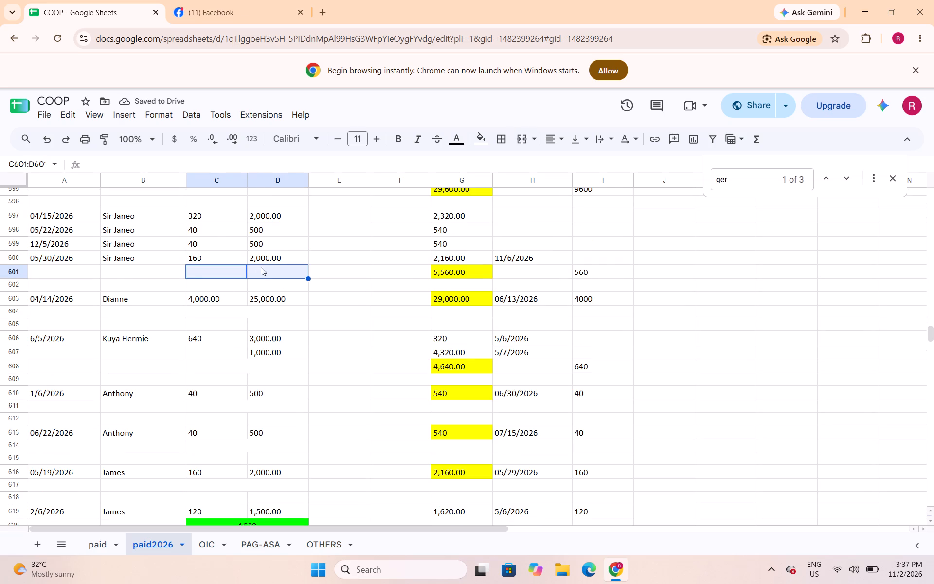
click(517, 138)
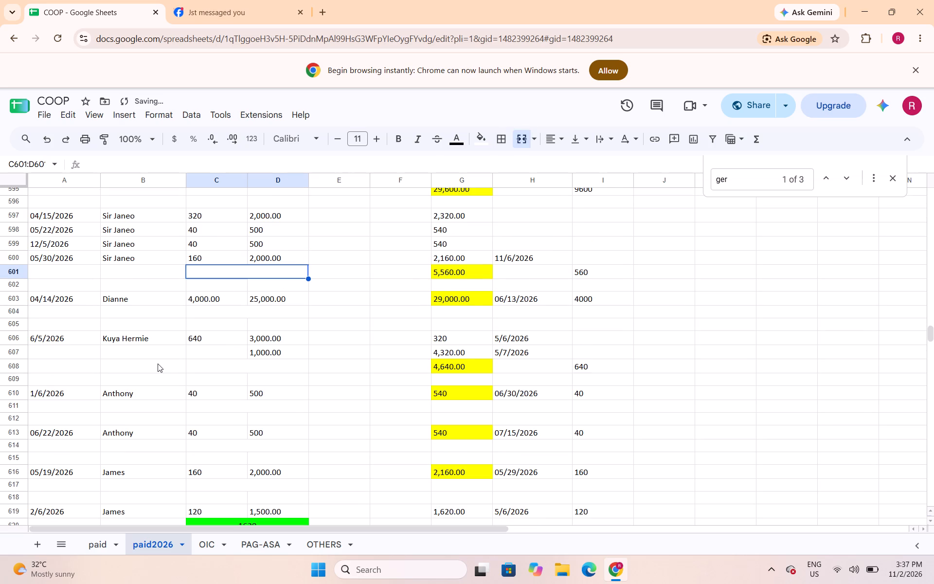
Change the fill of Sir Janeo's existing total in merged cell C585:D585 to bright green and center it.
scroll(208, 355, up, 4)
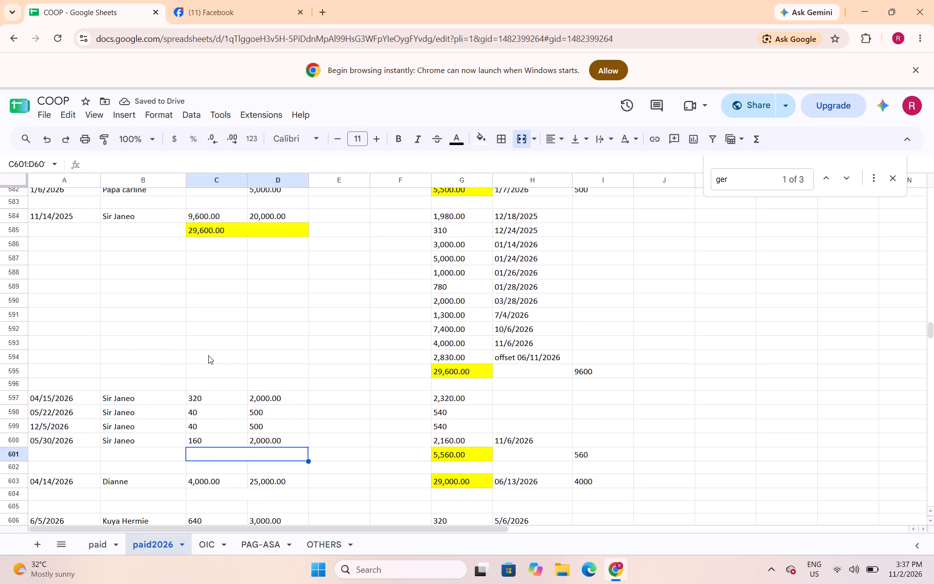
click(253, 298)
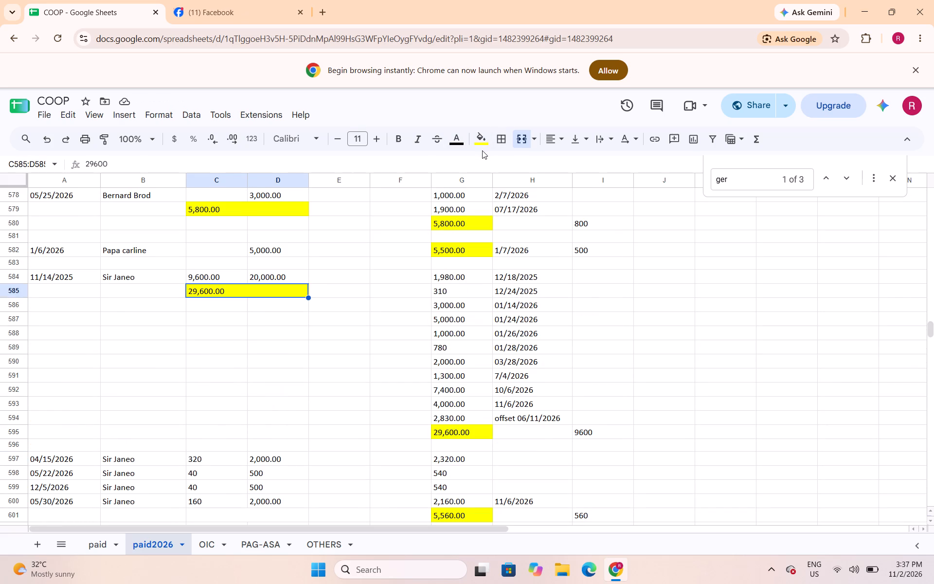
click(480, 142)
click(536, 195)
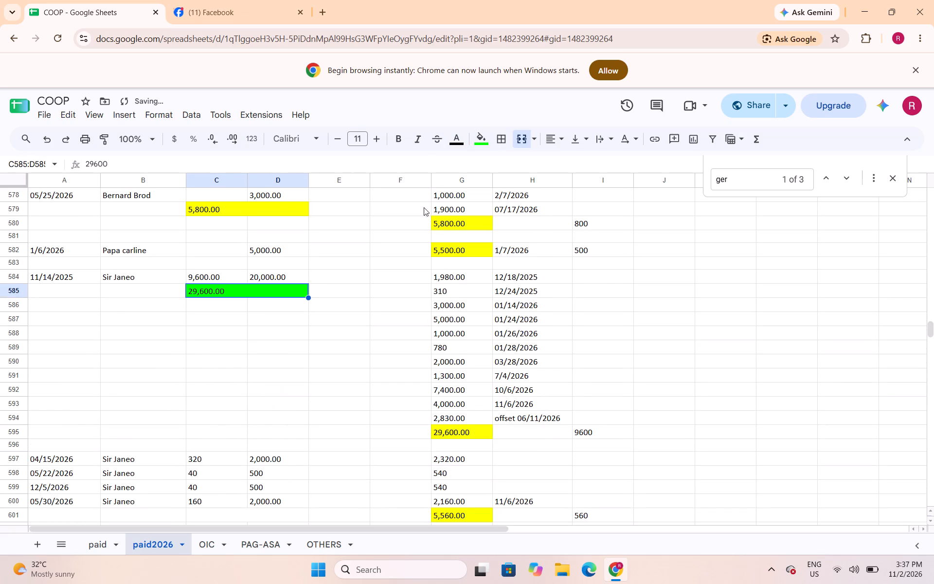
click(551, 142)
click(579, 162)
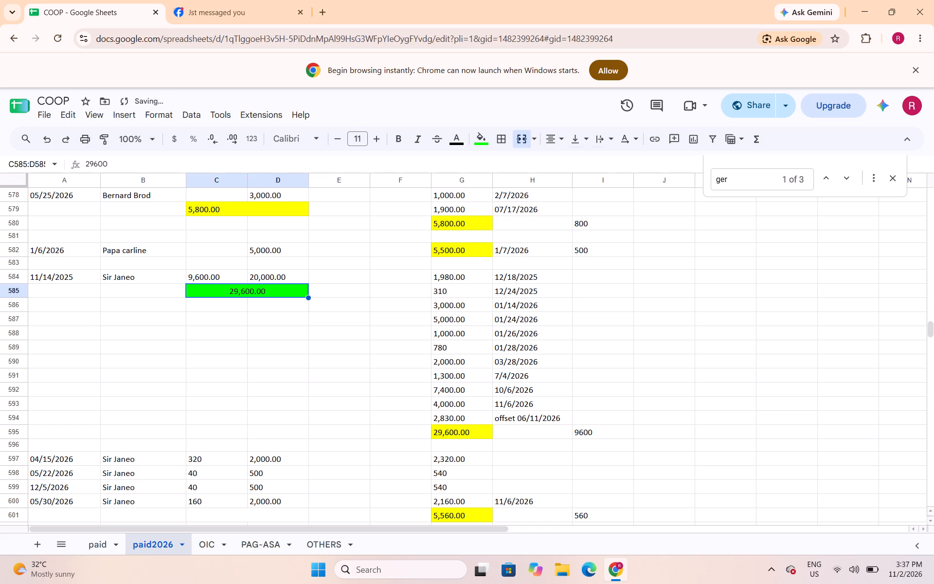
click(258, 322)
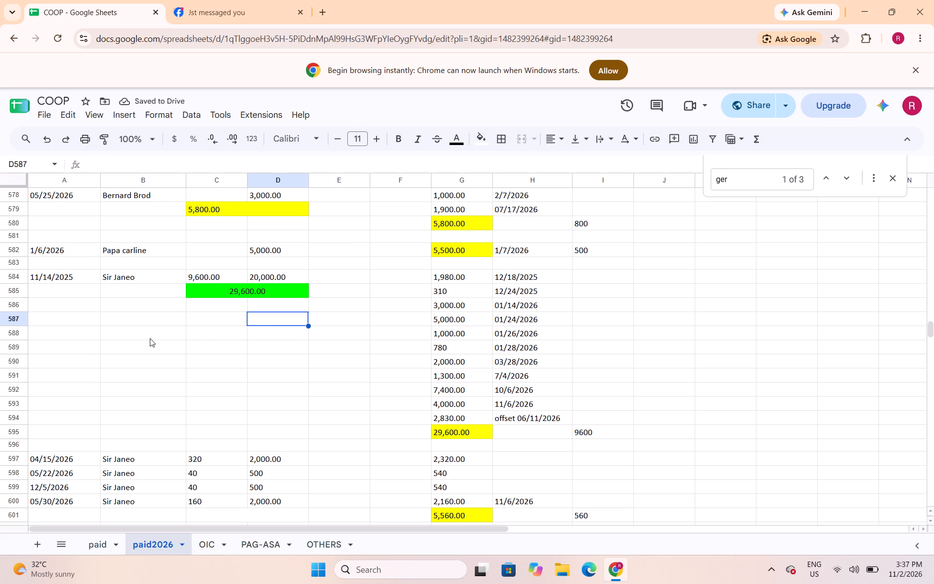
scroll(191, 317, up, 1)
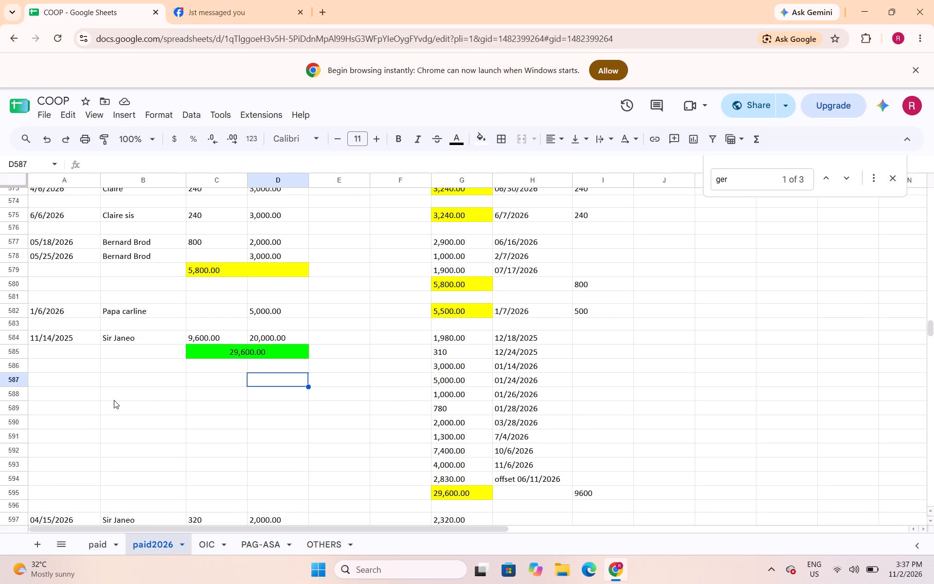
Change the fill of Bernard's existing total in merged cell C579:D579 to bright green and center it.
click(249, 267)
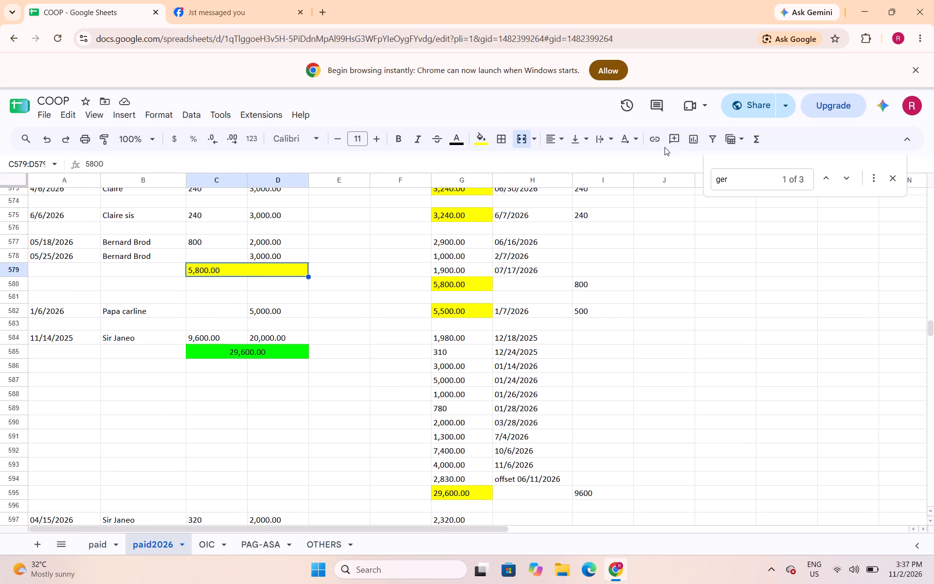
click(485, 143)
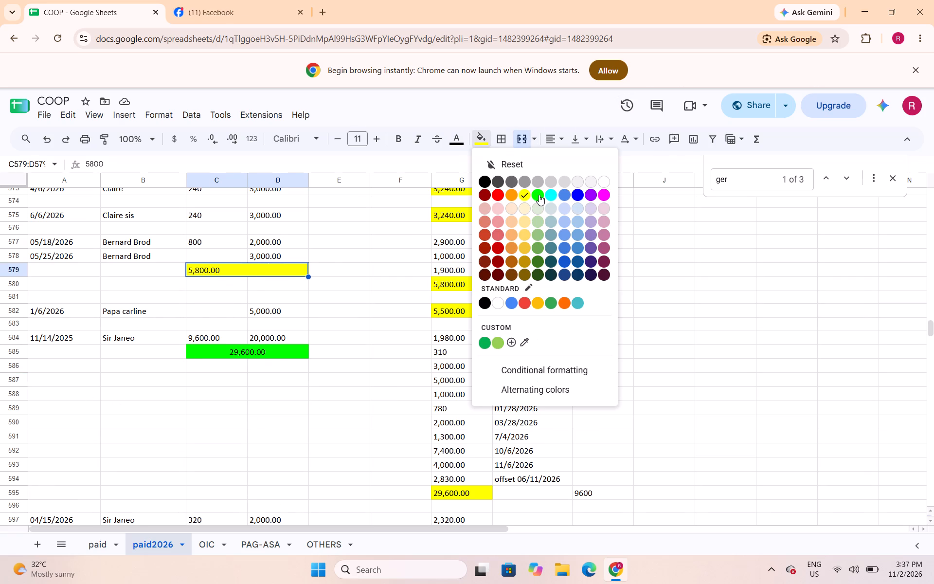
click(539, 195)
click(557, 143)
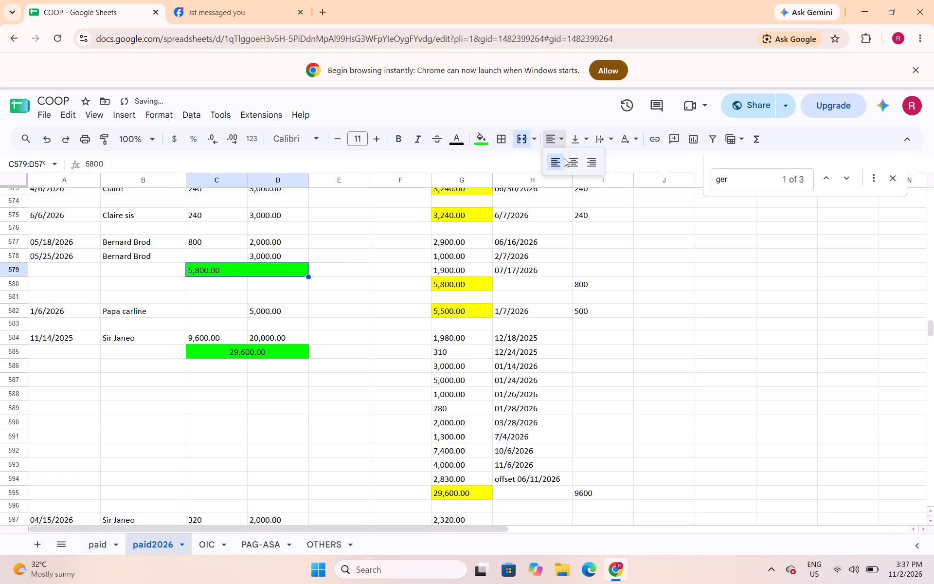
click(579, 164)
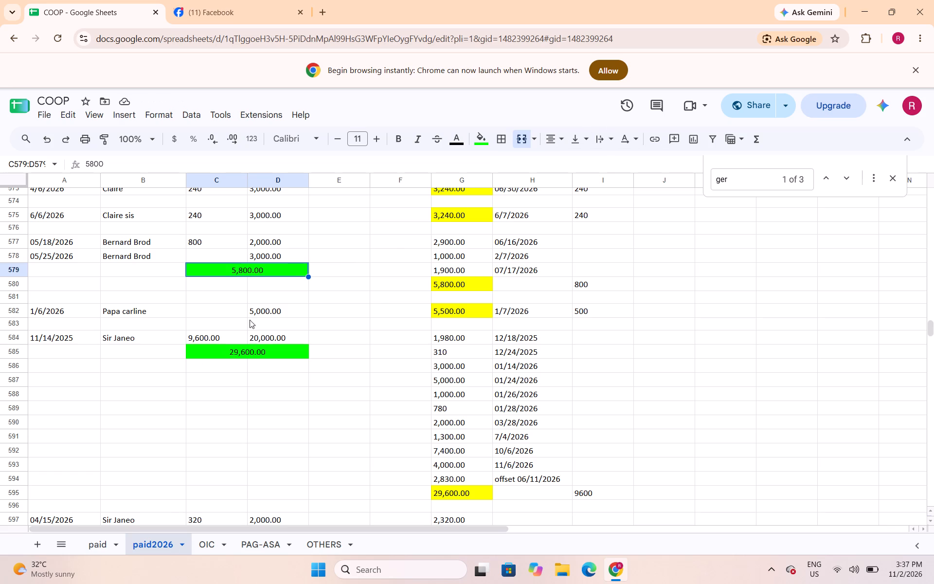
Enter 500 in column C of Papa carline's 1/6/2026 entry in row 582.
click(227, 313)
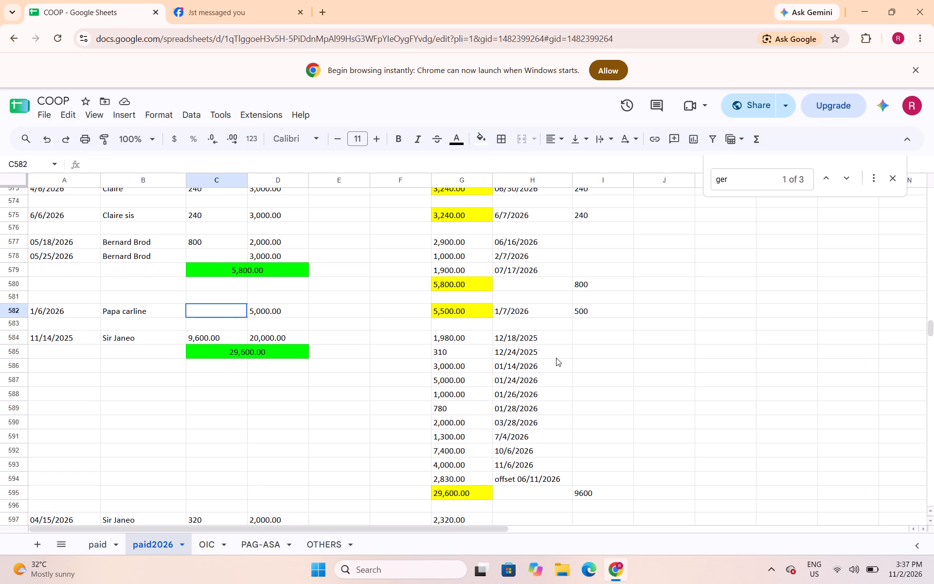
text(500)
key(Down)
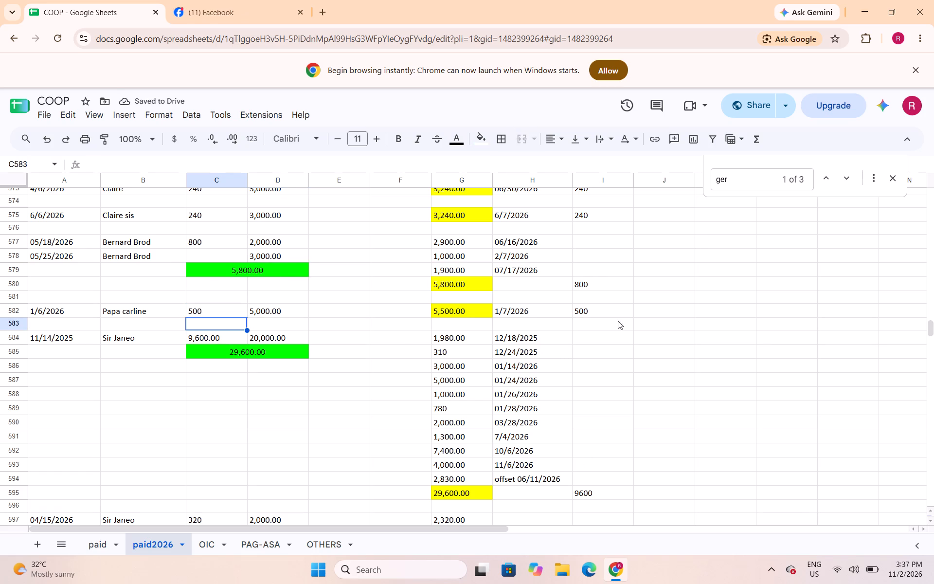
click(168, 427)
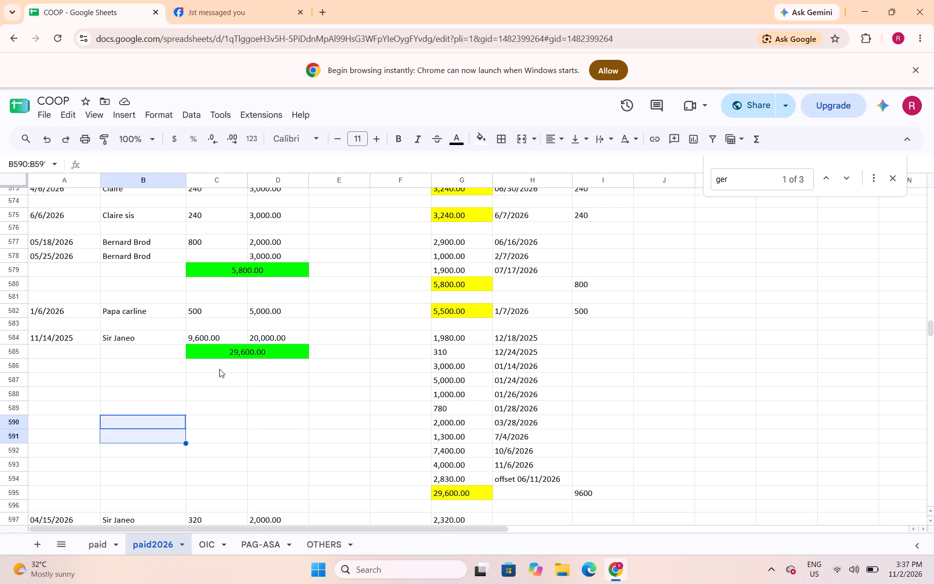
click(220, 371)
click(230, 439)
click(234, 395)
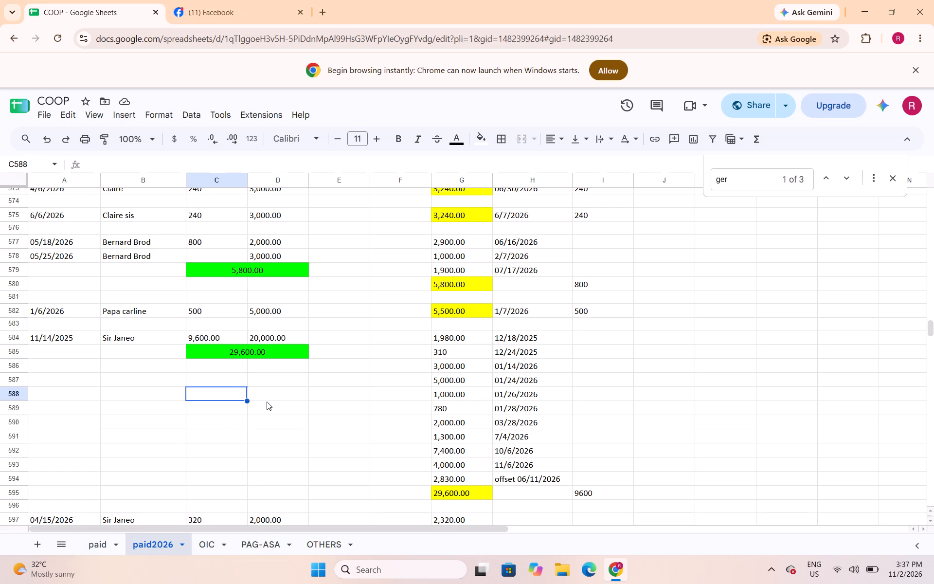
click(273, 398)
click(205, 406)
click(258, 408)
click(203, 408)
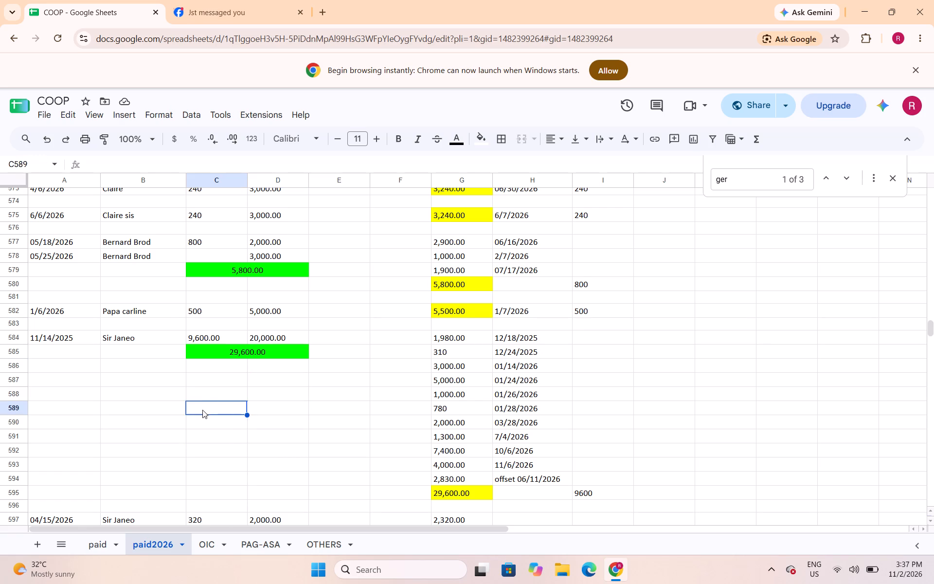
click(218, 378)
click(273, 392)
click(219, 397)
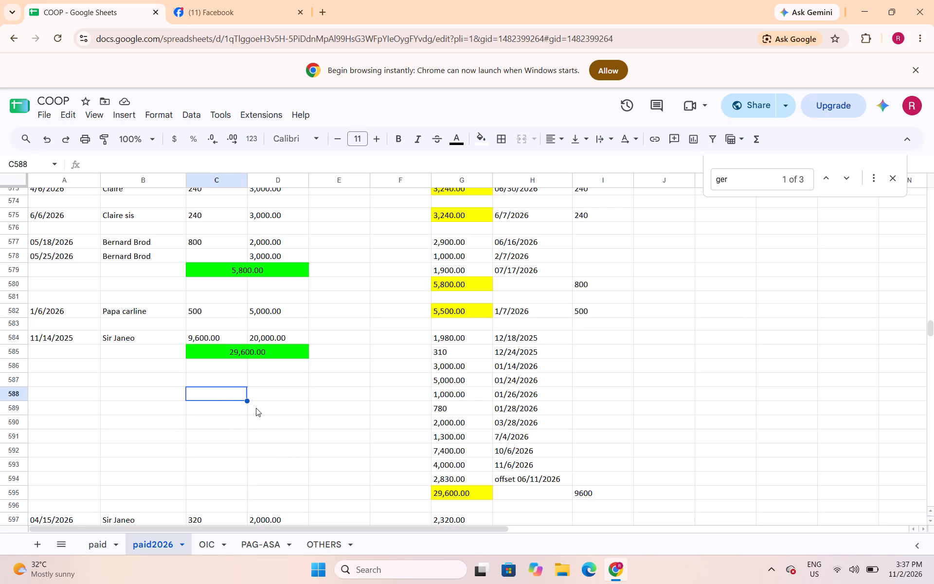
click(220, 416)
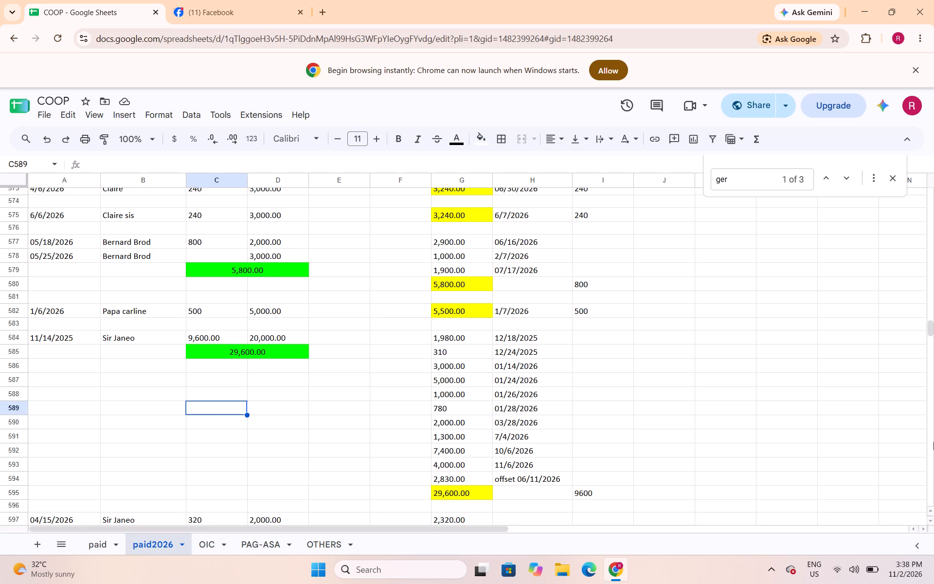
Insert a blank row above row 583, under Papa carline's entry, and merge its column C and D cells.
click(20, 328)
right_click(22, 328)
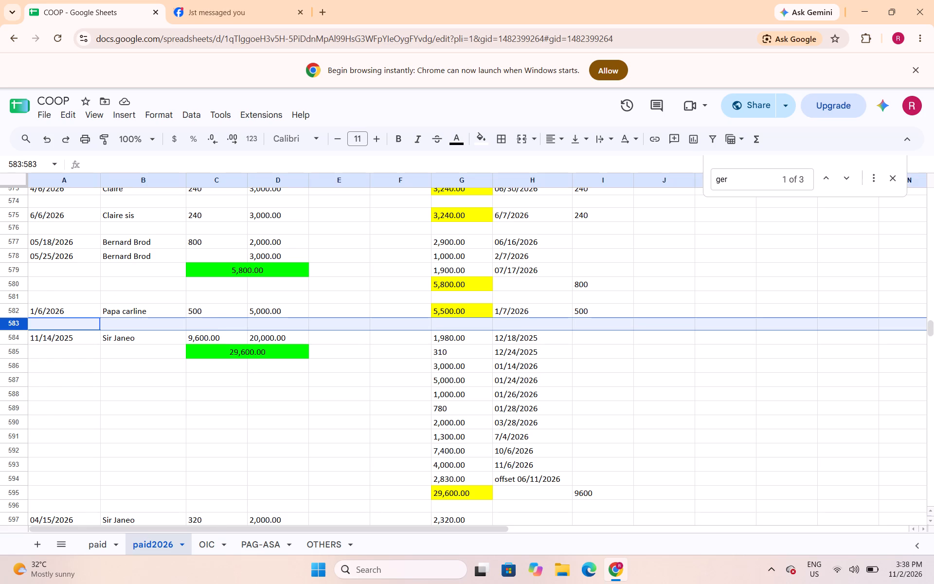
click(67, 338)
drag(226, 325, 254, 334)
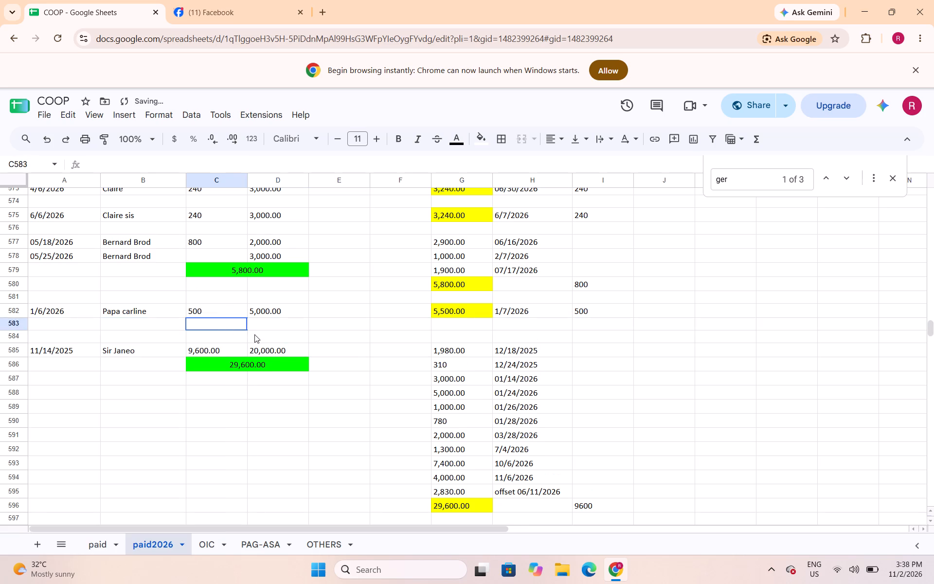
drag(254, 334, 264, 329)
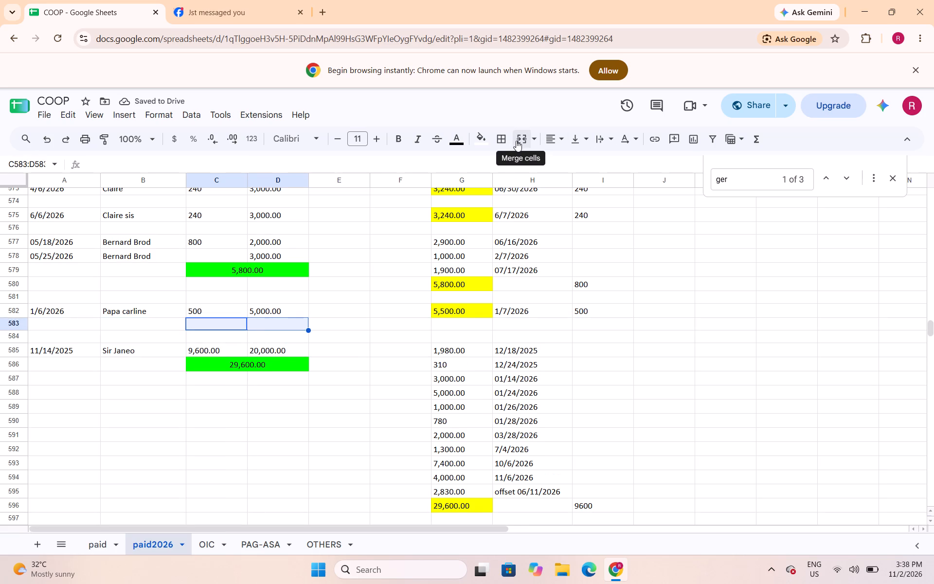
click(519, 141)
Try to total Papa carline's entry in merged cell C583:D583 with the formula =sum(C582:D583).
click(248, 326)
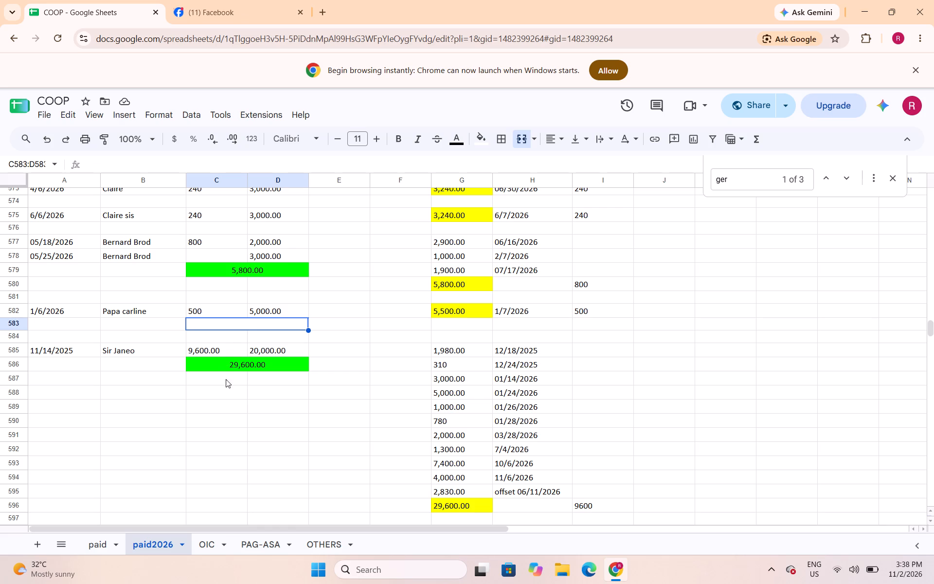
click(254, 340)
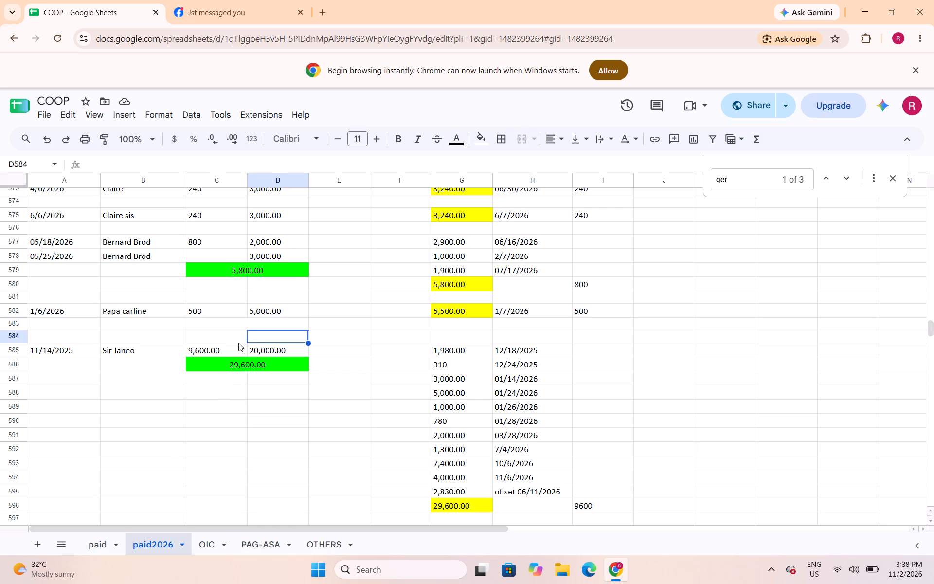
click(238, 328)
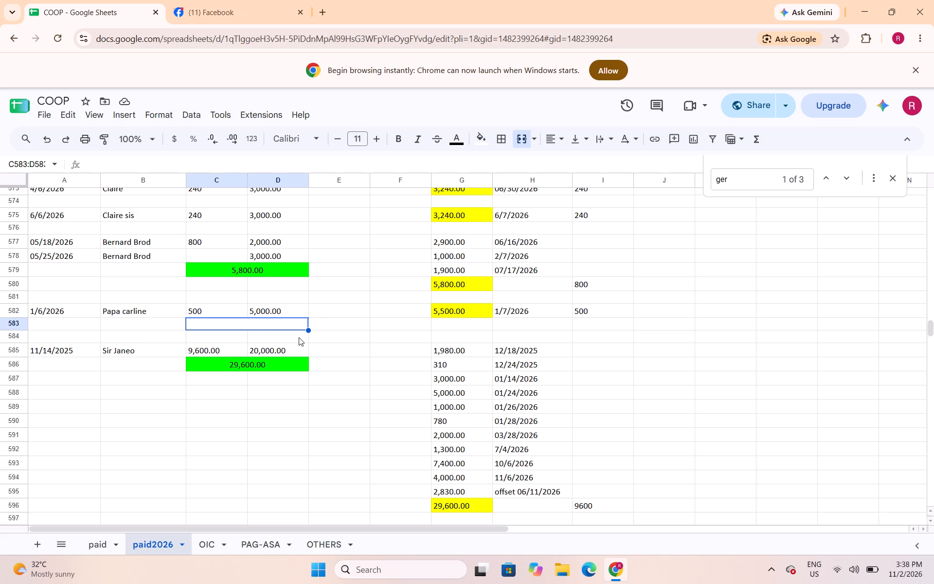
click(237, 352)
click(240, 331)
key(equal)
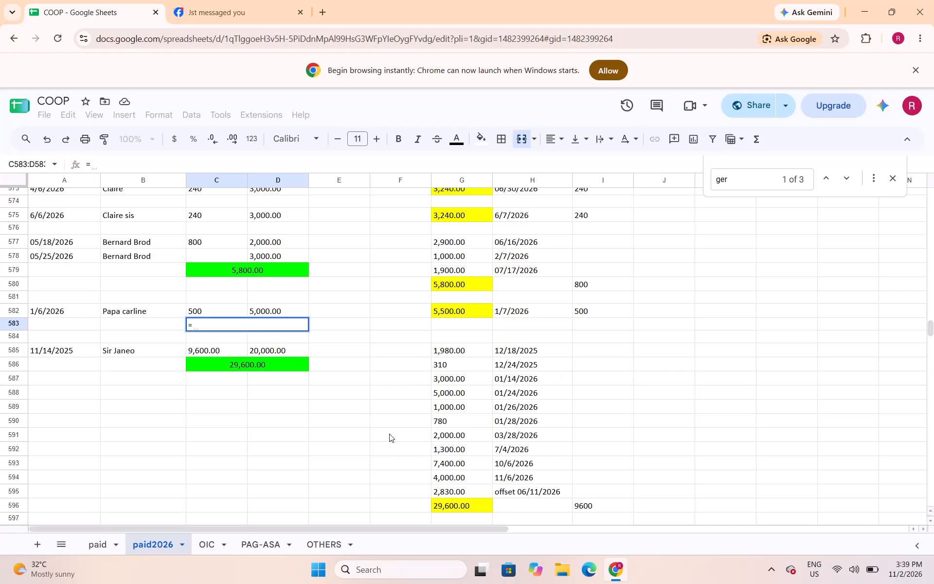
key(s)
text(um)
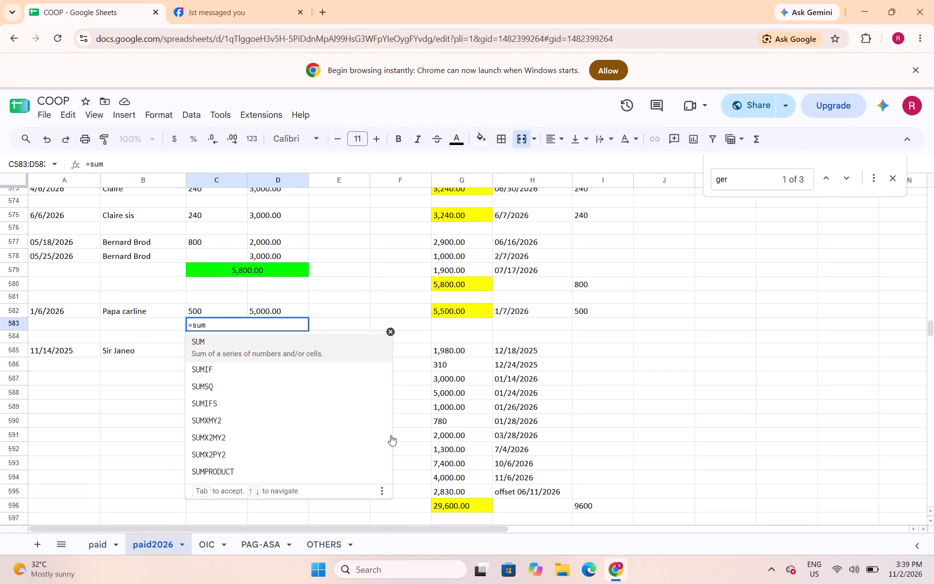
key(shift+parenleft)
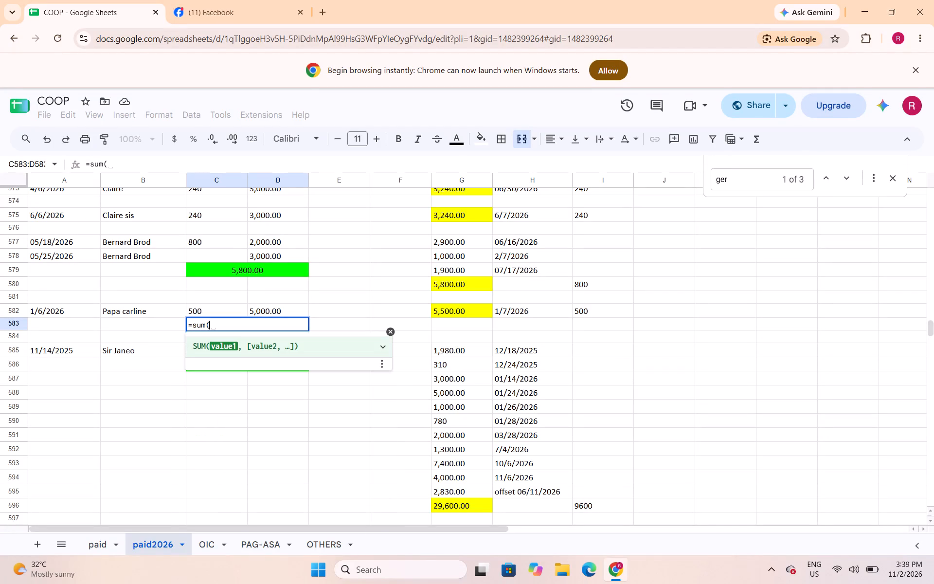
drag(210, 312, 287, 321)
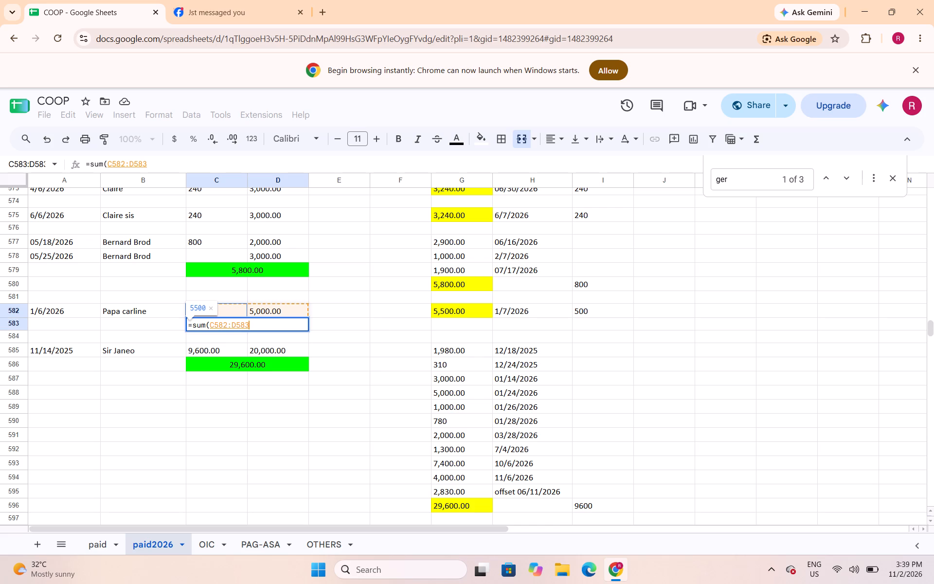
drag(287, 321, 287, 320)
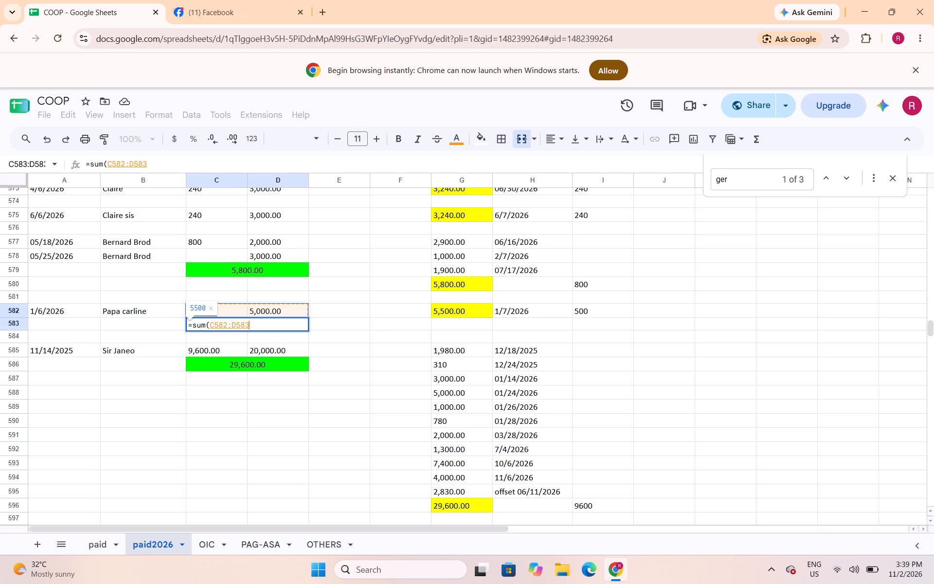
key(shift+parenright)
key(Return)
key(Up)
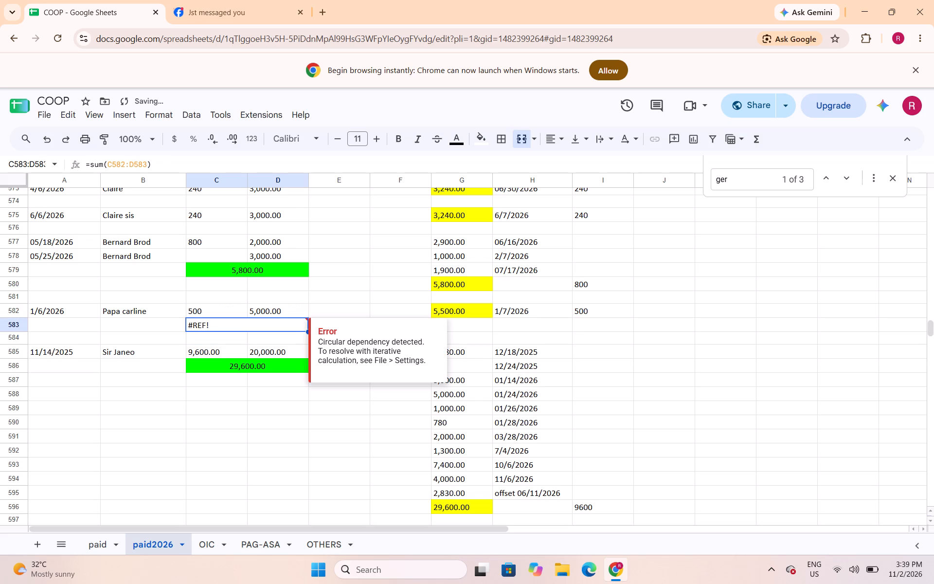
Replace the formula in Papa carline's merged total cell C583:D583 with =sum(C582:D582).
text(=sum()
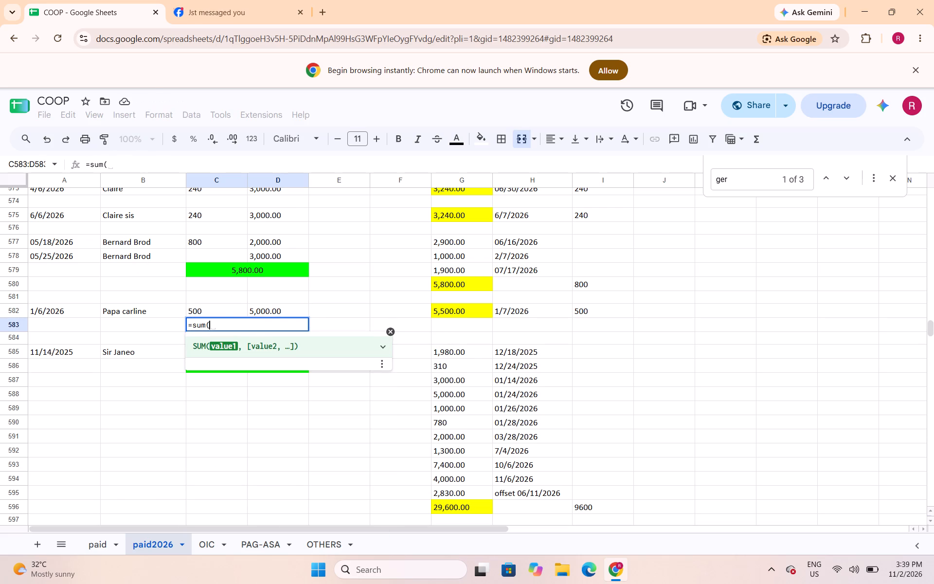
drag(231, 311, 266, 315)
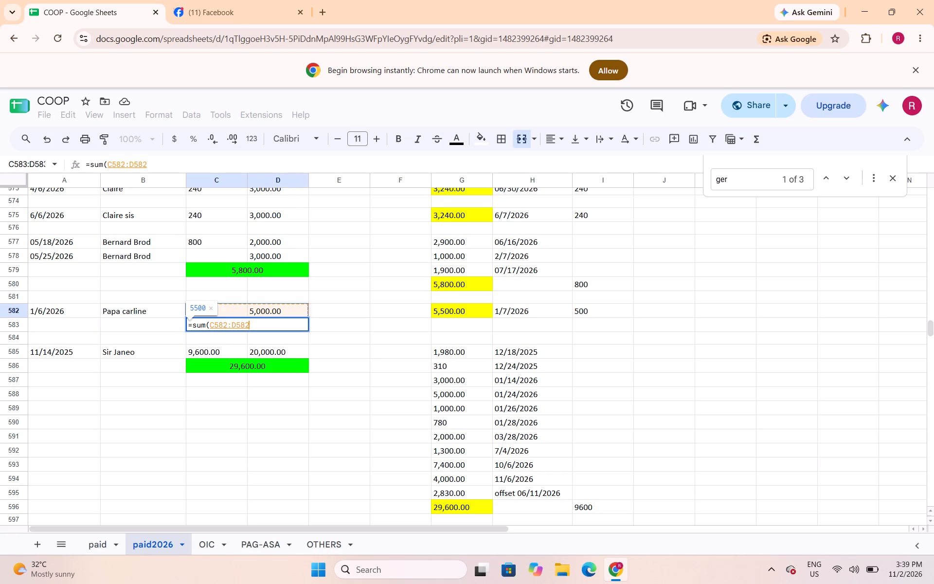
key(shift+parenright)
key(Return)
key(Up)
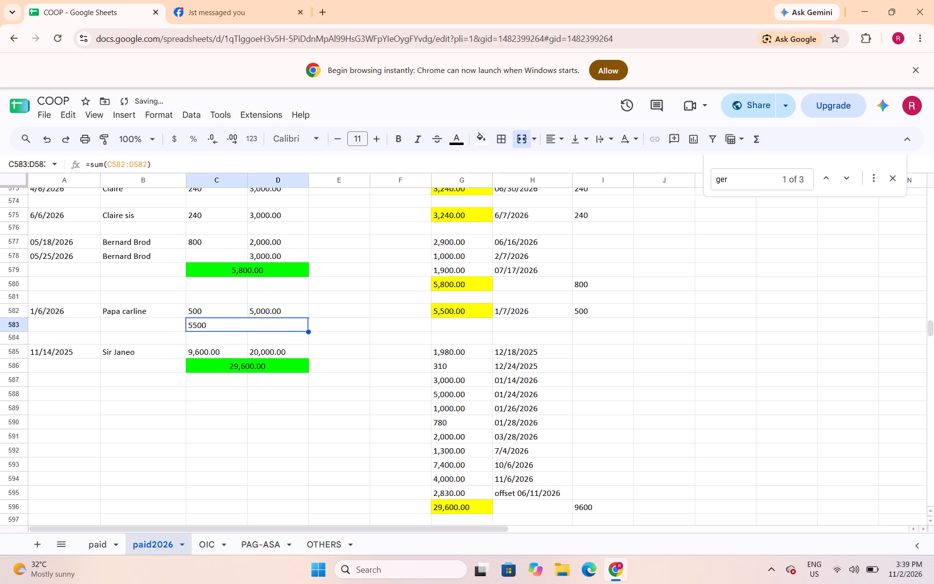
Fill Papa carline's total in merged cell C583:D583 bright green and center it.
click(484, 141)
click(535, 193)
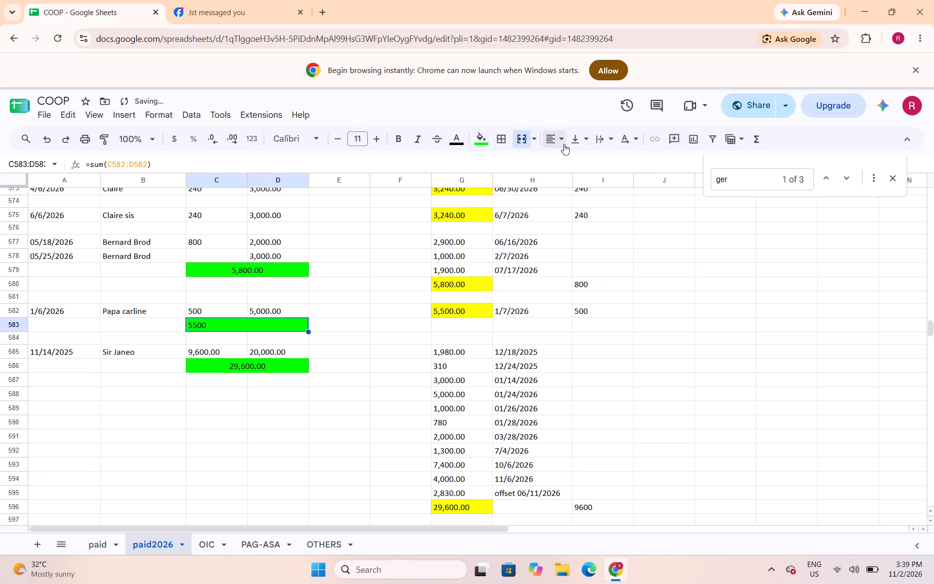
click(564, 144)
click(576, 167)
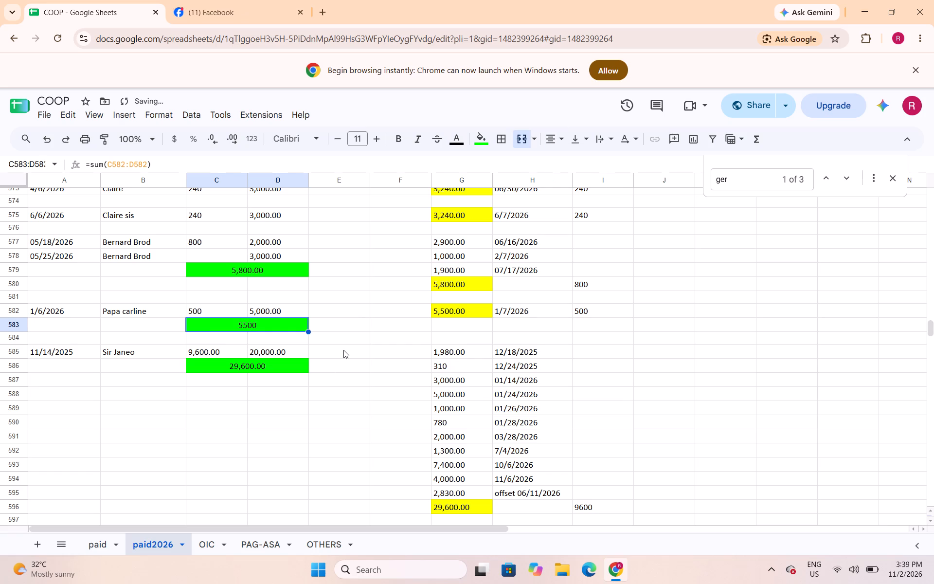
Look over the loan entries above and below Papa carline's, down to the James entries, for unfinished total cells.
scroll(344, 349, down, 1)
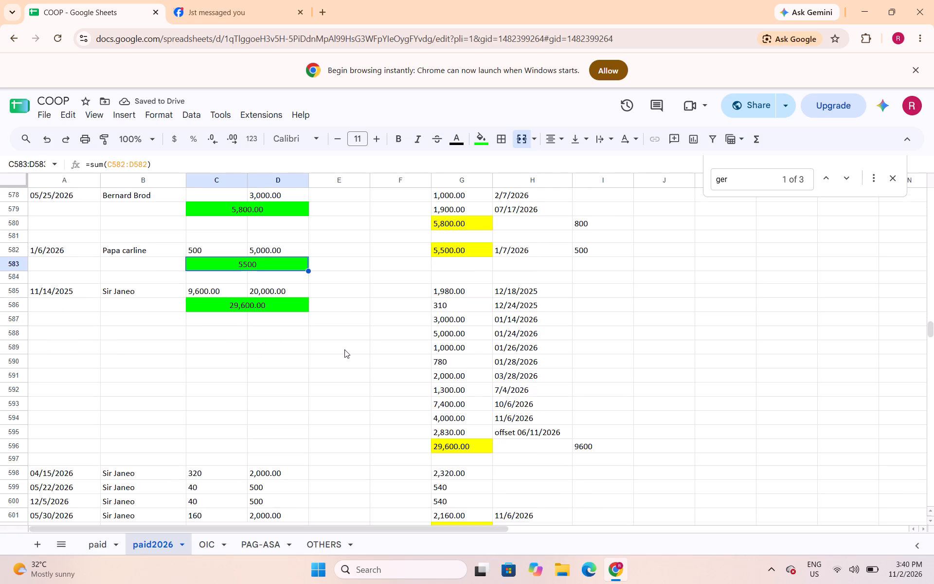
scroll(344, 349, up, 1)
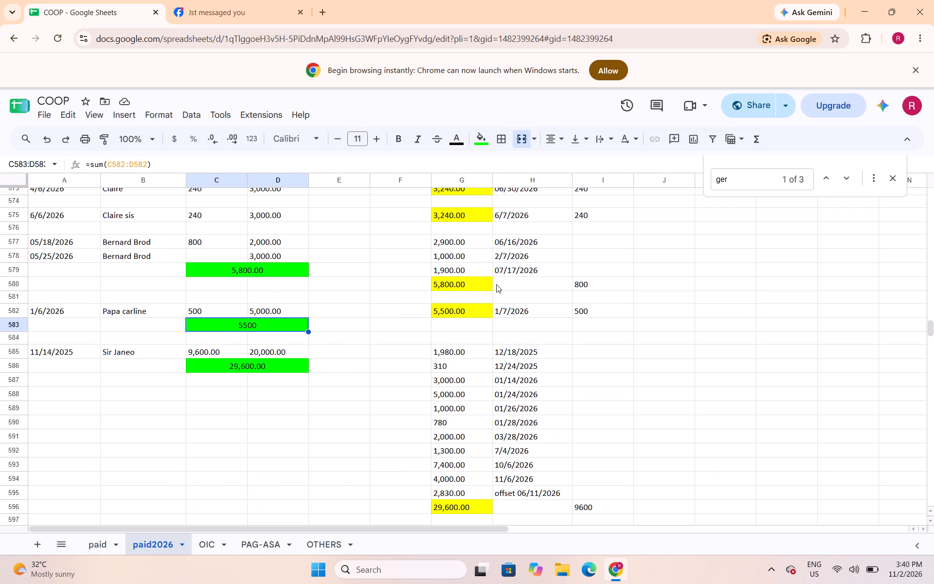
click(287, 268)
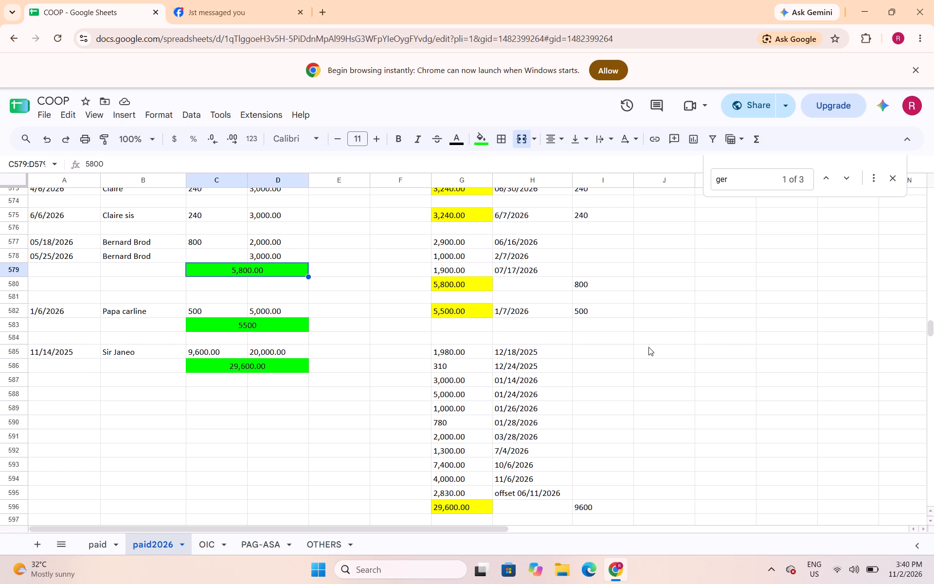
scroll(642, 353, up, 1)
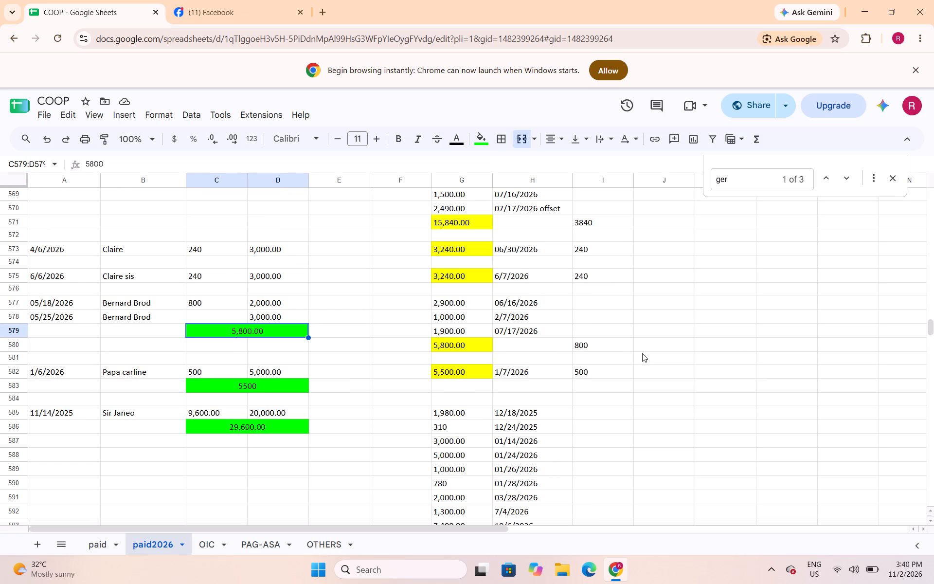
scroll(642, 353, up, 1)
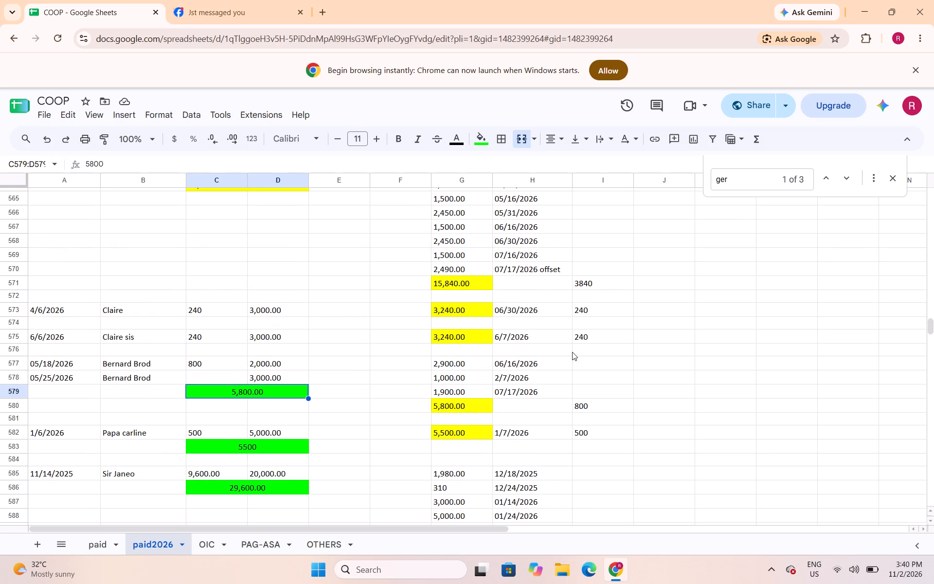
scroll(572, 352, down, 10)
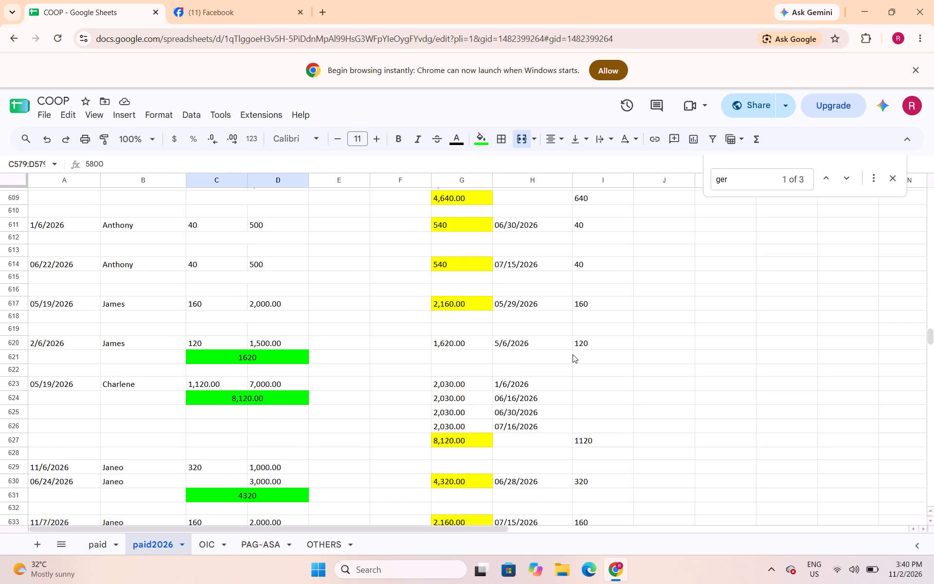
Total the 05/19/2026 James entry in merged cell C618:D618 with the formula =sum(C617:D617).
click(272, 316)
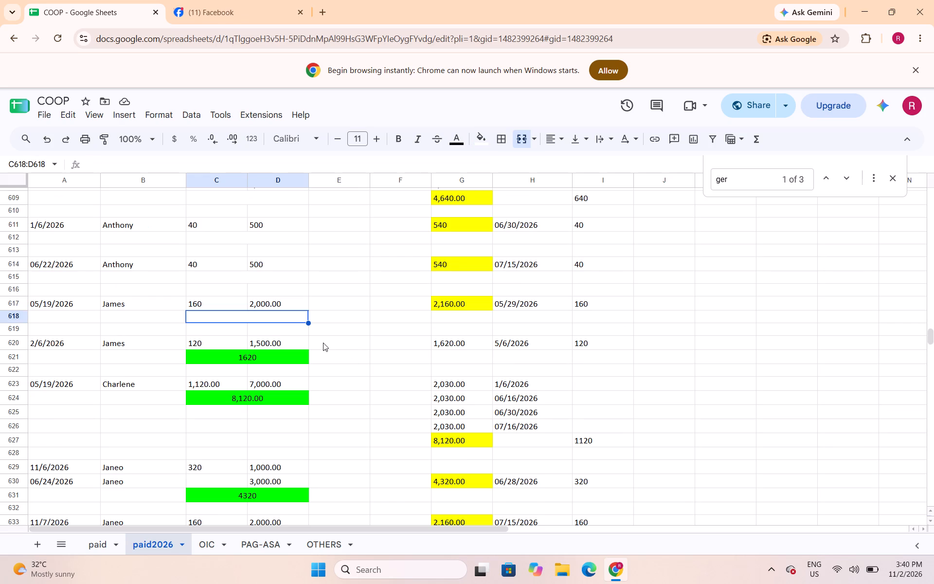
key(equal)
text(sum()
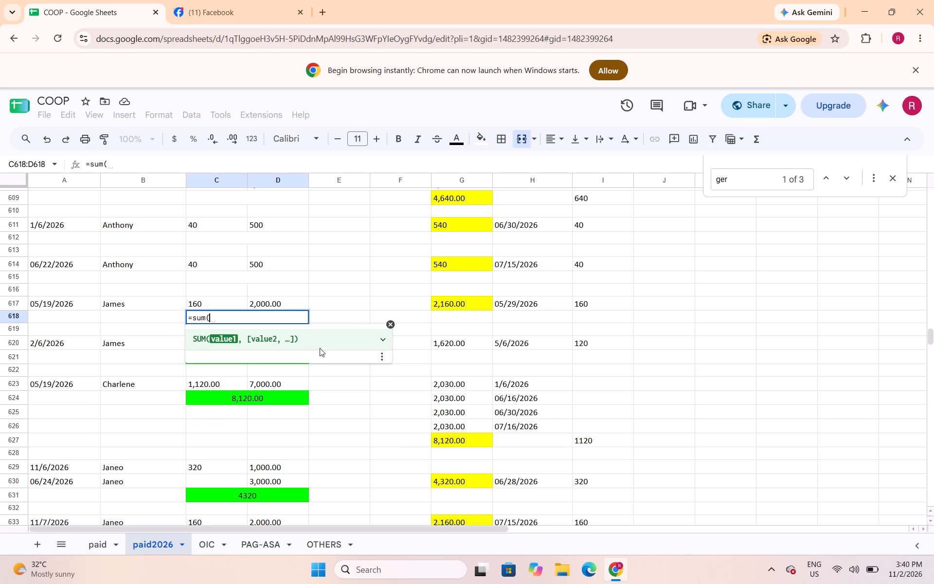
drag(218, 299, 257, 304)
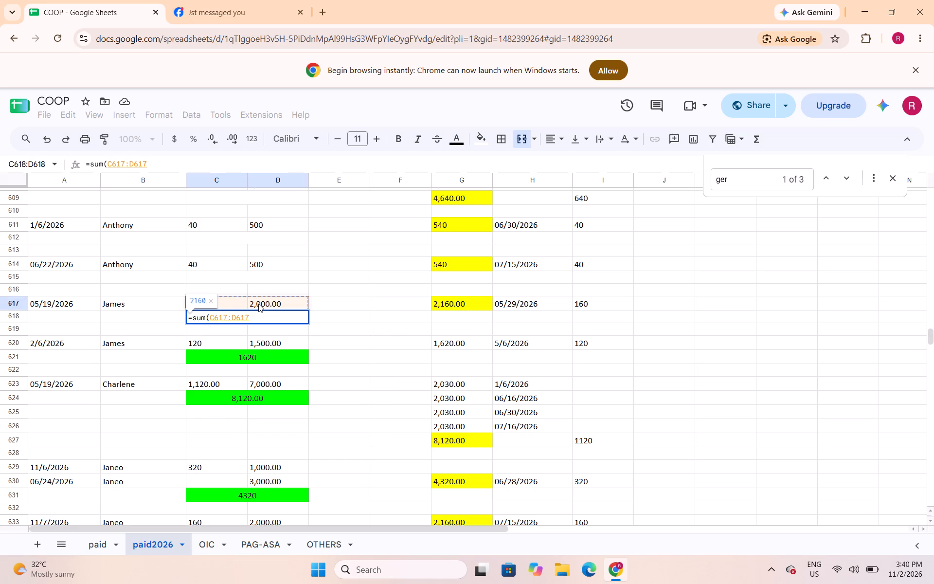
key(shift+parenright)
key(Return)
Fill James's total in merged cell C618:D618 bright green and center it.
key(Up)
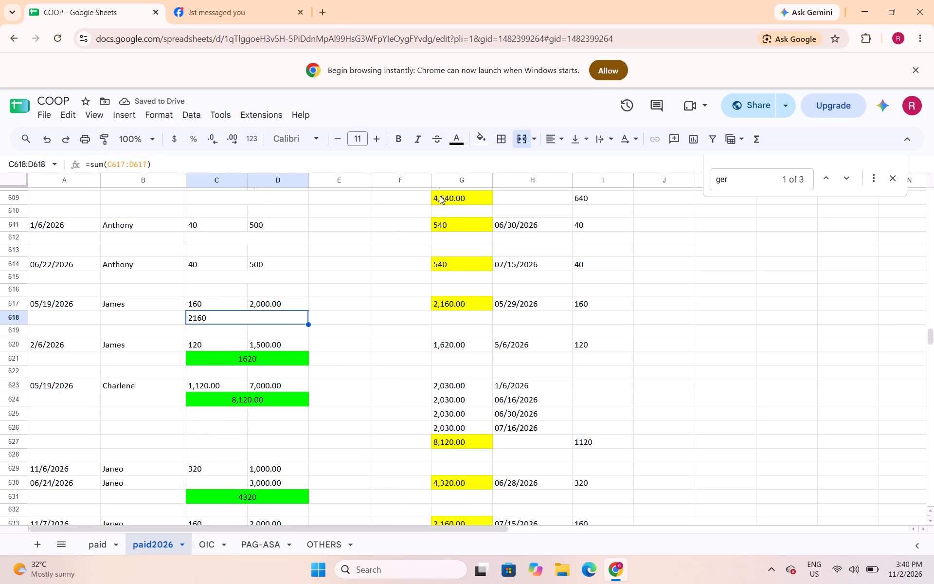
click(482, 142)
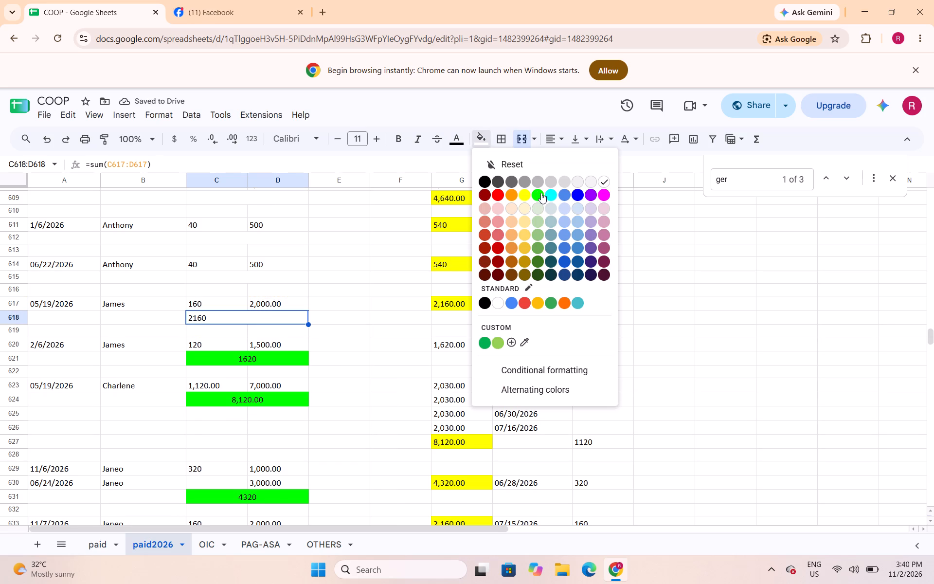
click(544, 197)
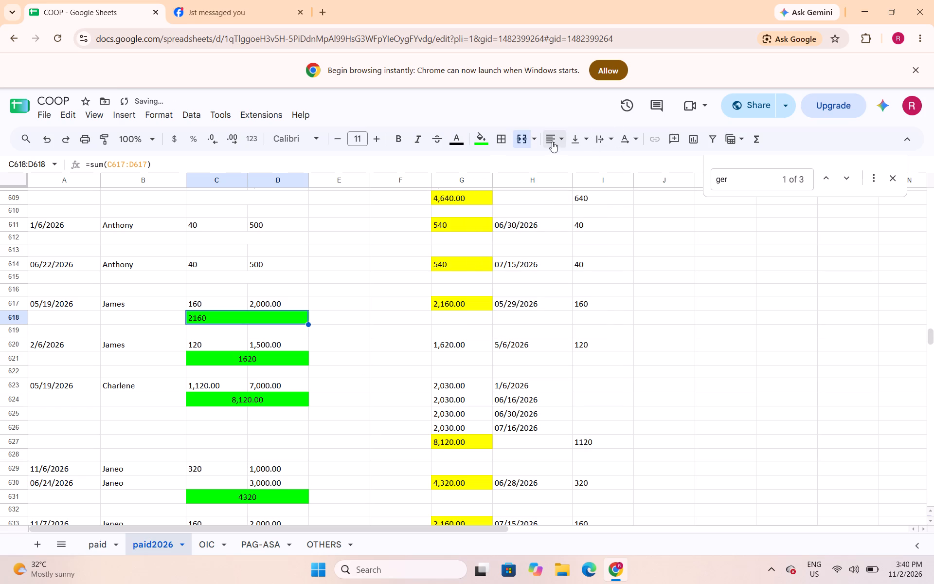
click(552, 143)
click(575, 164)
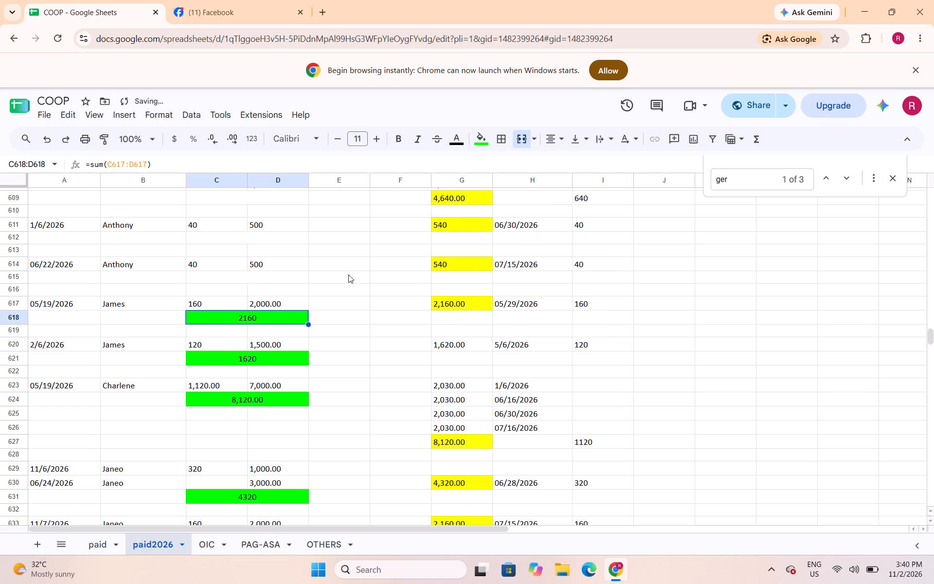
Total the 06/22/2026 Anthony entry in merged cell C615:D615 with the formula =sum(C614:D614).
click(246, 279)
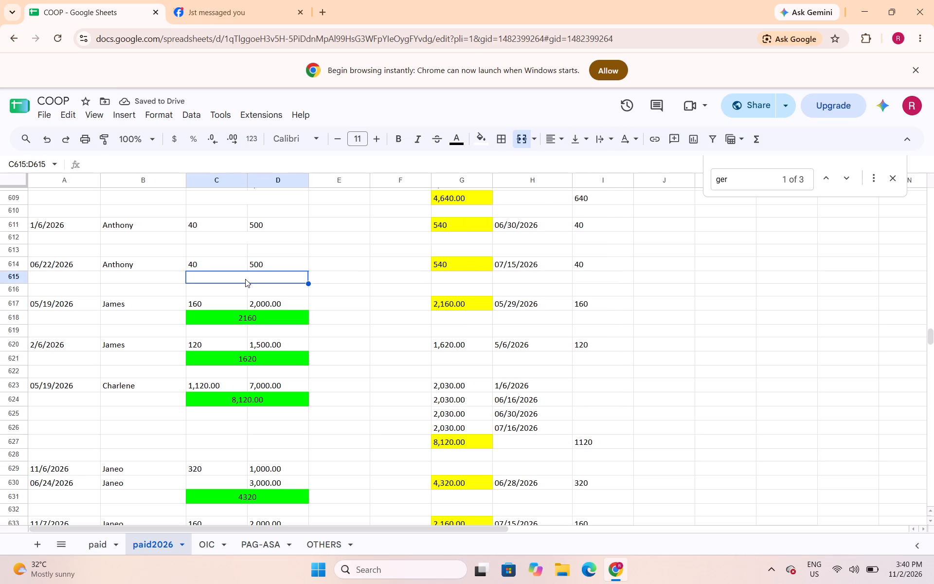
text(=sum()
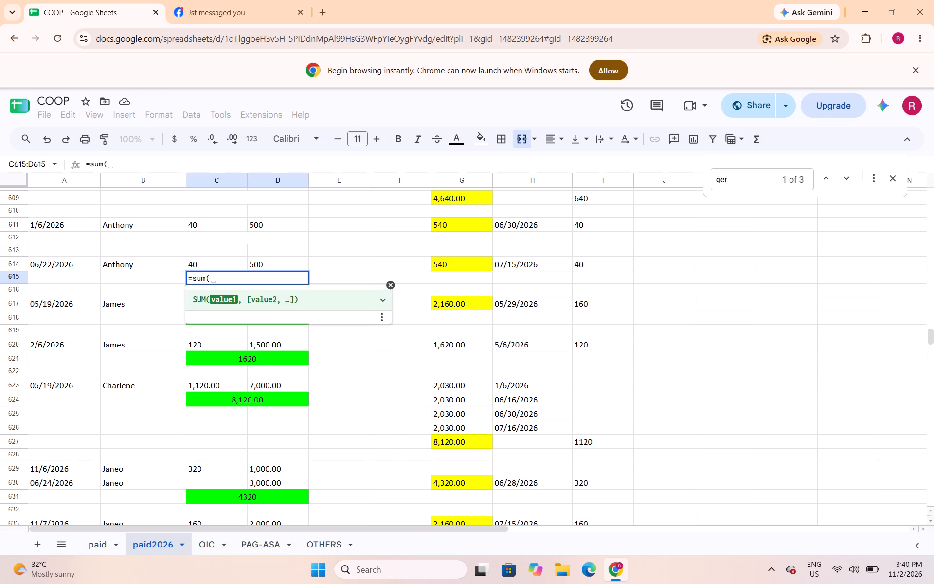
drag(215, 268, 260, 268)
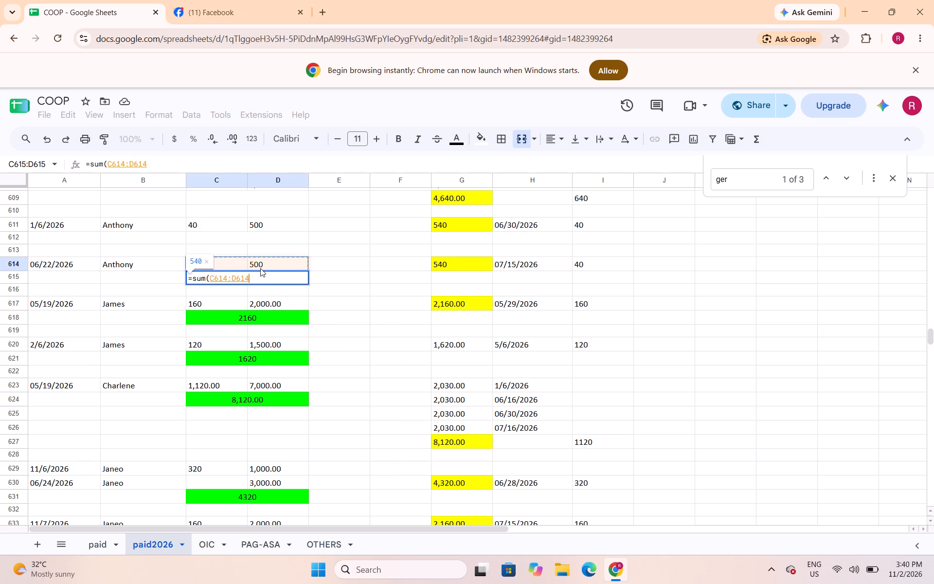
key(shift+parenright)
key(Return)
Center Anthony's total in merged cell C615:D615 and fill it bright green.
key(Up)
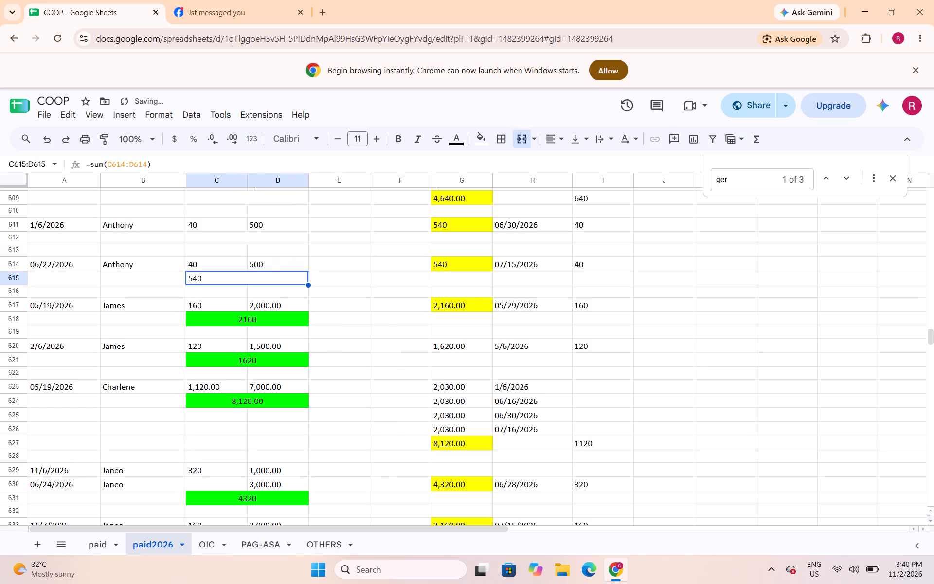
click(557, 141)
click(571, 167)
click(484, 141)
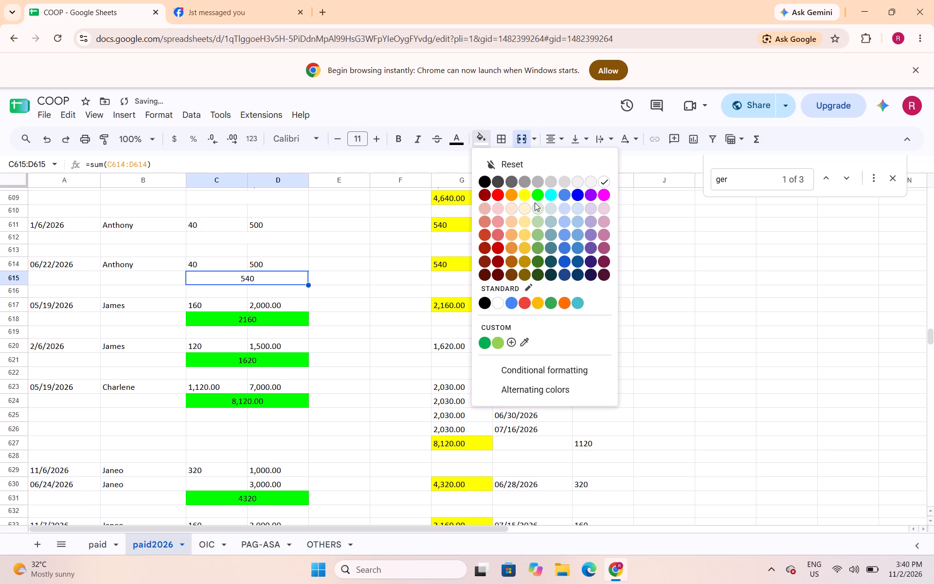
click(539, 199)
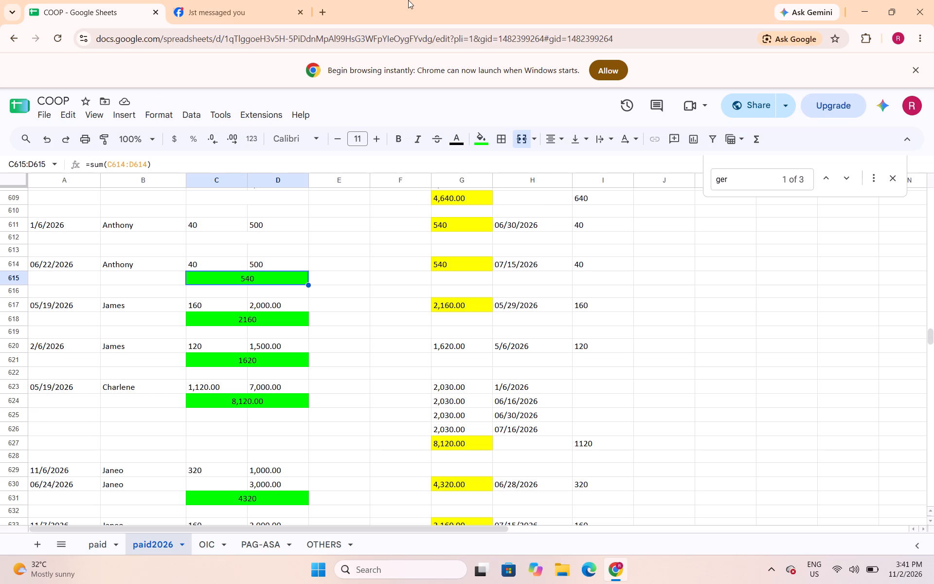
Total the 1/6/2026 Anthony entry in merged cell C612:D612 with the formula =sum(C611:D611).
scroll(290, 401, down, 3)
scroll(288, 409, up, 3)
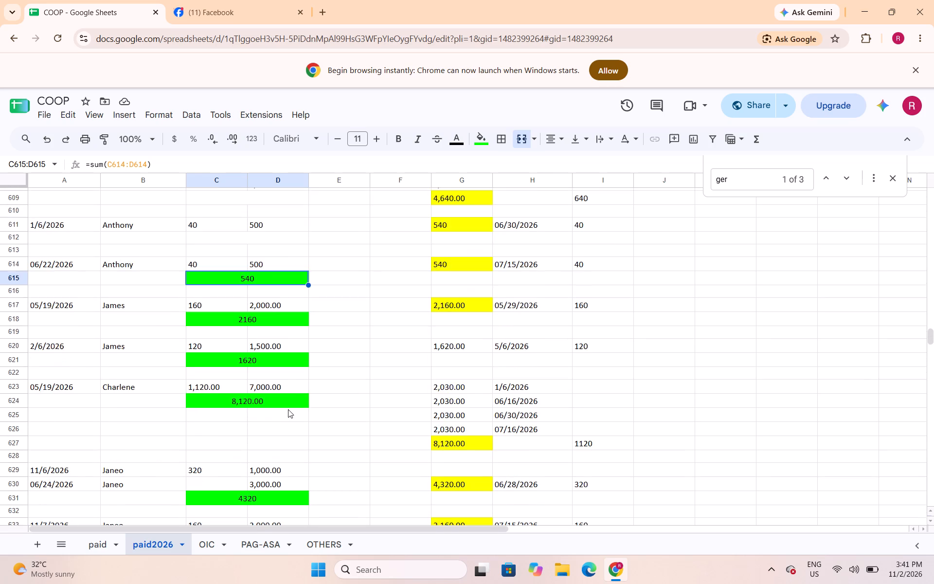
scroll(288, 409, up, 2)
click(244, 355)
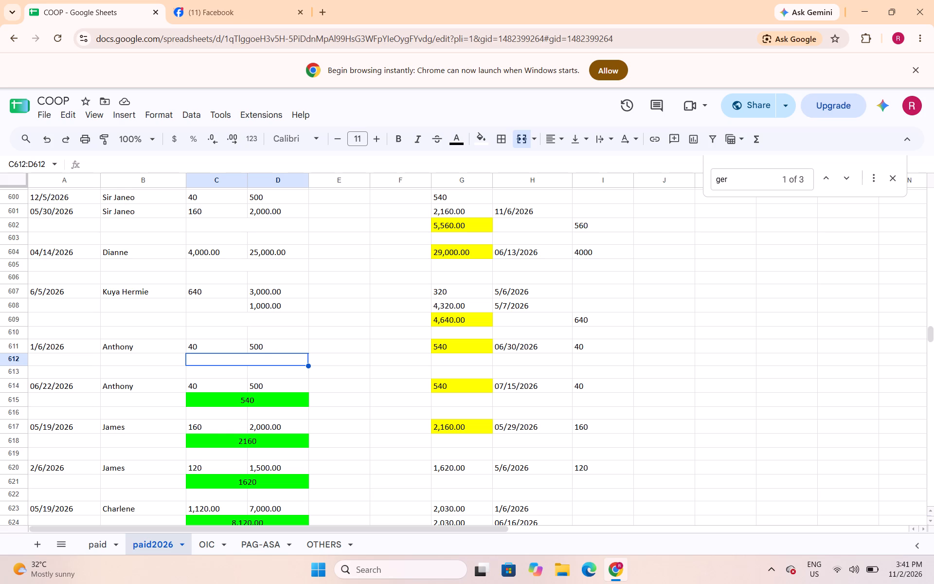
text(=sum()
drag(236, 345, 246, 347)
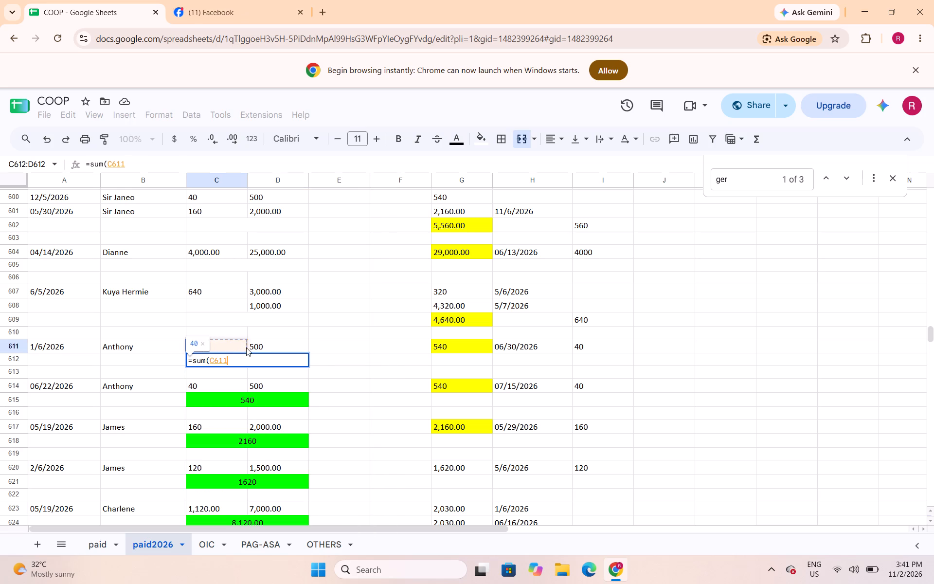
drag(246, 347, 255, 347)
key(shift+parenright)
key(Return)
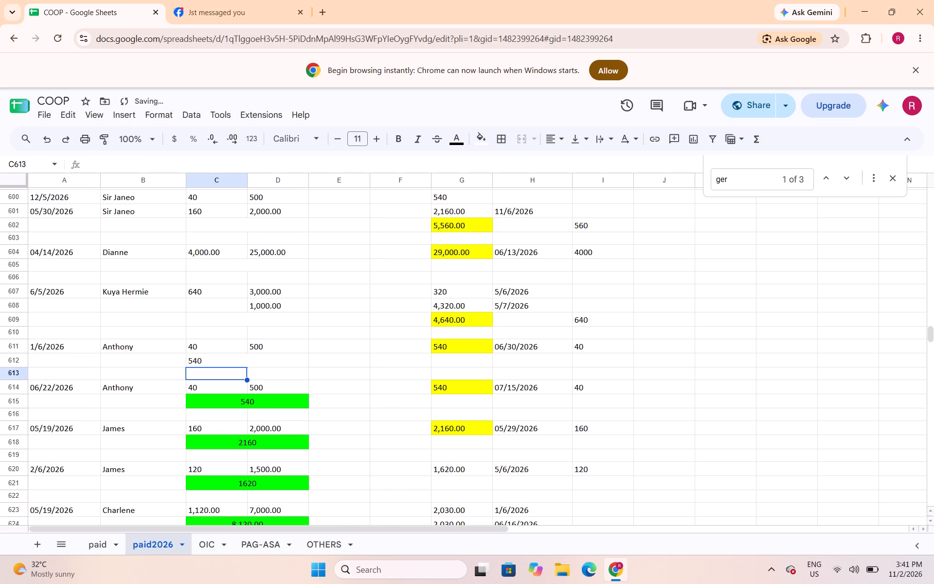
Fill Anthony's total in merged cell C612:D612 bright green and center it.
key(Up)
click(478, 141)
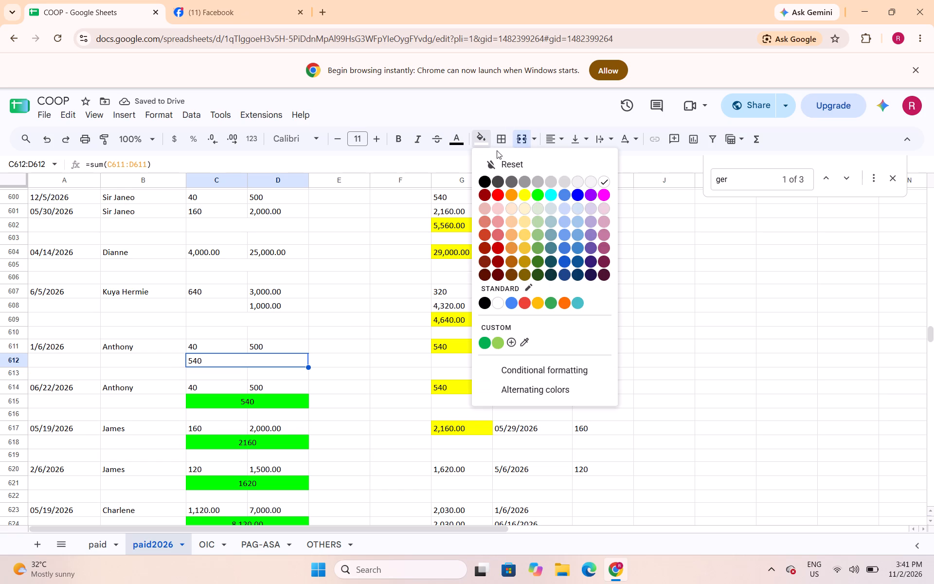
click(539, 194)
click(554, 142)
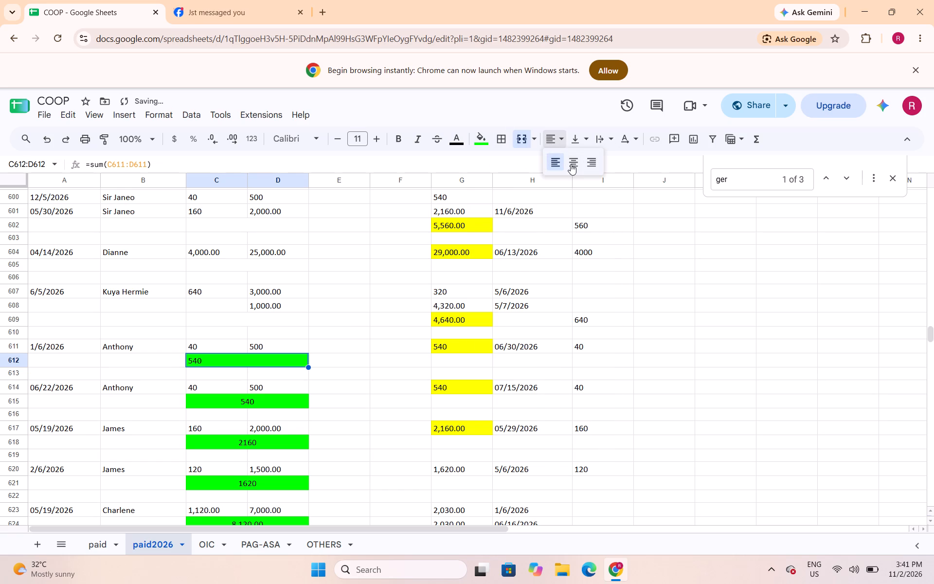
click(571, 164)
Total Kuya Hermie's two-row entry in merged cell C609:D609 with the formula =sum(C607:D608).
click(269, 319)
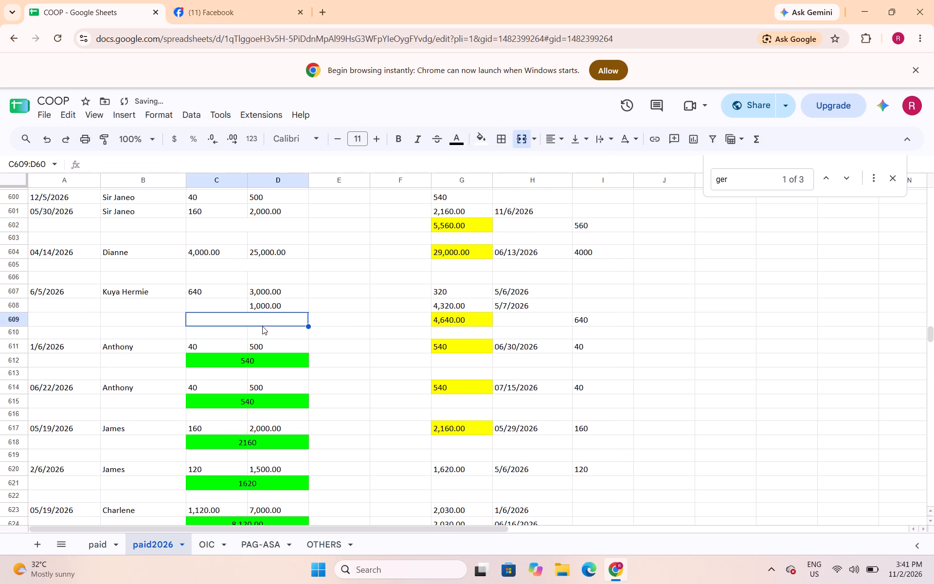
text(=sum()
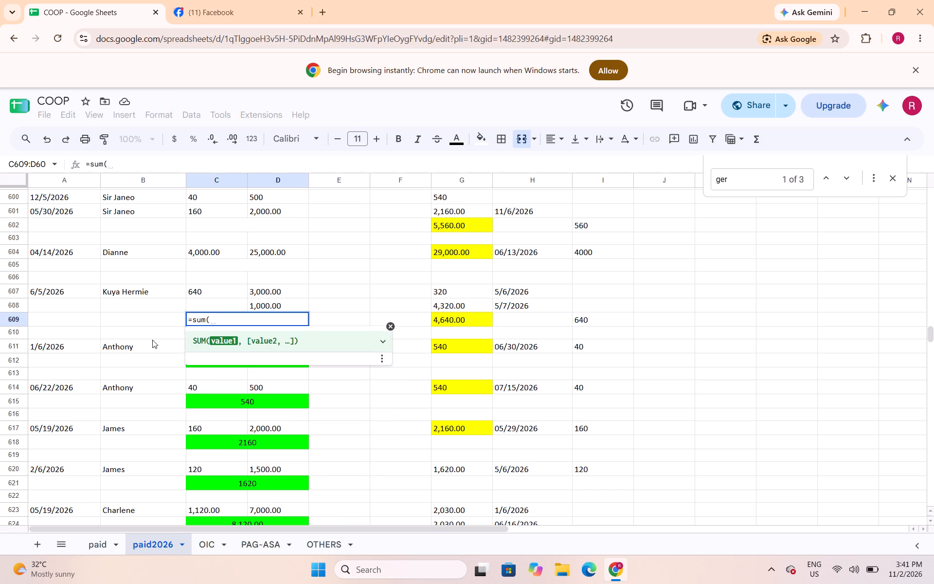
drag(243, 292, 255, 302)
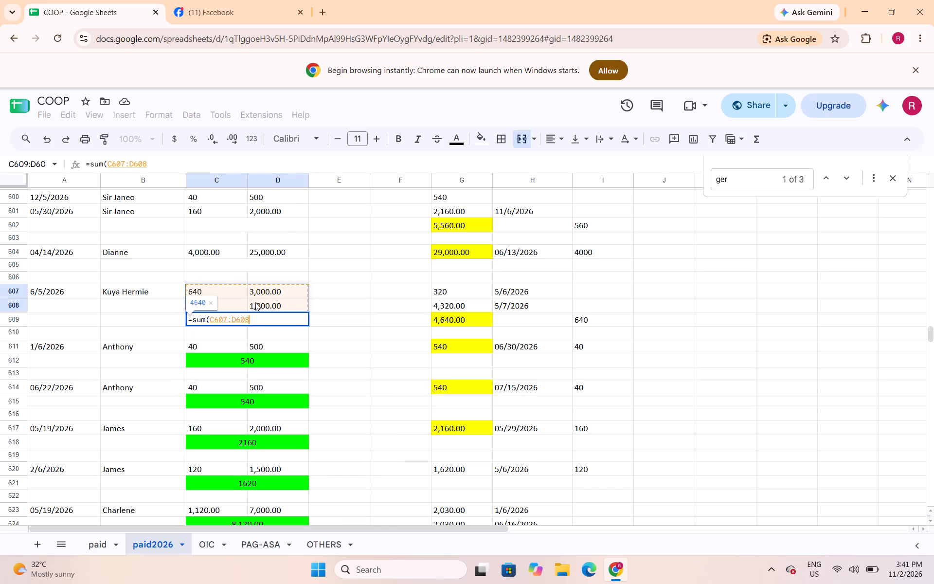
key(shift+parenright)
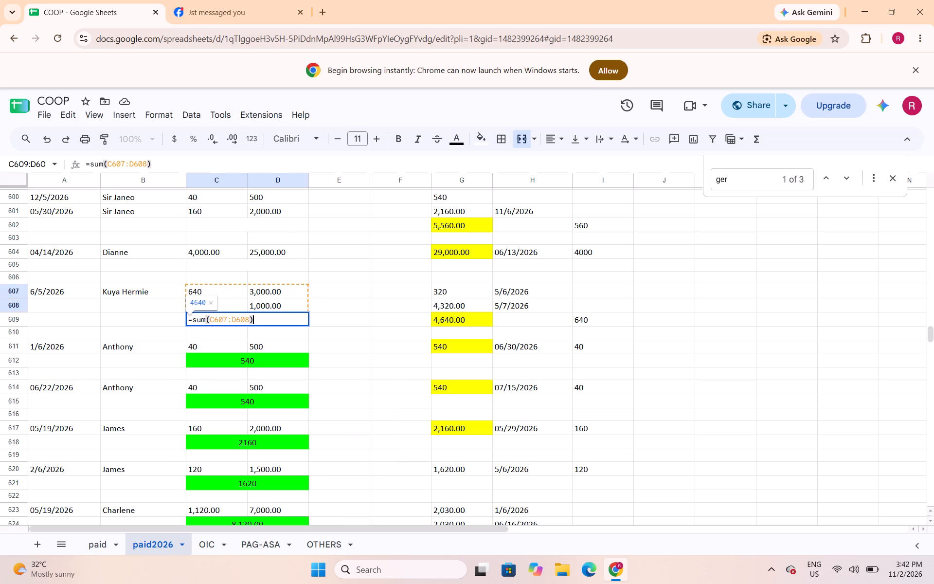
key(Return)
Fill Kuya Hermie's total in merged cell C609:D609 bright green and center it.
key(Up)
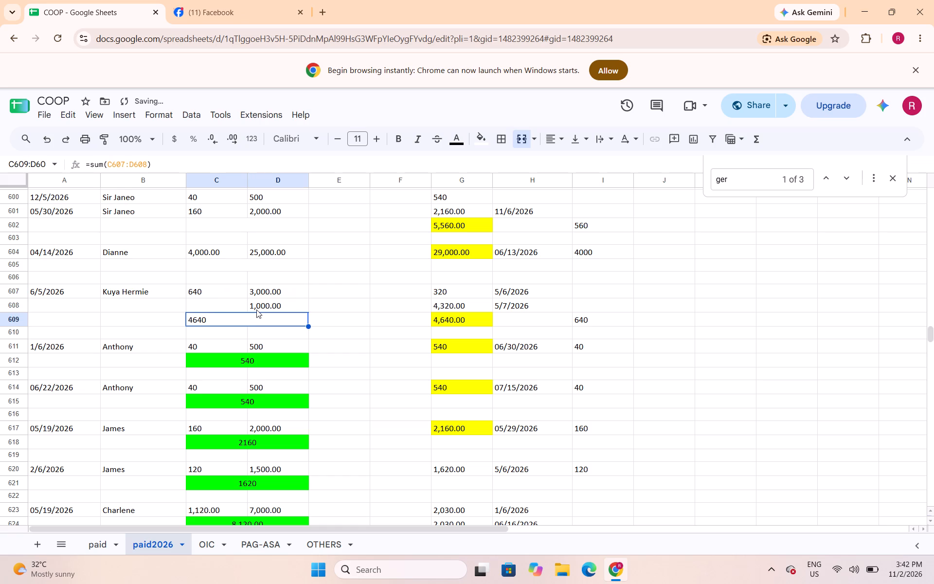
click(477, 138)
click(539, 197)
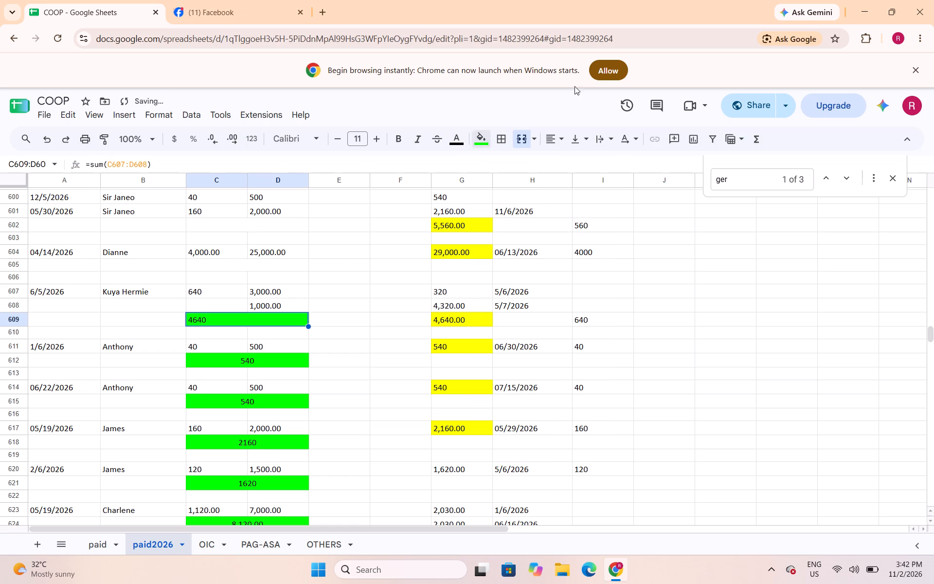
click(555, 143)
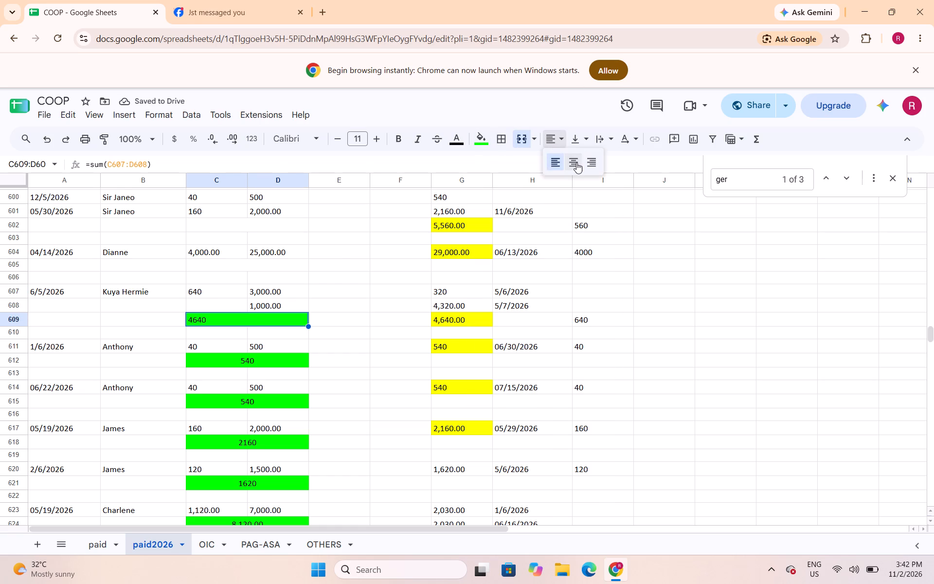
click(576, 163)
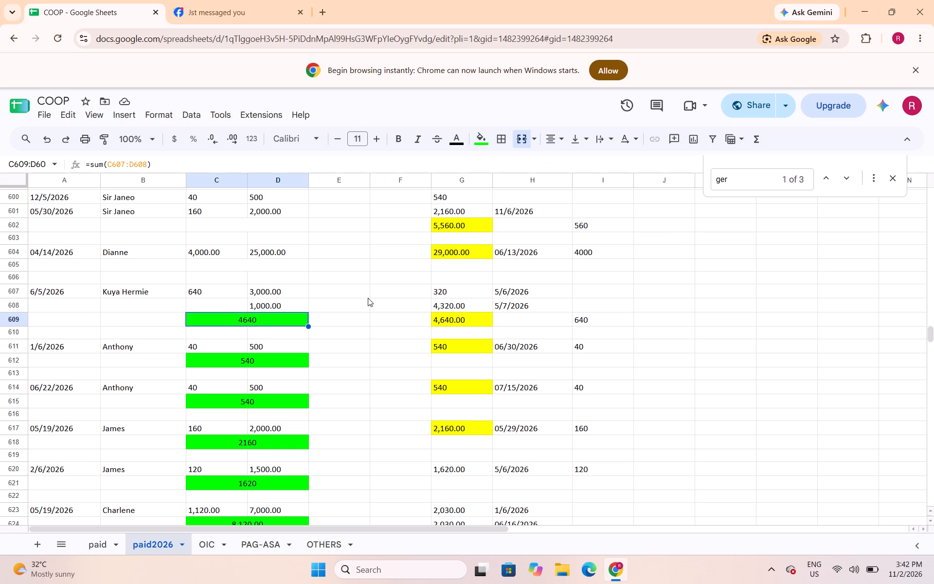
Total Dianne's 04/14/2026 entry in merged cell C605:D605 with the formula =sum(C604:D604).
scroll(373, 312, up, 1)
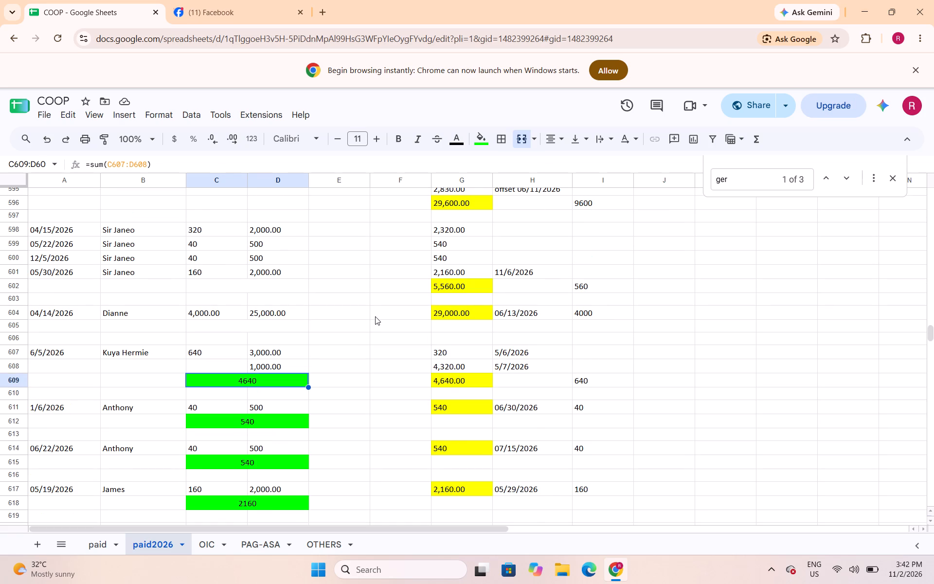
scroll(375, 316, down, 1)
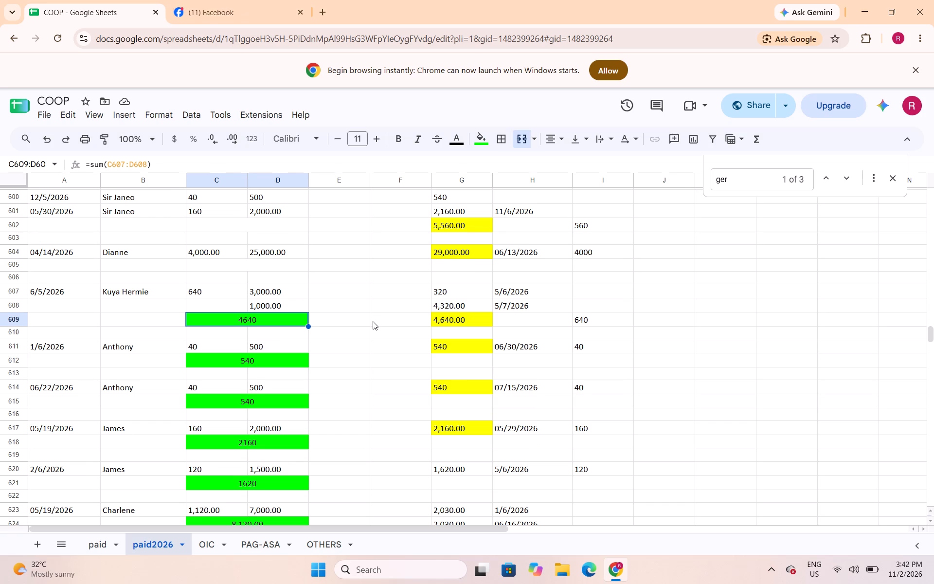
scroll(373, 323, up, 1)
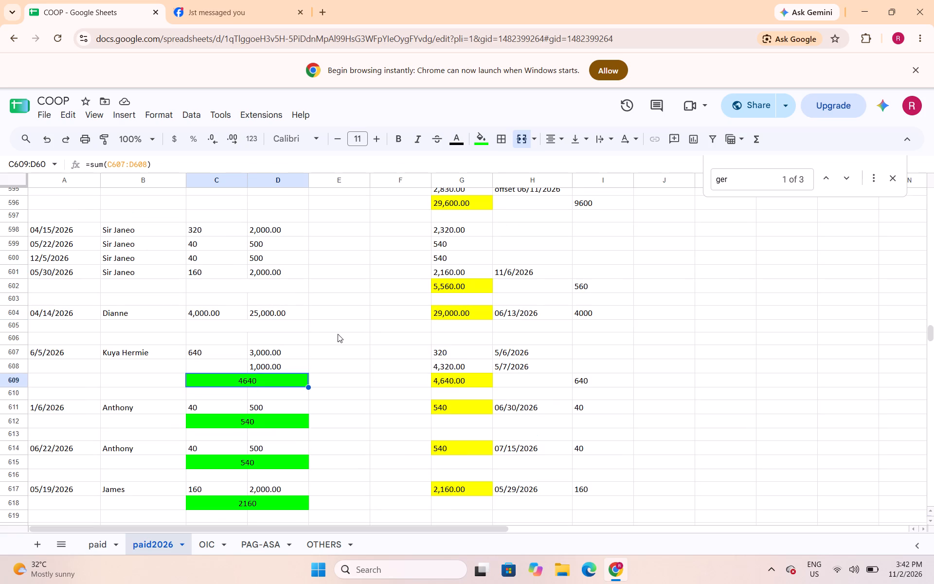
click(307, 330)
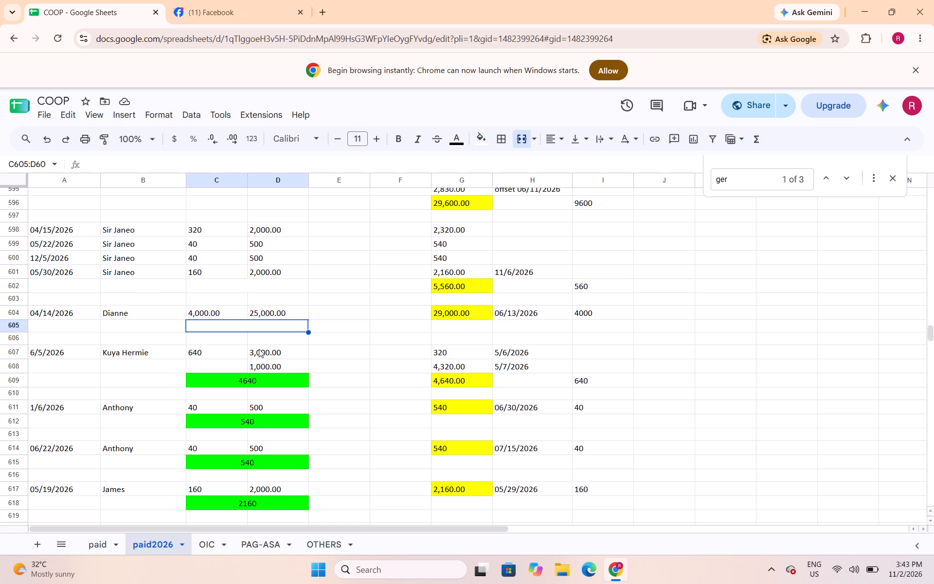
key(equal)
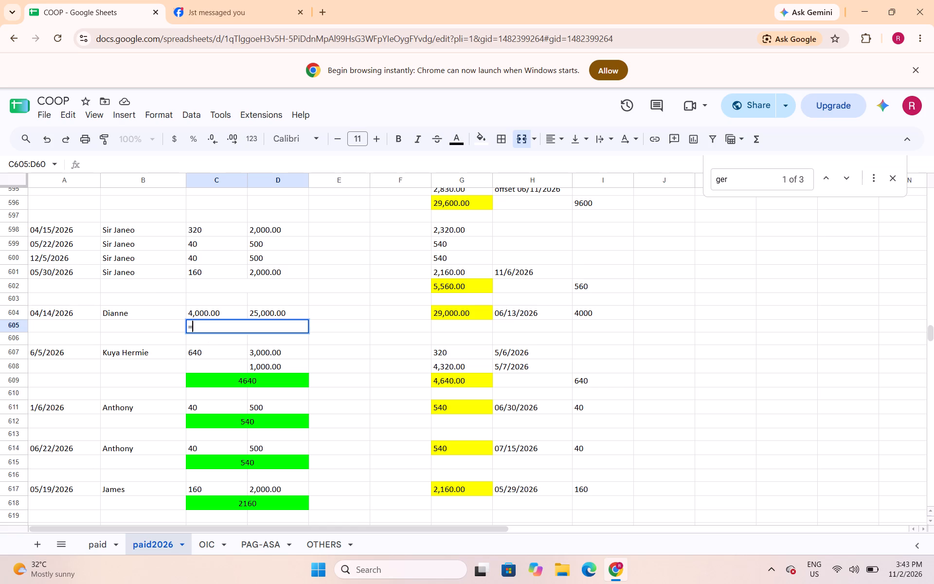
text(sum()
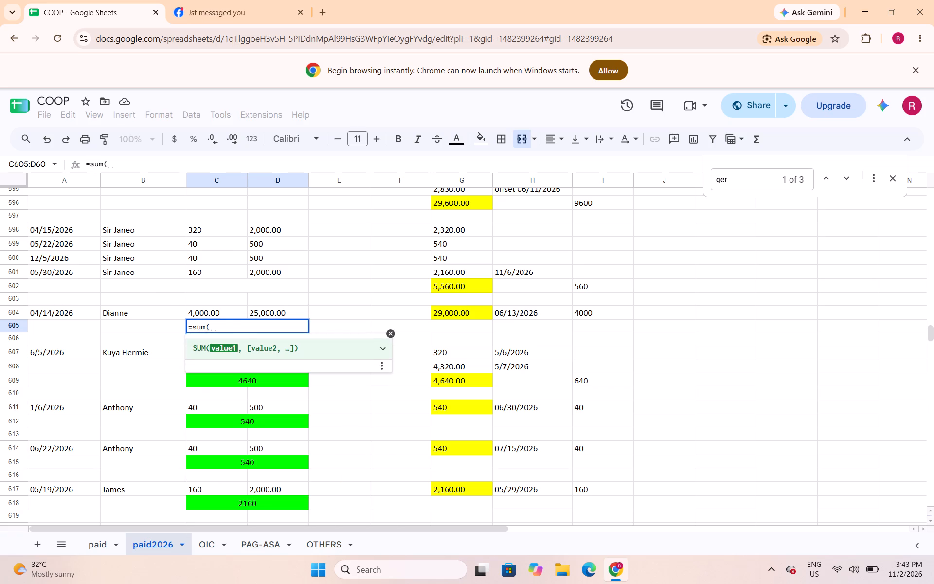
drag(227, 315, 252, 316)
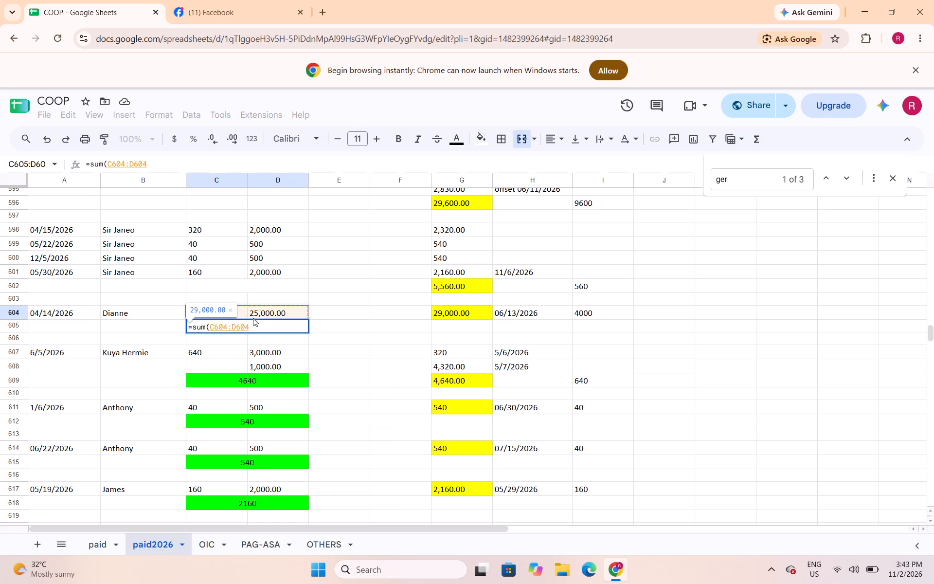
key(shift+parenright)
key(Return)
key(Up)
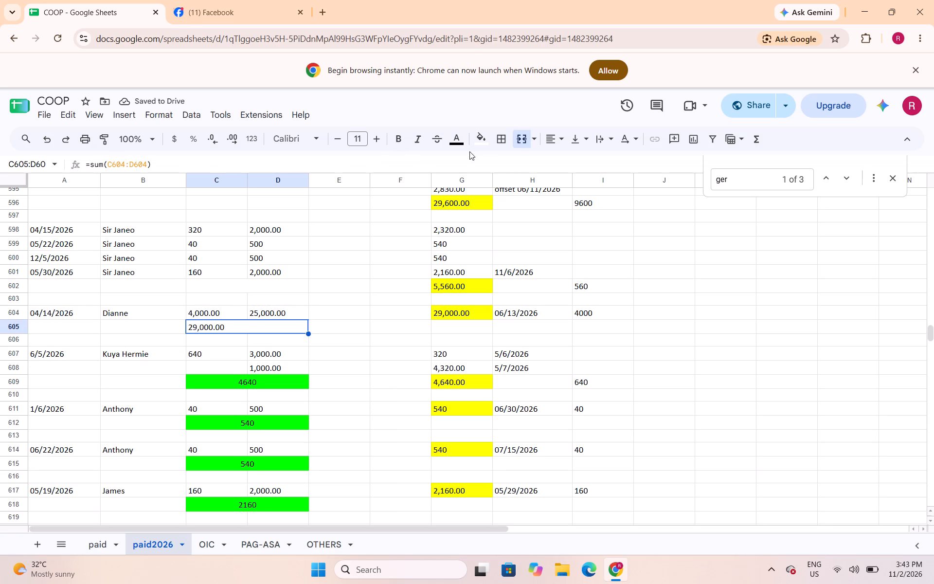
Fill Dianne's total in merged cell C605:D605 bright green and center it.
click(489, 143)
click(537, 197)
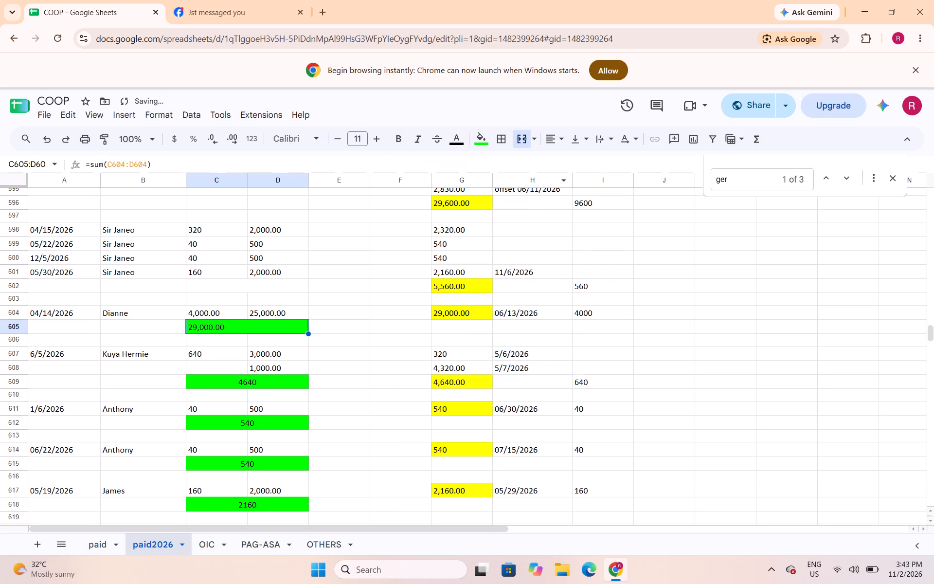
click(560, 140)
click(576, 162)
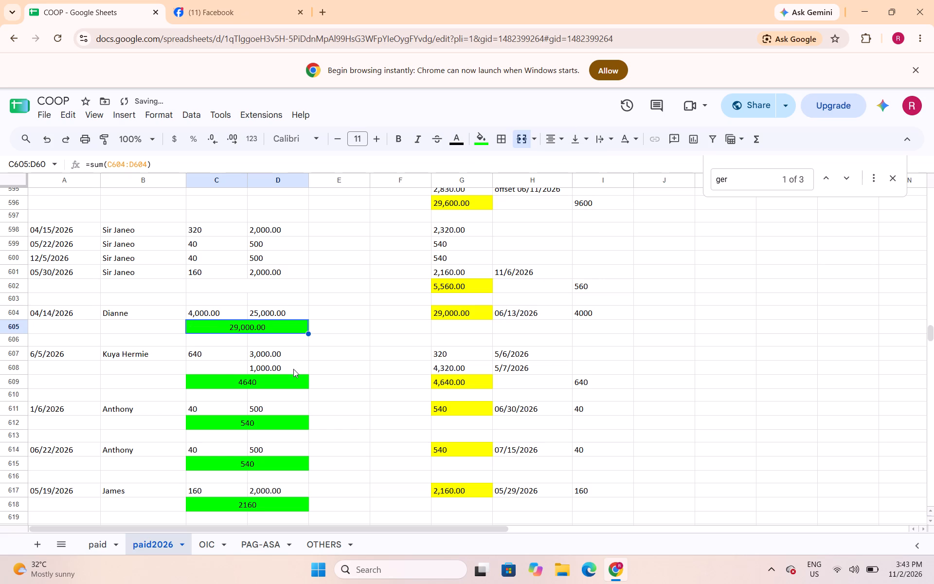
Total Sir Janeo's four-row entry in merged cell C602:D602 with the formula =sum(C598:D601).
click(279, 283)
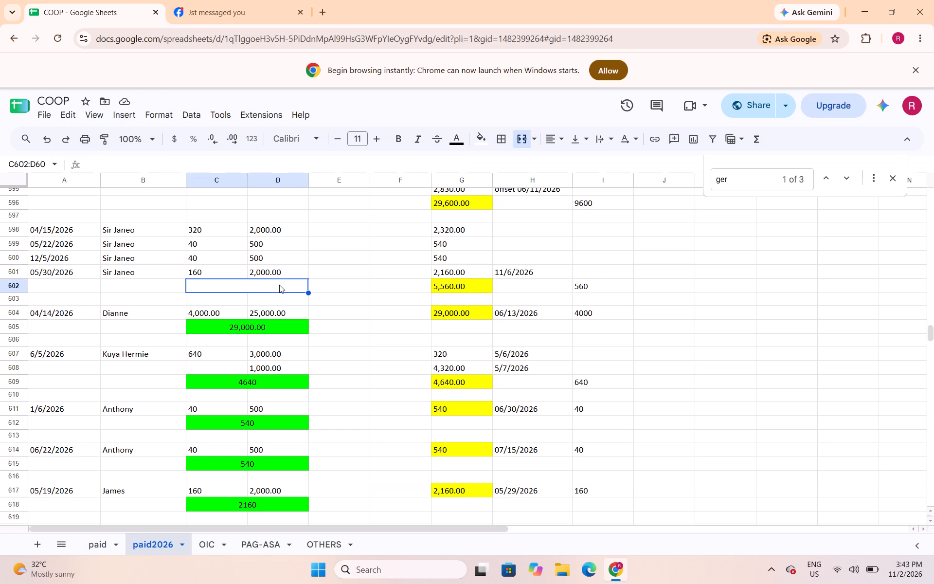
key(equal)
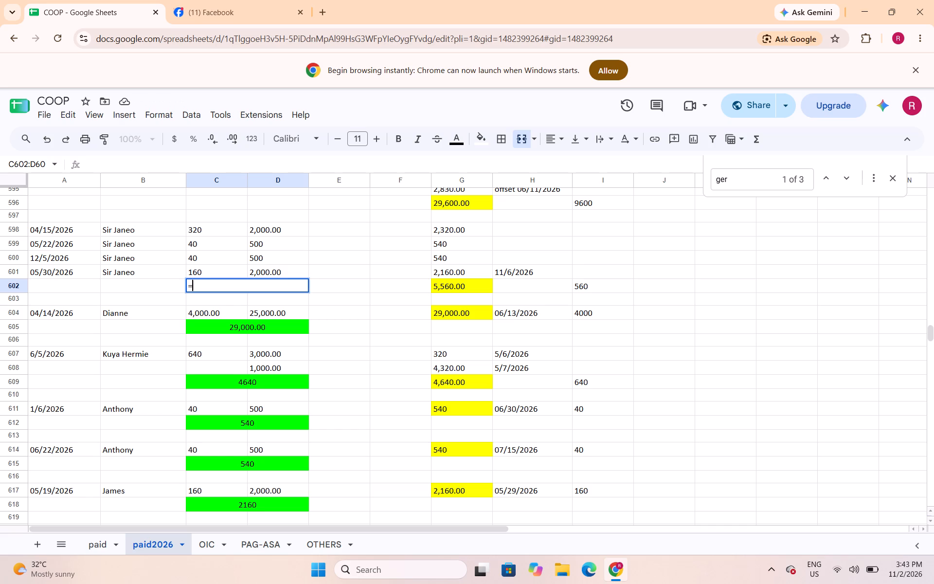
text(sum()
drag(216, 226, 257, 275)
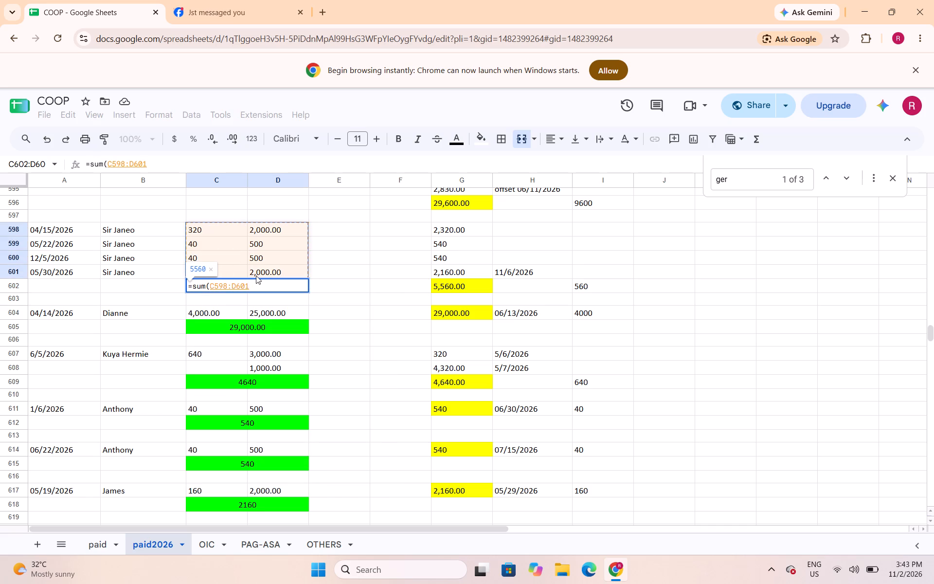
key(shift+parenright)
key(Return)
key(Up)
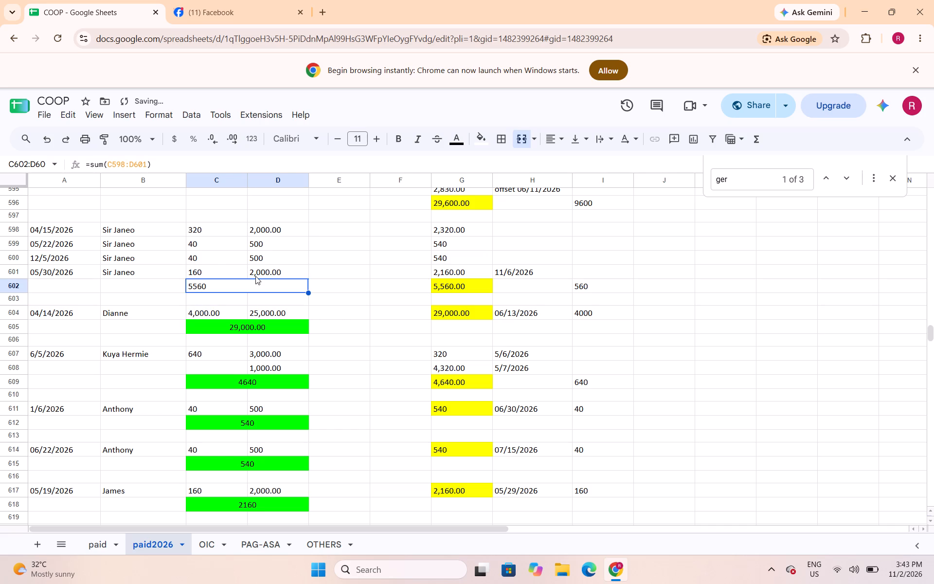
Fill Sir Janeo's total in merged cell C602:D602 bright green and center it.
click(484, 139)
click(539, 194)
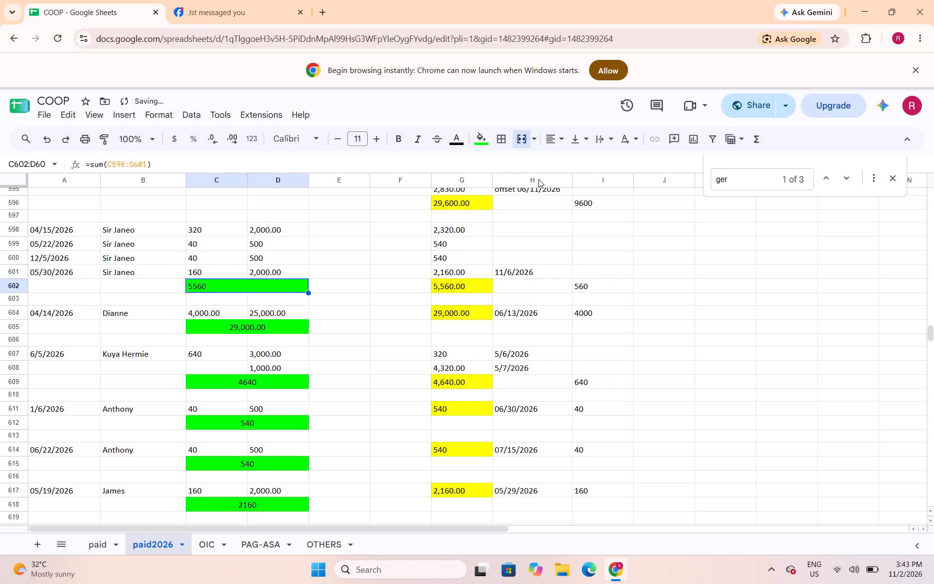
click(559, 141)
click(573, 167)
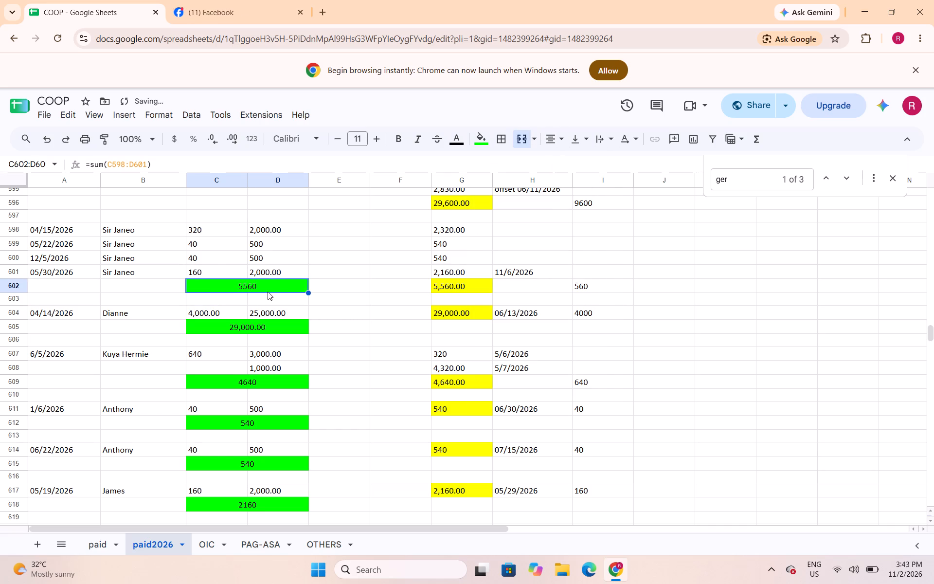
Save the spreadsheet.
scroll(306, 268, up, 4)
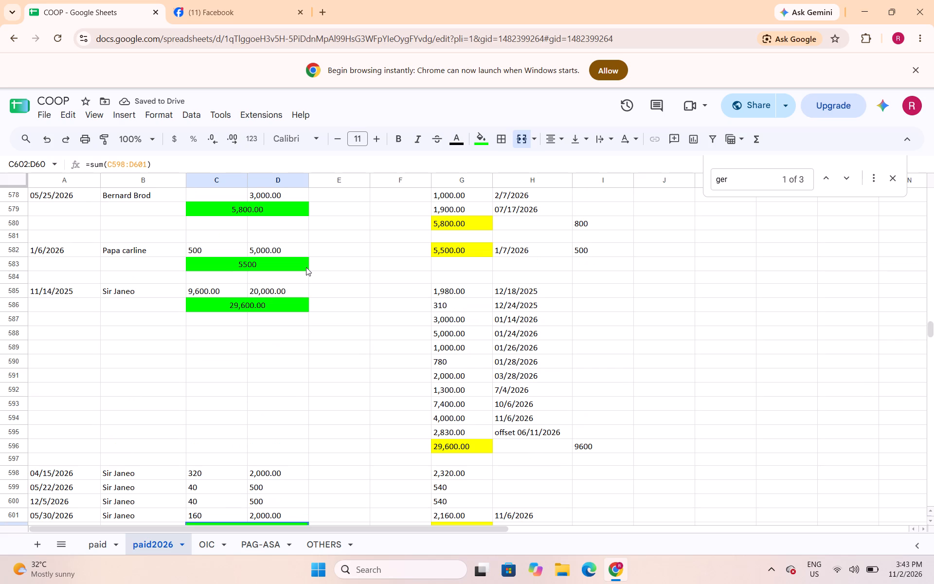
key(ctrl+s)
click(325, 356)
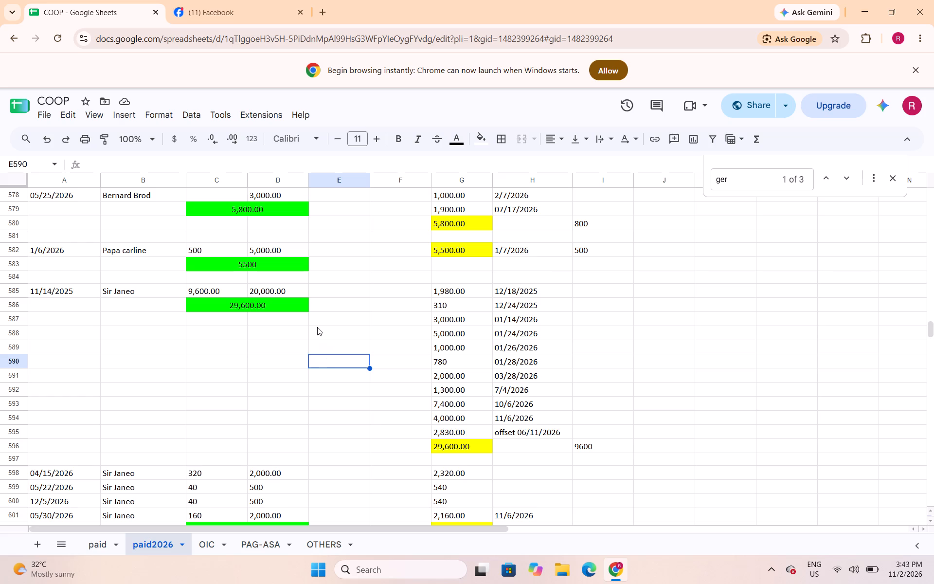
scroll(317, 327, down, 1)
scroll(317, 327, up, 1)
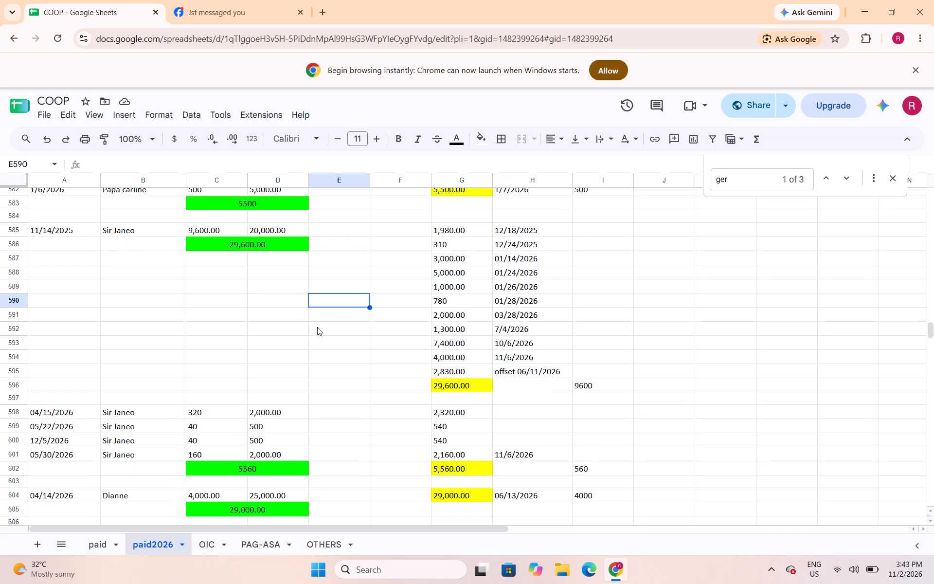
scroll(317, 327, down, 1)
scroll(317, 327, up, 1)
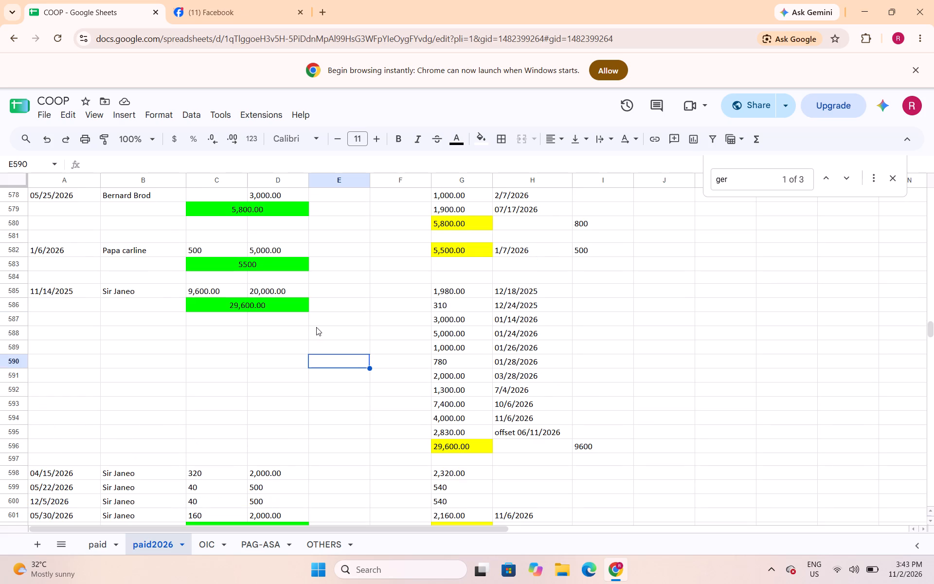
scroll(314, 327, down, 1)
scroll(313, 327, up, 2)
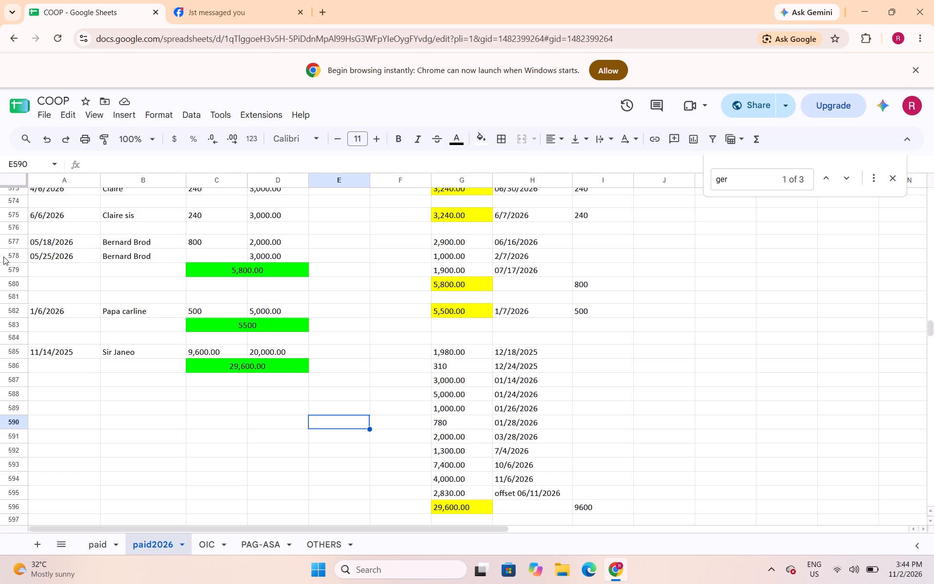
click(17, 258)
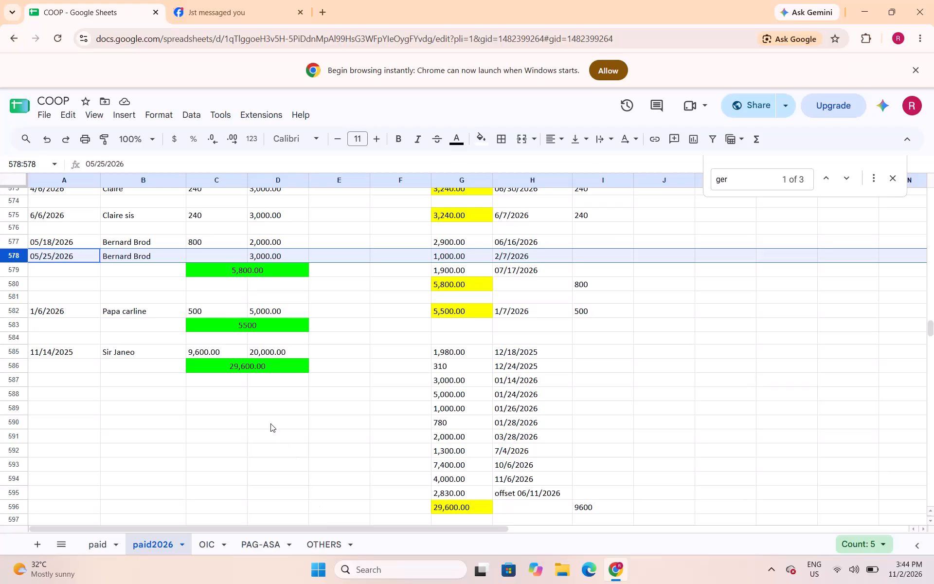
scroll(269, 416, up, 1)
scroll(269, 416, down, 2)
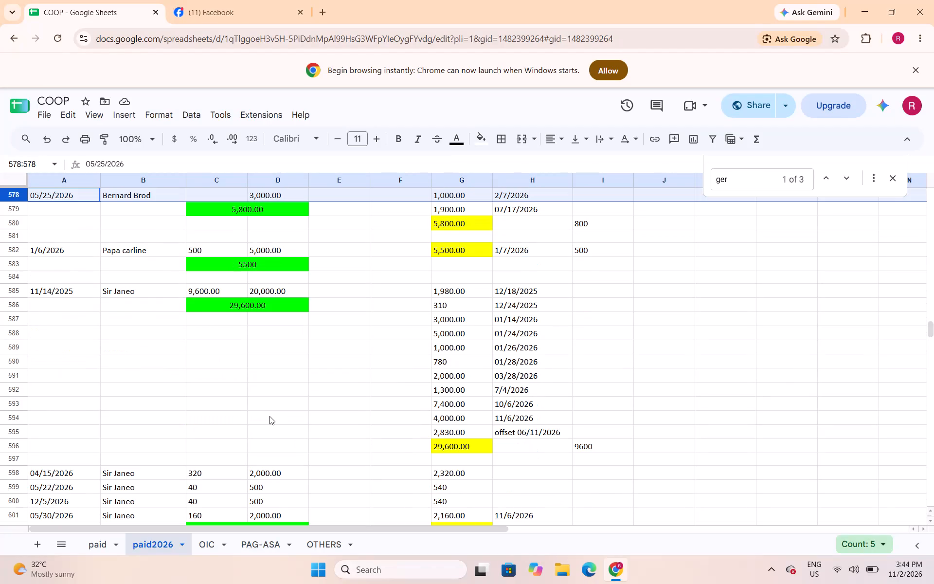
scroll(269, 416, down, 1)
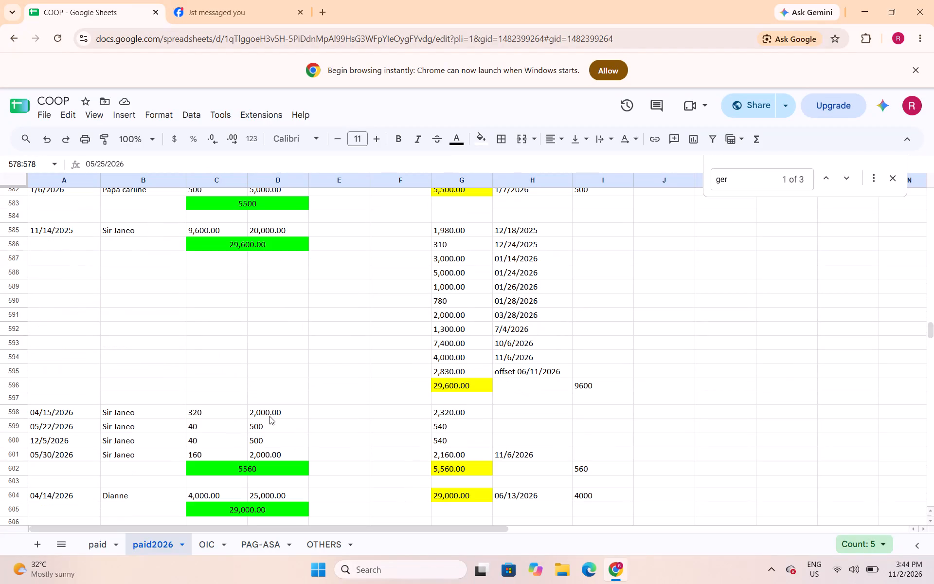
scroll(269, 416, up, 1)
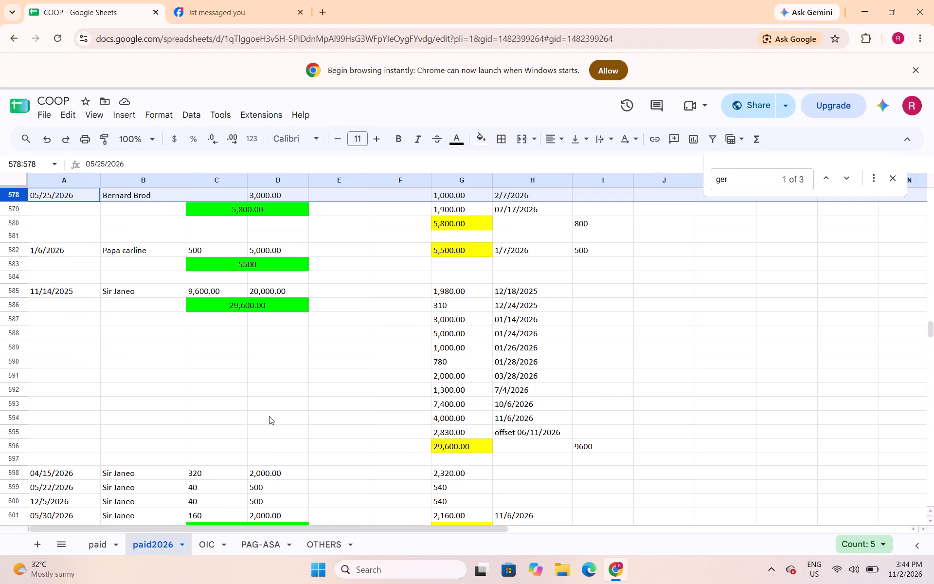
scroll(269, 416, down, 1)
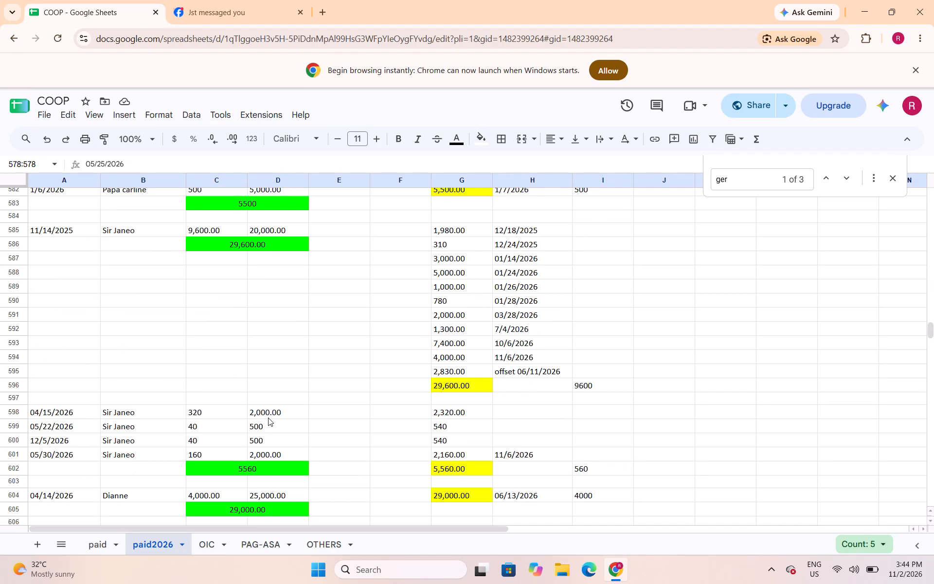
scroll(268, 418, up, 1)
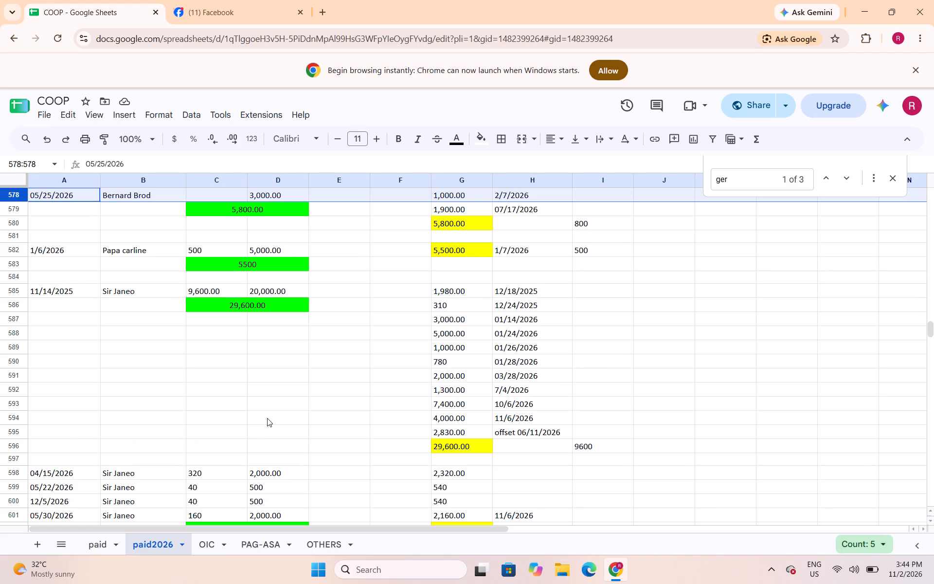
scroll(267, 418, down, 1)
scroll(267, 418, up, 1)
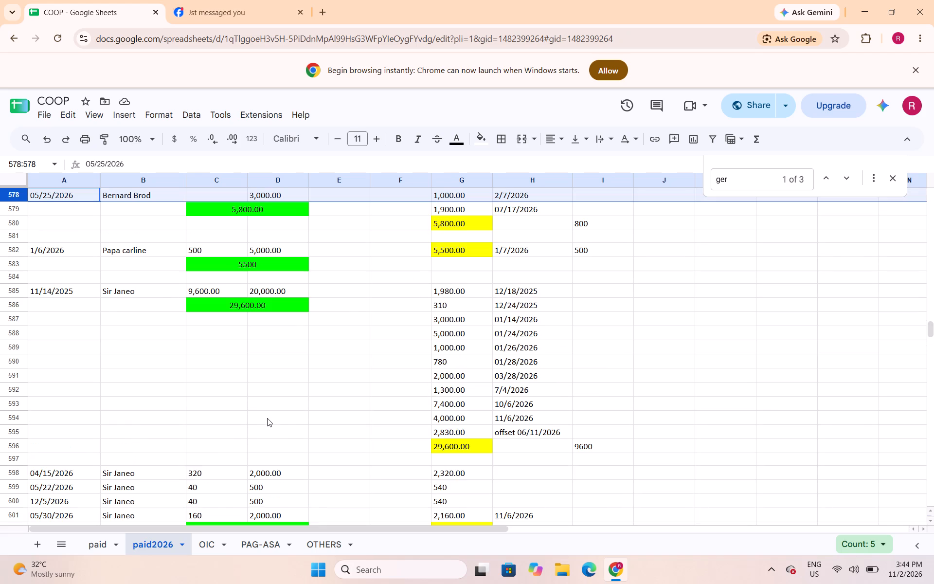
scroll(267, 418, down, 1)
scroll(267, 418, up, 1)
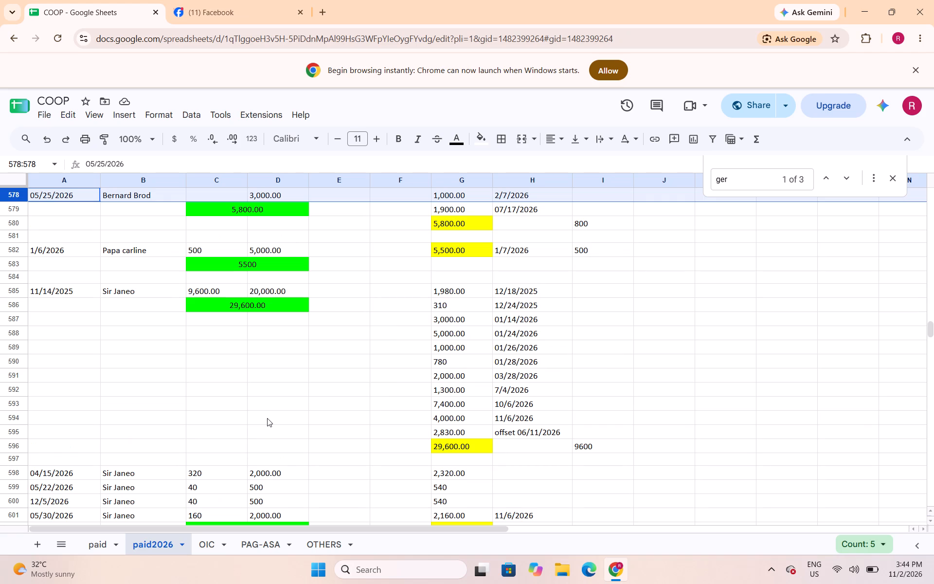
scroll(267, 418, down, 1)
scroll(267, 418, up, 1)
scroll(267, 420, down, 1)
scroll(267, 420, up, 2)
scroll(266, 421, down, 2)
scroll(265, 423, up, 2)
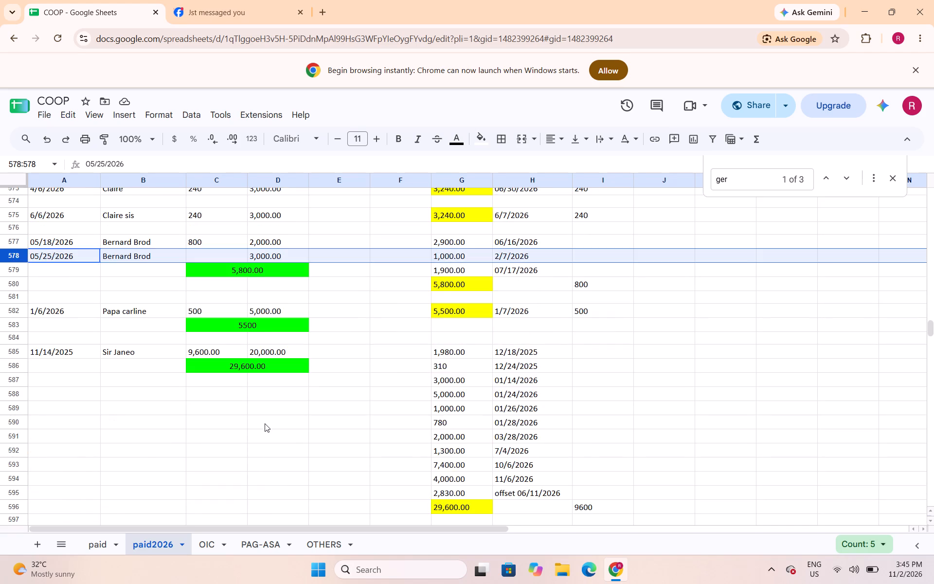
scroll(265, 423, up, 3)
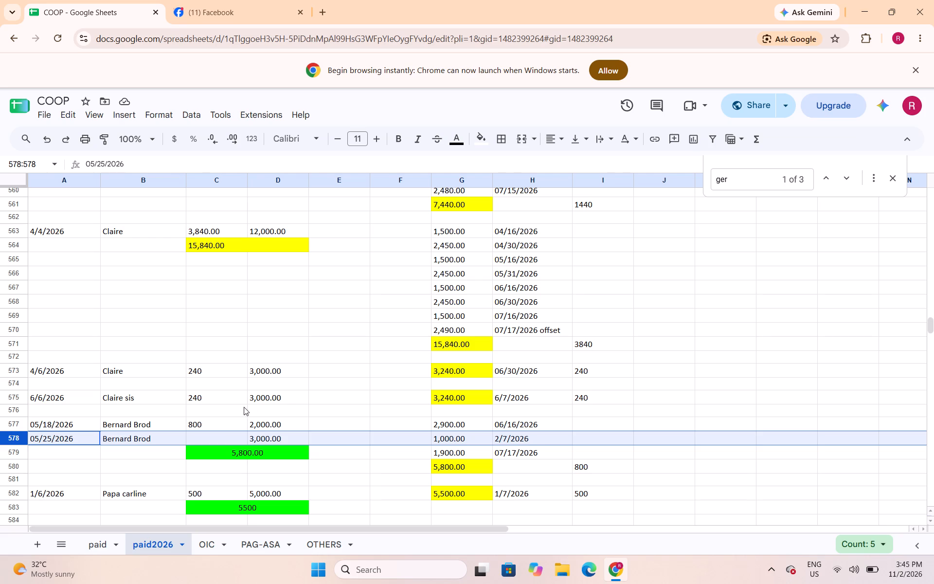
click(244, 407)
click(19, 411)
right_click(19, 411)
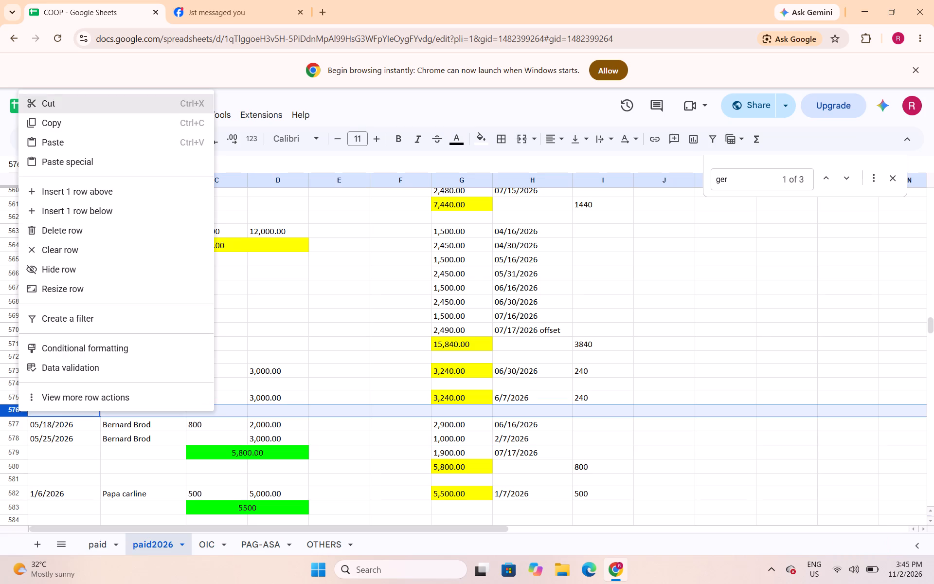
click(86, 195)
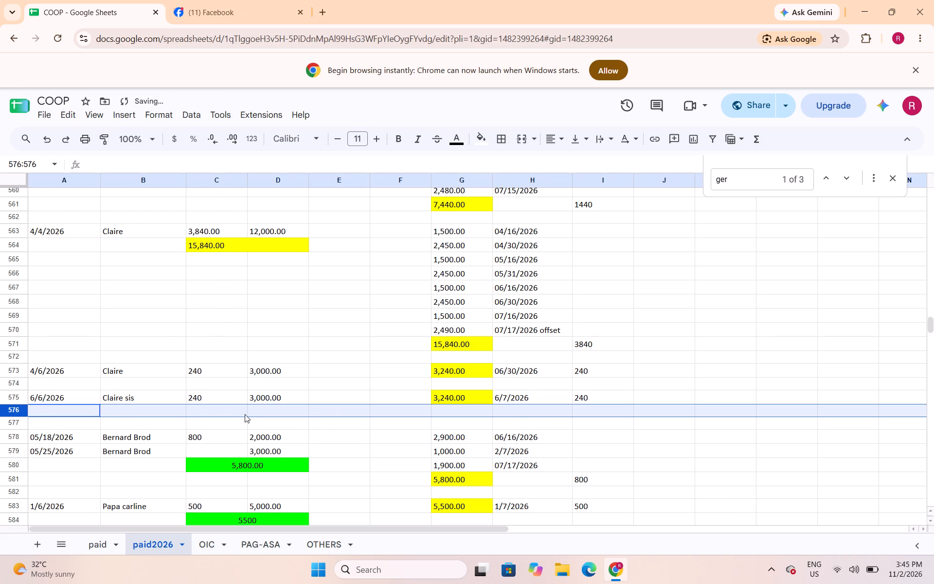
Merge cells C576:D576 in the new row beneath the Claire sis entry.
drag(240, 413, 259, 413)
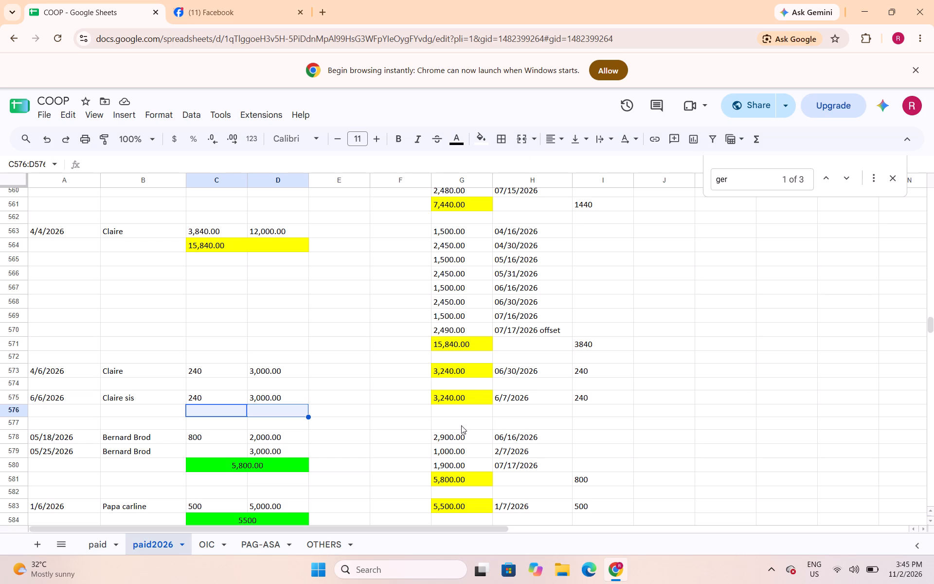
click(520, 143)
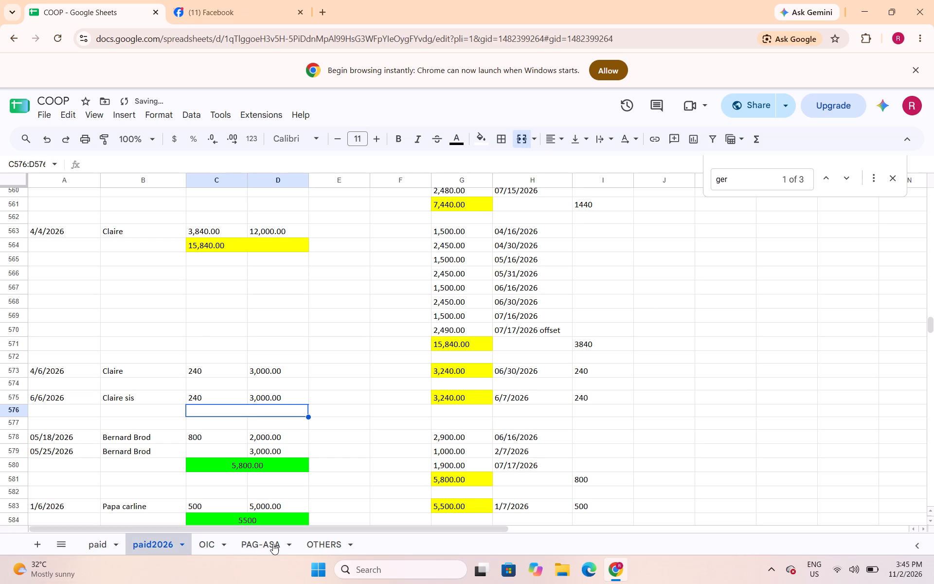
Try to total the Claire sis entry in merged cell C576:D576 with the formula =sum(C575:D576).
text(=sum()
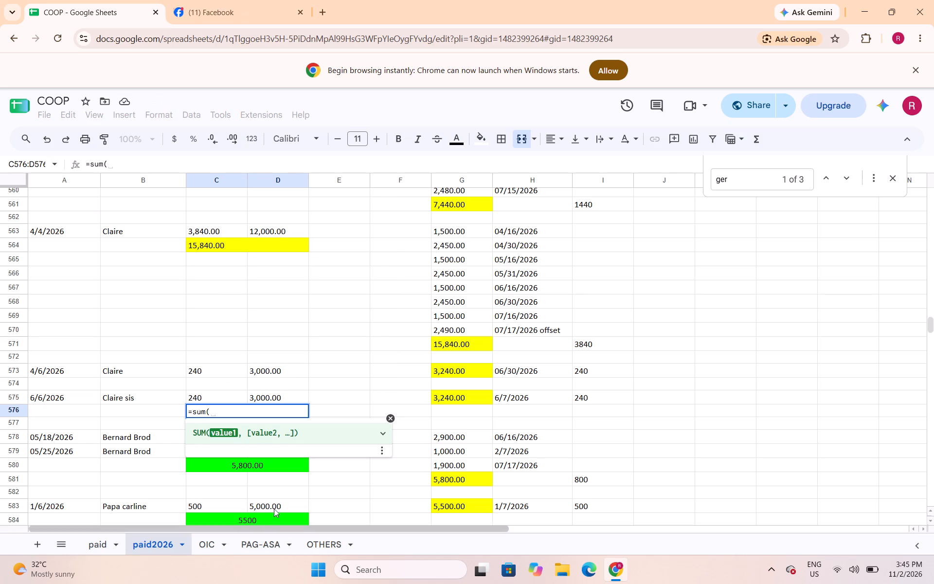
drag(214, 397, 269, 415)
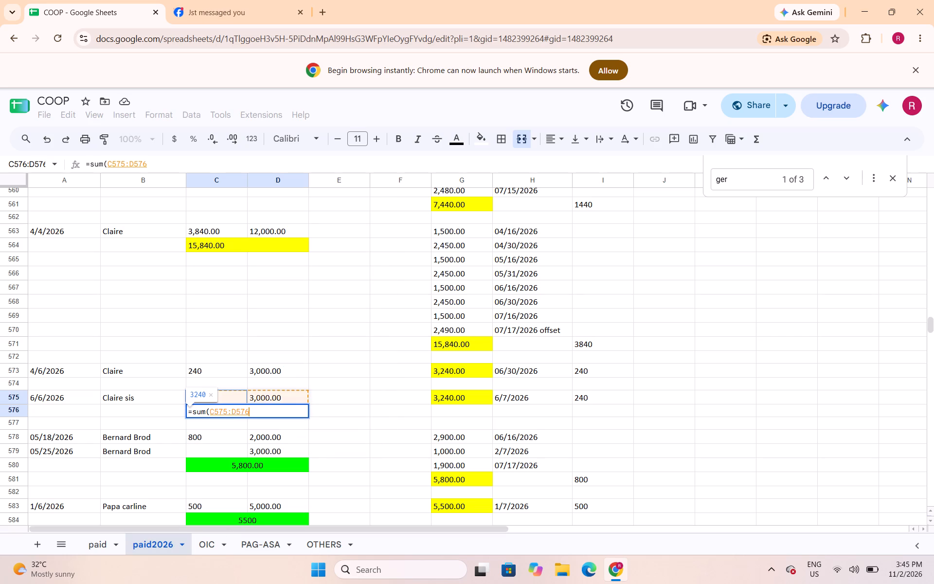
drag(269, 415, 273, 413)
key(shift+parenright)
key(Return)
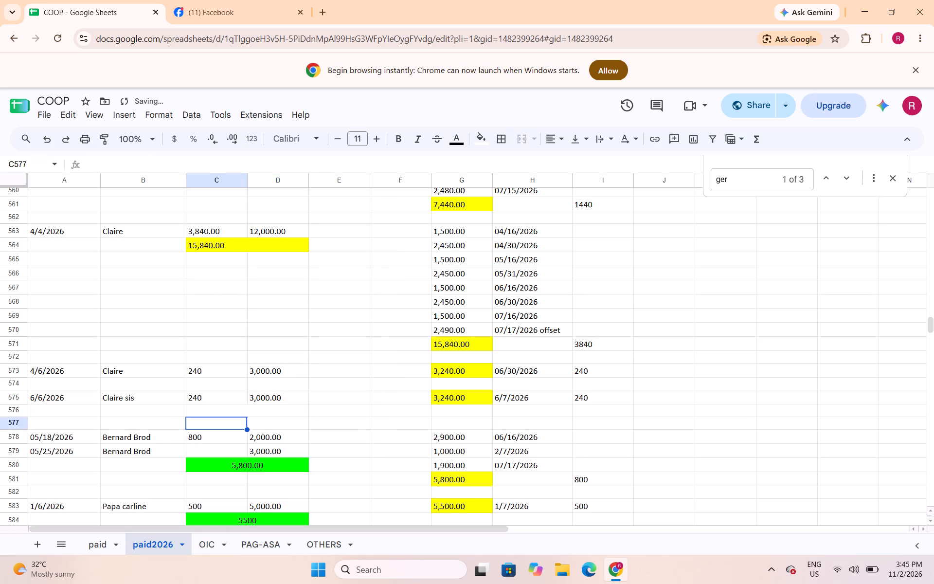
Total the Claire sis entry in merged cell C576:D576 with the formula =sum(C575:D575).
key(Up)
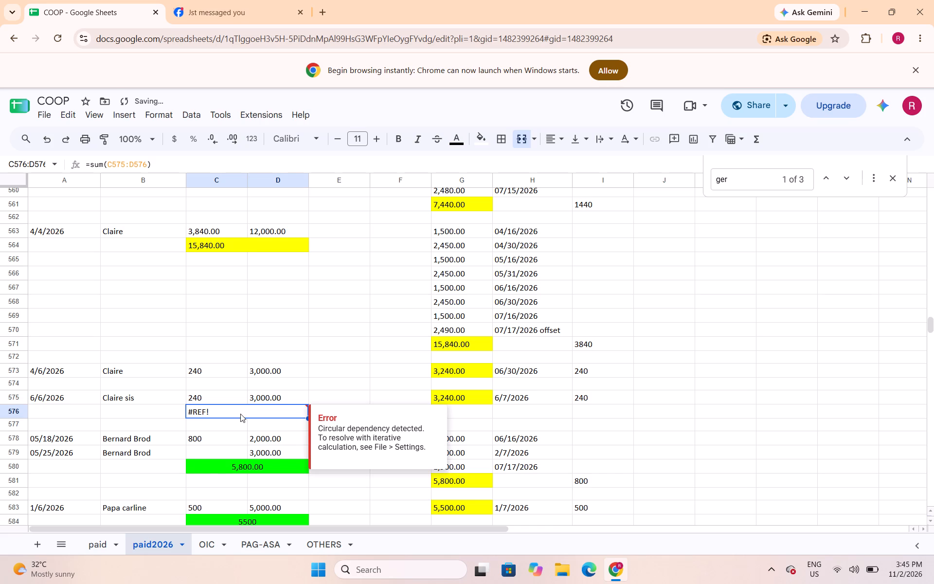
text(=sum()
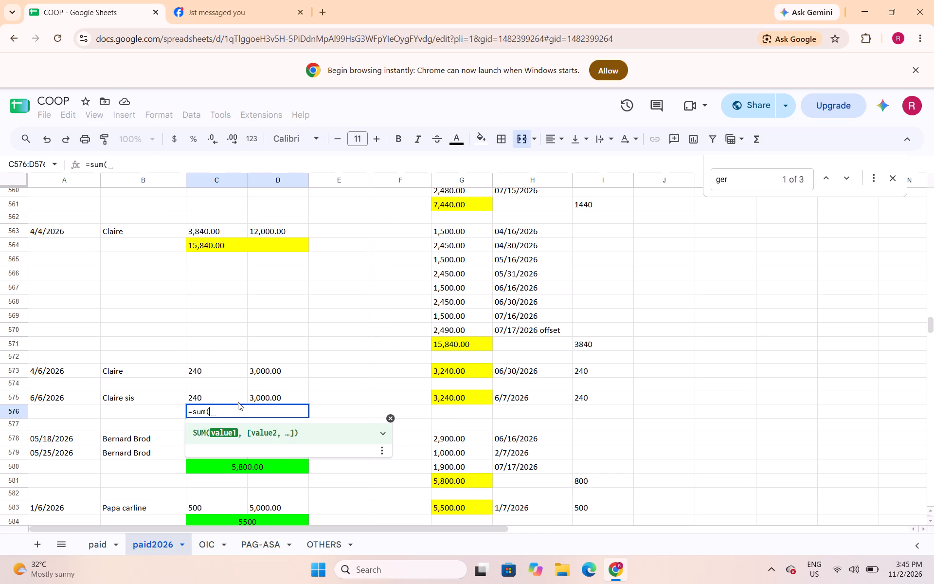
drag(237, 398, 264, 398)
key(shift+parenright)
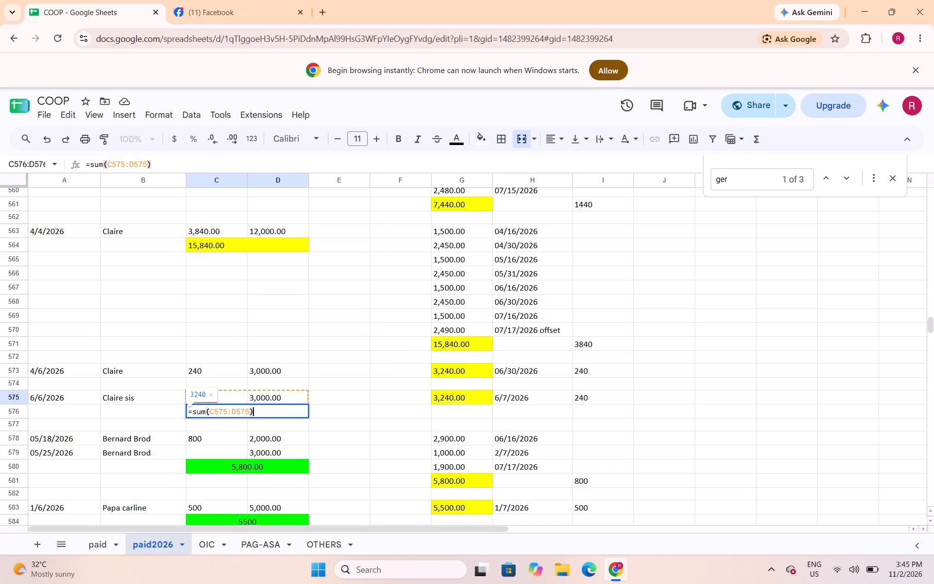
key(Return)
Center the Claire sis total in merged cell C576:D576 and fill it bright green.
key(Up)
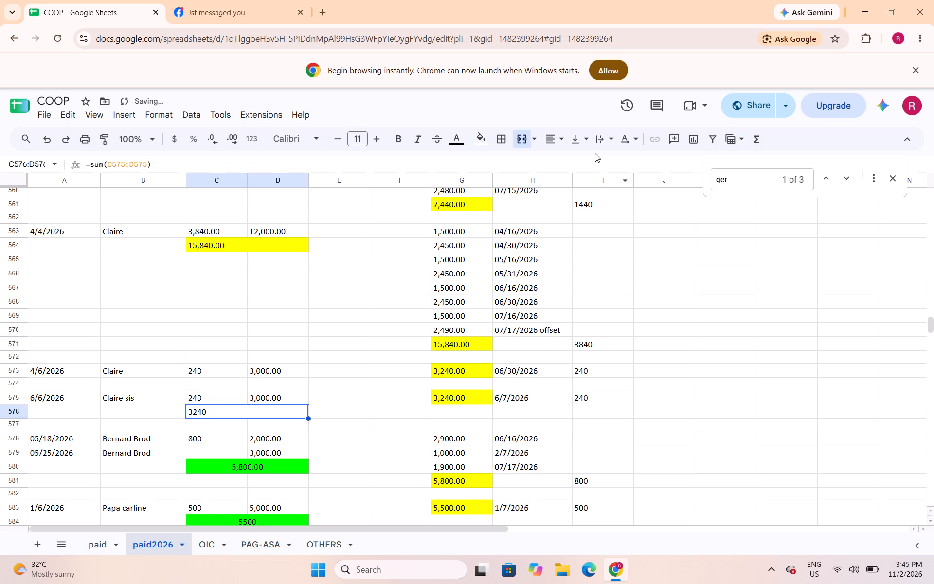
click(559, 141)
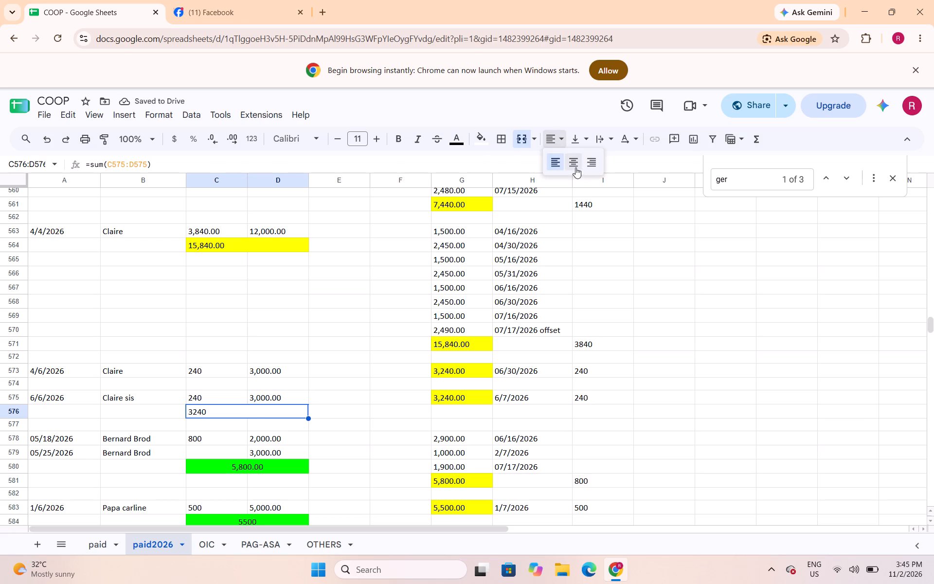
click(575, 167)
click(486, 140)
click(540, 192)
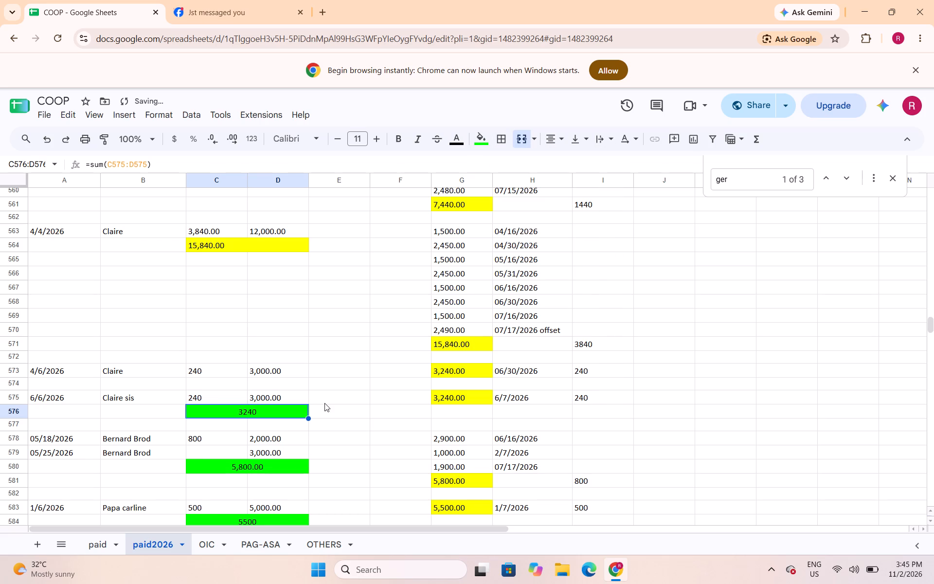
click(324, 403)
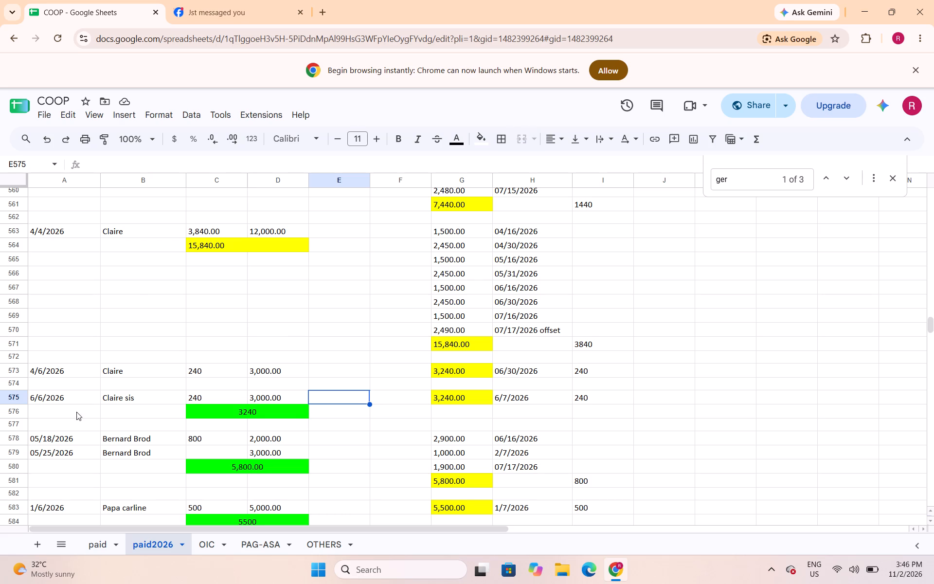
Insert one blank row above row 574, between the 4/6/2026 Claire entry and the Claire sis entry.
click(17, 385)
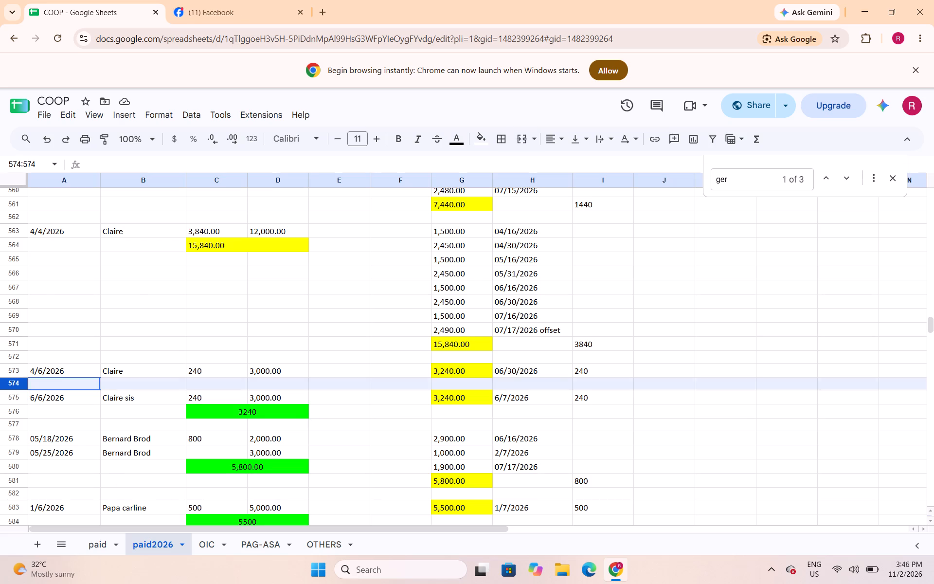
right_click(18, 384)
click(41, 331)
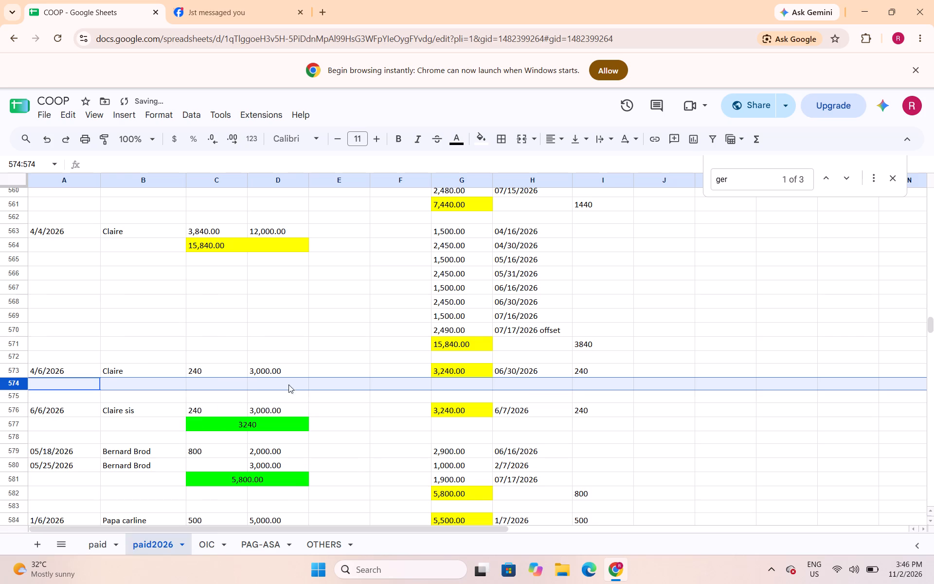
Merge C574:D574 and total the 4/6/2026 Claire entry in it with the formula =sum(C573:D573).
drag(240, 384, 264, 383)
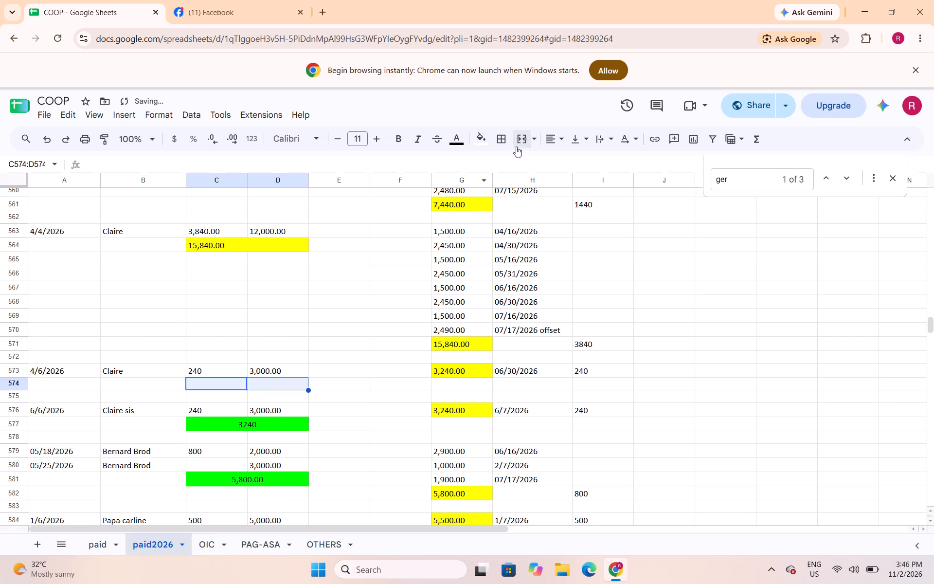
click(522, 140)
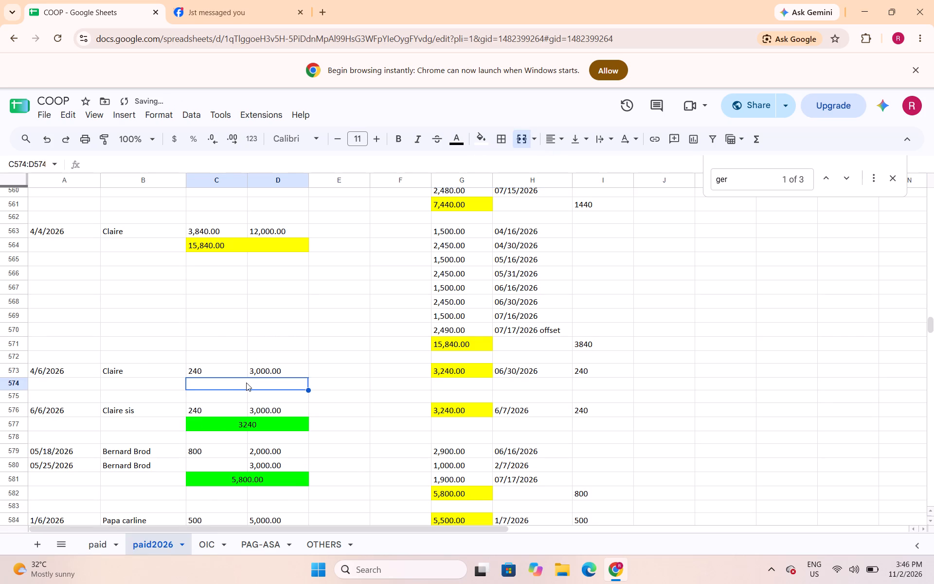
click(246, 383)
text(=sum9)
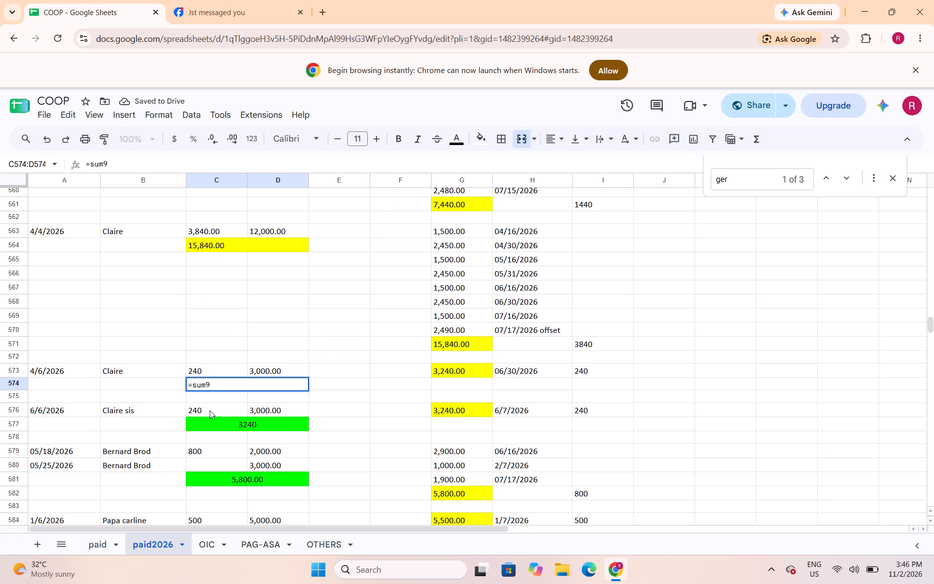
key(BackSpace)
key(shift+parenleft)
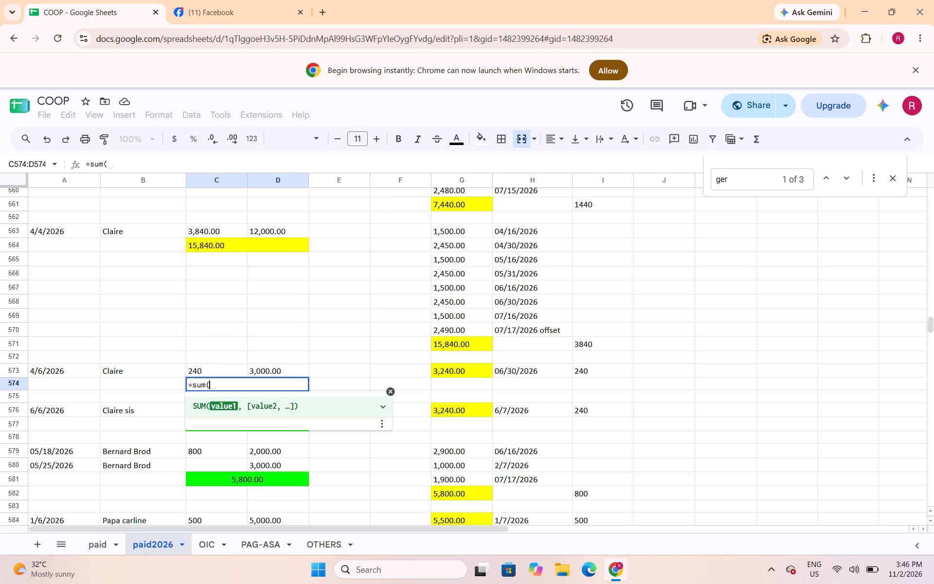
drag(232, 371, 260, 375)
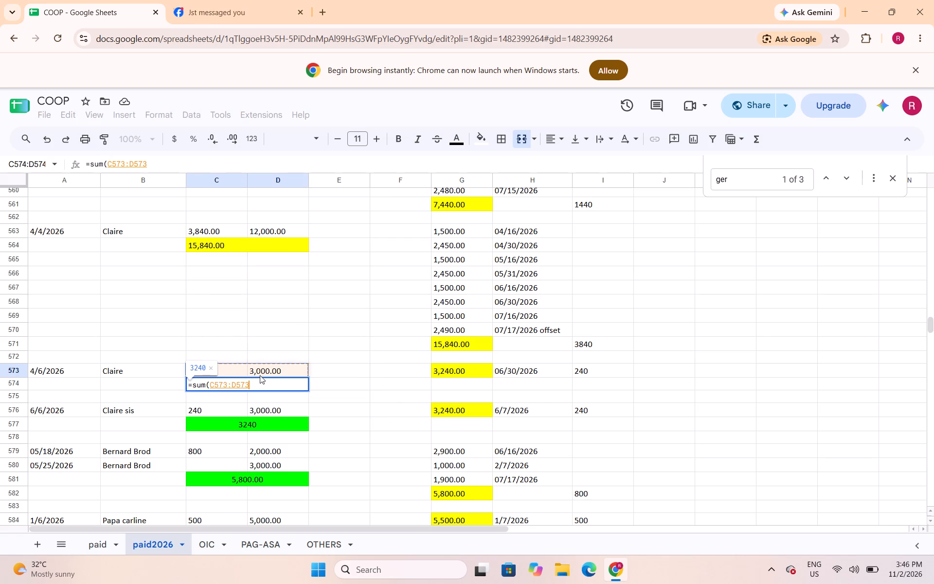
drag(260, 375, 260, 375)
key(shift+parenright)
key(Return)
Fill the 4/6/2026 Claire total in merged cell C574:D574 bright green and center it.
key(Up)
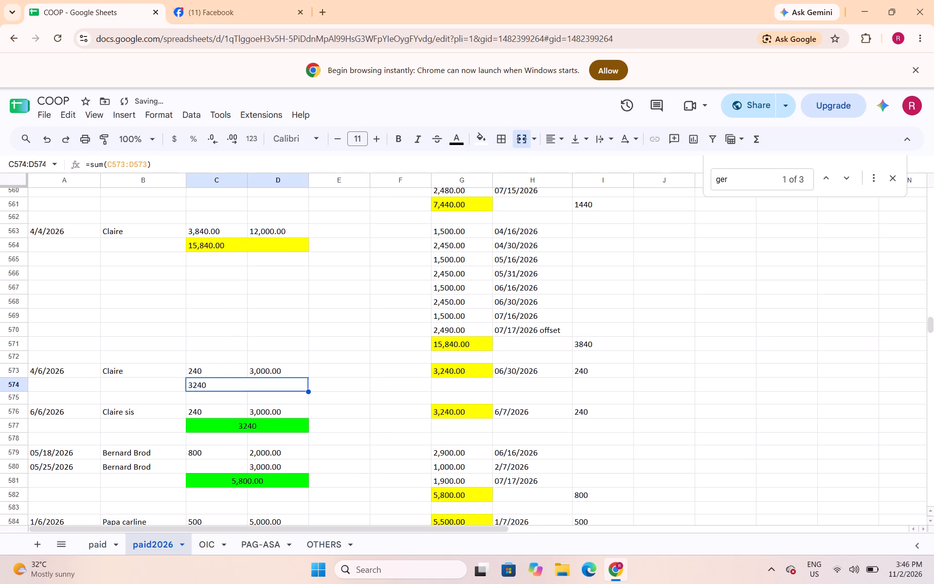
click(478, 141)
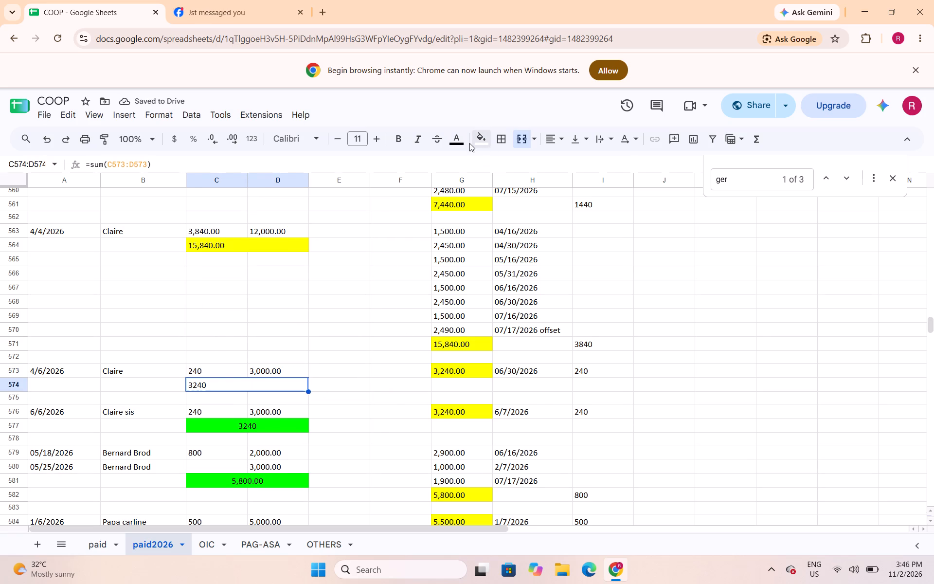
click(541, 194)
click(566, 136)
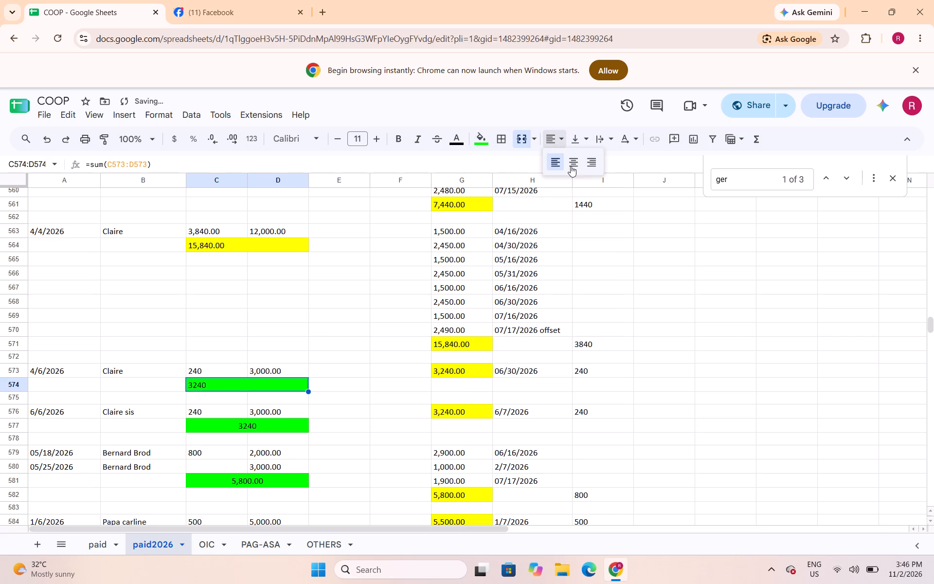
click(573, 166)
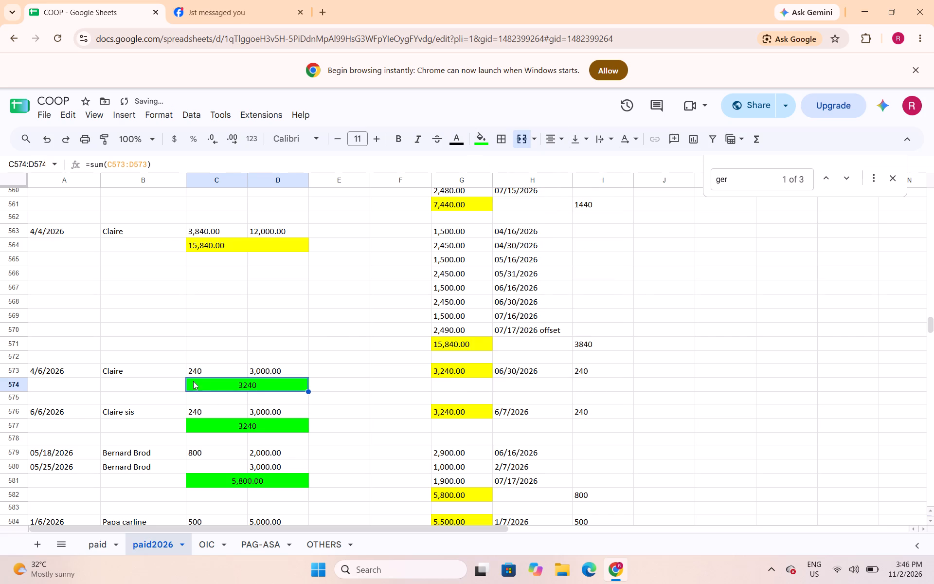
Recolor the 4/4/2026 Claire total in merged cell C564:D564 bright green and center it.
click(221, 244)
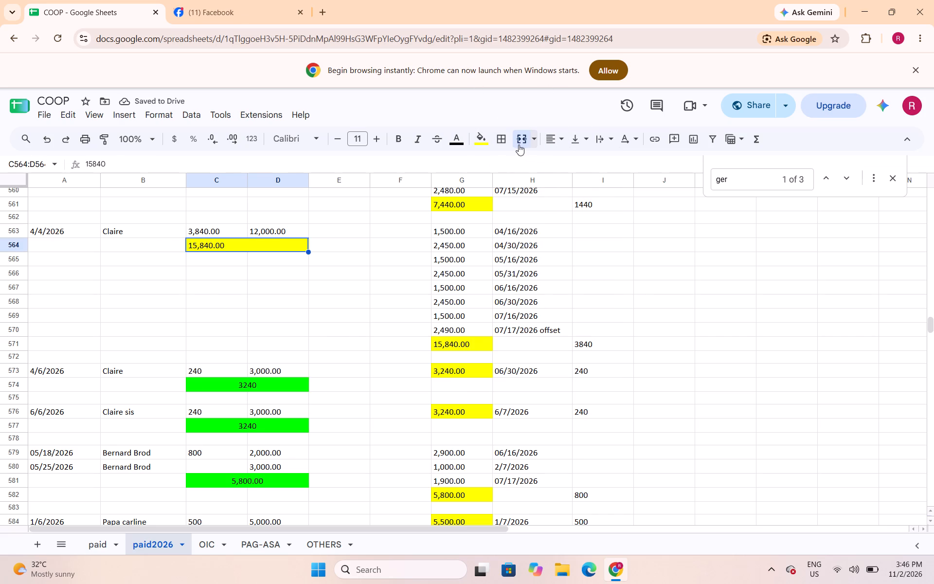
click(488, 139)
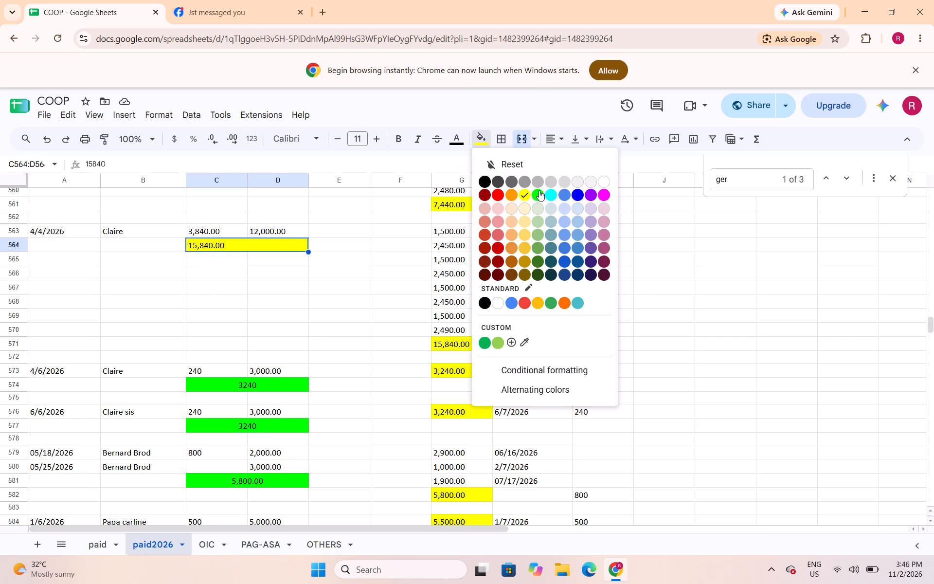
click(539, 190)
click(555, 142)
click(574, 159)
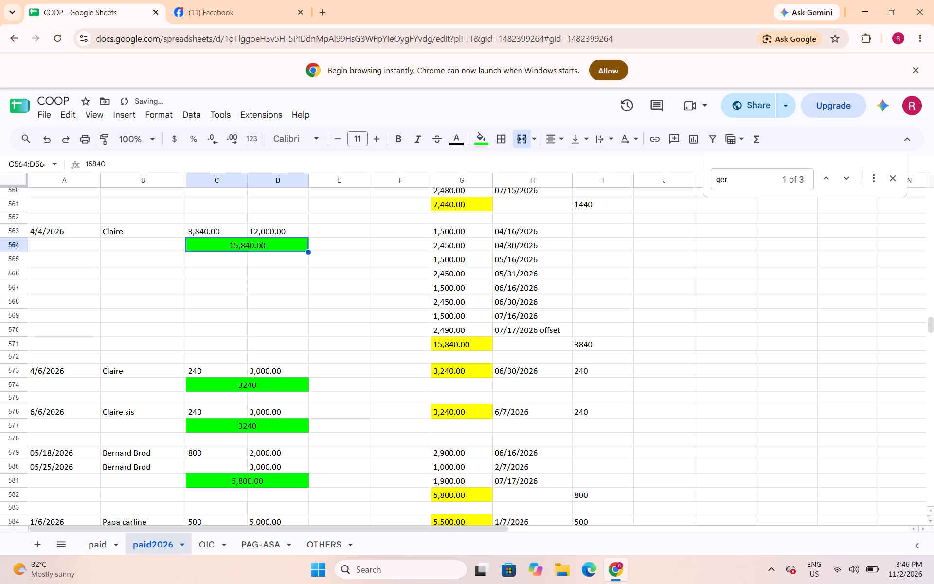
Center Ethel's total in merged cell C559:D559 and recolor it bright green.
scroll(324, 266, up, 2)
click(289, 298)
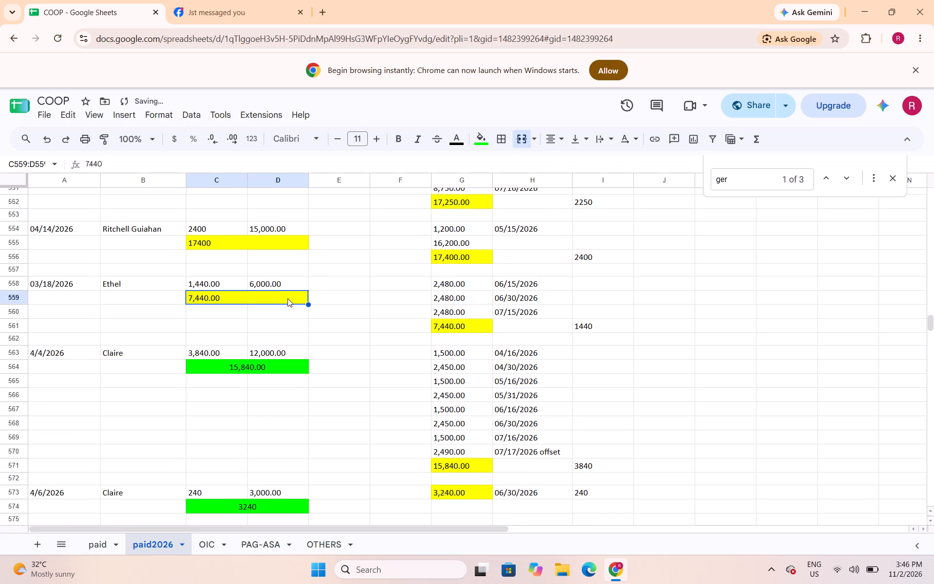
click(558, 145)
click(570, 163)
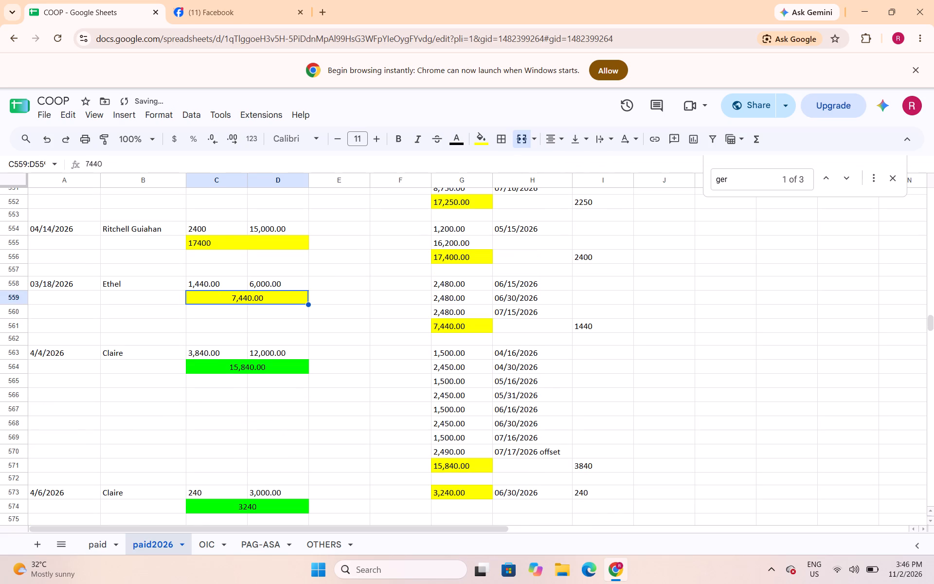
click(486, 145)
click(538, 192)
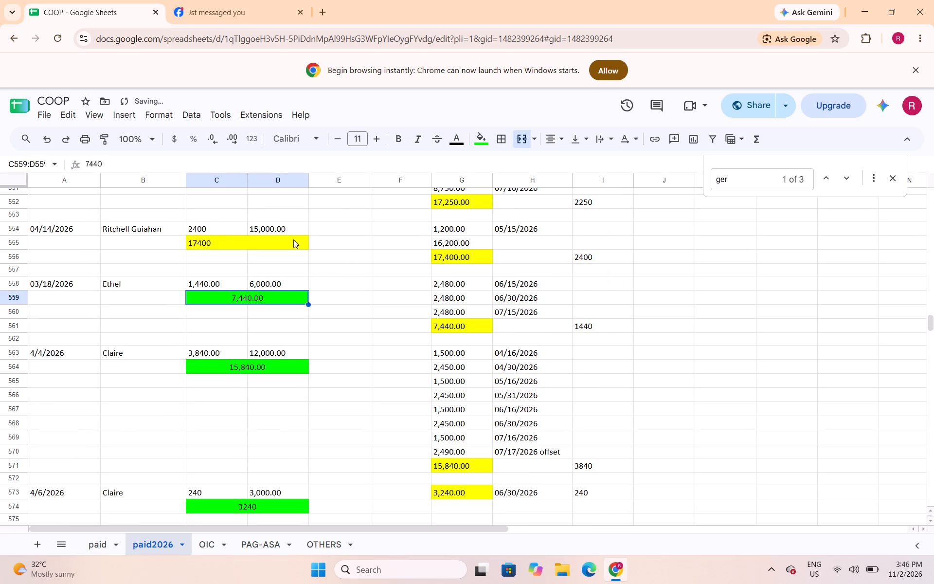
Recolor the 04/14/2026 entry's total in merged cell C555:D555 bright green and center it.
click(293, 239)
click(476, 138)
click(539, 194)
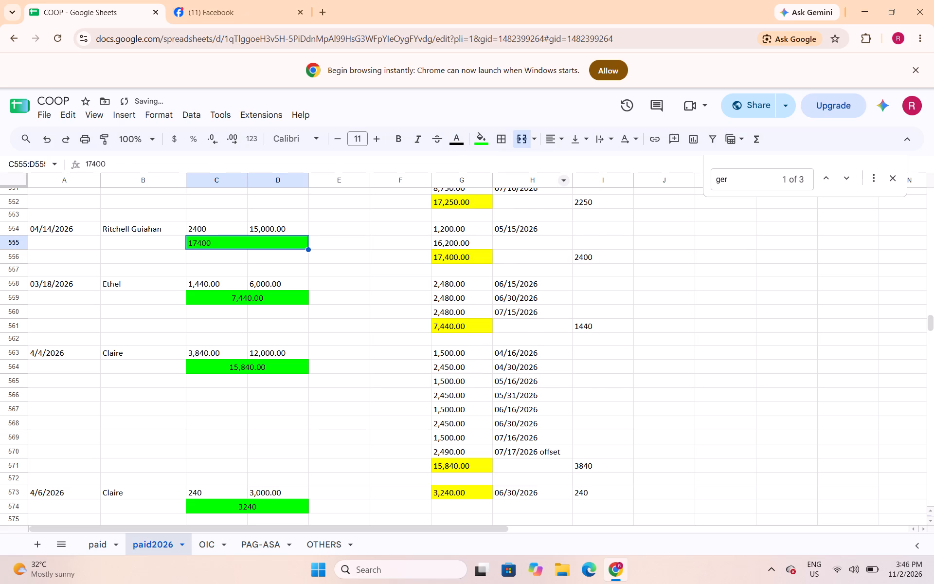
click(556, 138)
click(571, 163)
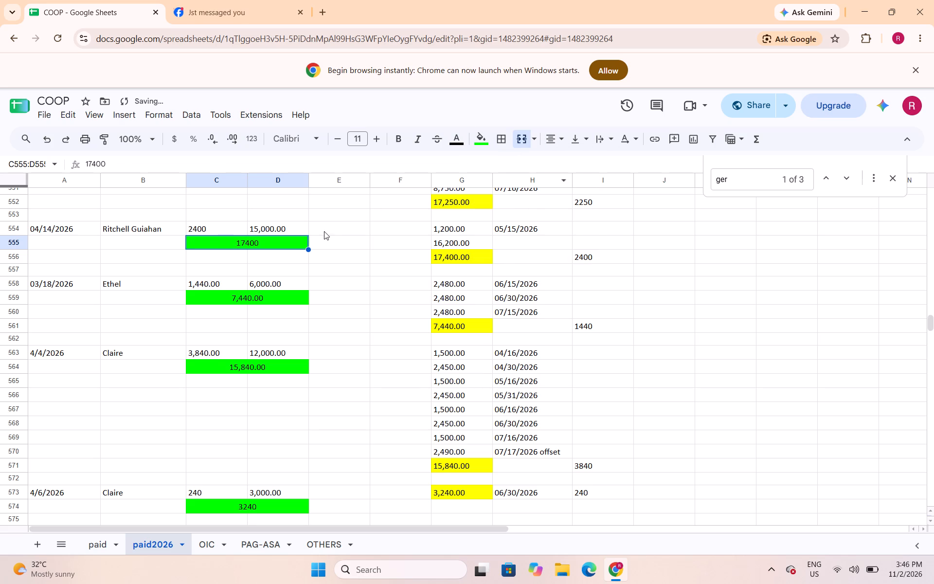
Recolor Cheny's total in merged cell C548:D548 bright green and center it.
scroll(306, 246, up, 3)
click(283, 324)
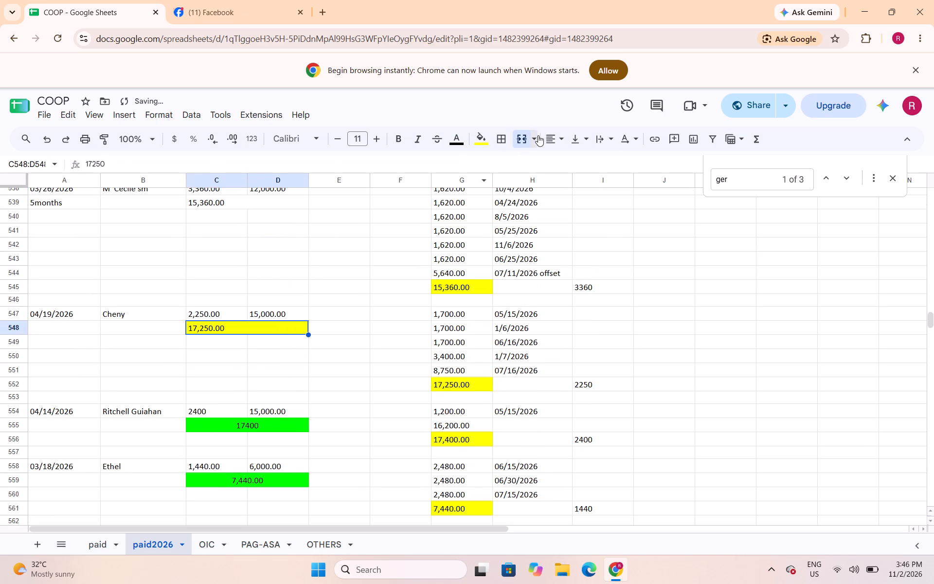
click(481, 146)
click(538, 196)
click(562, 147)
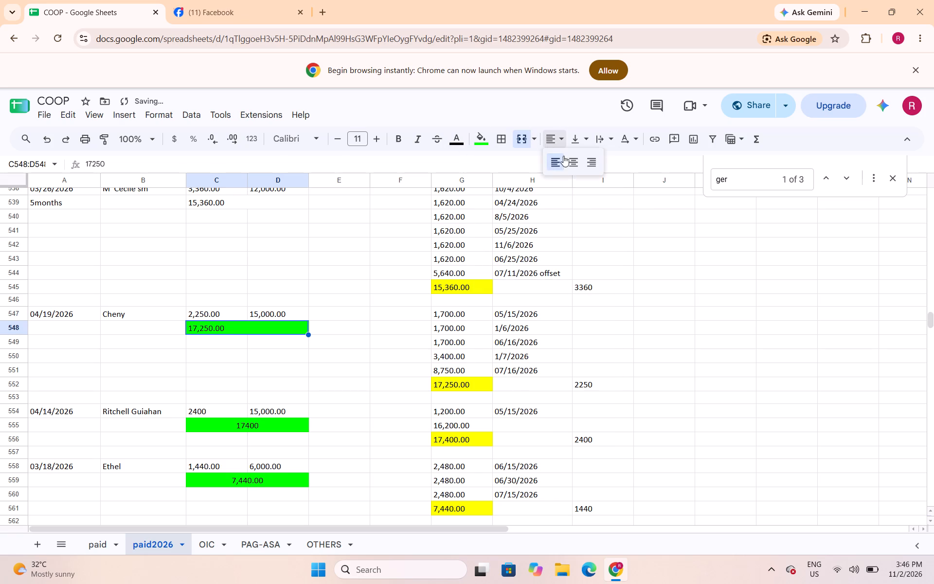
click(577, 171)
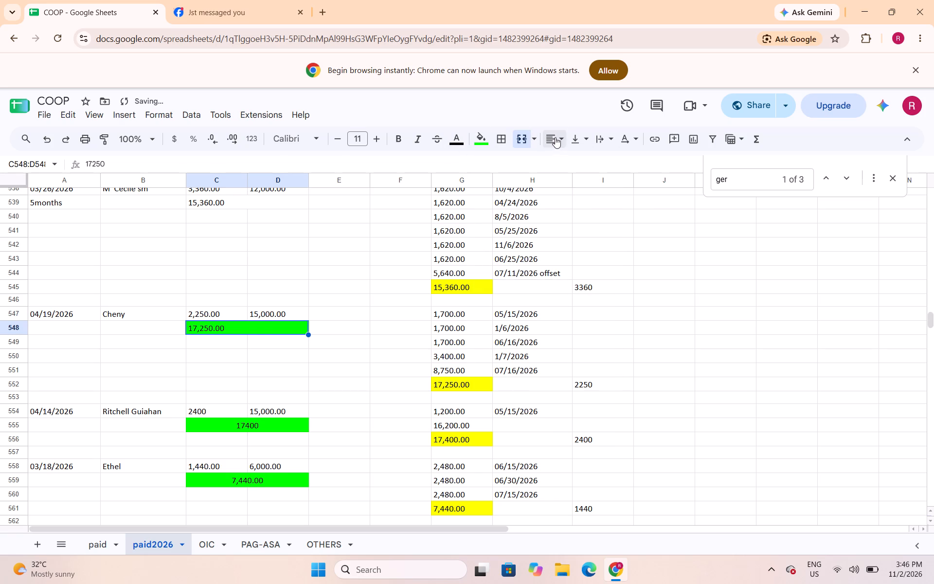
click(555, 137)
click(581, 165)
click(254, 283)
scroll(261, 282, up, 2)
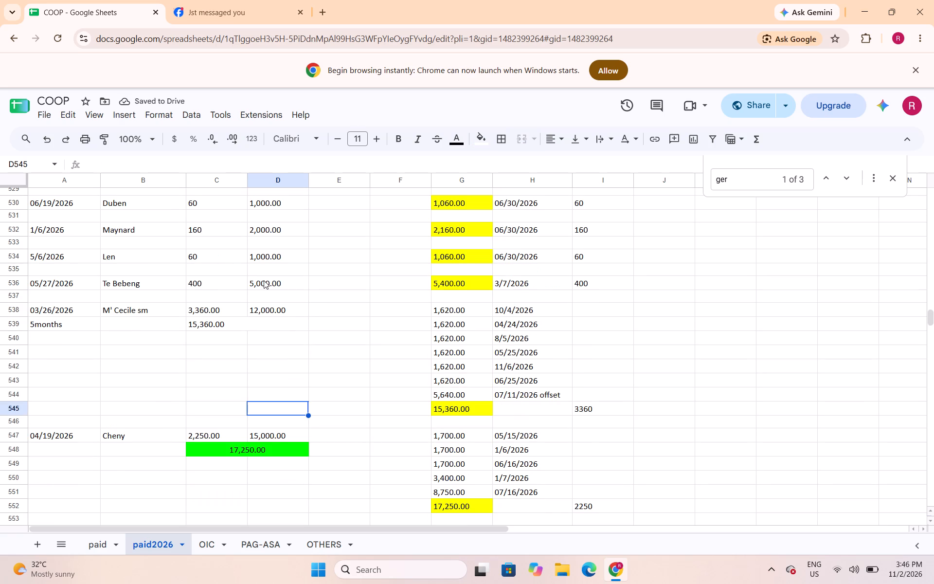
Recolor M' Cecile sm's total in merged cell C539:D539 bright green, center it, and save.
click(216, 357)
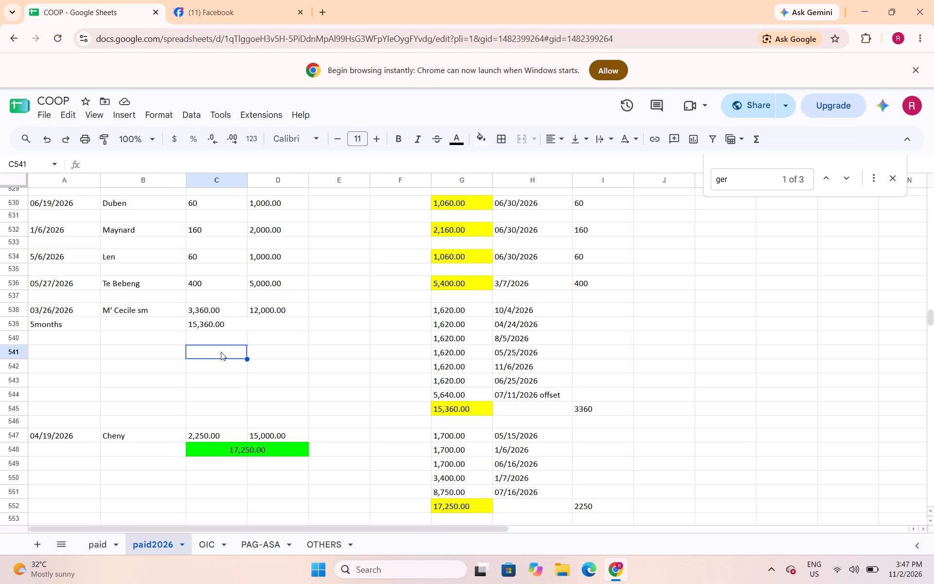
key(ctrl+s)
key(ctrl+s)
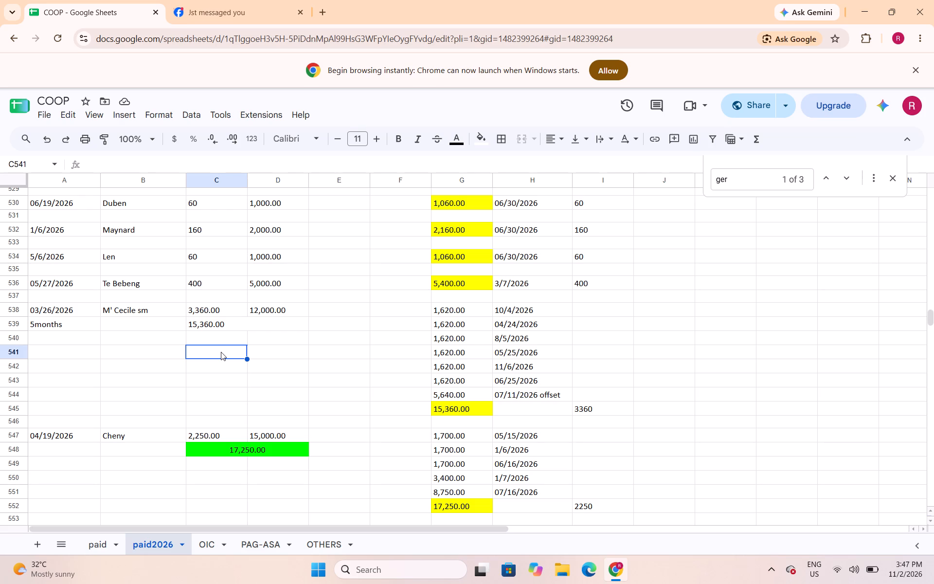
click(226, 343)
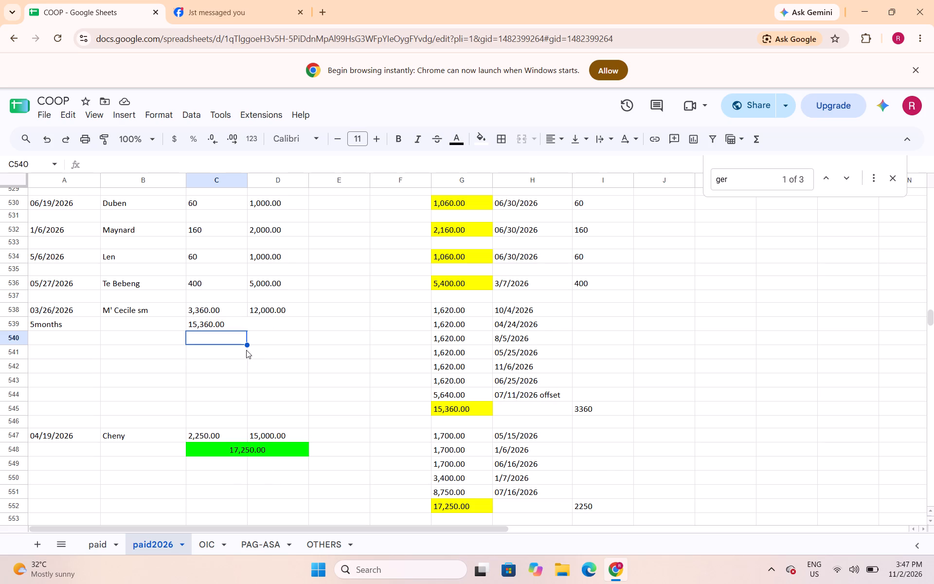
click(246, 321)
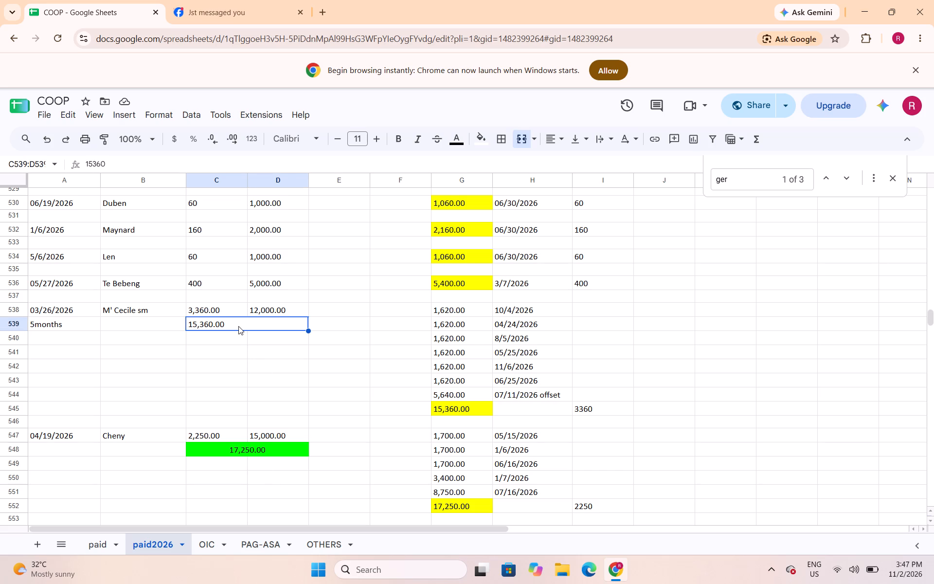
click(480, 145)
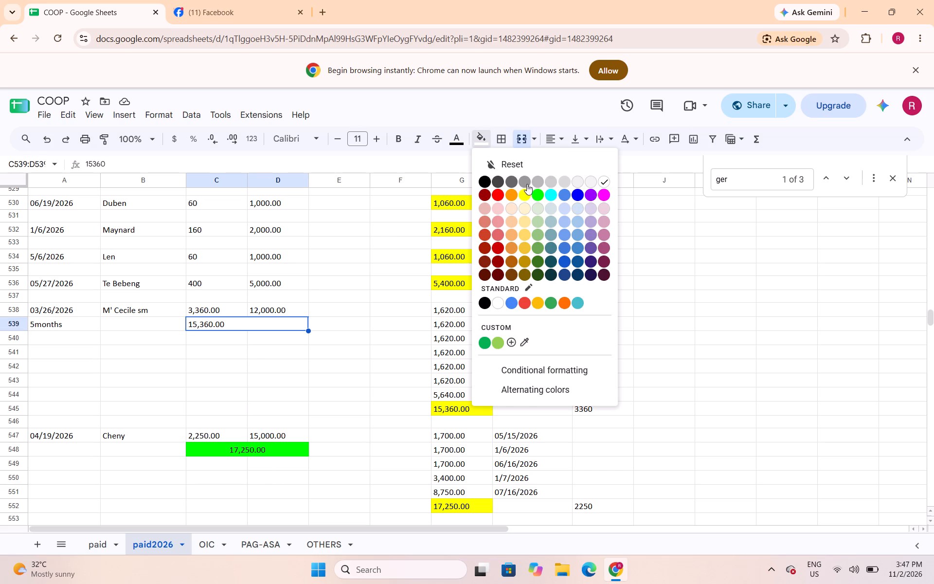
click(539, 195)
click(562, 142)
click(570, 160)
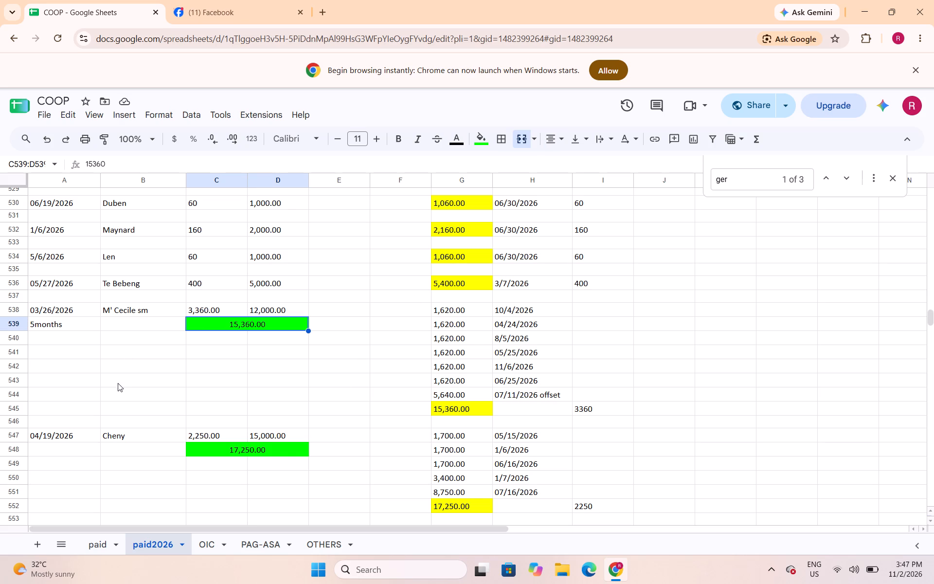
key(ctrl+s)
click(22, 296)
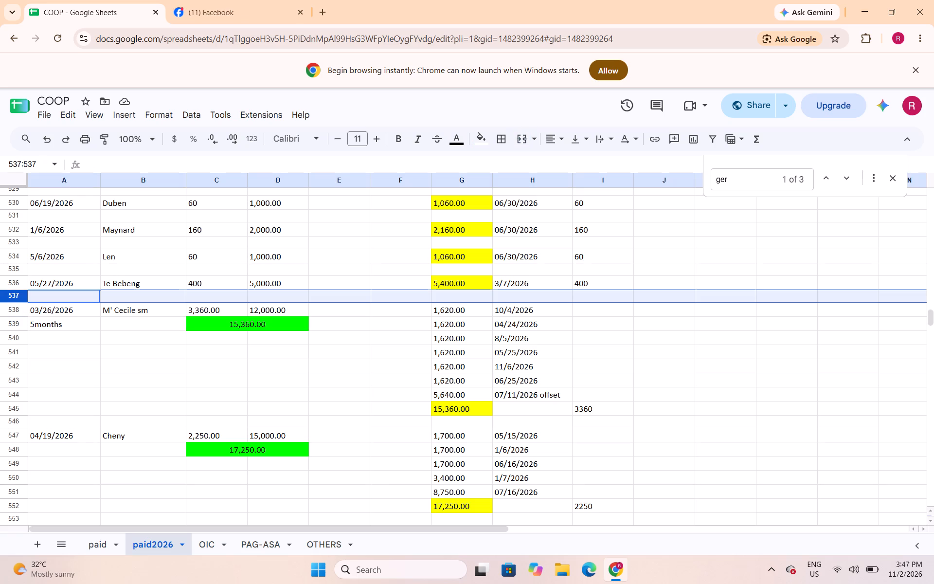
right_click(20, 302)
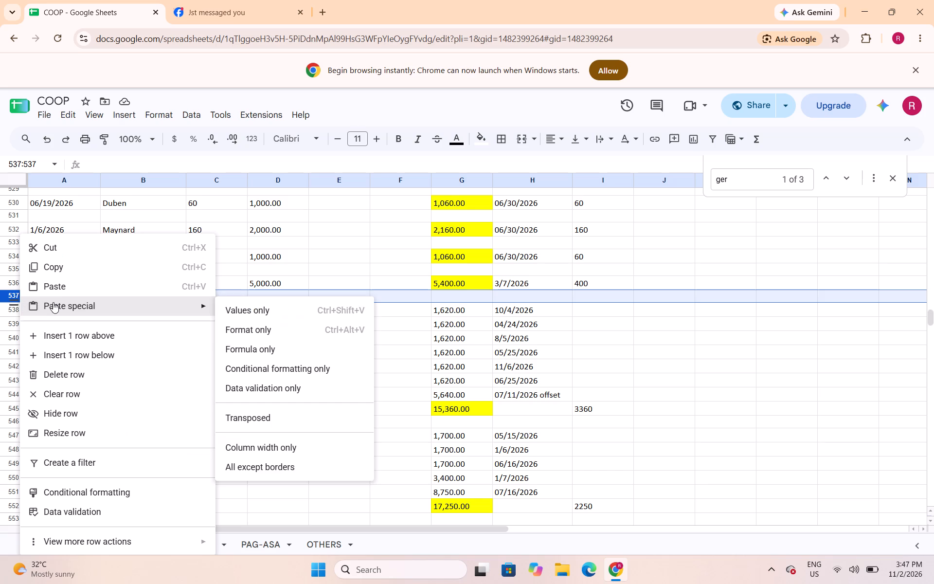
click(71, 336)
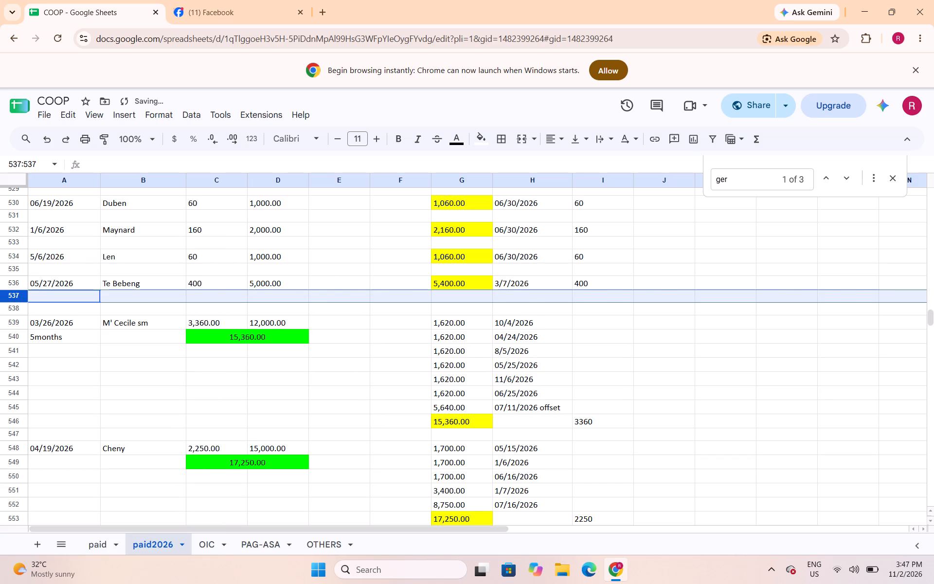
drag(219, 303, 255, 299)
click(202, 292)
click(211, 296)
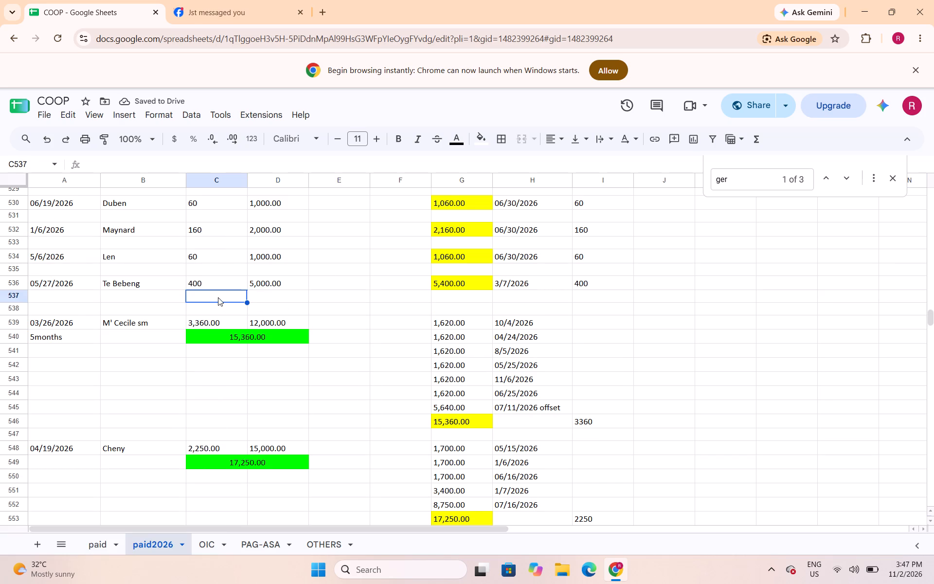
drag(218, 297, 263, 297)
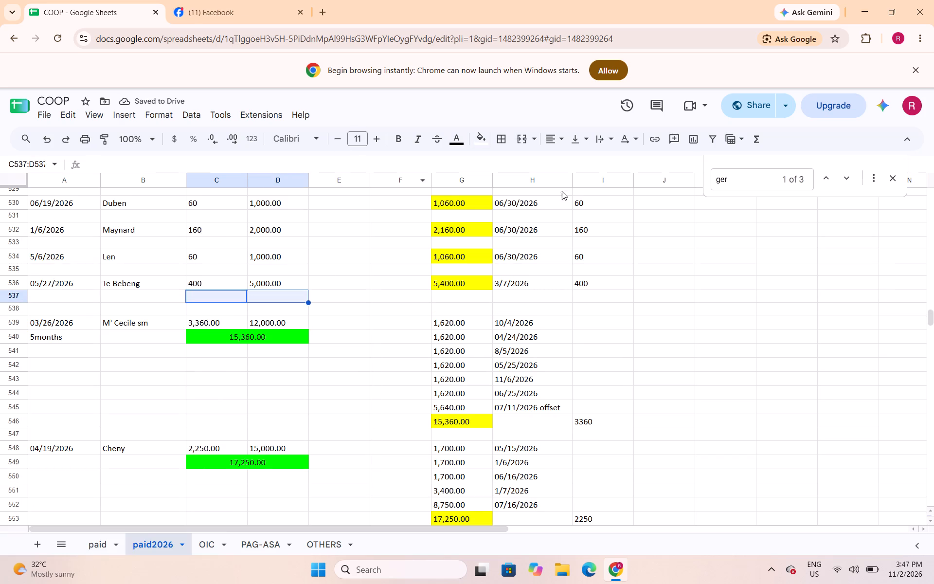
click(521, 143)
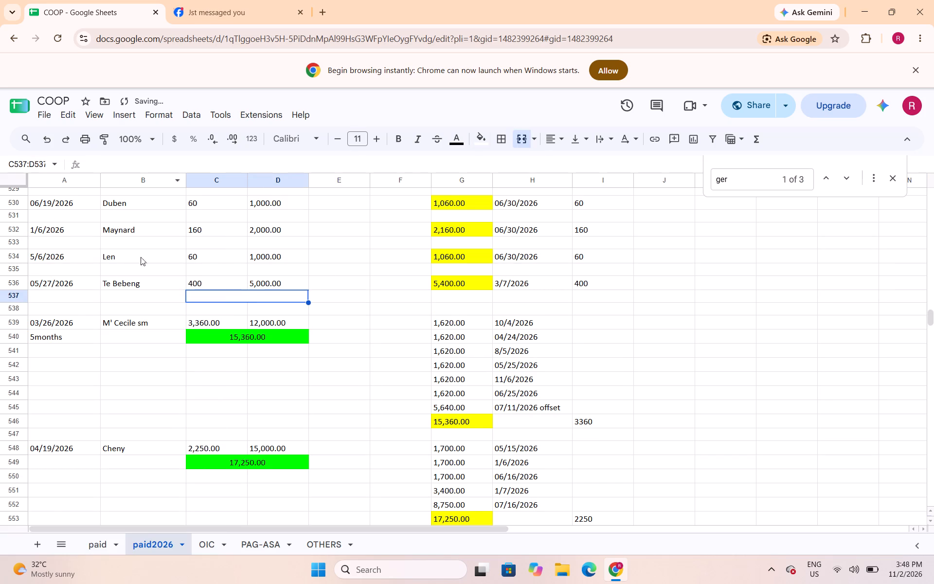
Insert a blank row under Len's 5/6/2026 entry and merge cells C535:D535.
scroll(82, 301, up, 1)
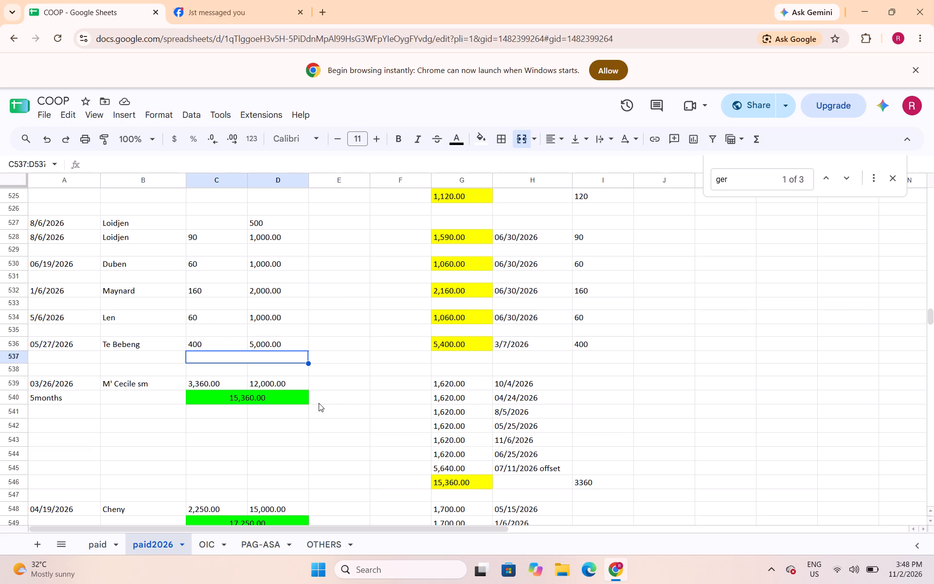
click(22, 329)
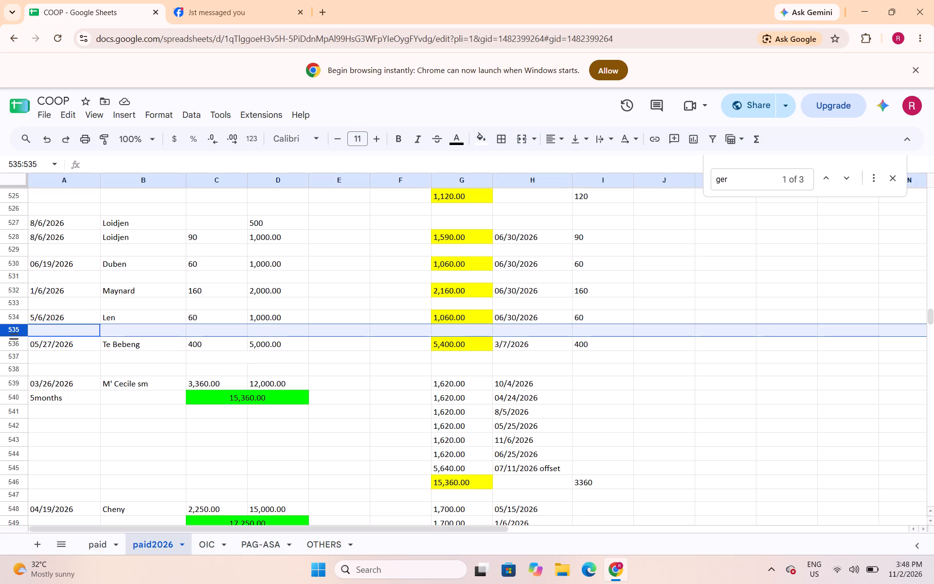
right_click(25, 332)
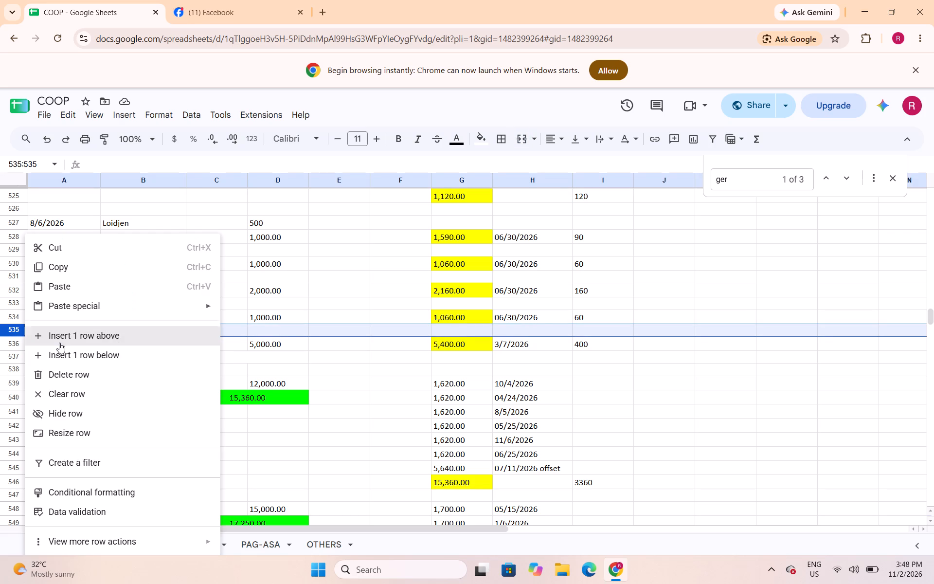
click(61, 338)
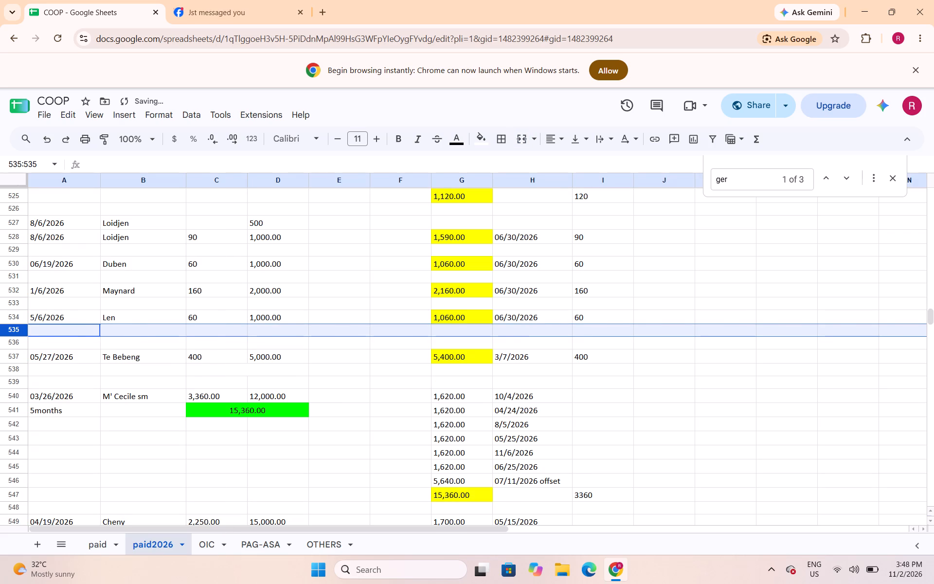
click(233, 335)
click(233, 330)
drag(233, 330, 256, 333)
click(524, 140)
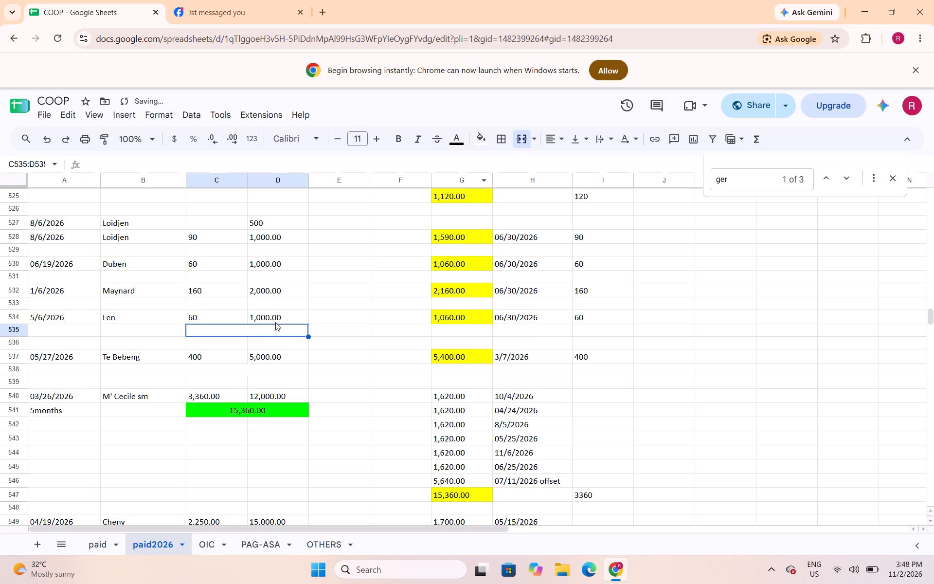
Insert a blank row under Maynard's 1/6/2026 entry and merge cells C533:D533.
click(20, 303)
right_click(20, 303)
click(81, 334)
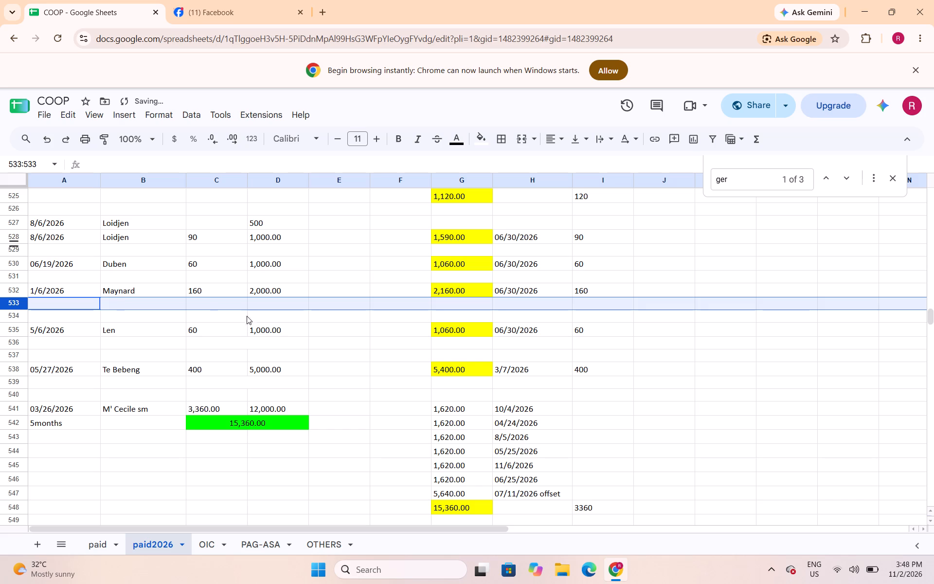
click(209, 305)
drag(216, 301, 216, 301)
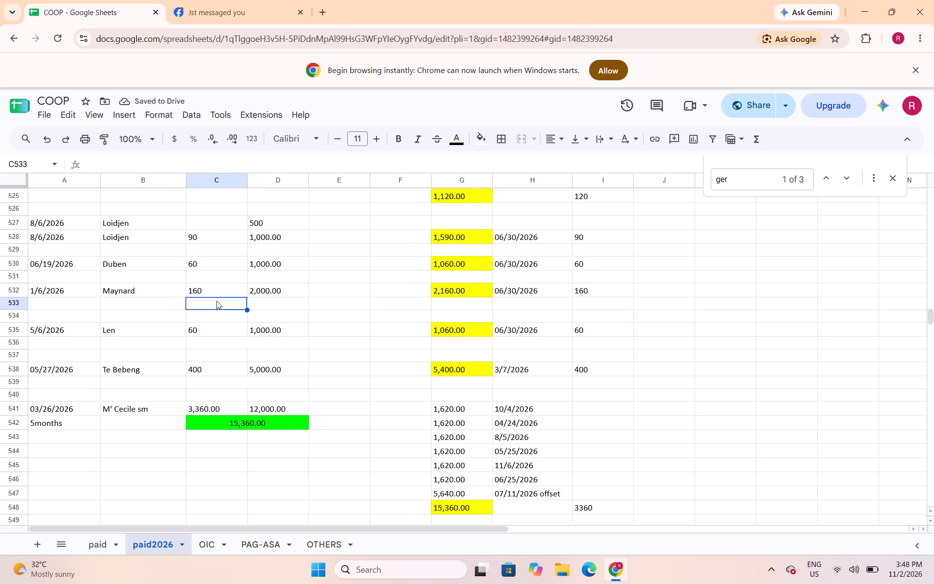
drag(216, 301, 251, 301)
click(525, 143)
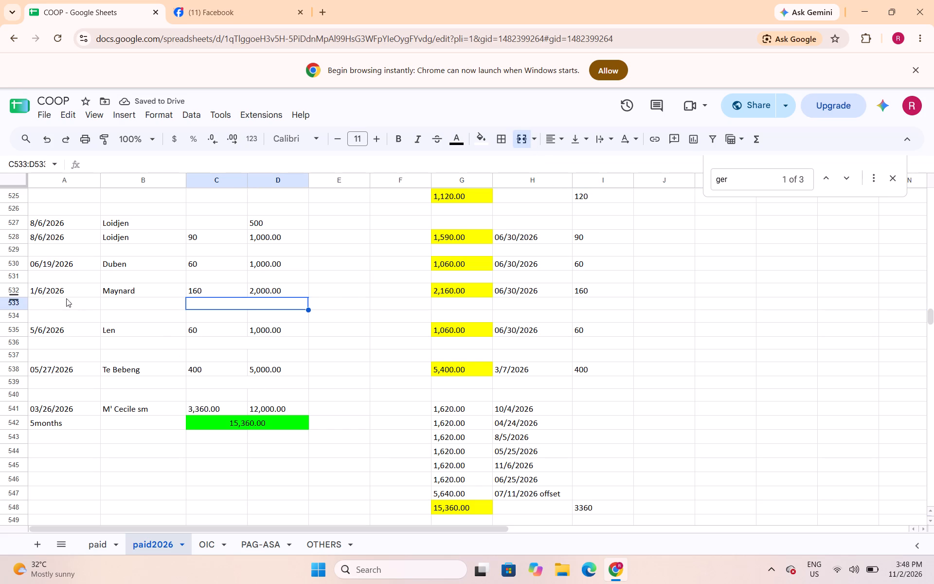
Insert a blank row under Duben's 06/19/2026 entry and merge cells C531:D531.
click(20, 278)
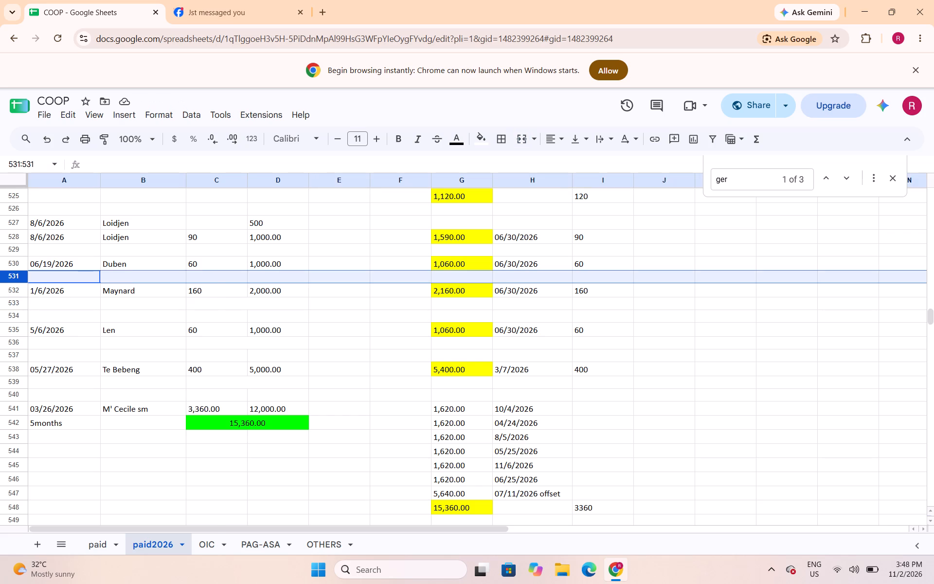
right_click(20, 278)
click(69, 330)
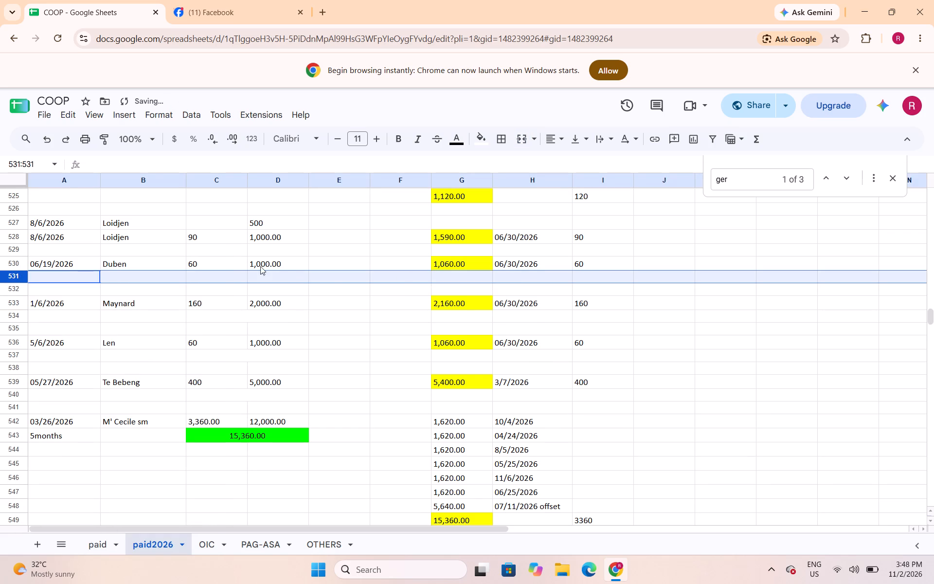
drag(235, 278, 287, 279)
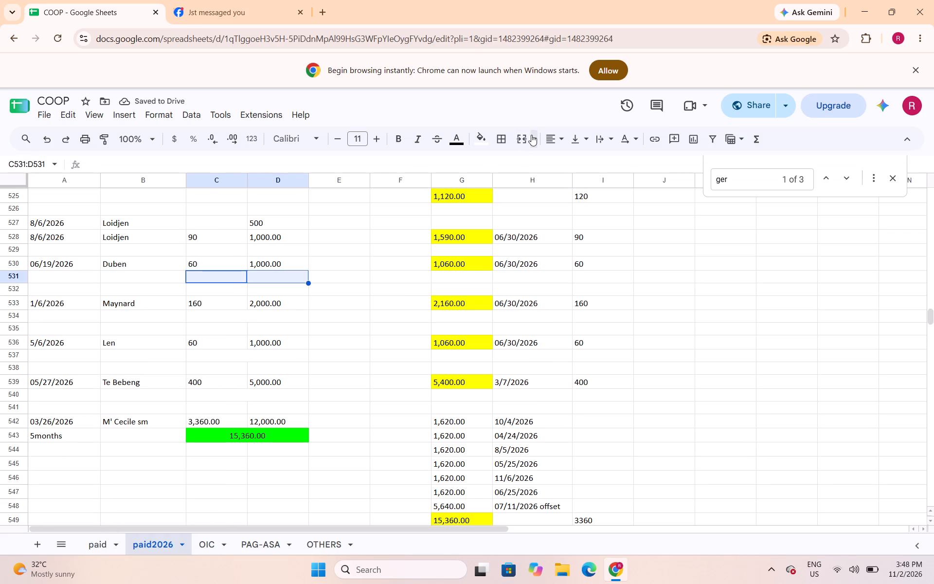
click(521, 140)
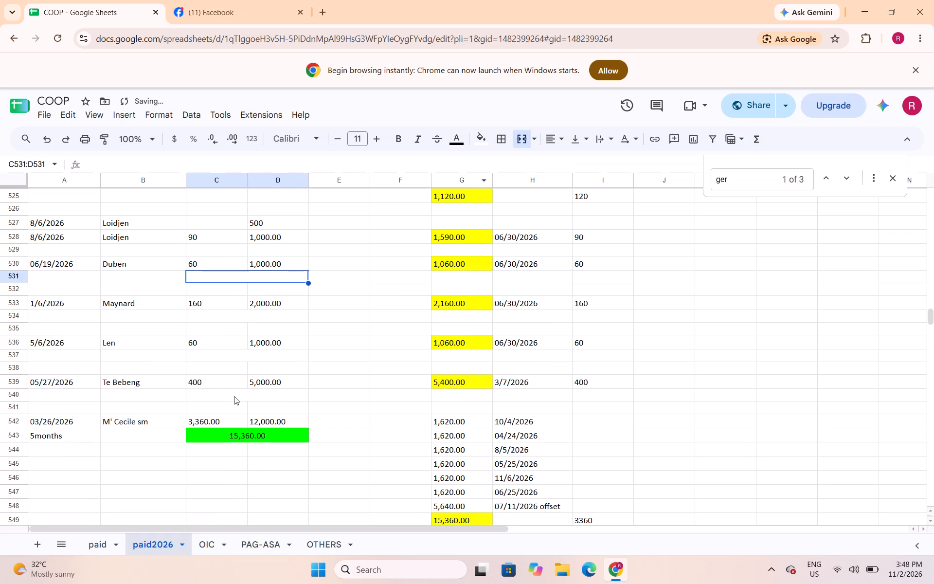
click(228, 398)
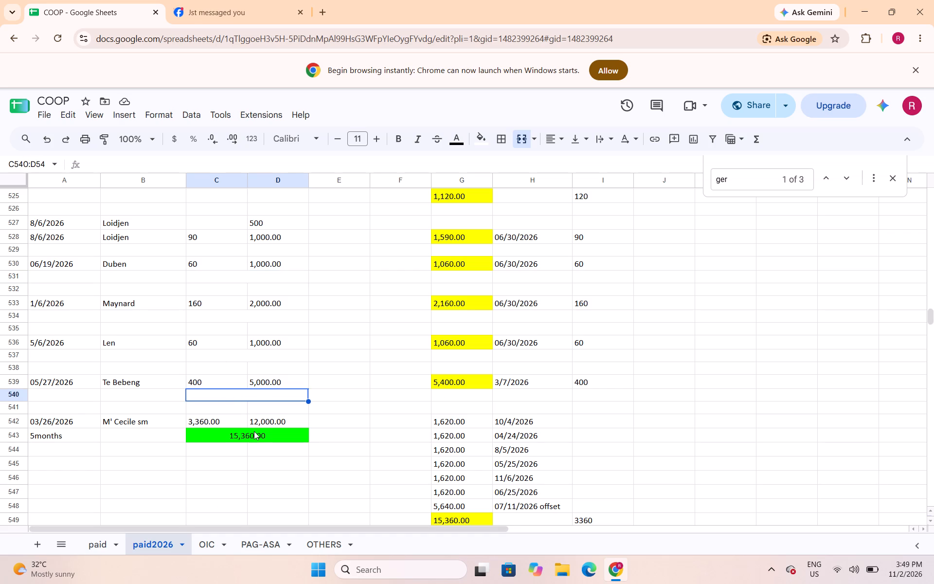
key(equal)
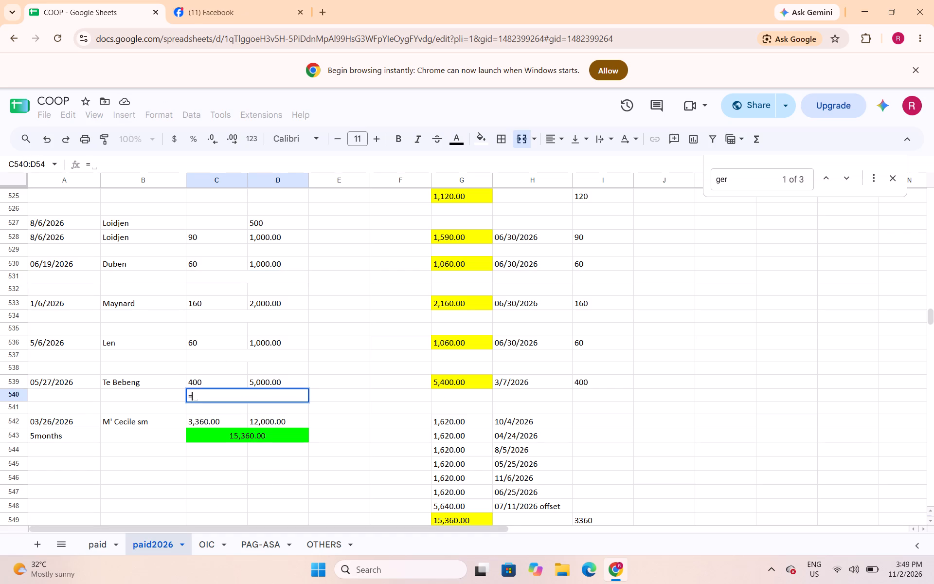
text(sum()
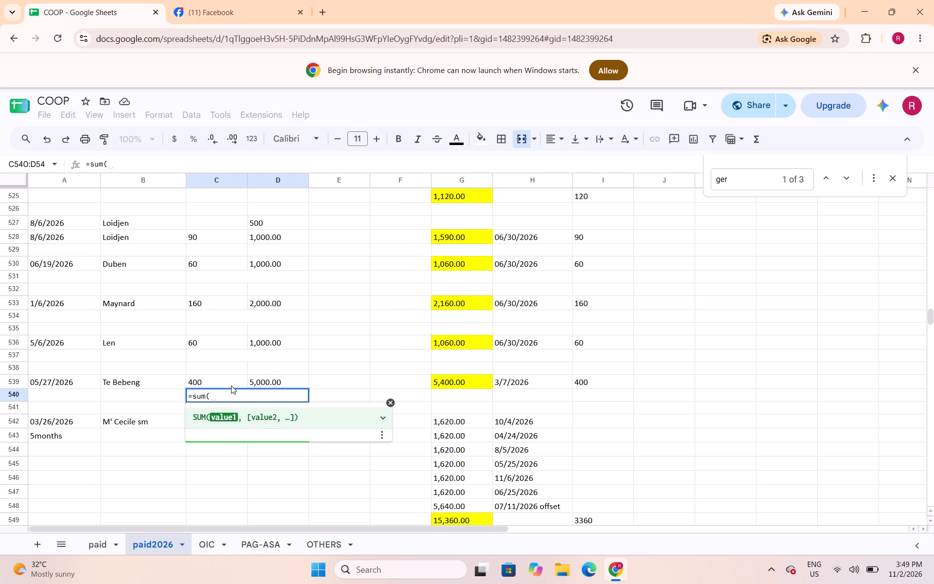
drag(231, 385, 260, 384)
key(shift+parenright)
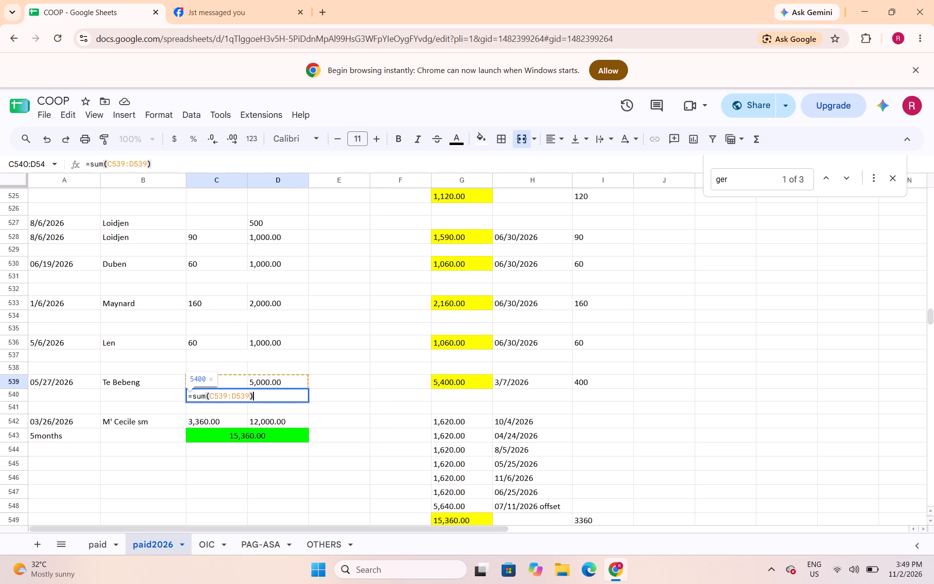
key(Return)
key(Up)
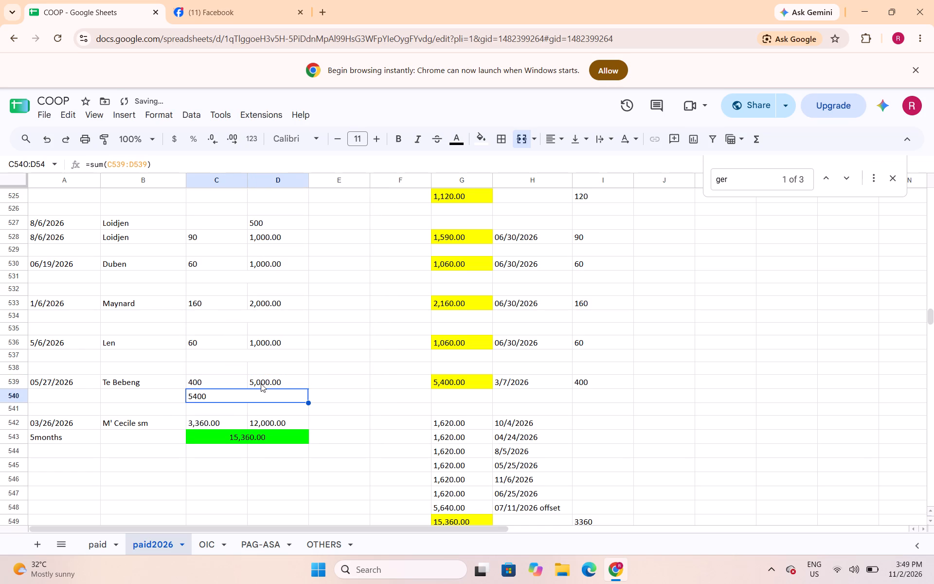
click(482, 141)
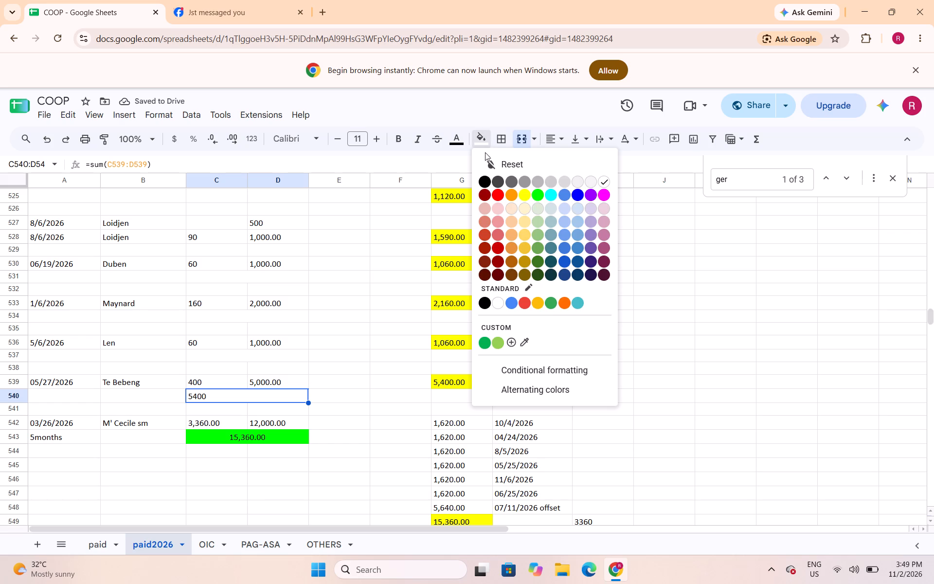
click(538, 194)
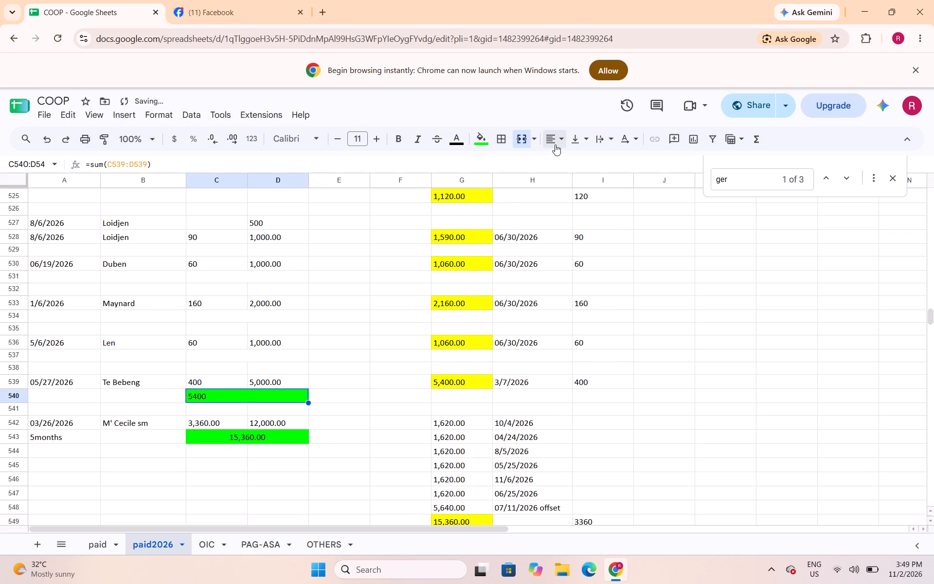
click(555, 145)
click(569, 168)
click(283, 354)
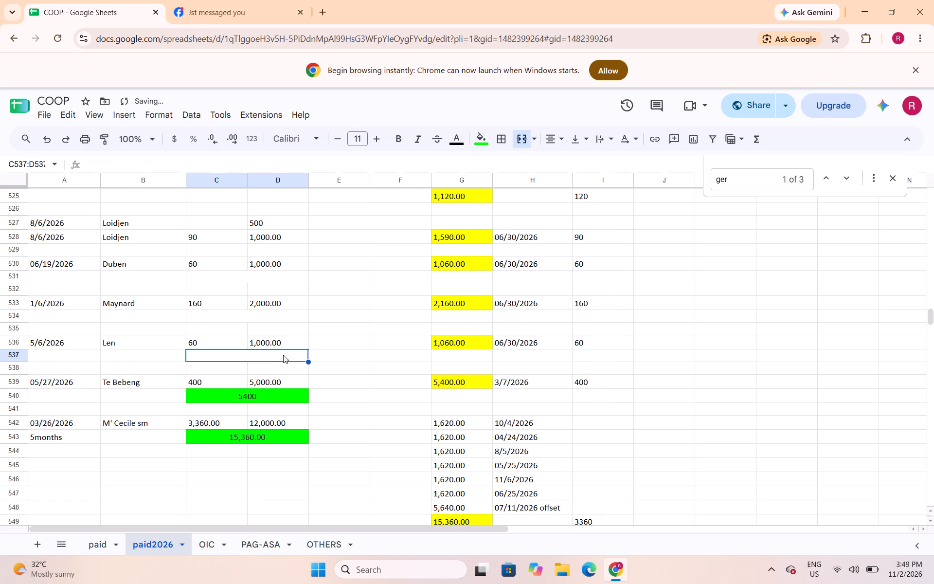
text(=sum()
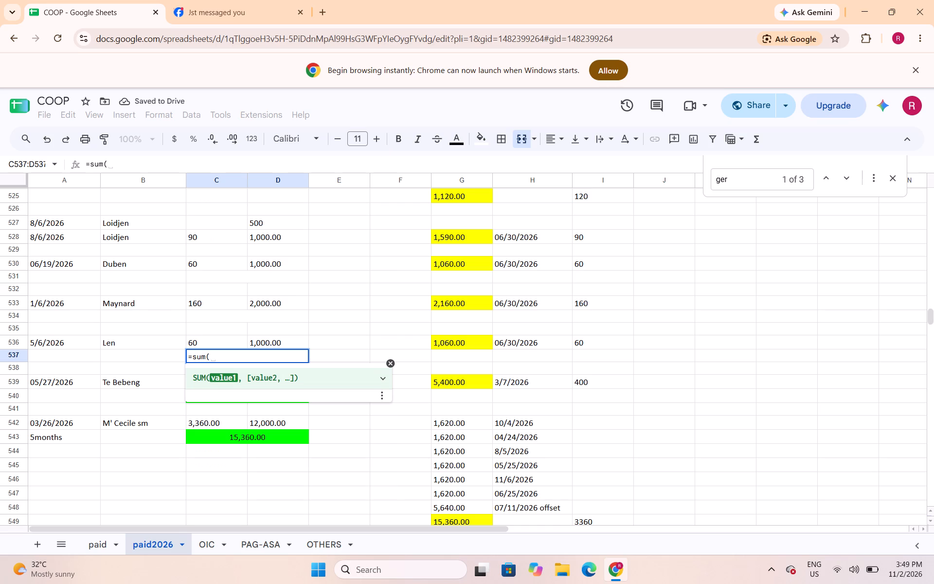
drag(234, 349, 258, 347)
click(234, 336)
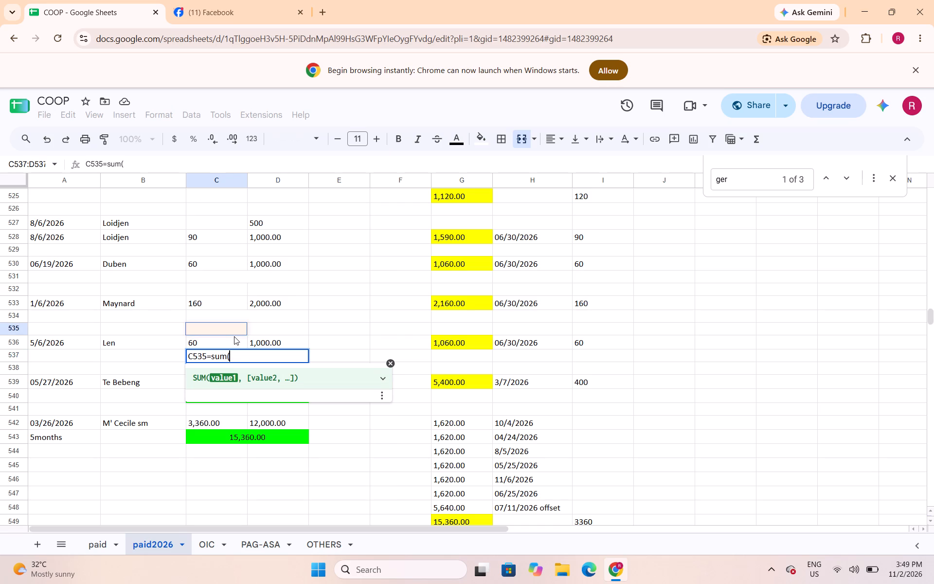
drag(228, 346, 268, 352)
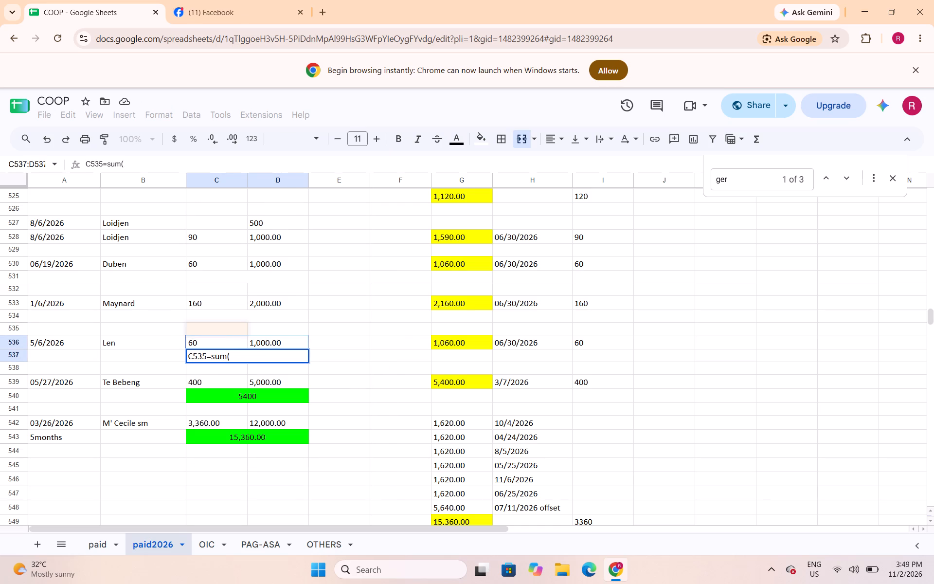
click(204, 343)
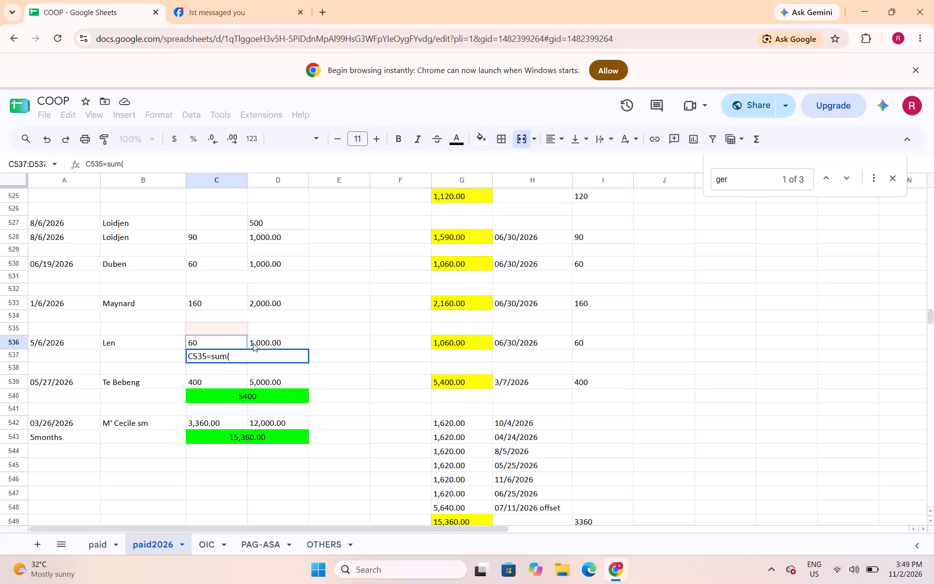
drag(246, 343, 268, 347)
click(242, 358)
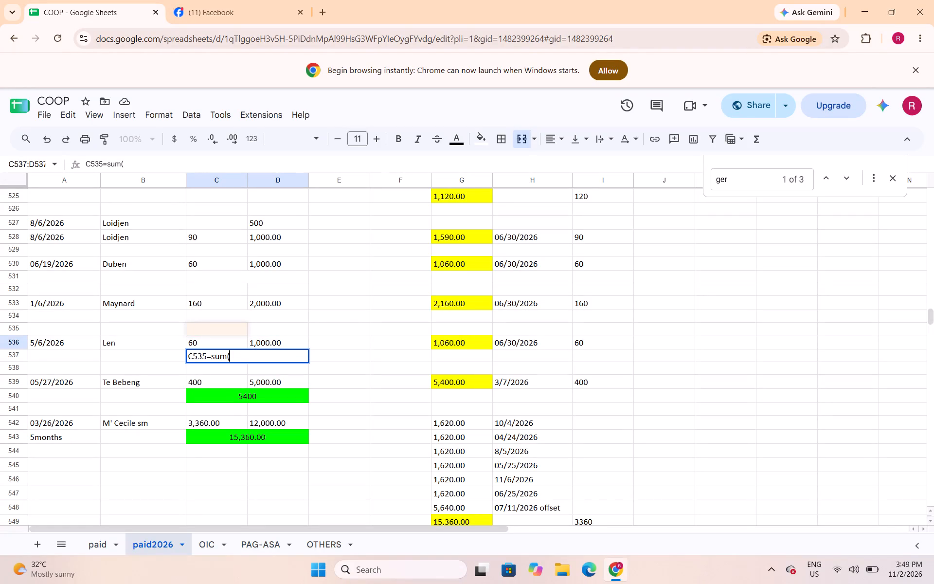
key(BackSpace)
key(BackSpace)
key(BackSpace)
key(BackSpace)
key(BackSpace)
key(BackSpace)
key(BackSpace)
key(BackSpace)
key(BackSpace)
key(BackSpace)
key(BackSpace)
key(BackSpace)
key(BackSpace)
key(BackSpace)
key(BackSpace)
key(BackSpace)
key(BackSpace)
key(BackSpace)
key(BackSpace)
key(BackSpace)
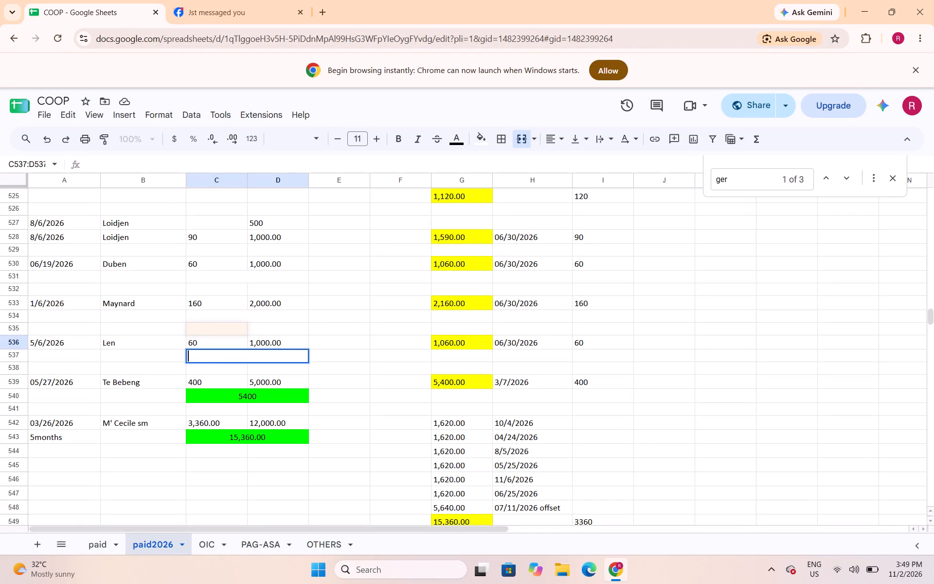
Total Len's 5/6/2026 entry in merged cell C537:D537 with the formula =sum(C536:D536).
text(=sum()
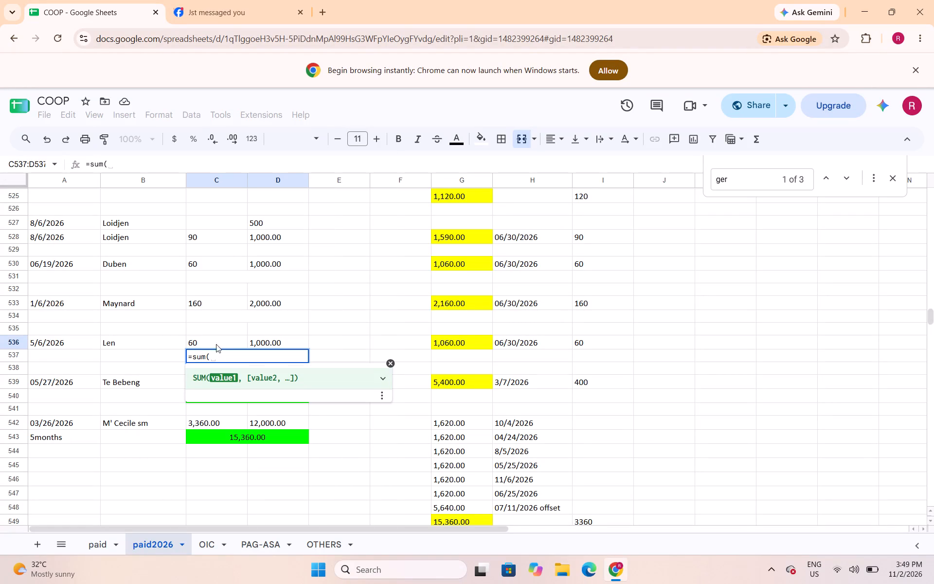
drag(217, 341, 262, 347)
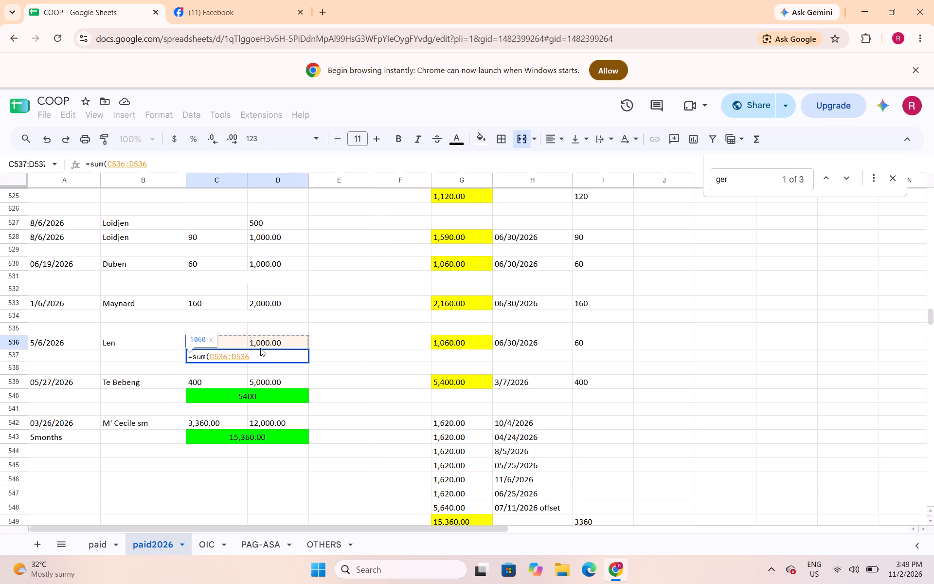
key(shift+parenright)
key(Return)
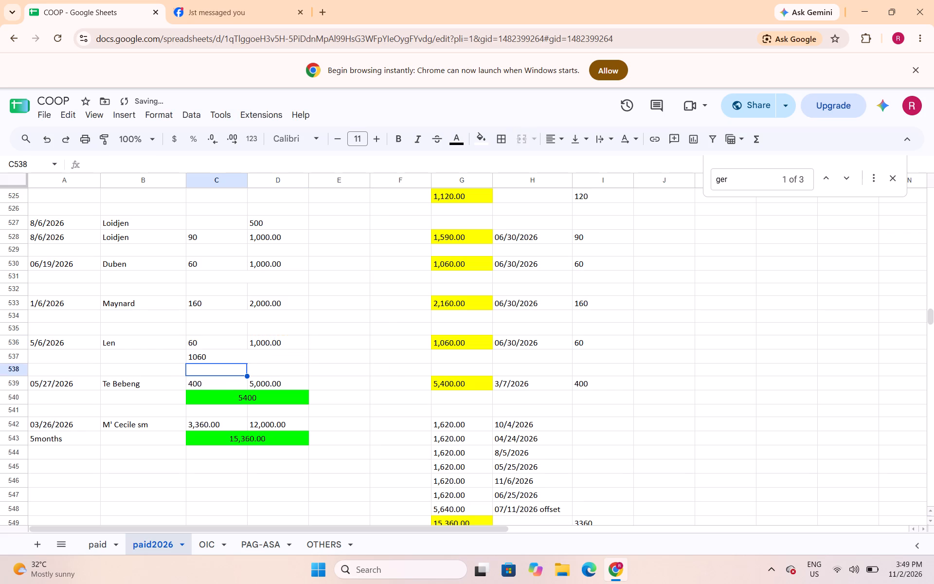
Fill Len's total in merged cell C537:D537 bright green and center it.
key(Up)
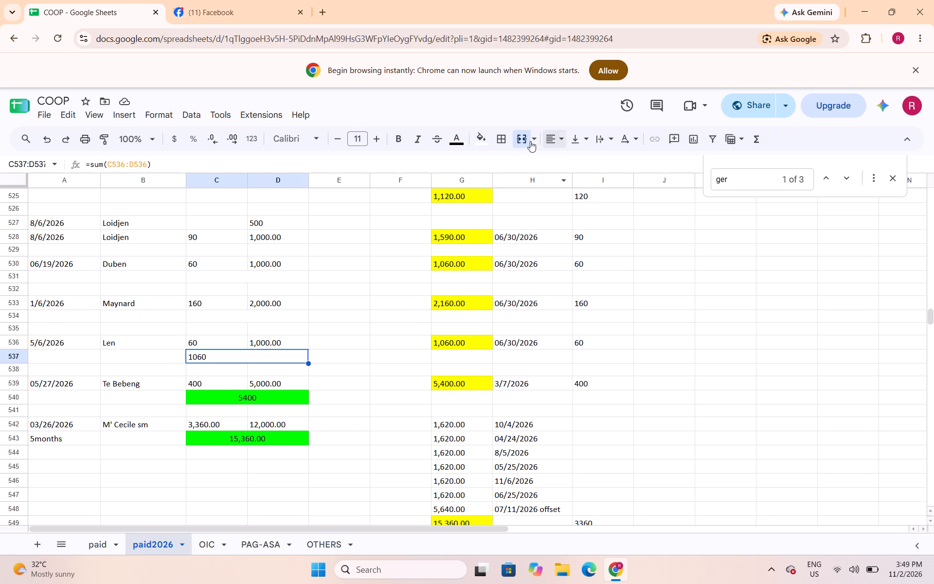
click(476, 135)
click(538, 191)
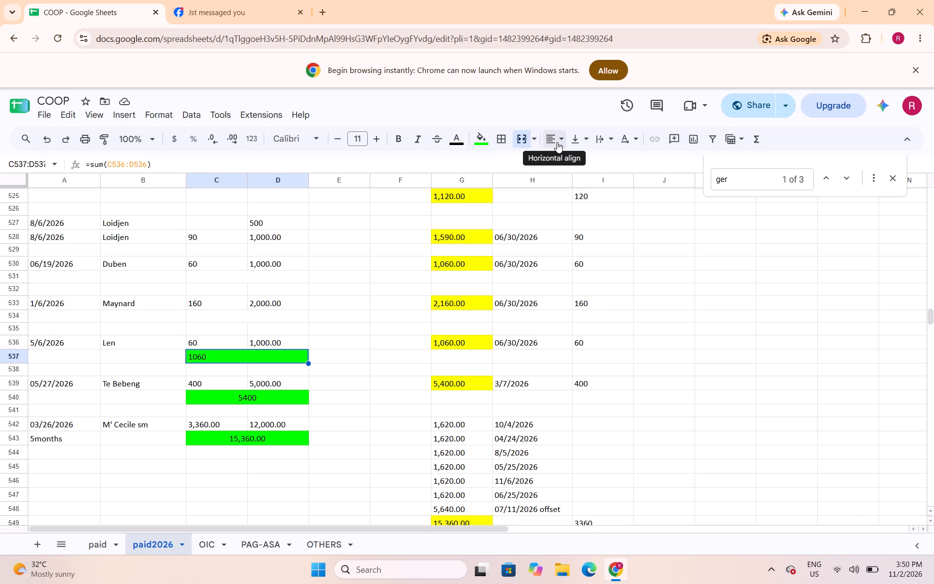
click(557, 142)
click(571, 158)
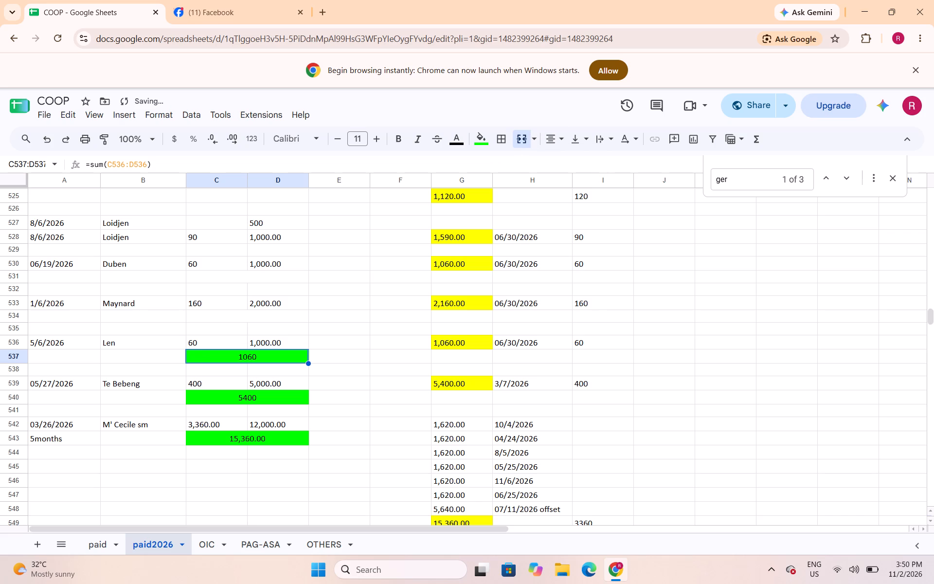
Total Maynard's 1/6/2026 entry in merged cell C534:D534 with the formula =sum(C533:D533).
click(272, 314)
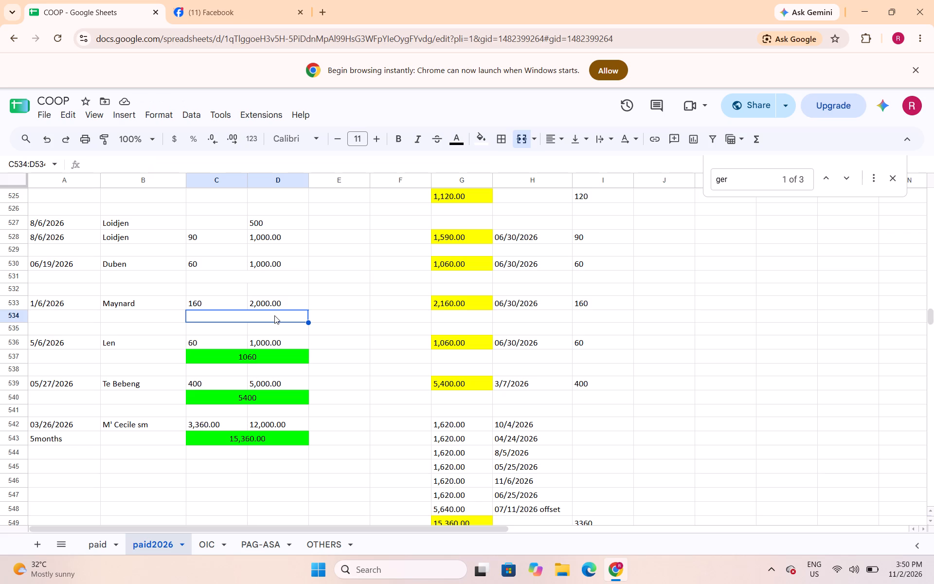
key(equal)
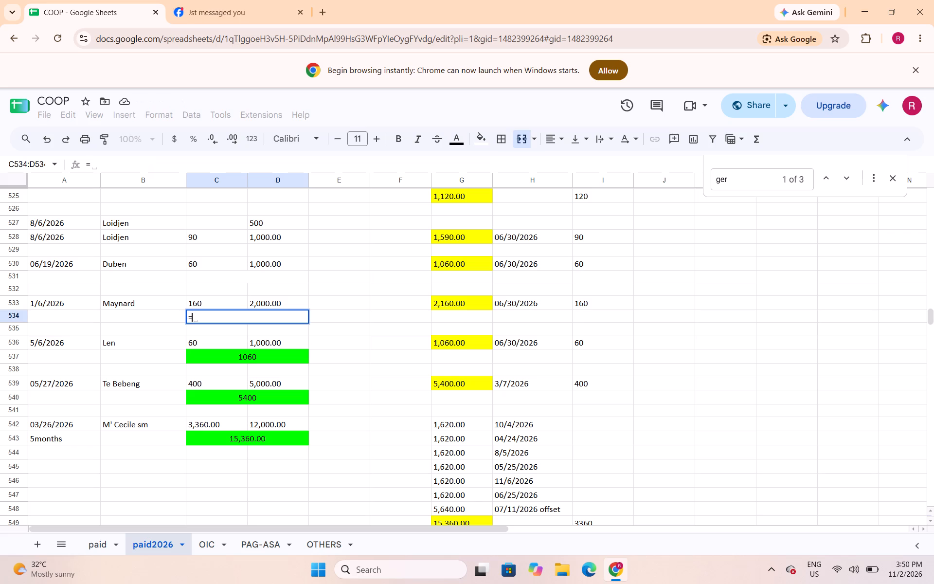
text(sum()
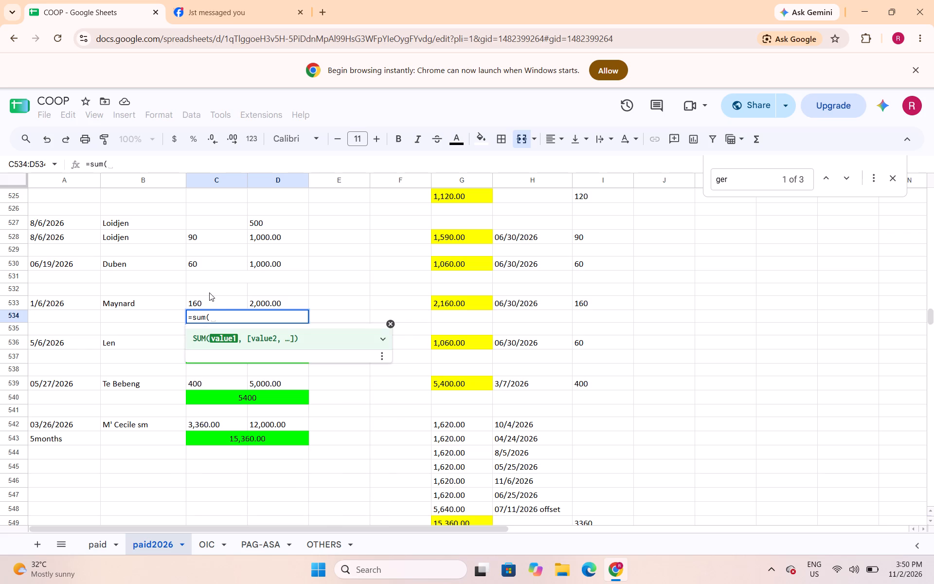
drag(218, 305, 265, 304)
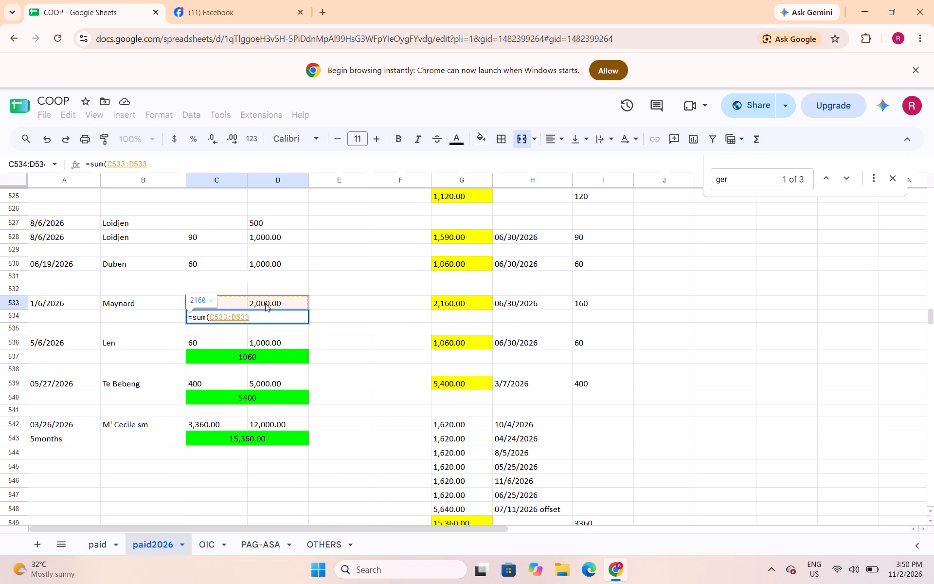
key(shift+parenright)
key(Return)
Center Maynard's total in merged cell C534:D534 and fill it bright green.
key(Up)
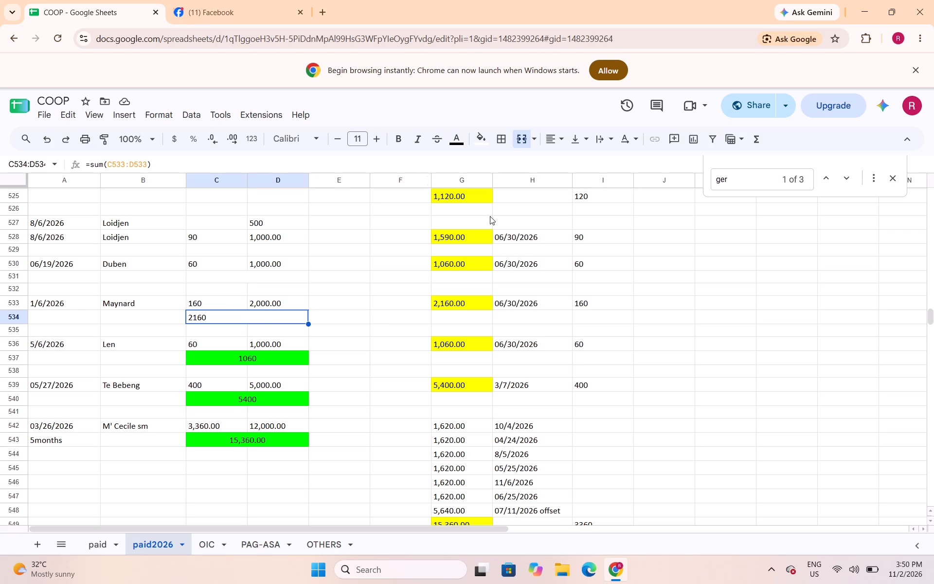
click(558, 145)
click(573, 164)
click(482, 146)
click(539, 198)
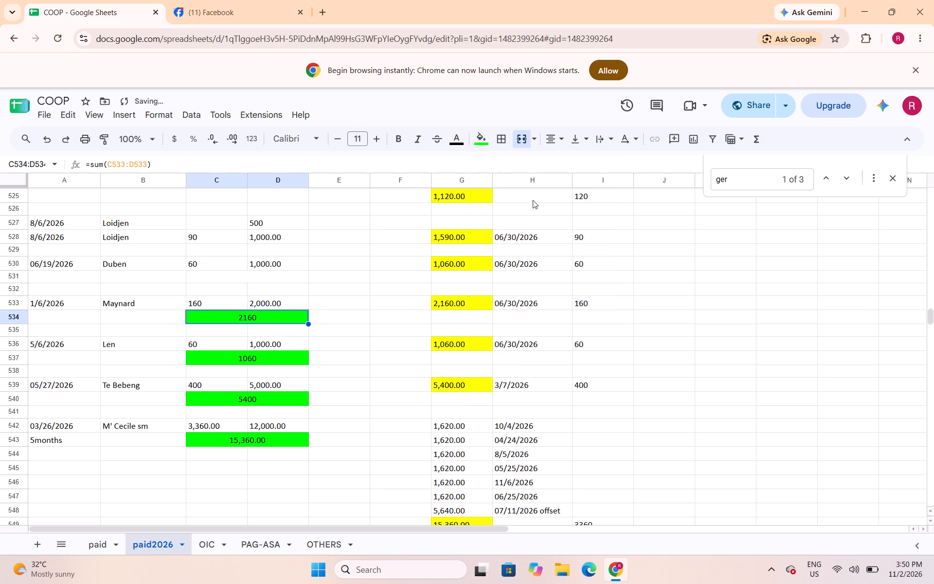
Total Duben's 06/19/2026 entry in merged cell C531:D531 with the formula =sum(C530:D530).
click(260, 278)
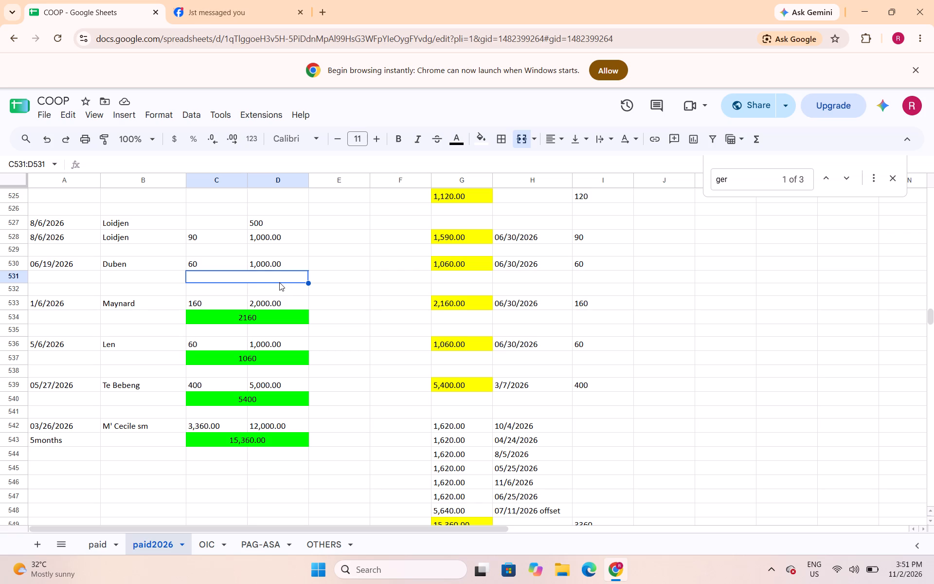
key(equal)
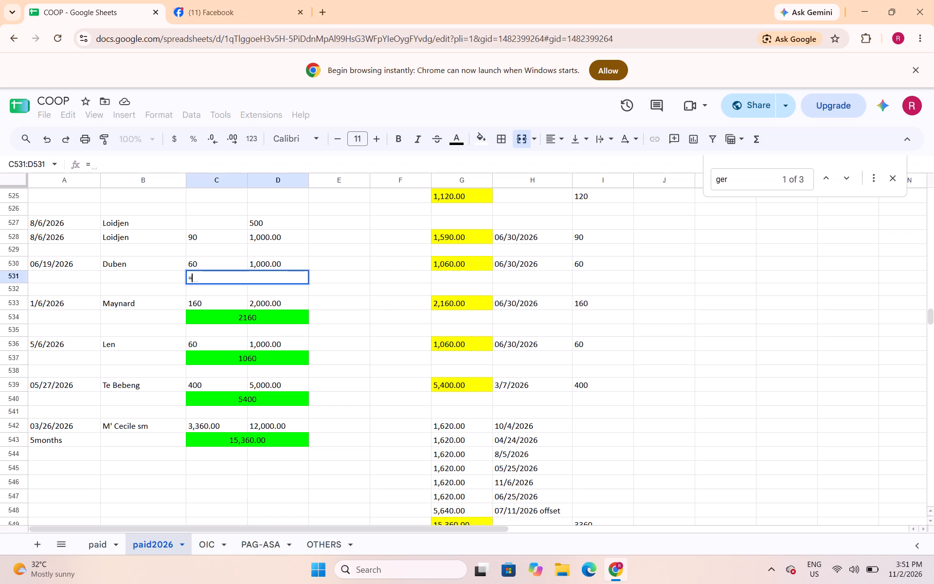
text(sum)
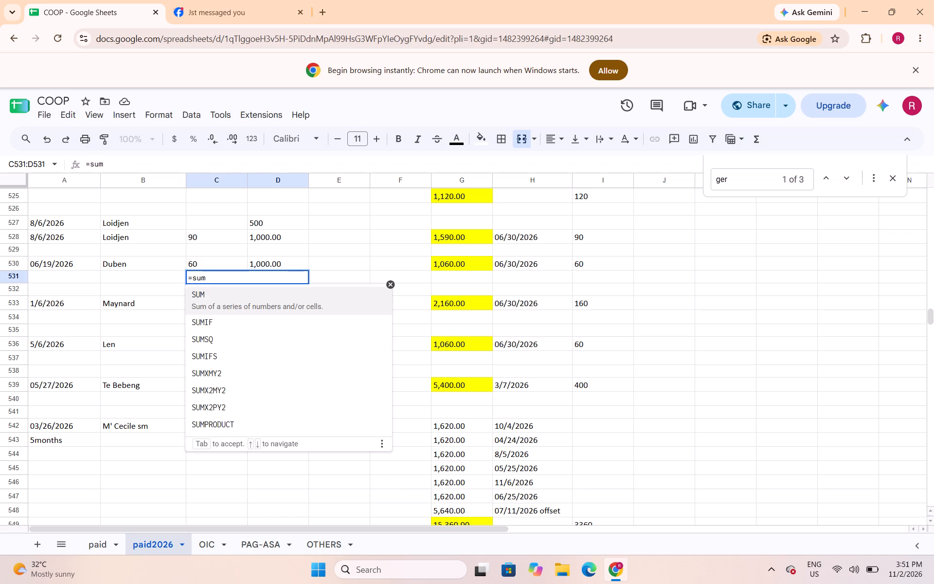
key(shift+parenleft)
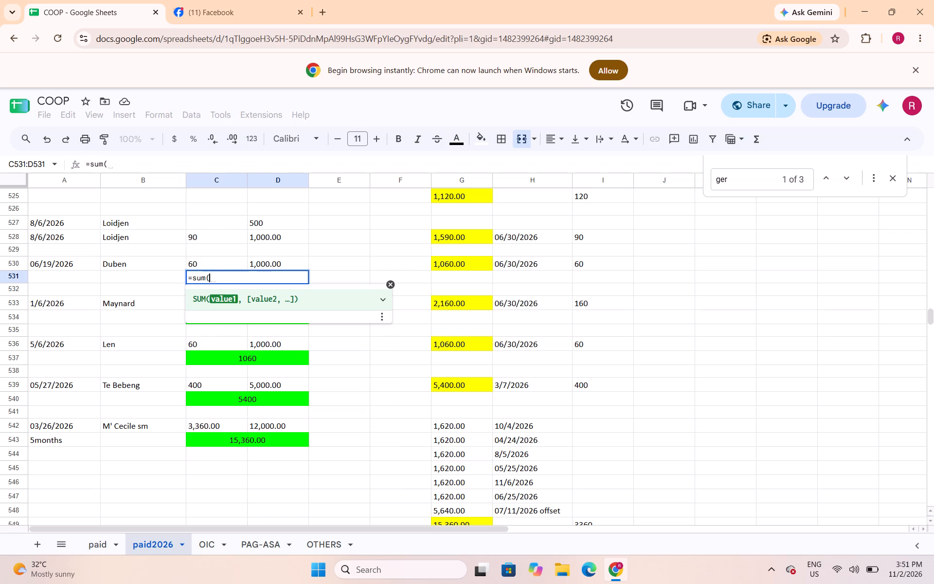
drag(221, 262, 272, 262)
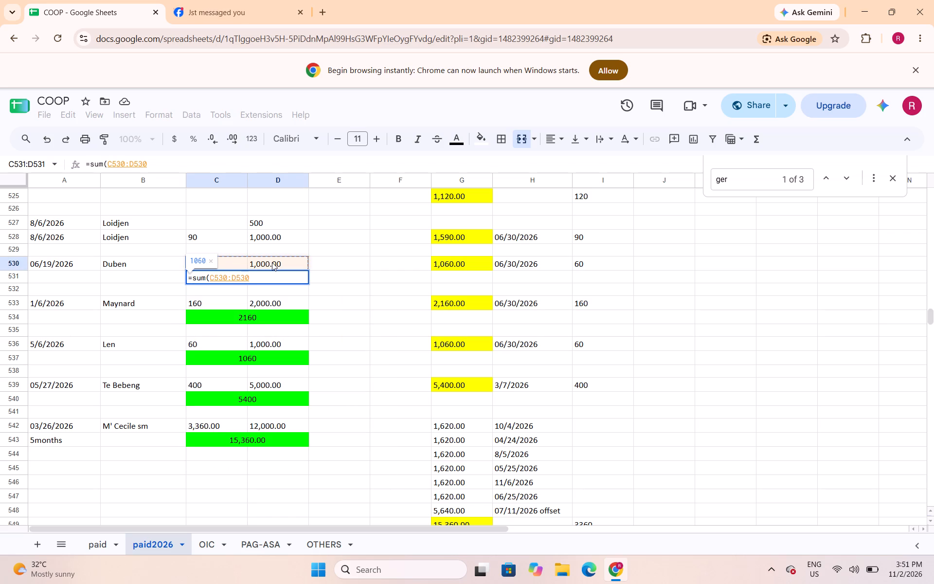
key(shift+parenright)
key(Return)
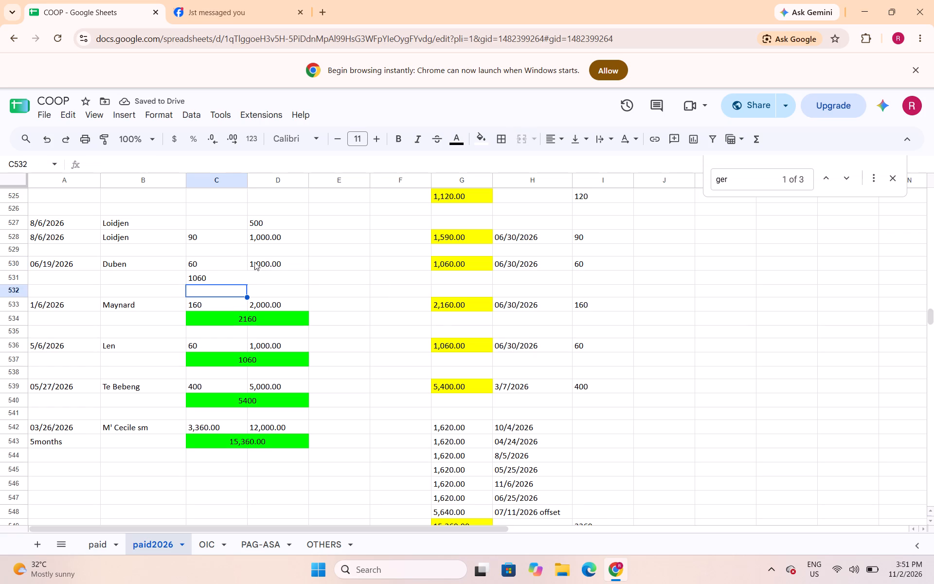
Fill Duben's total in merged cell C531:D531 bright green and center it.
click(243, 280)
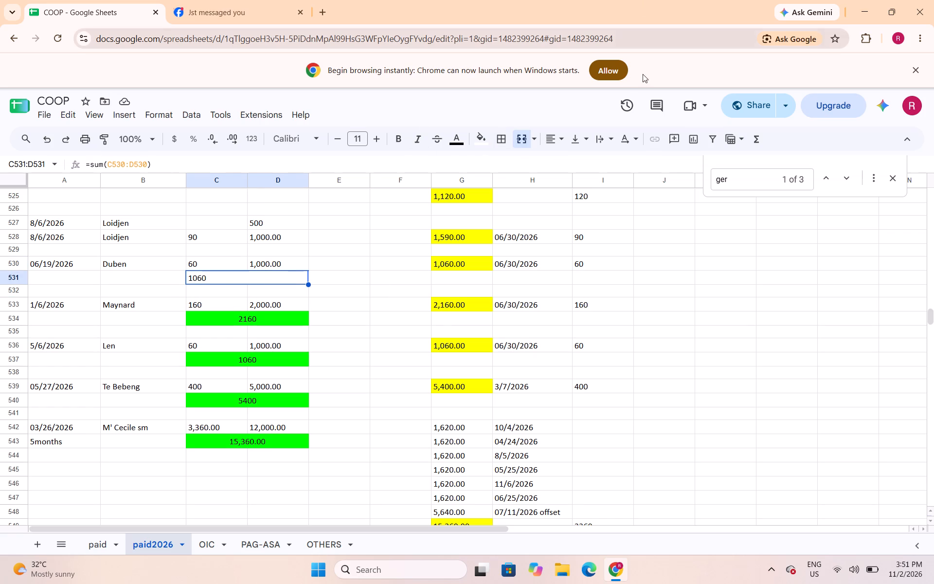
click(481, 142)
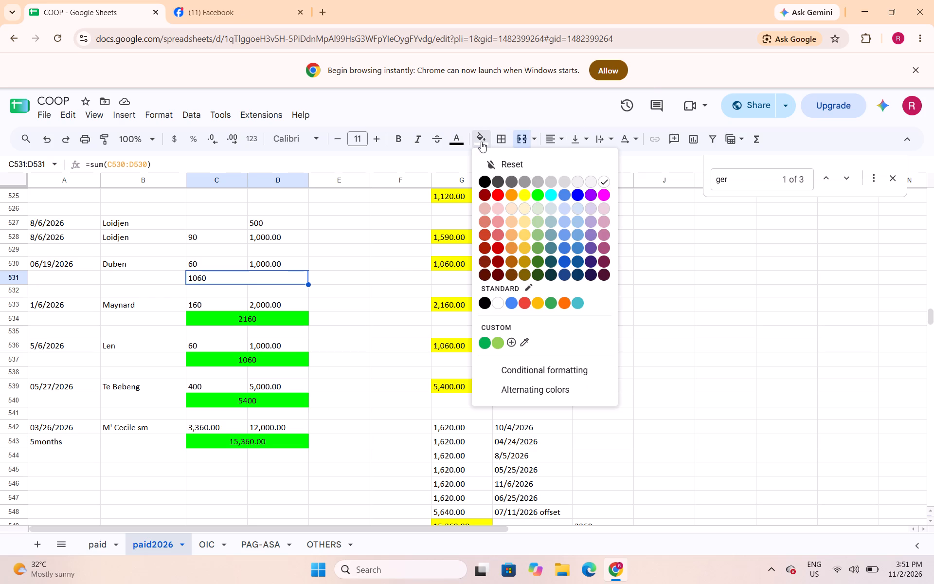
click(534, 191)
click(562, 141)
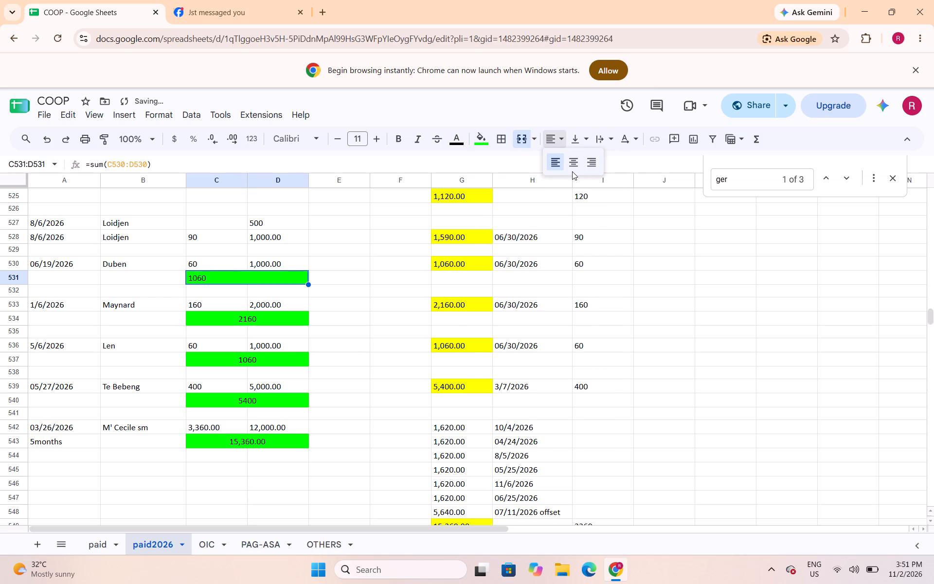
click(572, 166)
click(333, 278)
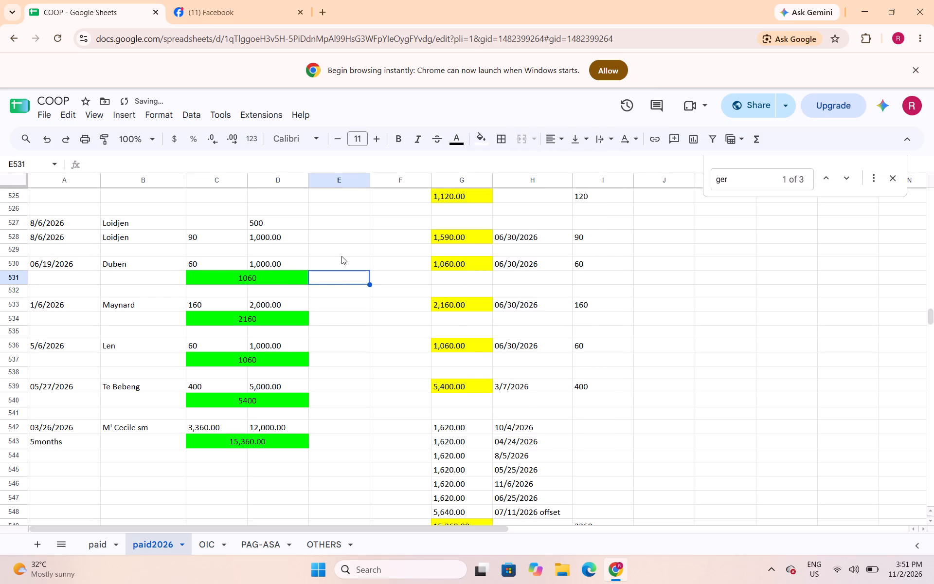
Insert a blank row above row 529, between Loidjen's 8/6/2026 entries and Duben's entry.
click(218, 247)
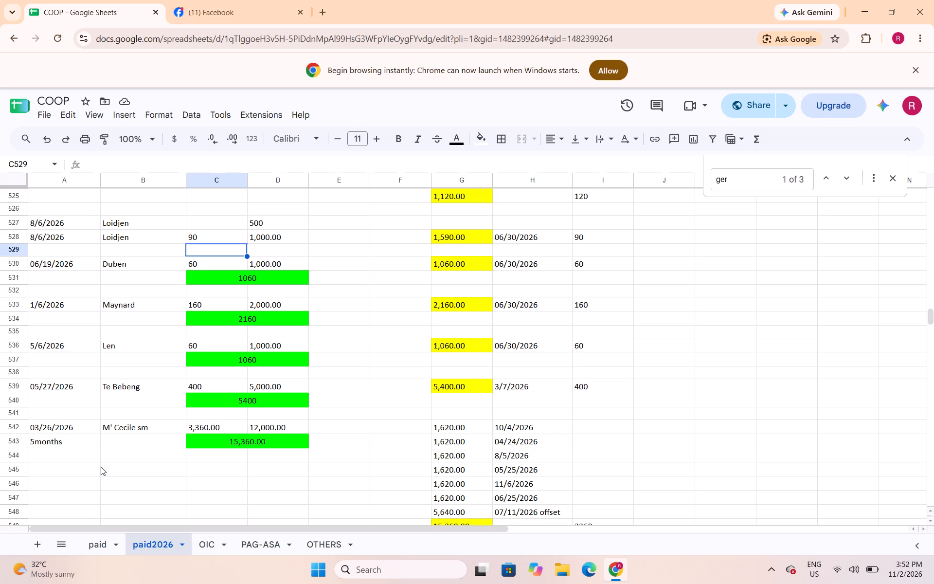
click(288, 255)
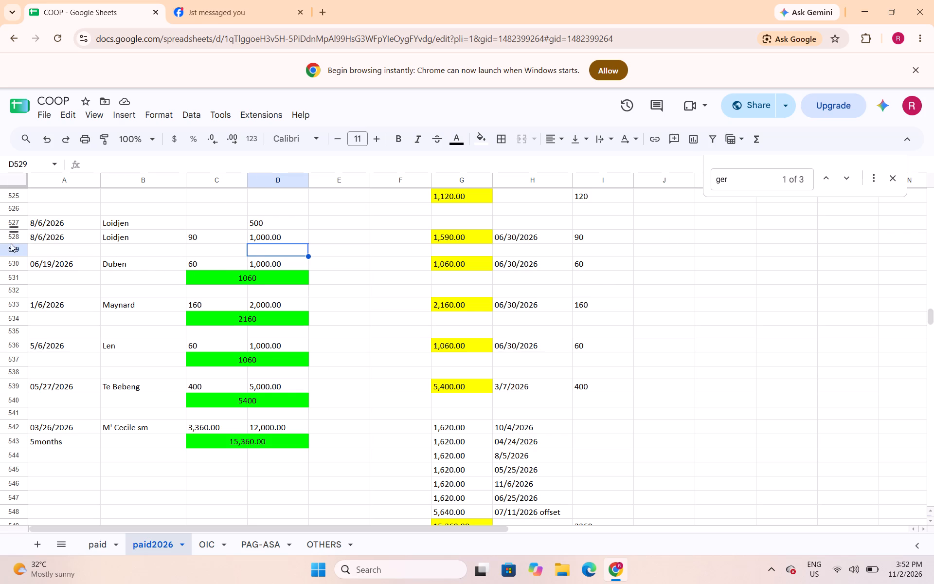
click(20, 254)
right_click(21, 254)
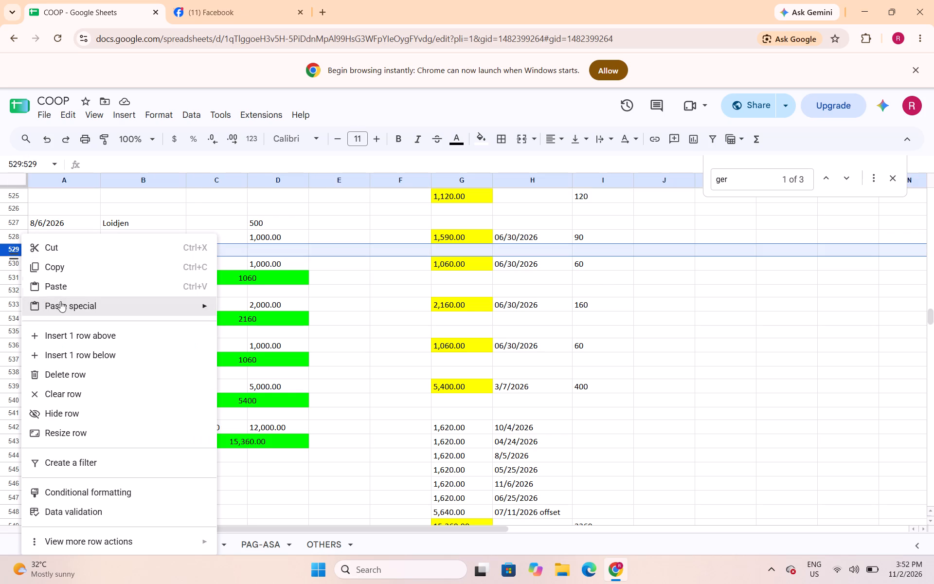
click(69, 336)
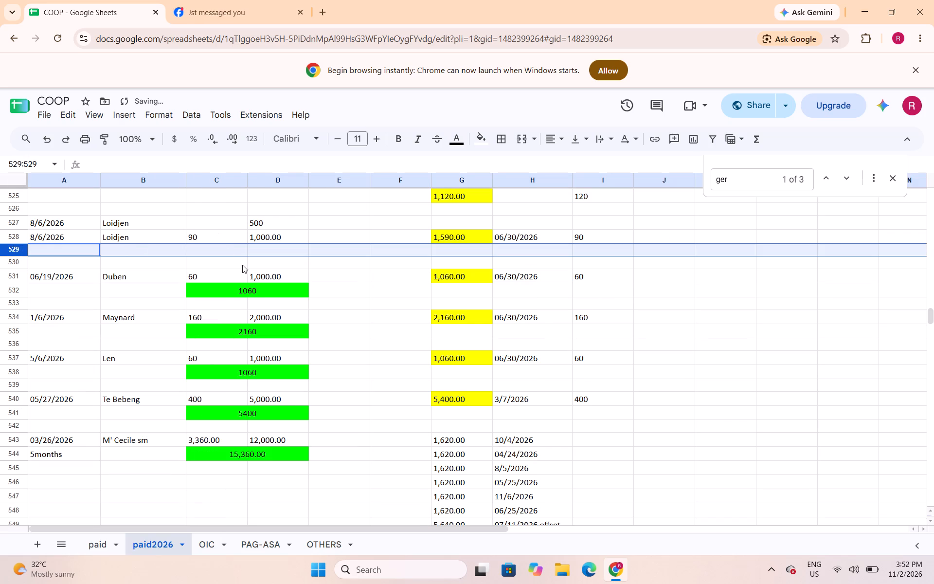
Total Loidjen's two 8/6/2026 rows in cell C529 with the formula =sum(C527:D528).
click(240, 251)
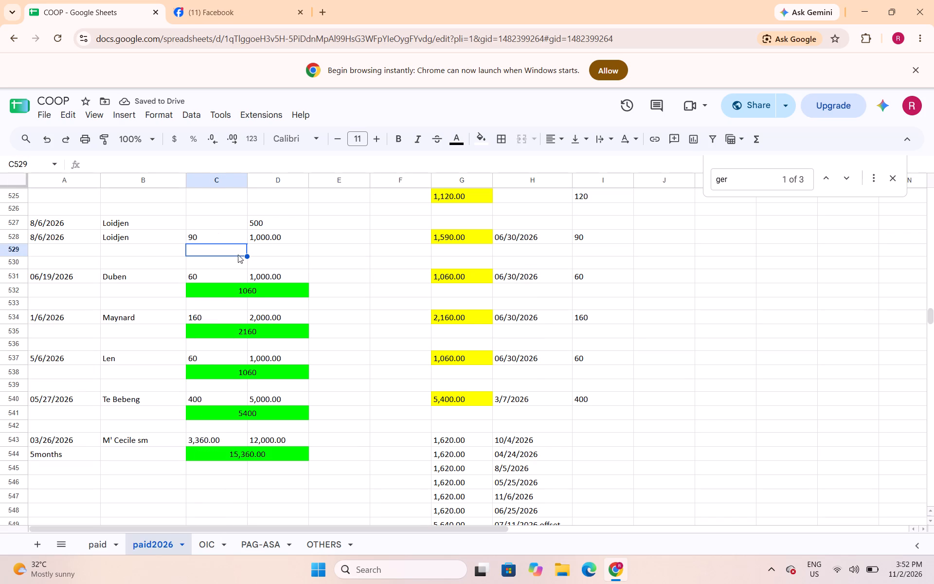
drag(236, 253, 286, 252)
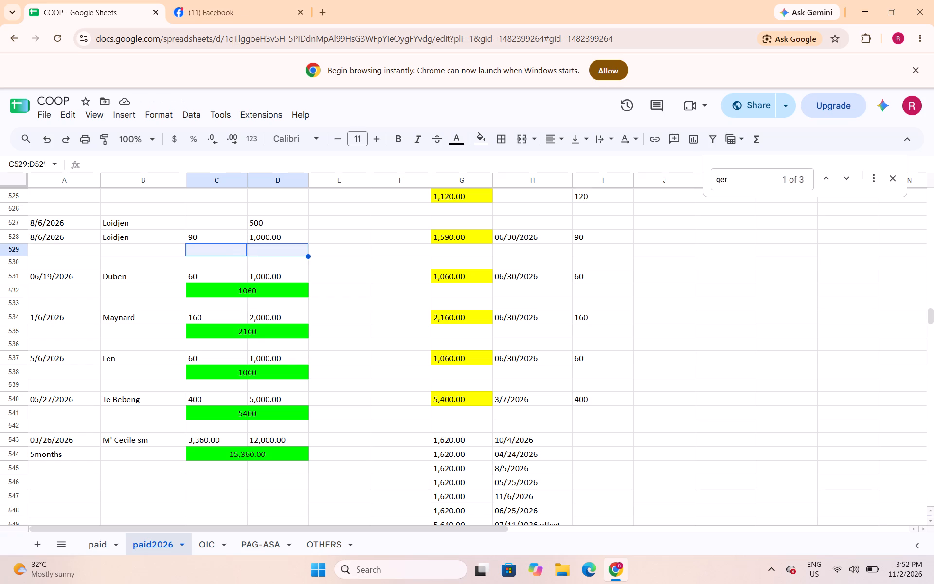
key(equal)
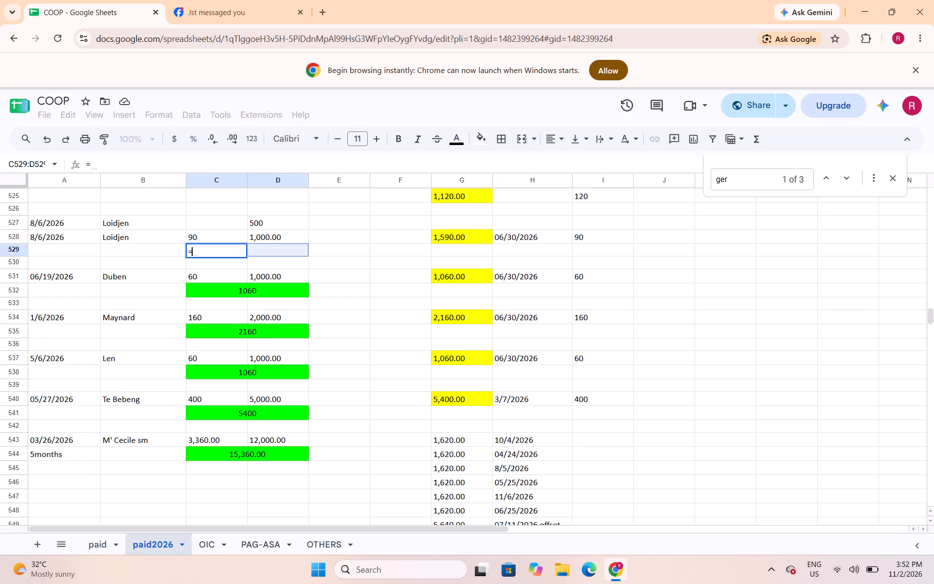
text(sum()
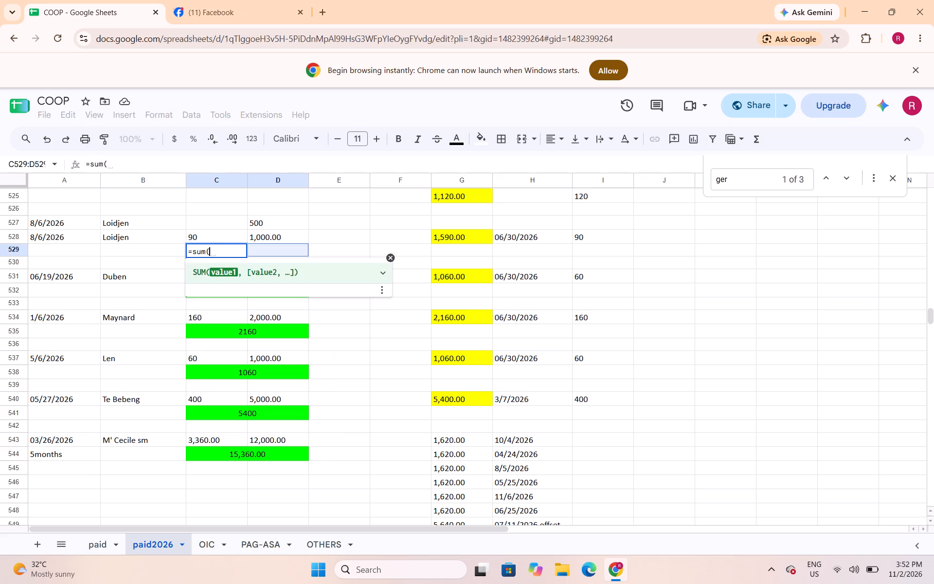
drag(235, 224, 266, 238)
key(shift+parenright)
key(Return)
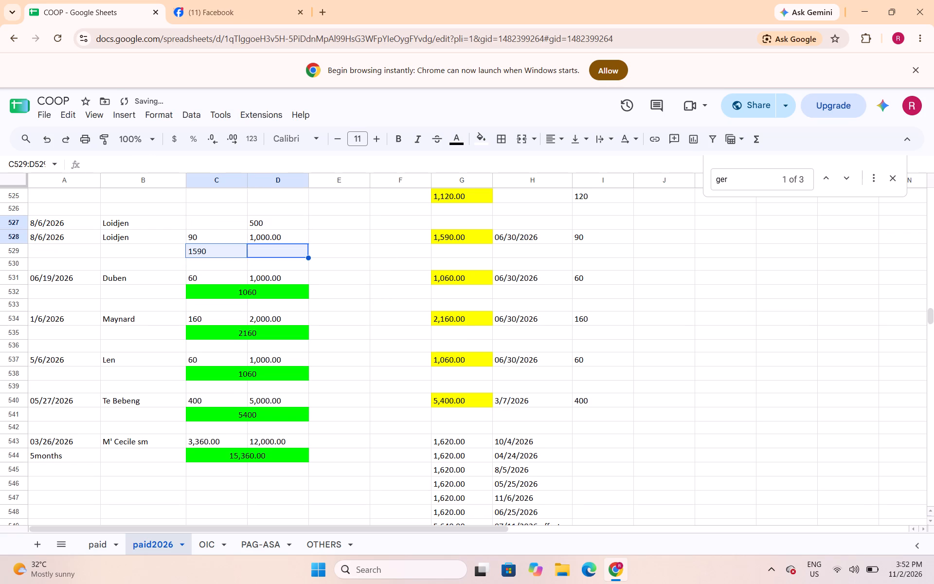
Merge C529:D529 holding Loidjen's 8/6/2026 total, fill it bright green and center it.
key(Up)
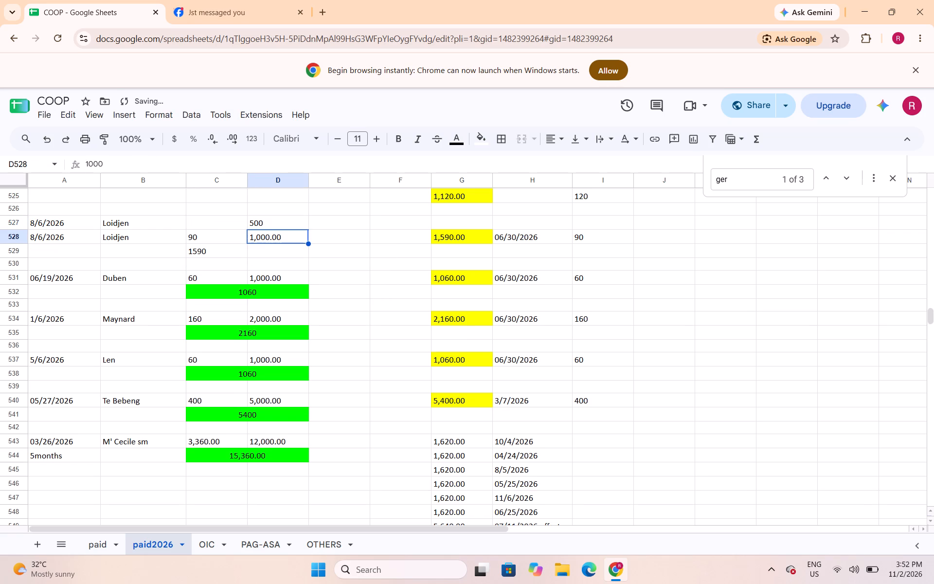
key(Down)
key(Left)
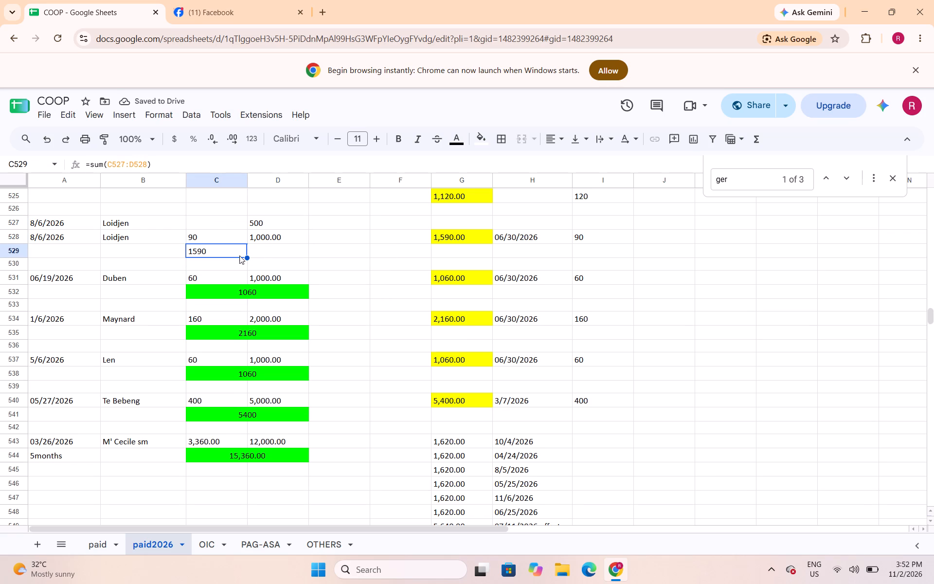
drag(238, 252, 259, 255)
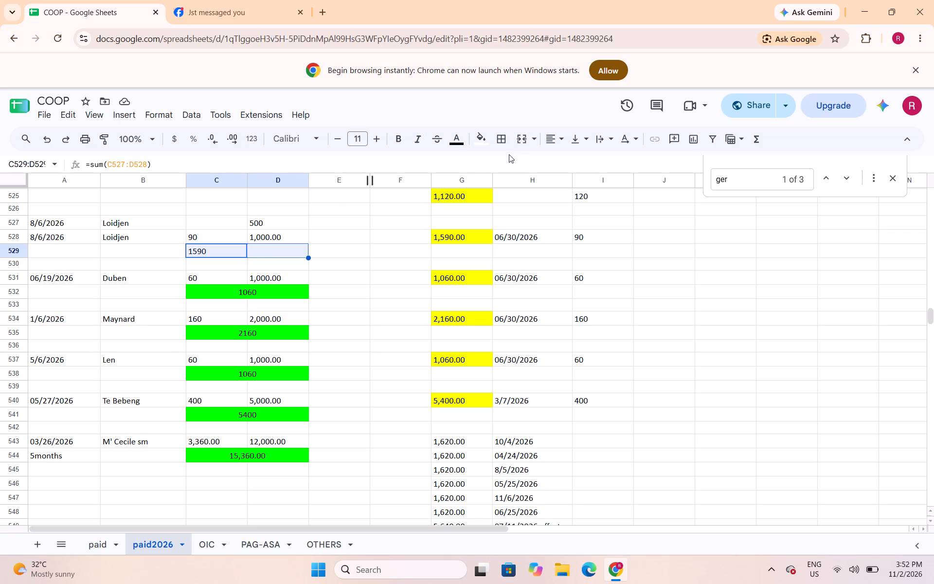
click(524, 141)
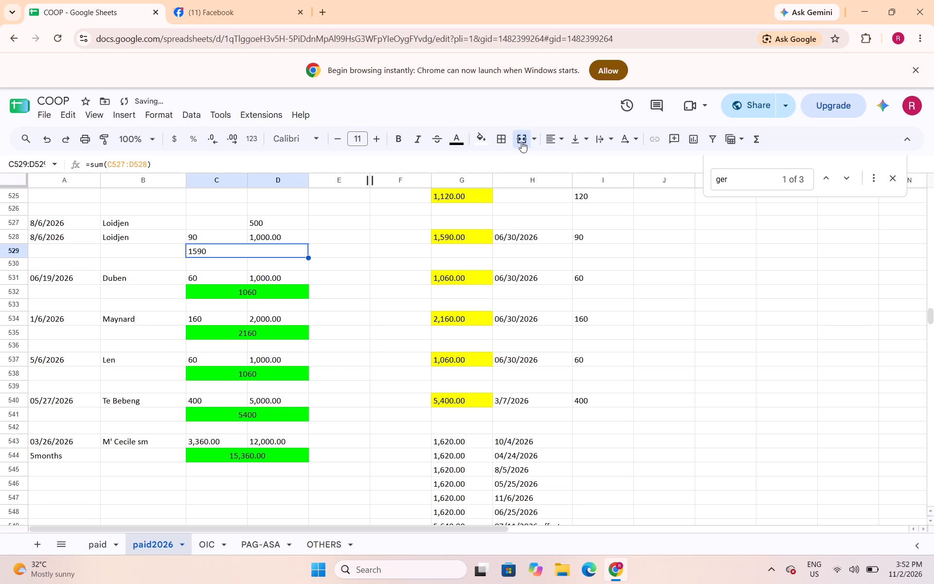
click(474, 141)
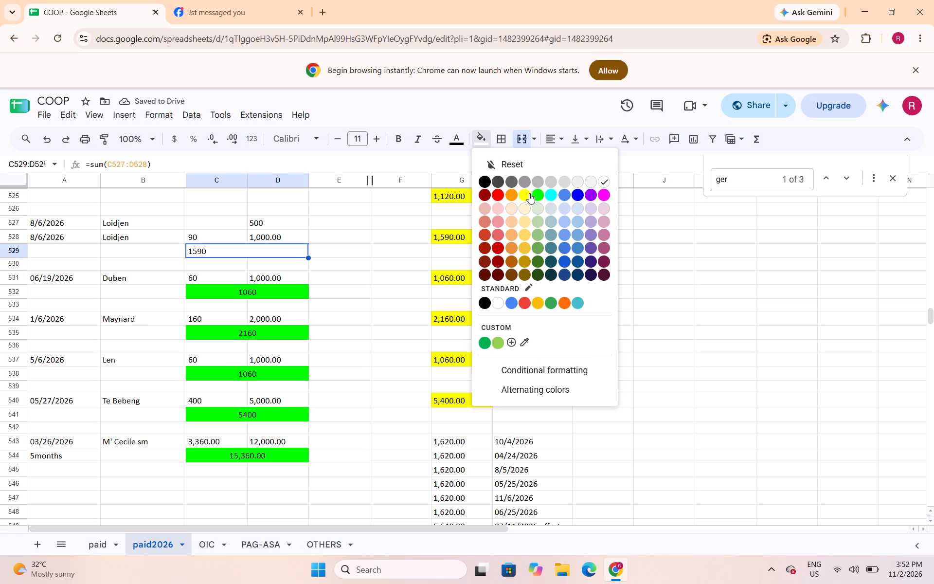
click(539, 194)
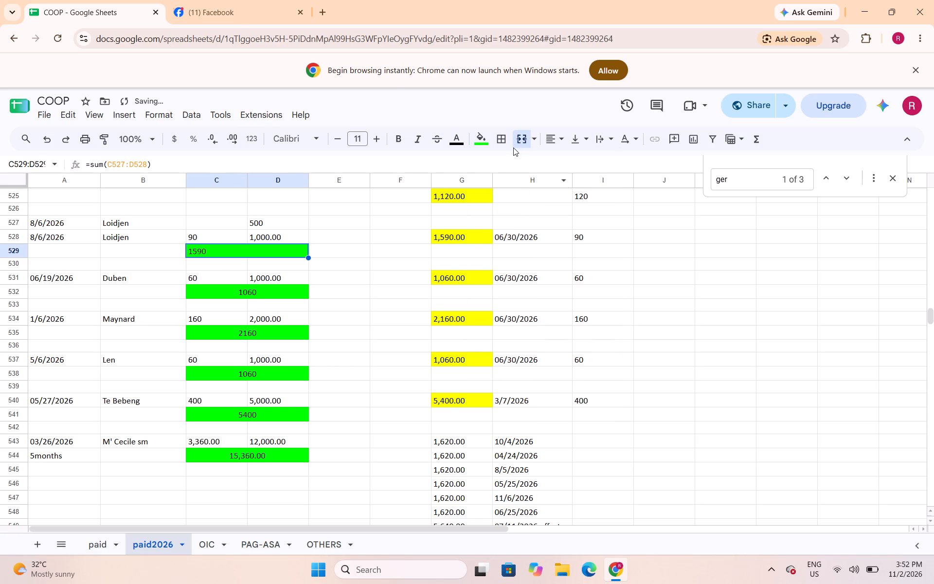
click(556, 144)
click(575, 165)
Save the spreadsheet.
scroll(183, 250, up, 1)
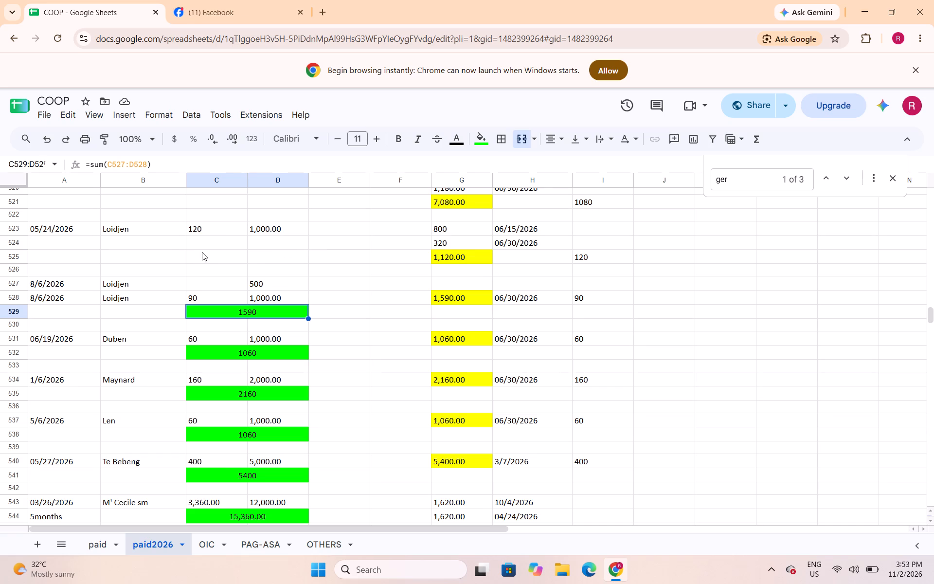
click(200, 249)
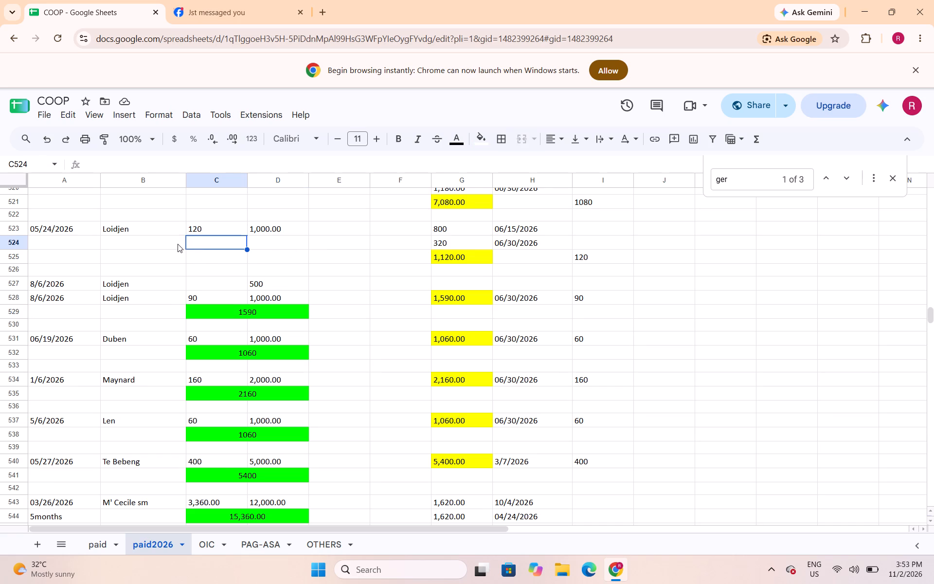
key(ctrl+s)
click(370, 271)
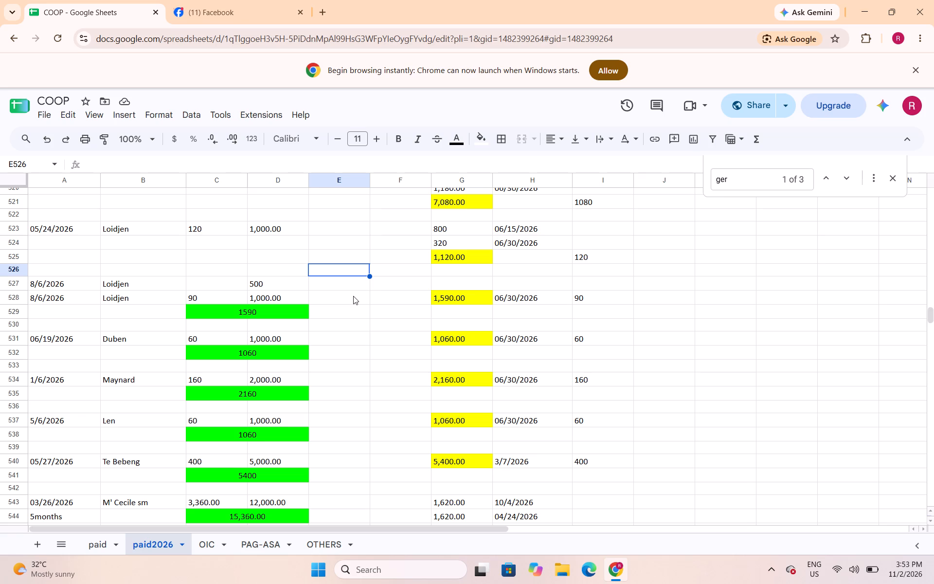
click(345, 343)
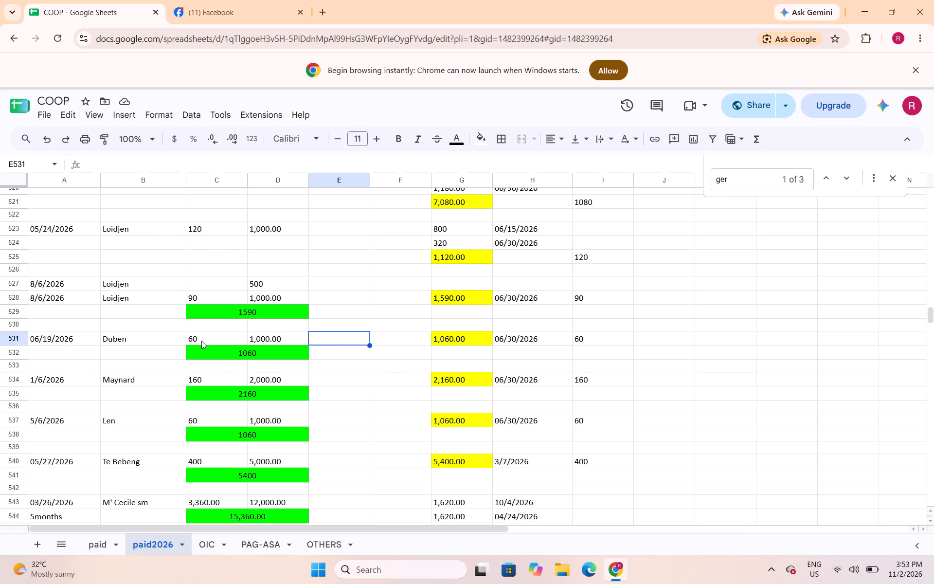
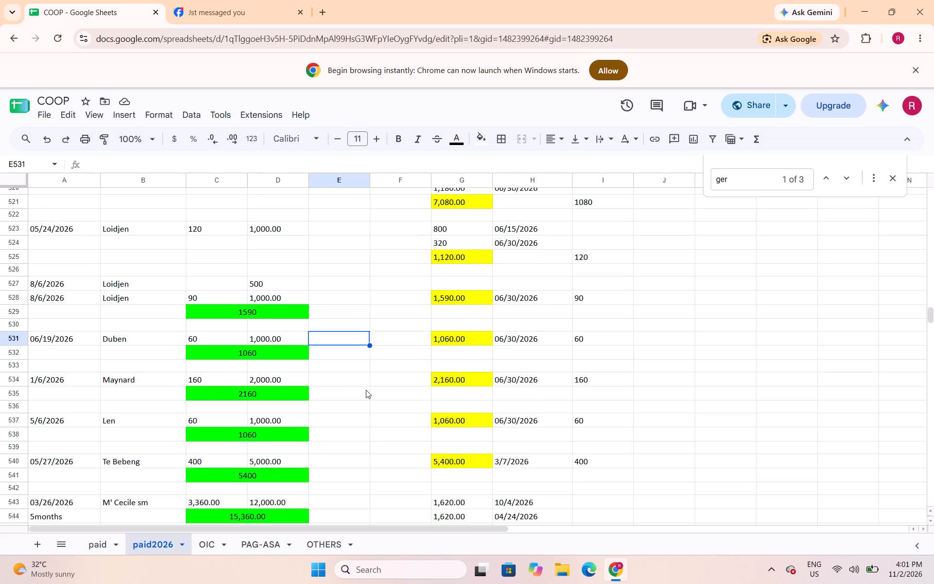
Merge C524:D524 under Loidjen's 05/24/2026 entry and total that entry there with the formula =sum(C523:D523).
scroll(366, 390, down, 1)
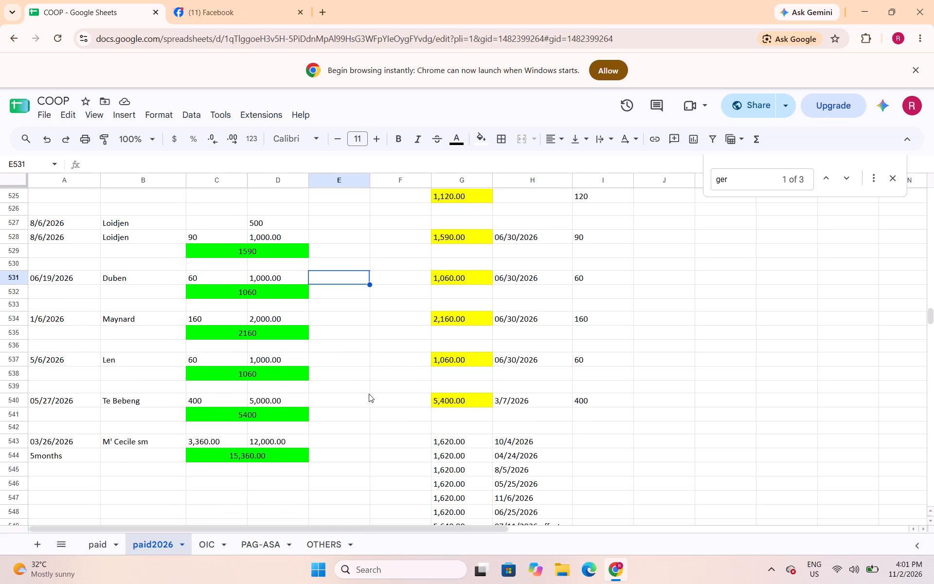
scroll(369, 394, up, 2)
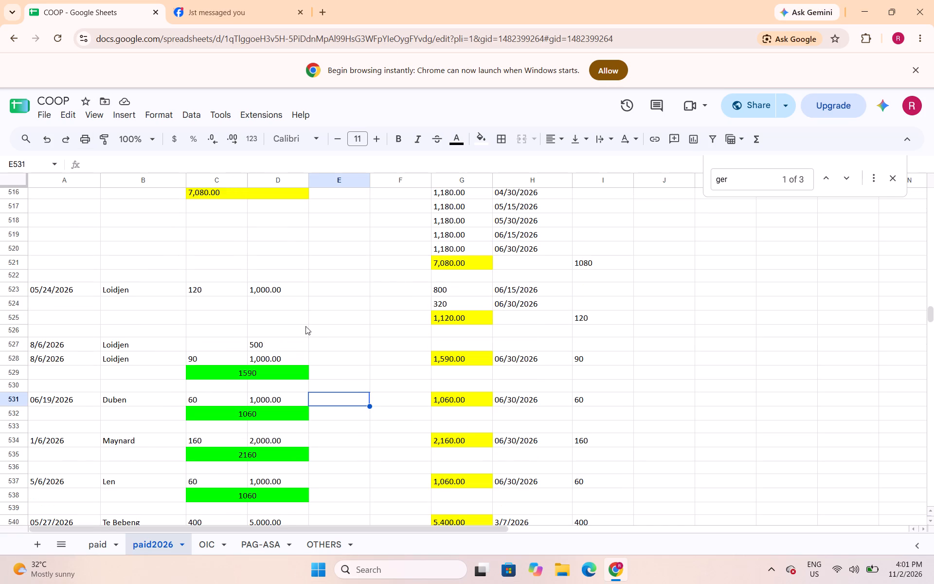
drag(236, 307, 286, 306)
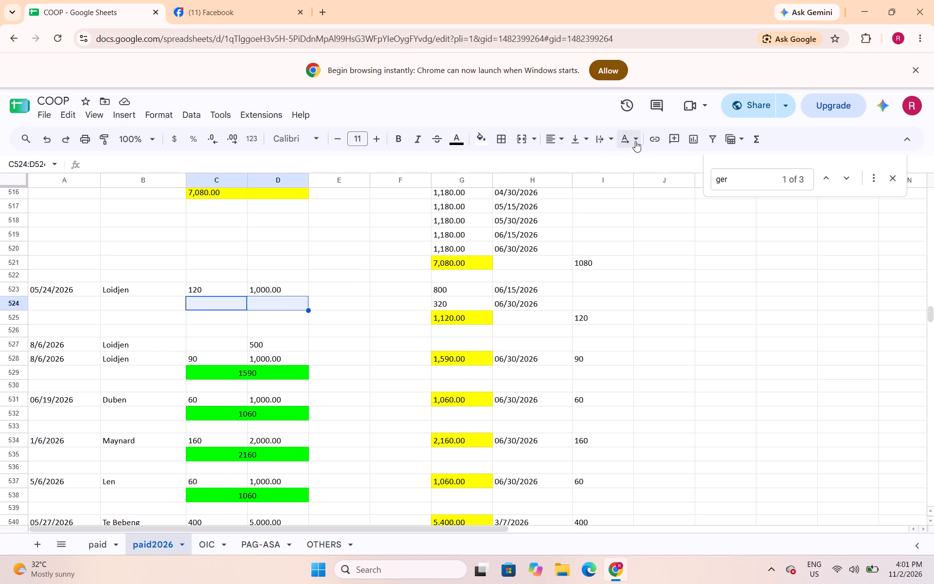
click(518, 136)
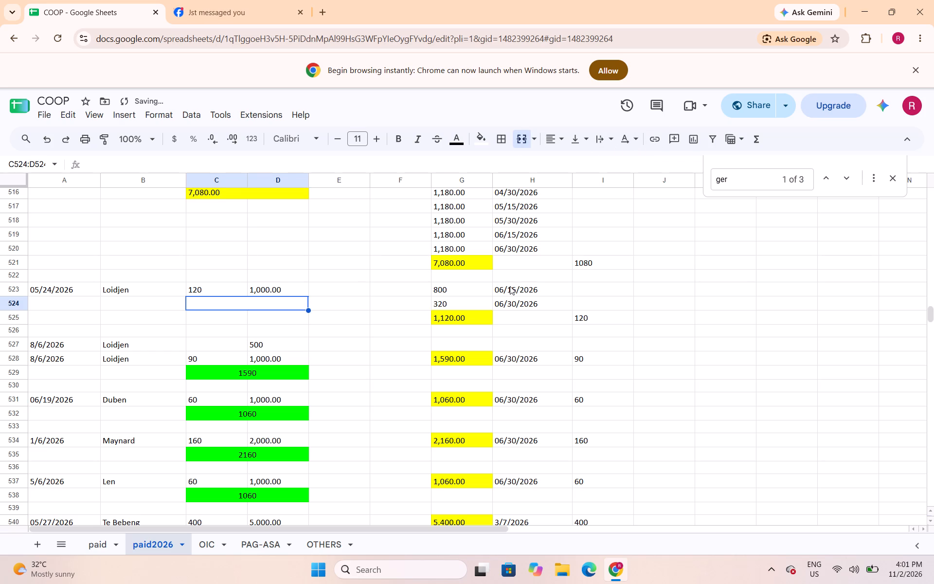
text(=sum()
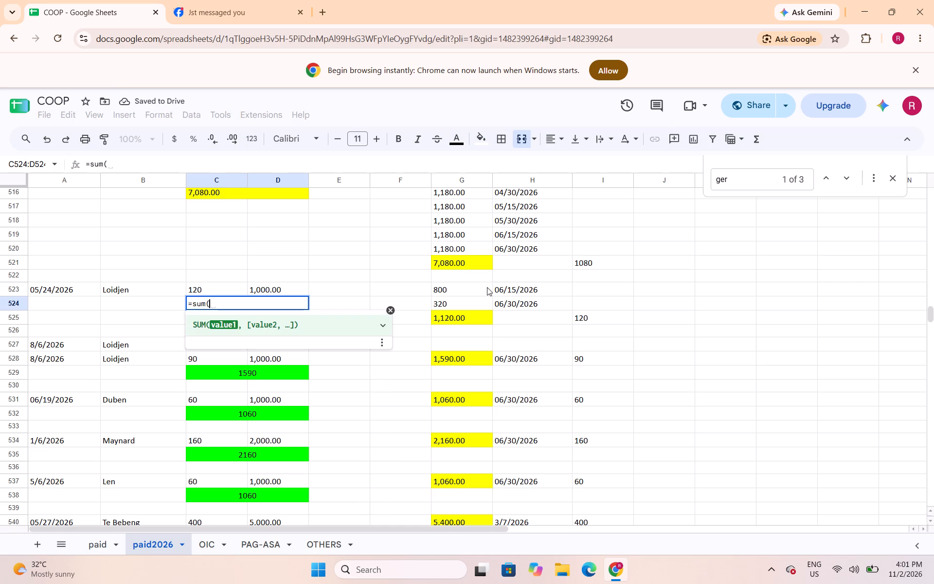
drag(238, 289, 255, 290)
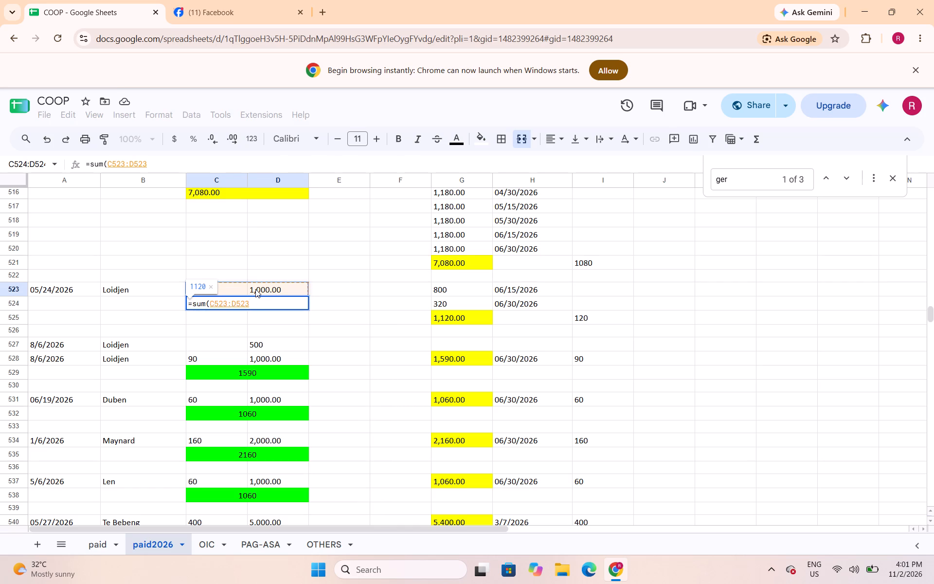
key(shift+parenright)
key(Return)
Fill Loidjen's merged 05/24/2026 total in C524:D524 bright green and center it.
key(Up)
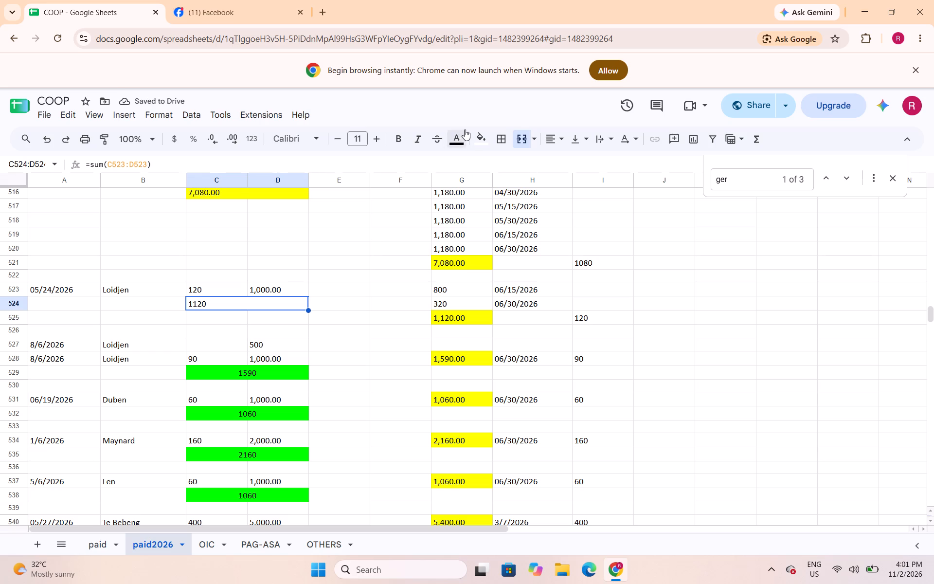
click(477, 143)
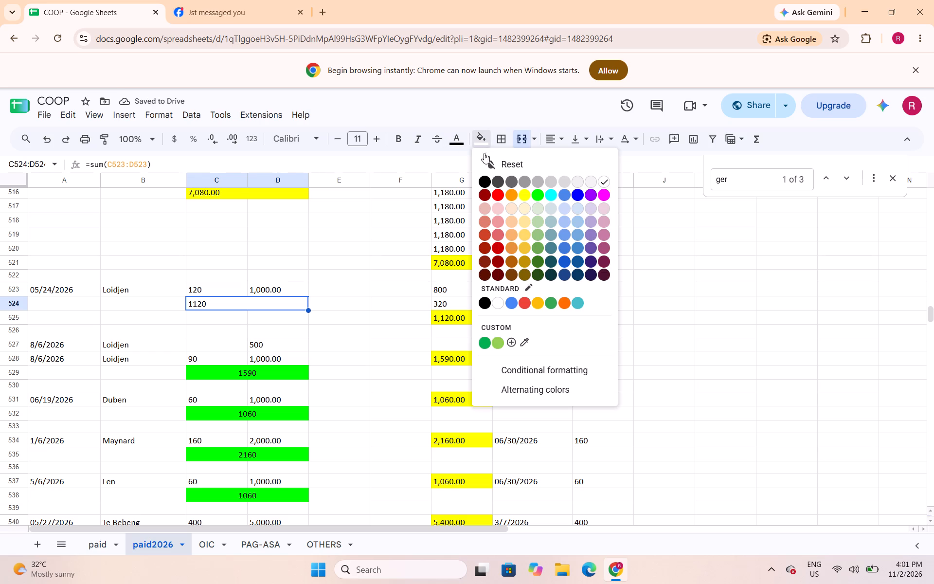
click(537, 196)
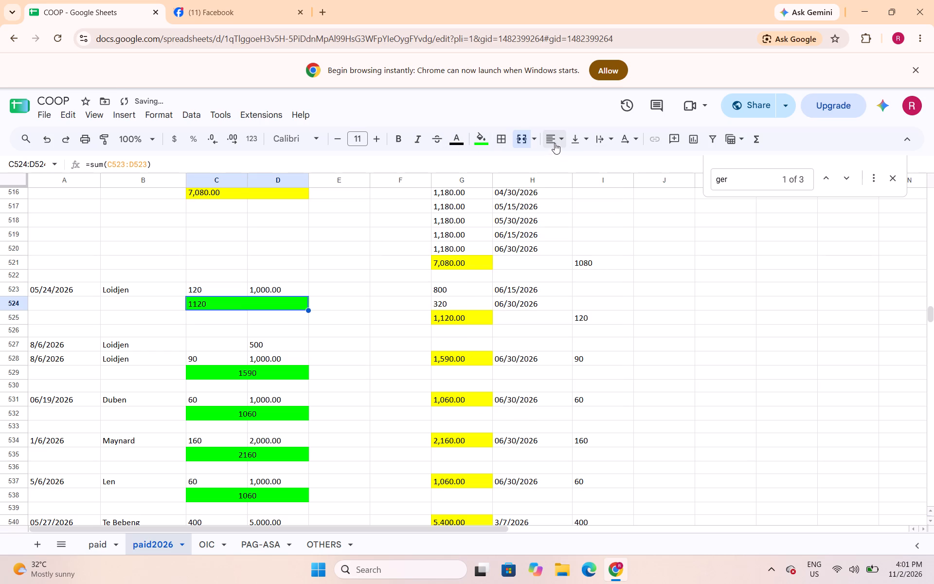
click(556, 140)
click(575, 166)
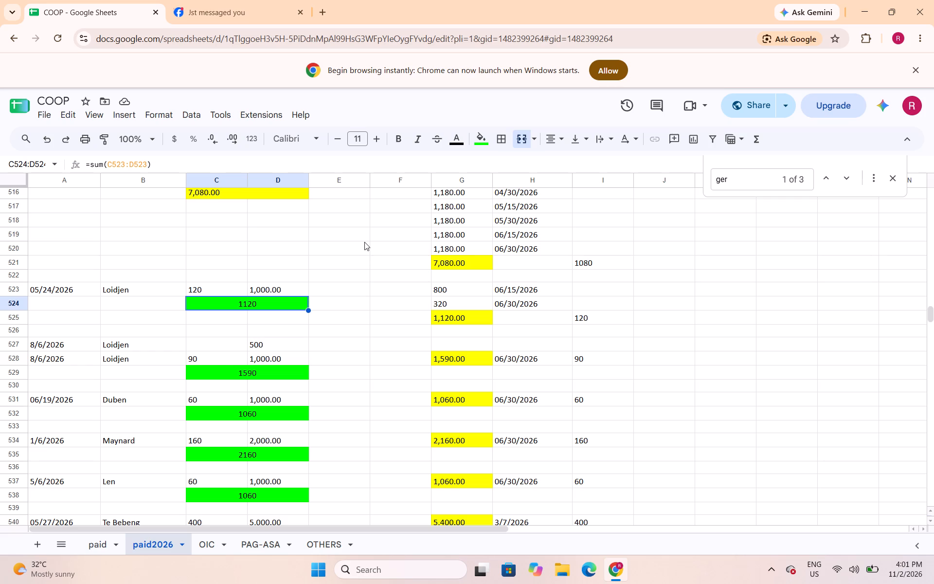
Center Celocia's existing total in C516:D516 and change its fill to bright green.
scroll(364, 242, up, 1)
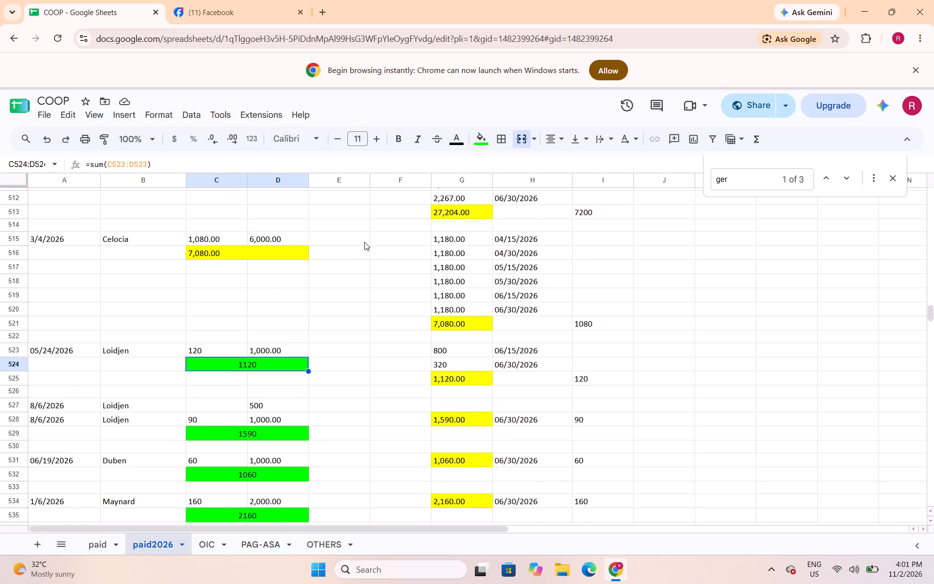
scroll(364, 242, up, 1)
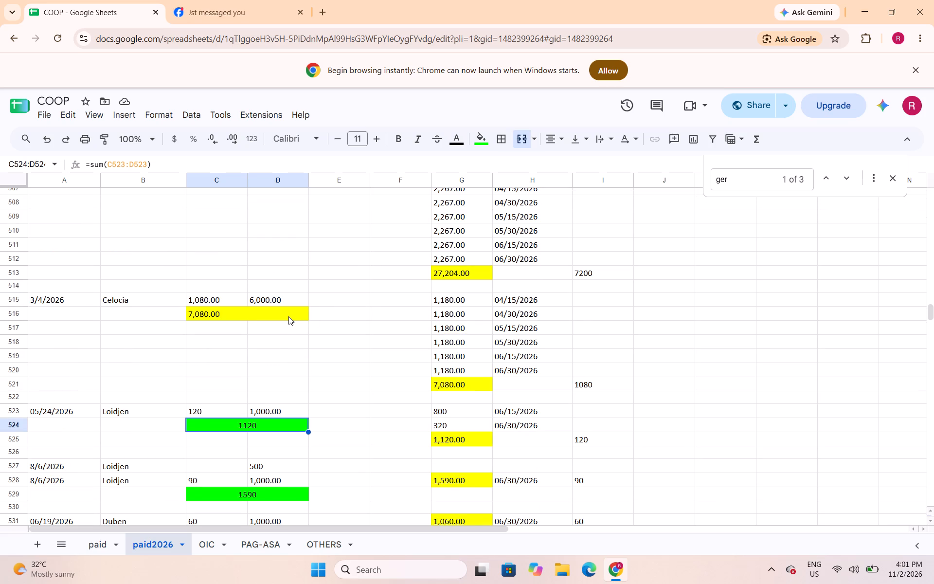
click(288, 316)
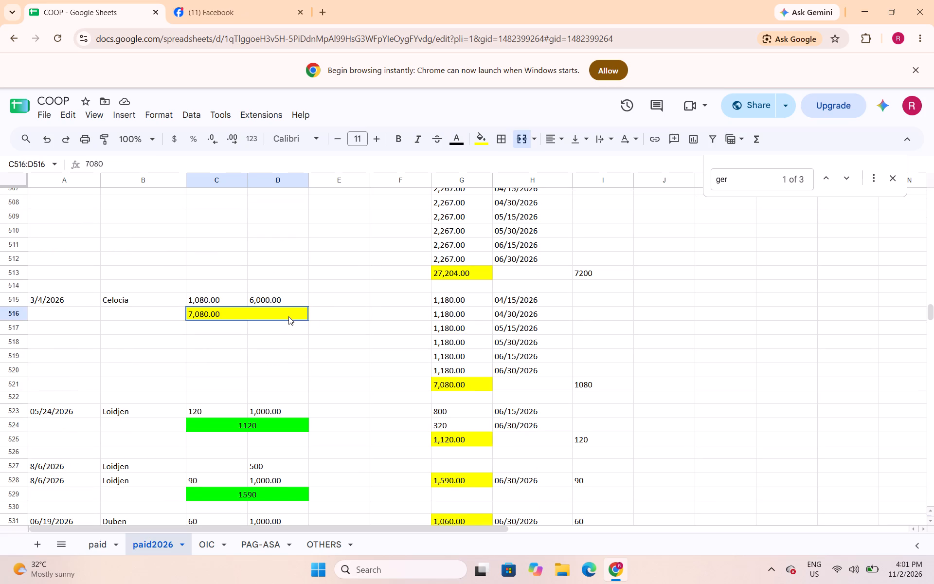
click(557, 142)
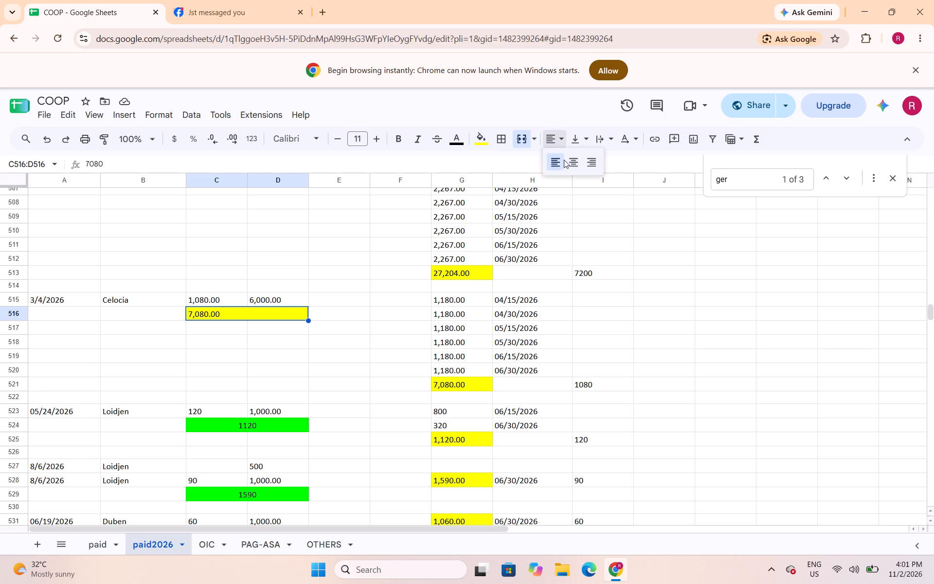
click(577, 164)
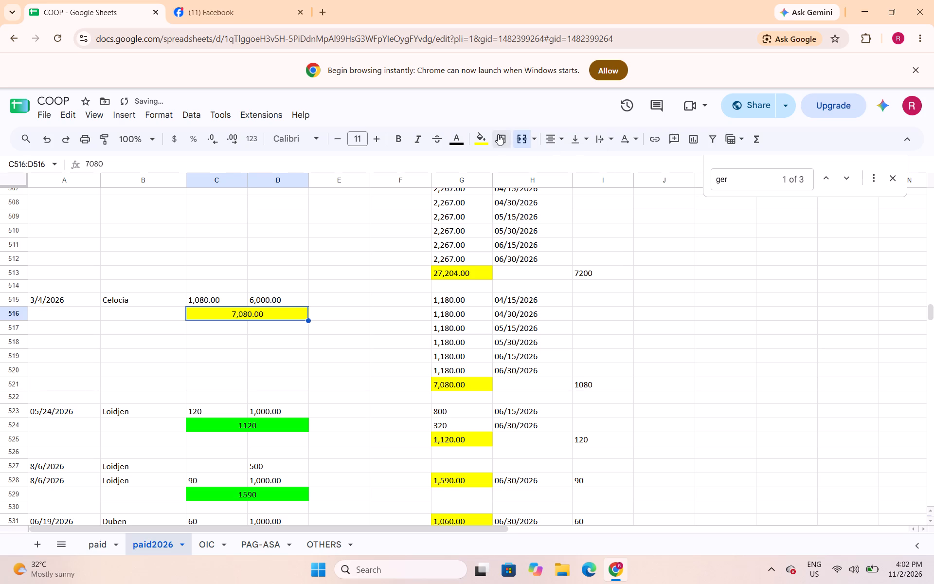
click(487, 142)
click(544, 195)
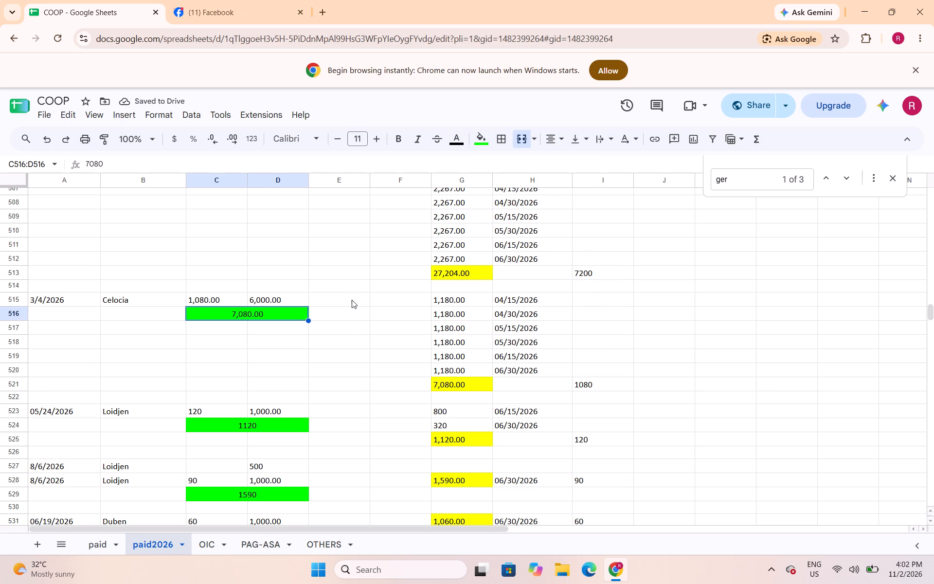
Merge C502:D502 under Heide's 6/1/2025 entry and total that entry there with the formula =sum(C501:D501).
scroll(354, 292, up, 3)
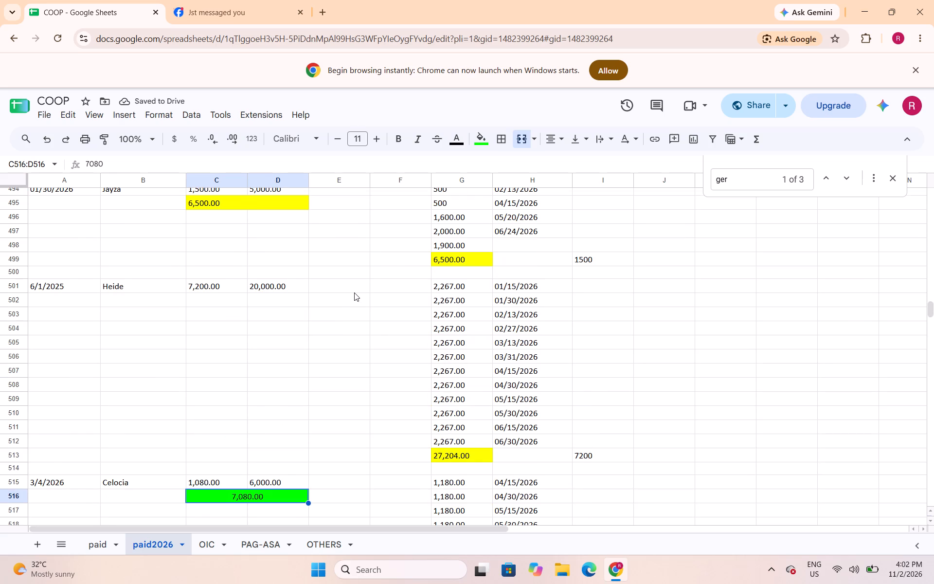
scroll(354, 292, down, 1)
scroll(354, 292, up, 2)
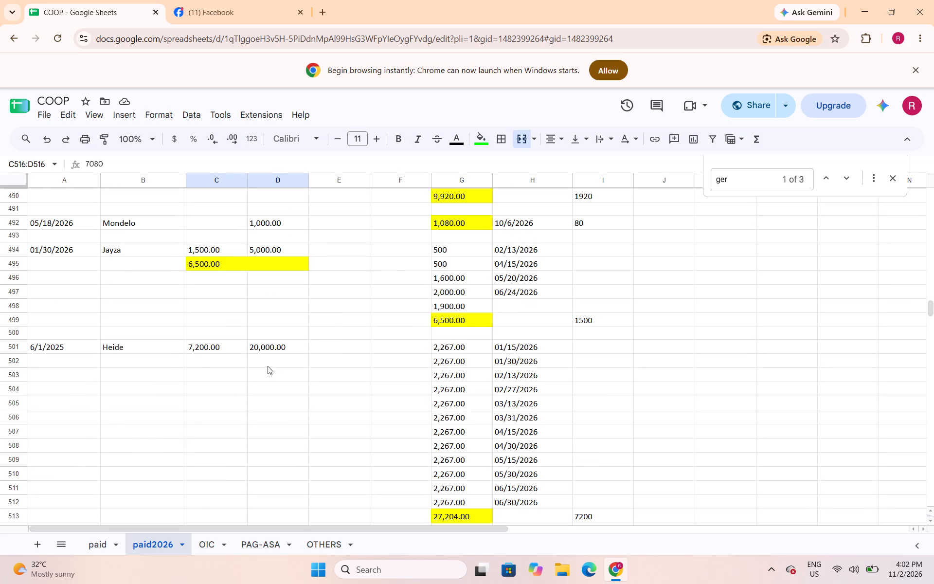
drag(231, 358, 259, 358)
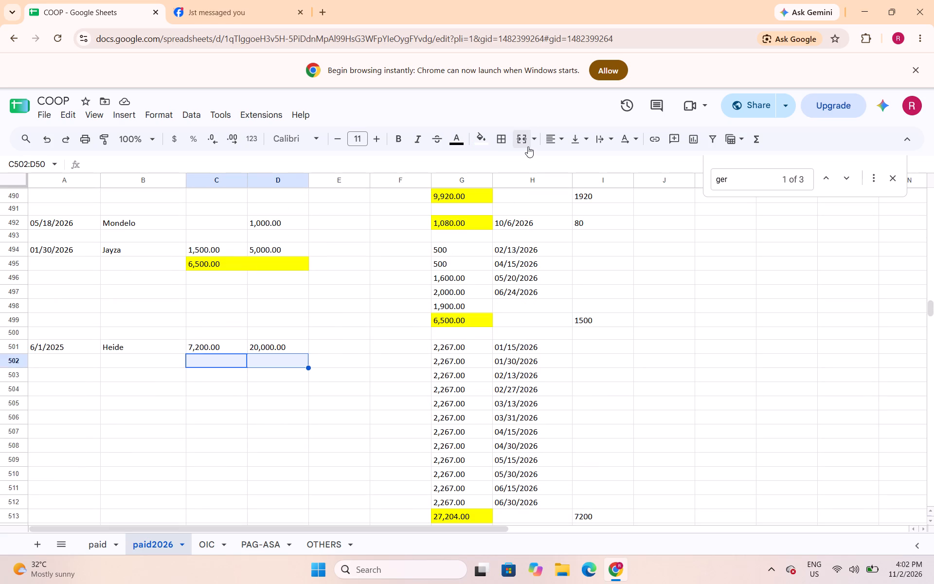
click(528, 146)
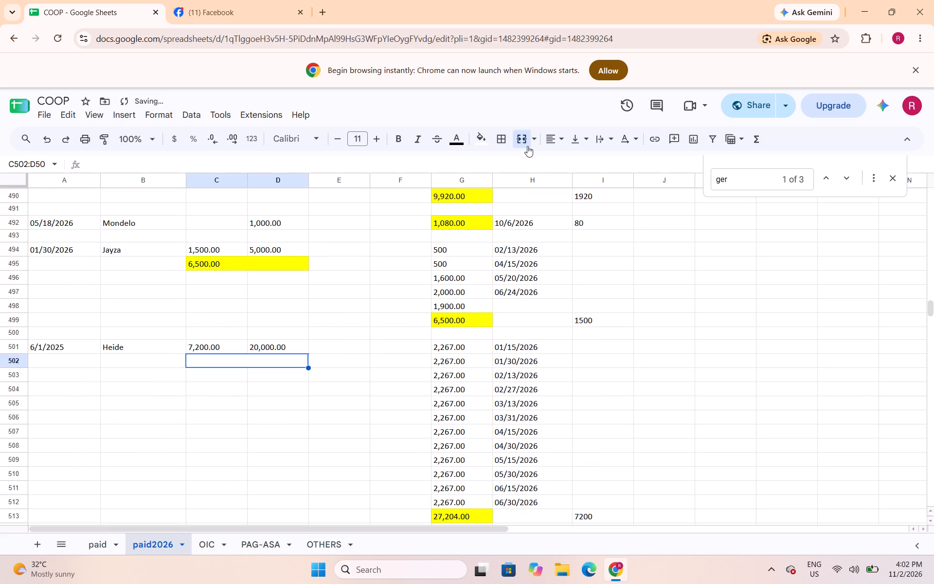
text(=sum()
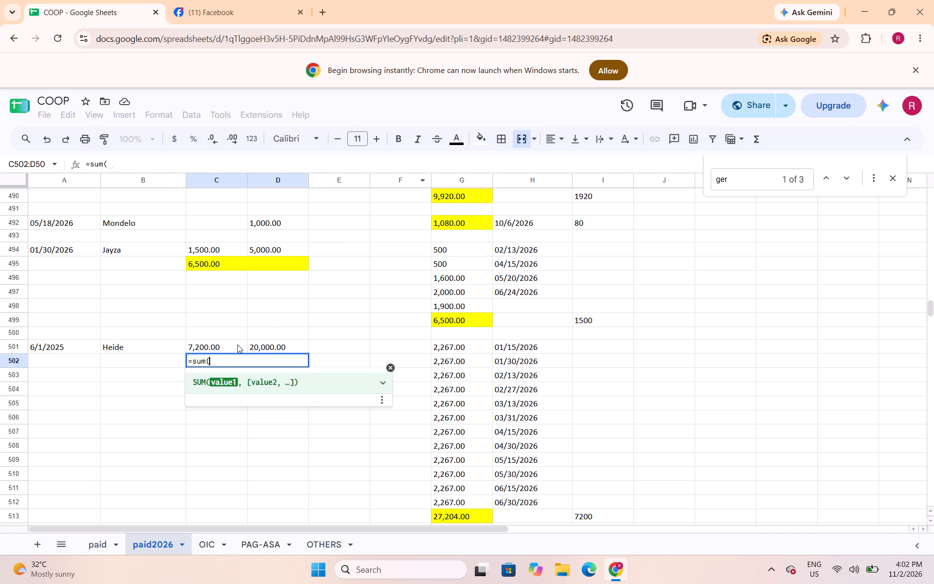
drag(237, 345, 262, 346)
key(shift+parenright)
key(Return)
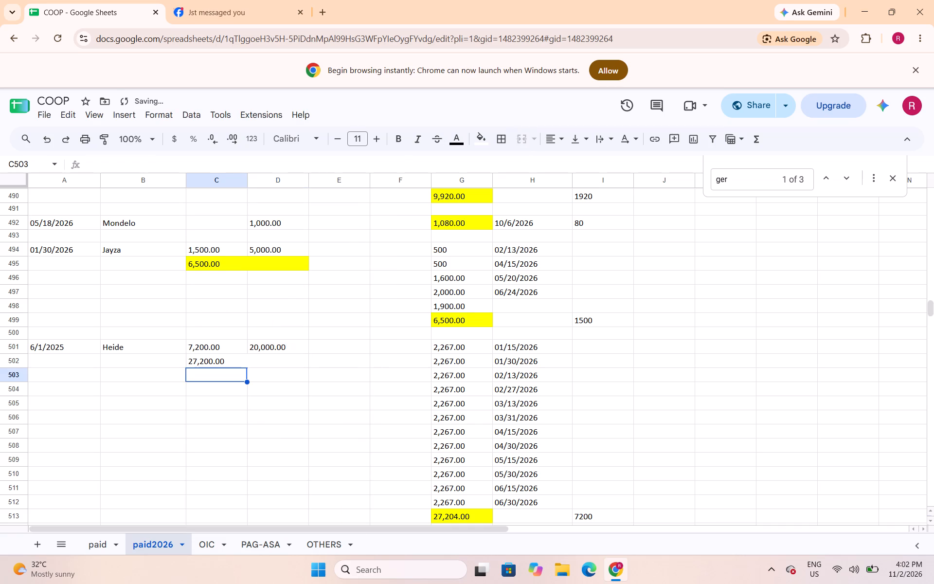
Fill Heide's merged total in C502:D502 bright green and center it.
key(Up)
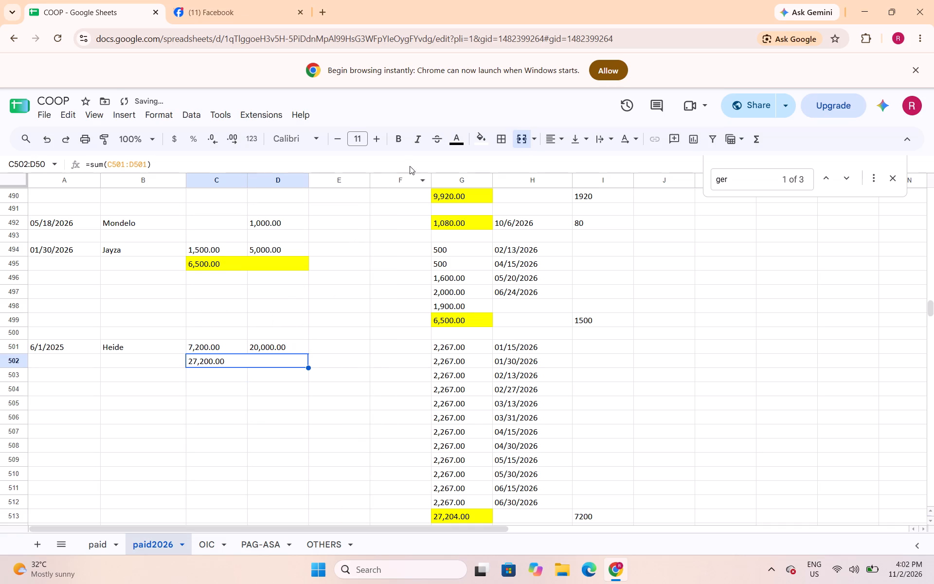
click(487, 142)
click(541, 196)
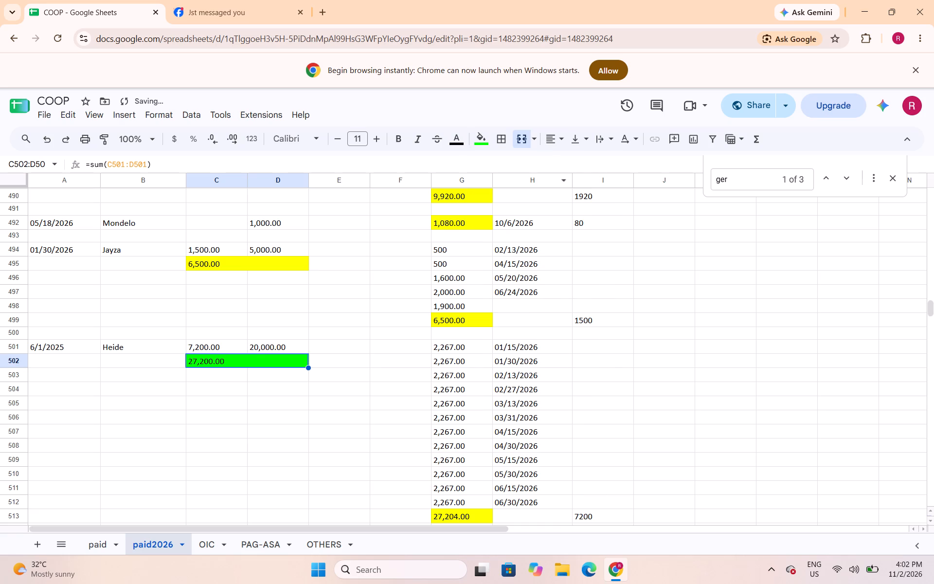
click(550, 141)
click(570, 166)
Change the fill of Jayza's existing total in C495:D495 to bright green and center it.
click(269, 267)
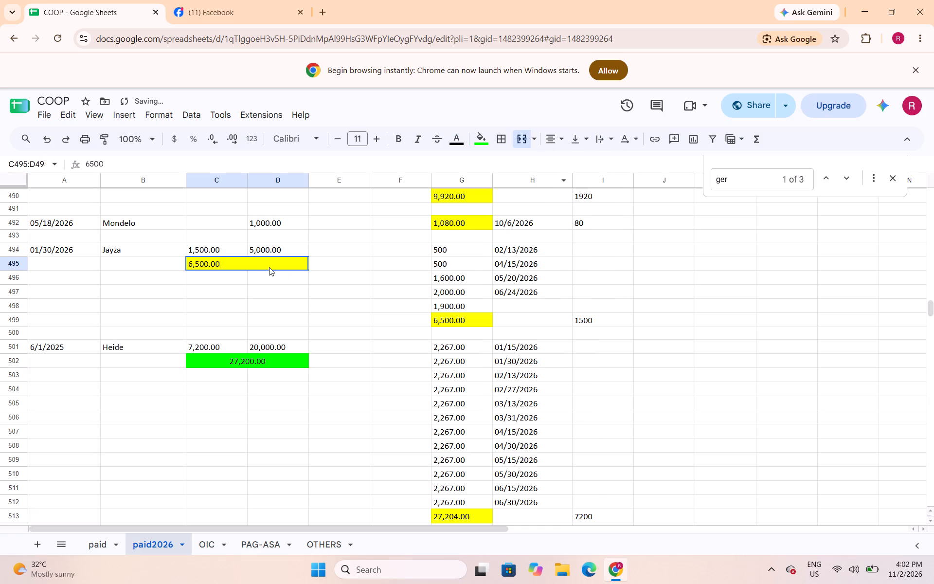
click(475, 142)
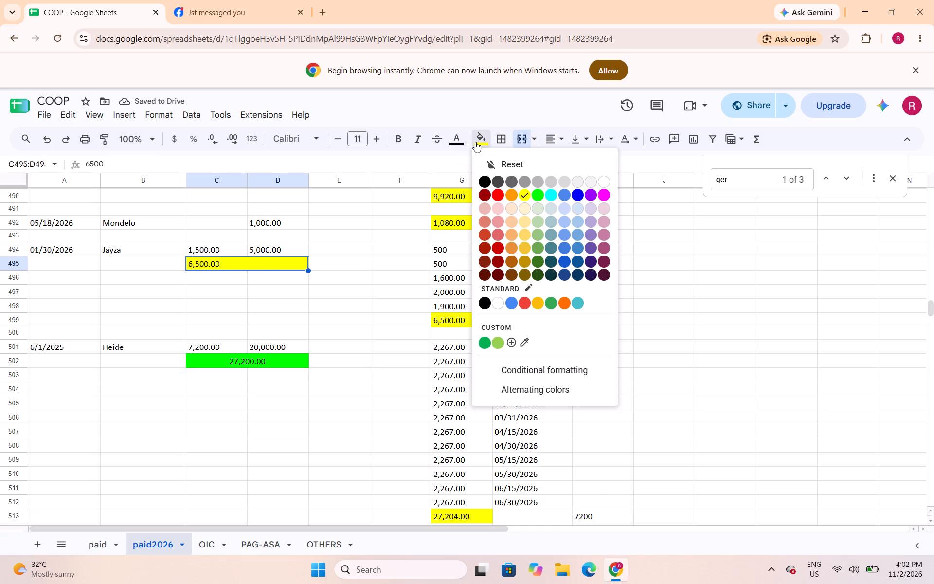
click(541, 197)
click(562, 136)
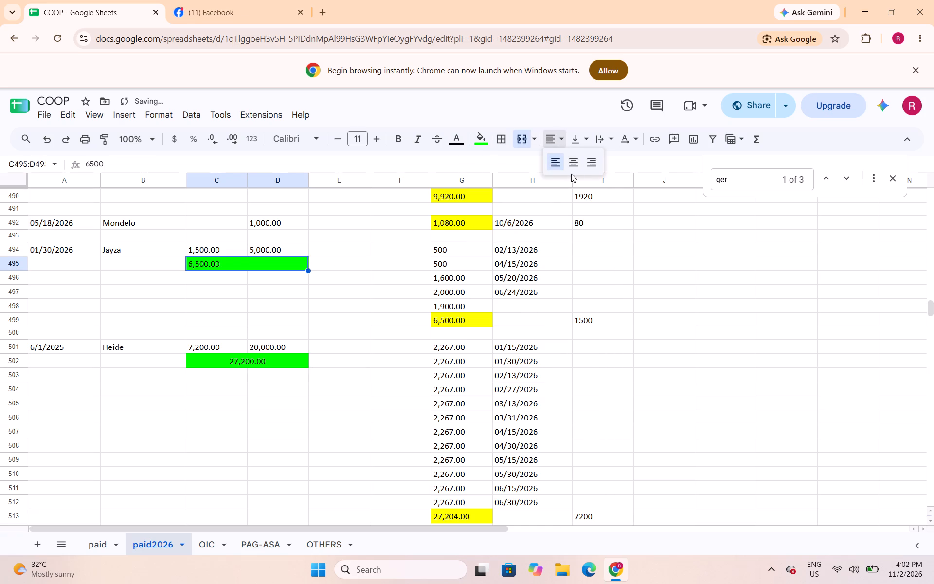
click(574, 167)
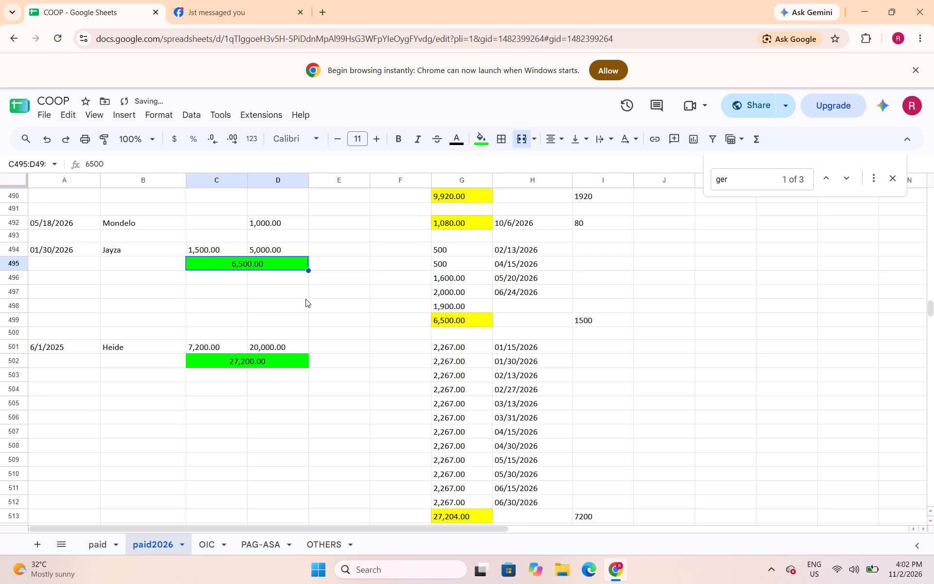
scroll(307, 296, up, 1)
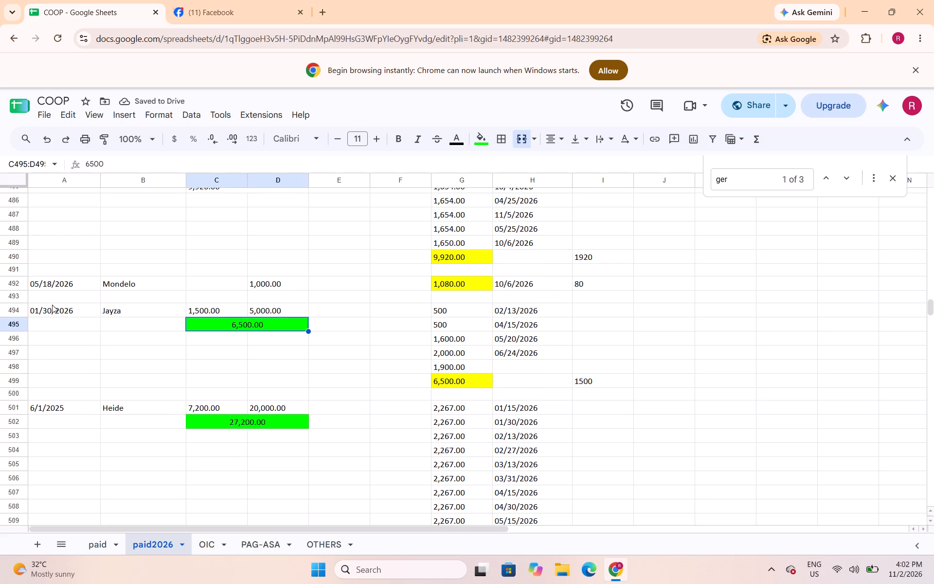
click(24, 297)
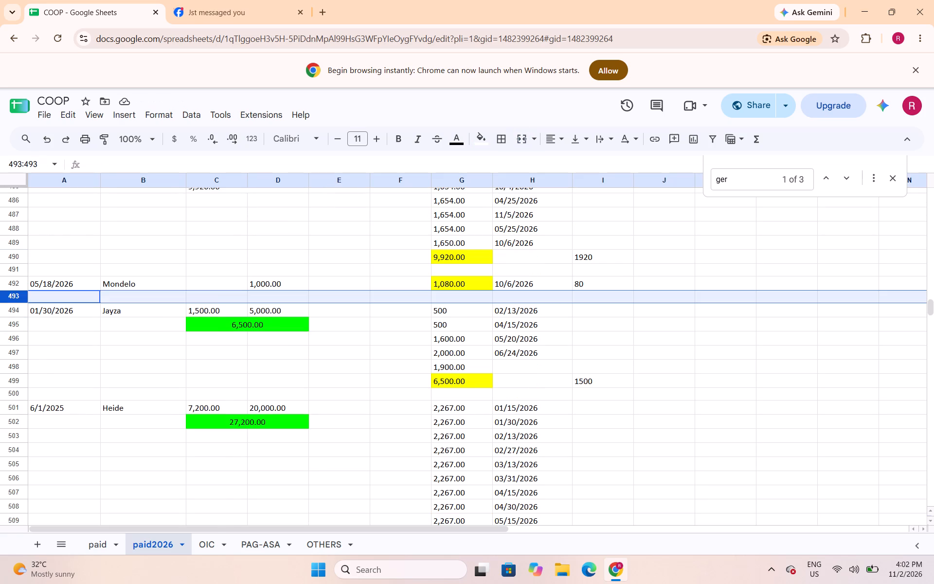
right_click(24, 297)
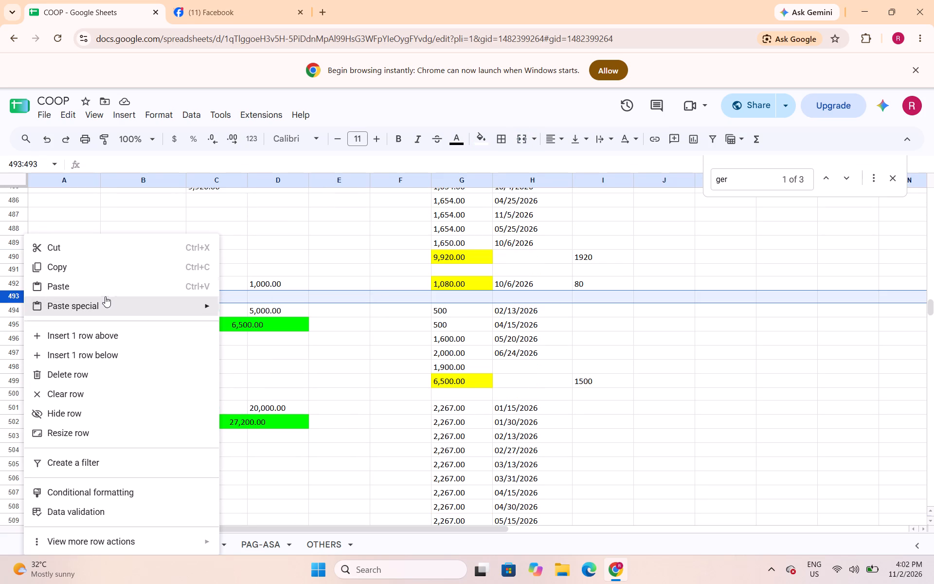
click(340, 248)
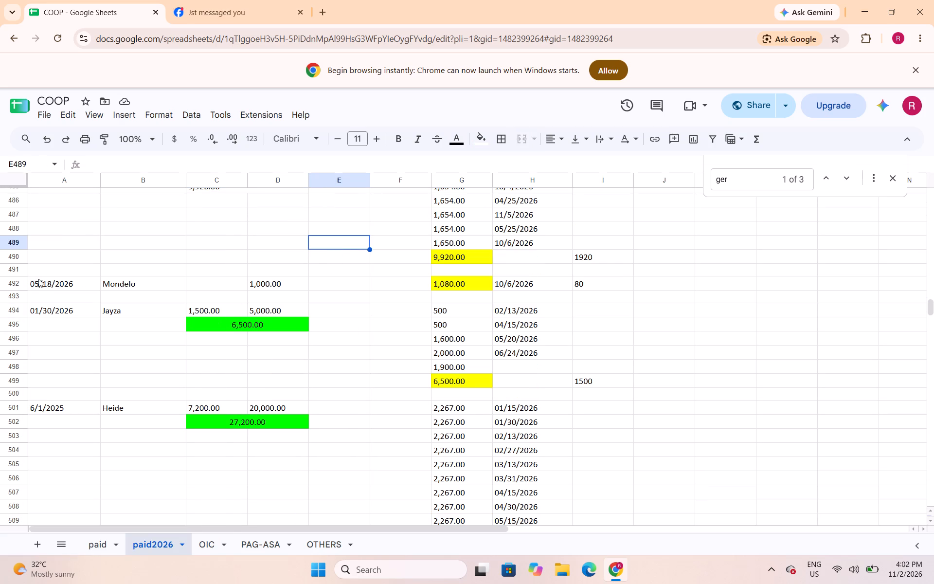
Insert a blank row above row 493, between Mondelo's 05/18/2026 entry and Jayza's entry.
click(14, 297)
right_click(14, 297)
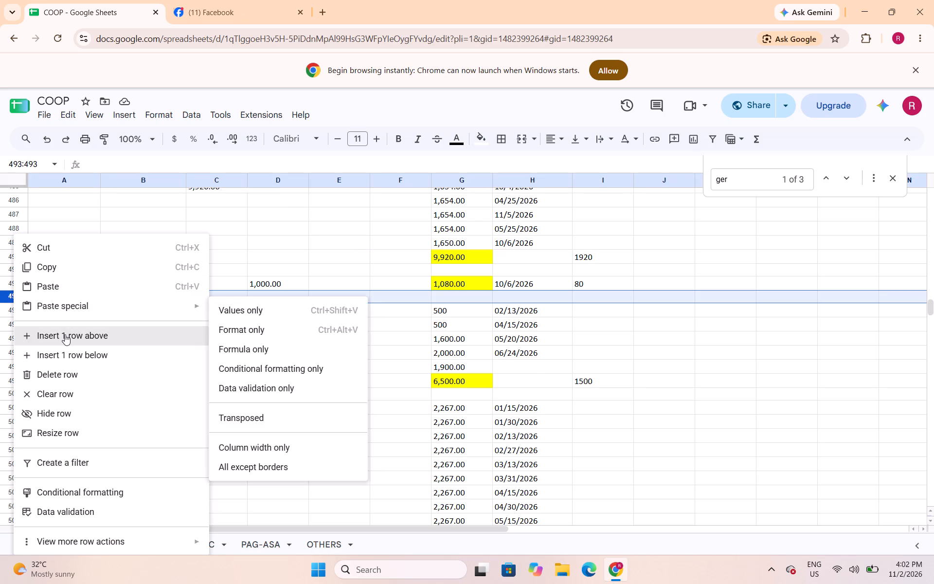
click(65, 335)
Enter 80 in cell C492 of Mondelo's 05/18/2026 entry.
click(234, 288)
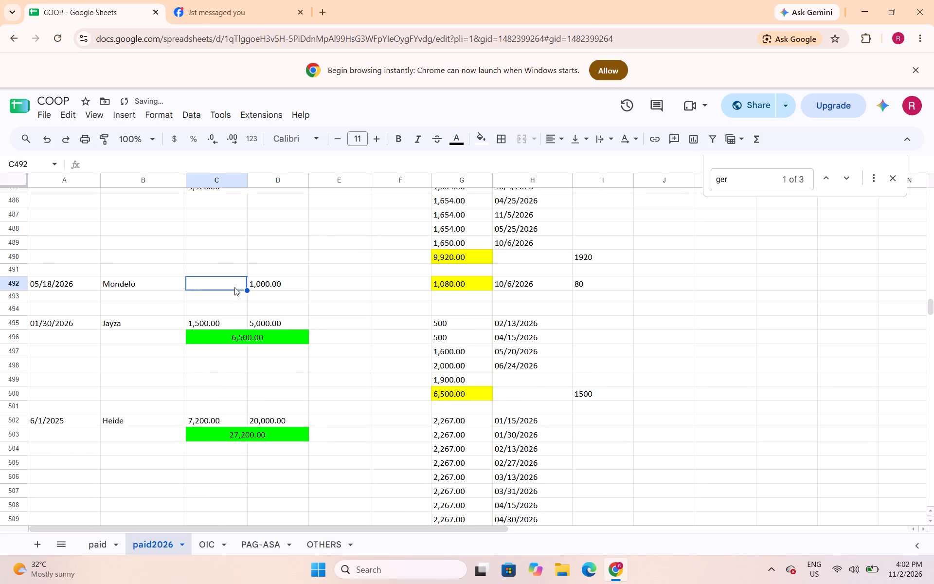
text(80)
key(Down)
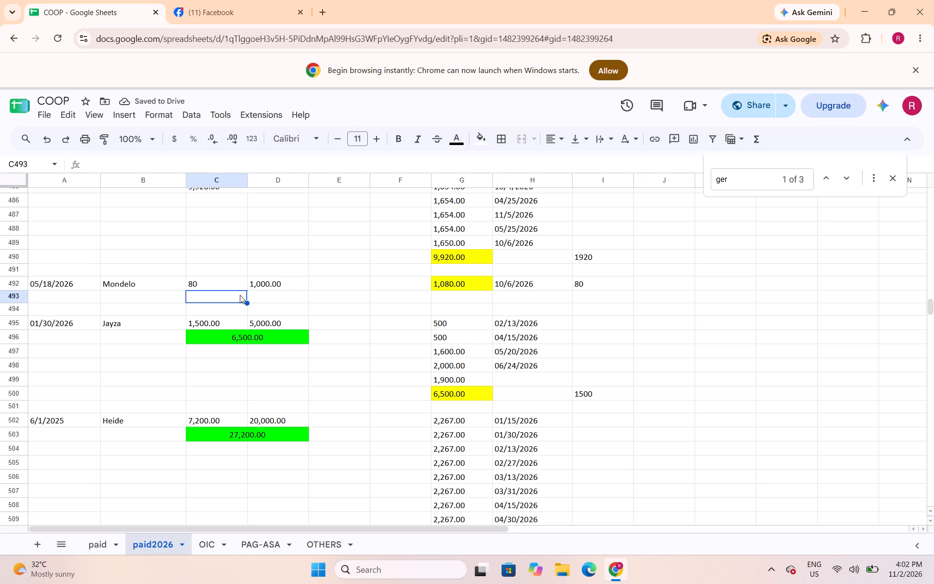
Merge C493:D493 below Mondelo's 05/18/2026 entry and enter a SUM formula totaling C492:D492.
drag(240, 296, 260, 296)
click(522, 140)
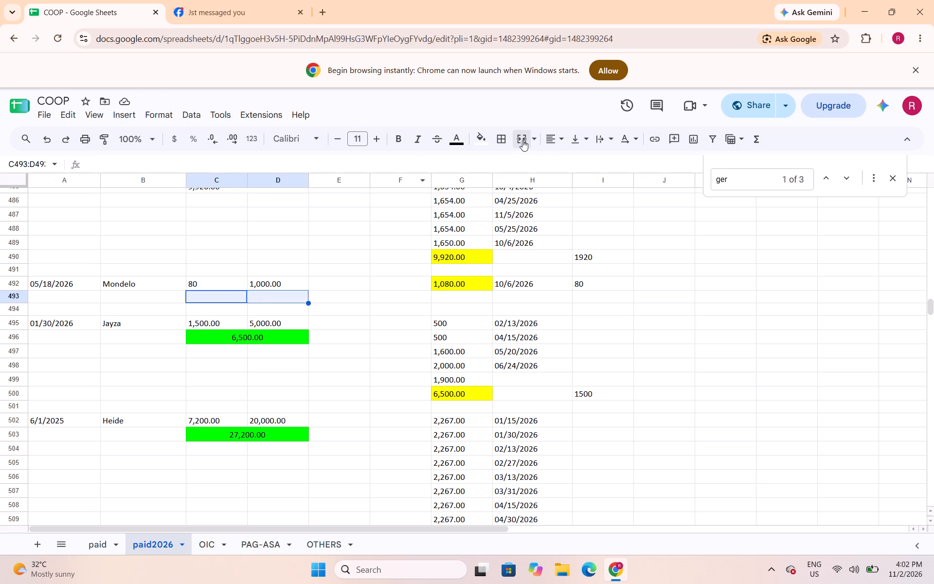
text(=sum()
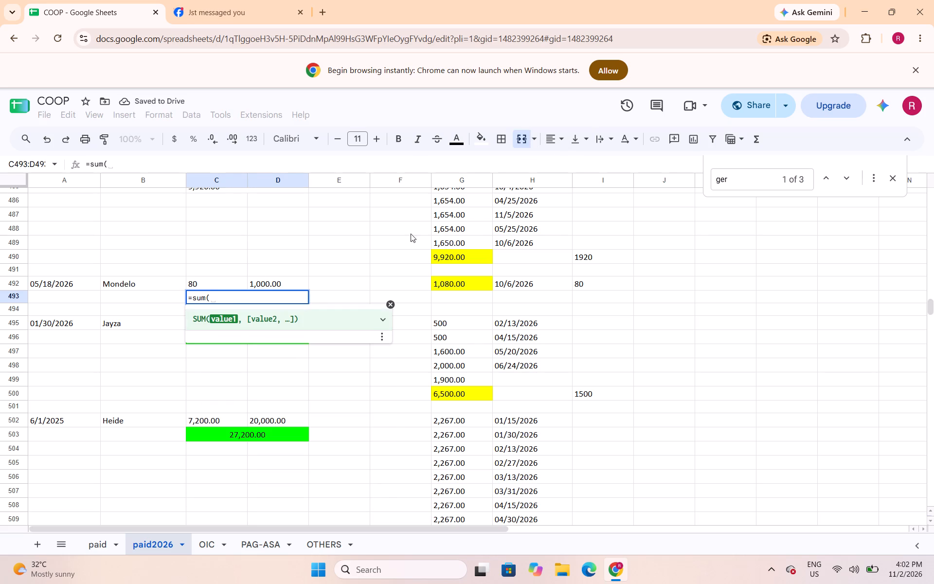
drag(243, 284, 254, 284)
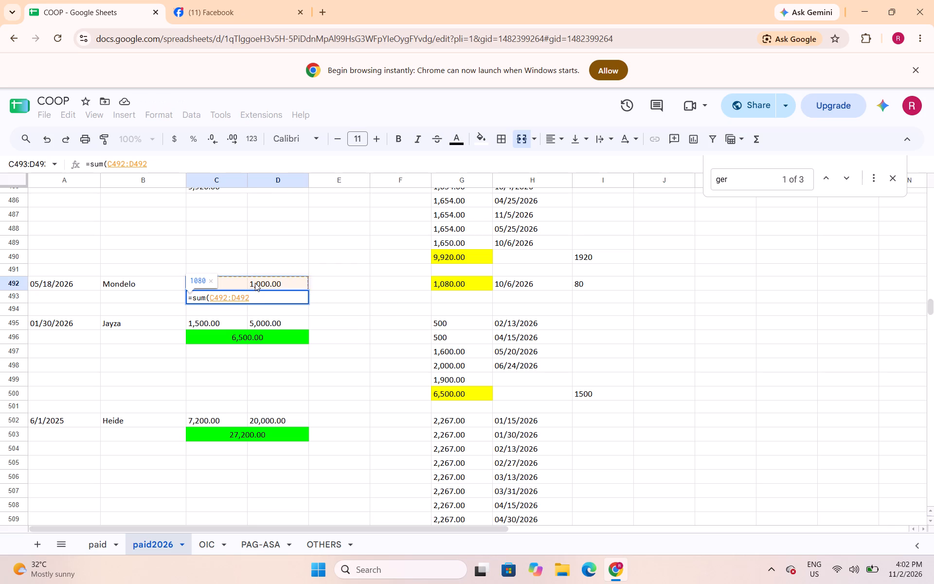
key(shift+parenright)
key(Return)
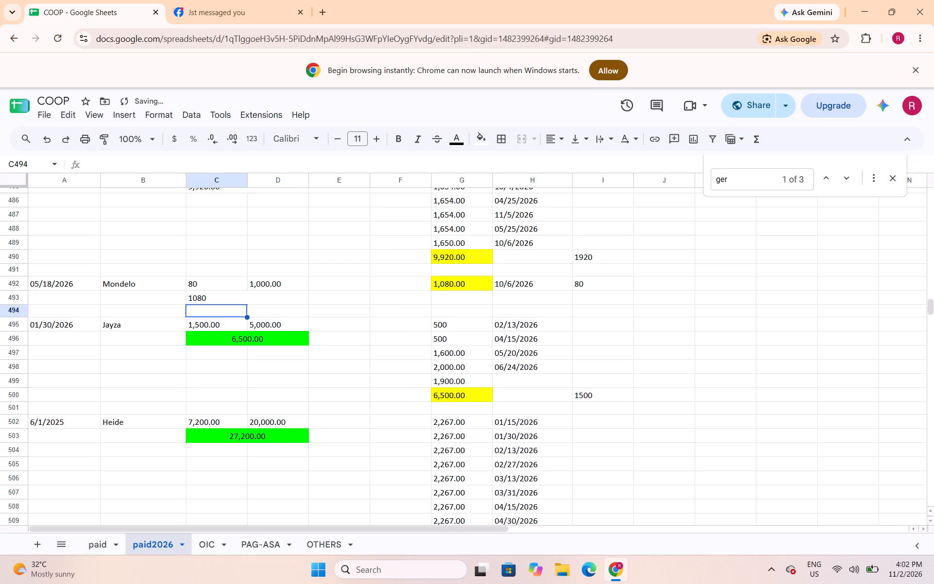
Center Mondelo's merged total in C493:D493 and fill it bright green.
key(Up)
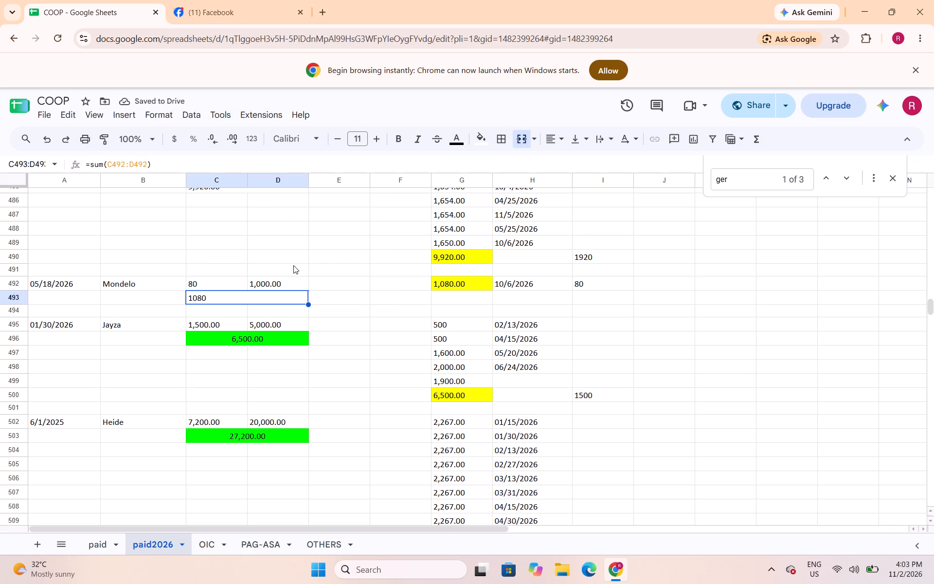
click(550, 142)
drag(575, 167, 568, 164)
click(477, 132)
click(541, 201)
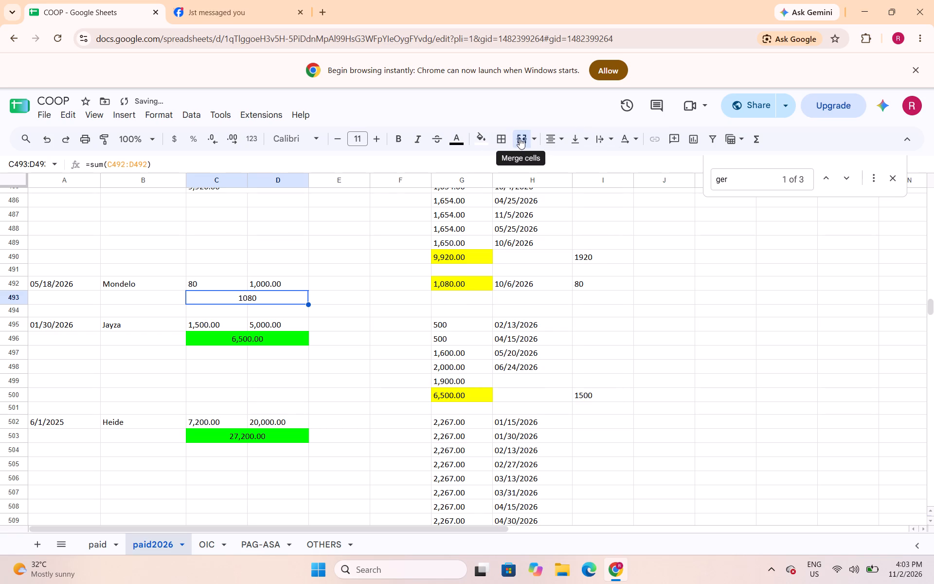
click(484, 144)
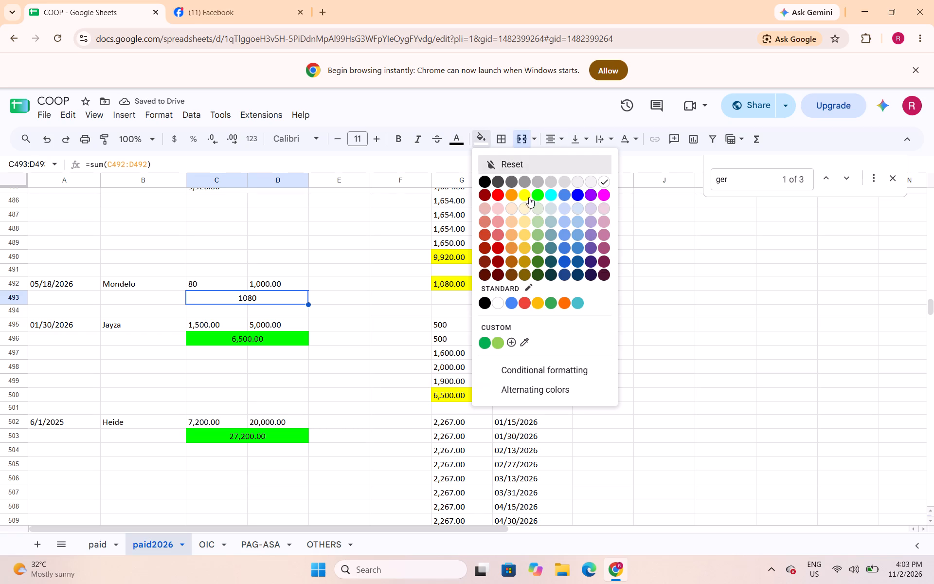
click(538, 193)
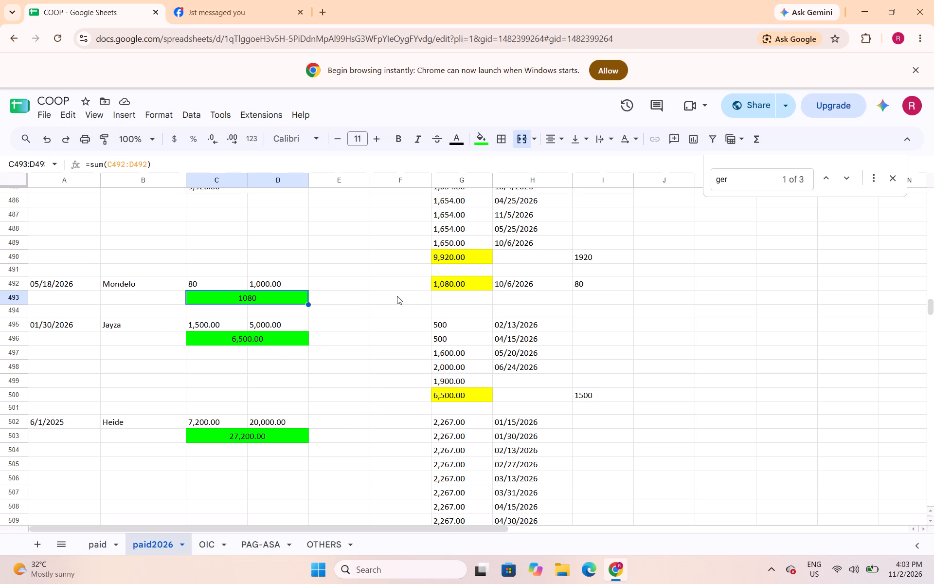
Fill the existing total of Mondelo's 12/3/2026 entry in C485:D485 bright green and center it.
scroll(397, 296, up, 2)
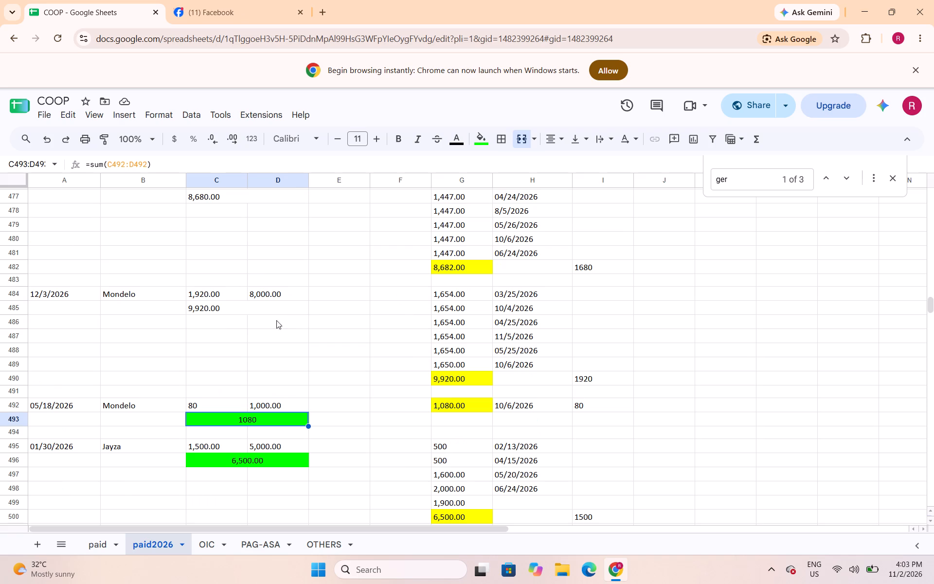
click(283, 309)
click(479, 144)
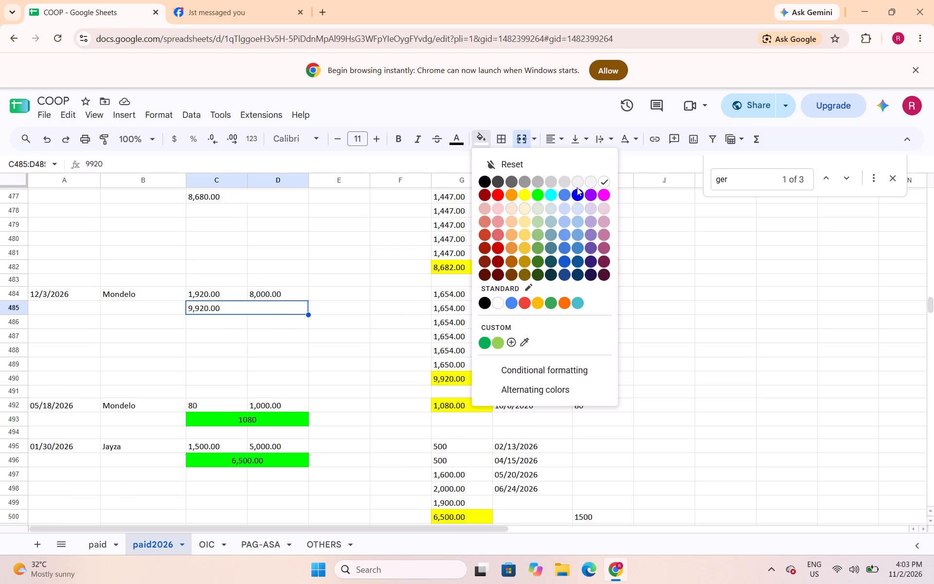
click(535, 195)
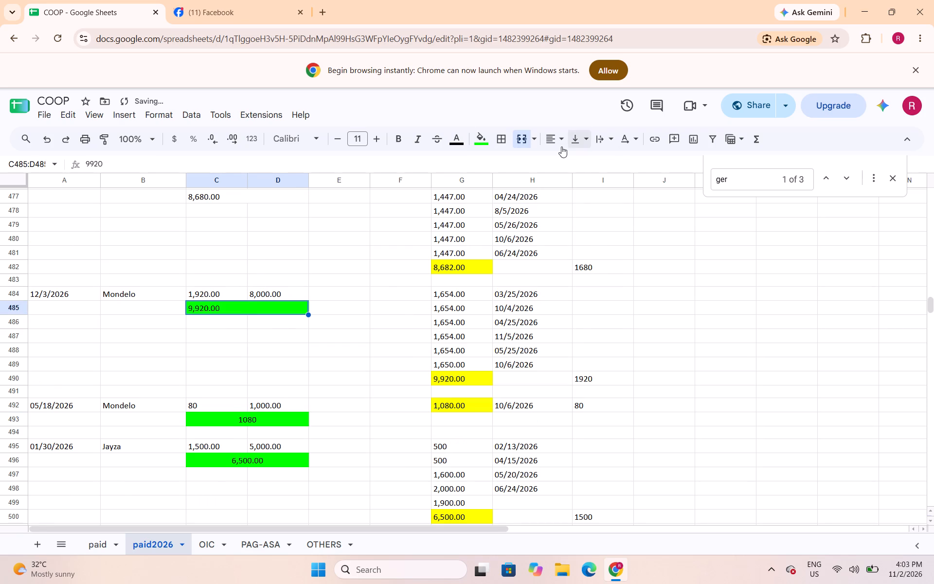
click(556, 144)
click(575, 166)
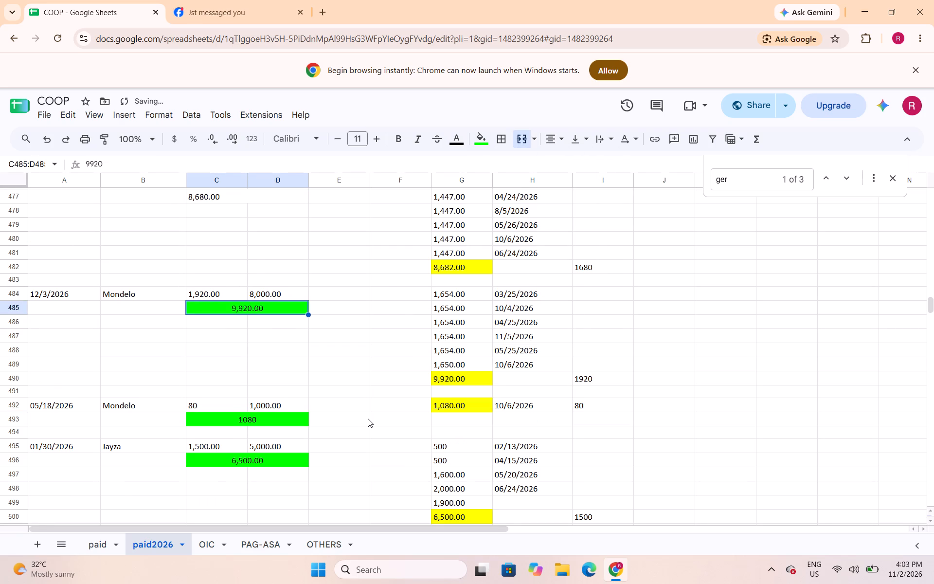
Center Rizza's existing total in C477:D477 and fill it bright green.
scroll(348, 267, up, 1)
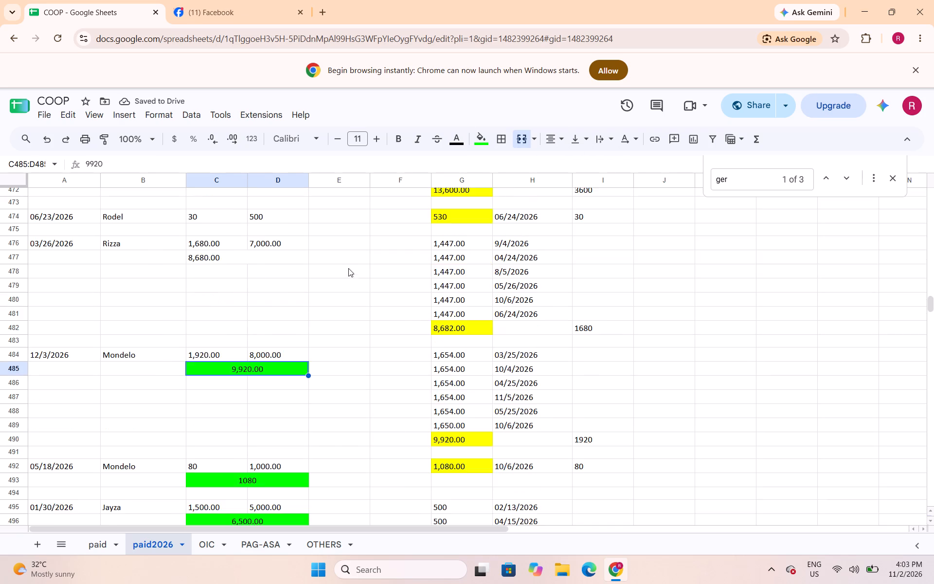
scroll(348, 270, up, 1)
click(291, 323)
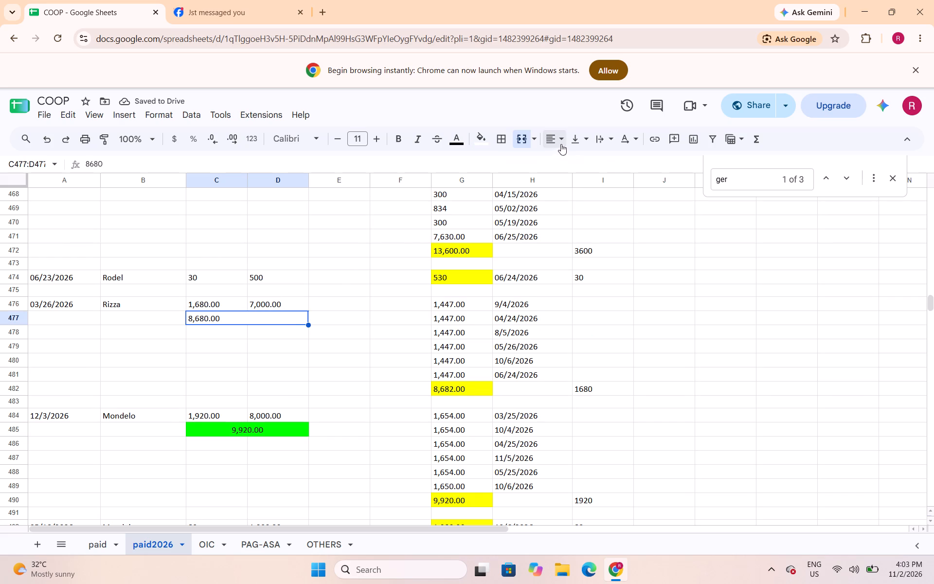
click(561, 144)
click(577, 166)
click(483, 148)
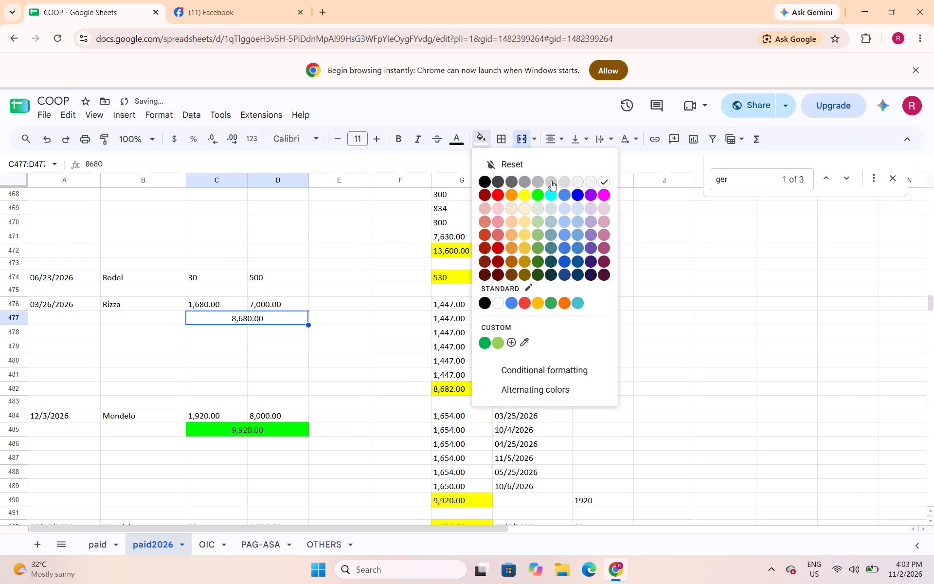
click(538, 195)
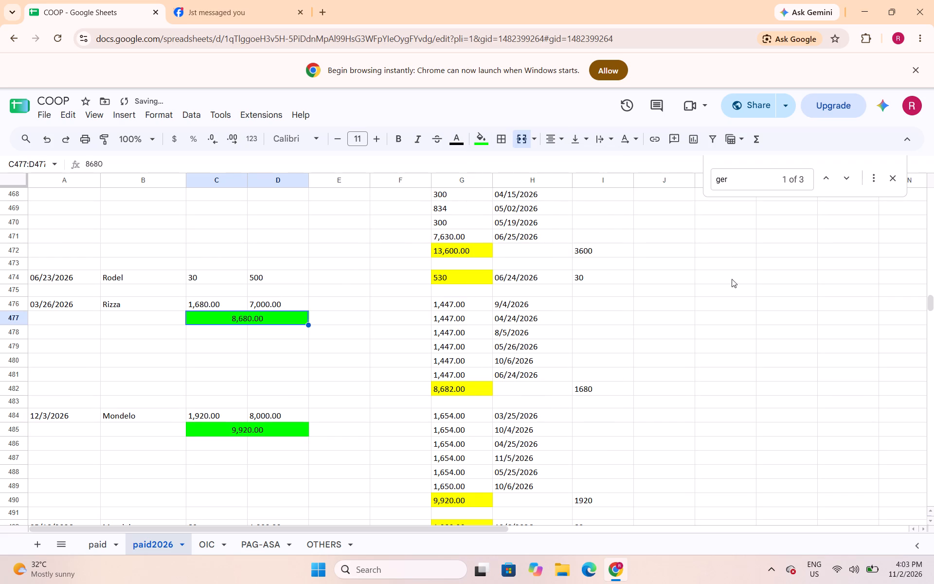
Insert a blank row above row 475, between Rodel's 06/23/2026 entry and Rizza's entry.
click(20, 289)
right_click(20, 289)
click(70, 337)
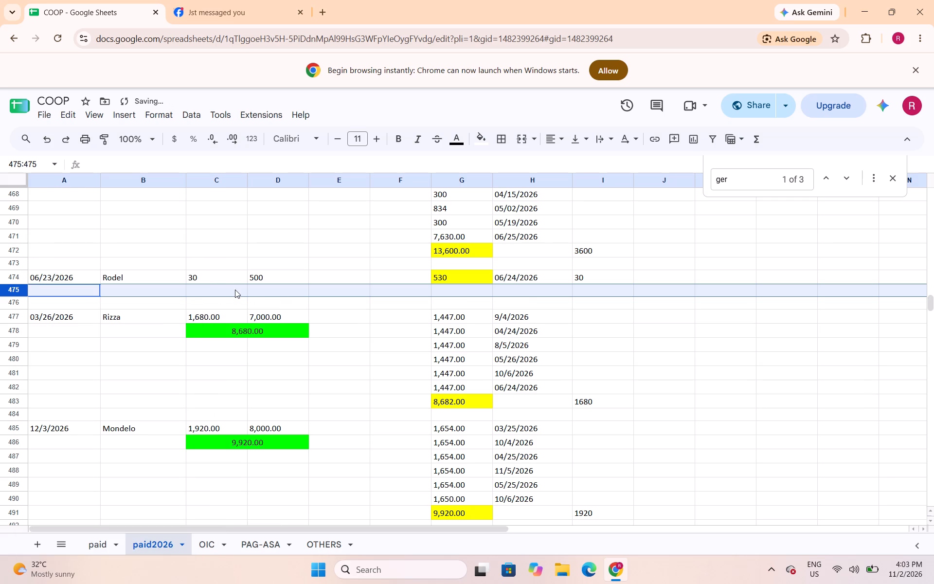
Merge C475:D475 below Rodel's entry and enter a SUM formula totaling C474:D474.
drag(235, 290, 267, 290)
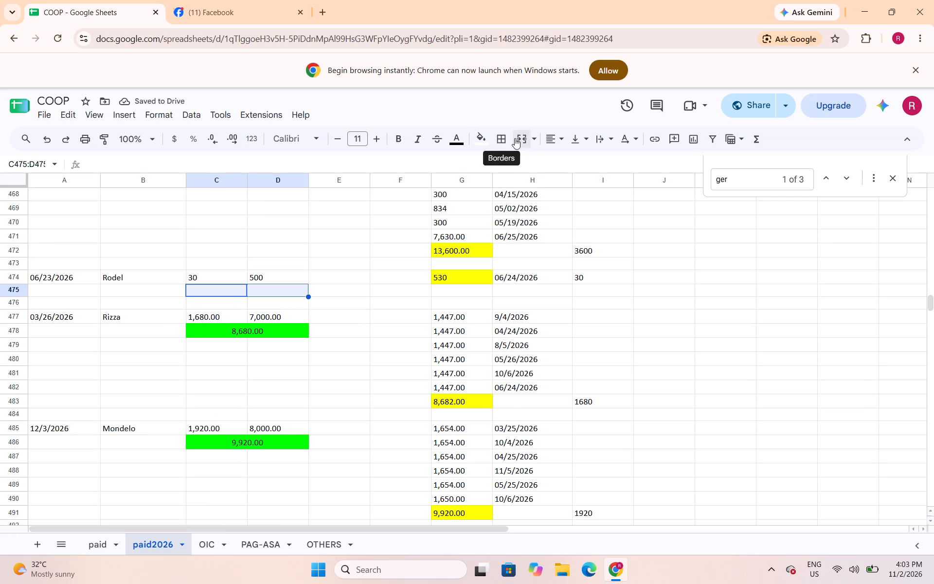
click(518, 140)
text(=sum()
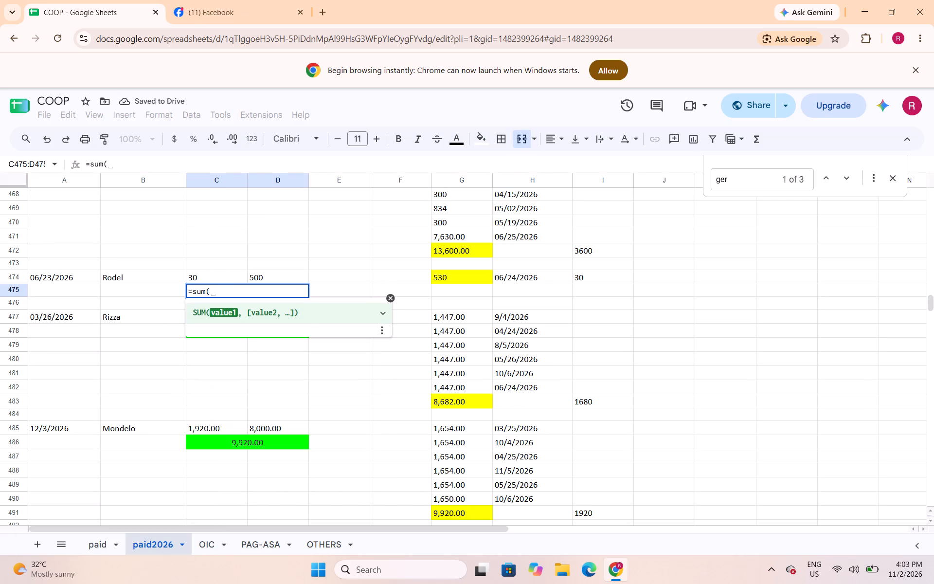
drag(242, 280, 261, 277)
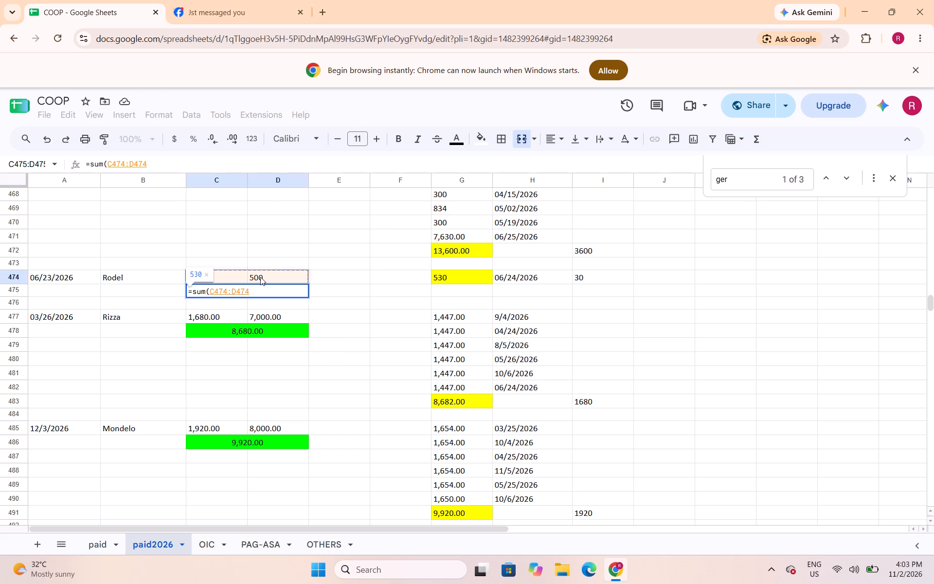
key(shift+parenright)
key(Return)
Fill Rodel's merged total in C475:D475 bright green and center it.
key(Up)
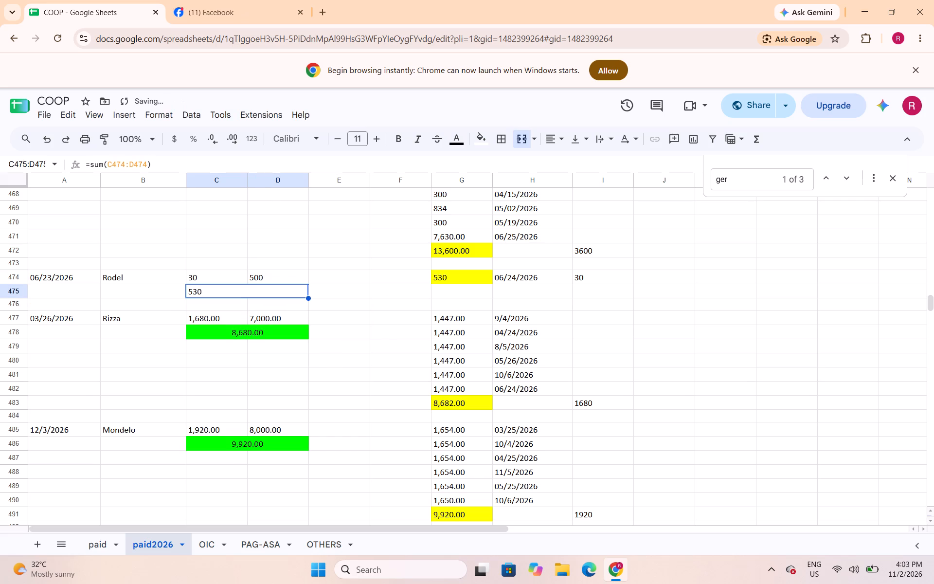
click(481, 135)
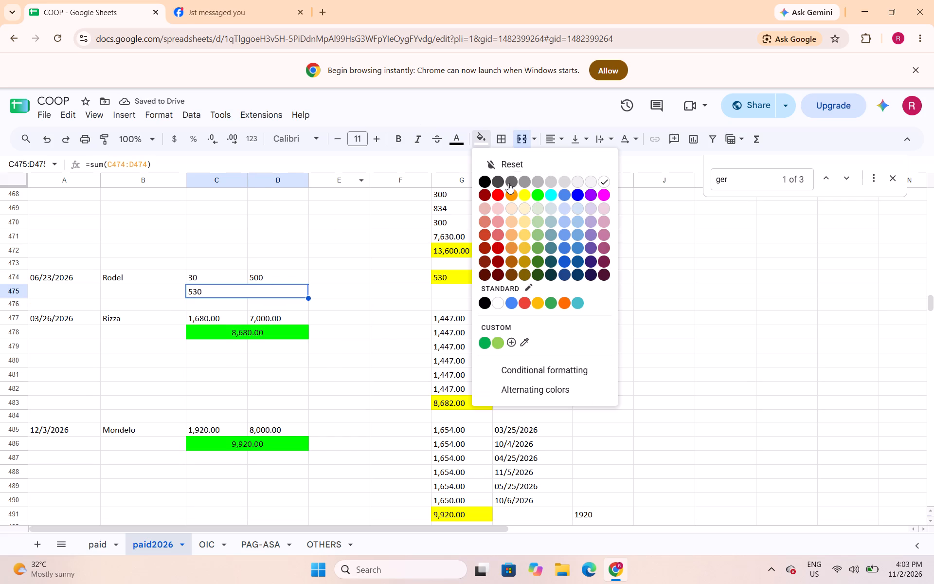
click(539, 195)
click(563, 142)
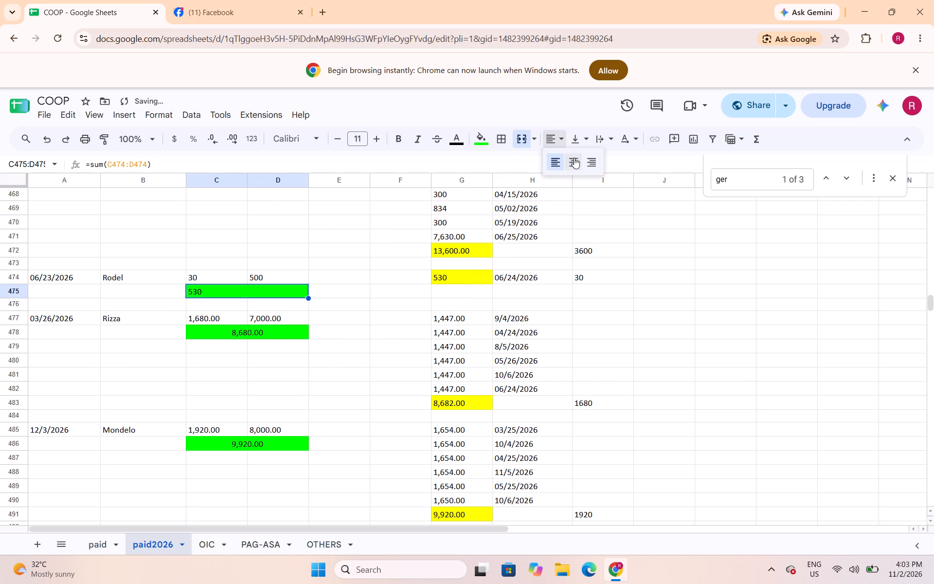
click(574, 161)
Fill Magto's existing total in C464:D464 bright green and center it.
scroll(279, 265, up, 3)
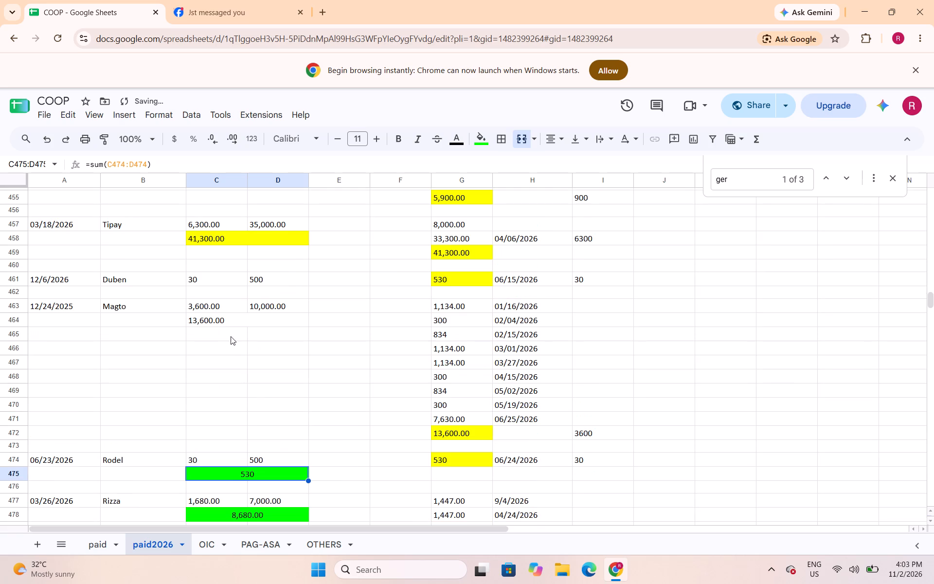
click(229, 322)
click(478, 142)
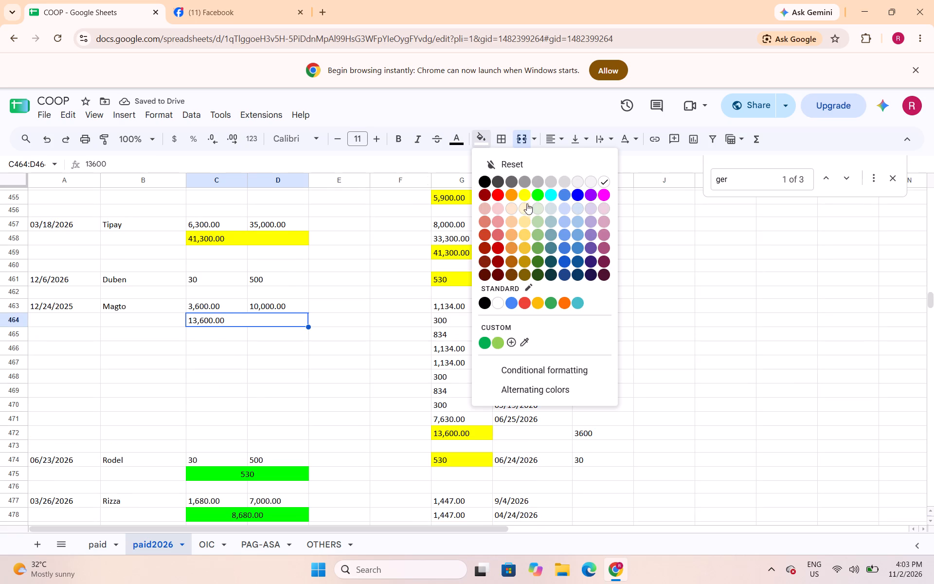
click(536, 196)
click(555, 145)
click(573, 164)
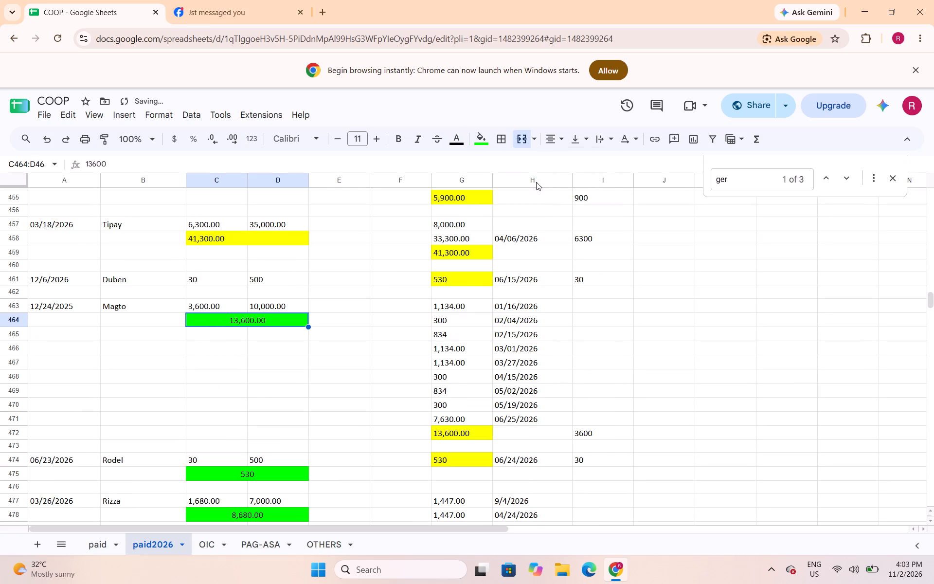
Insert a blank row above row 462, between Duben's 12/6/2026 entry and Magto's entry.
click(13, 292)
right_click(13, 292)
click(57, 337)
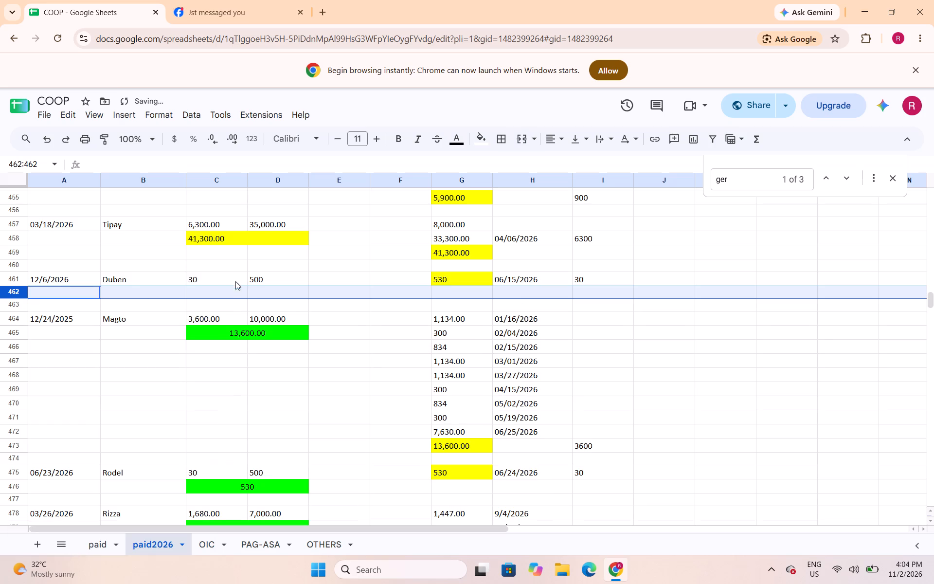
Merge C462:D462 below Duben's entry and enter a SUM formula totaling C461:D461.
drag(228, 297, 251, 292)
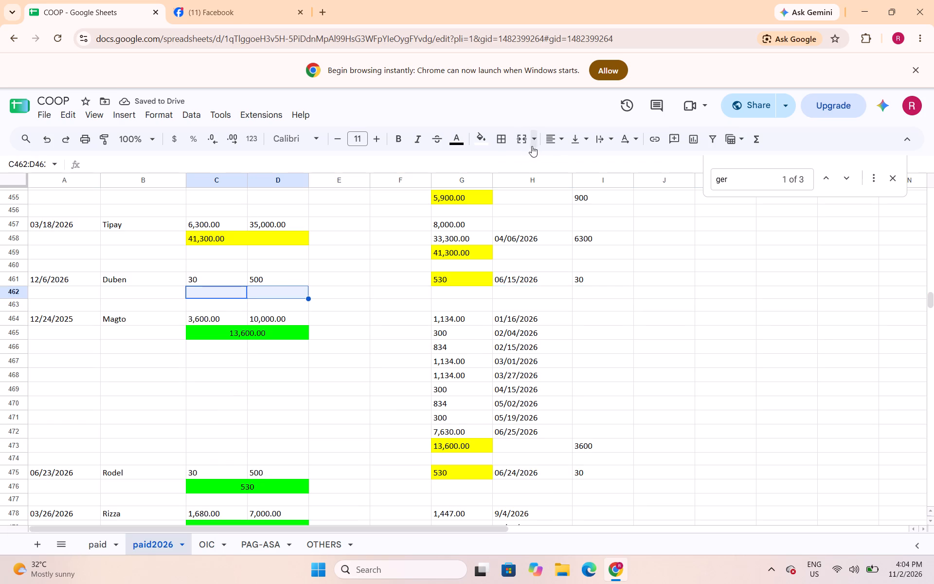
click(524, 145)
text(=sum()
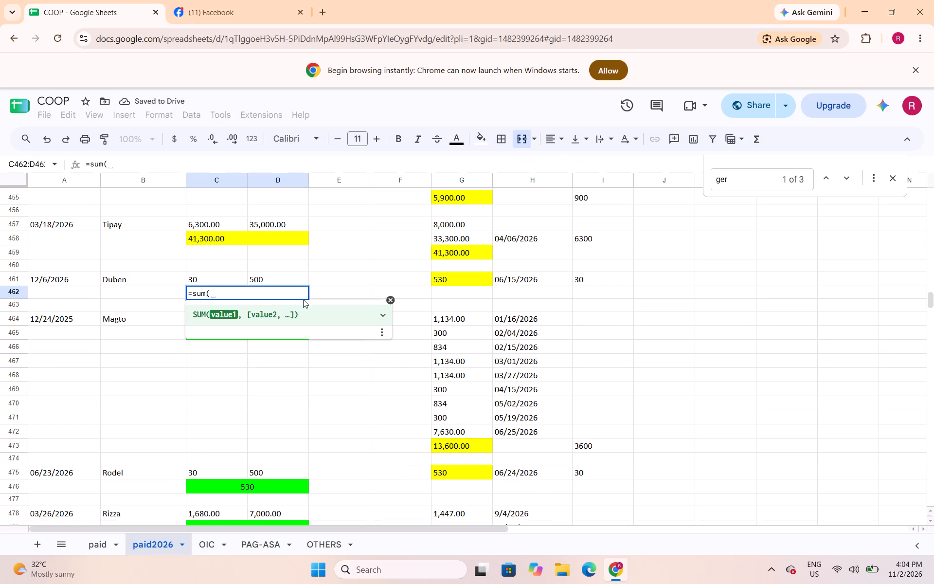
drag(239, 277, 250, 277)
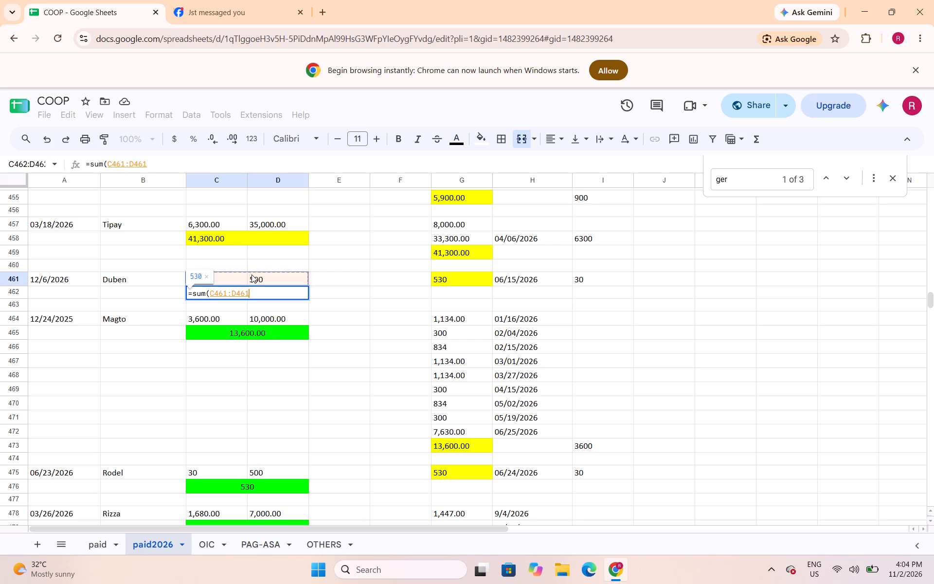
key(shift+parenright)
key(Return)
Fill Duben's merged total in C462:D462 bright green and center it.
key(Up)
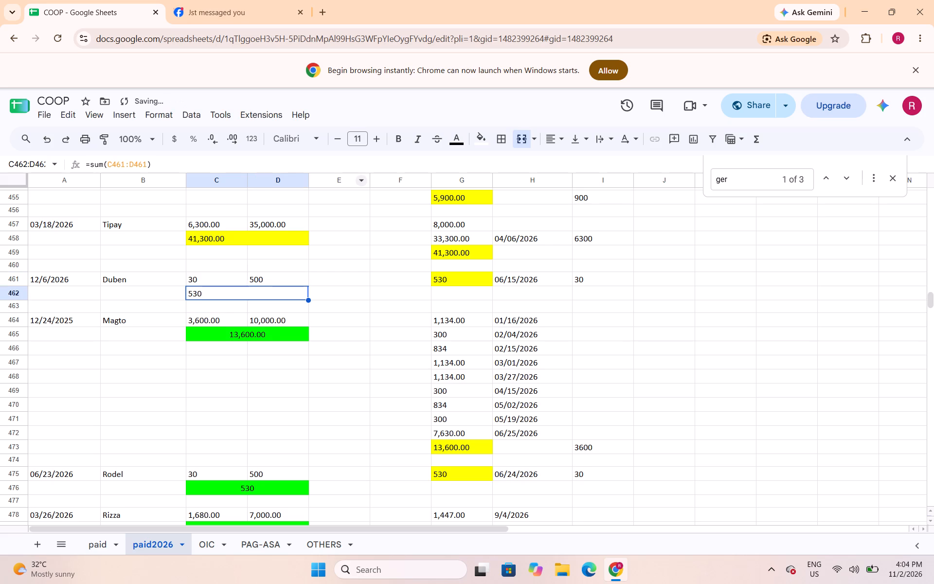
click(478, 146)
click(537, 195)
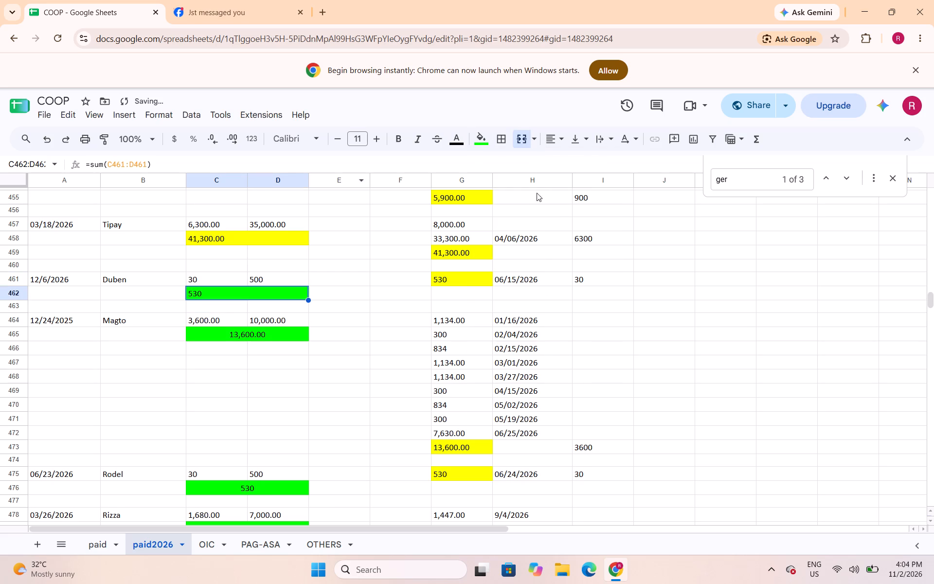
click(557, 142)
click(571, 164)
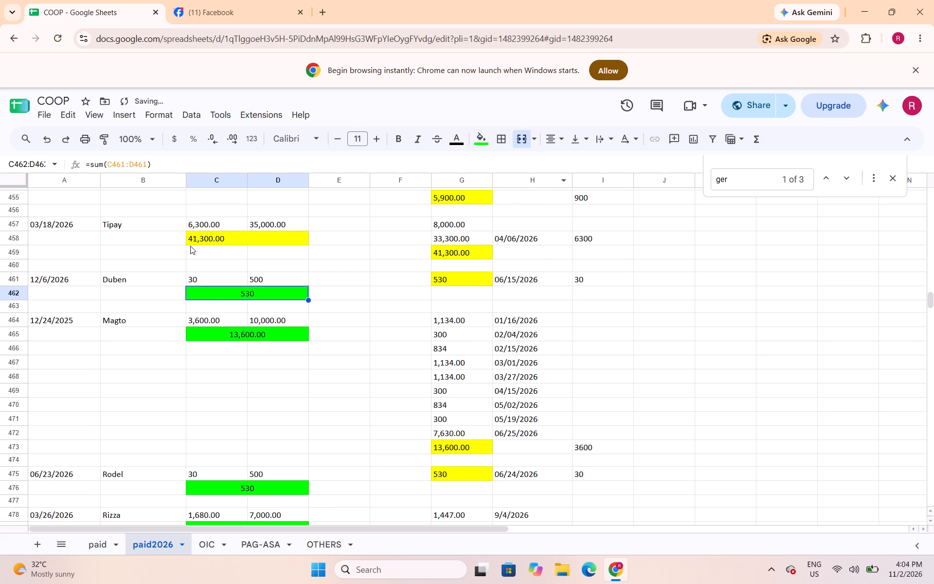
Change the fill of Tipay's existing total in C458:D458 to bright green and center it.
click(208, 238)
click(480, 141)
click(539, 194)
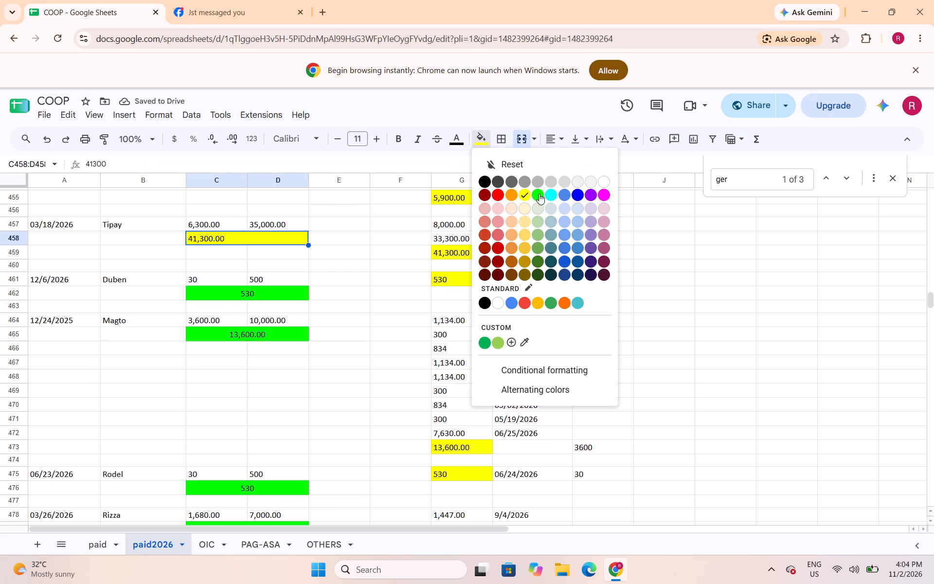
click(557, 140)
click(571, 164)
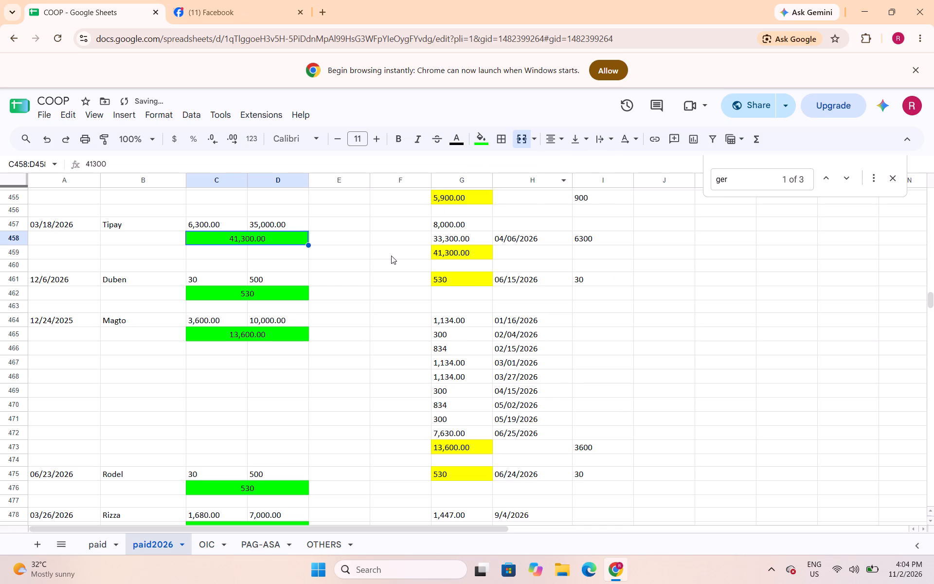
Change the fill of Loidjen's existing total in C451:D451 to bright green and center it.
scroll(309, 235, up, 3)
click(285, 330)
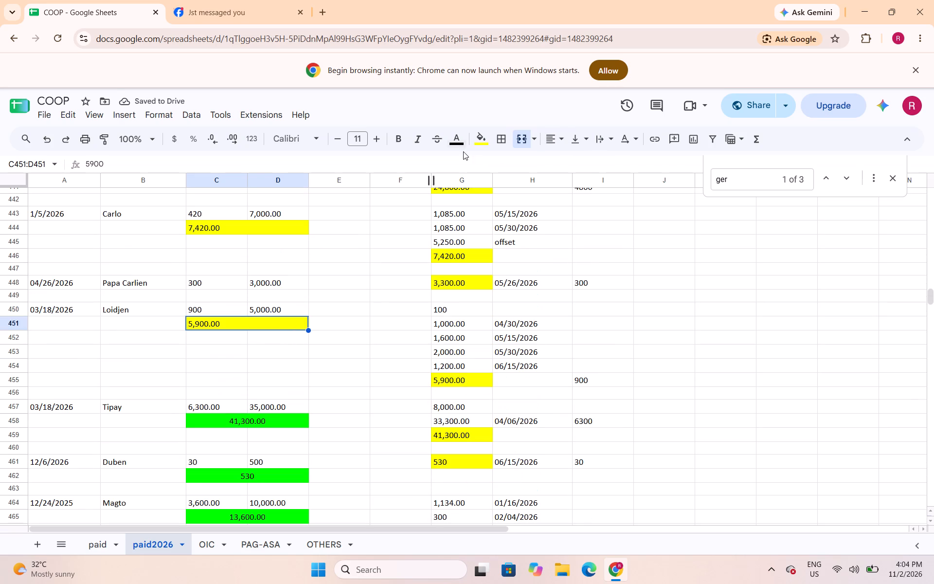
click(482, 138)
click(539, 198)
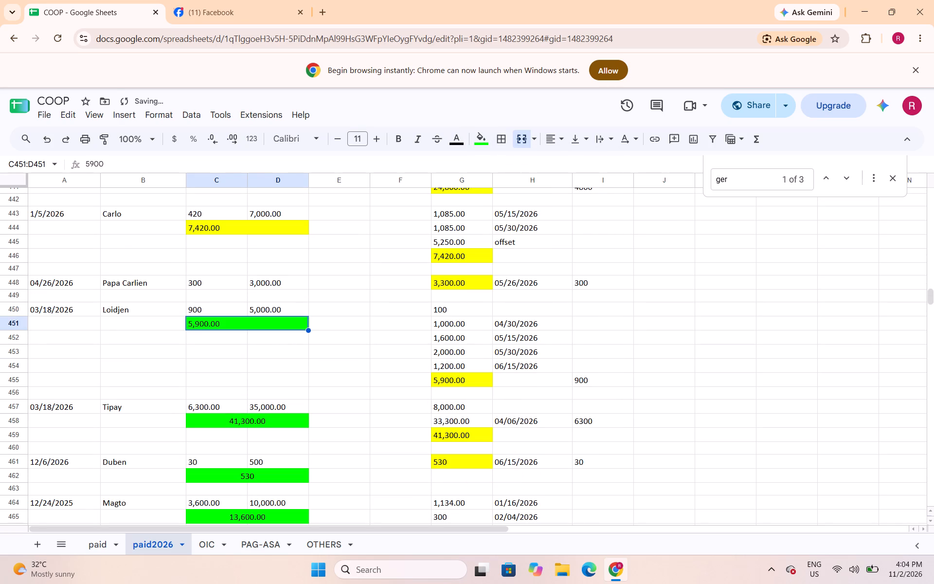
click(560, 146)
click(570, 165)
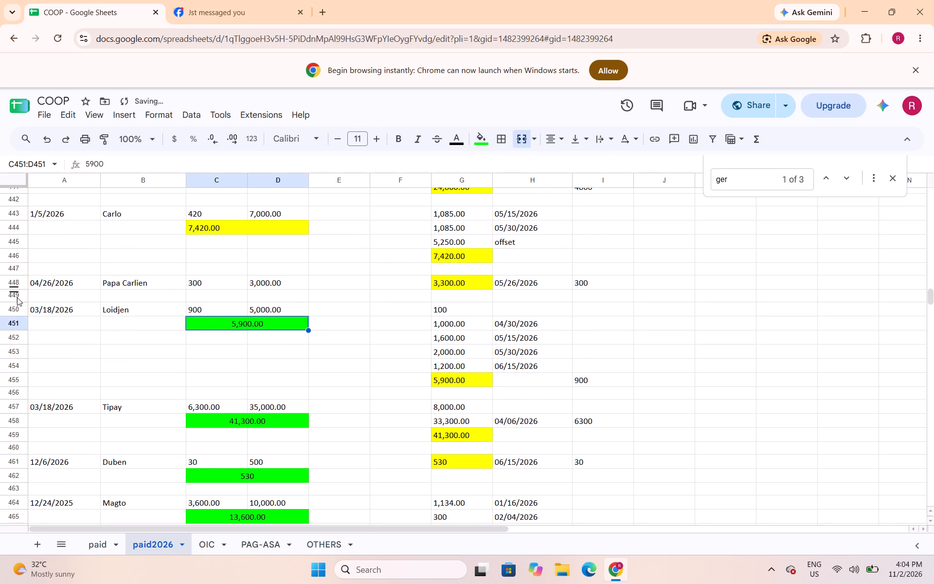
Insert a blank row above row 449, between Papa Carlien's 04/26/2026 entry and Loidjen's entry.
click(16, 298)
right_click(16, 299)
click(59, 338)
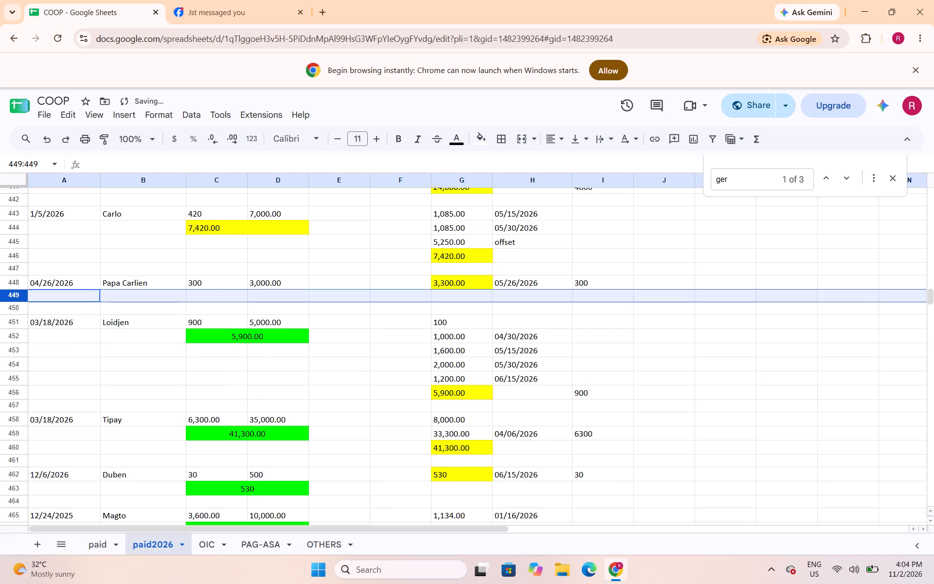
Merge C449:D449 below Papa Carlien's entry and enter a SUM formula totaling C448:D448.
drag(234, 295, 274, 295)
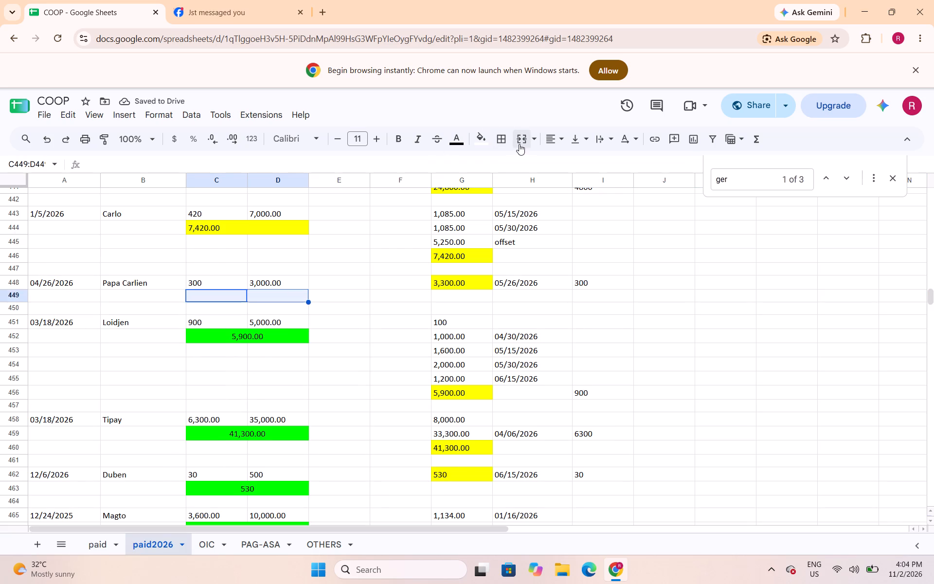
click(520, 144)
text(=sum()
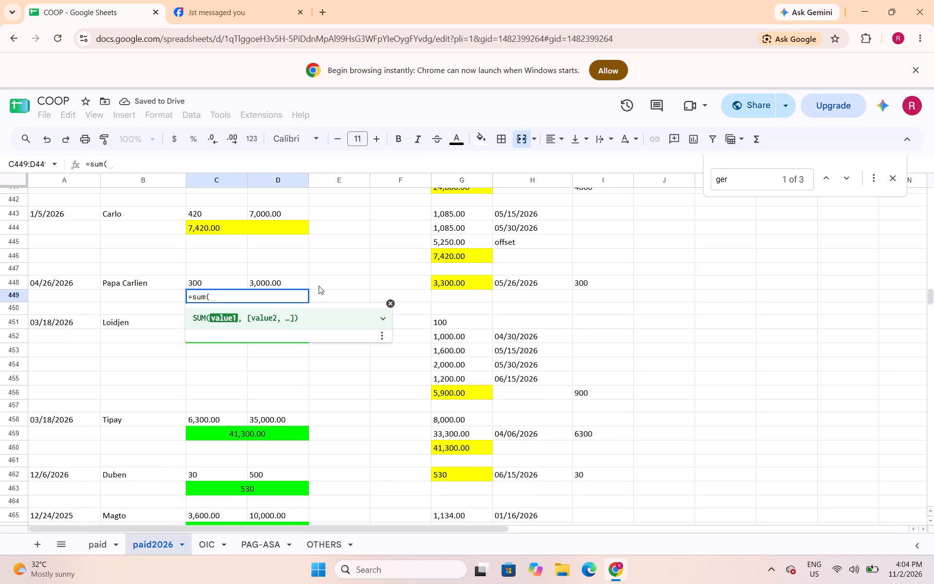
drag(215, 283, 251, 283)
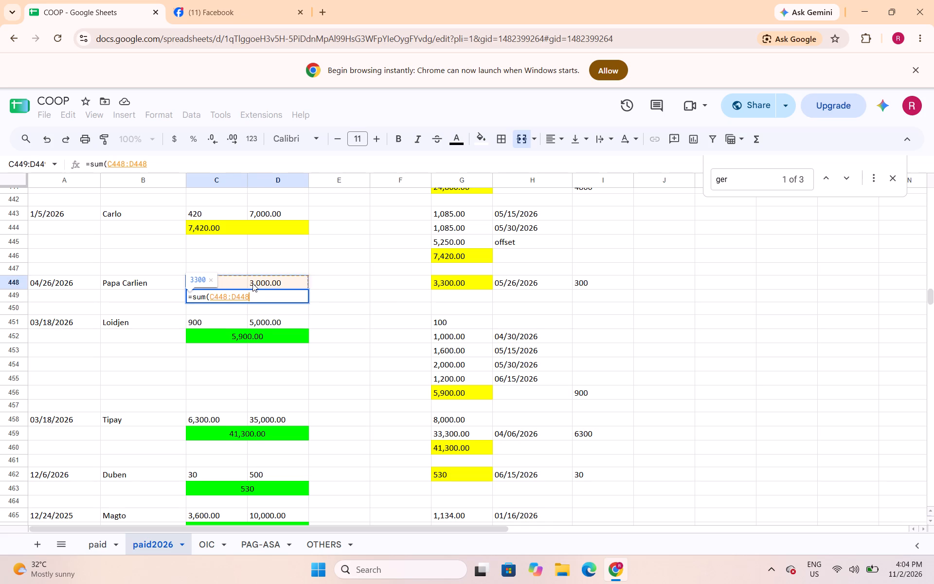
key(shift+parenright)
key(Return)
Fill Papa Carlien's merged total in C449:D449 bright green and center it.
key(Up)
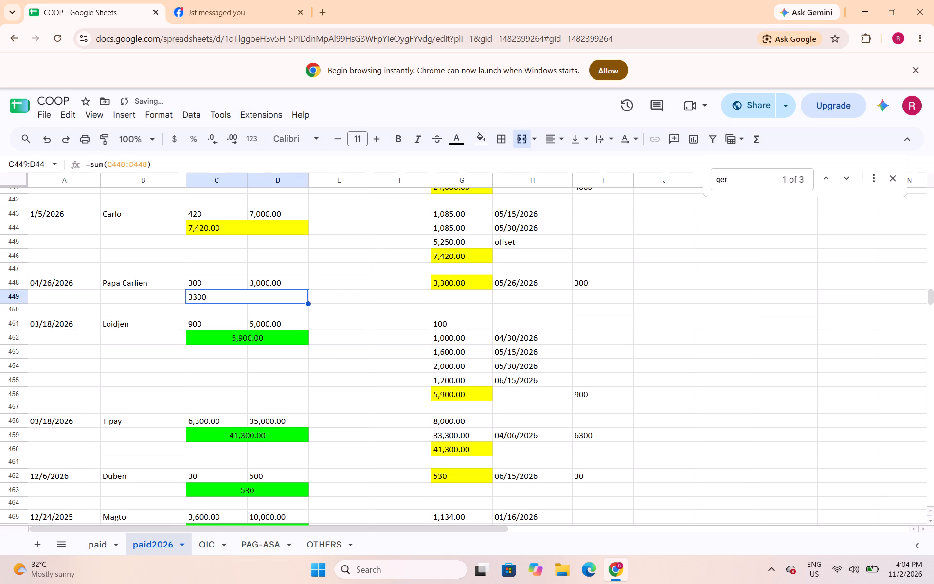
click(483, 136)
click(535, 194)
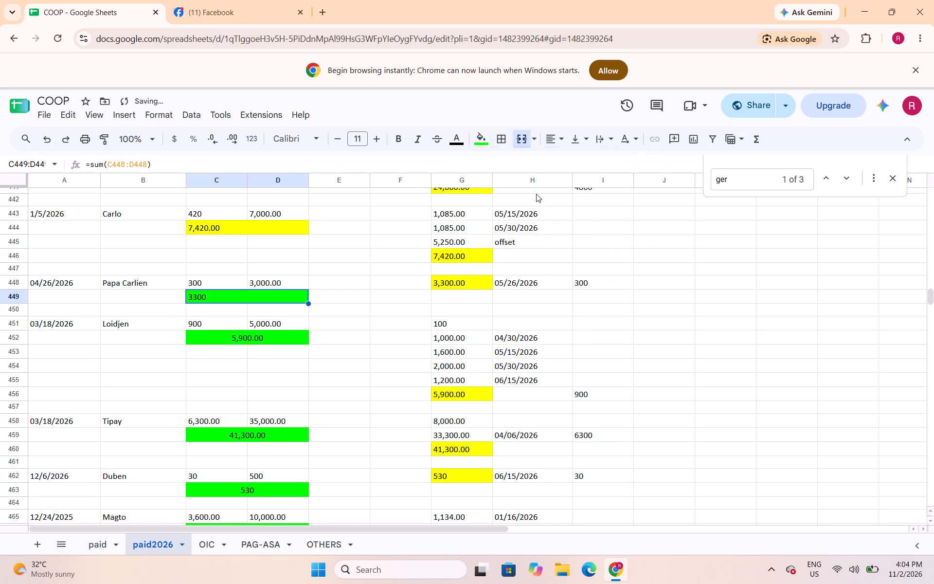
click(560, 146)
click(568, 167)
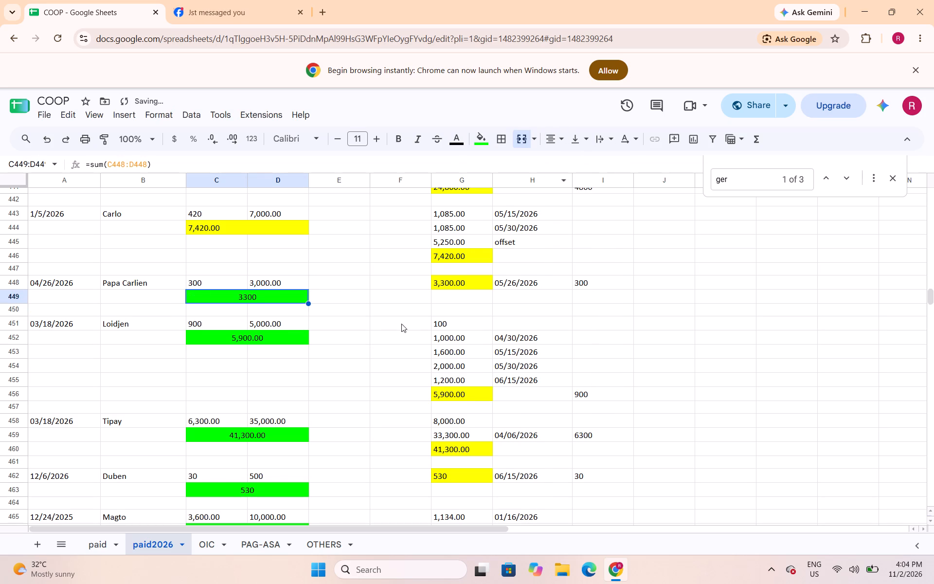
Center Carlo's existing total in C444:D444 and change its fill to bright green.
scroll(383, 305, up, 2)
click(273, 350)
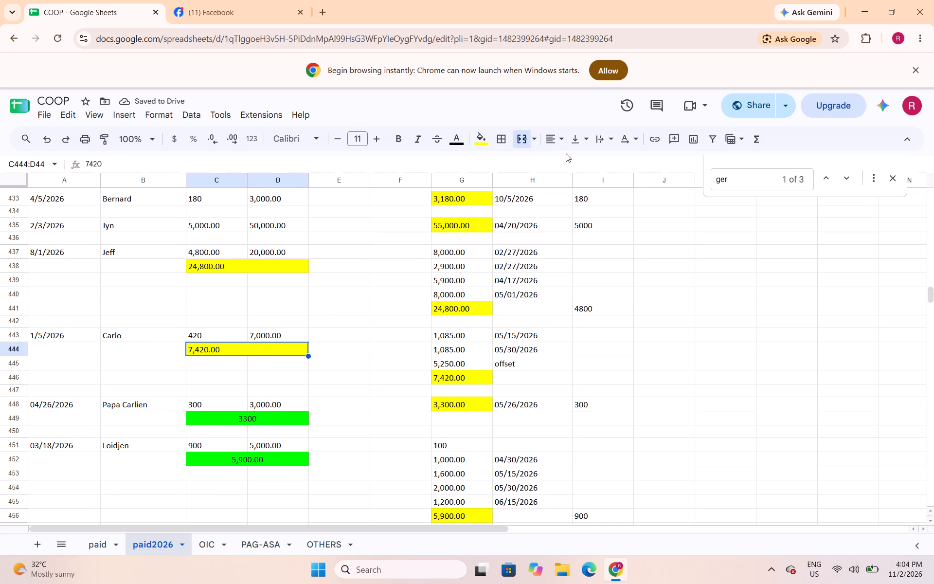
click(558, 145)
click(572, 165)
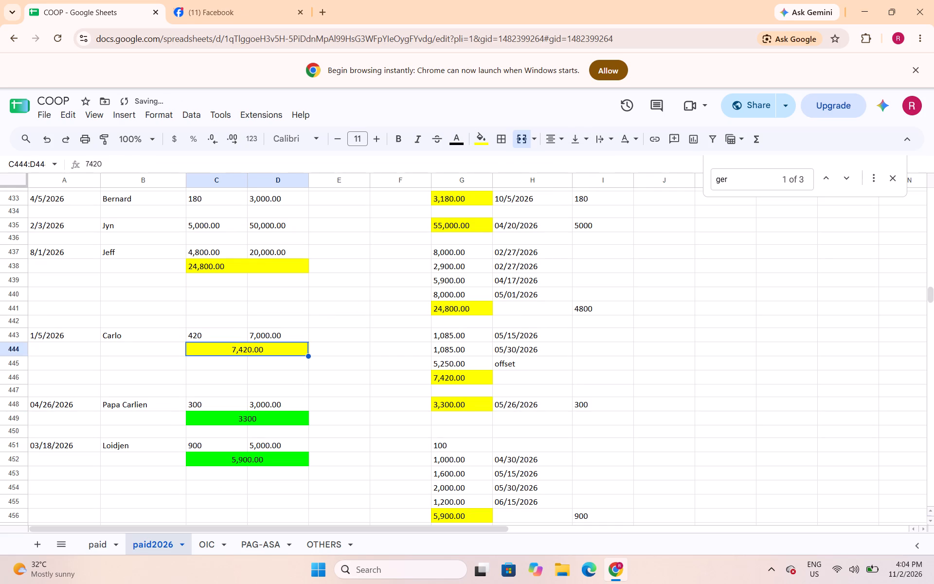
click(483, 148)
click(537, 196)
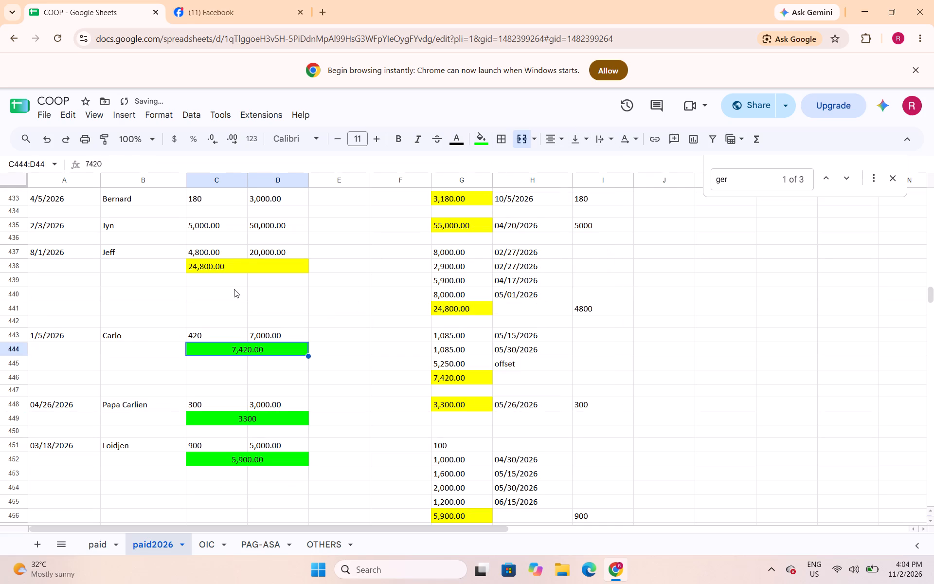
Change the fill of Jeff's existing total in C438:D438 to bright green and center it.
click(245, 257)
click(245, 266)
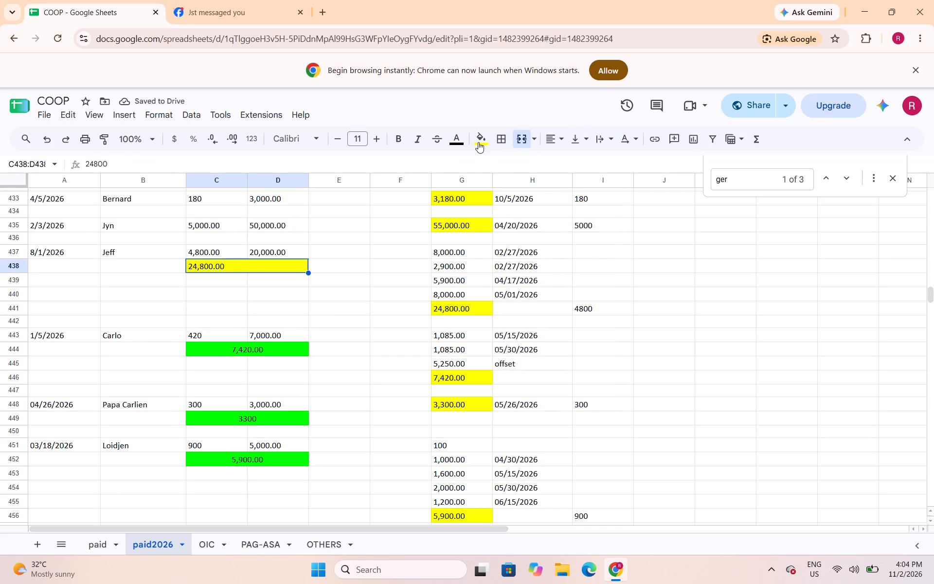
click(478, 142)
click(538, 199)
click(556, 144)
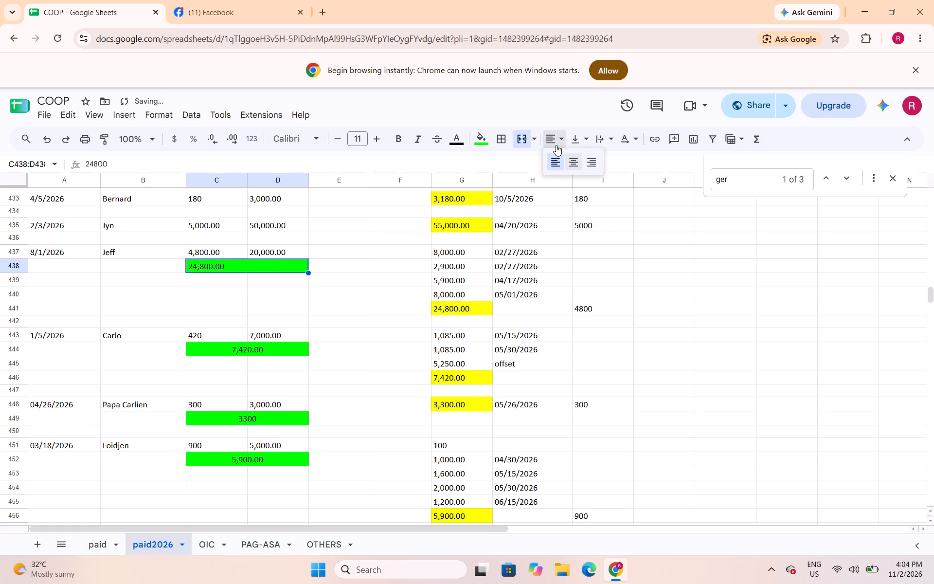
click(569, 162)
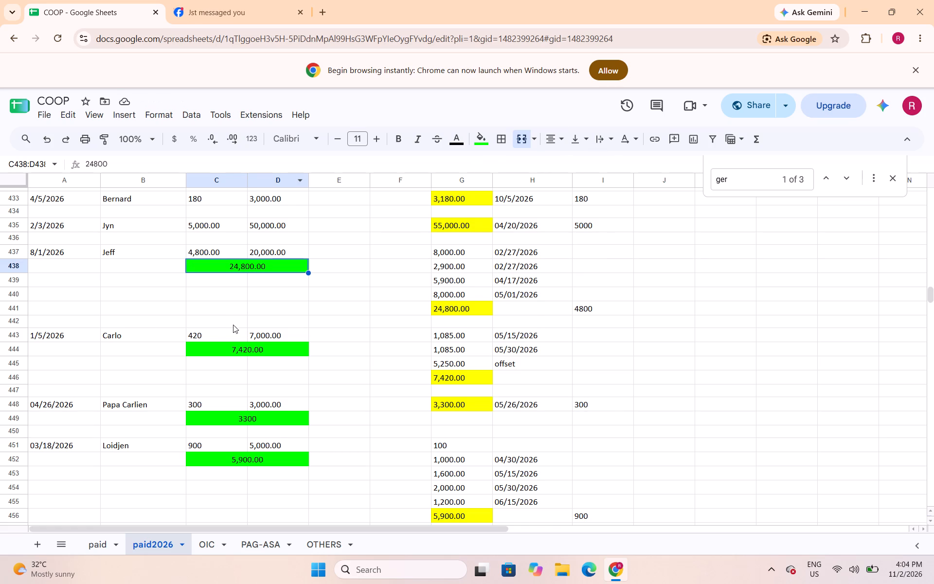
Insert a blank row above row 436, between Jyn's 2/3/2026 entry and Jeff's entry.
scroll(239, 310, up, 1)
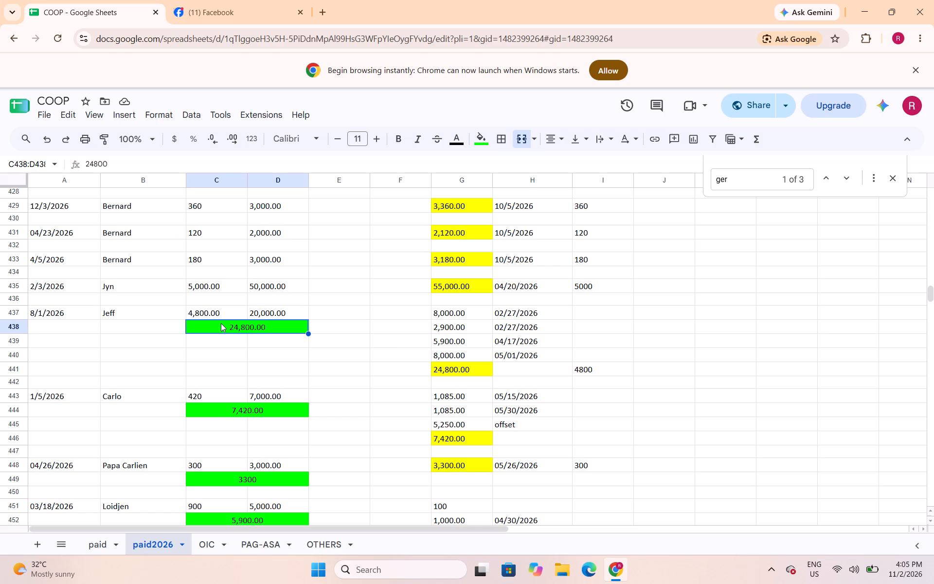
click(20, 301)
right_click(21, 301)
click(83, 332)
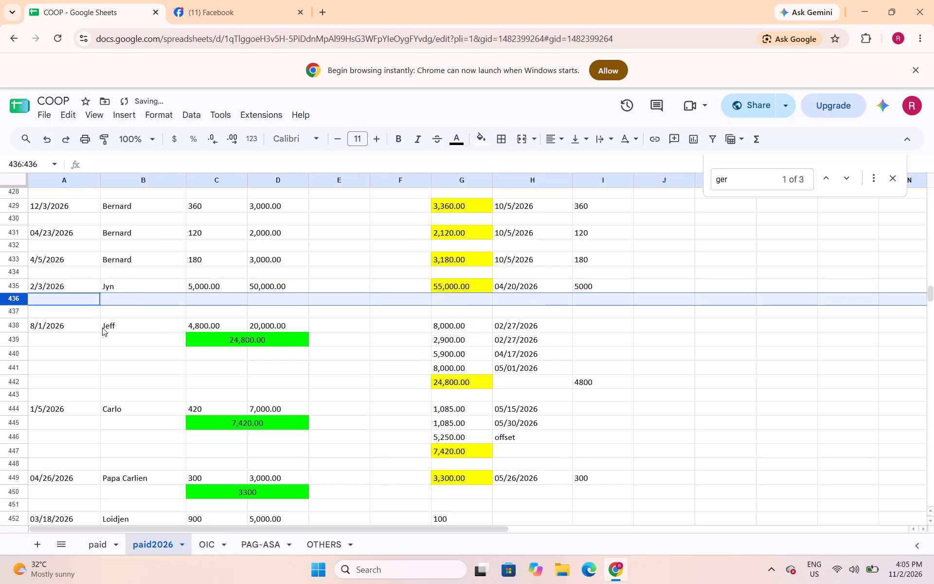
Merge C436:D436 below Jyn's entry and enter a SUM formula totaling C435:D435.
drag(226, 298, 251, 297)
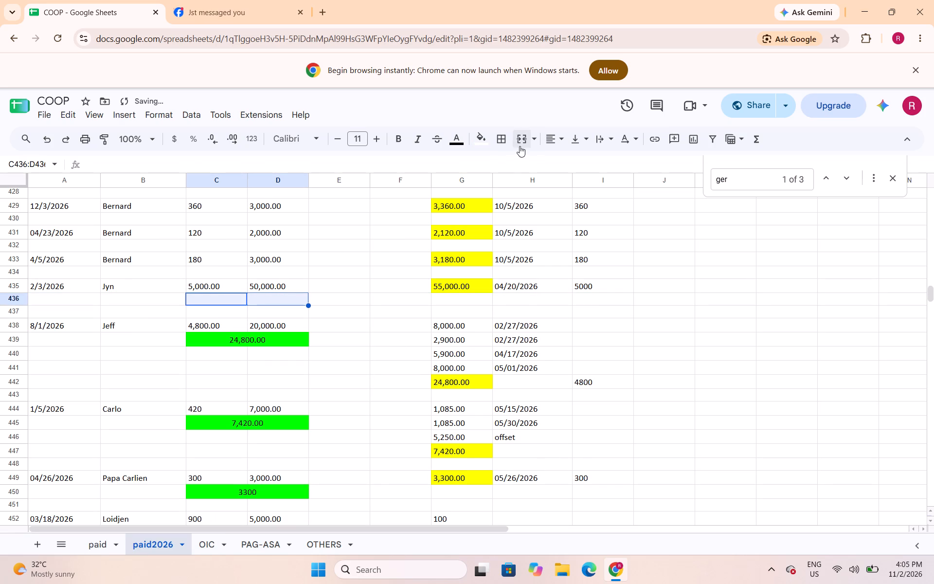
click(520, 145)
text(=sum()
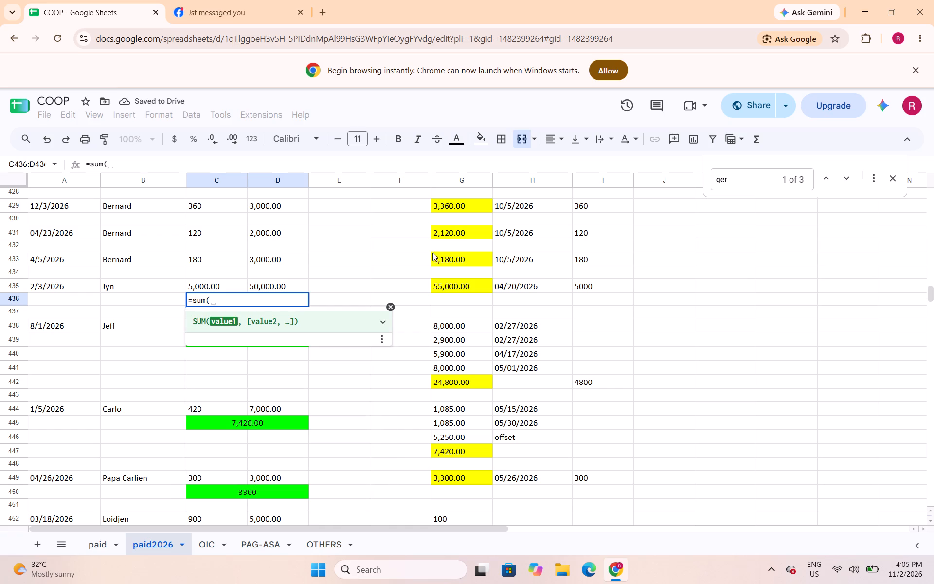
drag(243, 287, 254, 286)
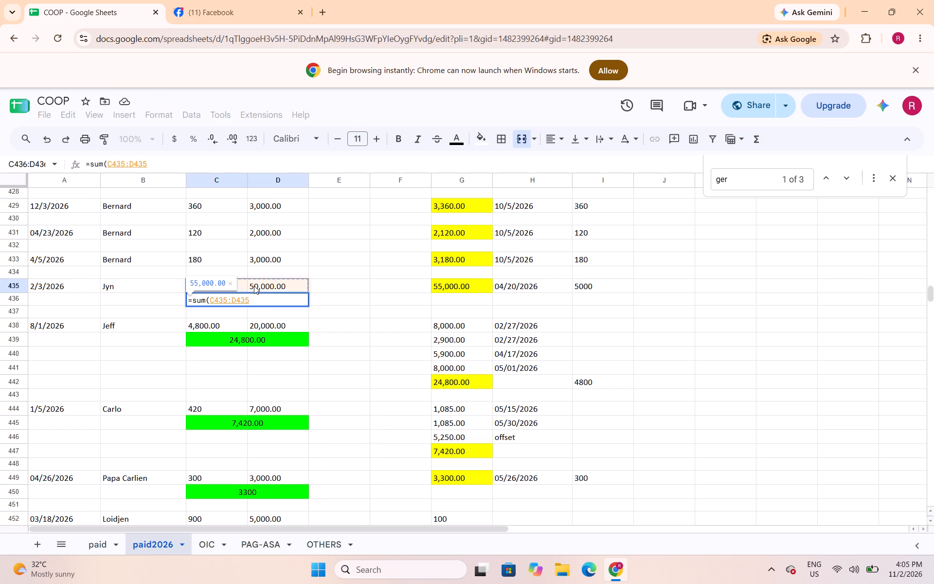
key(shift+parenright)
key(Return)
Fill Jyn's merged total in C436:D436 bright green and center it.
key(Up)
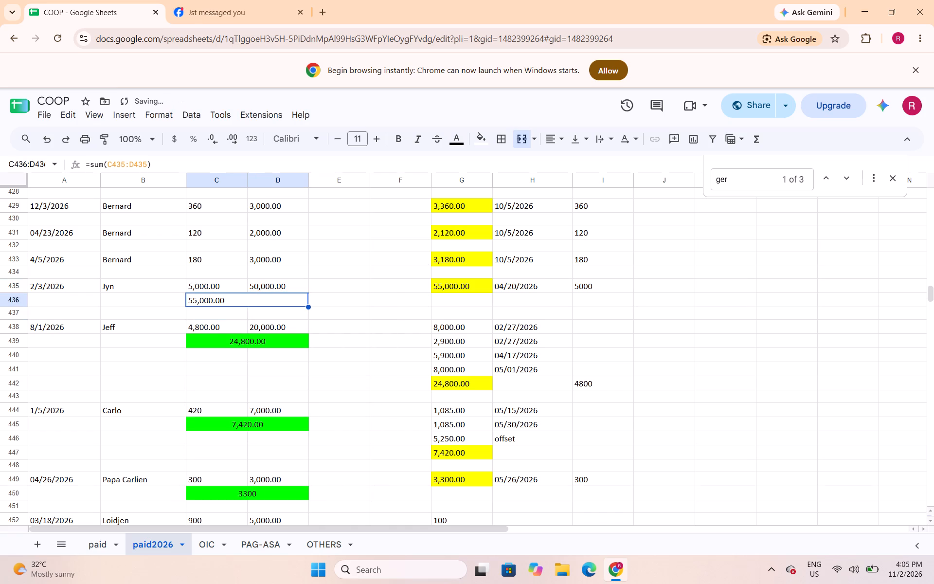
click(484, 142)
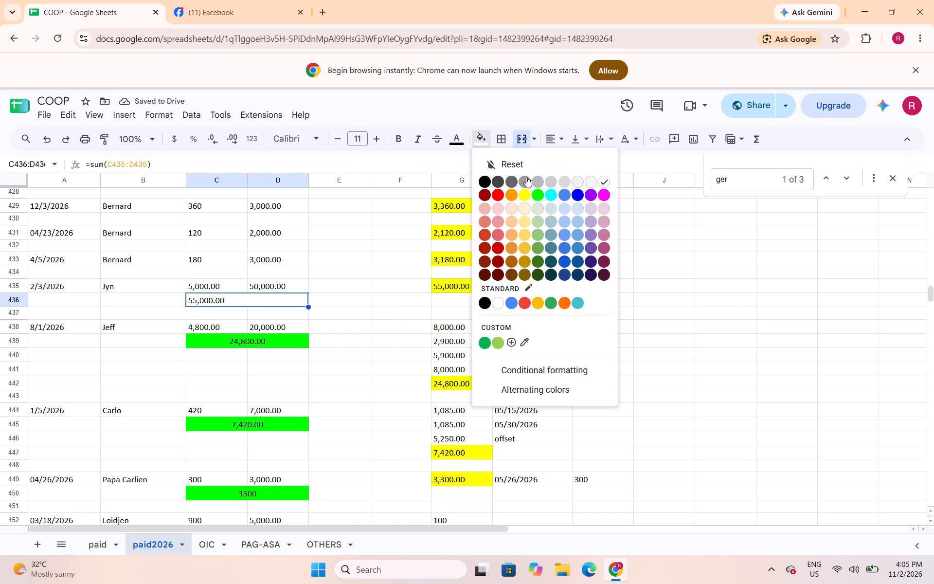
click(537, 197)
click(559, 144)
click(574, 168)
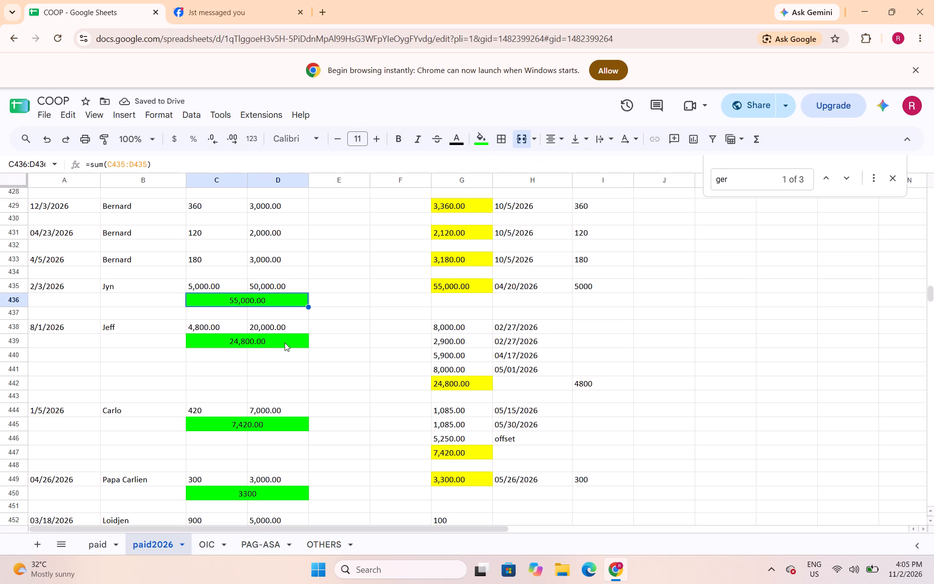
Insert a blank row above row 434, between Bernard's 4/5/2026 entry and Jyn's entry.
click(28, 275)
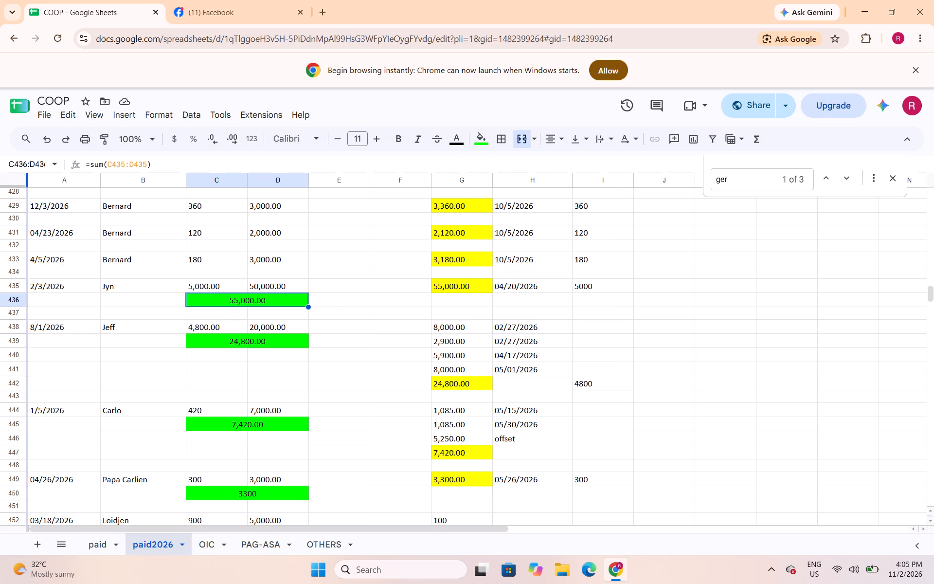
click(21, 276)
right_click(20, 276)
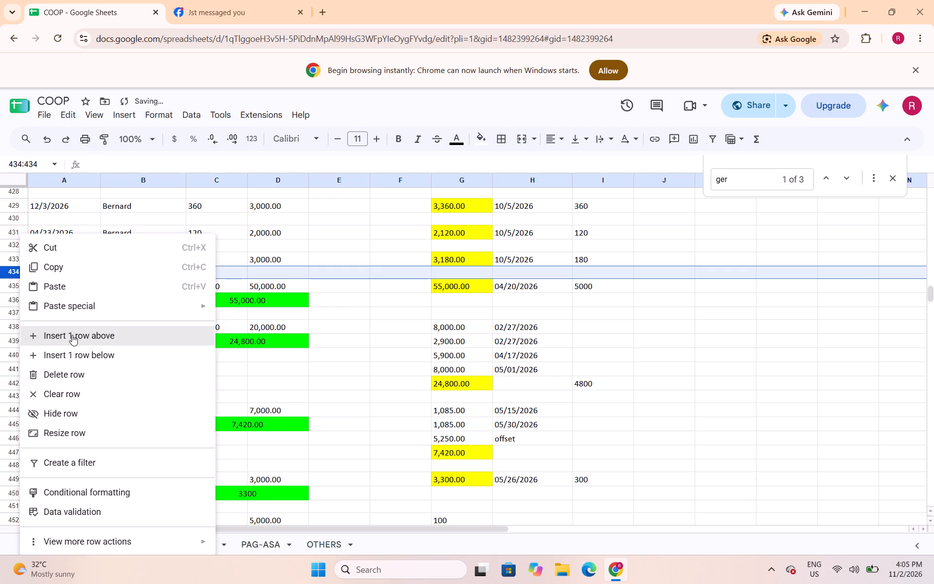
click(72, 335)
Merge C434:D434 below Bernard's 4/5/2026 entry and enter a SUM formula totaling C433:D433.
drag(235, 273, 256, 273)
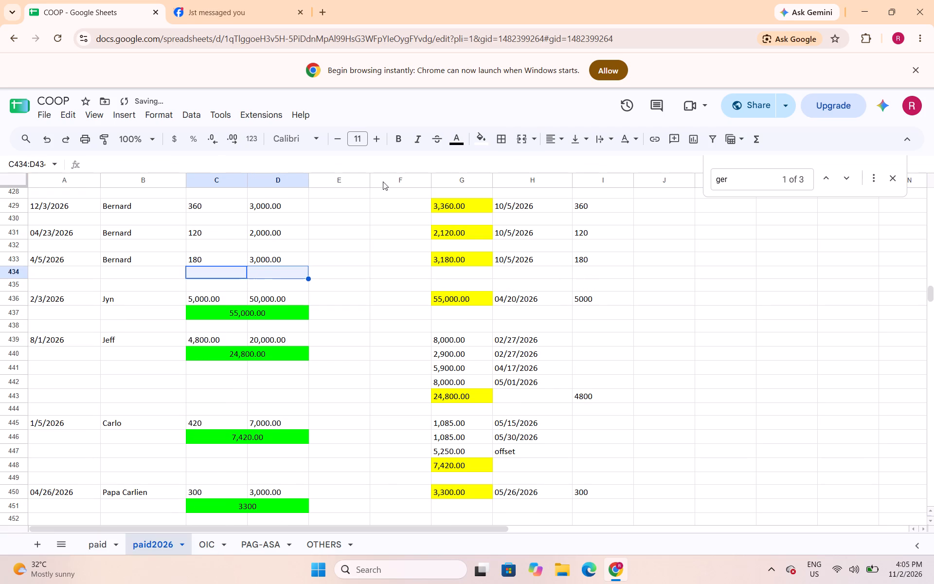
click(524, 140)
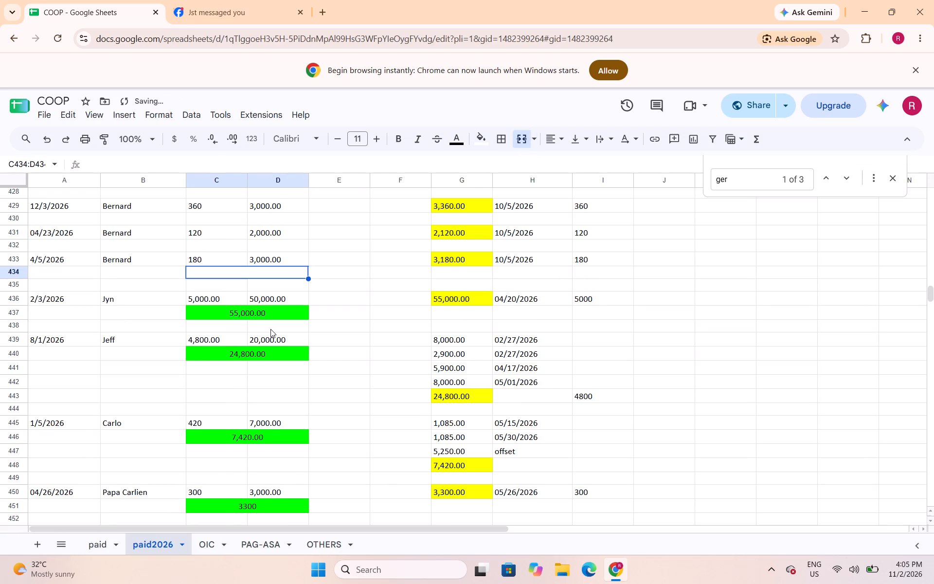
text(=sum()
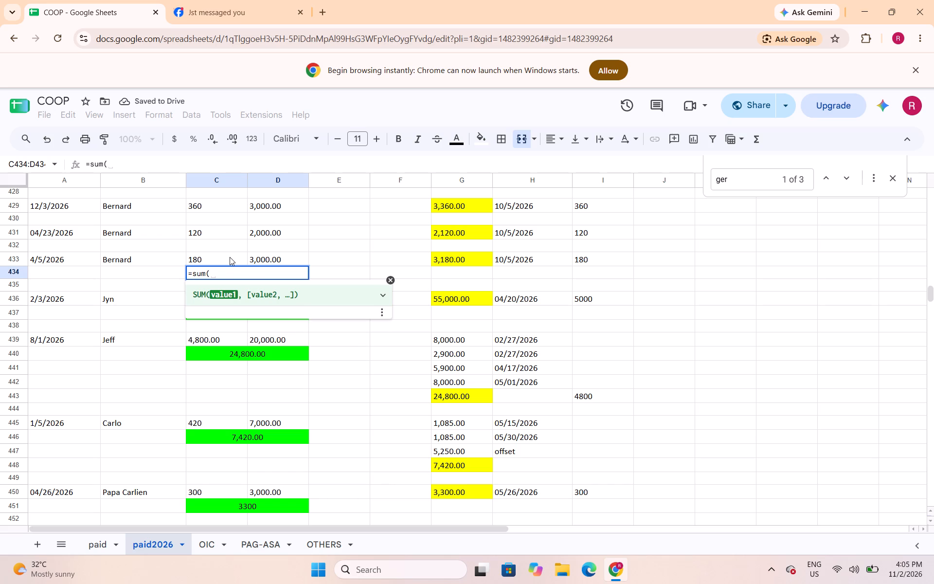
drag(230, 258, 255, 261)
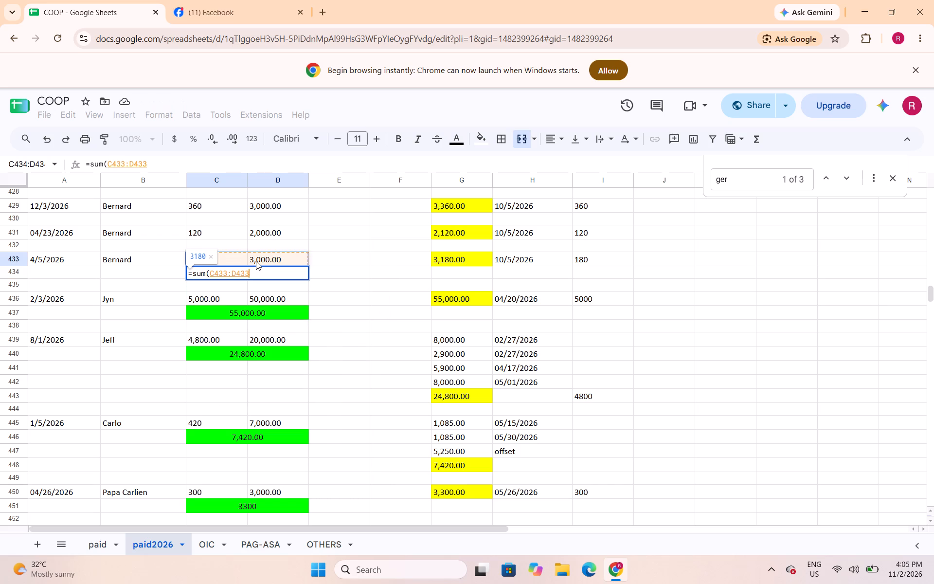
key(shift+parenright)
key(Return)
Fill Bernard's merged total in C434:D434 bright green, center it, and save the spreadsheet.
key(Up)
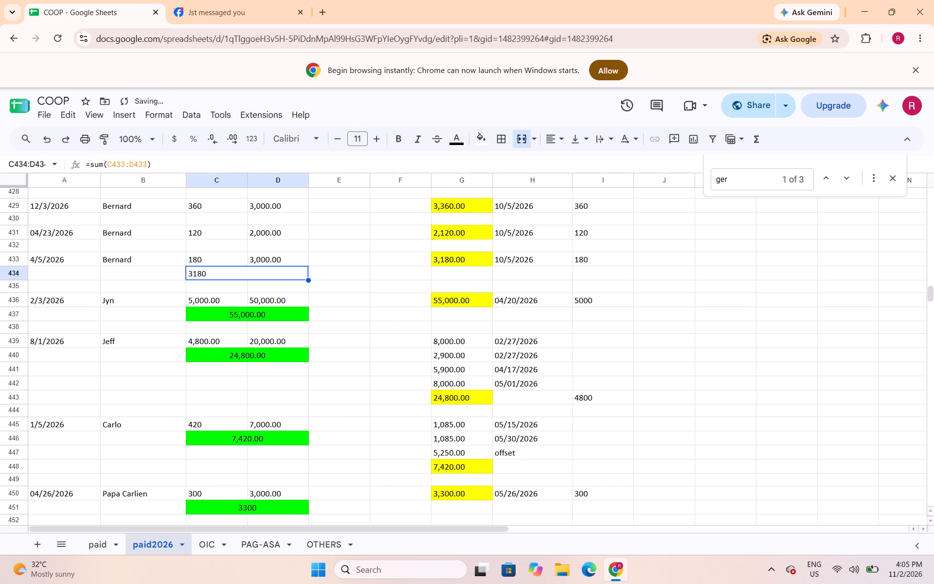
click(482, 144)
click(537, 198)
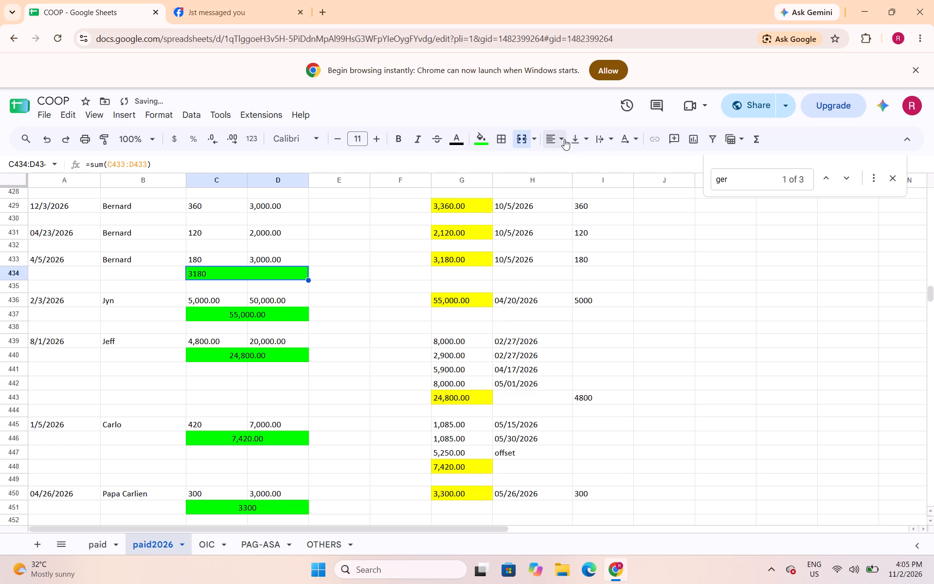
click(564, 140)
click(576, 162)
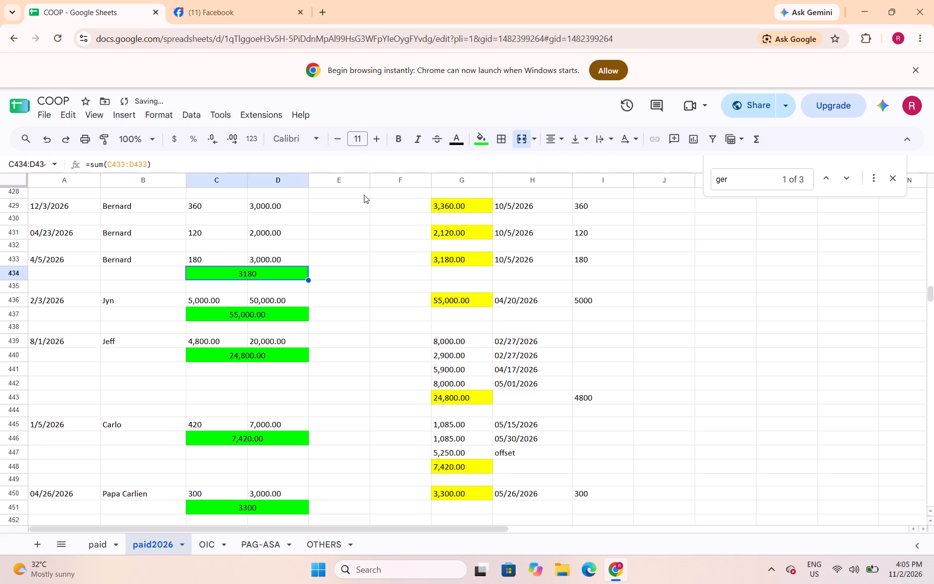
key(ctrl+s)
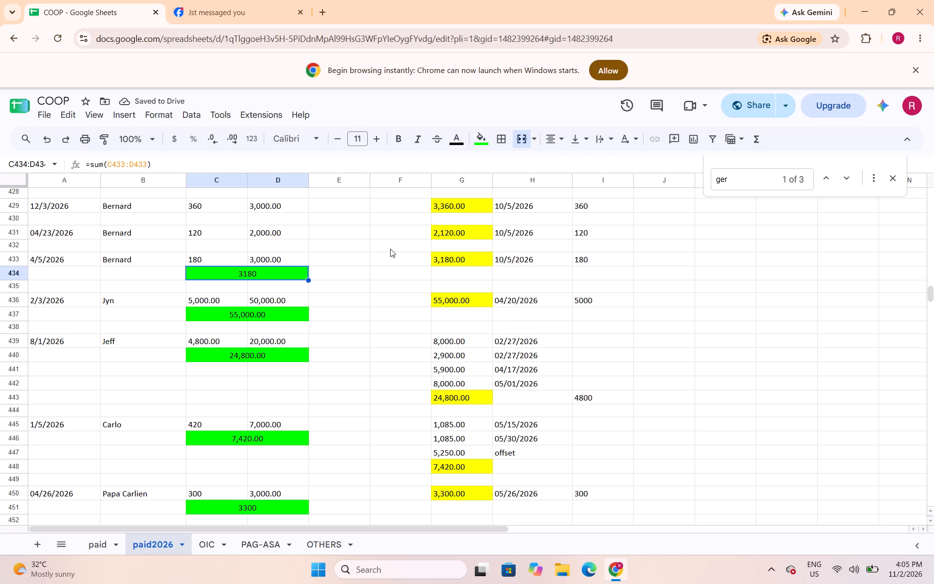
Insert a blank row above row 432, between Bernard's 04/23/2026 and 4/5/2026 entries.
click(17, 246)
right_click(17, 246)
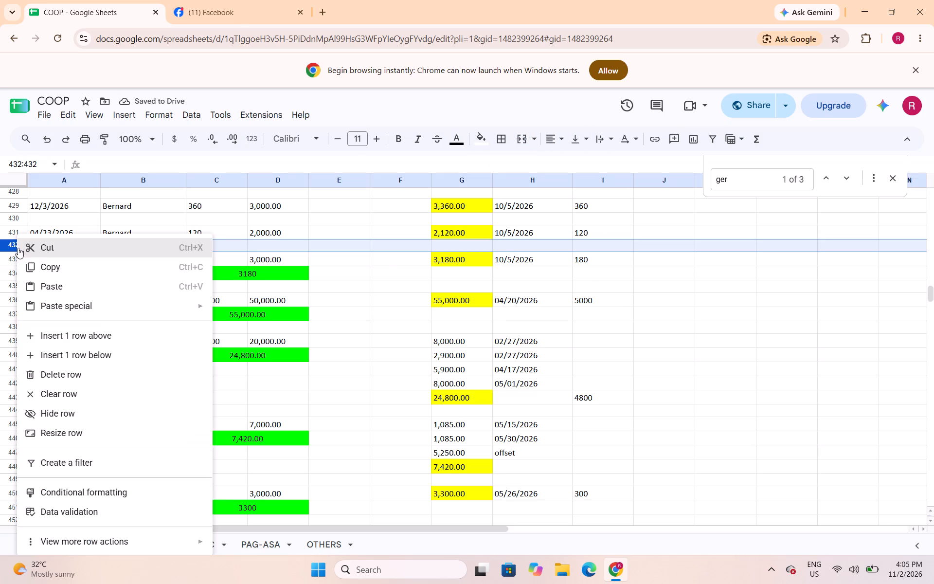
click(276, 245)
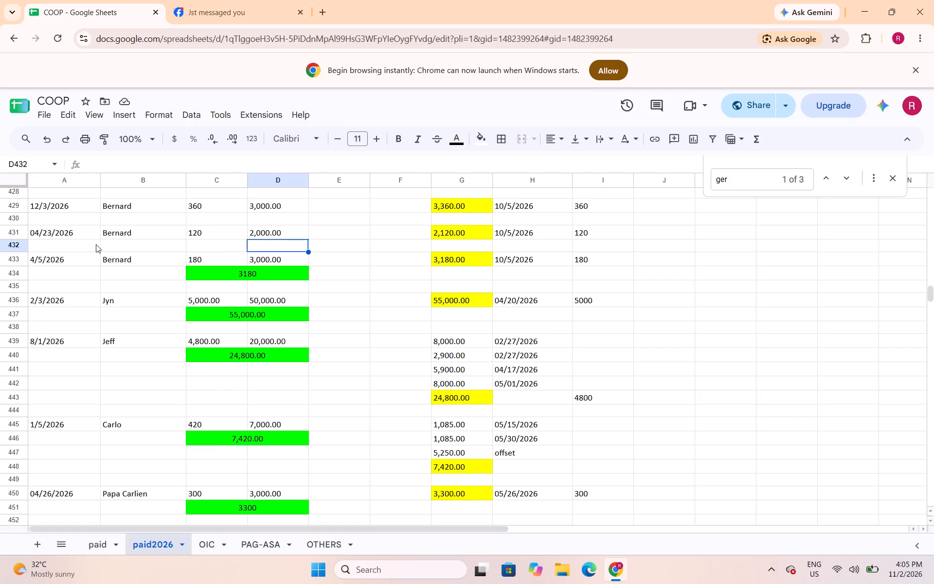
click(21, 246)
right_click(20, 246)
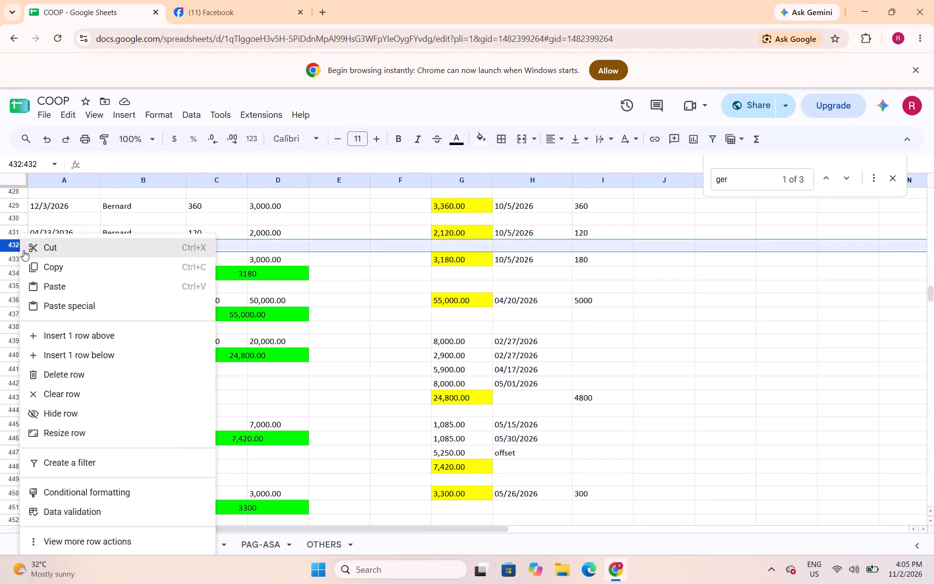
click(62, 337)
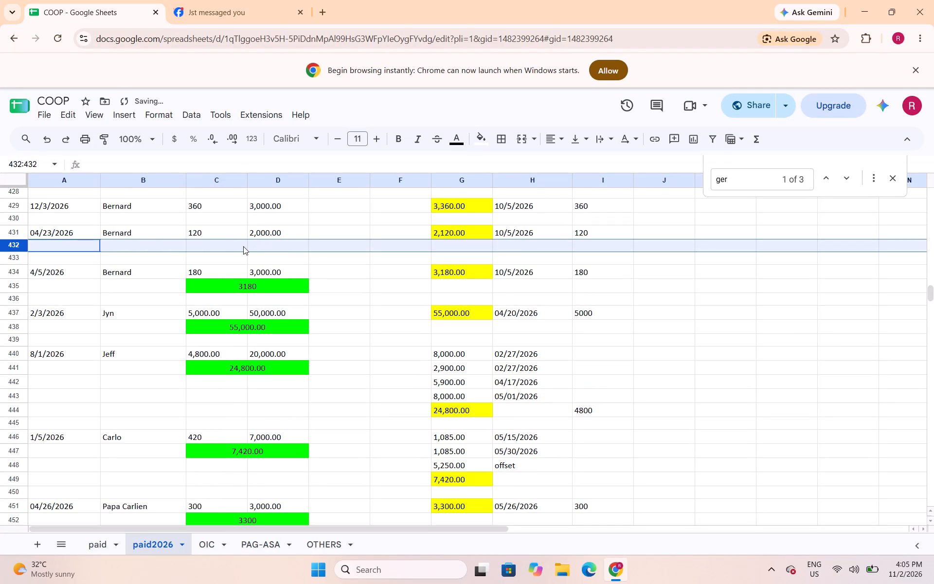
Merge C432:D432 below Bernard's 04/23/2026 entry and enter a SUM formula totaling C431:D431.
drag(243, 246, 265, 246)
click(523, 141)
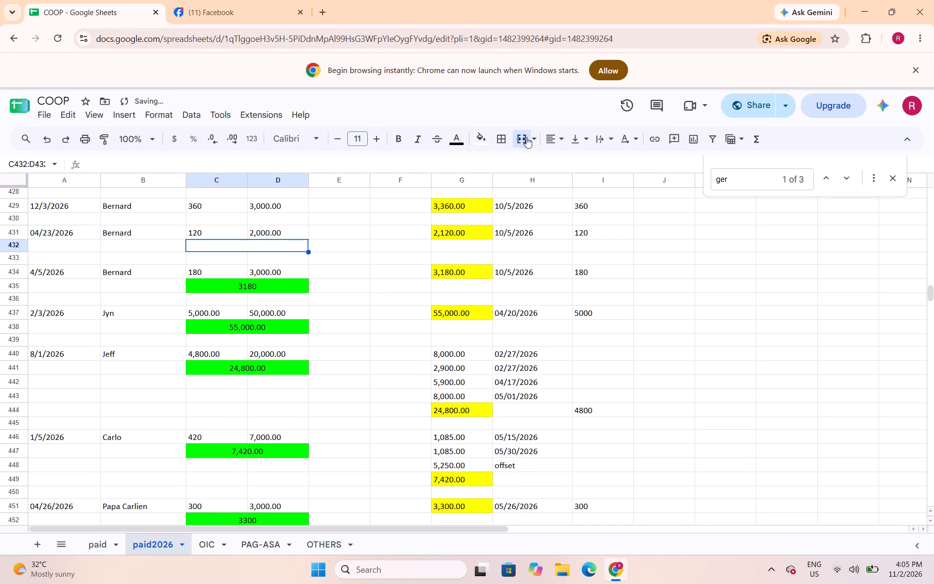
text(=sum()
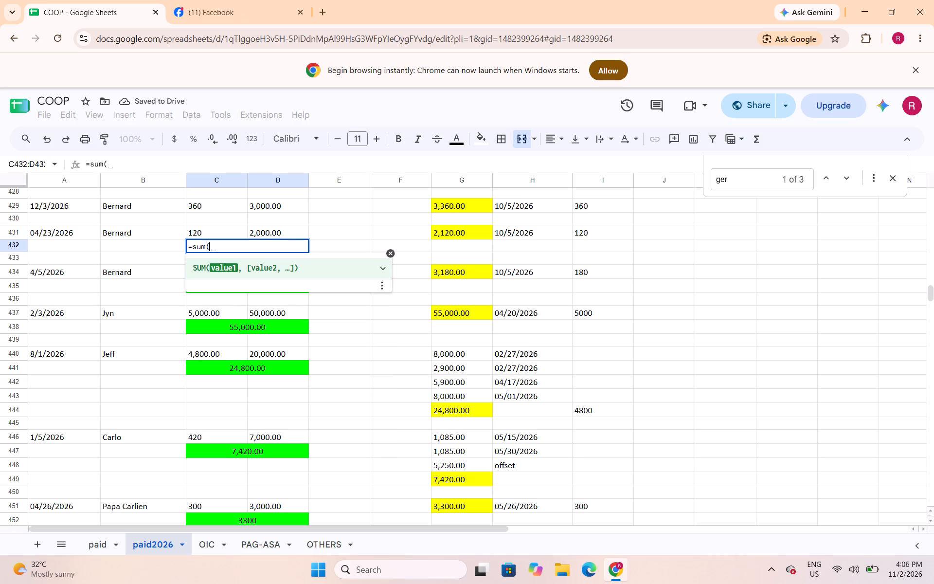
drag(241, 231, 255, 234)
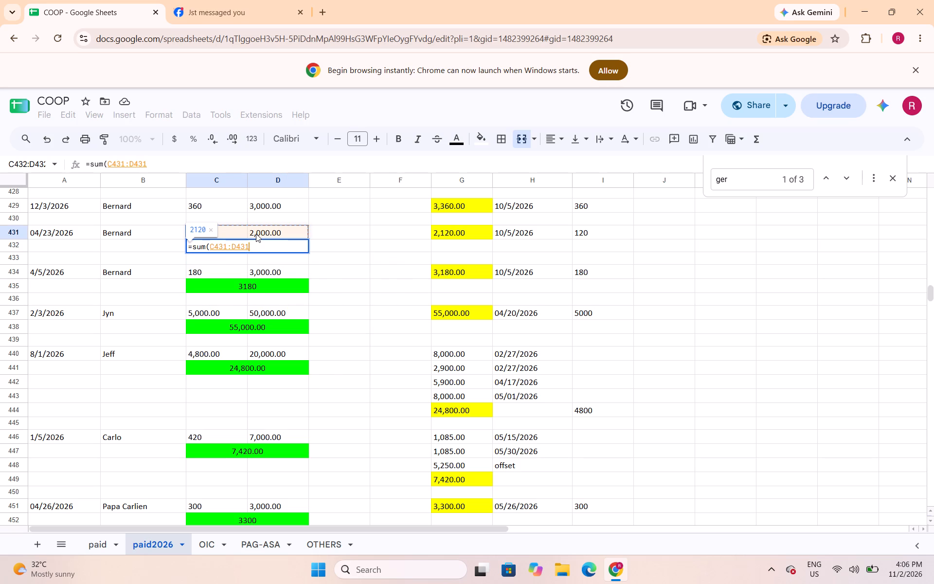
key(shift+parenright)
key(Return)
Fill Bernard's merged total in C432:D432 bright green.
key(Up)
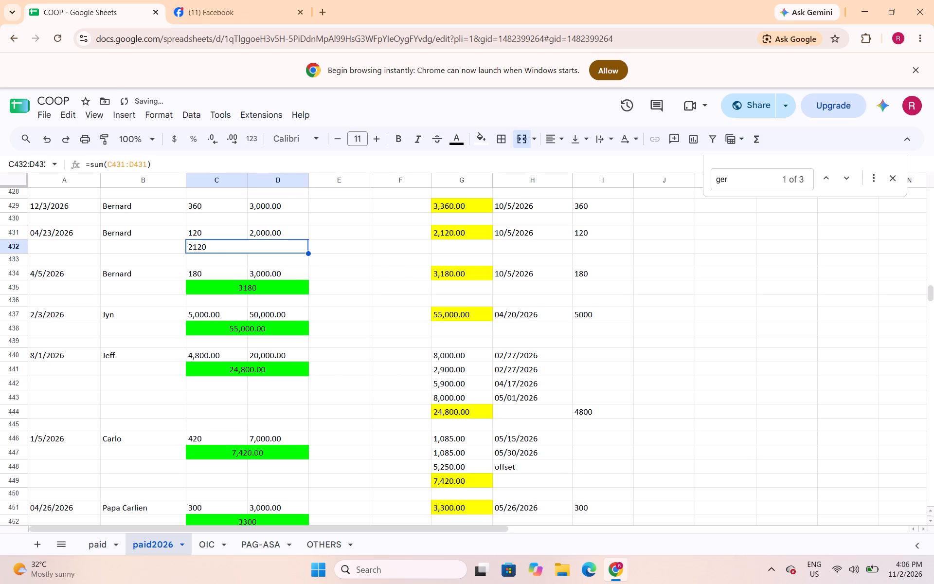
click(477, 142)
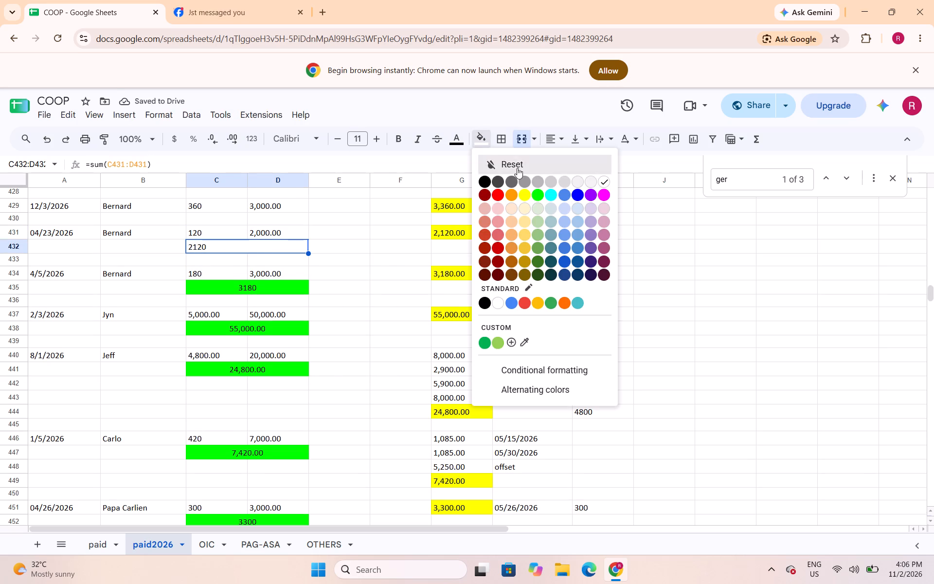
click(537, 197)
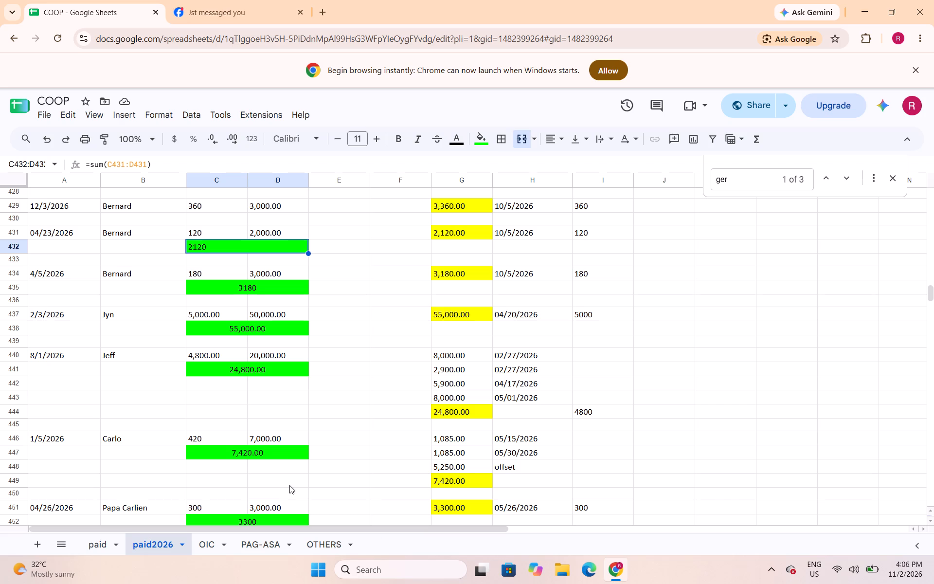
Insert a blank row above row 430, between Bernard's 12/3/2026 and 04/23/2026 entries.
scroll(132, 242, up, 2)
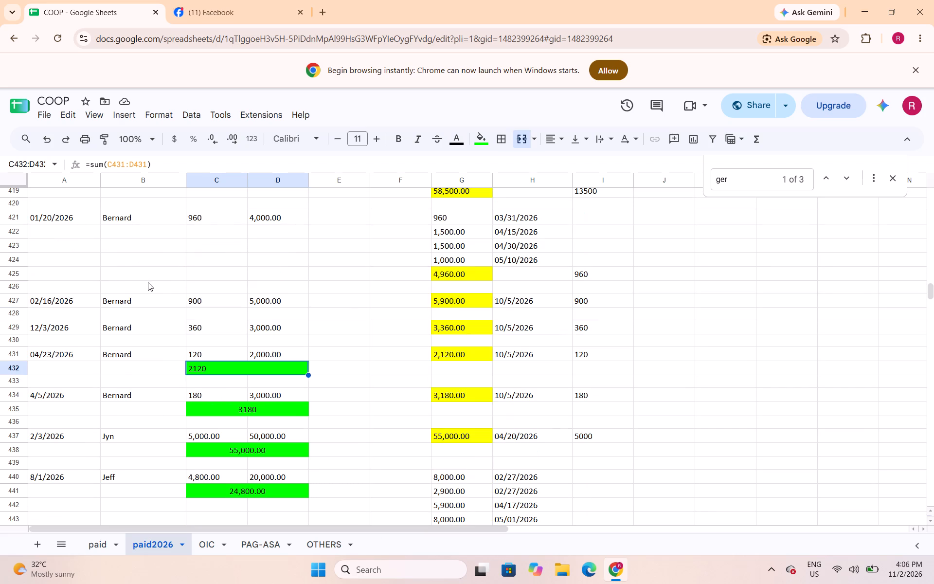
click(16, 341)
right_click(16, 341)
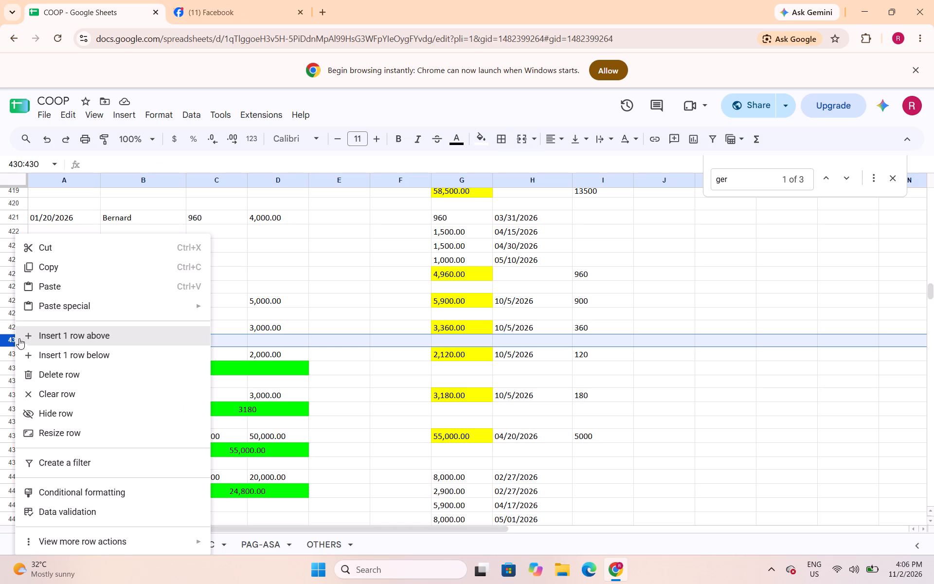
click(82, 338)
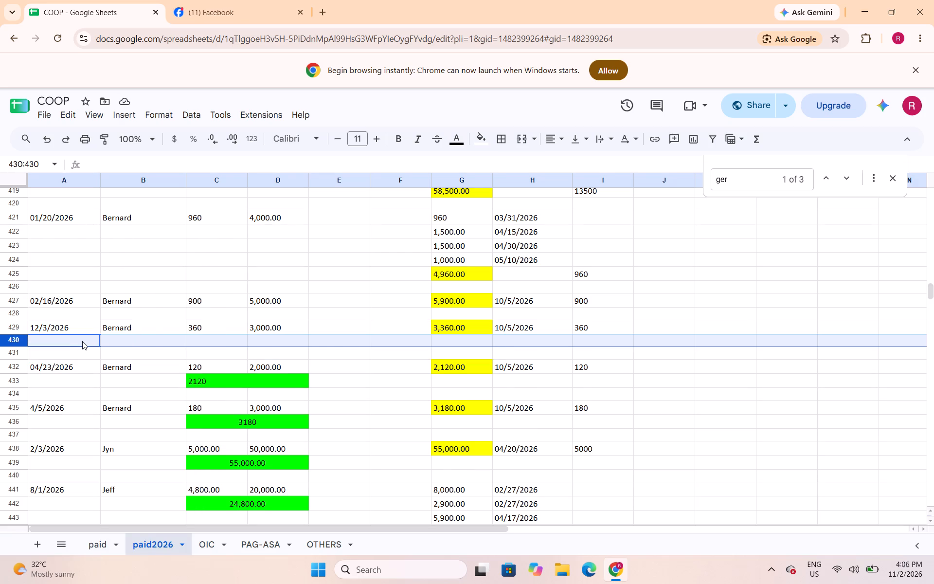
Merge C430:D430 below Bernard's 12/3/2026 entry and enter a SUM formula totaling C429:D429.
click(197, 343)
drag(237, 342, 273, 342)
click(521, 140)
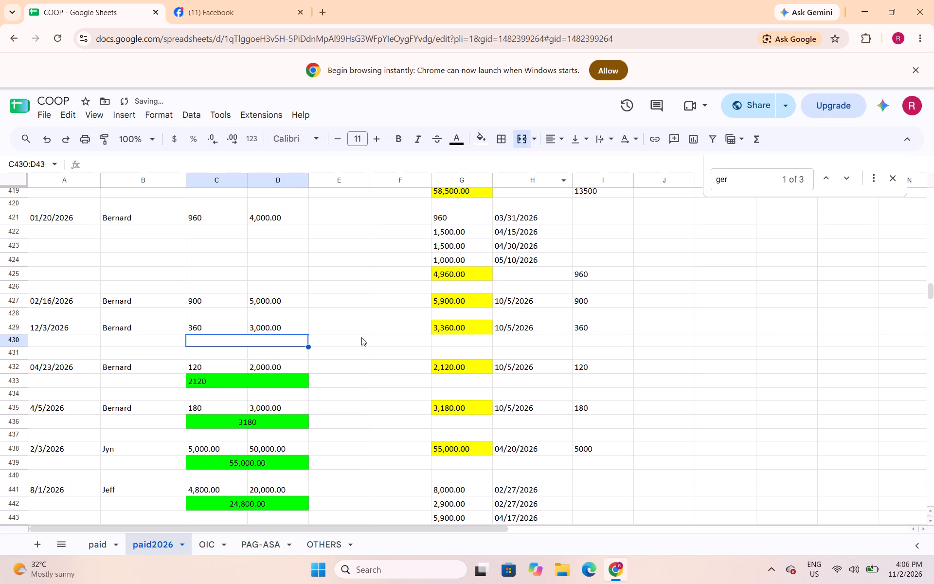
text(=sum()
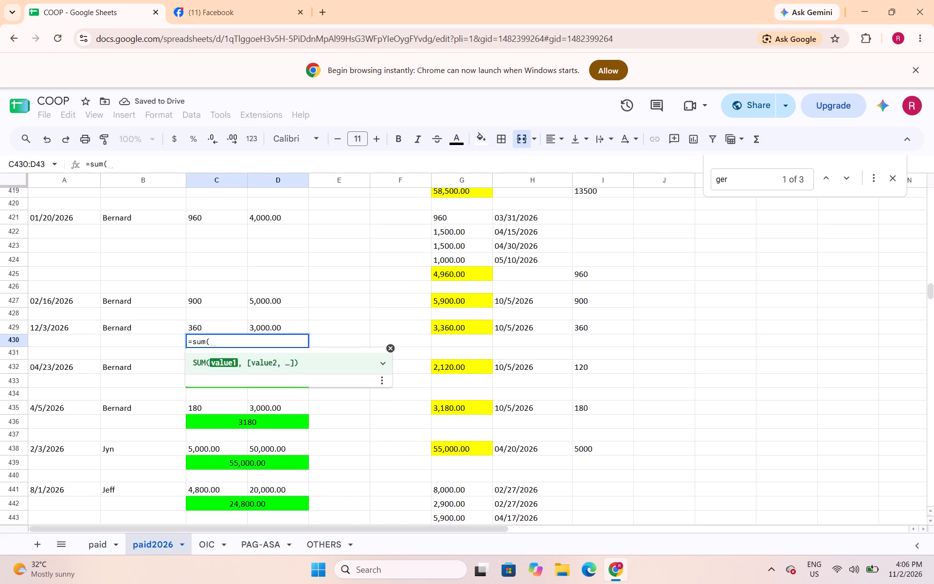
drag(235, 327, 263, 327)
key(shift+parenright)
key(Return)
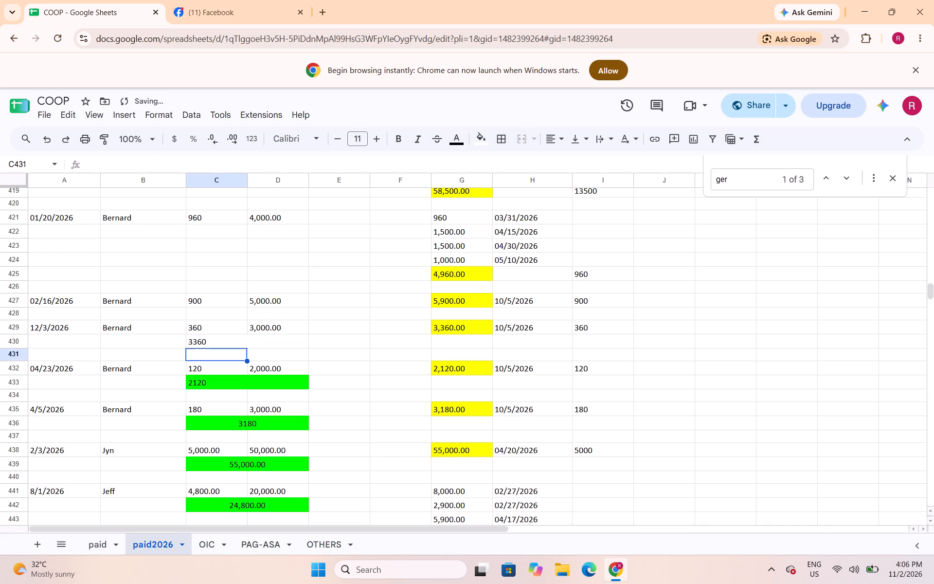
Center Bernard's merged total in C430:D430 and fill it bright green.
key(Up)
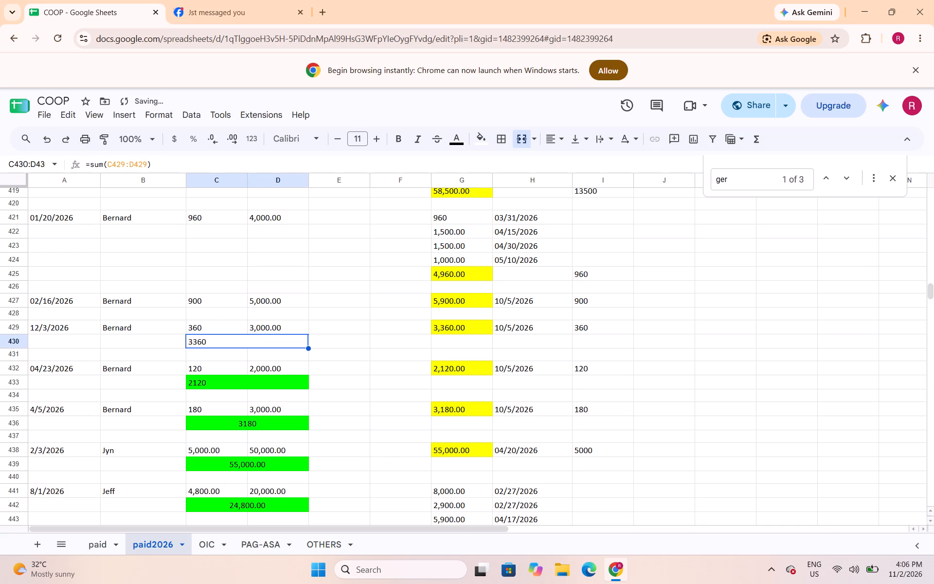
click(551, 141)
click(575, 164)
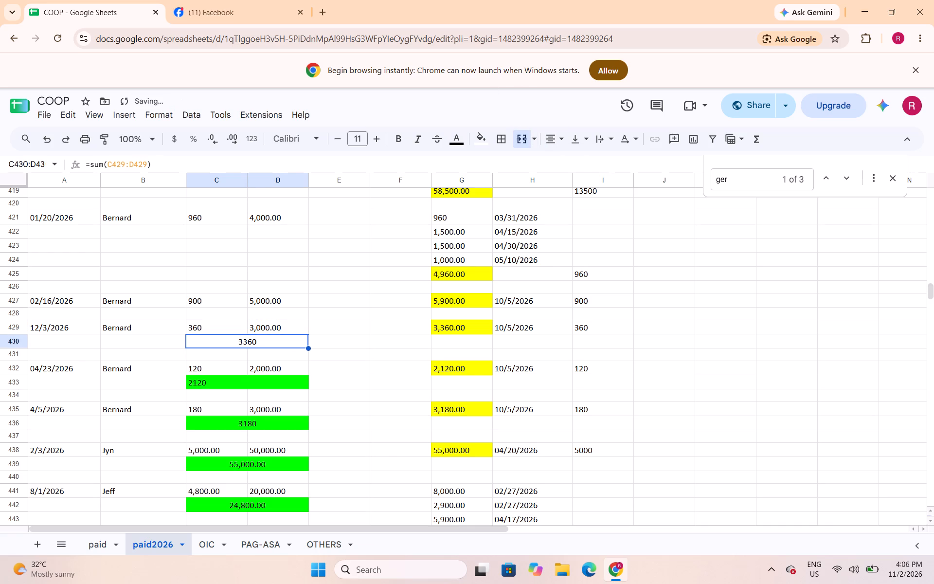
click(486, 137)
click(538, 196)
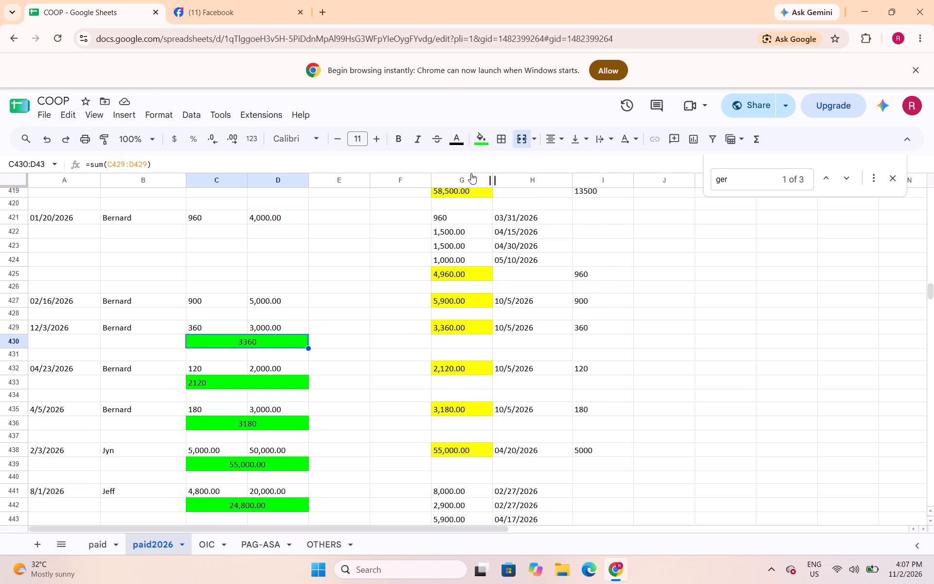
Insert a blank row above row 428, between Bernard's 02/16/2026 and 12/3/2026 entries.
click(18, 315)
right_click(18, 316)
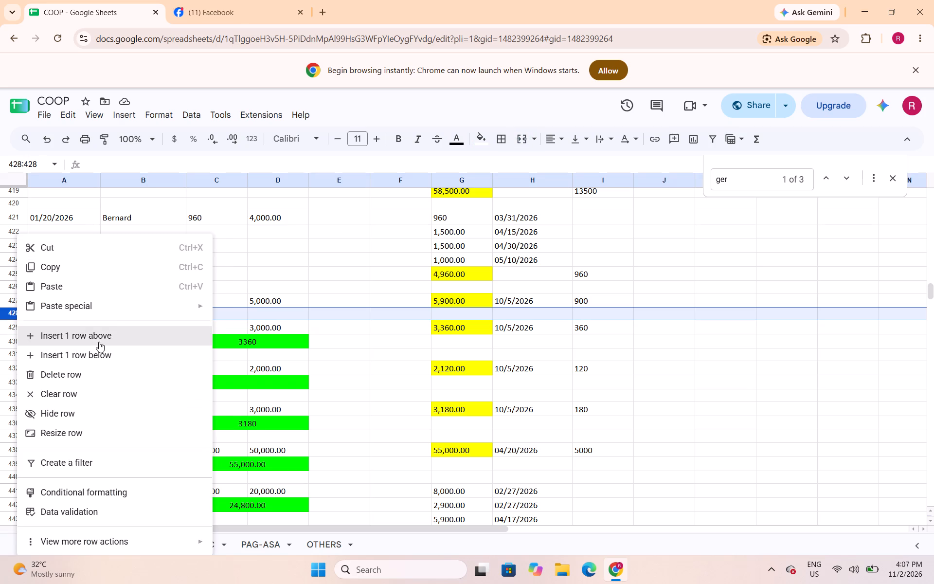
click(99, 342)
Merge C428:D428 below Bernard's 02/16/2026 entry and enter a SUM formula totaling C427:D427.
drag(243, 318, 257, 317)
click(520, 145)
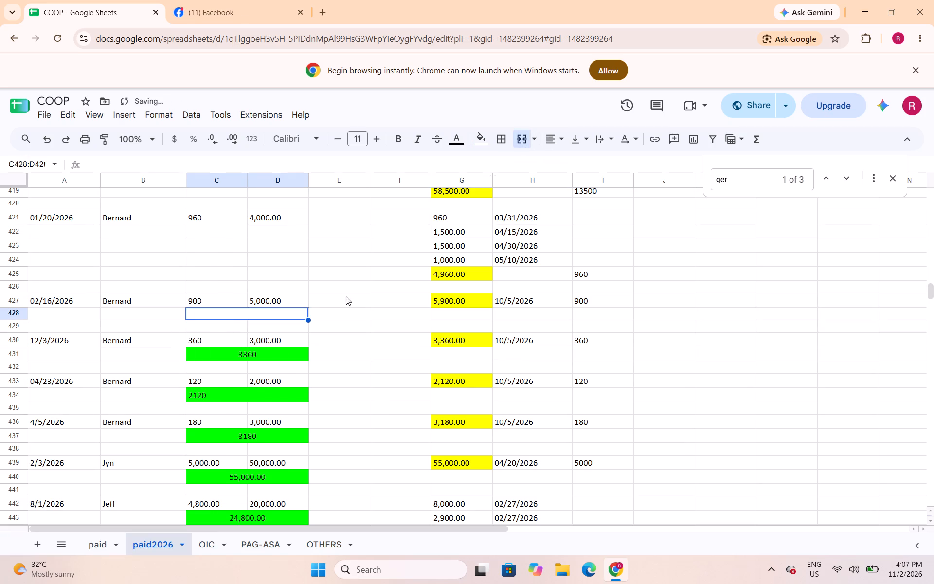
text(=sum()
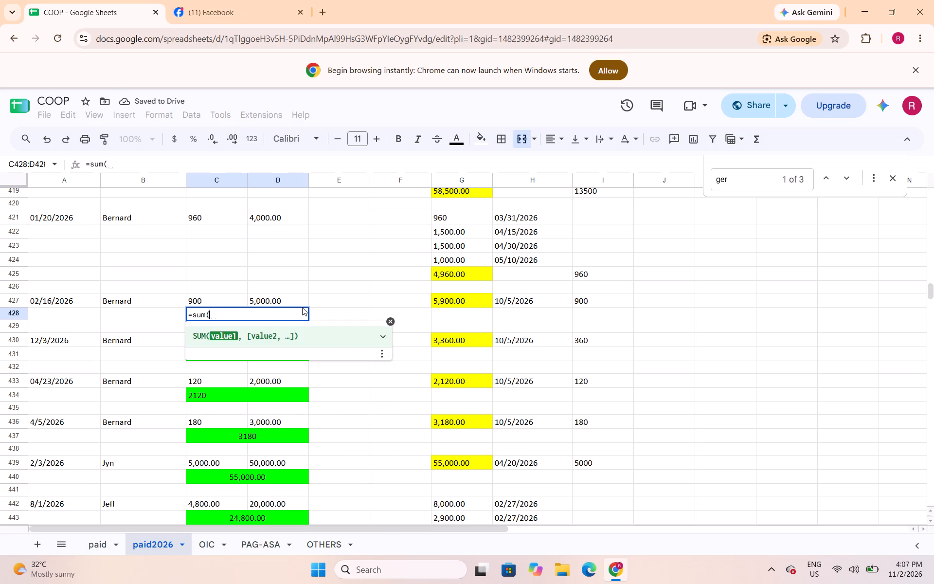
drag(241, 304, 241, 304)
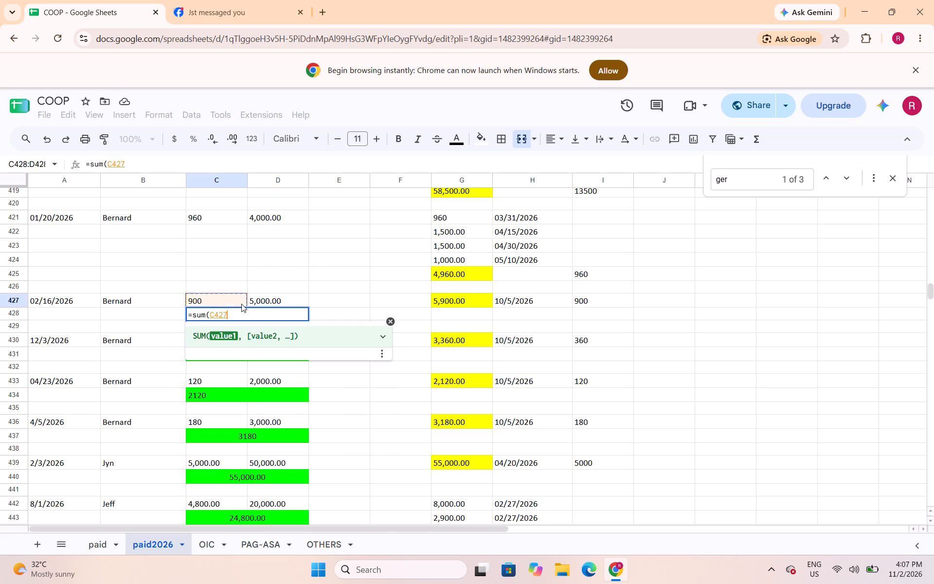
drag(241, 304, 274, 304)
key(shift+parenright)
key(Return)
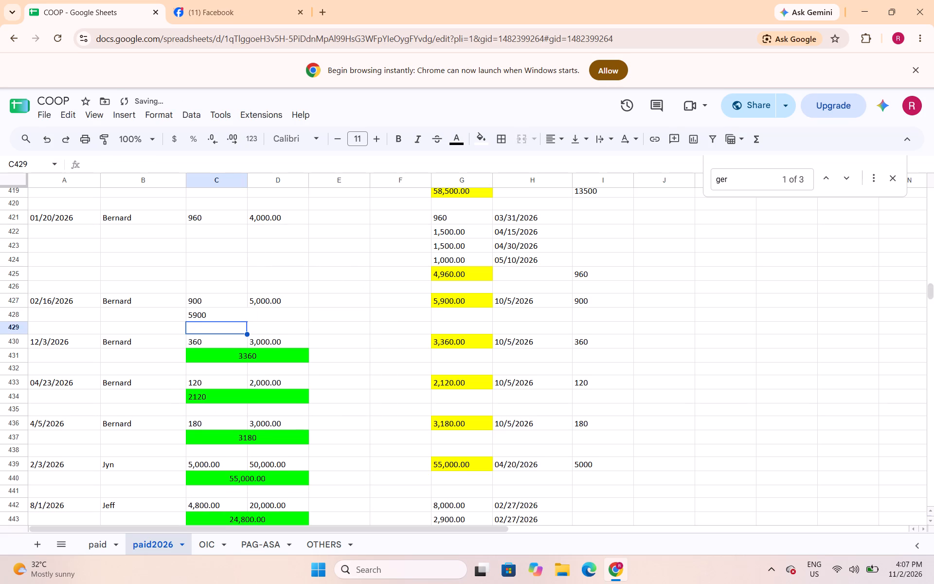
Fill Bernard's merged total in C428:D428 bright green and center it.
key(Up)
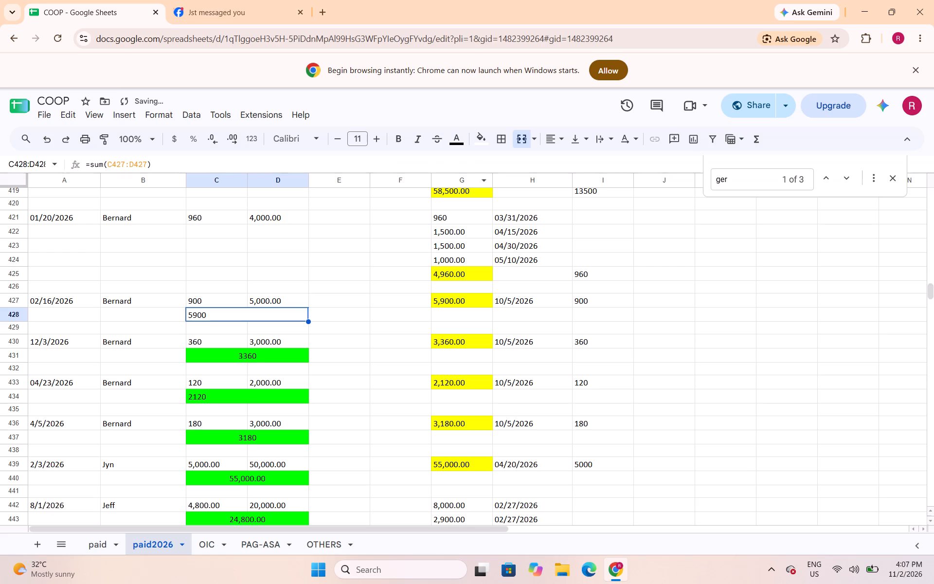
click(485, 140)
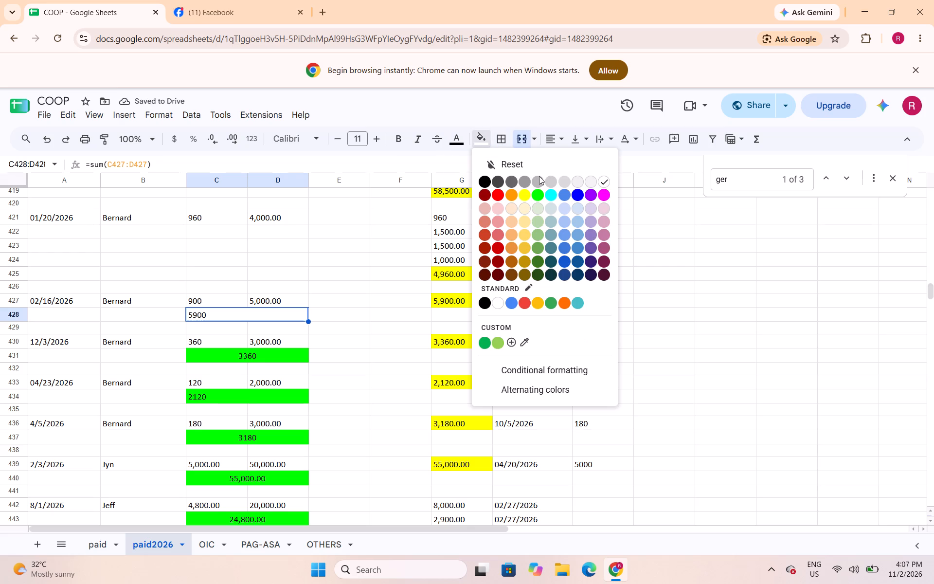
click(536, 192)
click(555, 139)
click(572, 164)
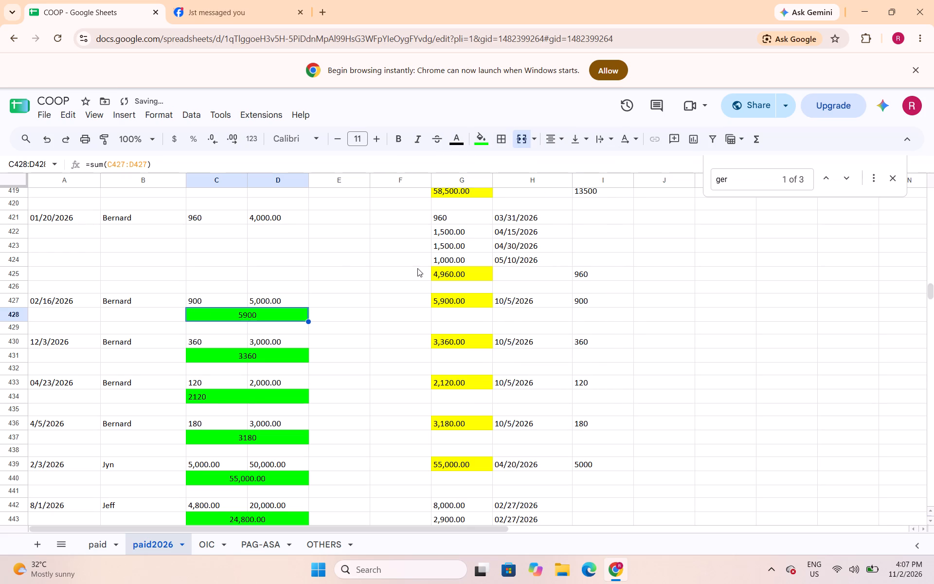
Merge C422:D422 below Bernard's 01/20/2026 entry and enter a SUM formula totaling C421:D421.
drag(237, 232, 257, 234)
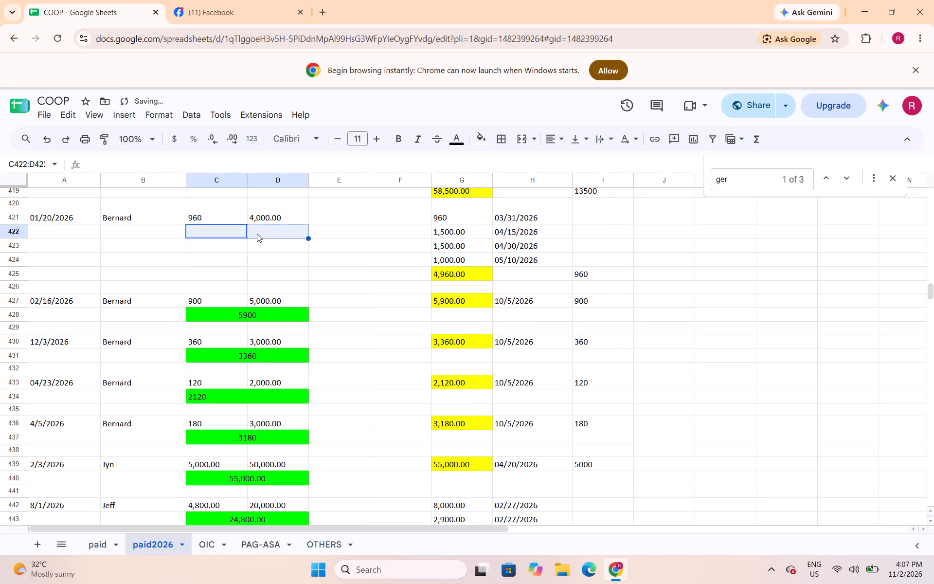
click(525, 144)
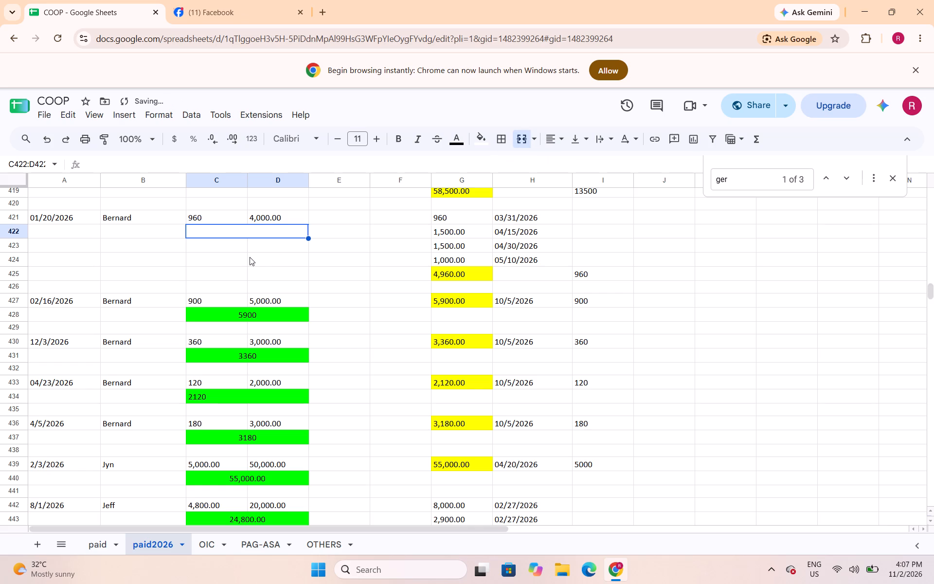
text(=sum()
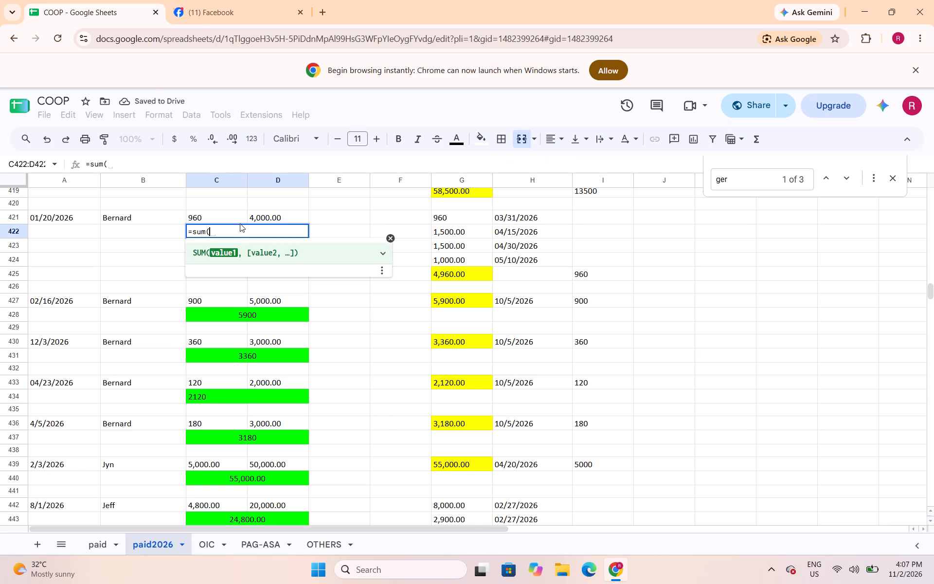
drag(240, 221, 258, 217)
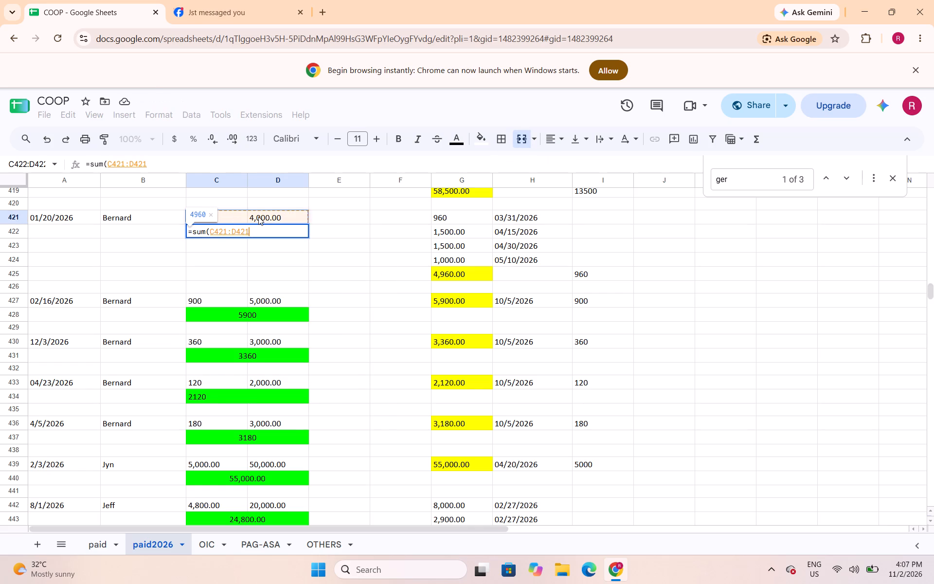
key(shift+parenright)
key(Return)
Fill Bernard's merged total in C422:D422 bright green and center it.
key(Up)
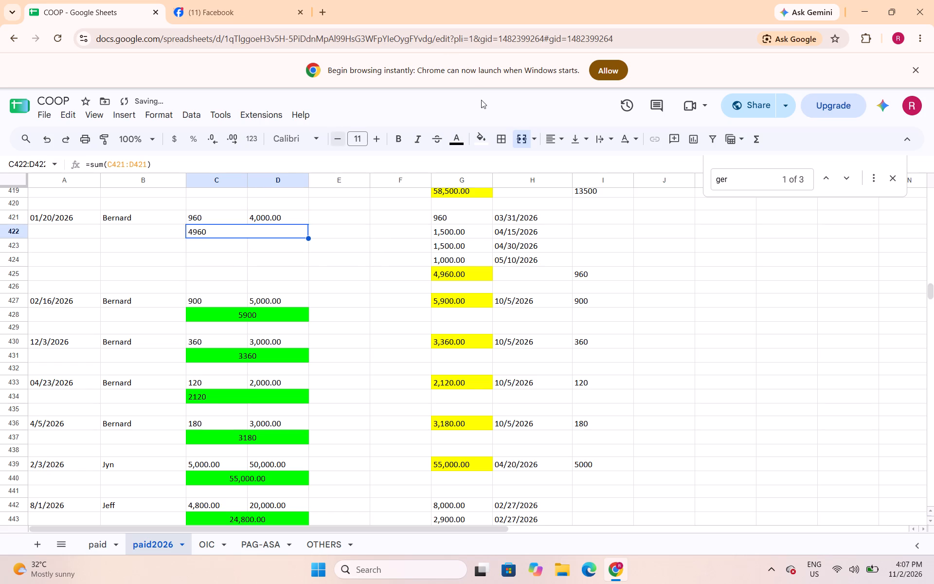
click(484, 149)
click(537, 191)
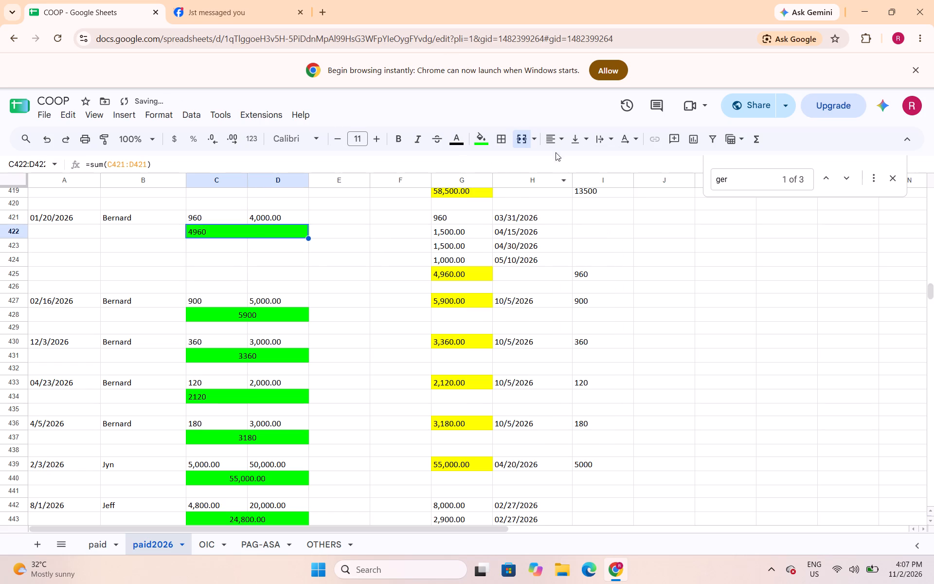
click(560, 137)
click(576, 167)
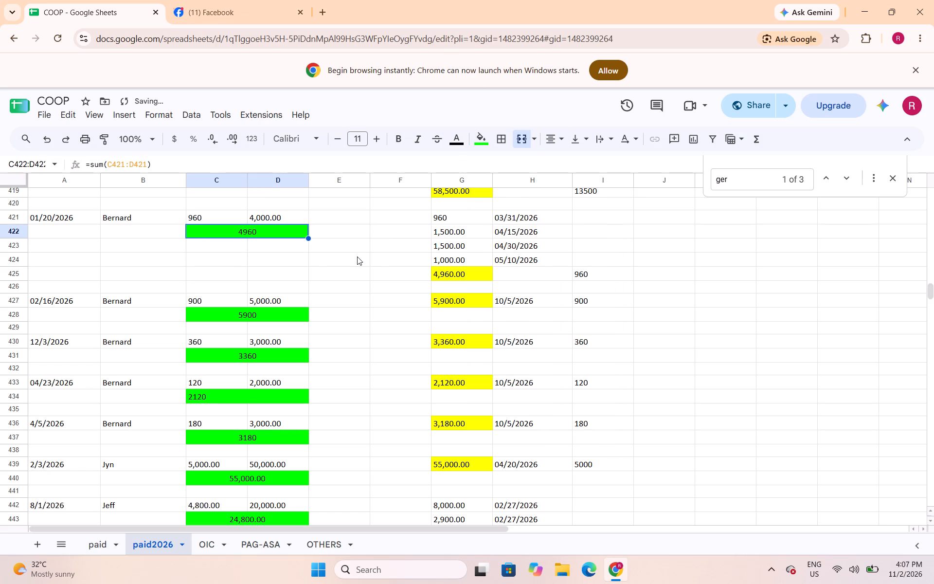
scroll(357, 259, up, 4)
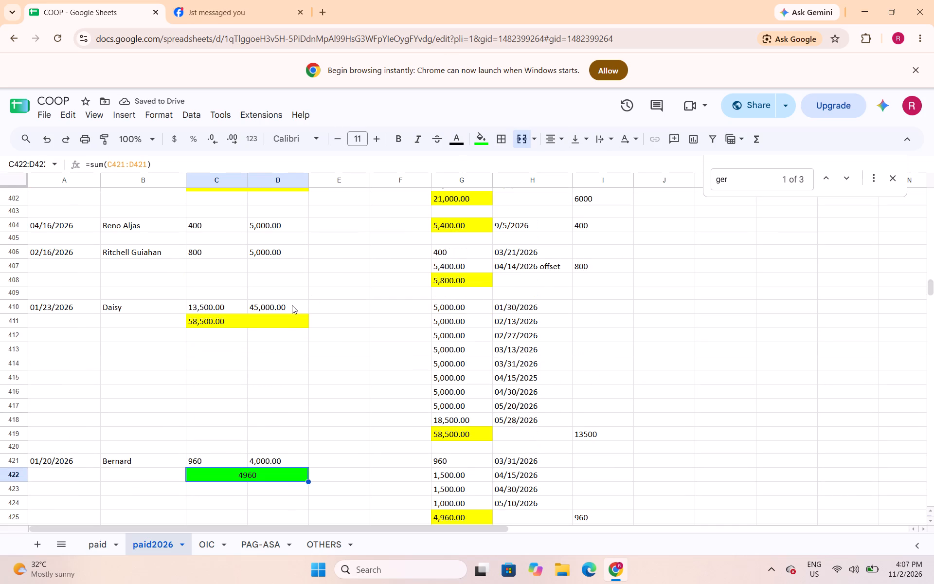
Fill Daisy's merged total in C411:D411 bright green and center it.
click(283, 319)
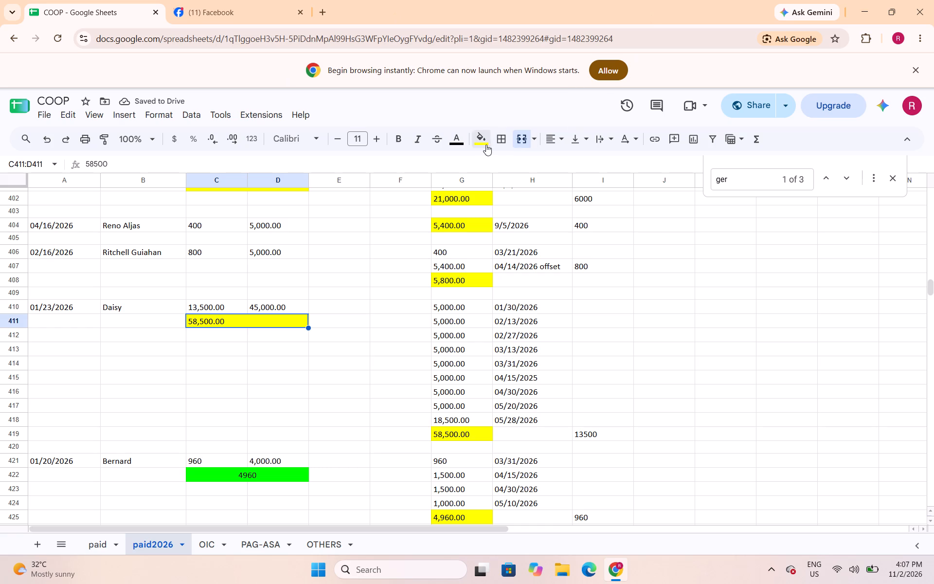
click(485, 143)
click(535, 196)
click(563, 137)
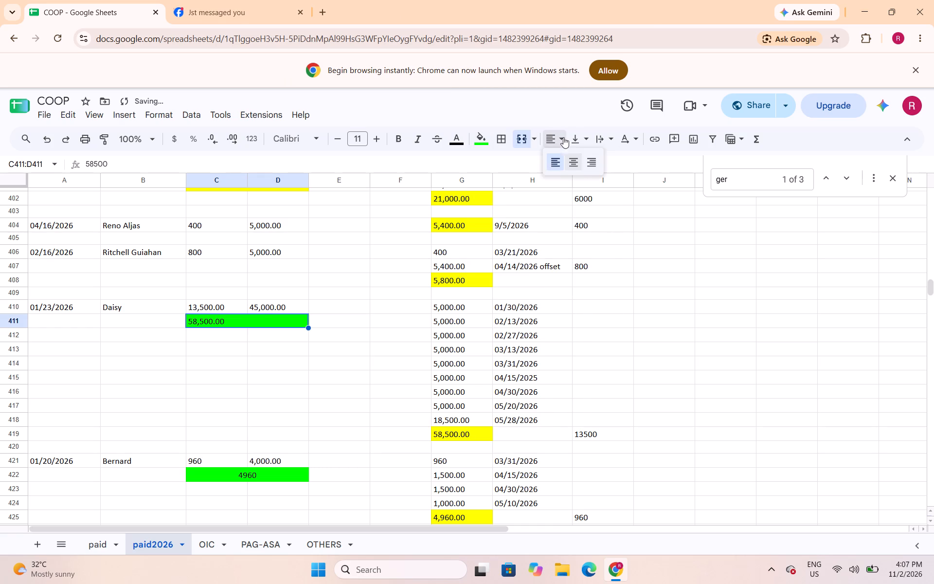
click(577, 167)
Merge C407:D407 below Ritchell's 02/16/2026 entry and enter a SUM formula totaling C406:D406.
drag(241, 264, 253, 264)
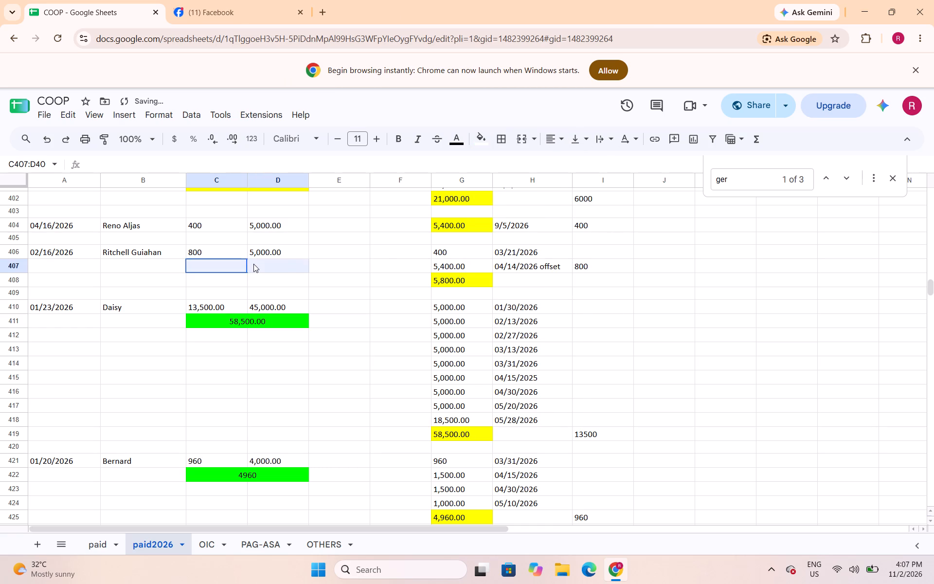
drag(253, 264, 253, 264)
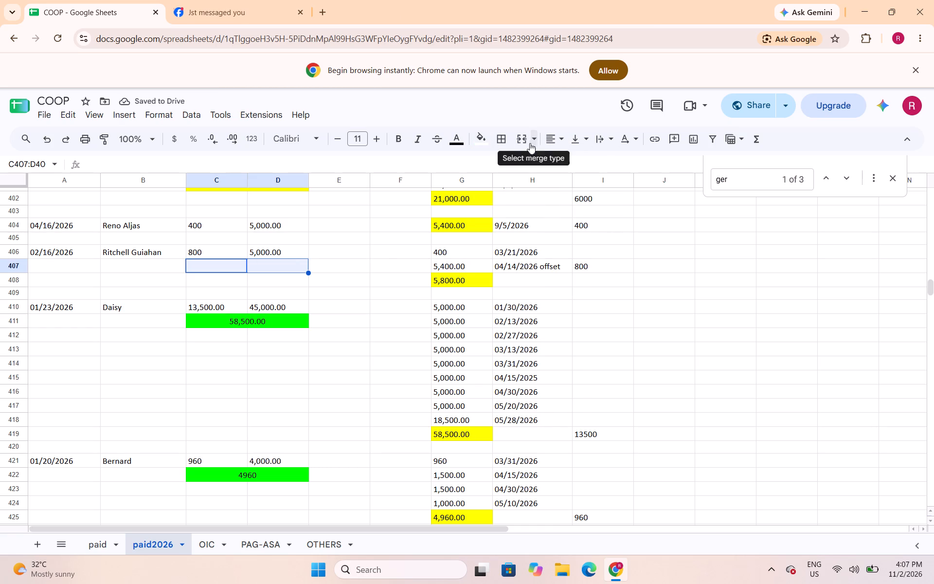
click(524, 142)
text(=sum()
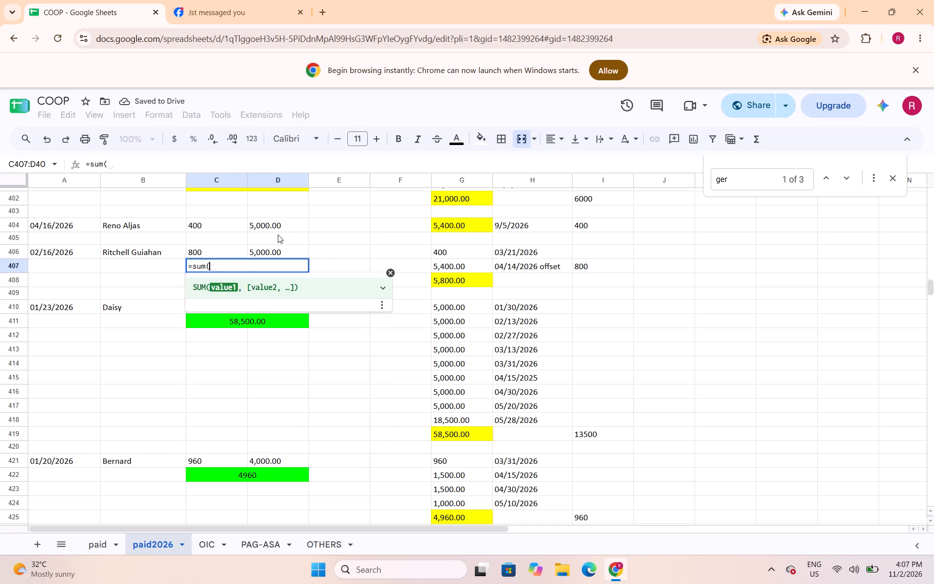
drag(244, 252, 256, 252)
key(shift+parenright)
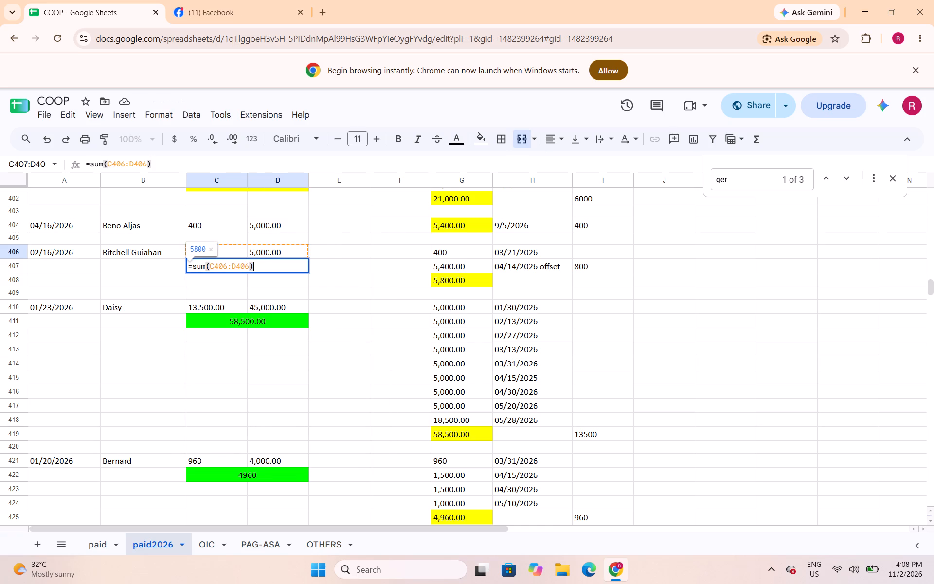
key(Return)
Fill Ritchell's merged total in C407:D407 bright green and center it.
key(Up)
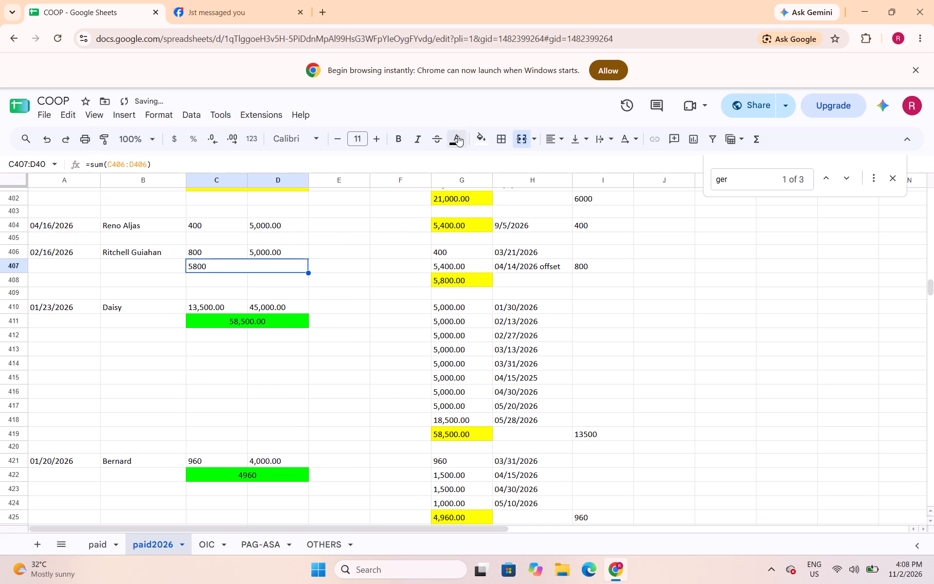
click(476, 145)
click(537, 200)
click(549, 142)
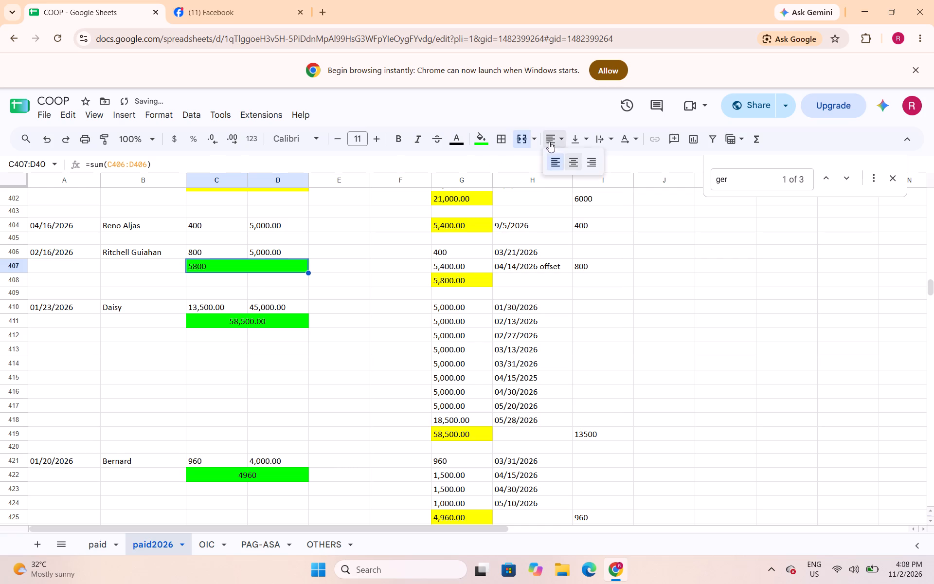
click(571, 165)
Insert a blank row above row 405, directly below Reno's 04/16/2026 entry.
scroll(409, 223, up, 2)
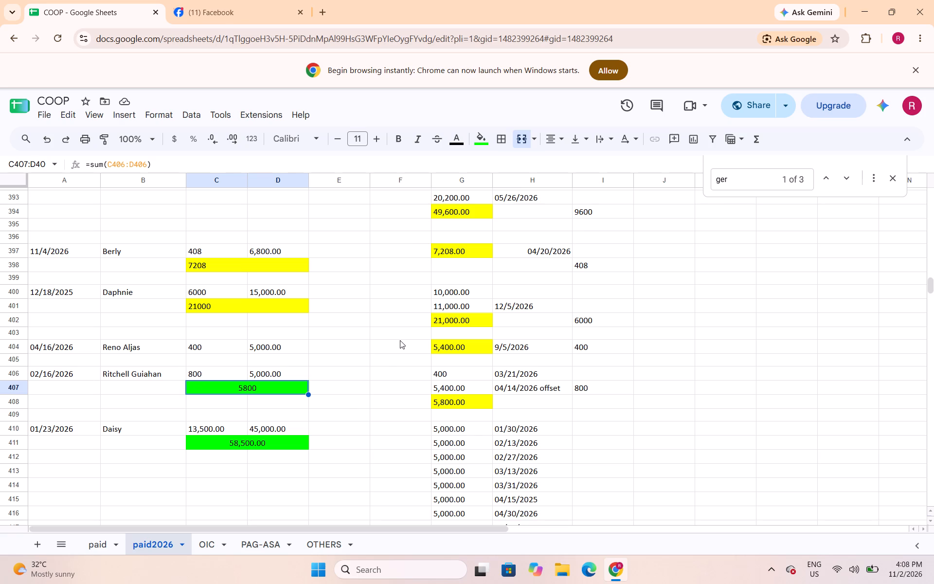
click(18, 361)
right_click(18, 361)
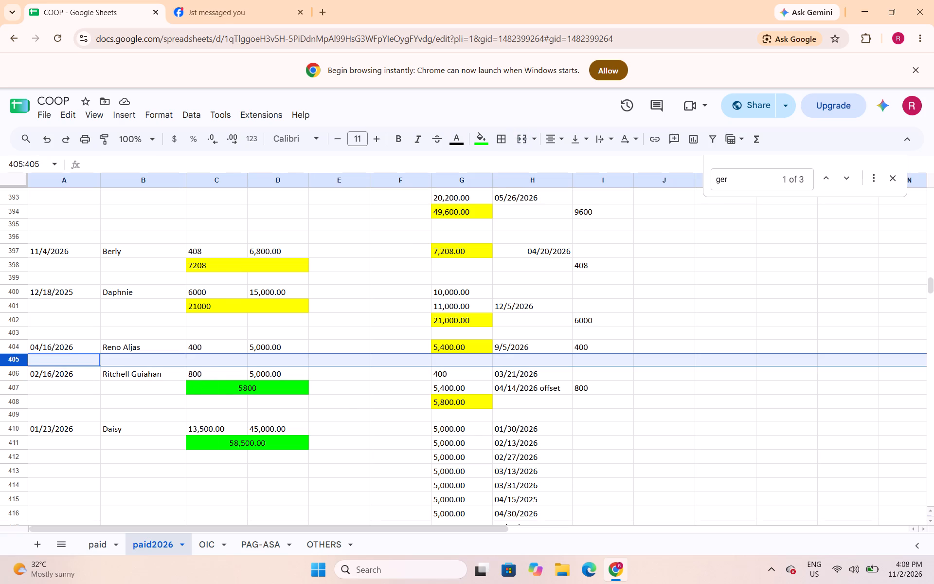
click(36, 338)
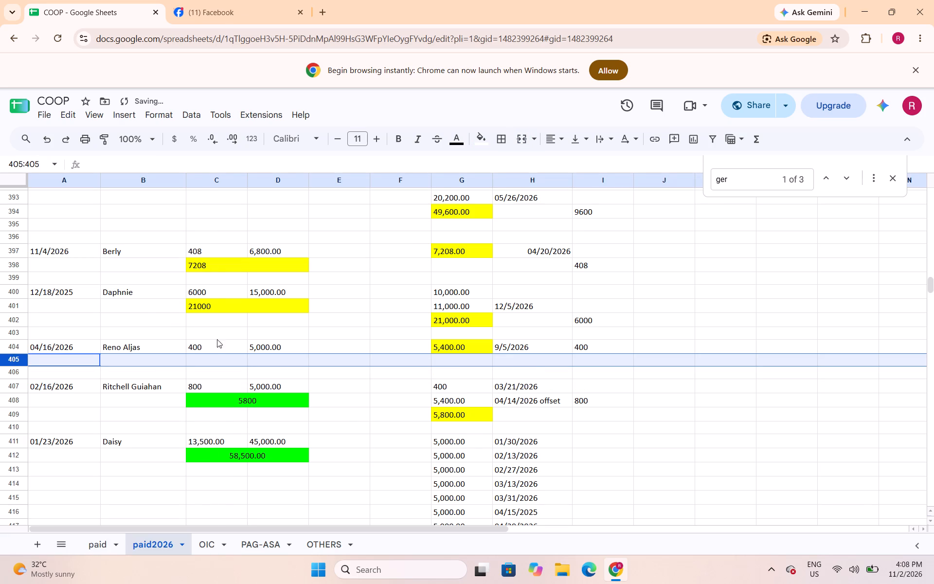
Merge C405:D405 below Reno's 04/16/2026 entry and enter a SUM formula totaling C404:D404.
drag(238, 362, 272, 363)
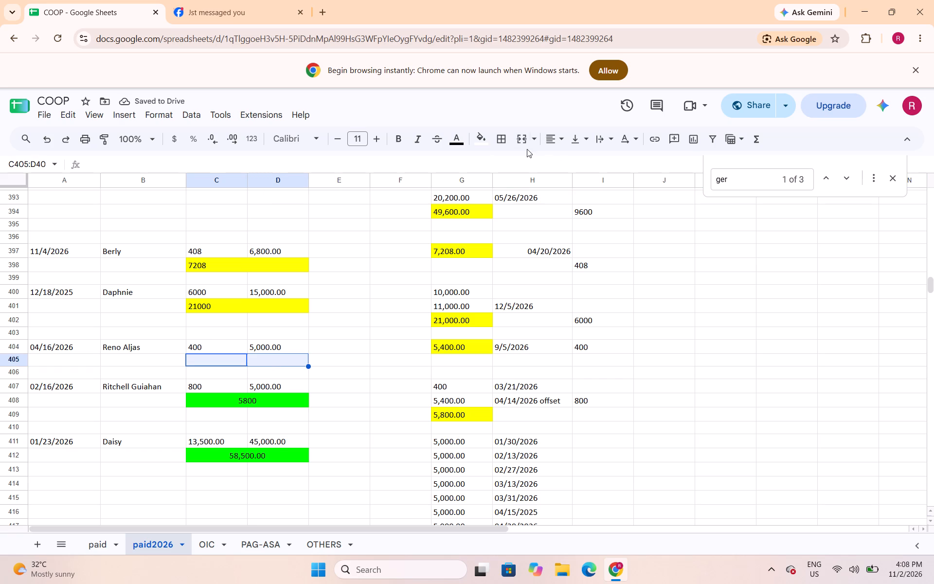
click(524, 137)
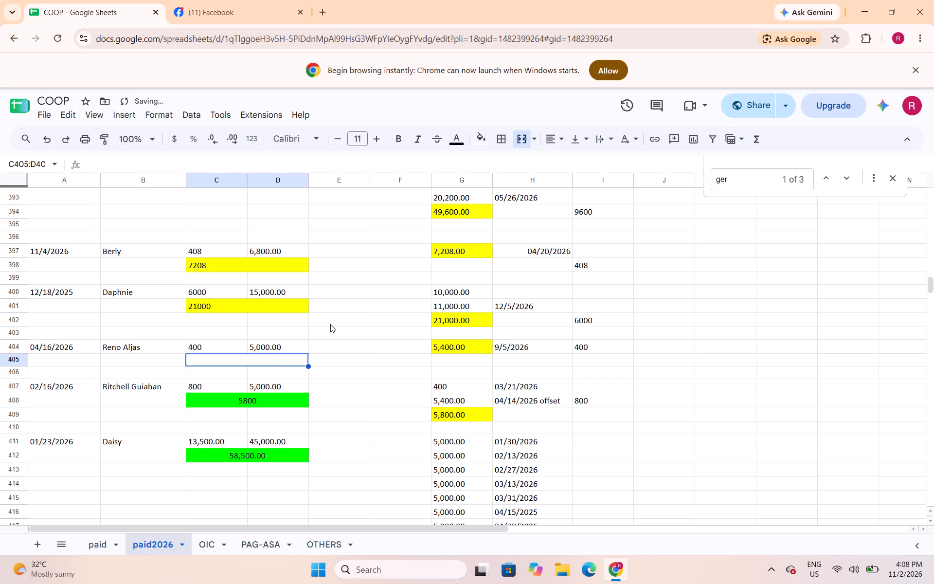
key(equal)
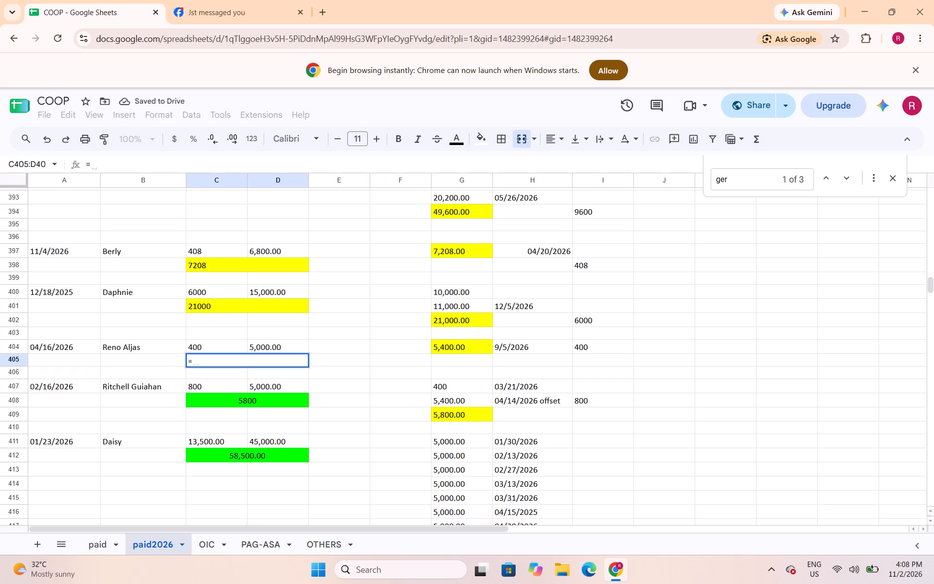
text(si)
key(BackSpace)
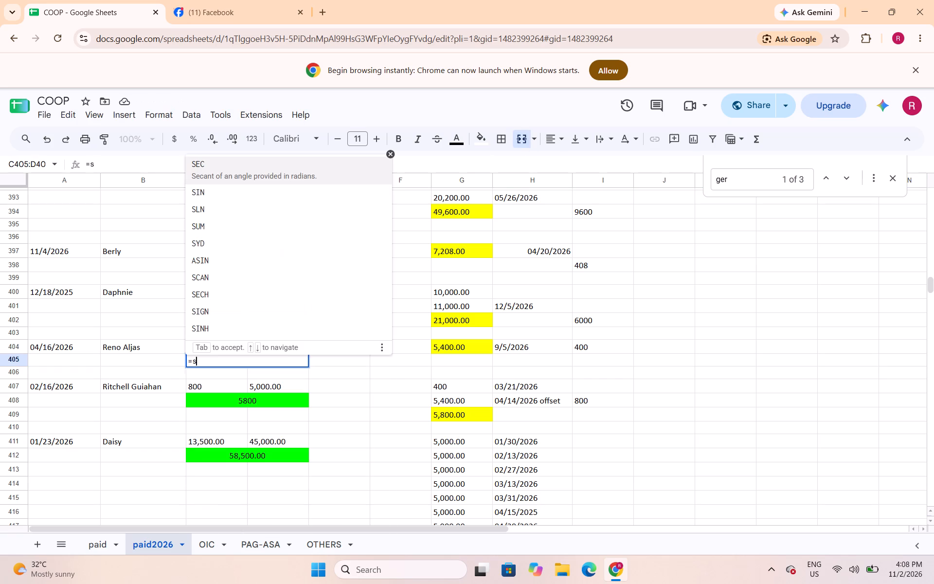
text(um()
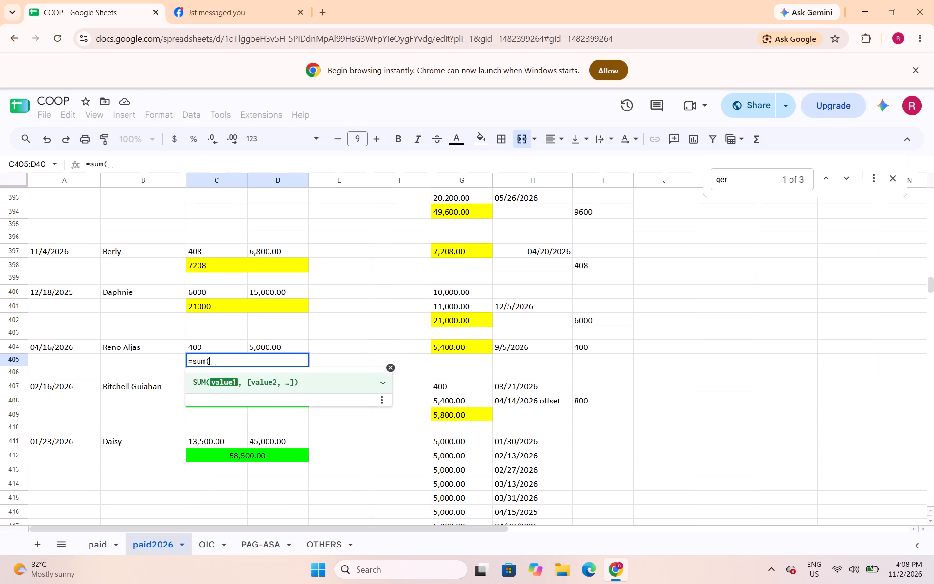
drag(246, 346, 253, 347)
key(shift+parenright)
key(Return)
Center Reno's merged total in C405:D405 and fill it bright green.
key(Up)
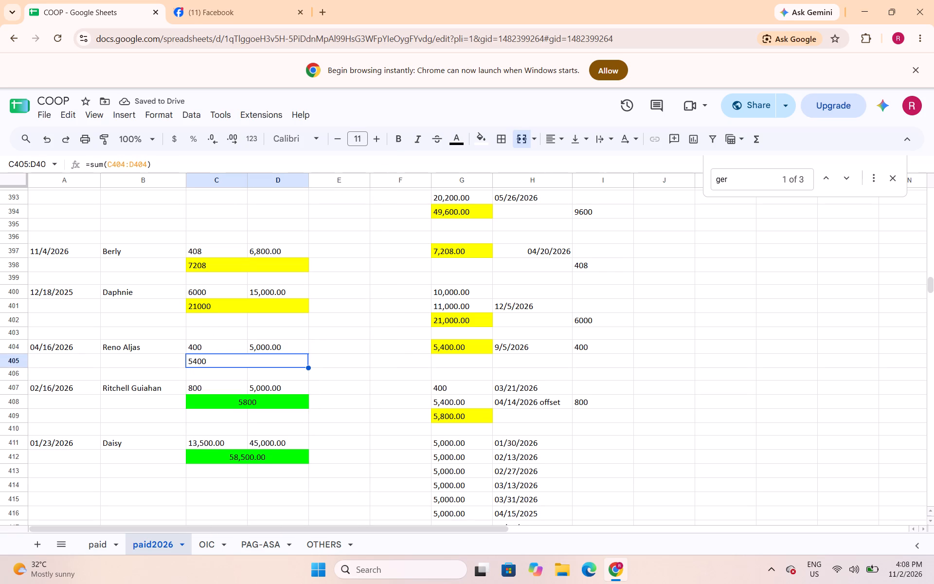
click(550, 142)
click(572, 164)
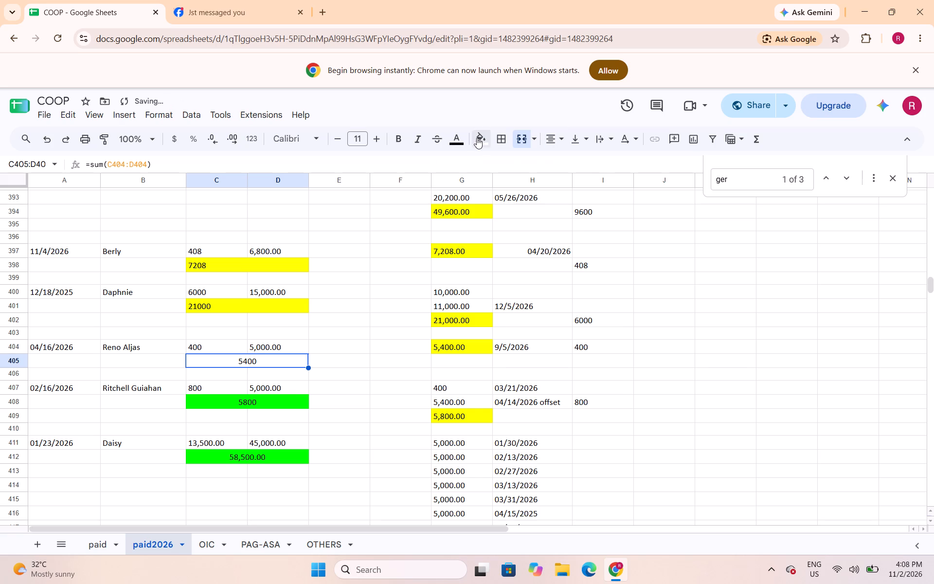
click(478, 138)
click(543, 195)
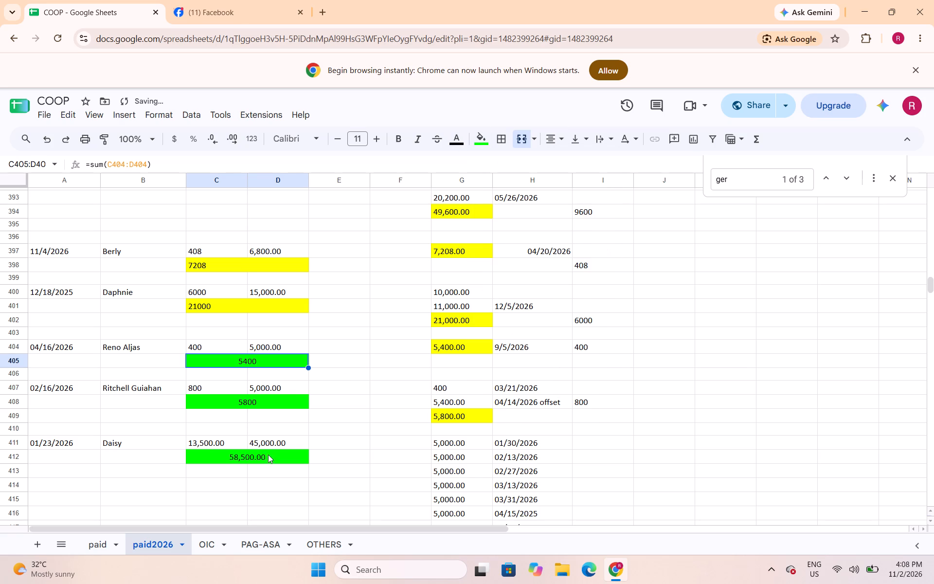
Fill Daphnie's merged total in C401:D401 bright green and center it.
click(208, 308)
click(488, 143)
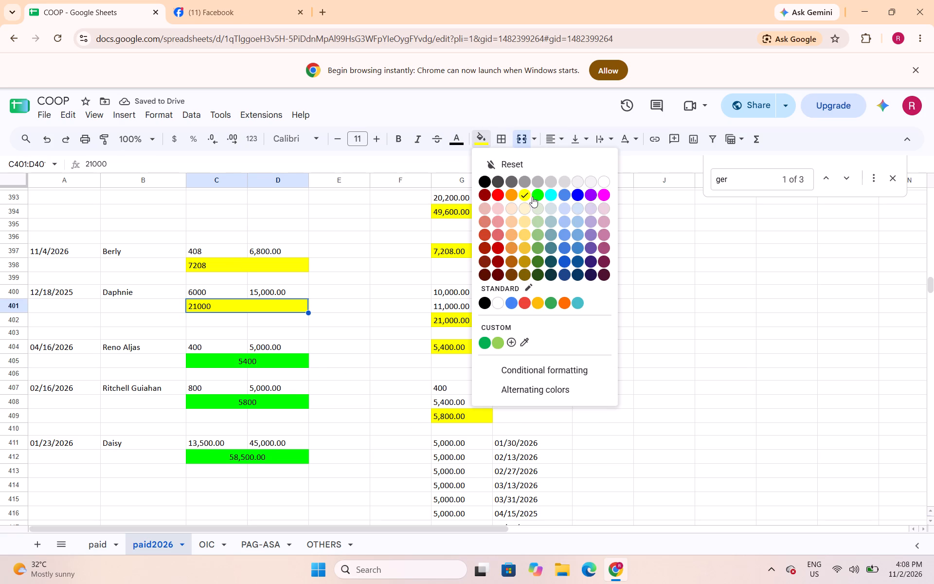
click(533, 197)
click(557, 135)
click(575, 167)
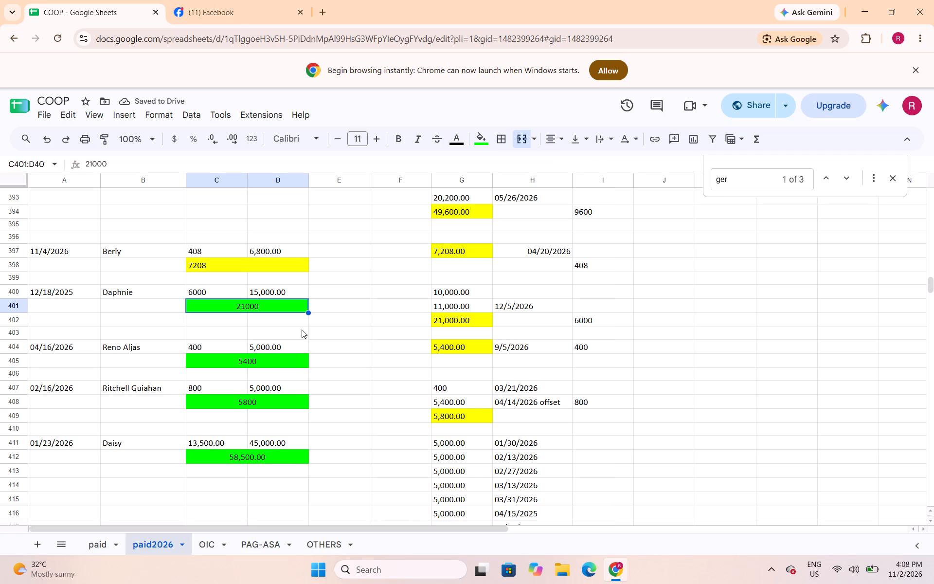
Fill Berly's merged total in C398:D398 bright green and center it.
click(298, 263)
click(485, 146)
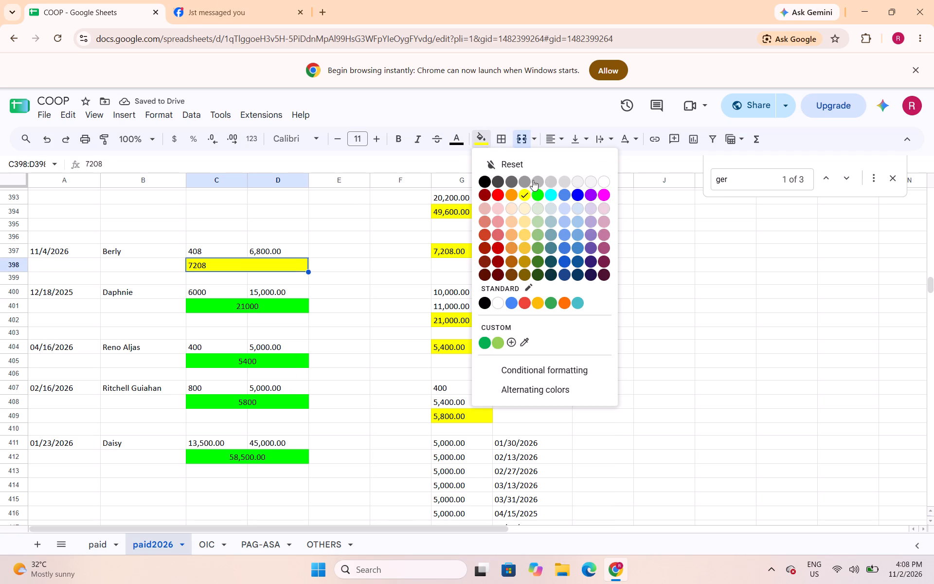
click(534, 197)
click(556, 148)
click(562, 138)
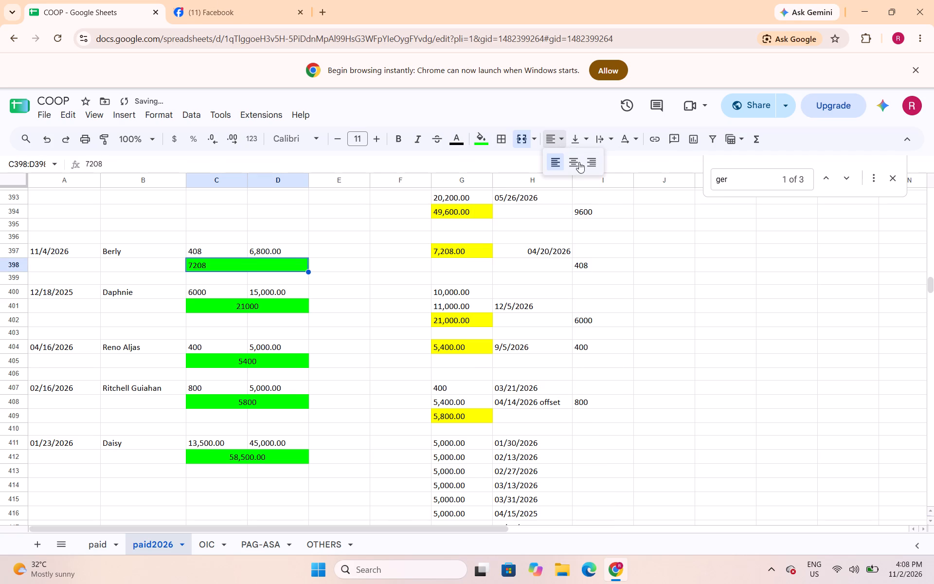
click(571, 161)
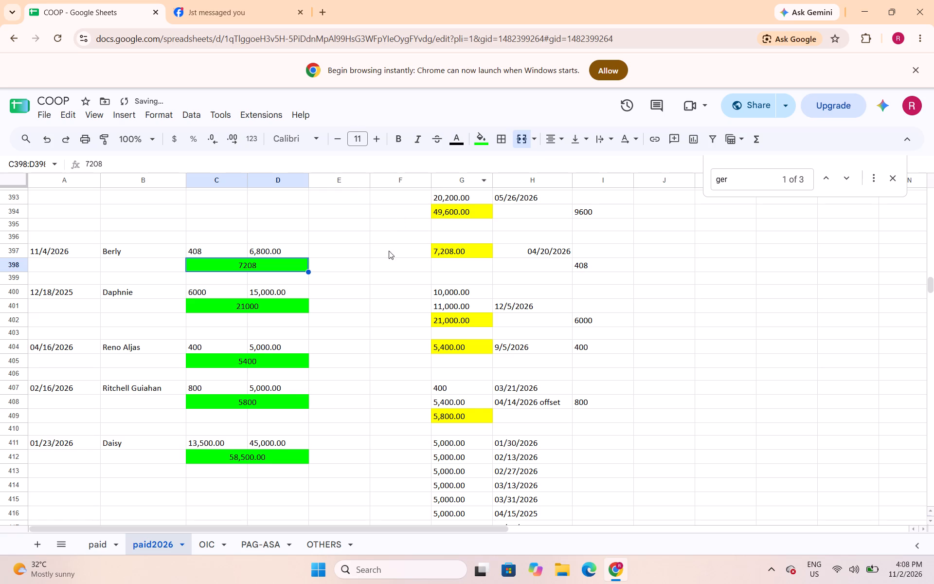
Merge C392:D392 below Beth's 02/24/2026 entry and enter a SUM formula totaling C391:D391.
scroll(383, 256, up, 3)
drag(241, 366, 253, 366)
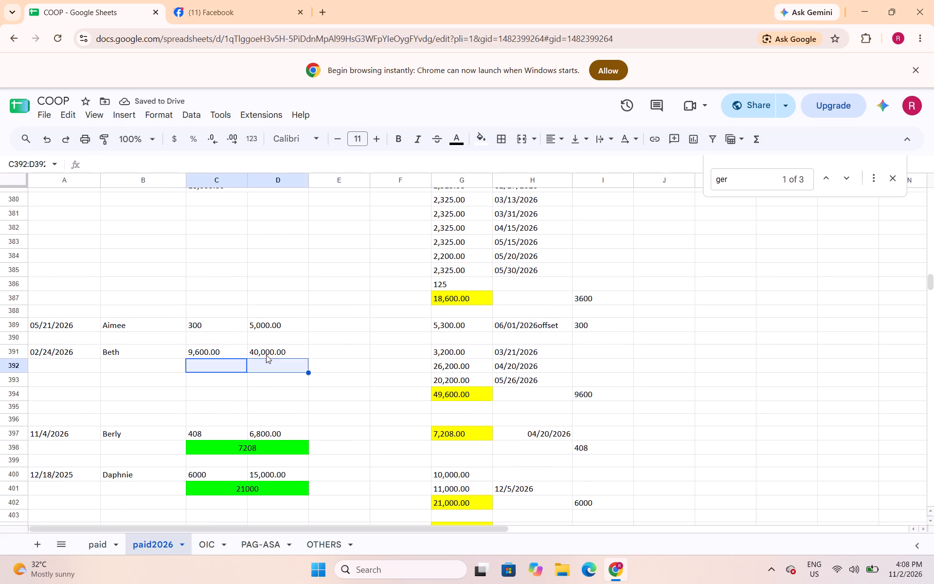
click(524, 140)
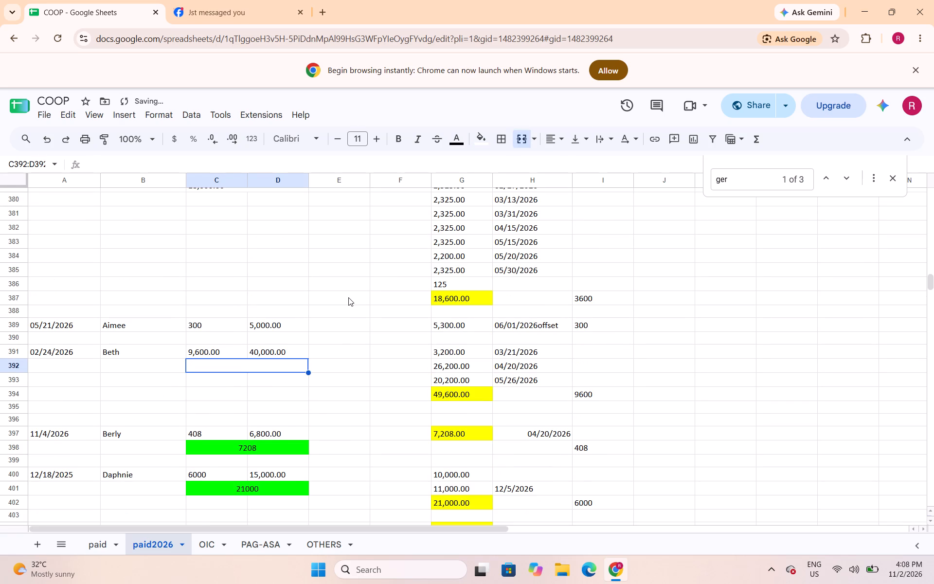
text(=sum()
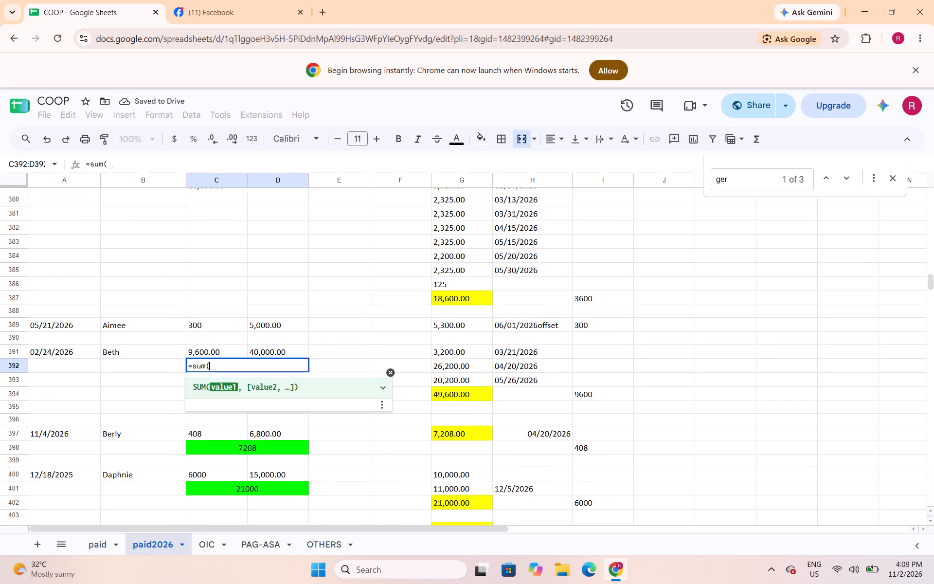
drag(235, 350, 254, 352)
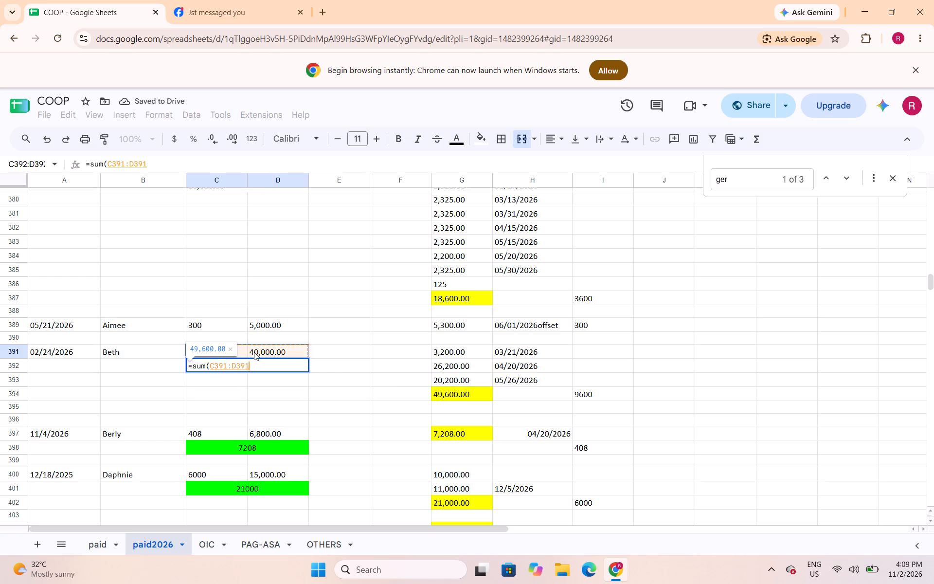
key(shift+parenright)
key(Return)
Fill Beth's merged total in C392:D392 bright green and center it.
key(Up)
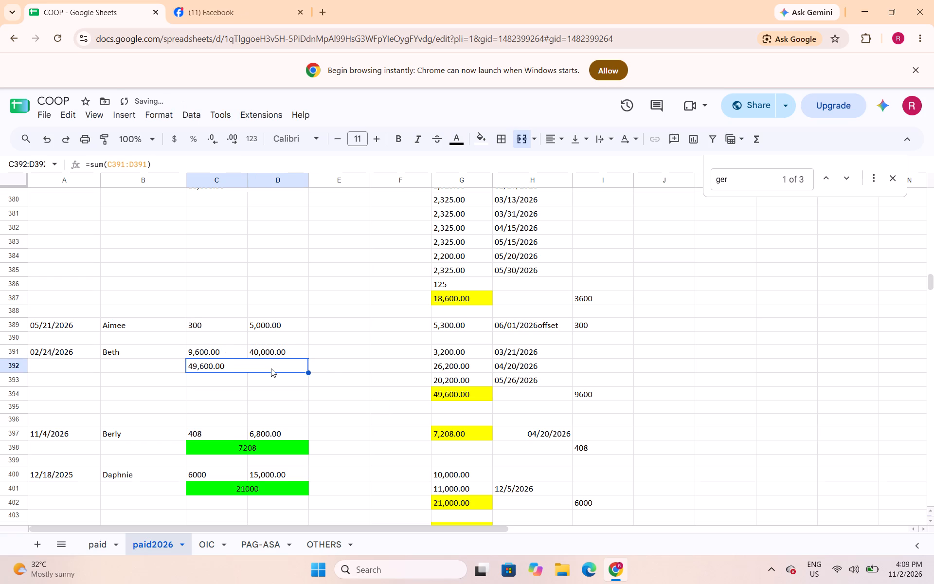
click(481, 146)
click(540, 194)
click(558, 142)
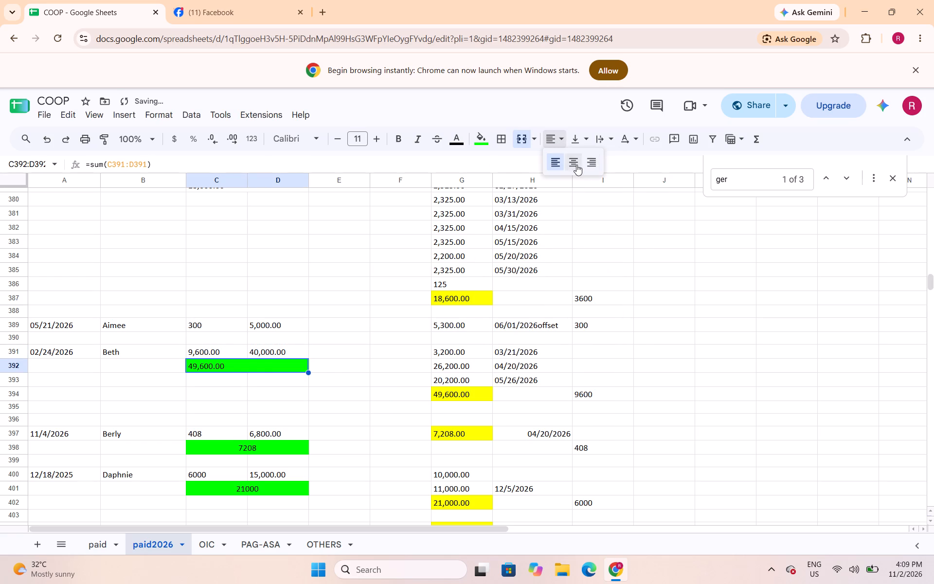
click(575, 164)
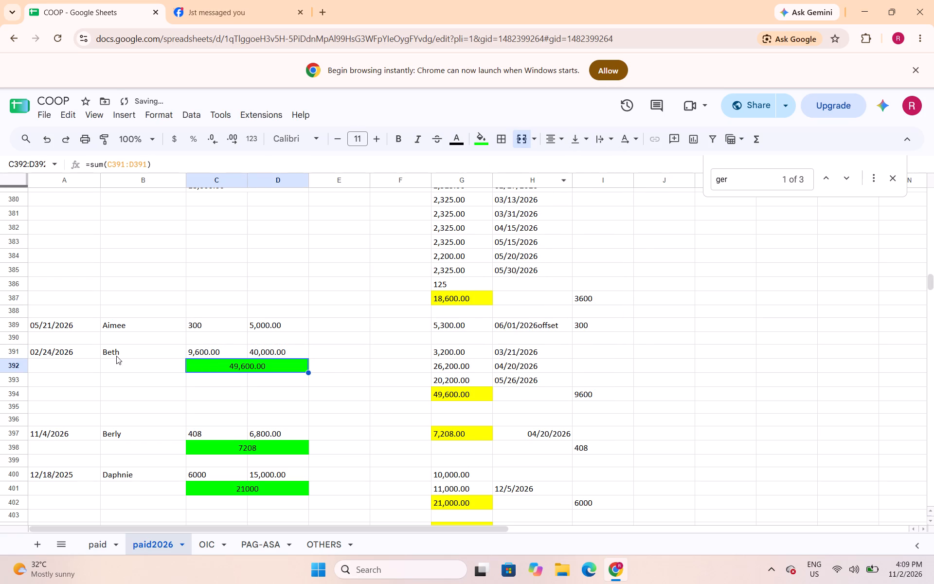
Insert a blank row above row 390, directly below Aimee's 05/21/2026 entry.
click(20, 340)
right_click(20, 340)
click(20, 335)
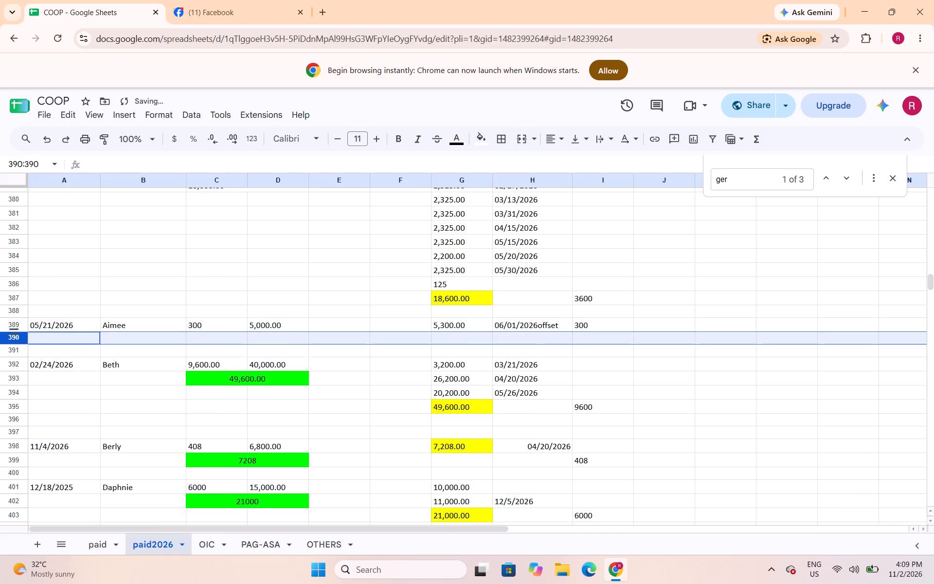
Merge C390:D390 below Aimee's 05/21/2026 entry and enter a SUM formula totaling C389:D389.
drag(211, 336, 280, 337)
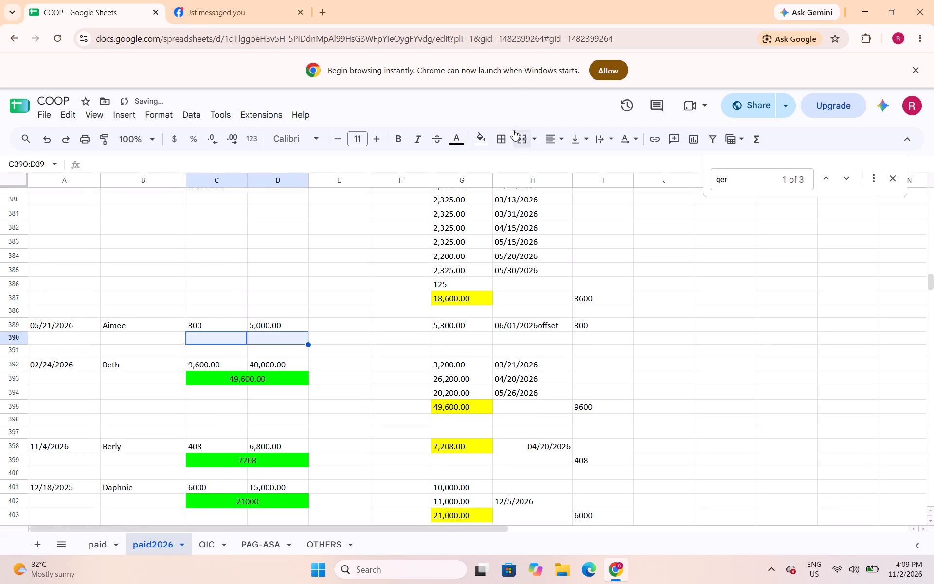
click(521, 139)
text(=sum()
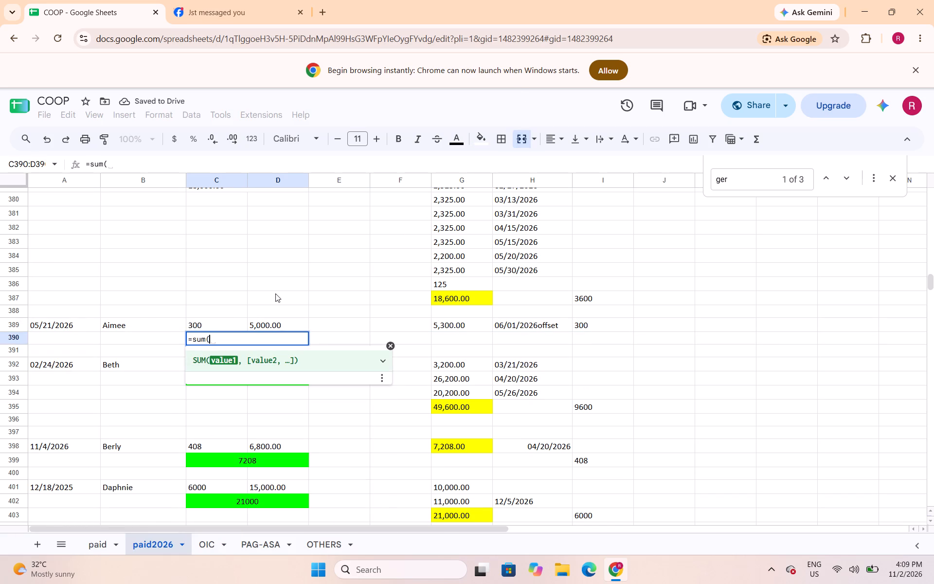
drag(242, 320, 253, 321)
key(shift+parenright)
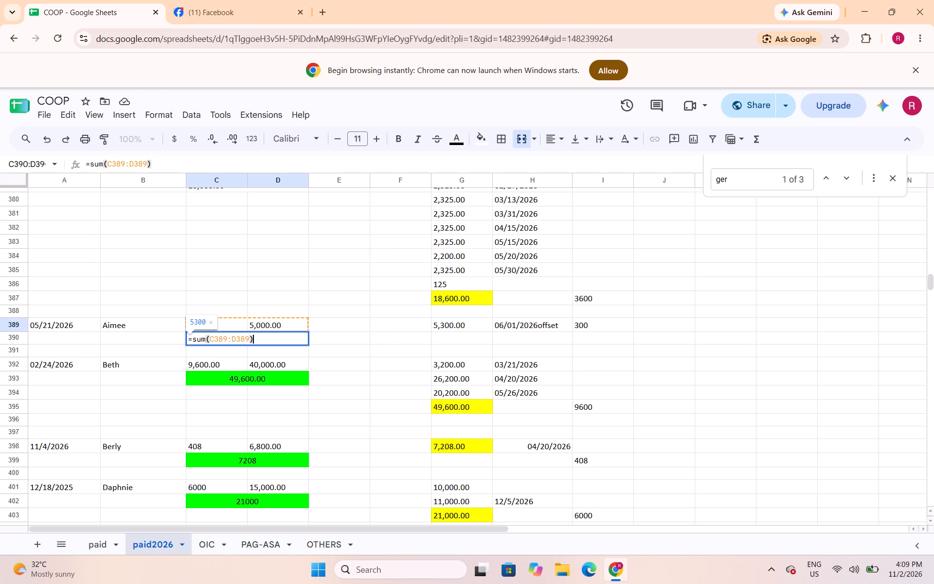
key(Return)
Center Aimee's merged total in C390:D390 and fill it bright green.
key(Up)
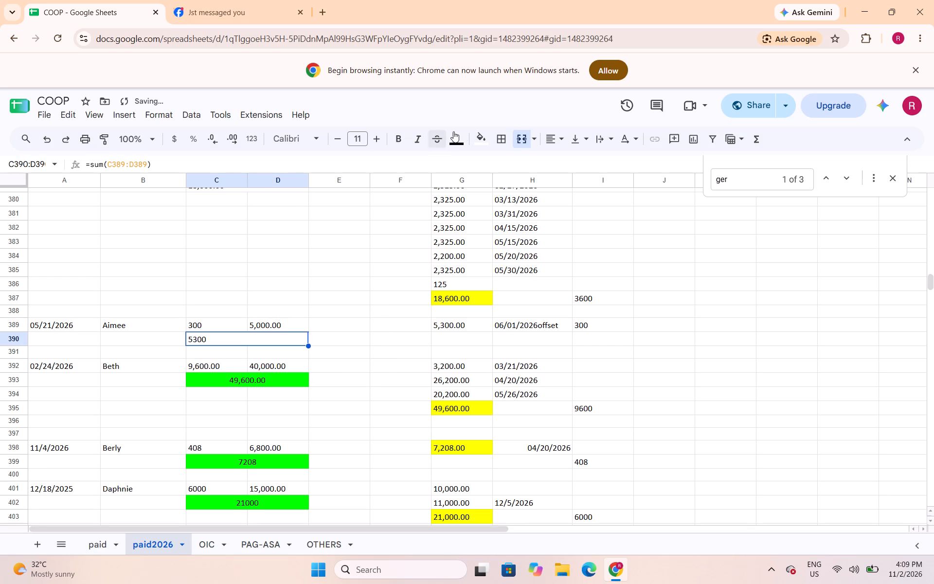
click(551, 140)
click(574, 164)
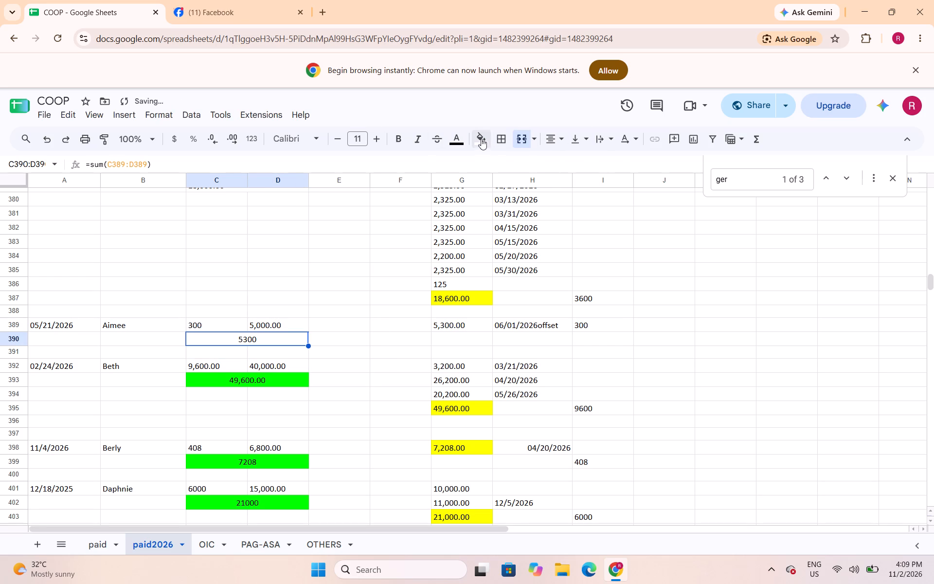
click(482, 142)
click(534, 194)
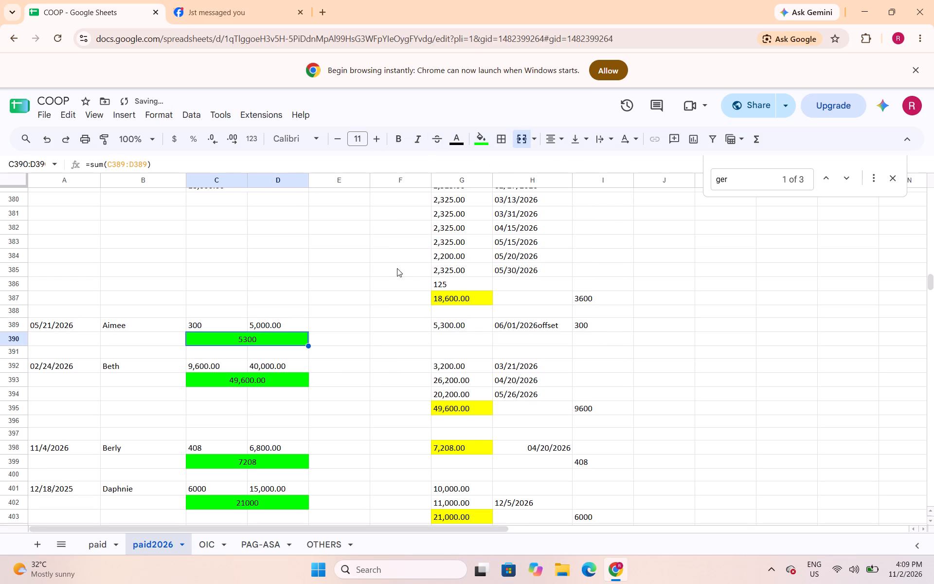
Fill Aimee's payment amount in G389 yellow.
click(466, 329)
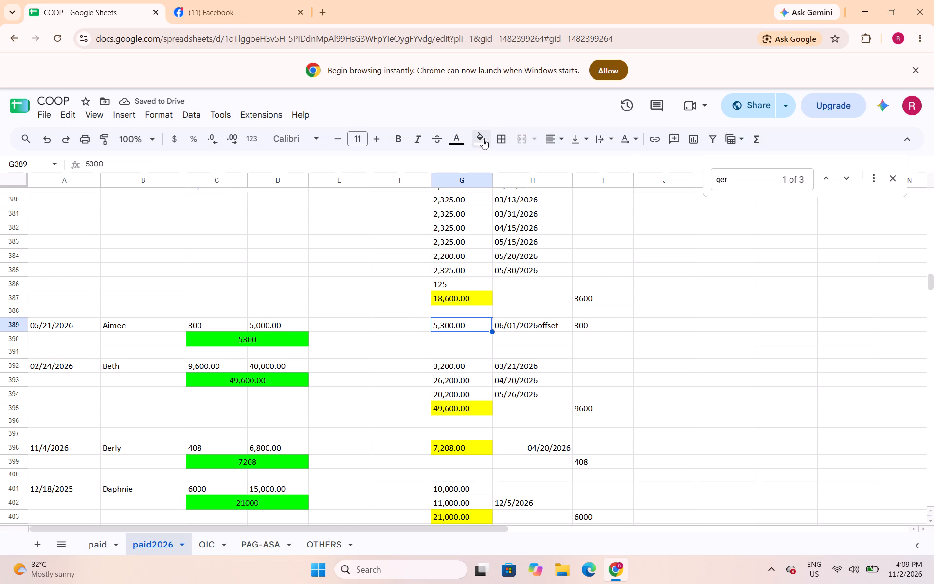
click(483, 138)
click(523, 195)
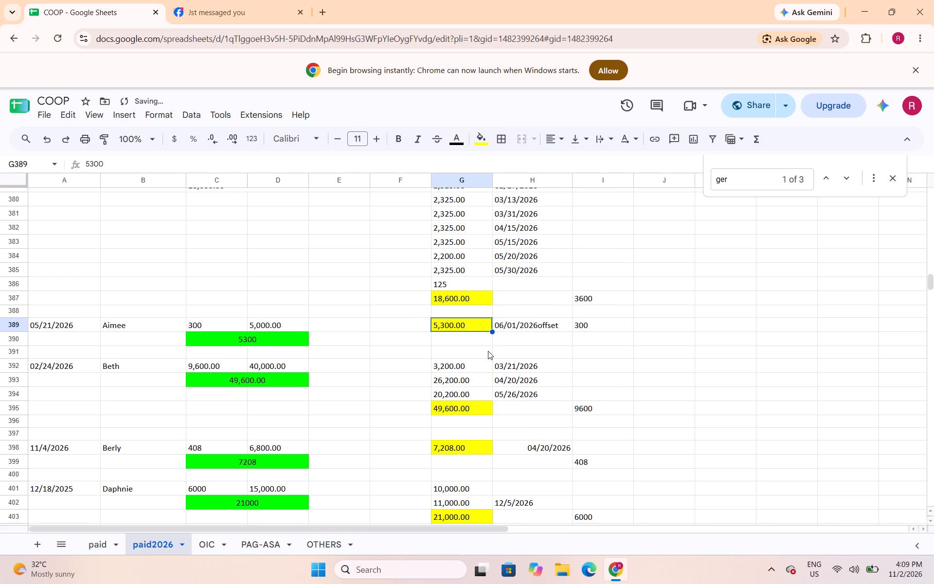
Center Ethel's existing merged total in C379:D379 and fill it bright green.
scroll(496, 344, up, 1)
scroll(496, 344, down, 3)
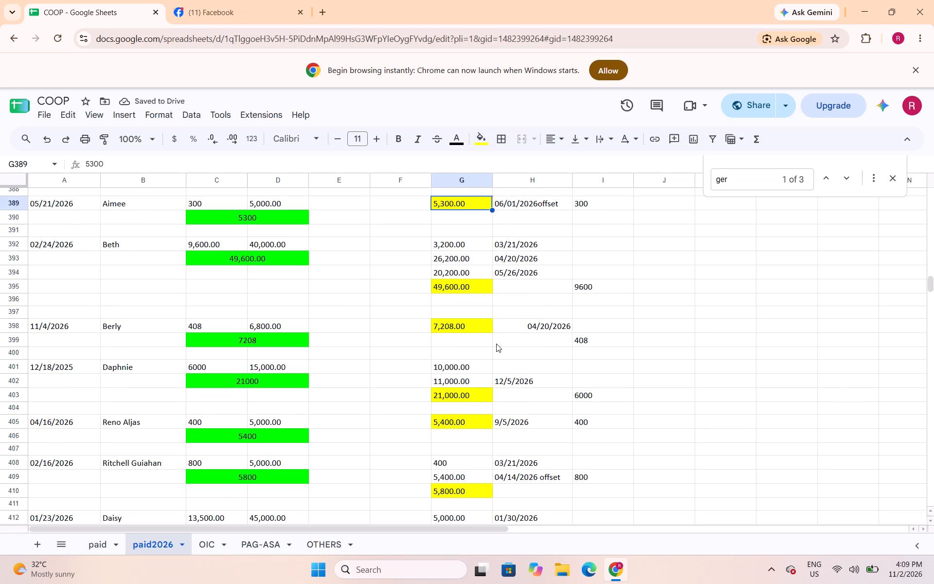
scroll(497, 344, down, 1)
scroll(497, 344, up, 1)
scroll(497, 344, down, 3)
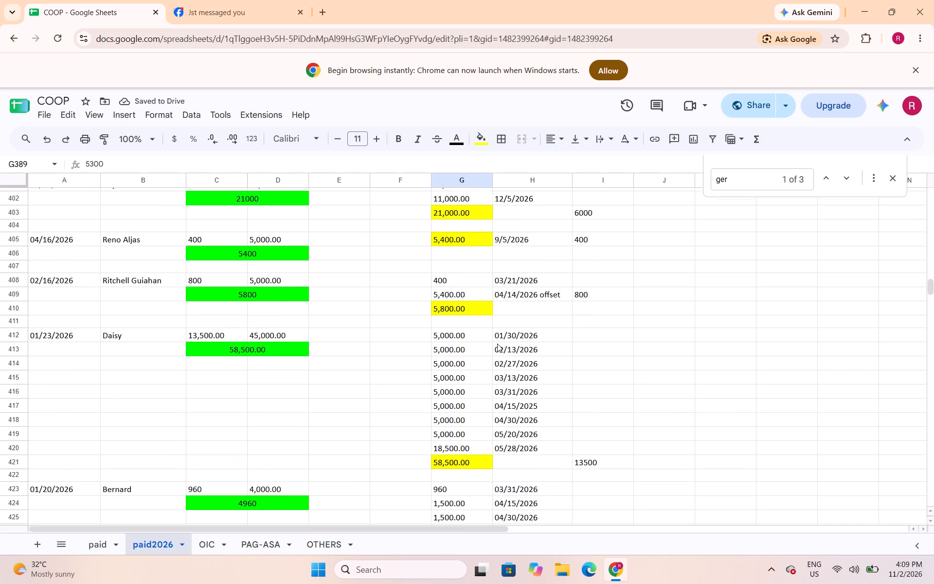
scroll(497, 344, down, 1)
scroll(499, 345, up, 9)
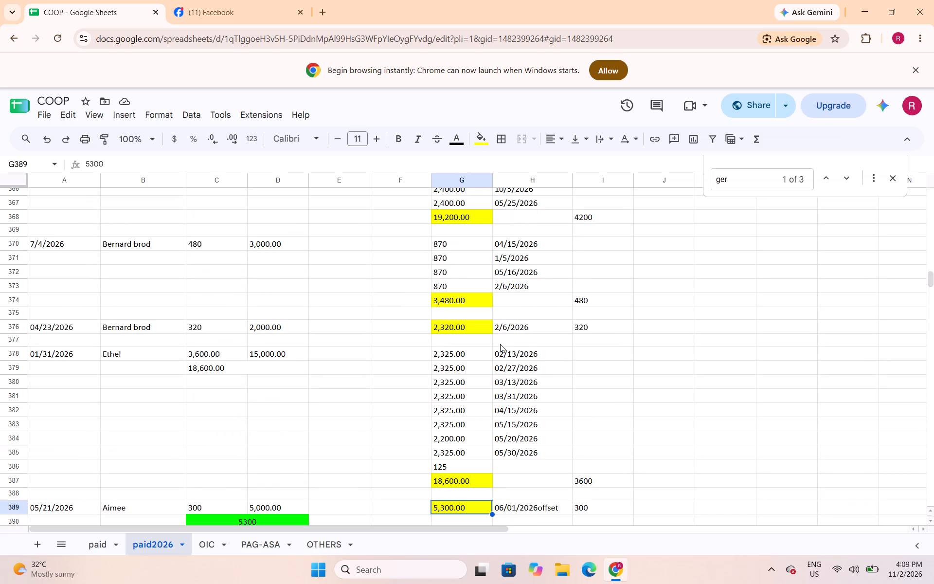
click(243, 369)
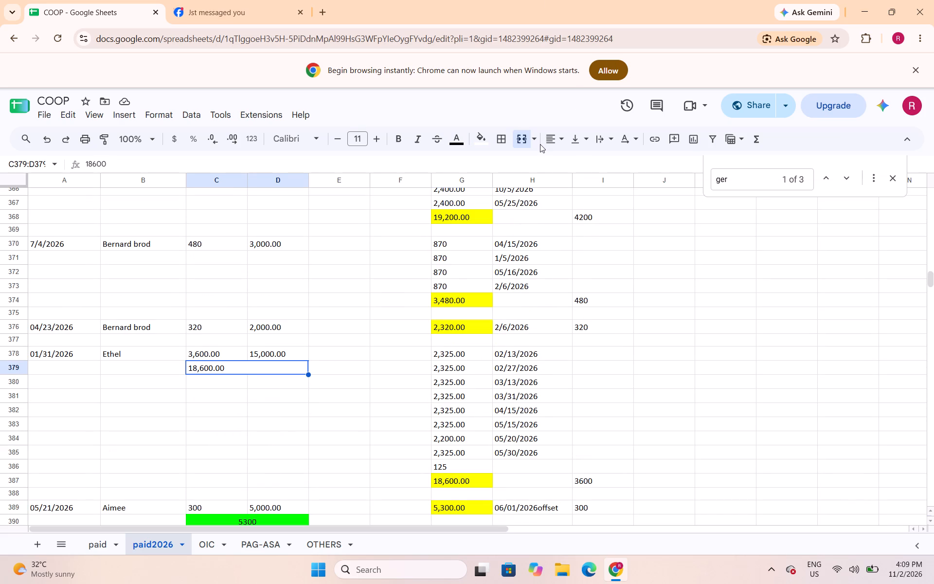
click(564, 142)
click(575, 164)
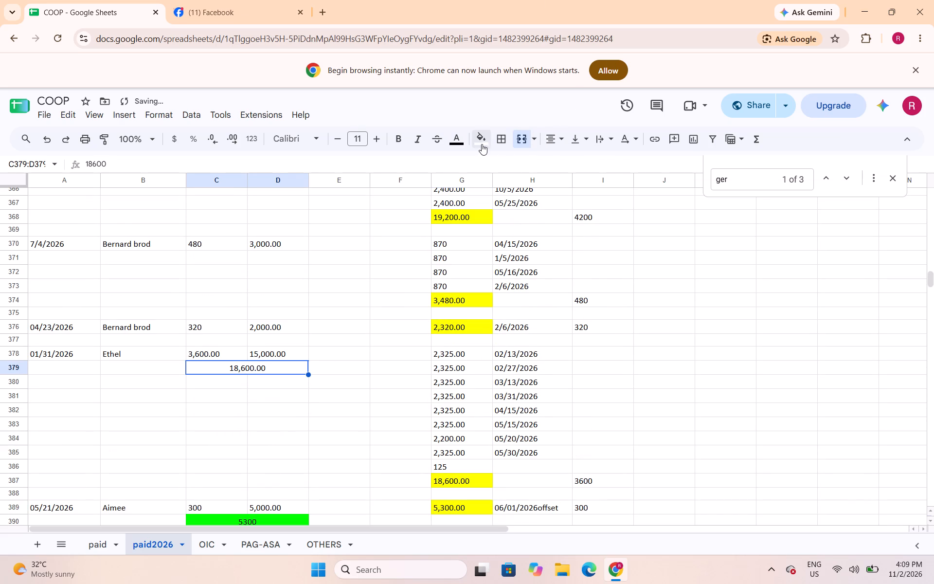
click(481, 141)
click(539, 195)
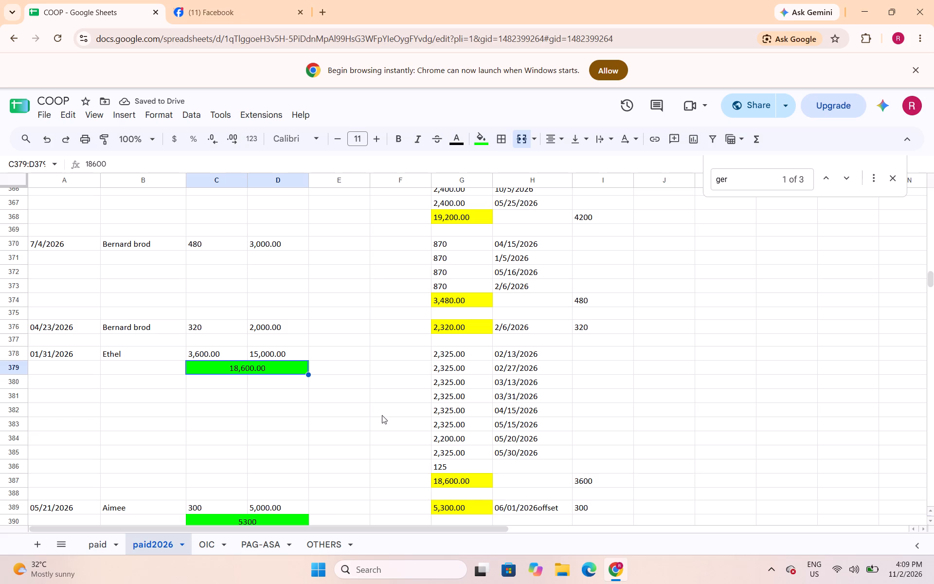
Insert a blank row above row 377, directly below Bernard's 04/23/2026 entry.
click(18, 340)
right_click(18, 341)
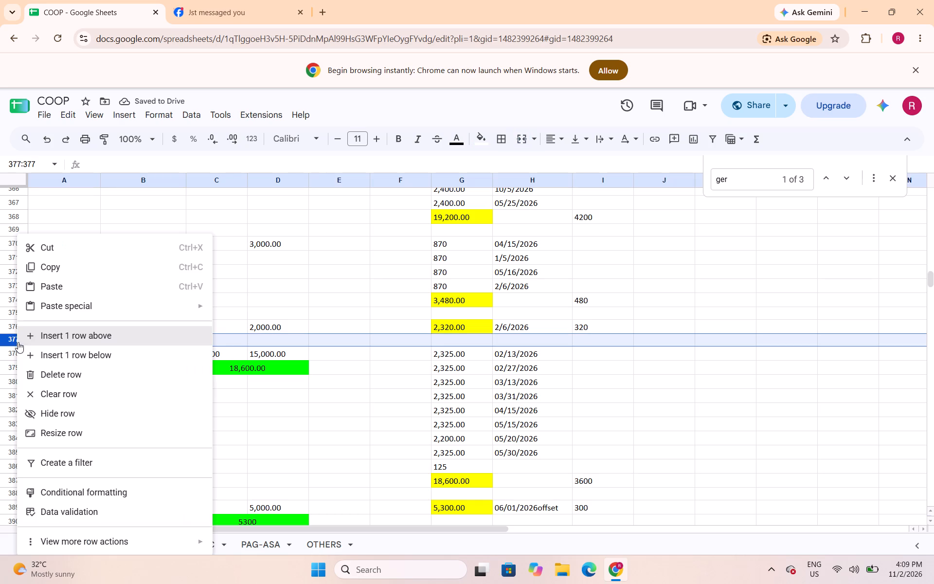
click(44, 341)
Merge C377:D377 below Bernard's 04/23/2026 entry and enter a SUM formula totaling C376:D376.
drag(232, 336, 253, 336)
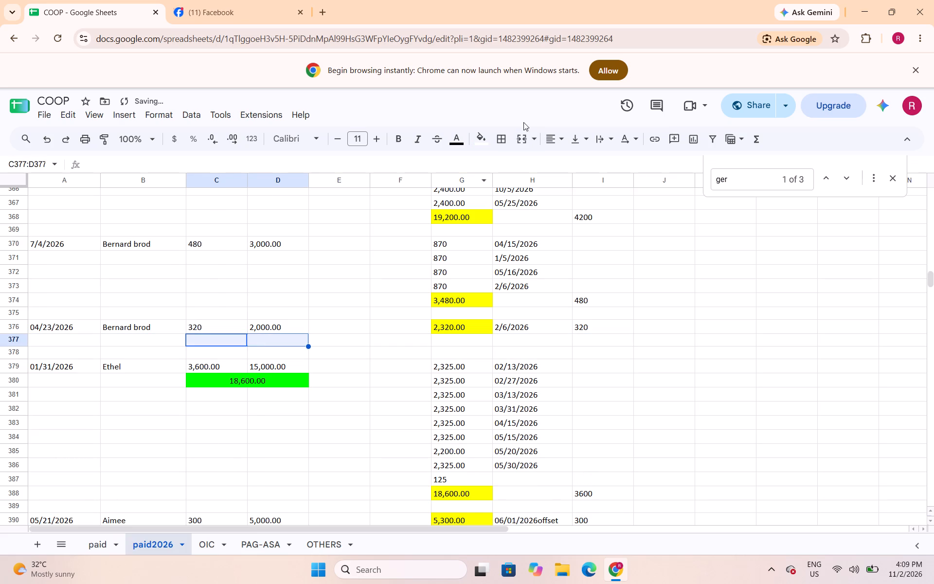
click(523, 140)
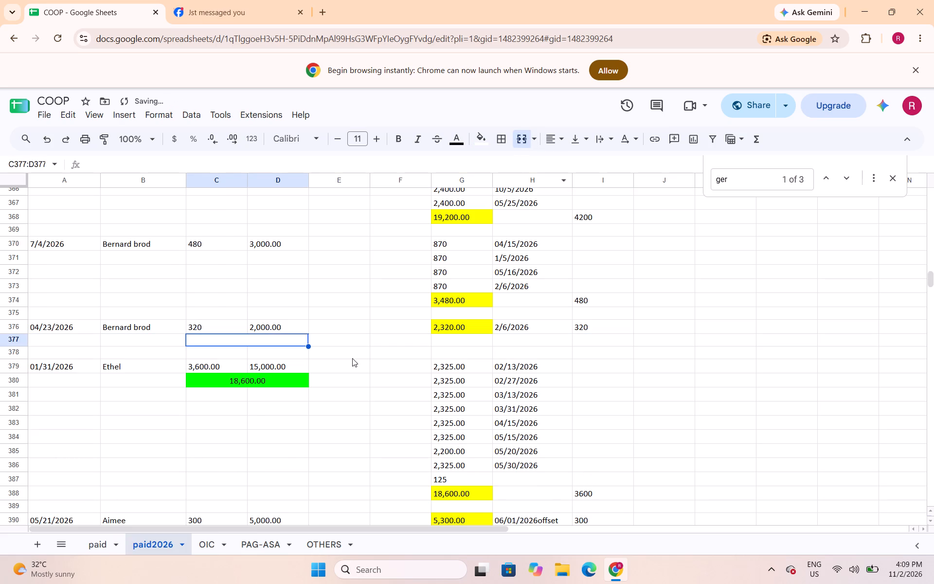
text(=sum()
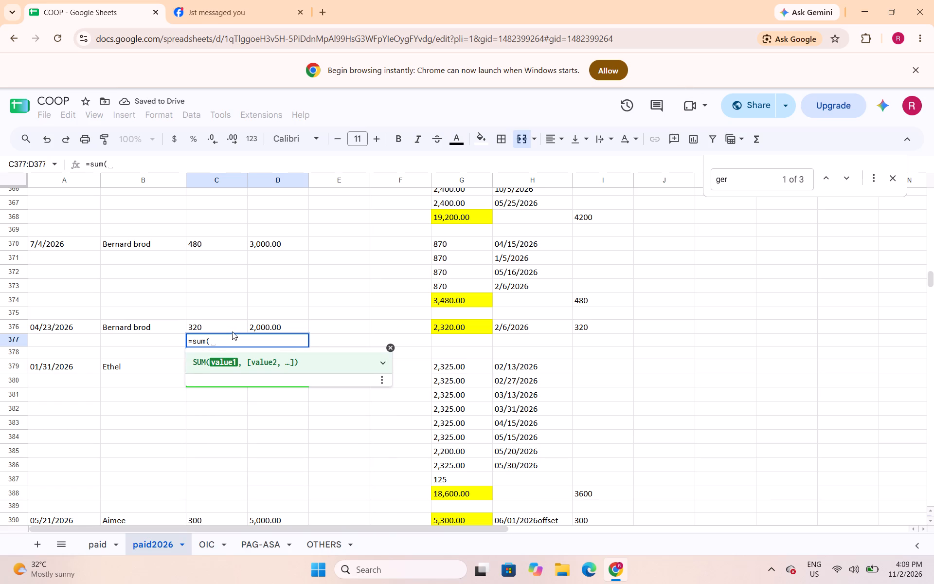
drag(228, 323, 255, 322)
key(shift+parenright)
key(Return)
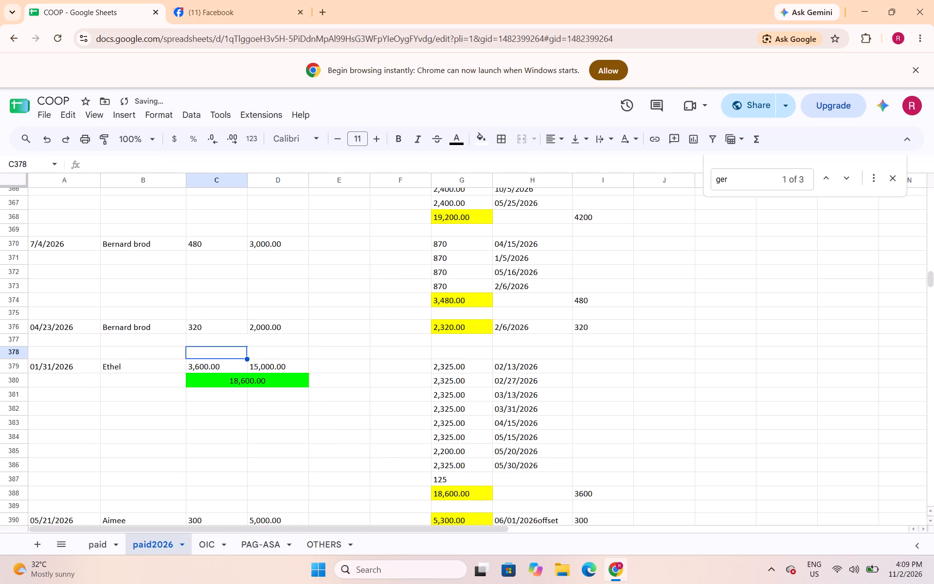
Fill Bernard's merged total in C377:D377 bright green and center it.
key(Up)
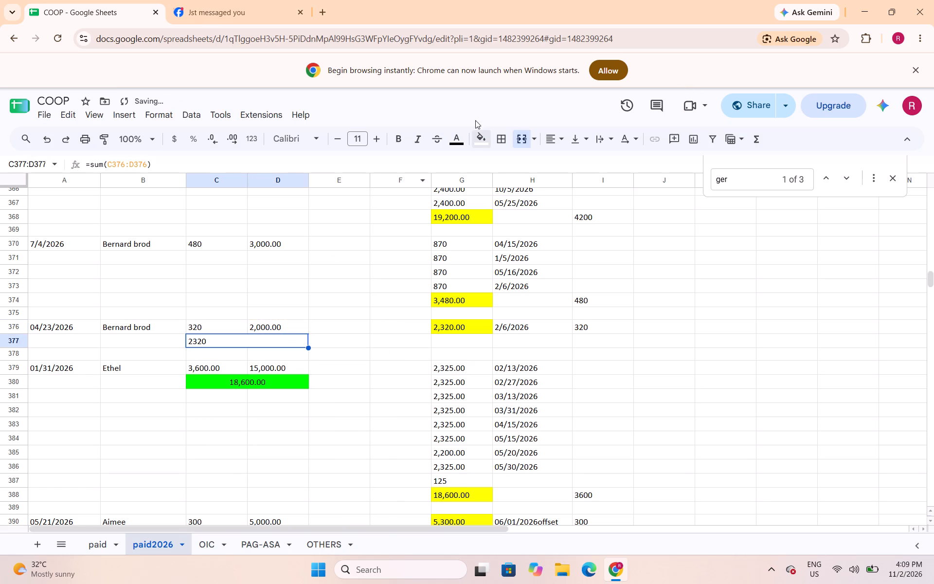
click(485, 142)
click(536, 195)
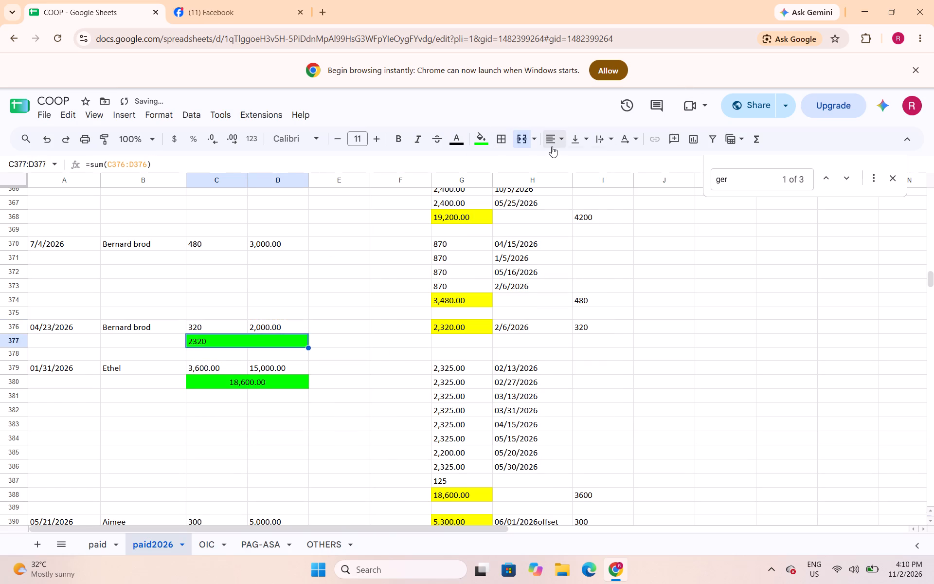
click(552, 146)
click(572, 167)
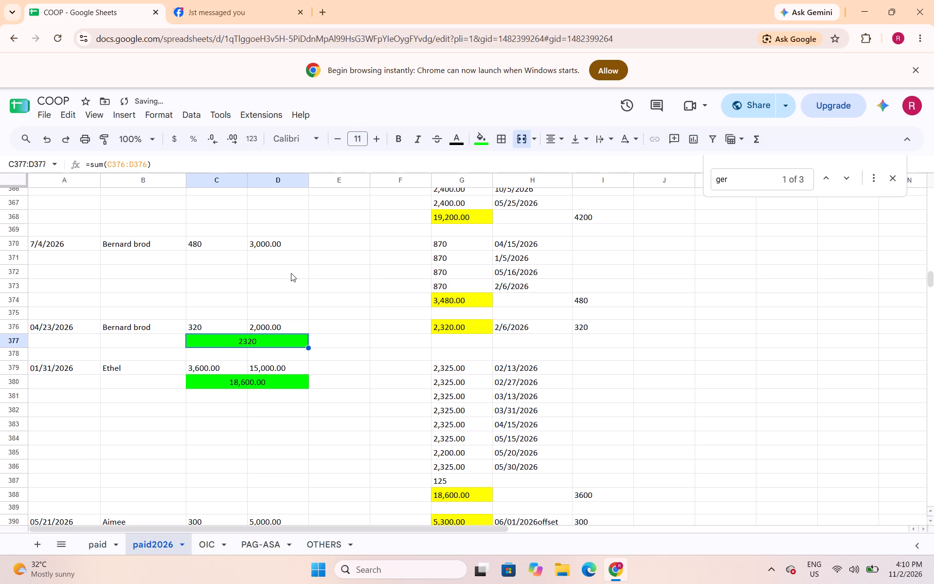
Merge C371:D371 below Bernard's 7/4/2026 entry and enter a SUM formula totaling C370:D370.
drag(211, 256, 286, 258)
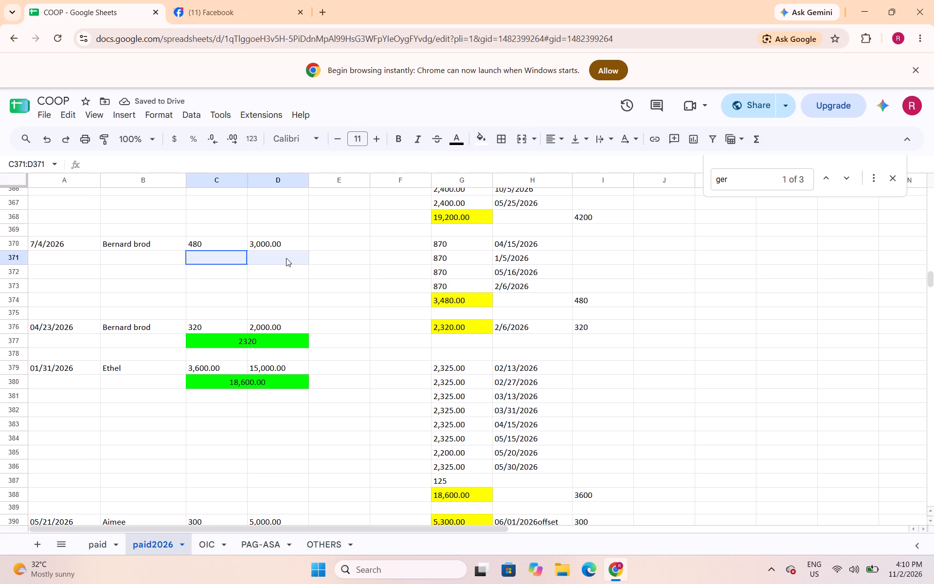
drag(286, 258, 288, 258)
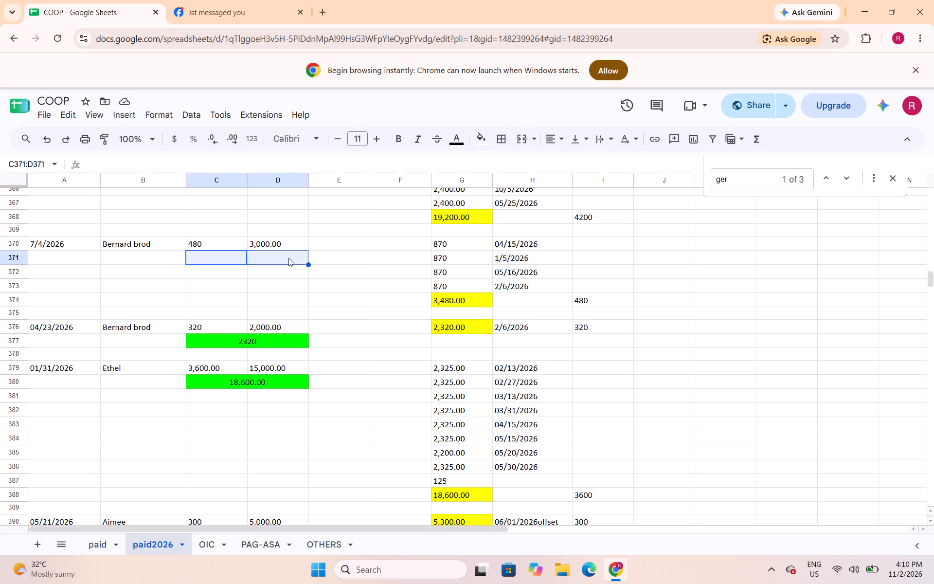
click(523, 143)
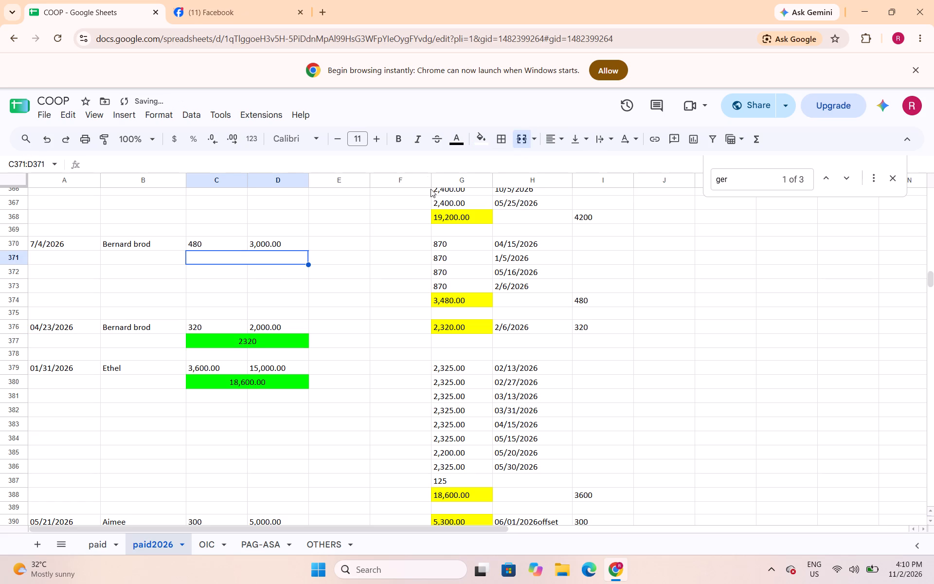
text(=sum()
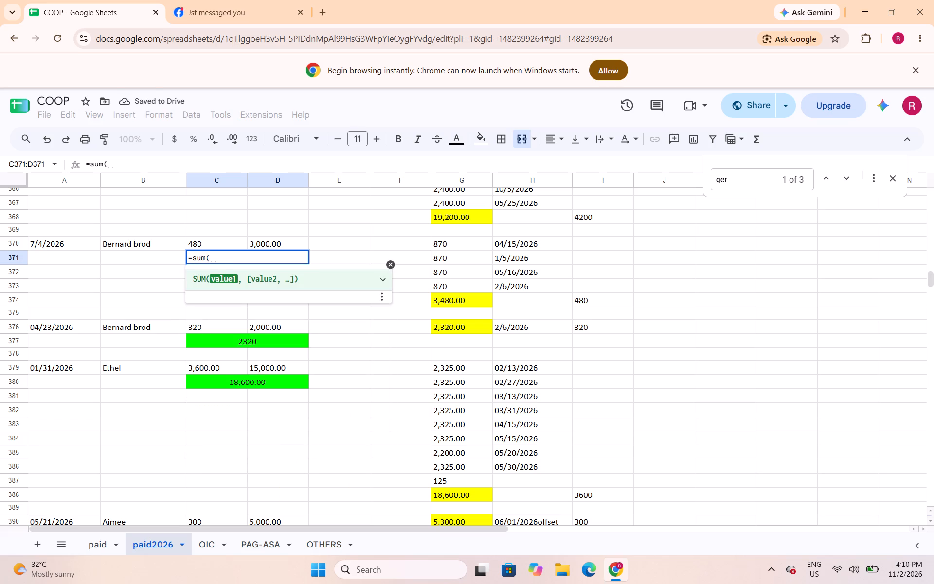
drag(244, 240, 251, 240)
key(shift+parenright)
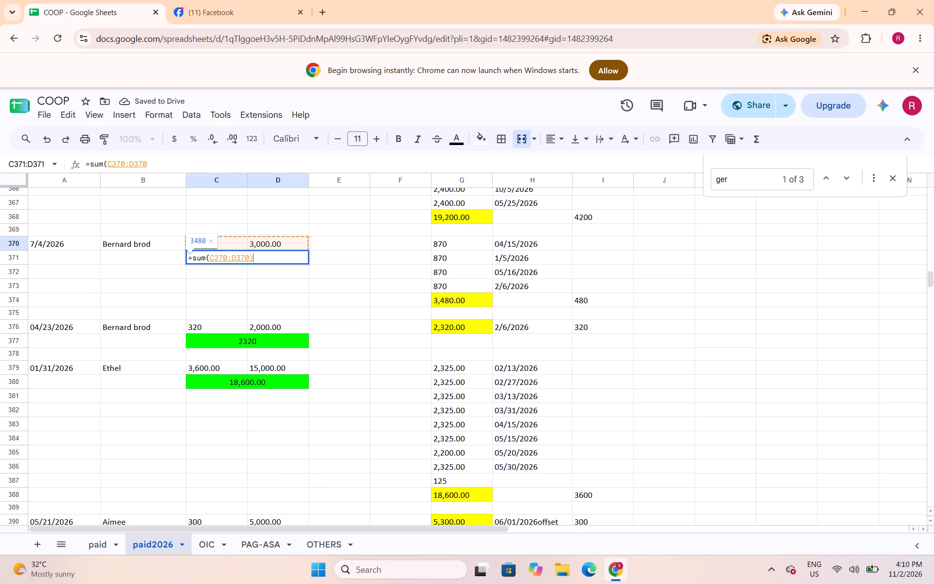
key(Return)
Center Bernard's merged total in C371:D371 and fill it bright green.
key(Up)
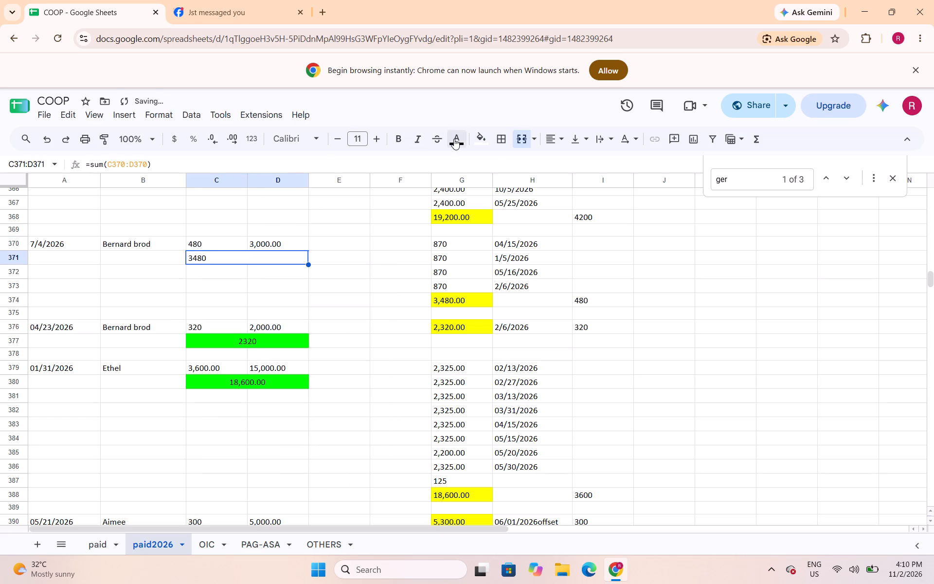
click(552, 141)
click(571, 160)
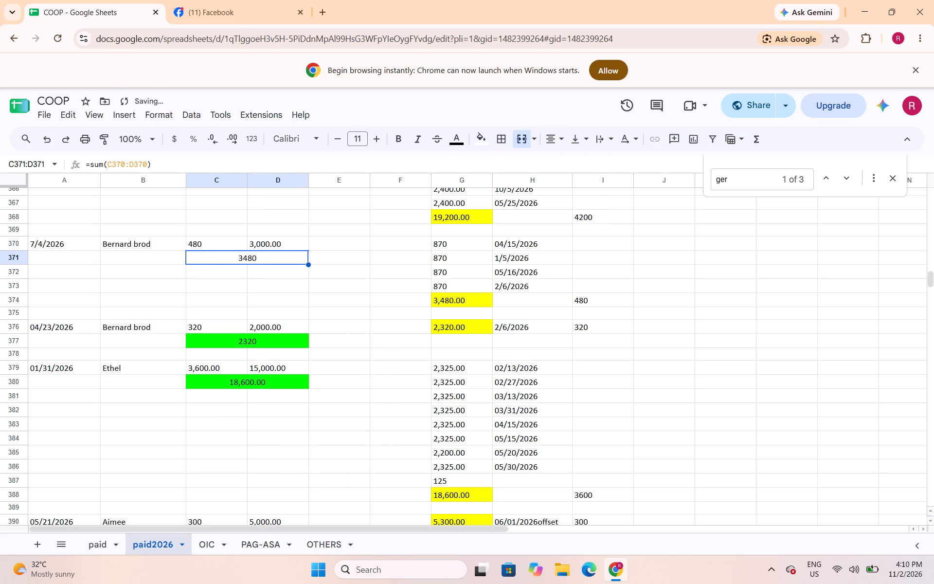
click(480, 142)
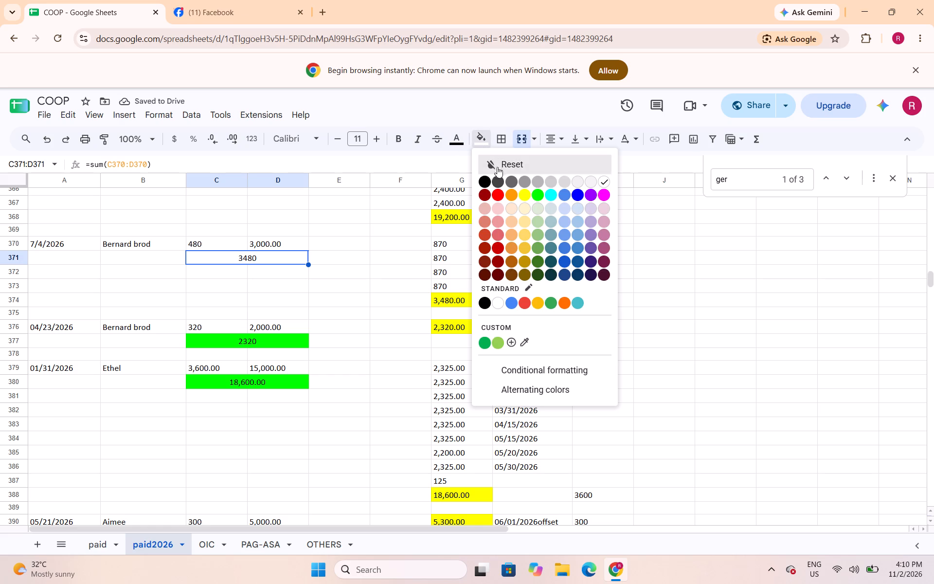
click(538, 196)
Merge C361:D361 below Cecile's 01/24/2026 entry and enter a SUM formula totaling C360:D360.
scroll(292, 232, up, 1)
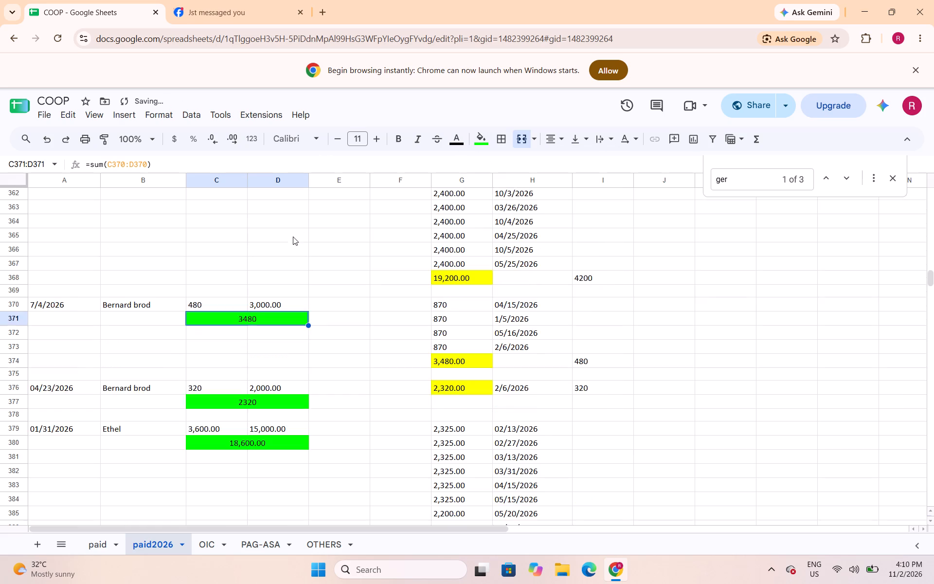
scroll(293, 237, up, 2)
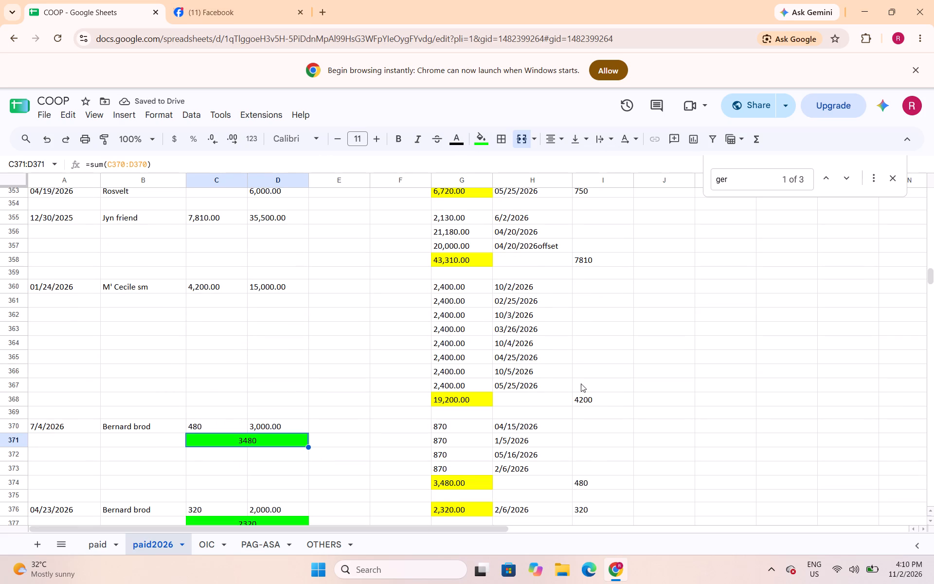
drag(239, 304, 251, 305)
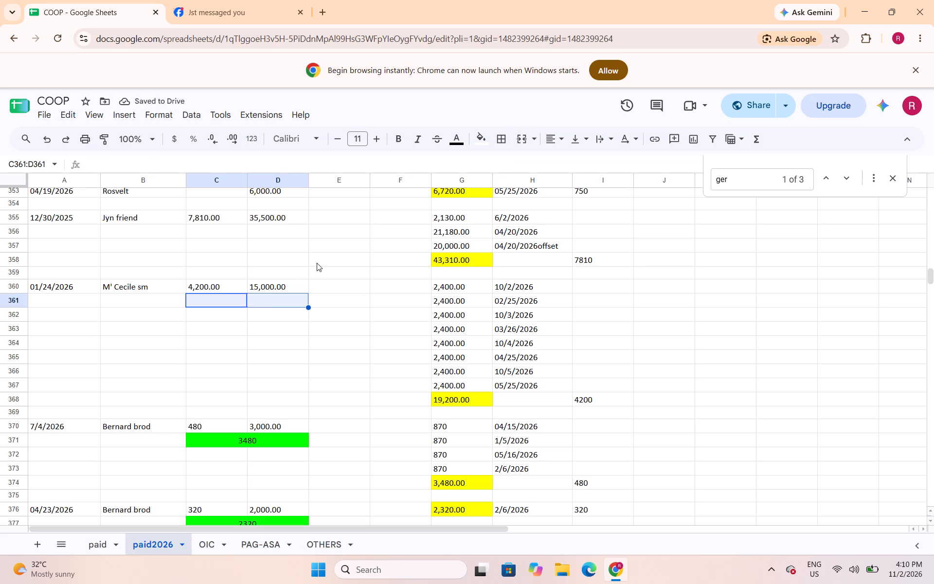
click(521, 142)
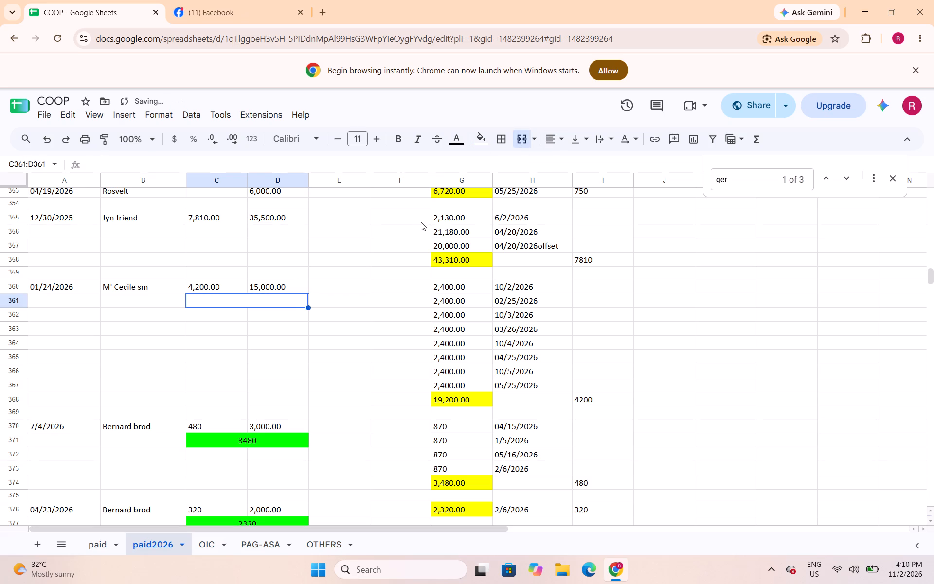
text(=sum()
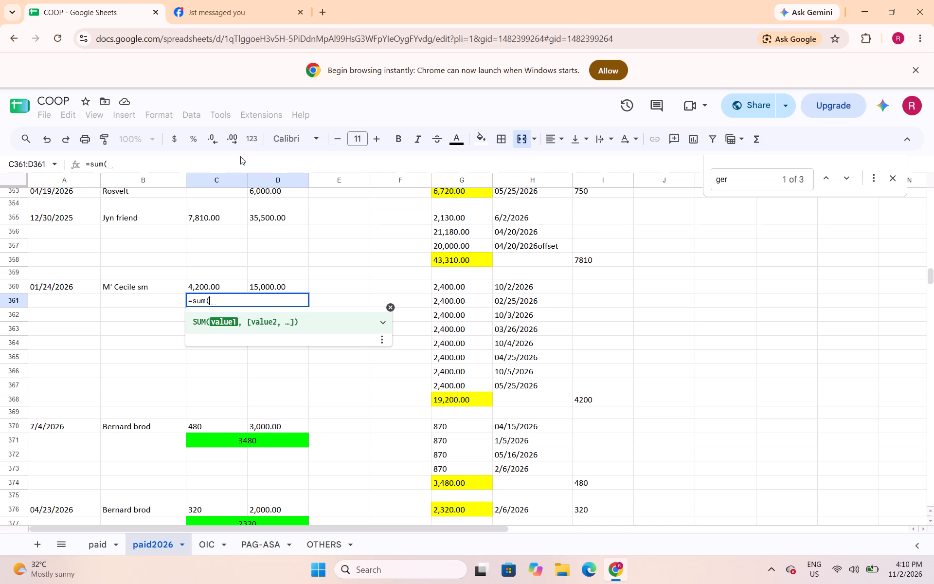
drag(230, 285, 262, 291)
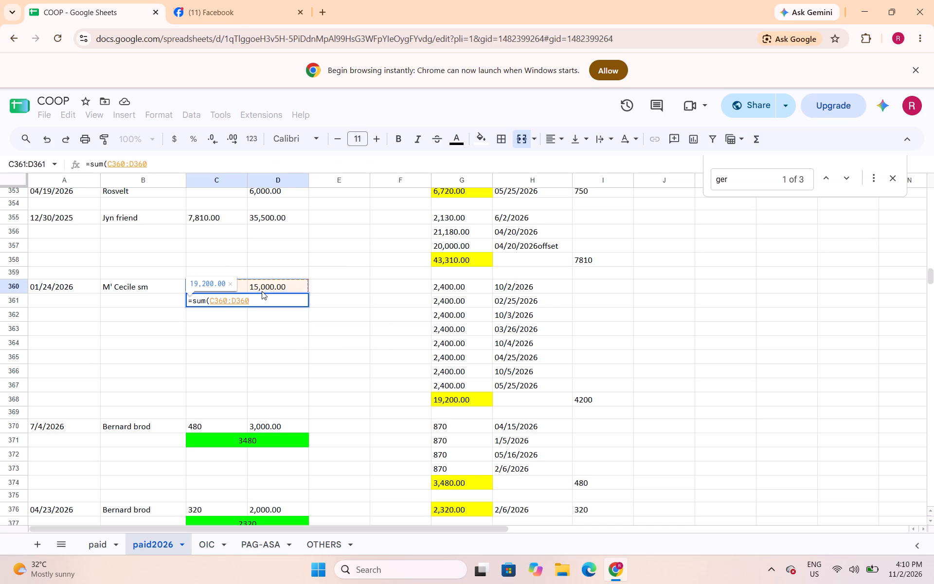
key(shift+parenright)
key(Return)
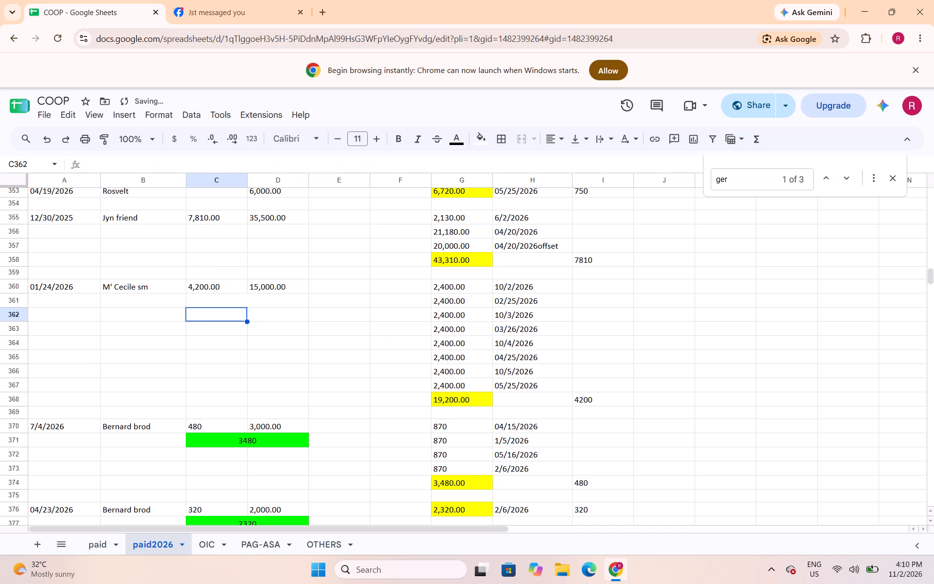
Center Cecile's merged total in C361:D361 and fill it bright green.
key(Up)
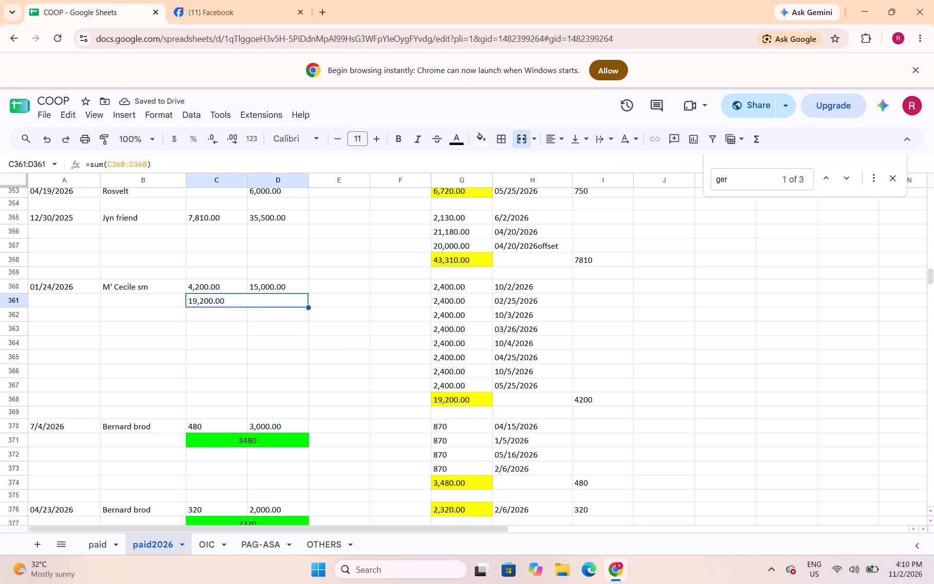
click(564, 143)
click(577, 161)
click(485, 143)
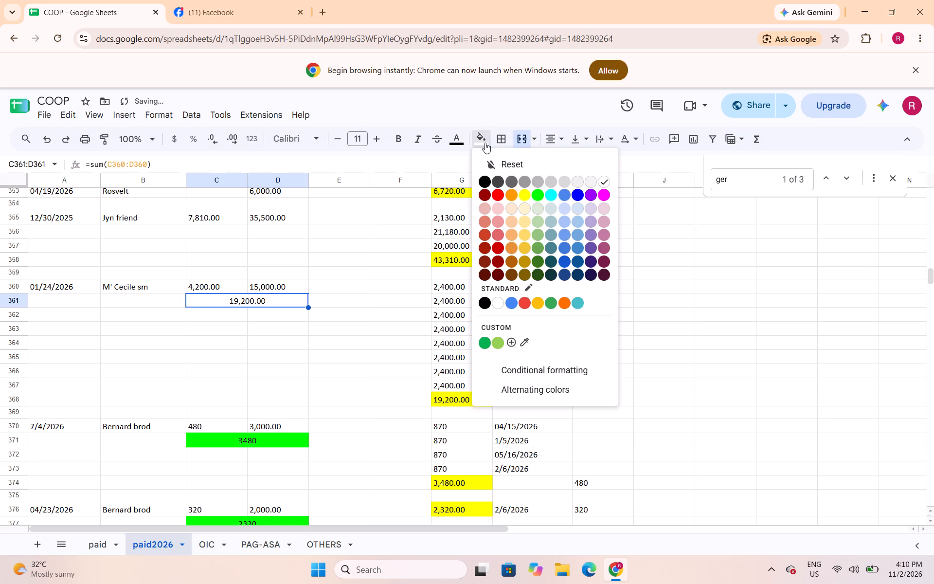
click(534, 196)
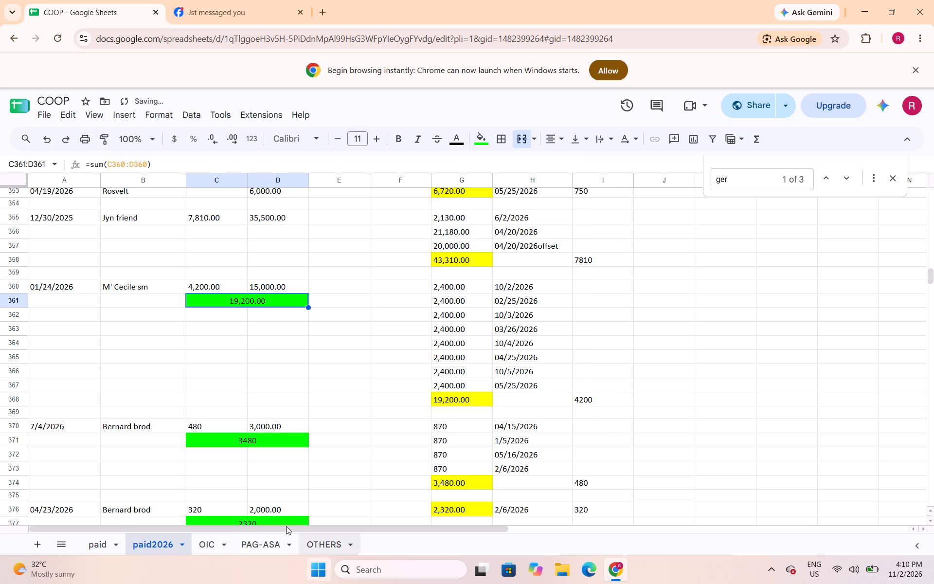
Merge C356:D356 below the Jyn friend 12/30/2025 entry and enter a SUM formula totaling C355:D355.
scroll(190, 361, up, 2)
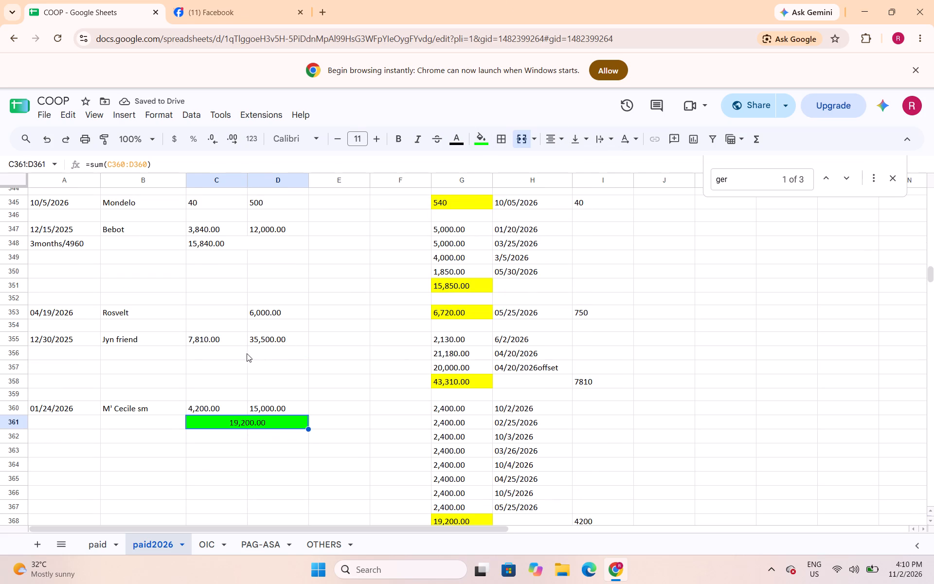
drag(240, 354, 260, 356)
click(528, 141)
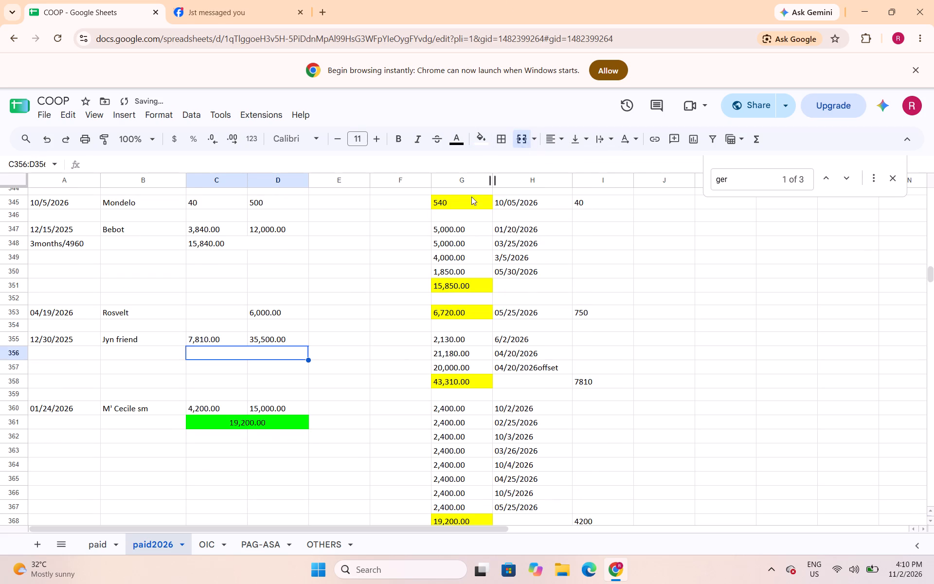
text(=sum()
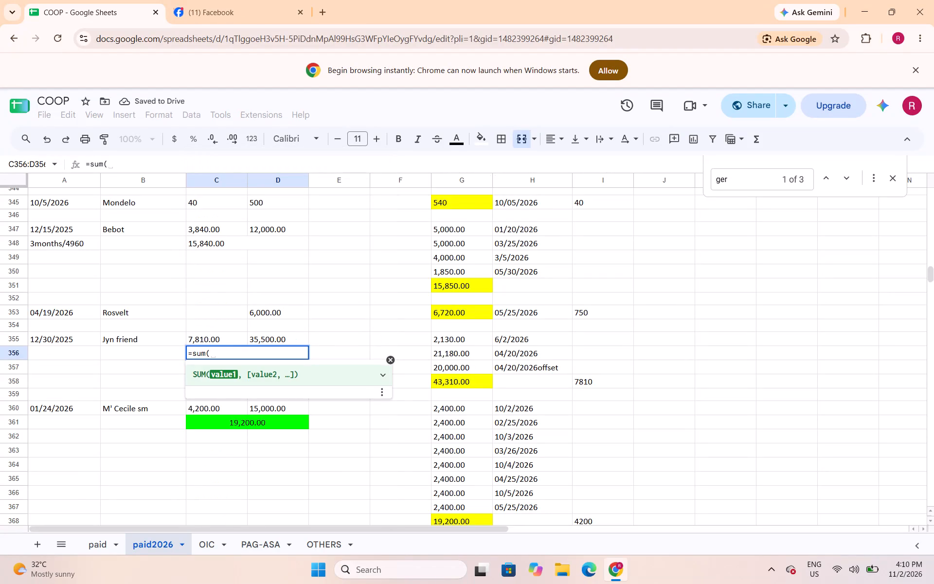
drag(228, 340, 266, 339)
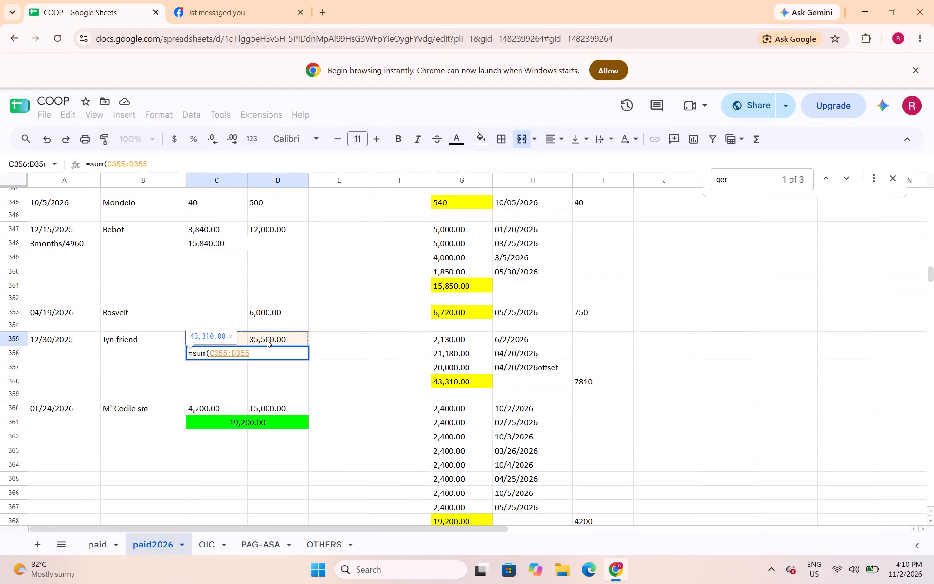
key(shift+parenright)
key(Return)
Fill the Jyn friend merged total in C356:D356 bright green and center it.
key(Up)
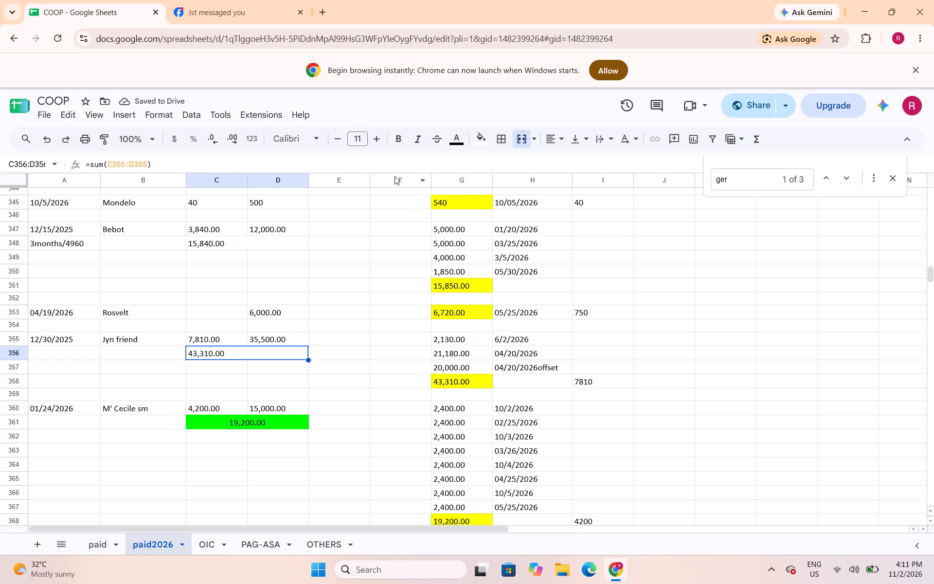
click(486, 140)
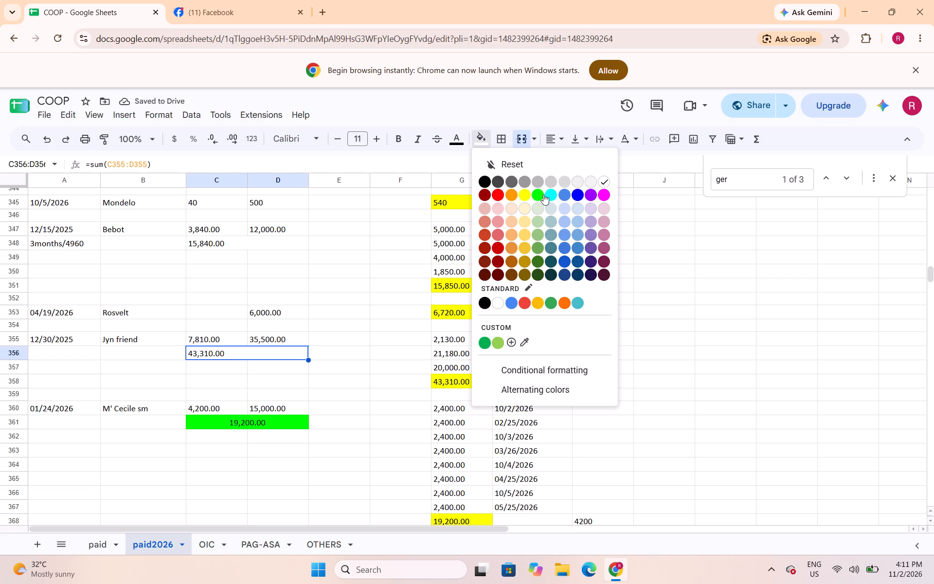
click(539, 193)
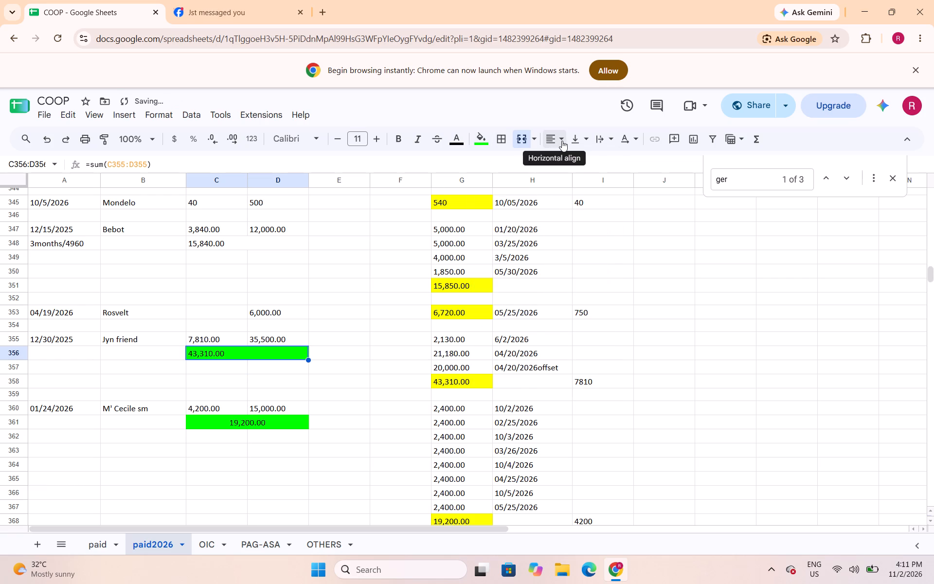
click(562, 141)
click(566, 162)
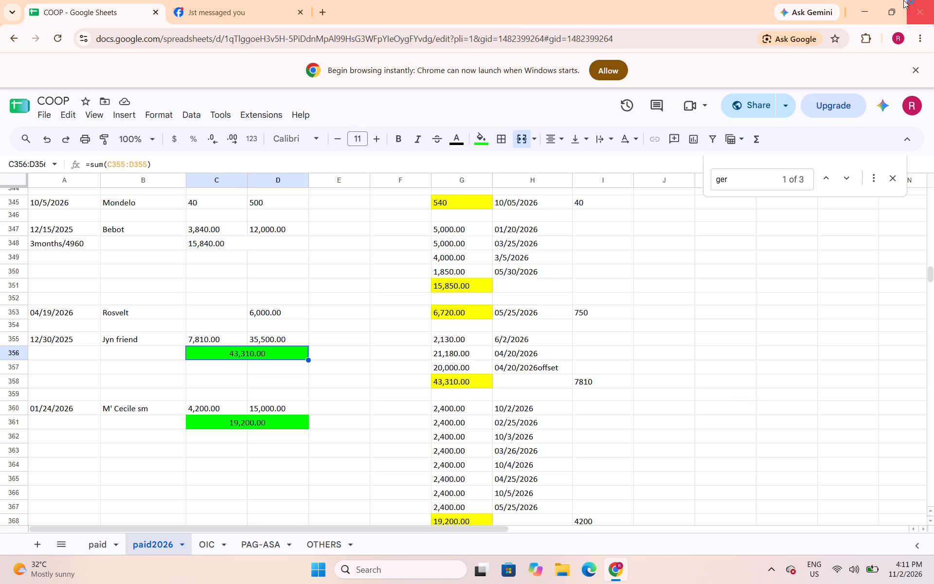
Insert one row above row 354, directly below Rosvelt's 04/19/2026 entry.
click(24, 325)
right_click(24, 325)
click(47, 337)
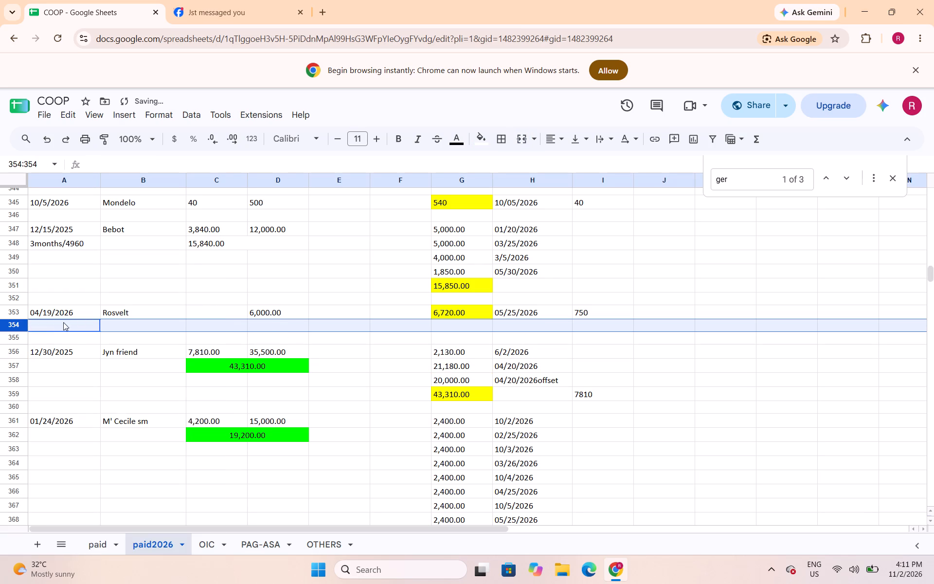
Enter 720 in C353 as the missing column C amount for Rosvelt's entry.
click(237, 316)
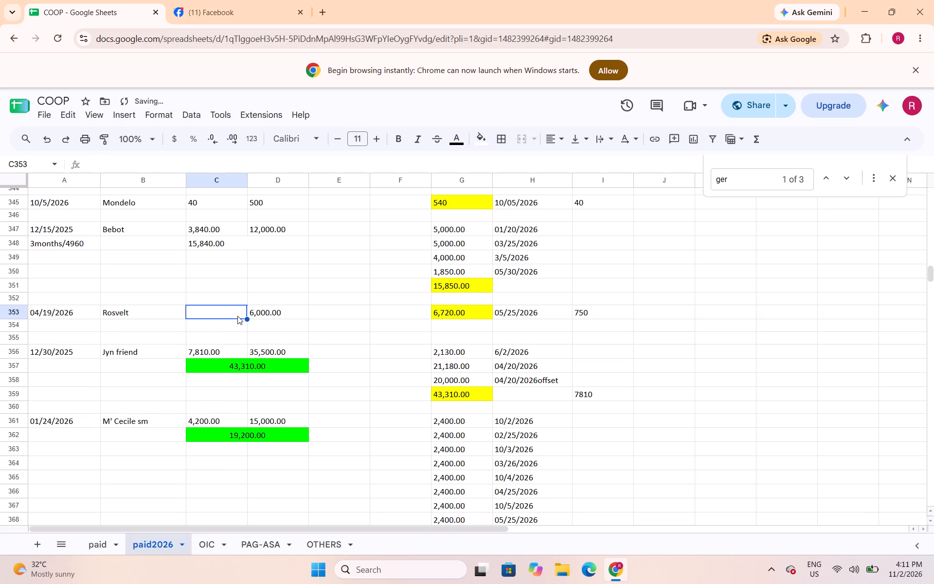
text(720)
key(Down)
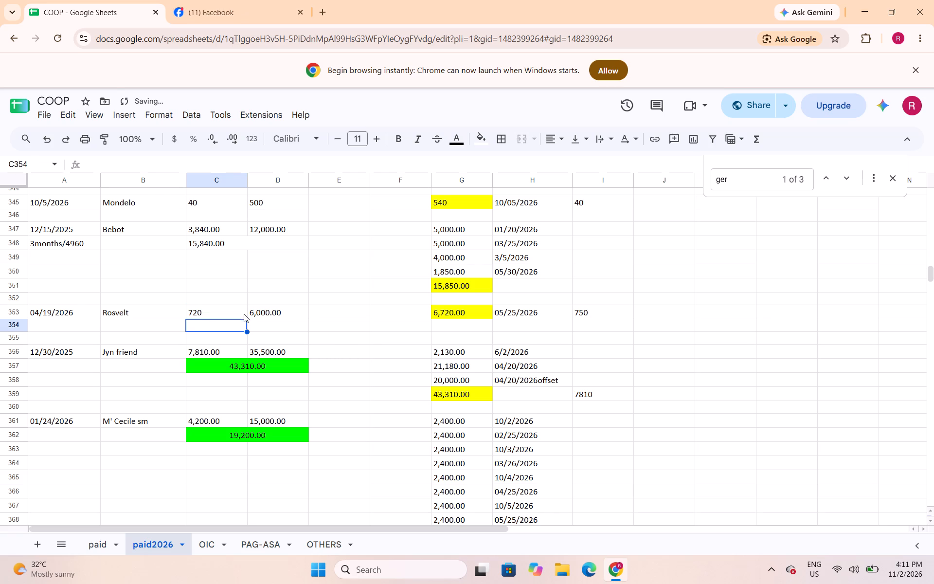
Merge C354:D354 below Rosvelt's entry and enter a SUM formula totaling C353:D353.
drag(241, 325, 258, 325)
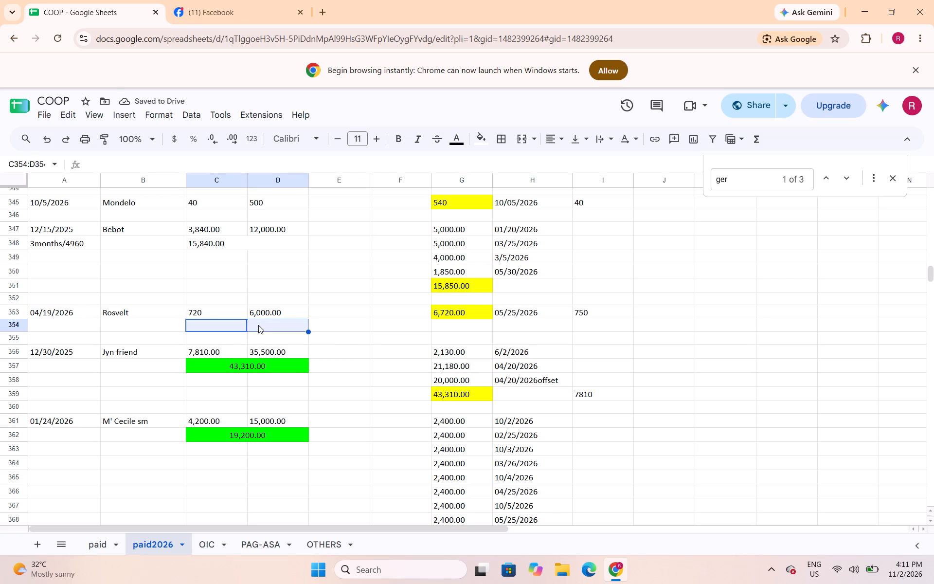
click(525, 141)
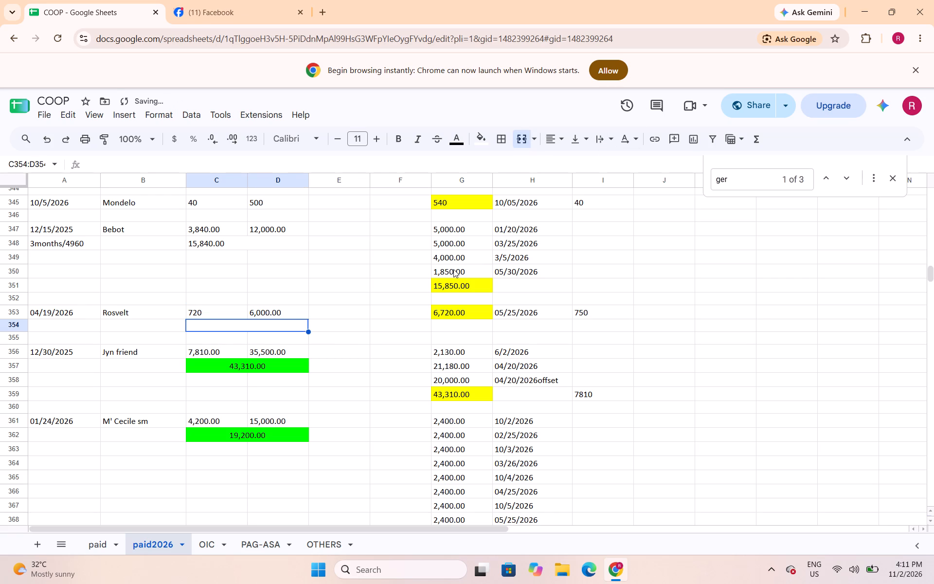
text(=sum()
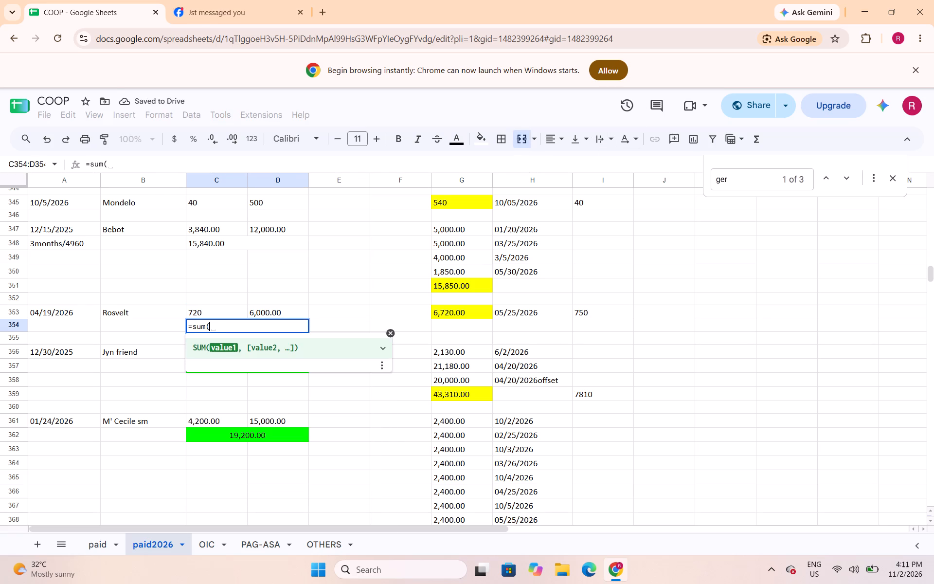
drag(225, 312, 264, 311)
key(shift+parenright)
key(Return)
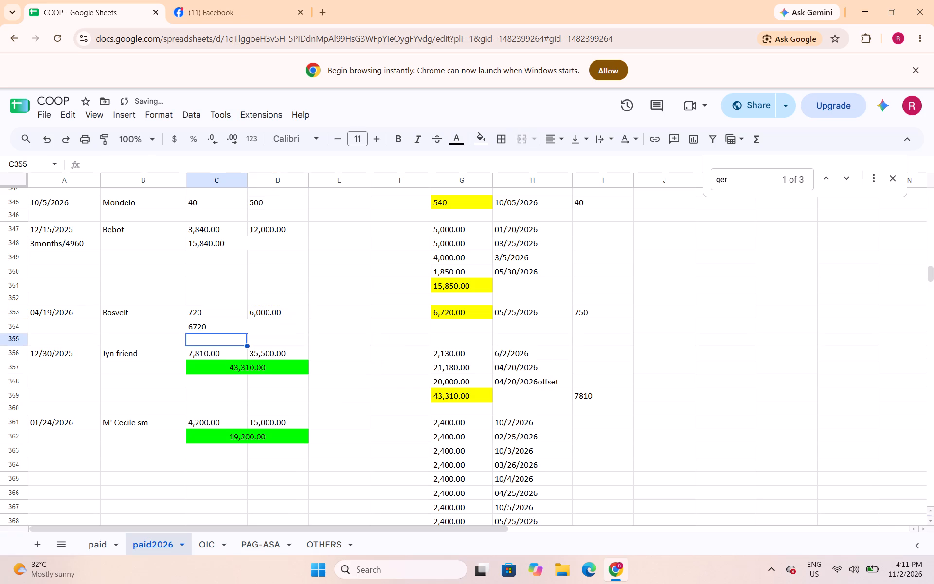
Fill Rosvelt's merged total in C354:D354 bright green and center it.
key(Up)
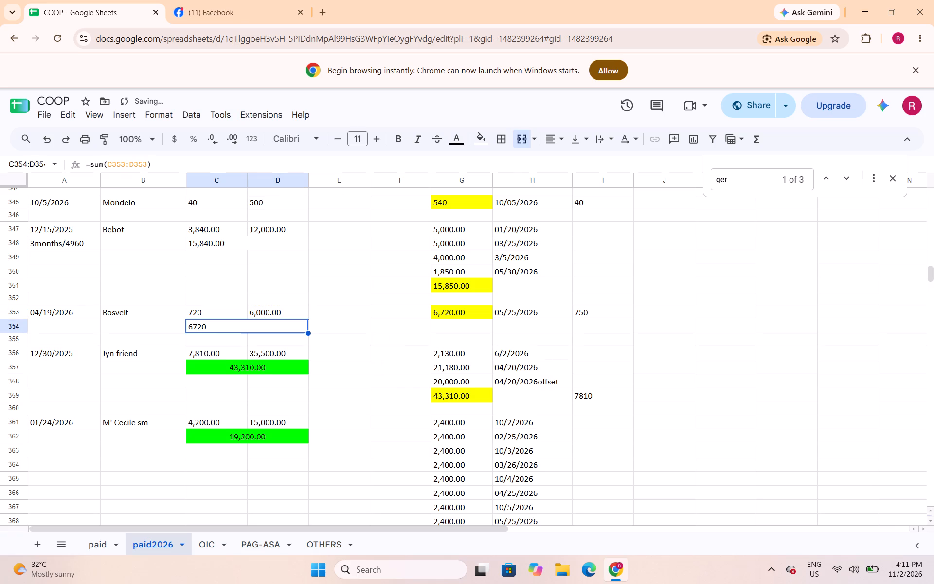
click(483, 140)
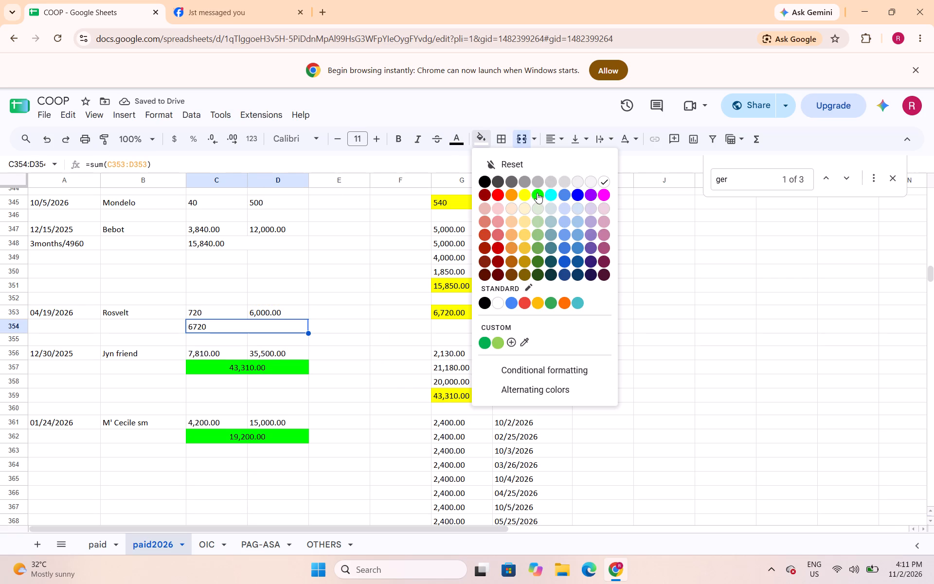
click(537, 193)
click(549, 140)
click(575, 166)
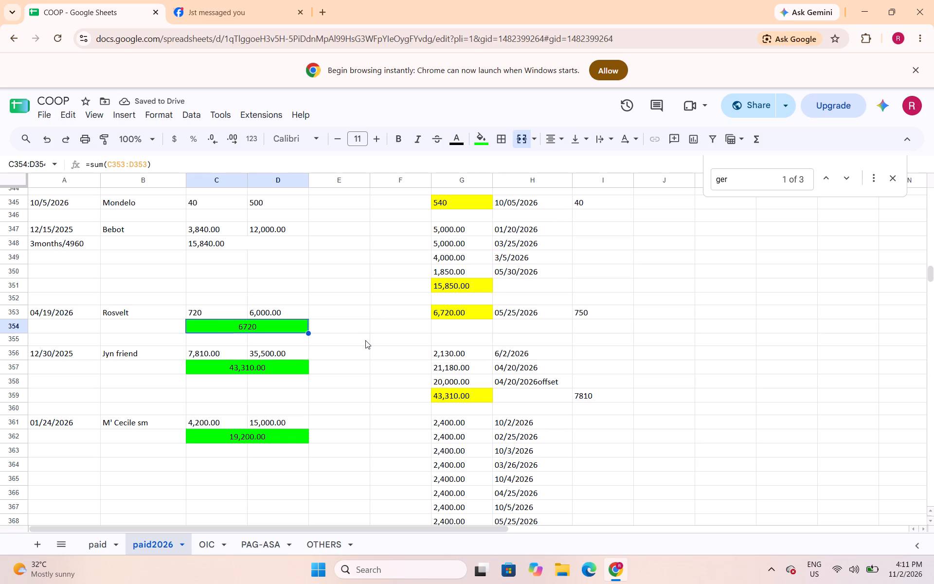
Fill Bebot's existing merged total in C348:D348 bright green and center it.
click(266, 239)
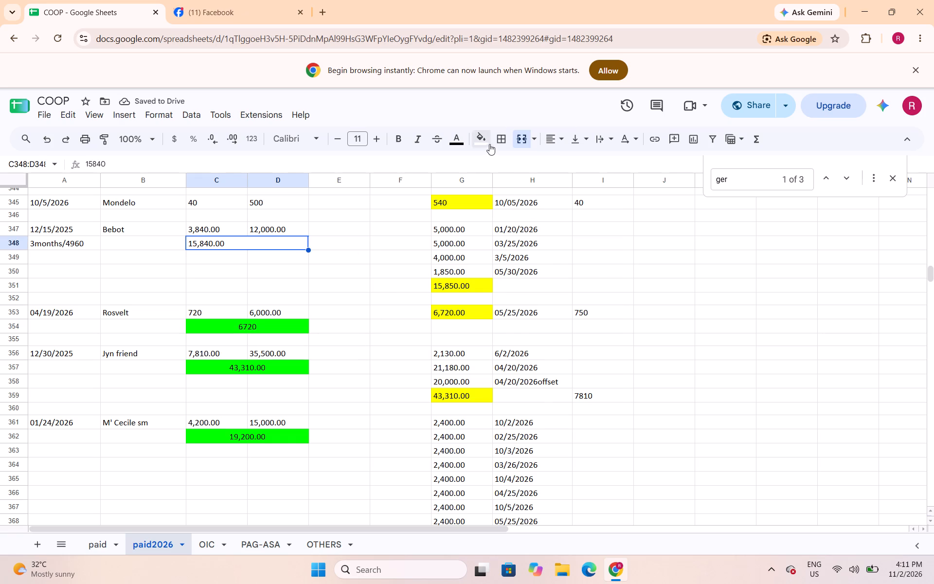
click(486, 145)
click(532, 195)
click(550, 135)
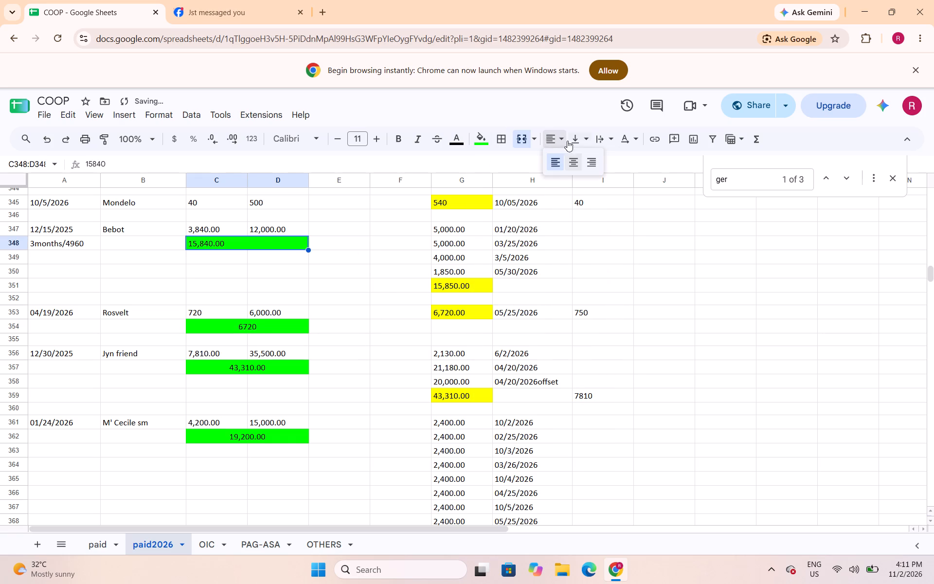
click(573, 159)
Insert one row above row 346, directly below Mondelo's 10/5/2026 entry.
scroll(319, 287, up, 1)
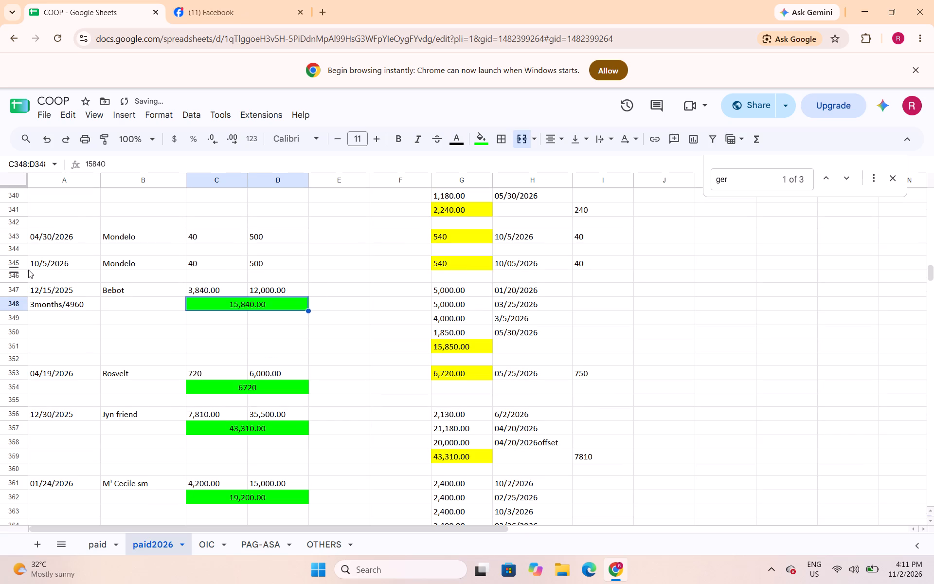
click(21, 274)
right_click(21, 274)
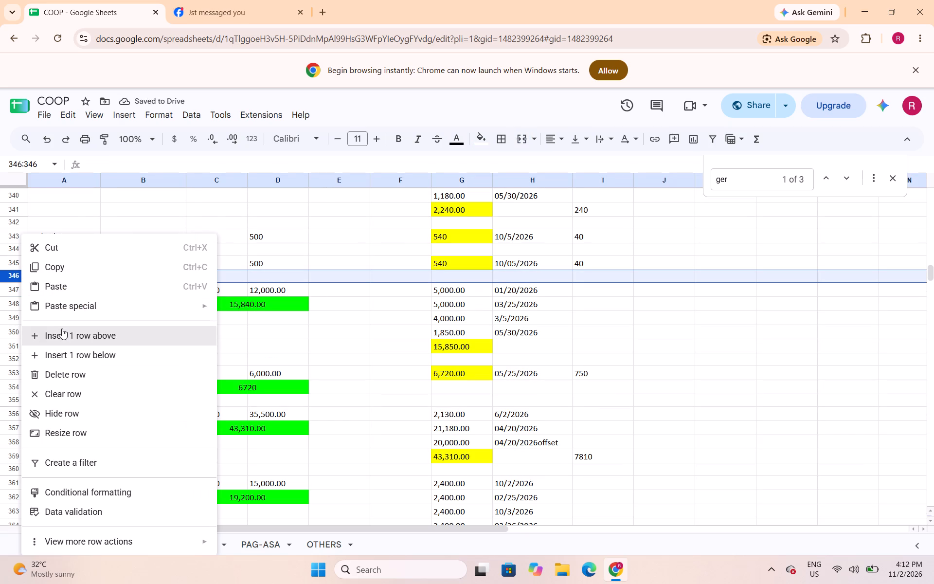
click(62, 329)
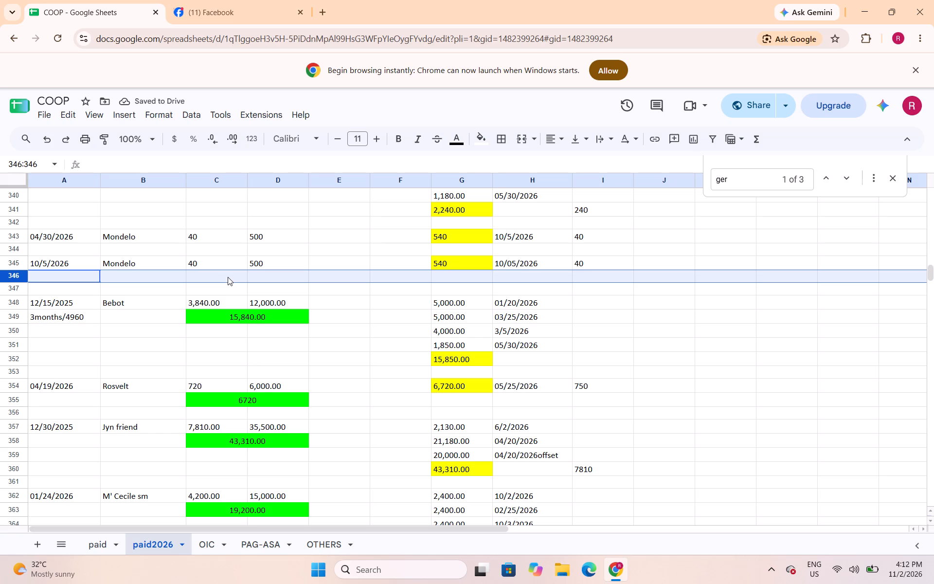
Merge C346:D346 below Mondelo's 10/5/2026 entry and enter a SUM formula totaling C345:D345.
drag(230, 279, 276, 271)
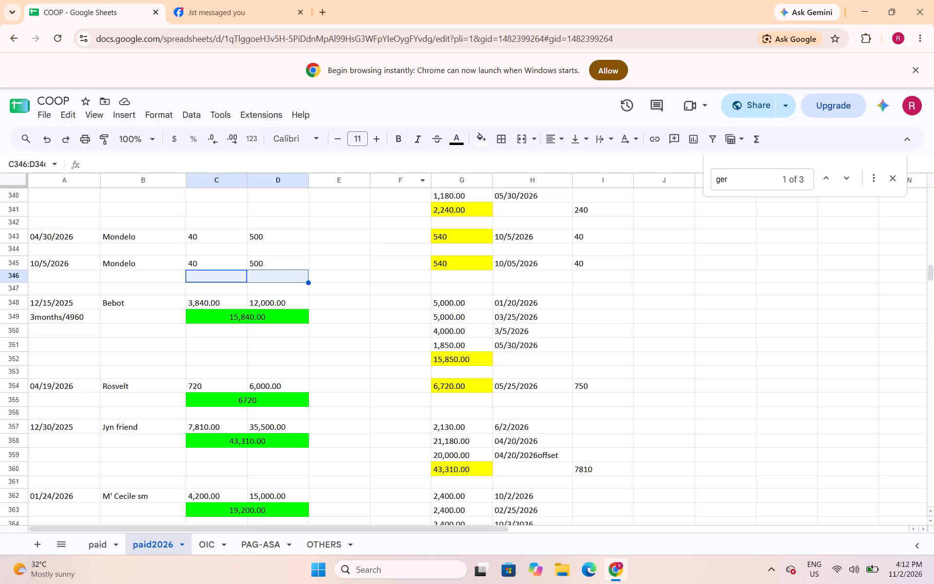
click(523, 136)
text(=sum()
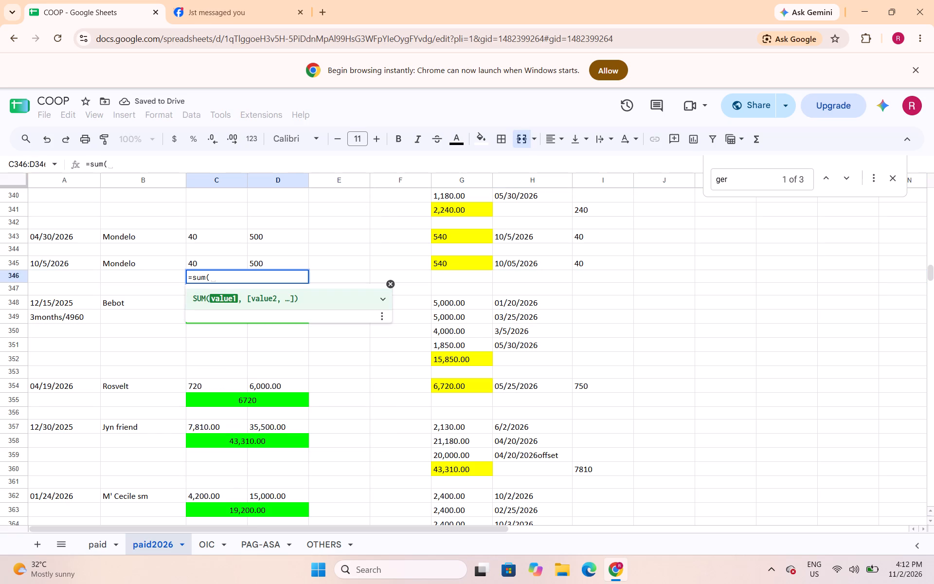
drag(243, 262, 255, 263)
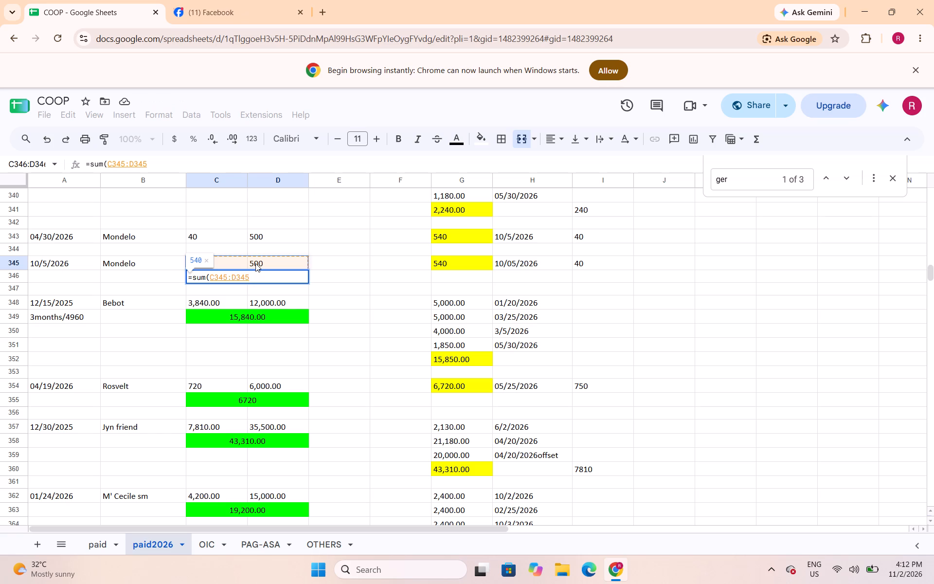
key(shift+parenright)
key(Return)
key(Up)
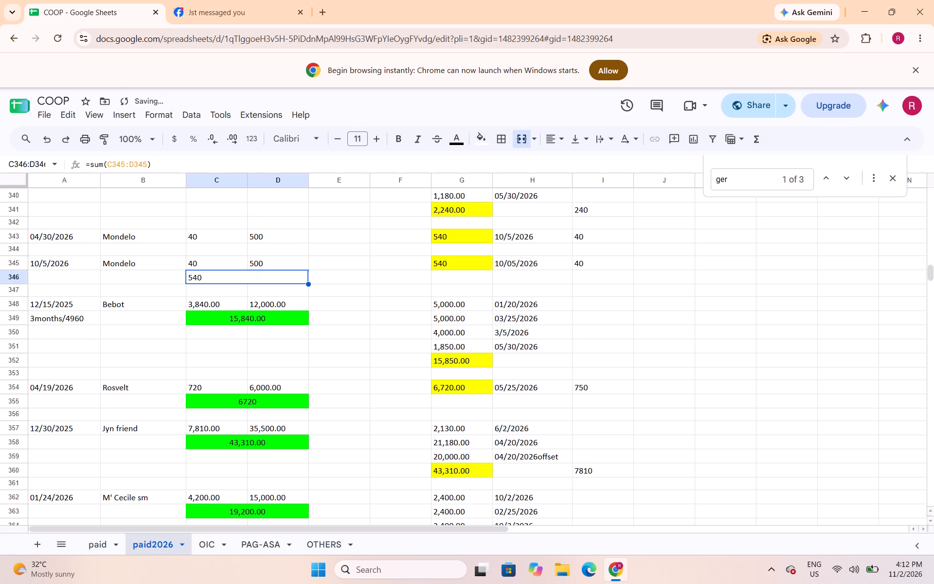
Center Mondelo's merged total in C346:D346 and fill it bright green.
click(561, 147)
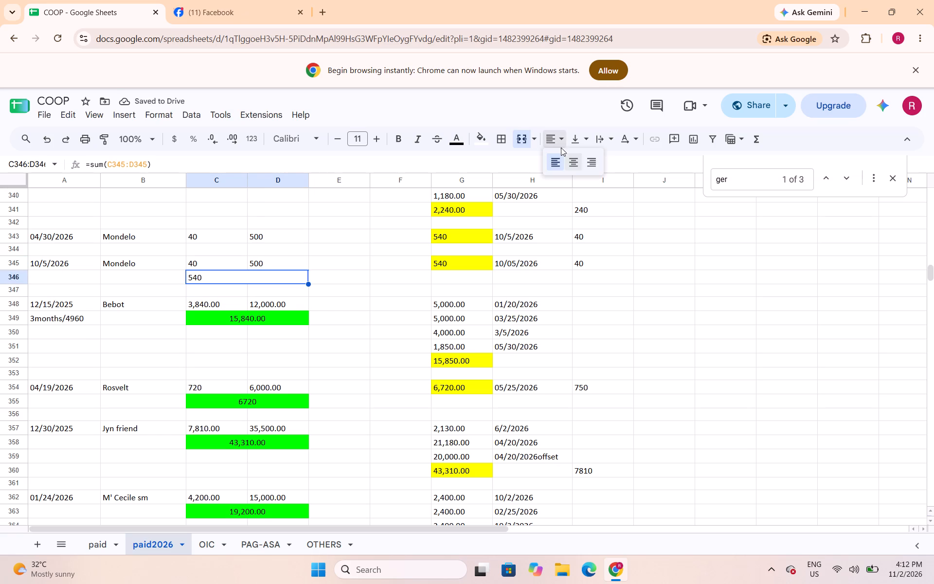
click(573, 161)
click(481, 145)
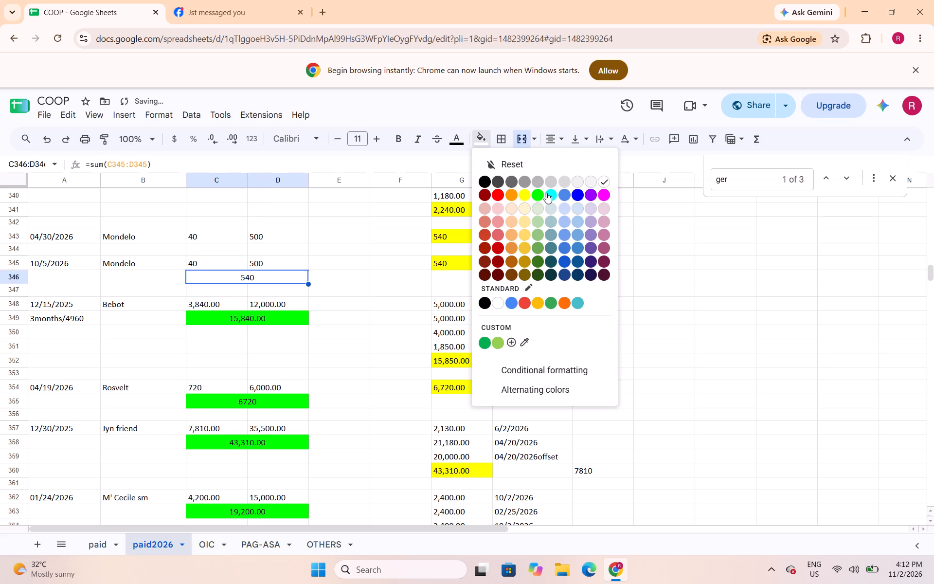
click(537, 195)
Insert one row above row 344, directly below Mondelo's 04/30/2026 entry.
scroll(369, 283, up, 2)
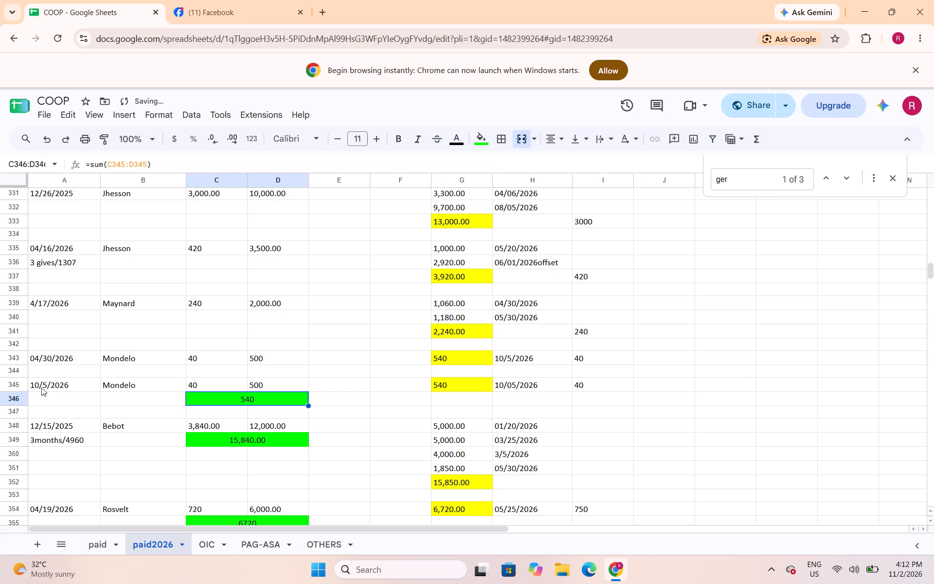
click(21, 372)
right_click(21, 373)
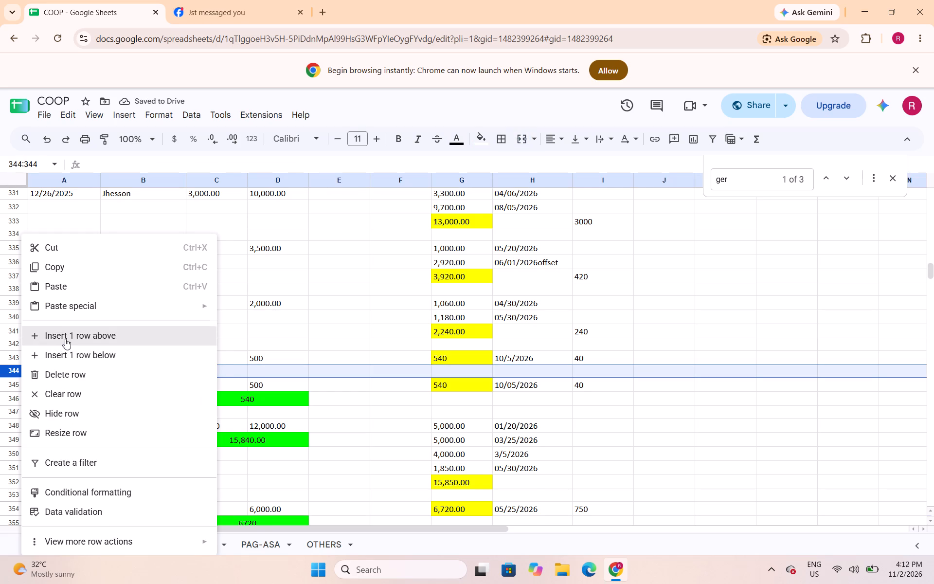
click(65, 339)
Merge C344:D344 below Mondelo's 04/30/2026 entry and enter a SUM formula totaling C343:D343.
drag(208, 370, 252, 370)
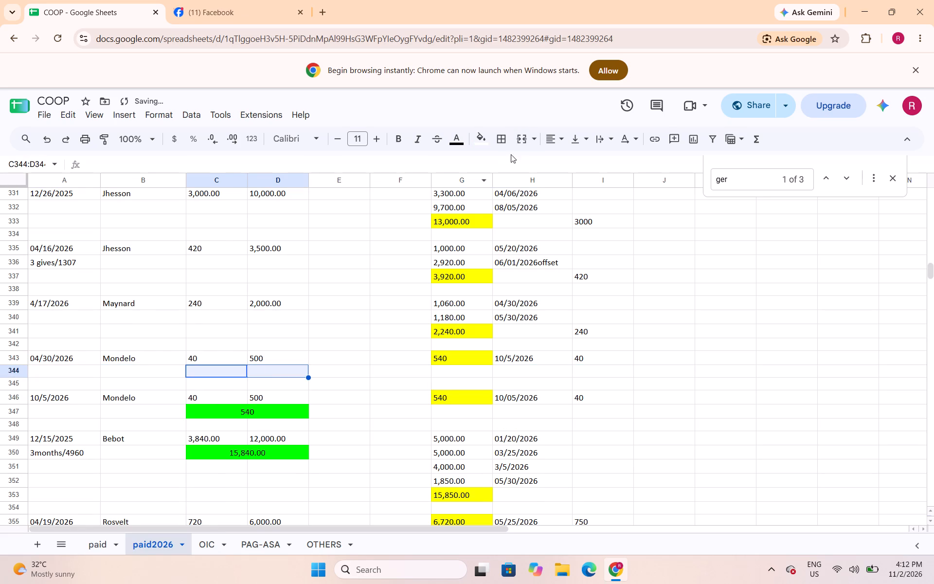
click(519, 138)
text(=sum()
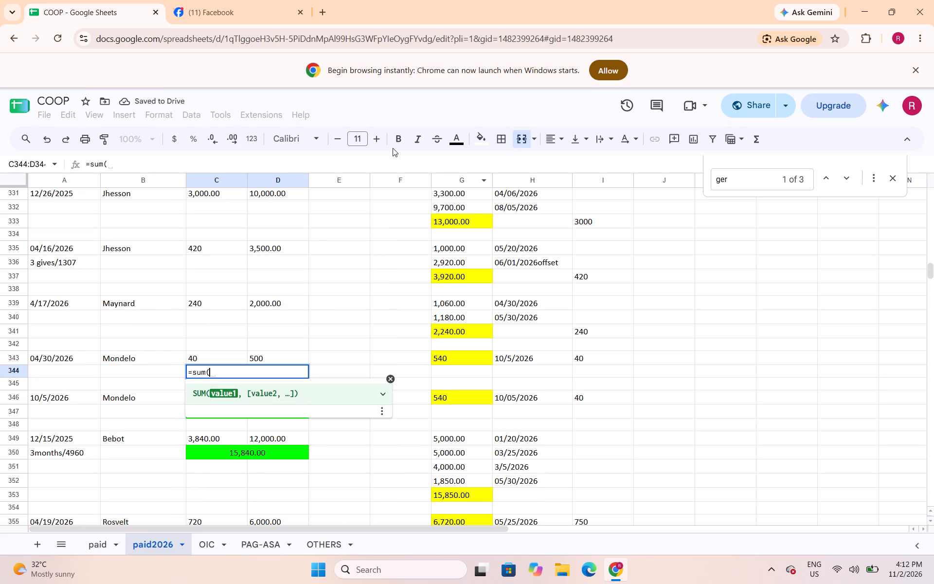
drag(237, 359, 252, 359)
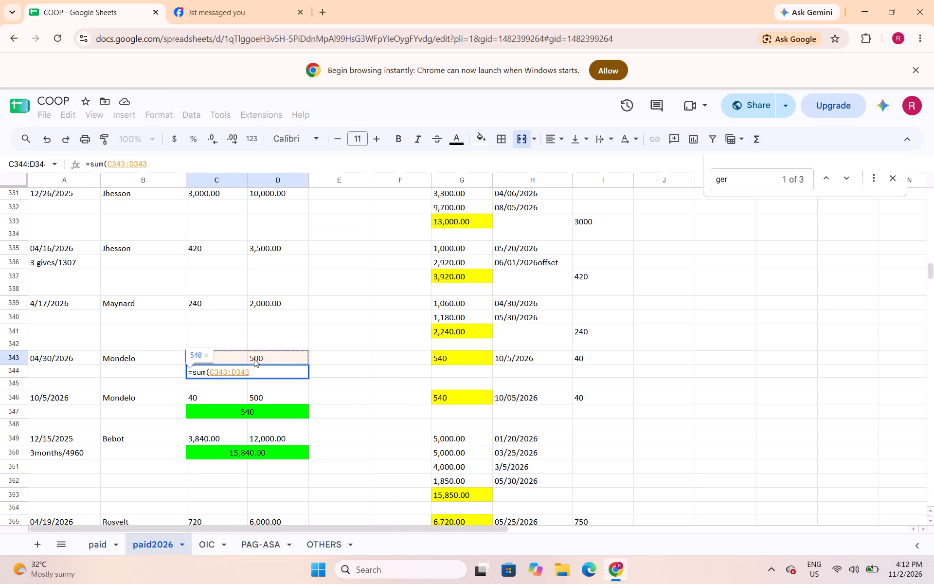
key(shift+parenright)
key(Return)
key(Up)
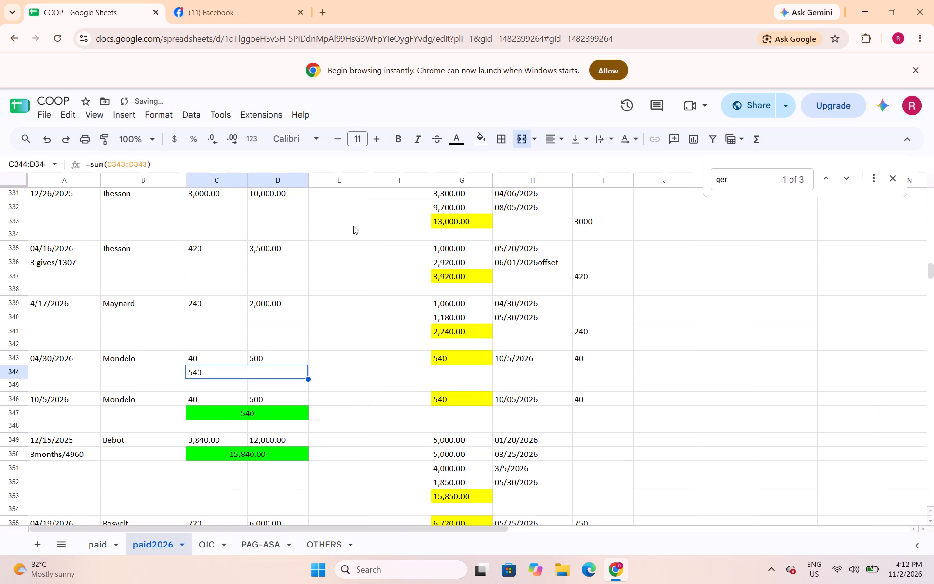
Fill Mondelo's merged total in C344:D344 bright green and center it.
click(478, 141)
click(536, 194)
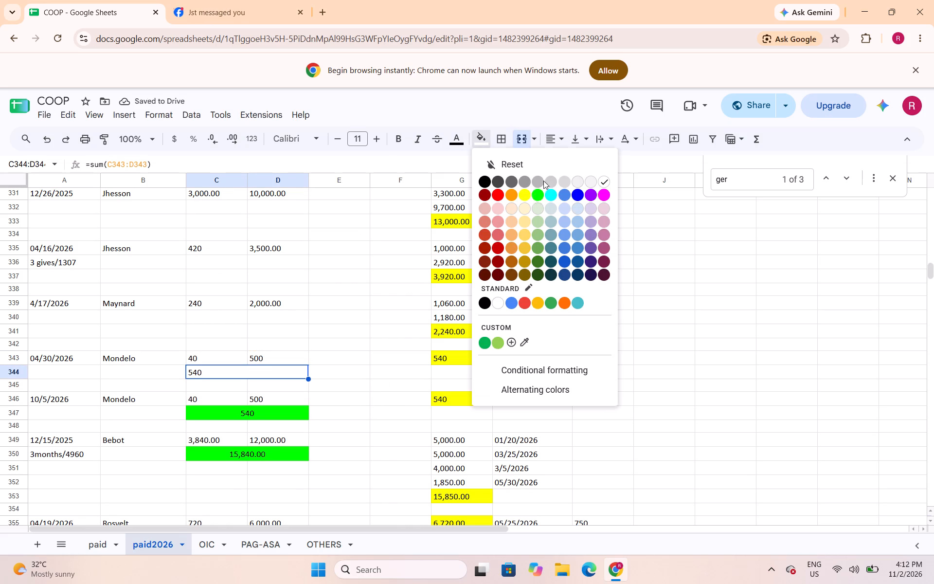
click(556, 138)
click(572, 169)
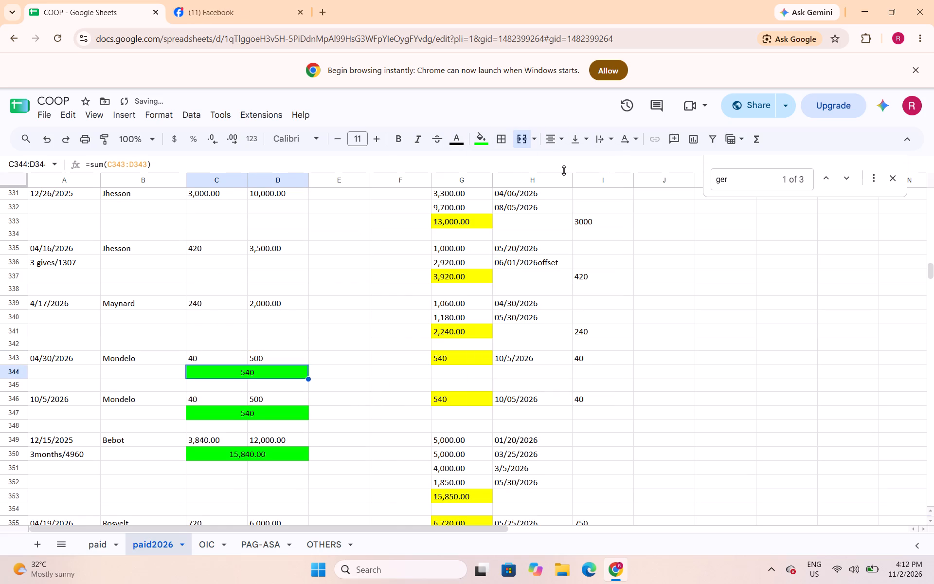
Merge C340:D340 below Maynard's 4/17/2026 entry and enter a SUM formula totaling C339:D339.
drag(244, 320, 258, 318)
click(523, 140)
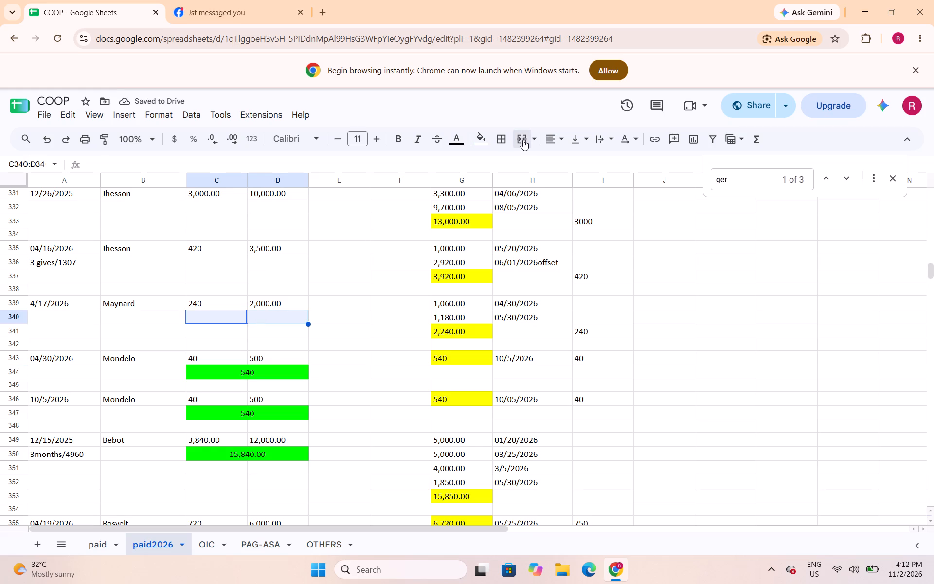
text(=sum()
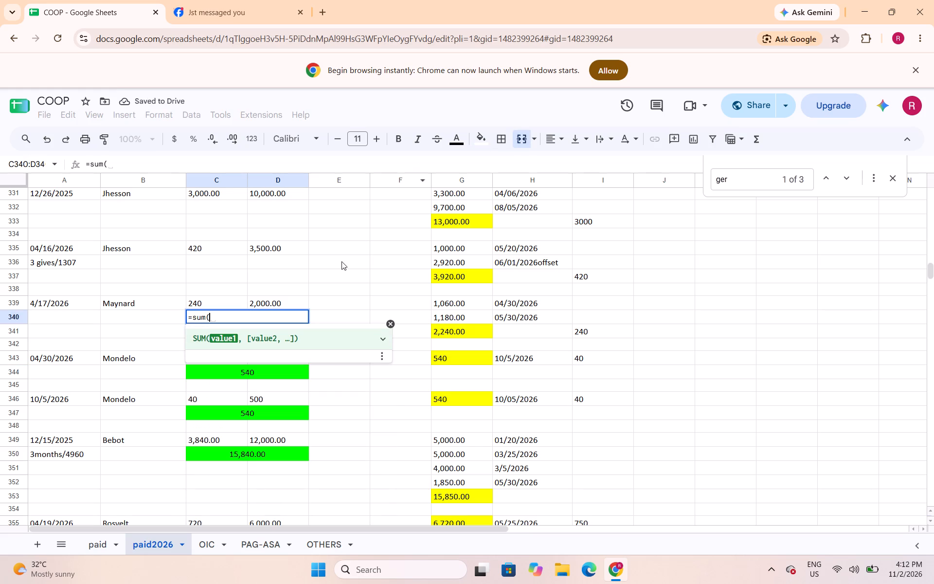
drag(245, 305, 259, 303)
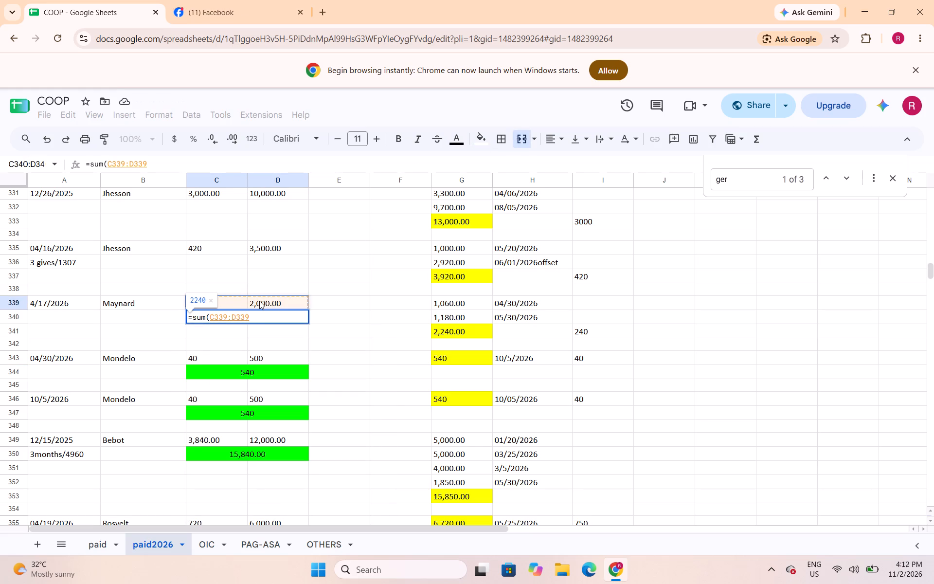
key(shift+parenright)
key(Return)
key(Up)
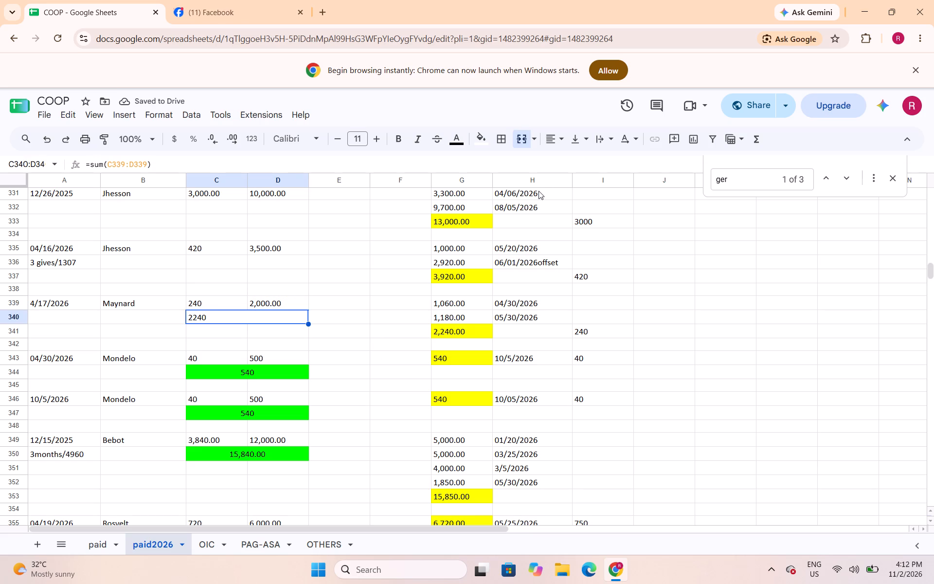
Center Maynard's merged total in C340:D340 and fill it bright green.
click(549, 146)
click(575, 161)
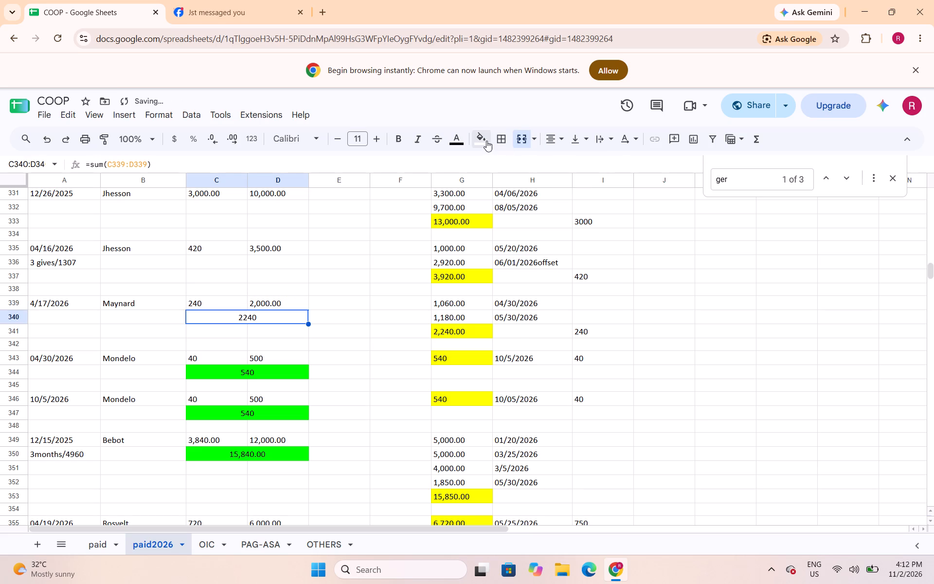
click(486, 141)
click(542, 194)
Merge C336:D336 below Jhesson's 04/16/2026 entry and enter a SUM formula totaling C335:D335.
drag(240, 262, 261, 262)
click(519, 146)
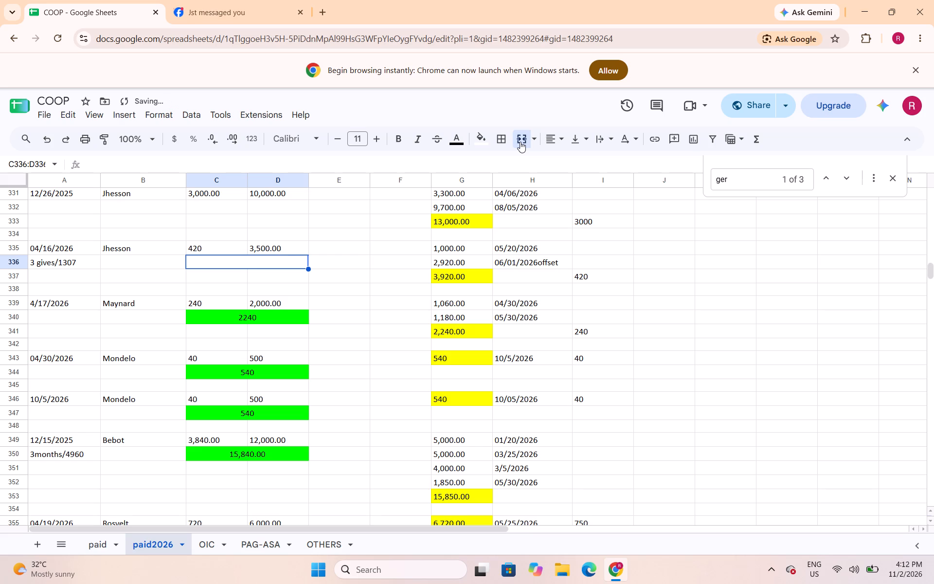
text(=sum()
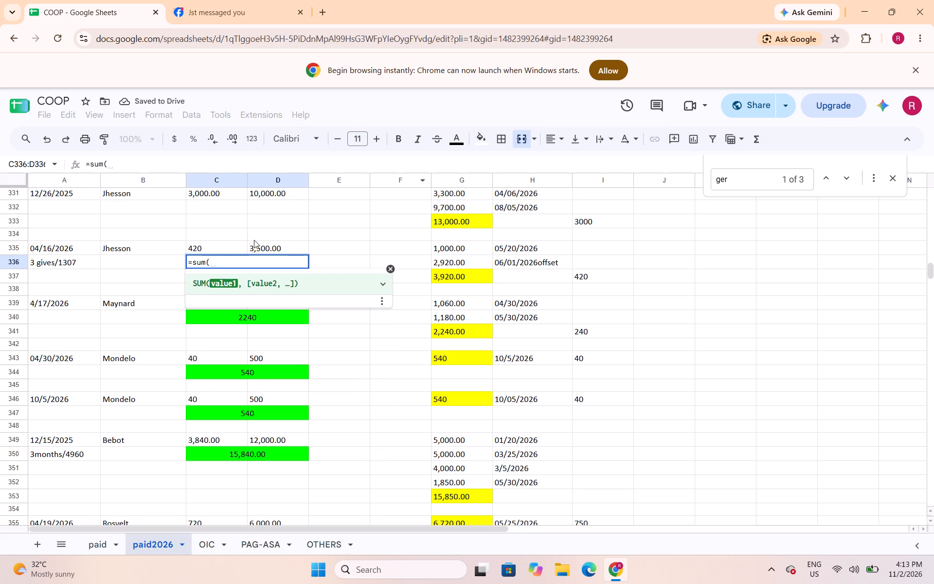
drag(233, 251, 262, 251)
key(shift+parenright)
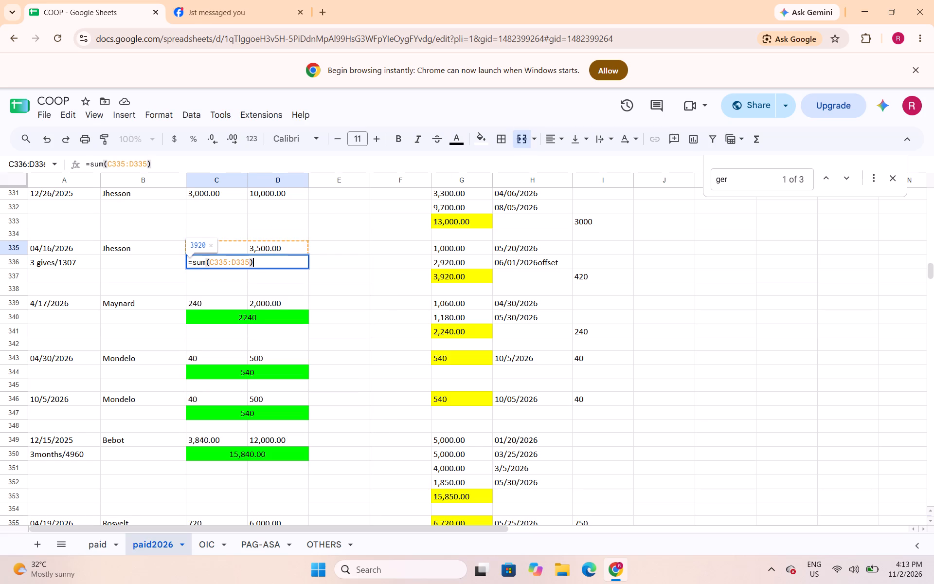
key(Return)
key(Up)
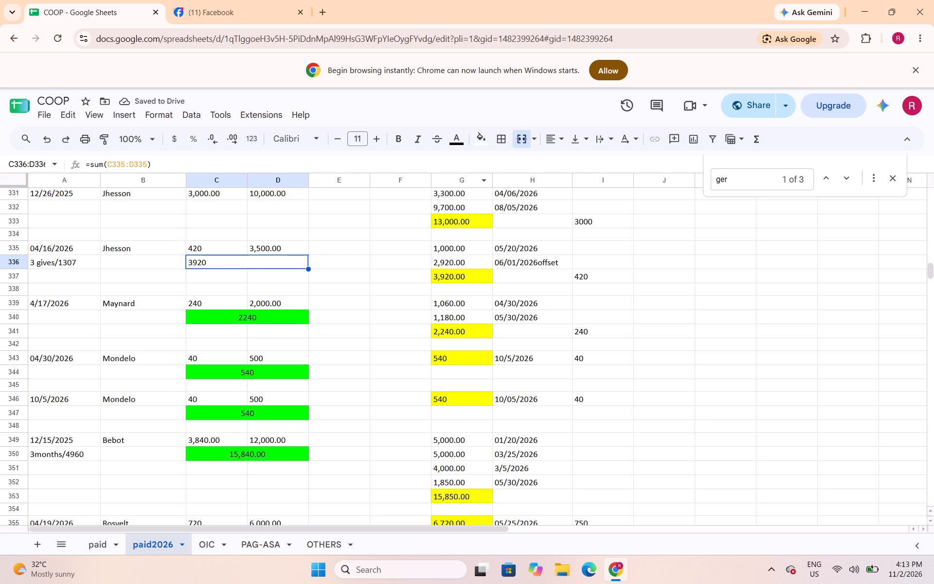
Center Jhesson's merged total in C336:D336 and fill it bright green.
click(547, 139)
click(570, 161)
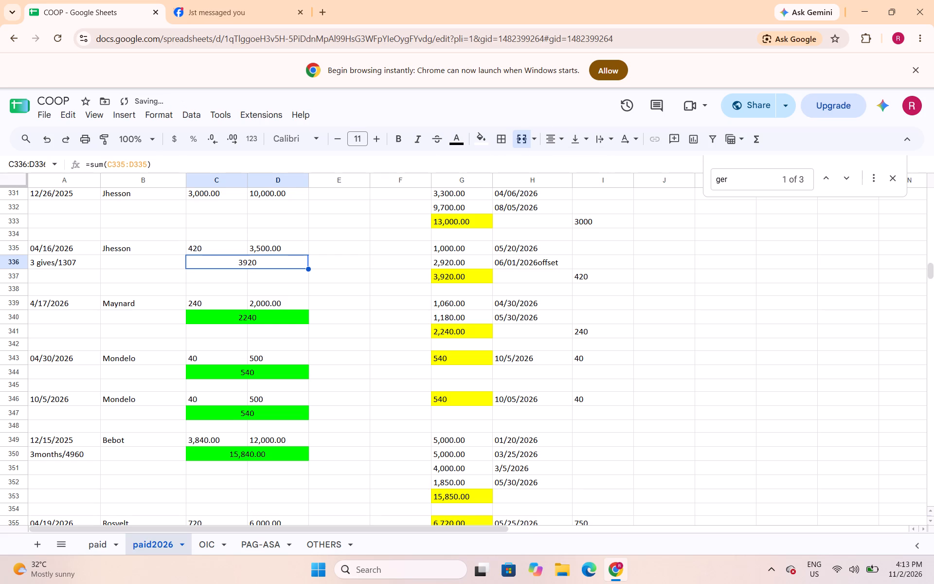
click(482, 140)
click(534, 194)
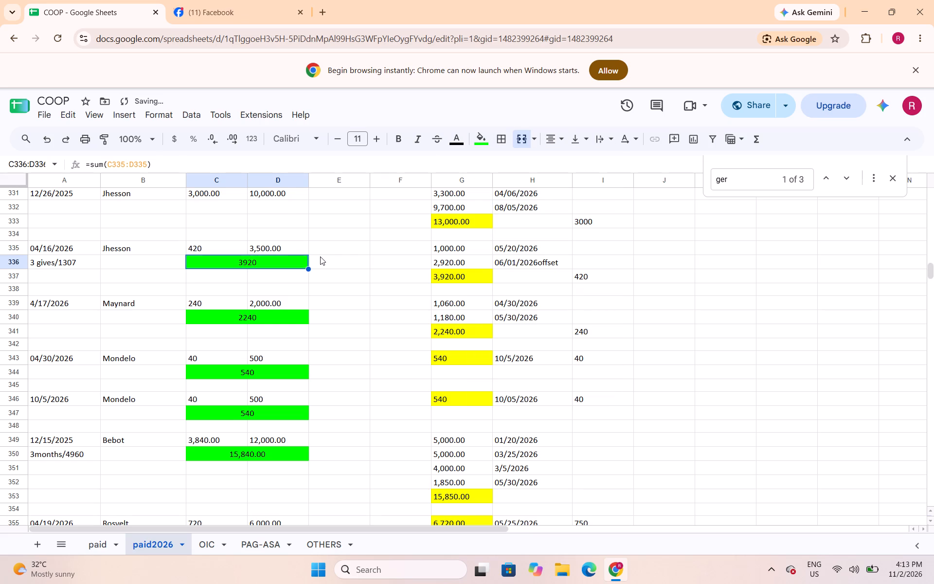
Merge C332:D332 below Jhesson's 12/26/2025 entry and enter a SUM formula totaling C331:D331.
scroll(320, 255, up, 1)
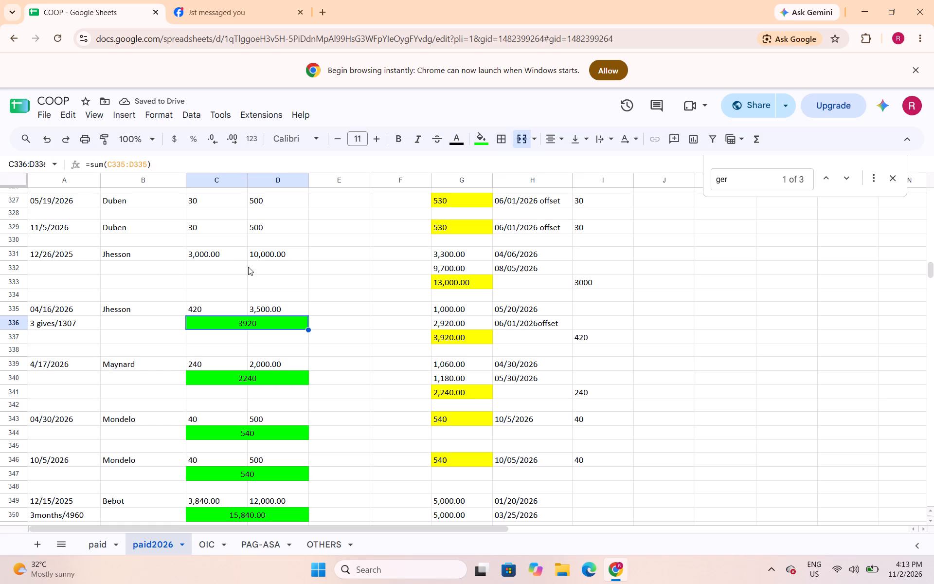
drag(239, 267, 256, 267)
click(523, 145)
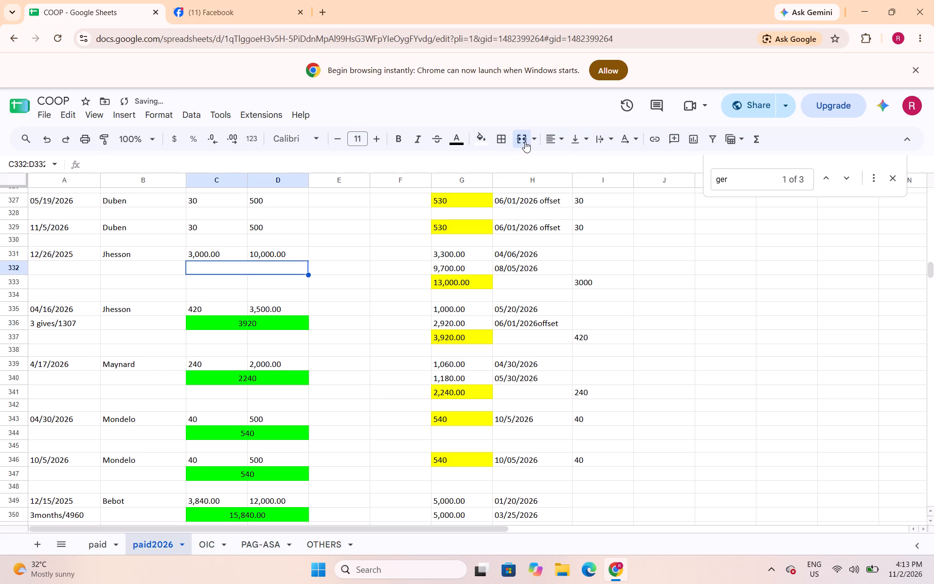
text(=sum()
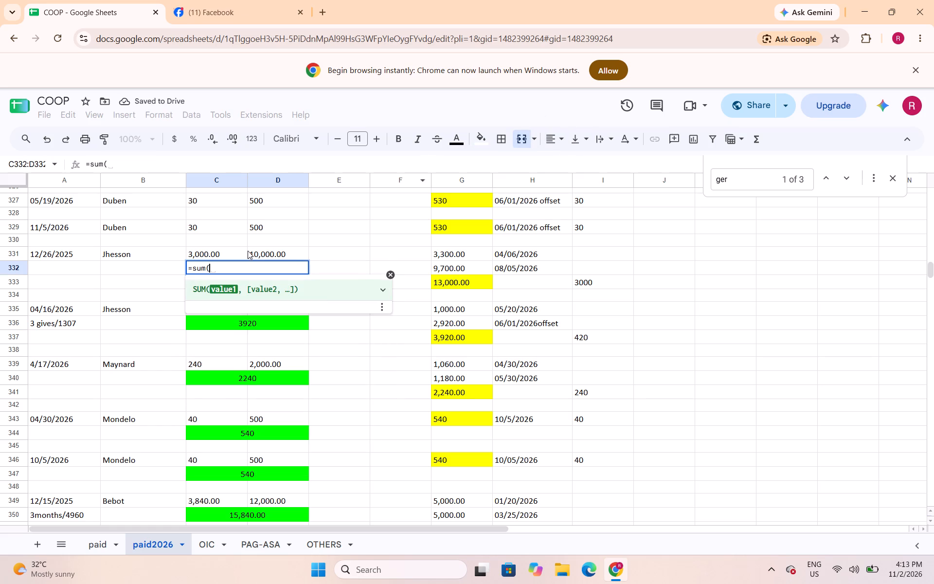
drag(244, 254, 253, 254)
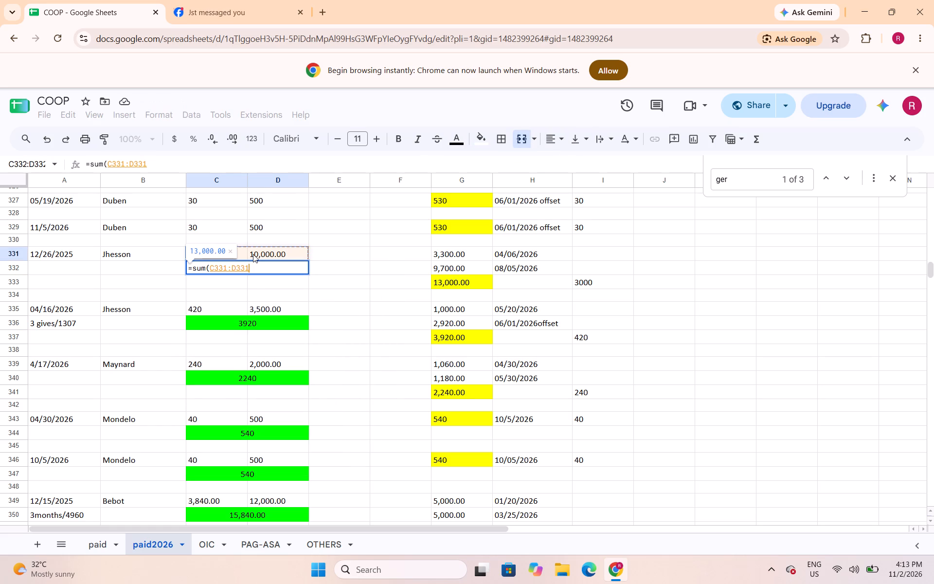
key(shift+parenright)
key(Return)
key(Up)
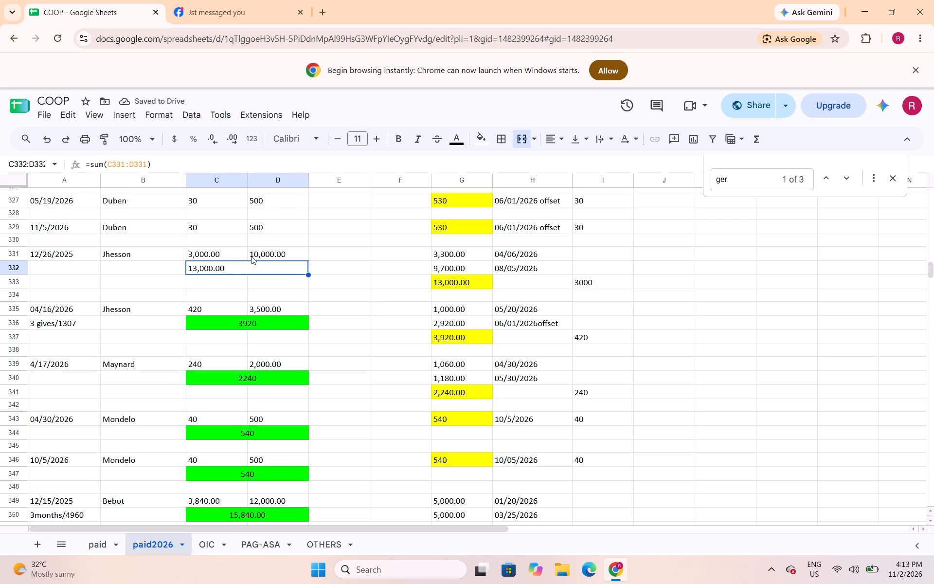
Center Jhesson's merged total in C332:D332 and fill it bright green.
click(561, 140)
click(572, 163)
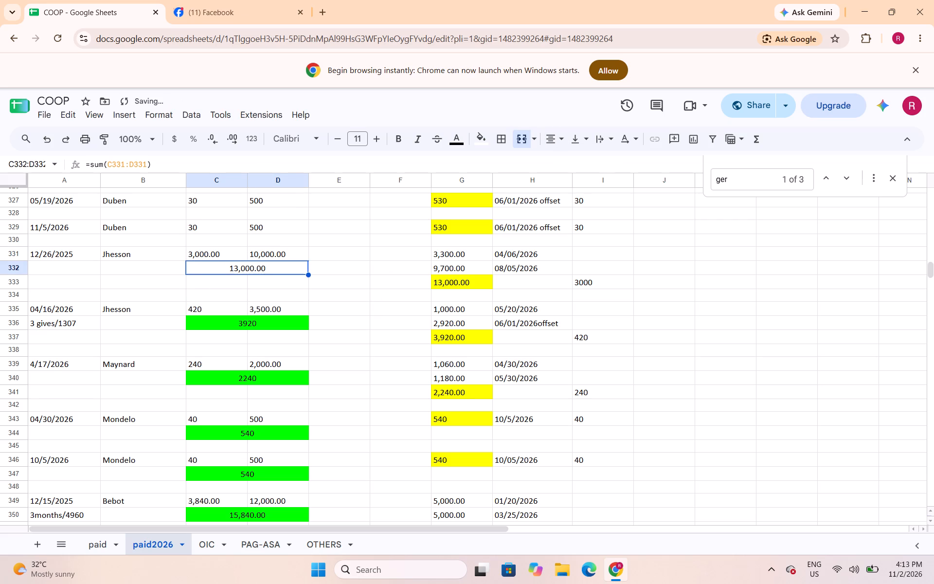
click(485, 140)
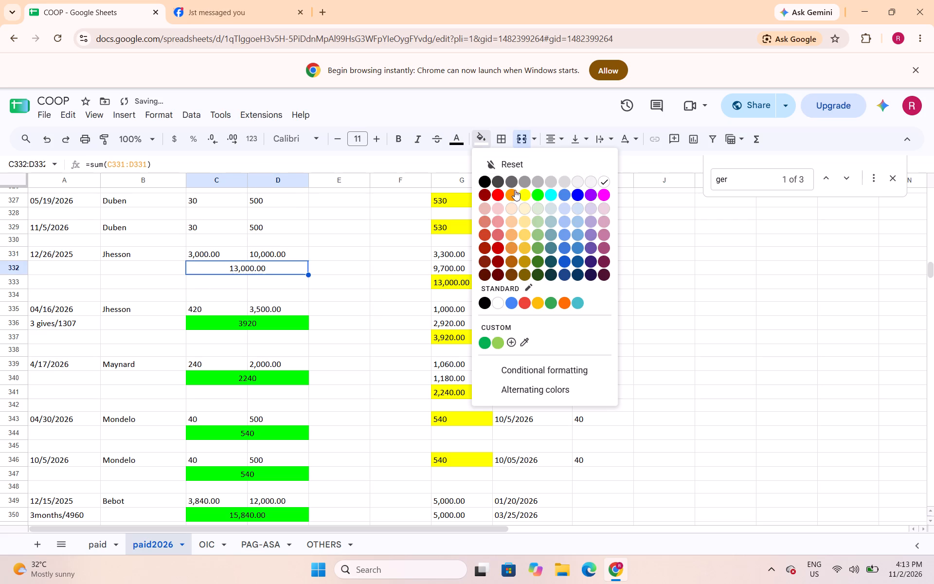
click(538, 195)
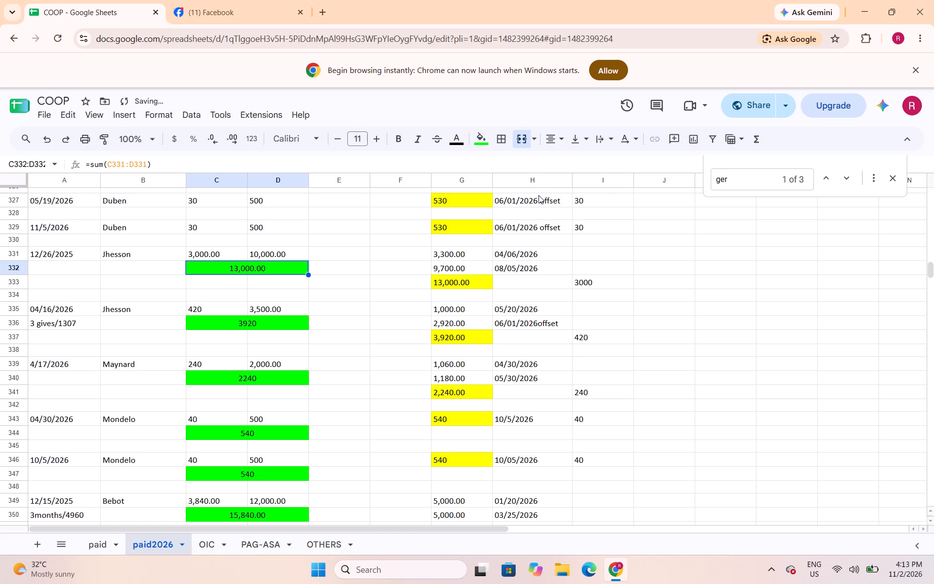
Insert one row above row 330, directly below Duben's 11/5/2026 entry.
click(20, 244)
right_click(21, 243)
click(93, 330)
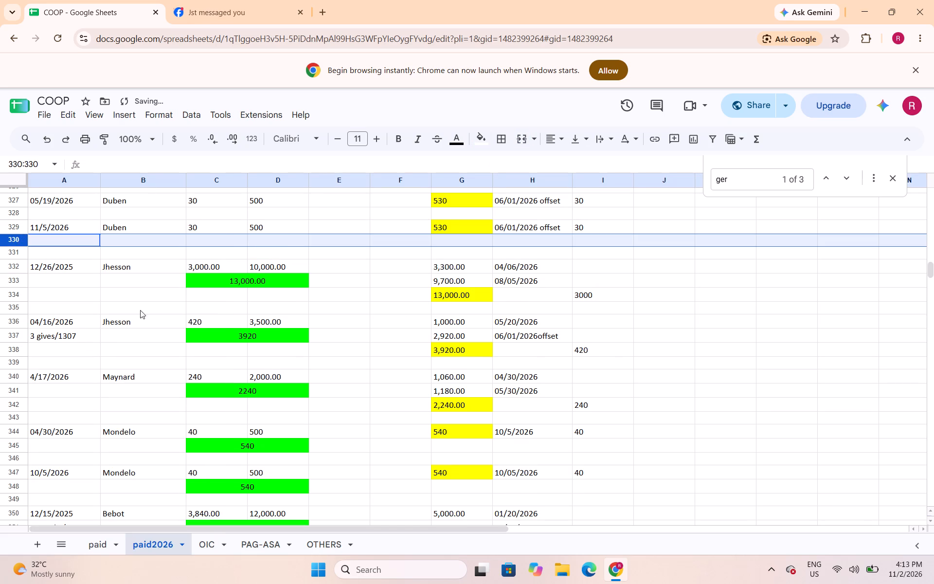
Merge C330:D330 below Duben's 11/5/2026 entry and enter a SUM formula totaling C329:D329.
drag(237, 241, 264, 237)
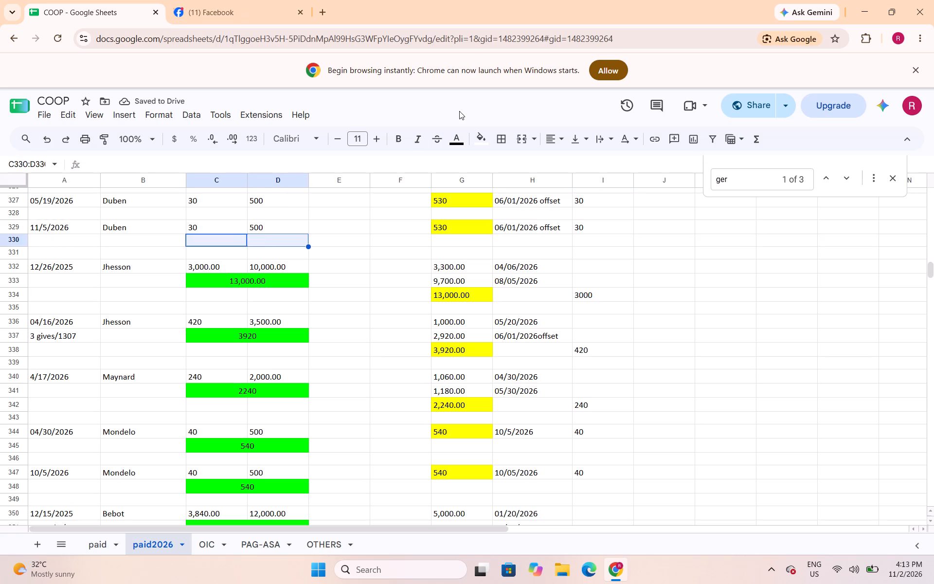
click(521, 136)
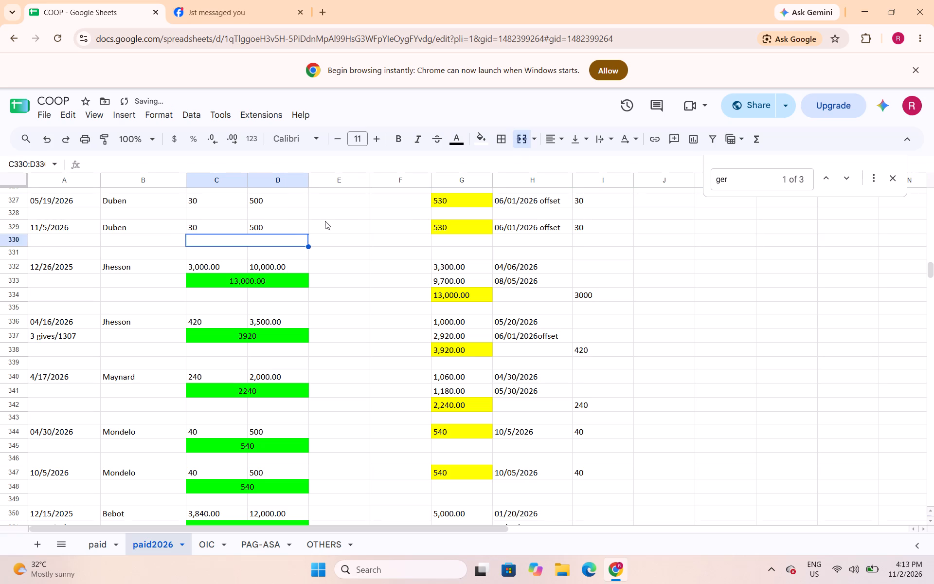
key(equal)
text(sum()
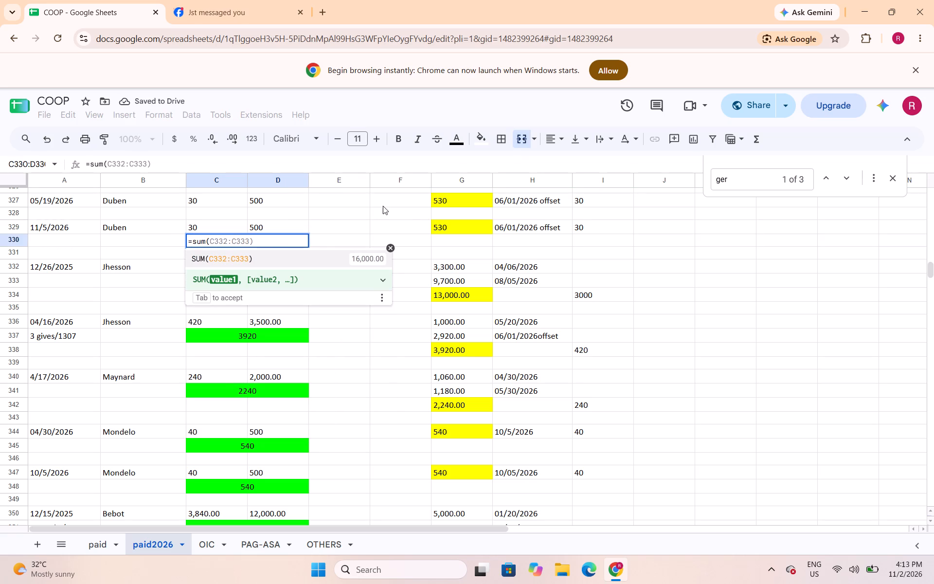
drag(241, 230, 252, 229)
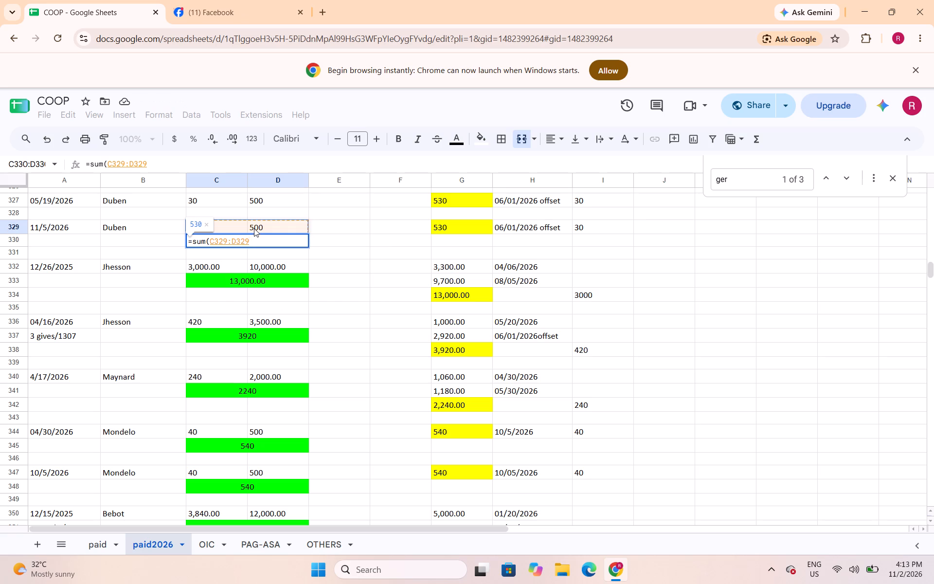
key(shift+parenright)
key(Return)
Fill Duben's merged total in C330:D330 bright green and center it.
key(Up)
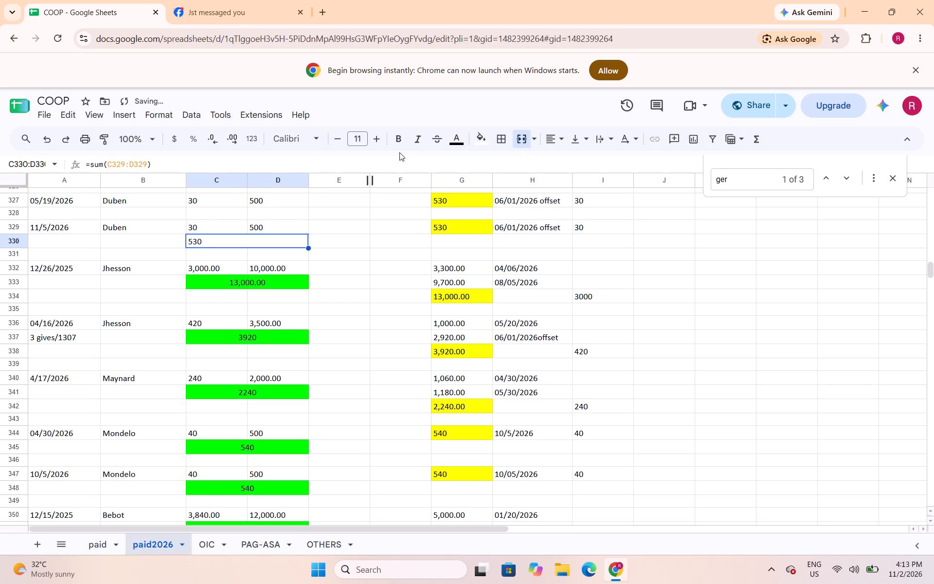
click(479, 141)
click(536, 194)
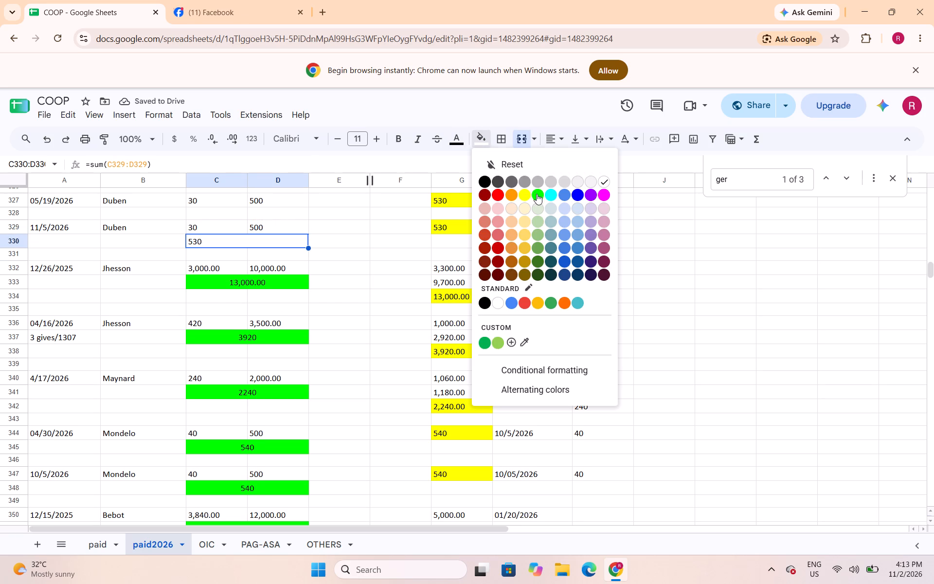
click(555, 144)
click(567, 166)
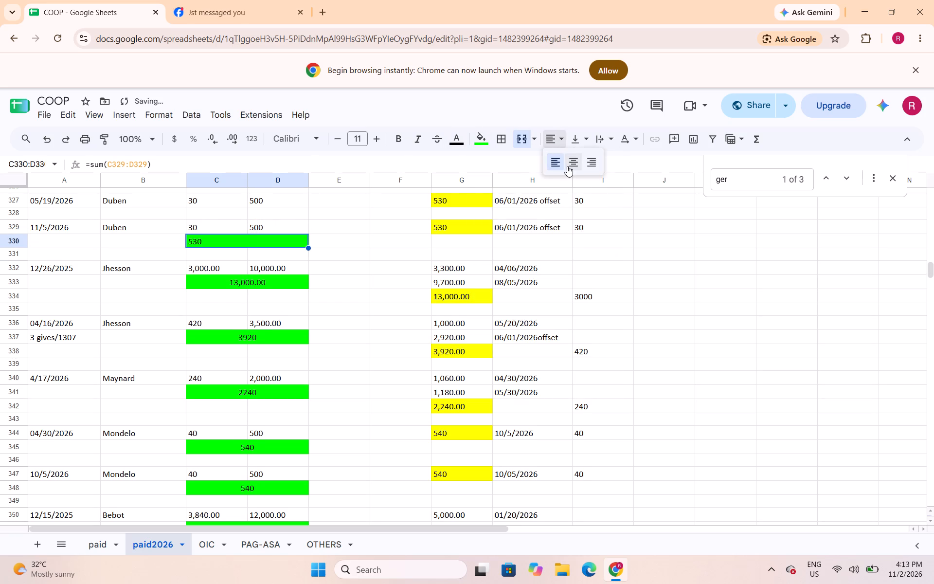
Insert one row above row 328, directly below Duben's 05/19/2026 entry.
scroll(352, 267, up, 2)
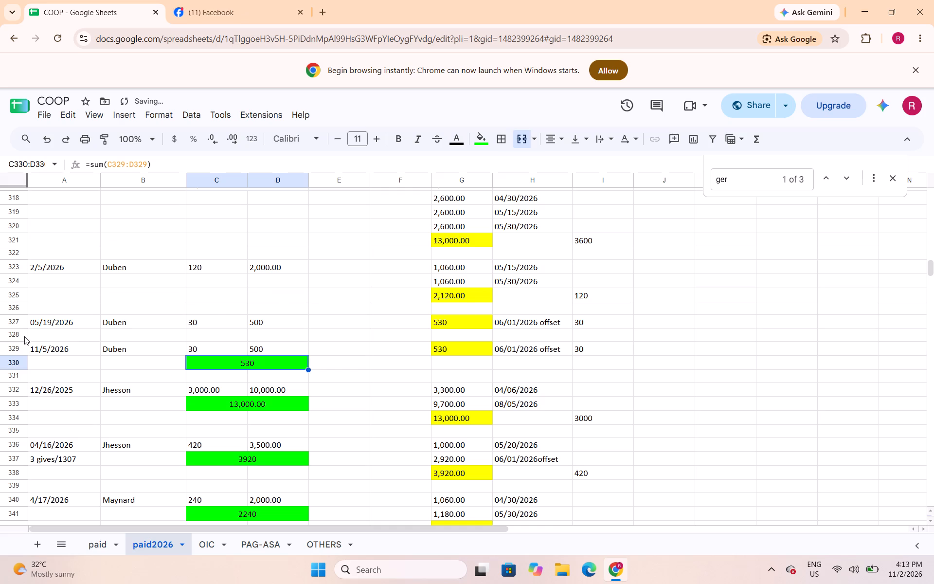
click(23, 335)
right_click(22, 335)
click(55, 336)
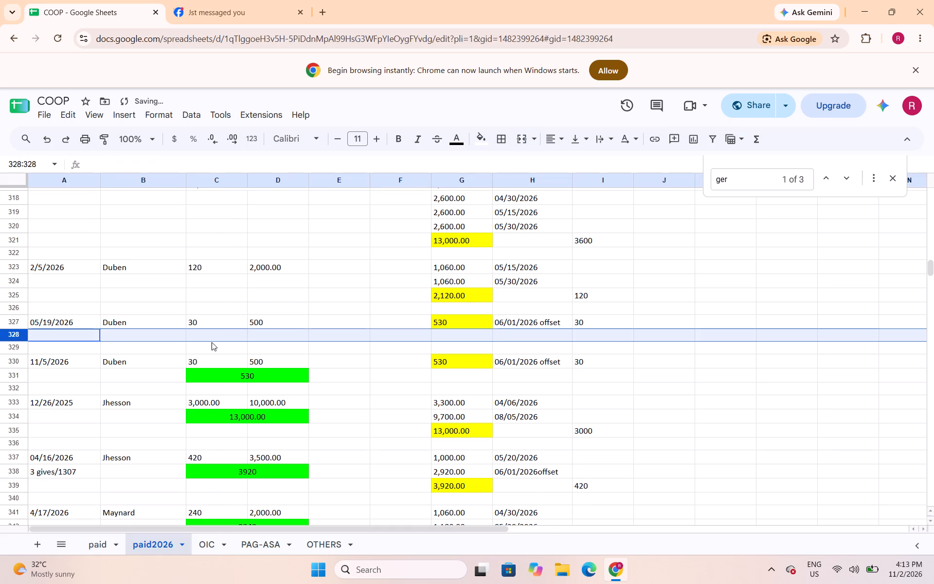
Merge C328:D328 below Duben's 05/19/2026 entry and enter a SUM formula totaling C327:D327.
drag(237, 338, 260, 337)
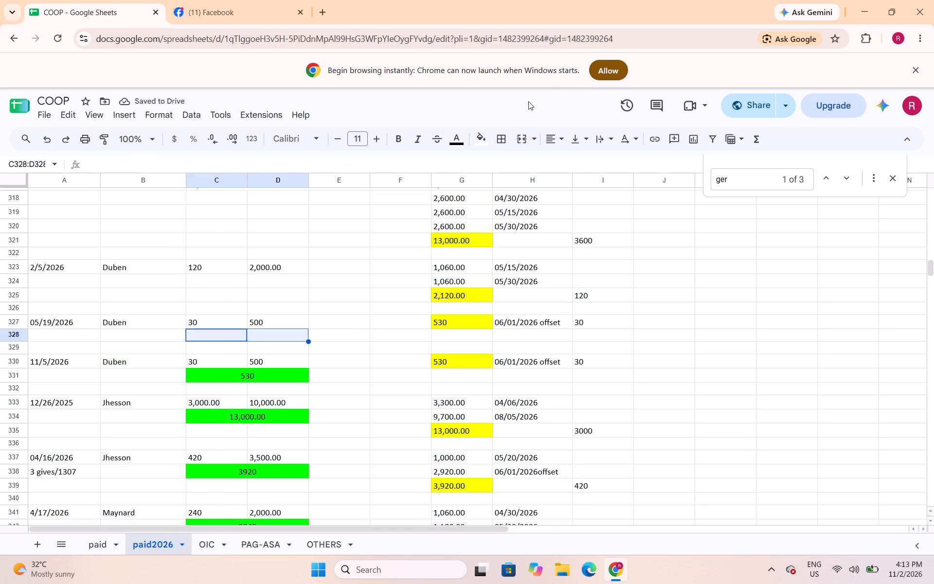
click(518, 139)
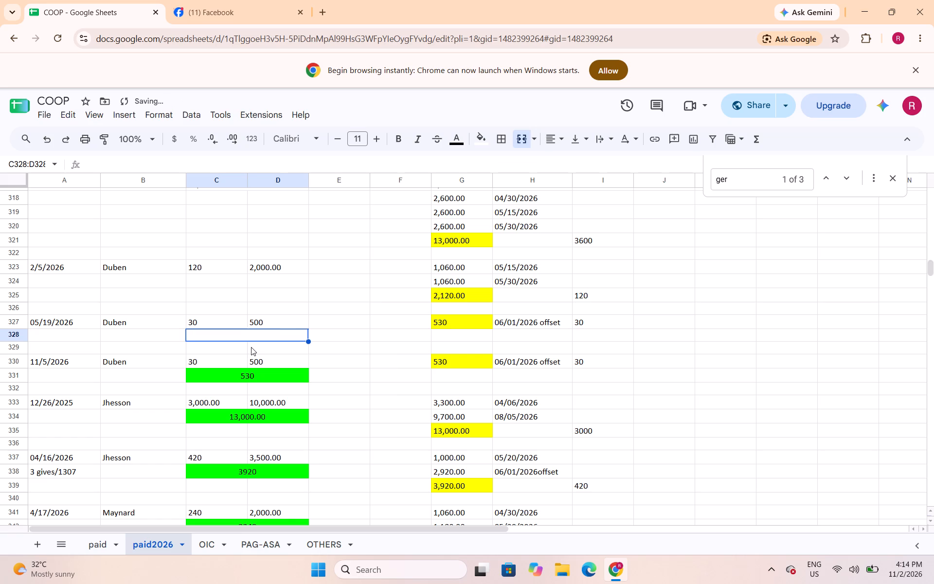
text(=sum()
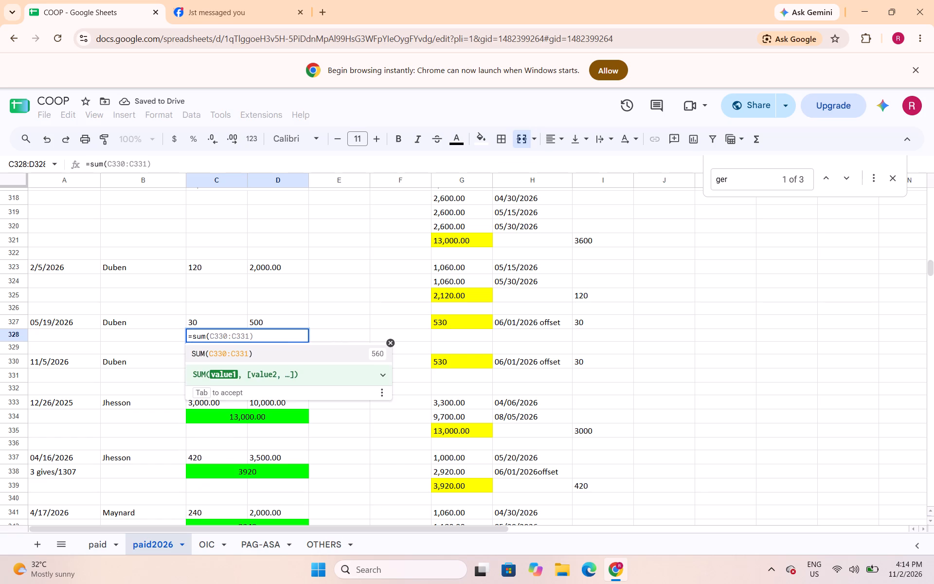
drag(236, 321, 258, 326)
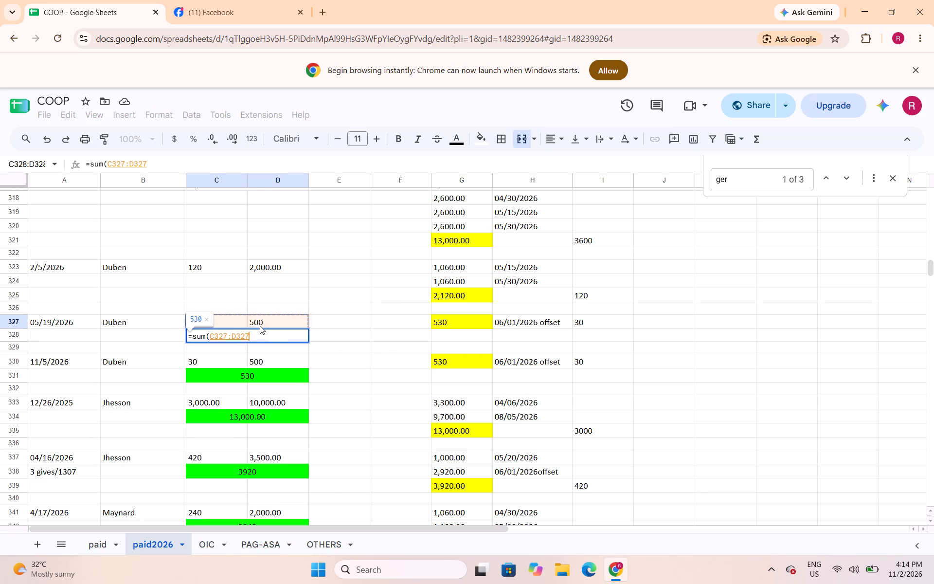
key(shift+parenright)
key(Return)
Fill Duben's merged total in C328:D328 bright green and center it.
key(Up)
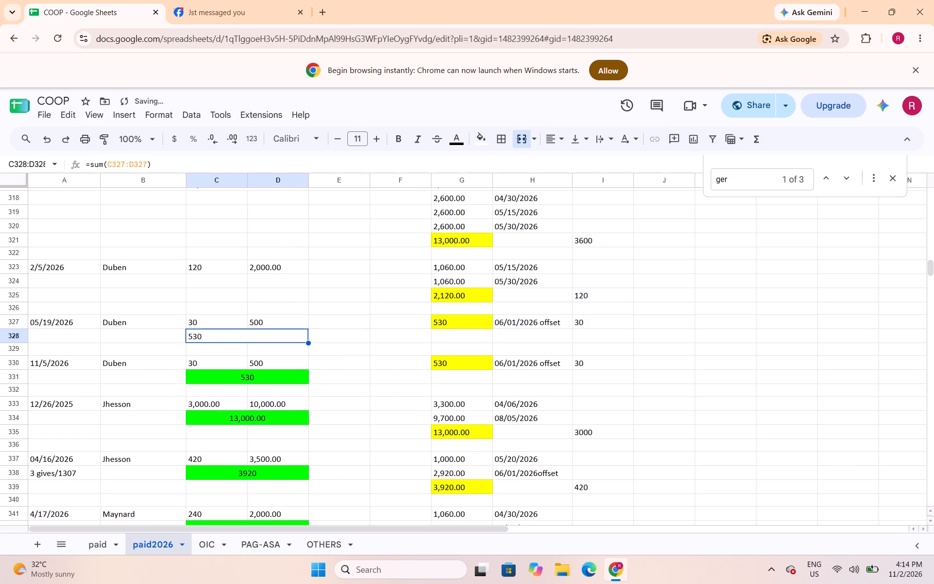
click(484, 139)
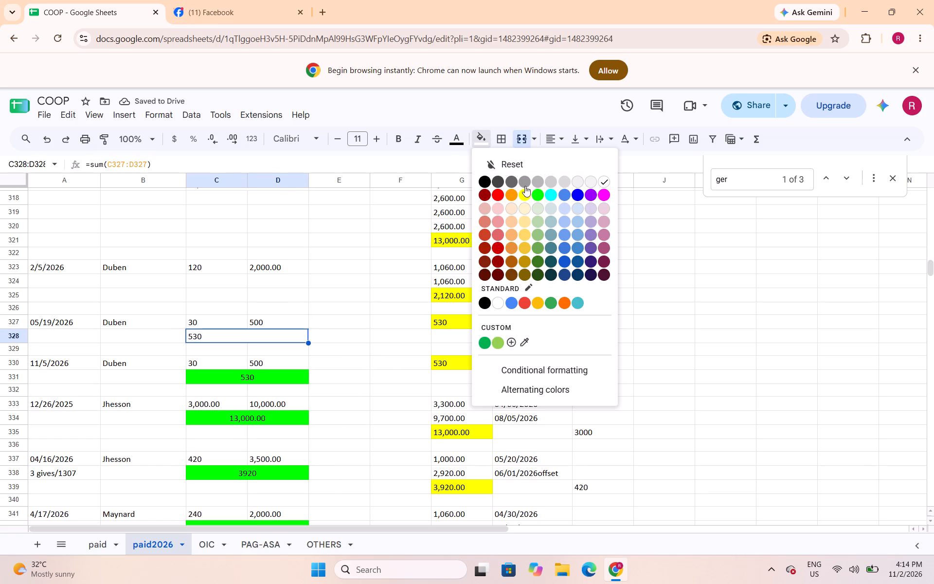
click(540, 194)
click(554, 144)
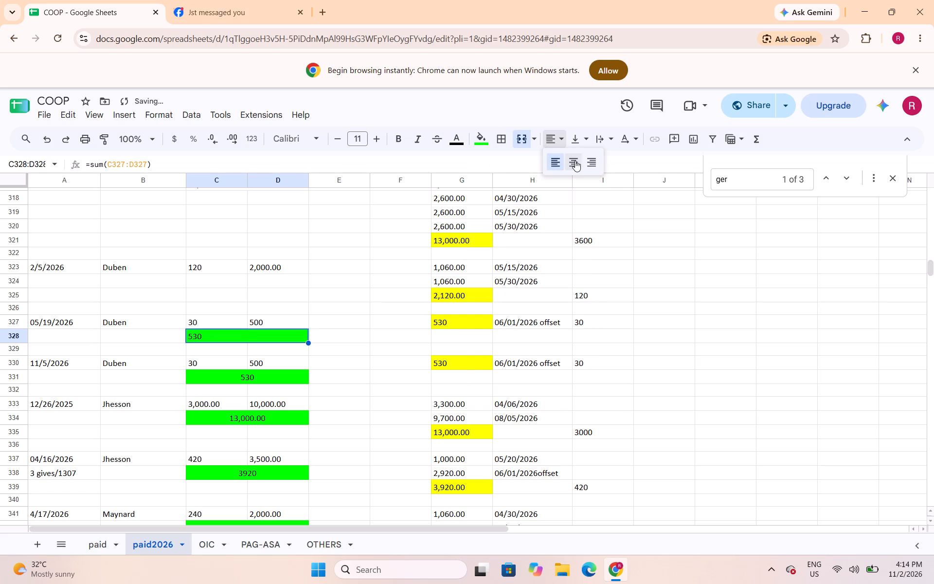
click(575, 161)
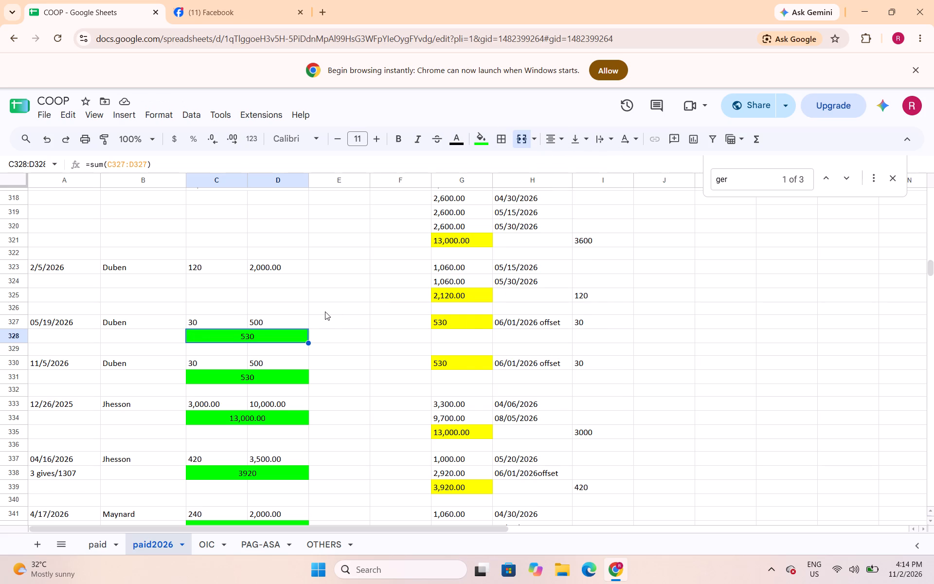
Merge C324:D324 below Duben's 2/5/2026 entry and enter a SUM formula totaling C323:D323.
drag(228, 279, 230, 280)
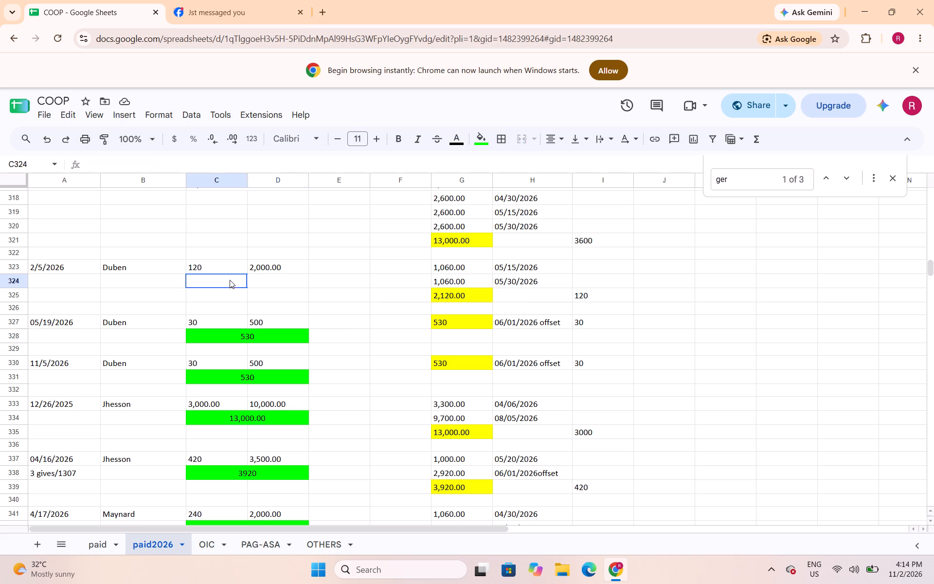
drag(230, 280, 266, 287)
click(523, 142)
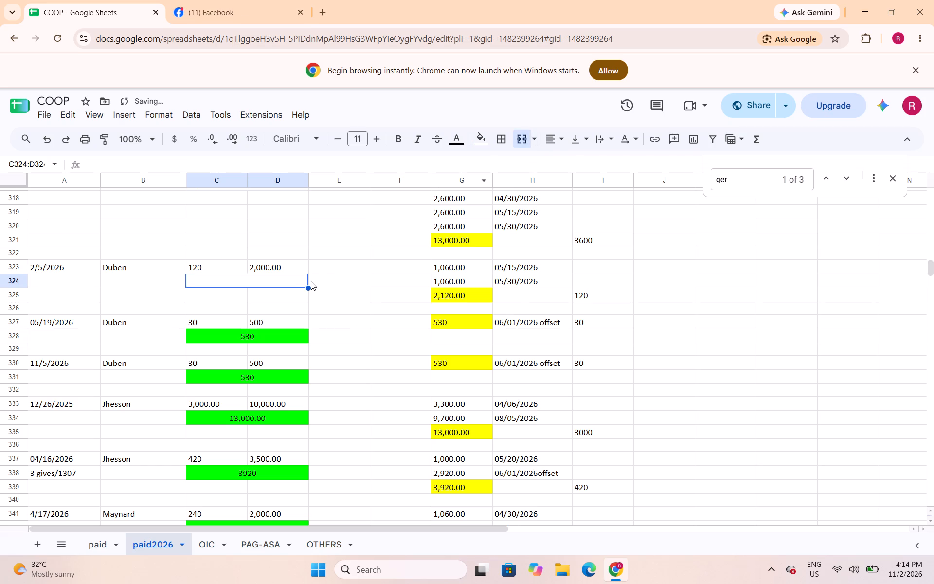
text(=sum()
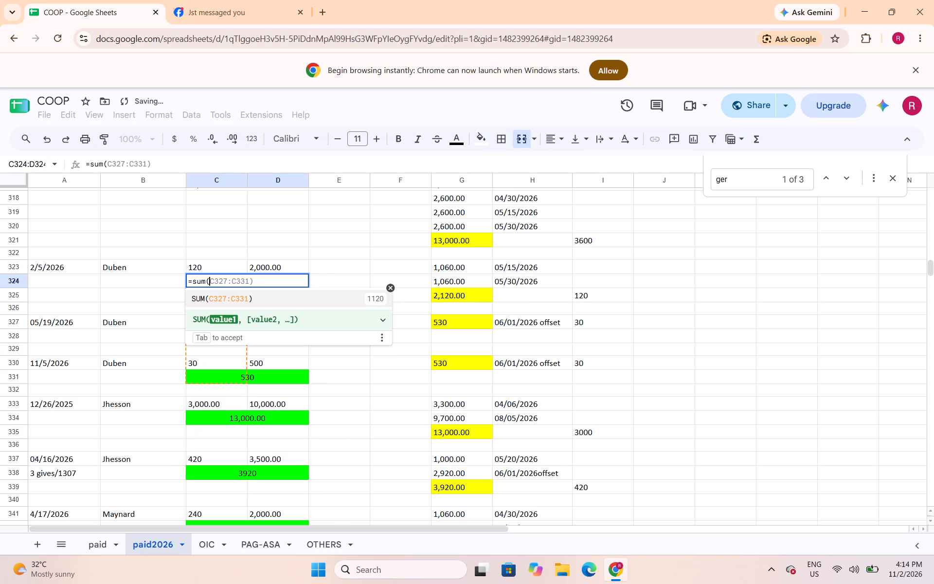
drag(245, 272, 256, 268)
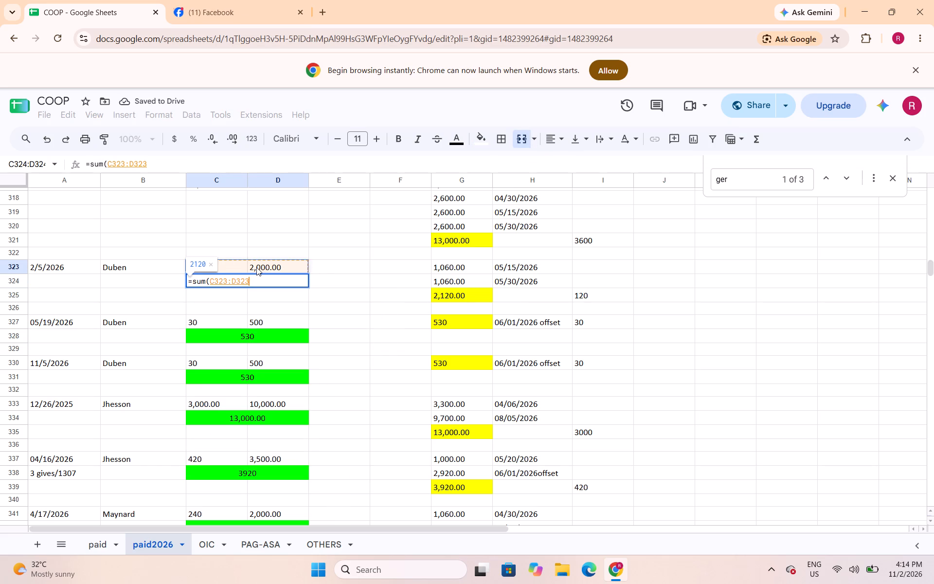
key(shift+parenright)
key(Return)
Fill Duben's merged total in C324:D324 bright green and center it.
key(Up)
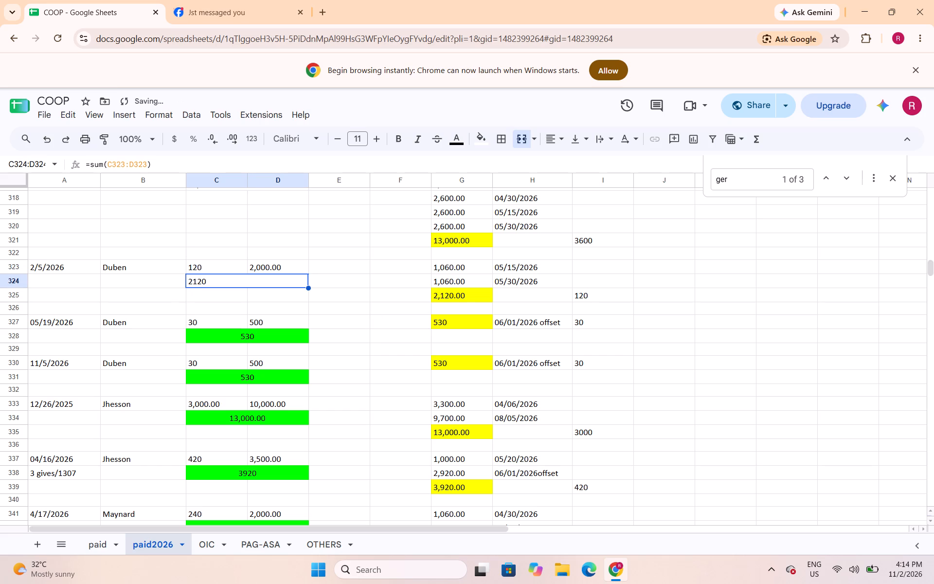
click(482, 142)
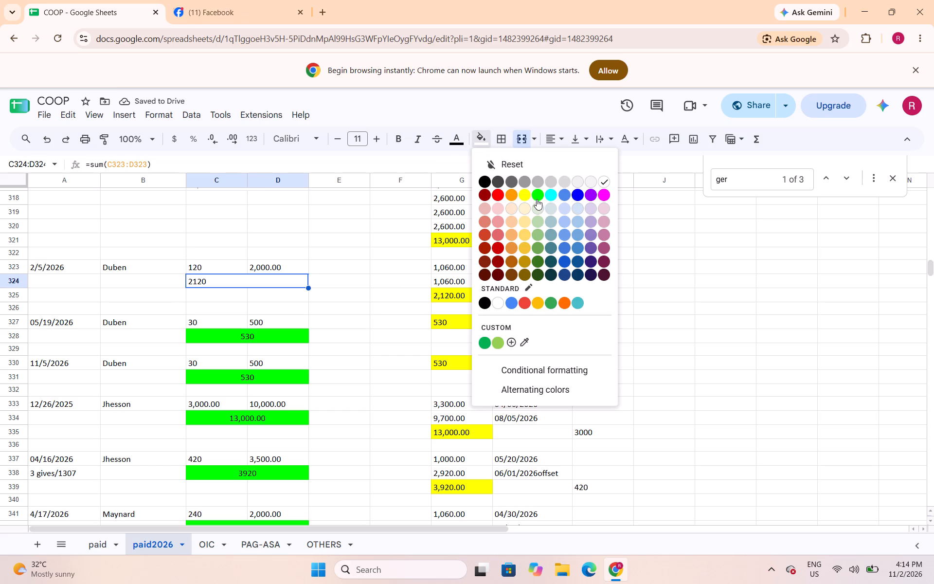
click(539, 199)
click(551, 138)
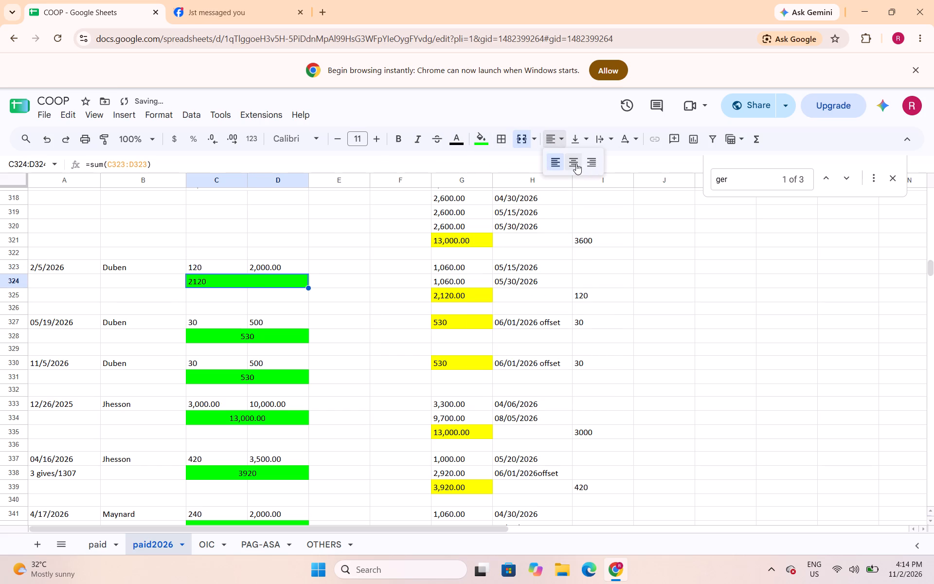
click(576, 164)
click(384, 310)
Center the existing merged total in C317:D317 under Duben's 03/18/2026 entry and fill it bright green.
scroll(382, 310, up, 2)
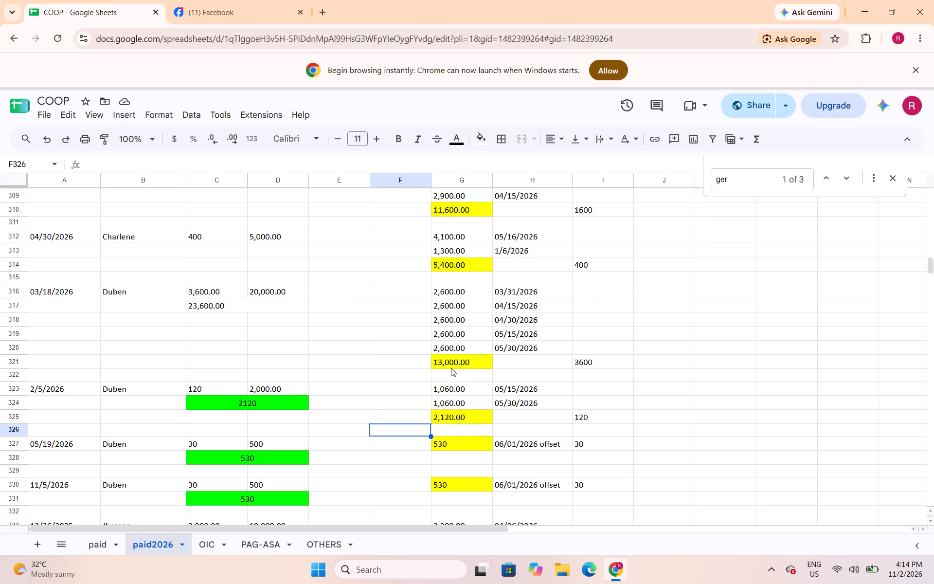
click(235, 310)
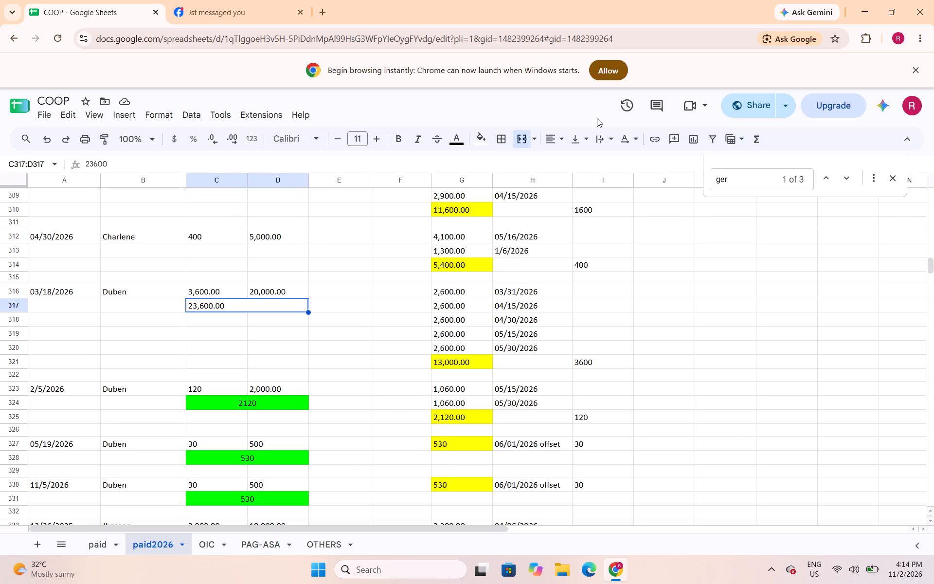
click(560, 145)
click(577, 168)
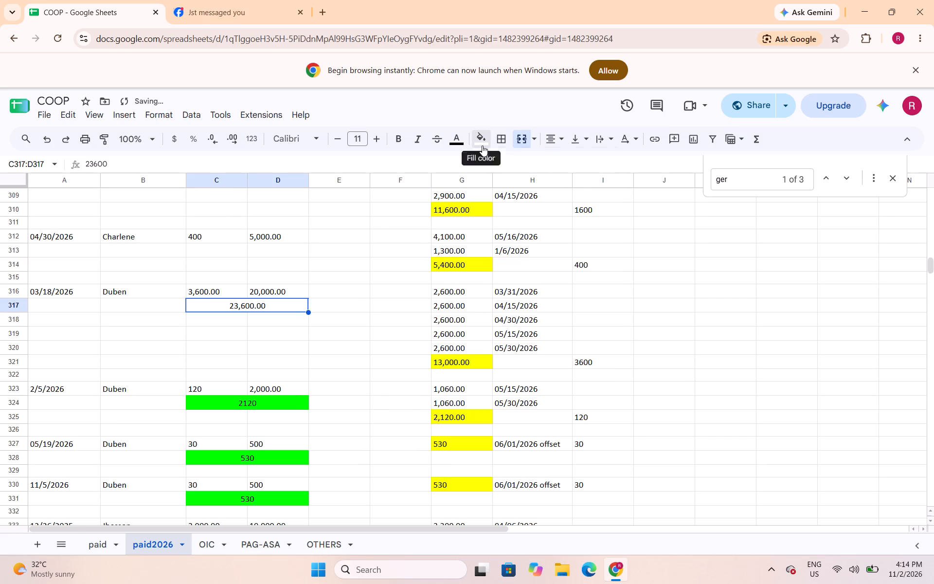
click(482, 146)
click(536, 196)
Merge C313:D313 below Charlene's 04/30/2026 entry and enter a SUM formula totaling C312:D312.
drag(239, 252, 260, 252)
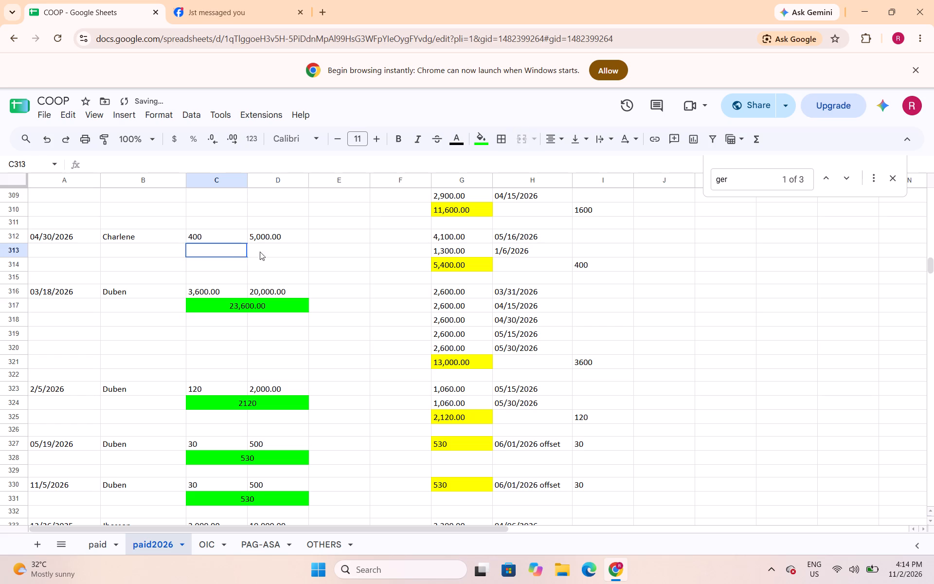
drag(260, 252, 281, 252)
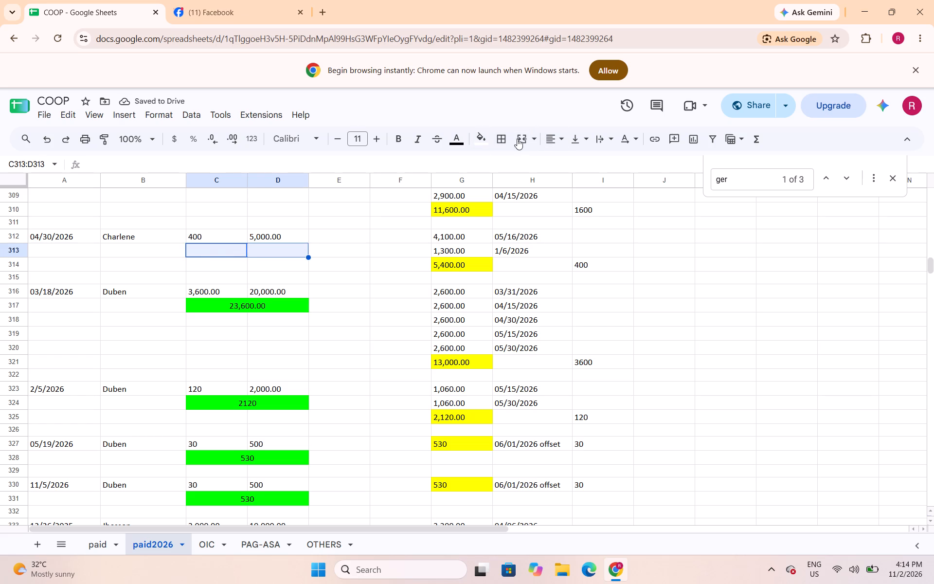
click(517, 139)
text(=sum()
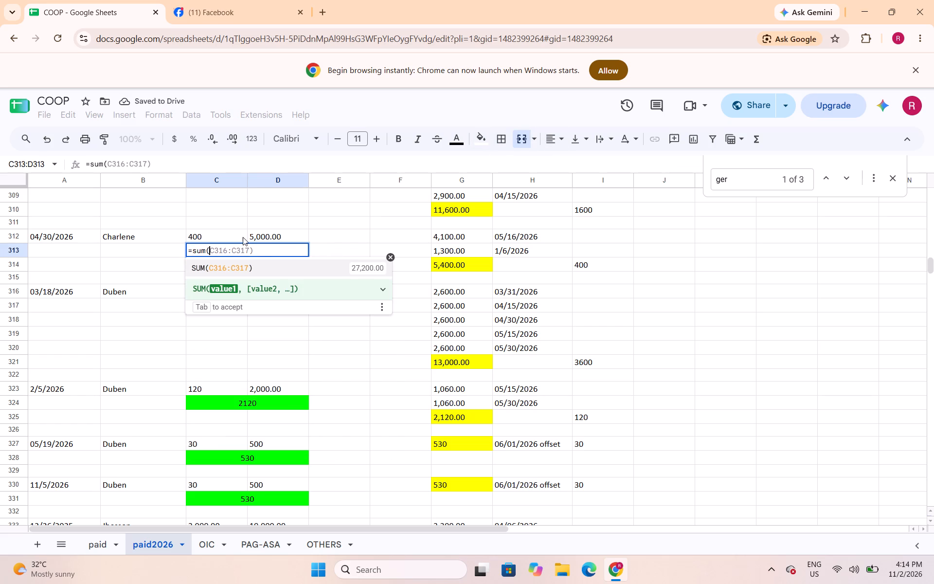
drag(236, 237, 258, 238)
key(shift+parenright)
key(Return)
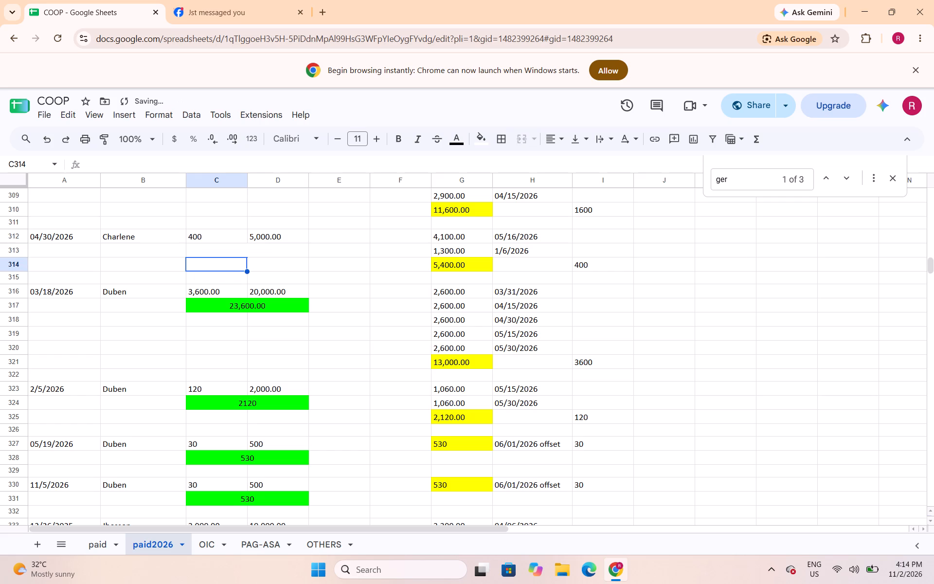
Center Charlene's merged total in C313:D313 and fill it bright green.
key(Up)
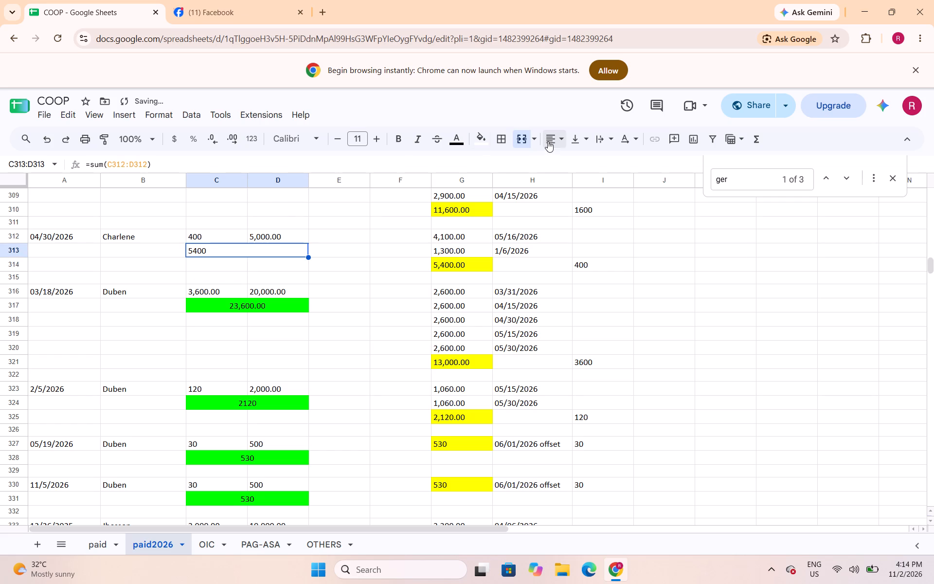
click(548, 141)
click(573, 158)
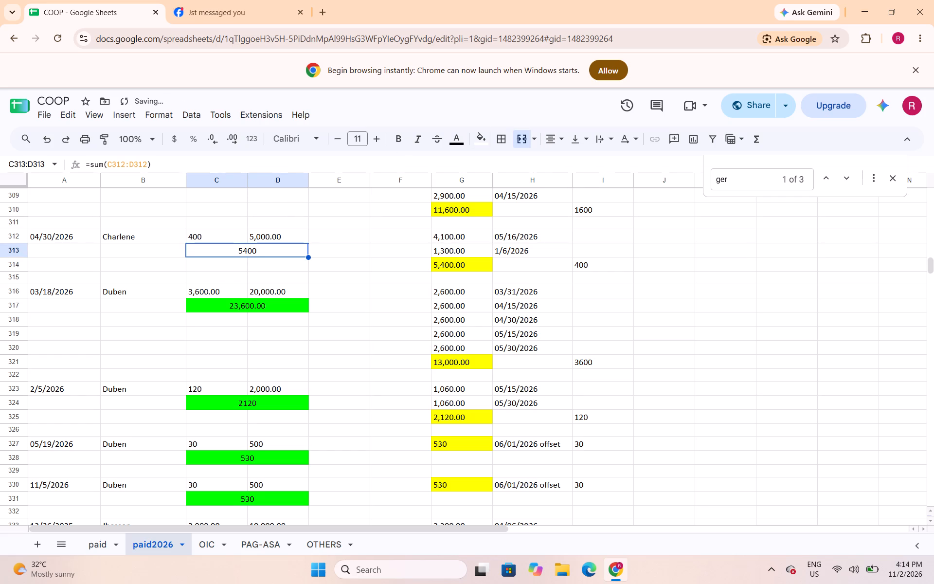
click(476, 137)
click(536, 195)
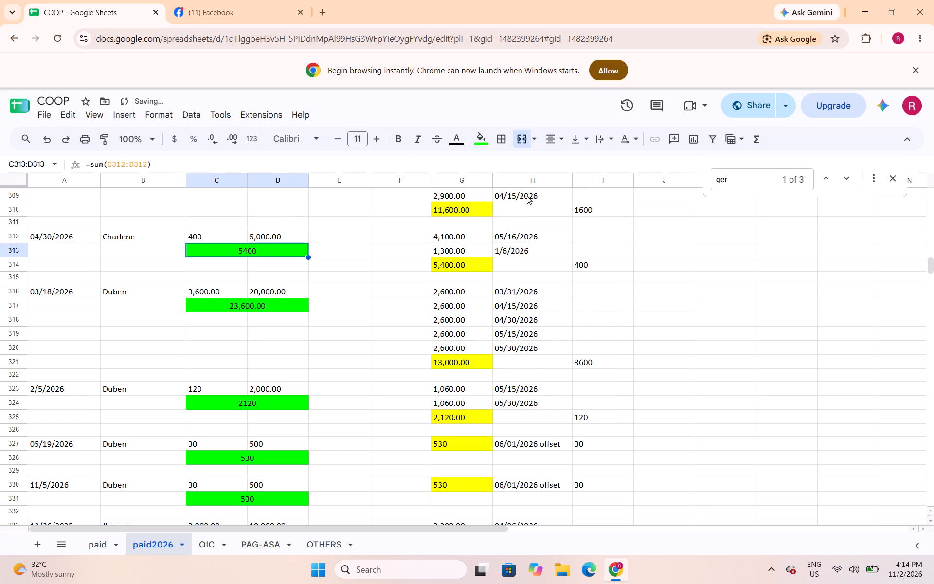
scroll(326, 202, up, 3)
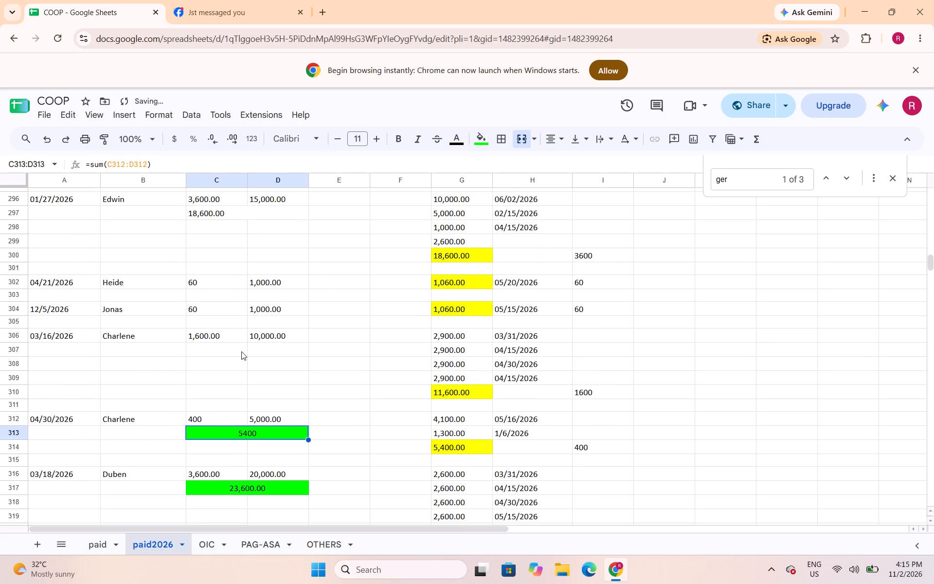
Merge C307:D307 below Charlene's 03/16/2026 entry and enter a SUM formula totaling C306:D306.
drag(241, 351, 258, 351)
click(520, 144)
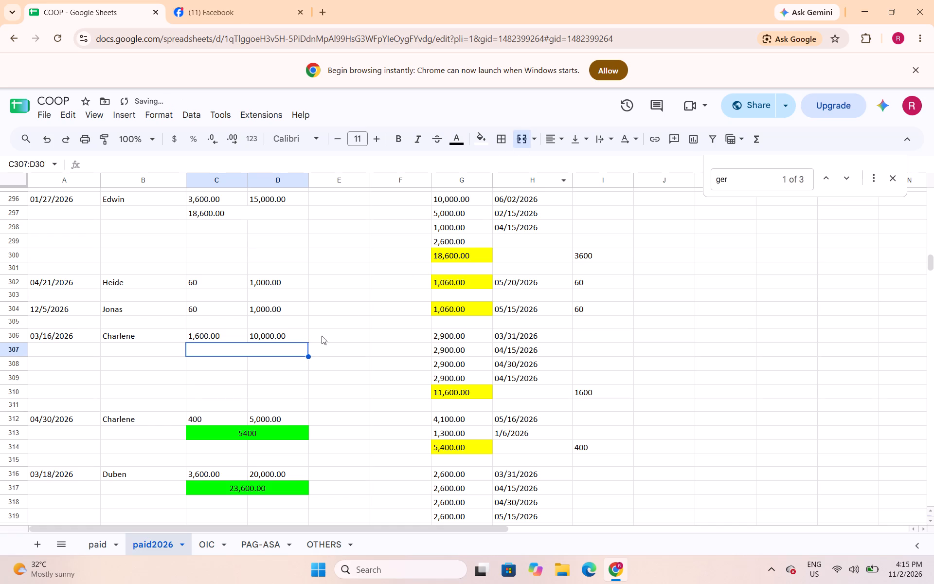
text(=sum()
drag(226, 330, 227, 332)
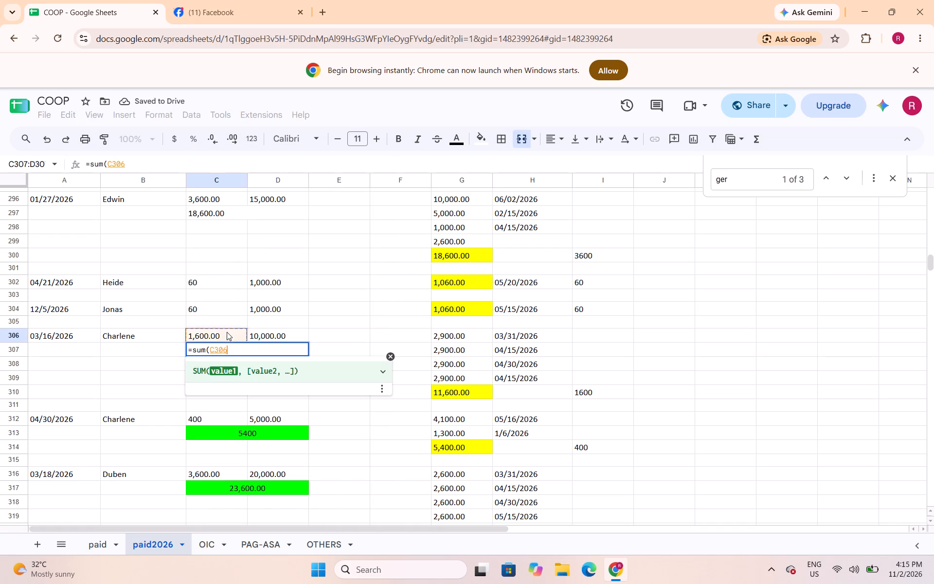
drag(227, 332, 254, 333)
key(shift+parenright)
key(Return)
key(Up)
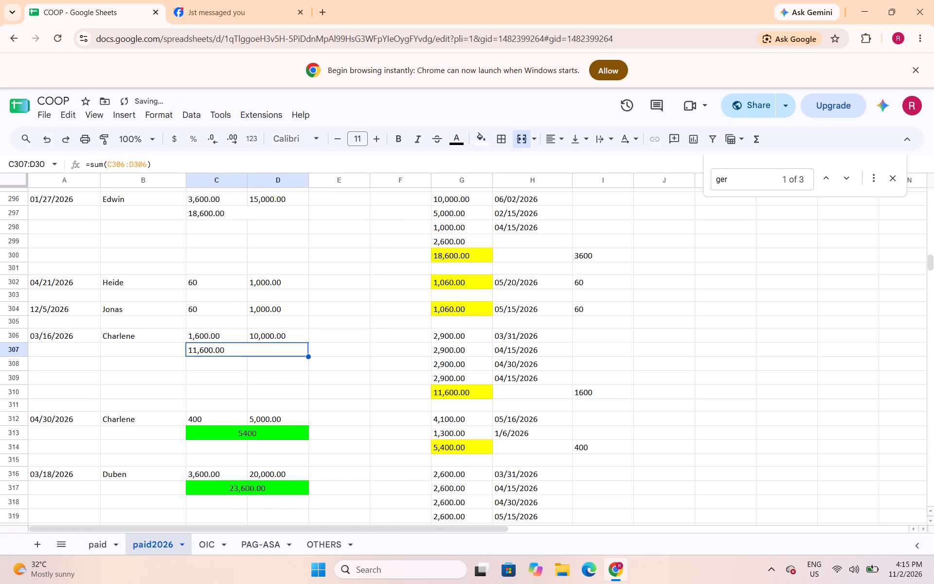
Fill Charlene's merged total in C307:D307 bright green and center it.
click(483, 134)
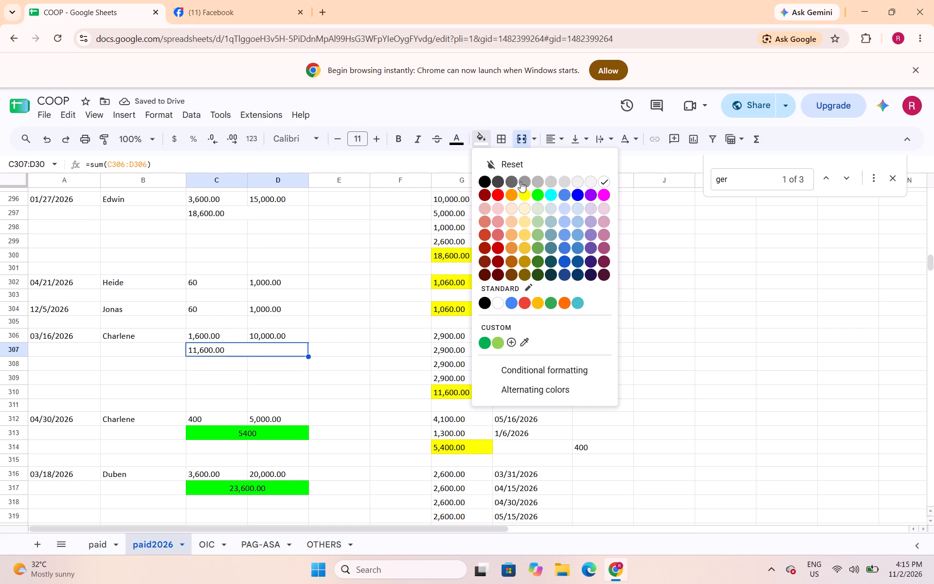
click(540, 197)
click(559, 142)
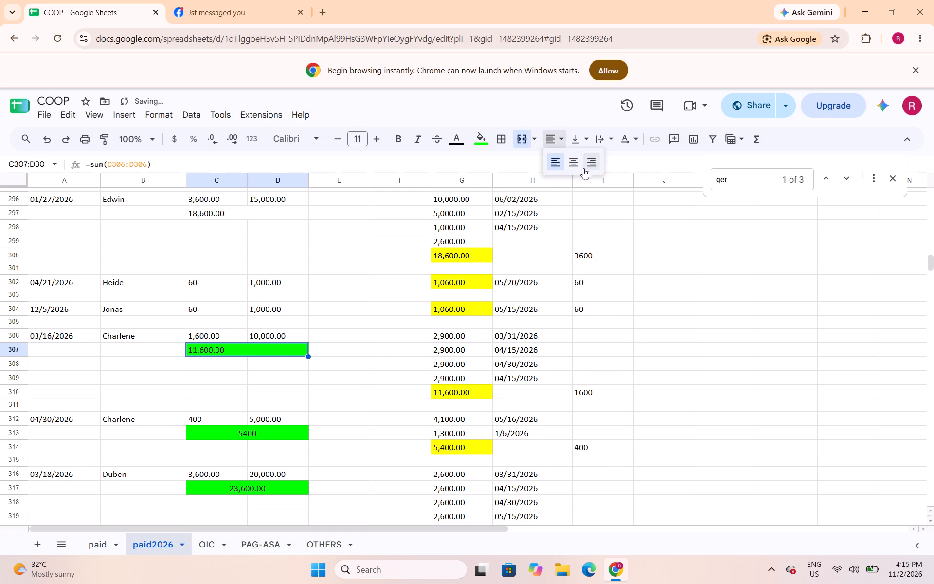
click(583, 168)
click(556, 133)
click(574, 164)
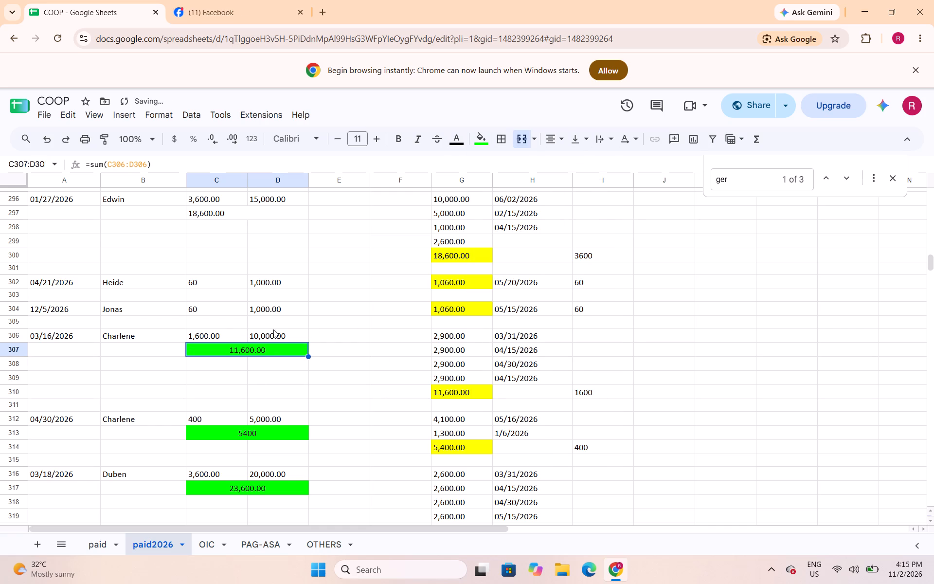
Insert one row above blank row 305, directly below Jonas's 12/5/2026 entry.
click(15, 320)
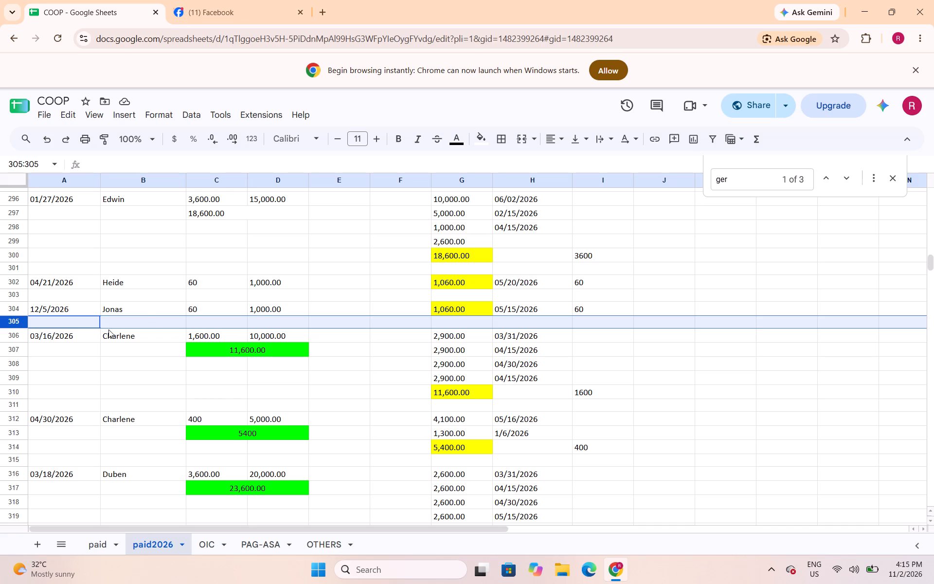
right_click(20, 325)
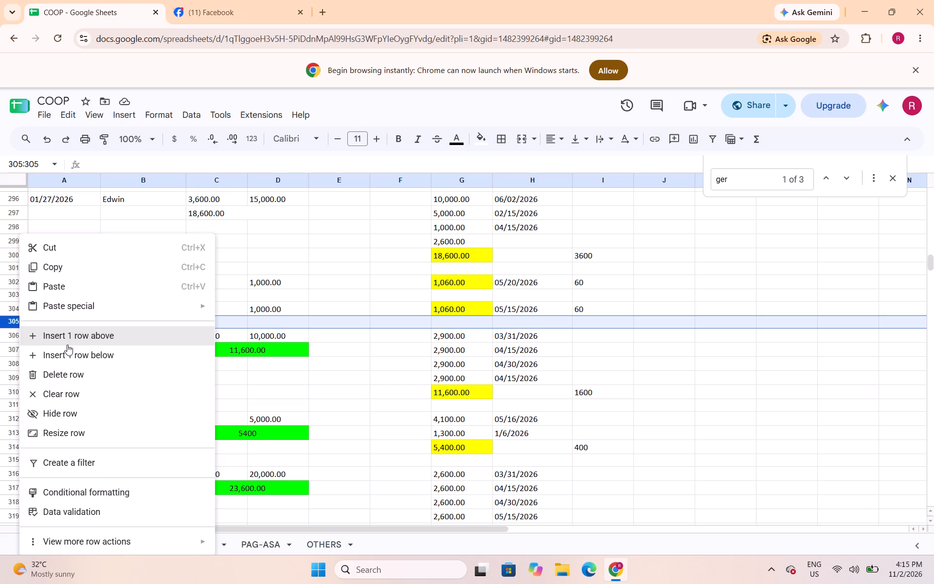
click(67, 339)
Select C305:D305 in the new row below Jonas's 12/5/2026 entry for its merged total.
drag(238, 325, 259, 323)
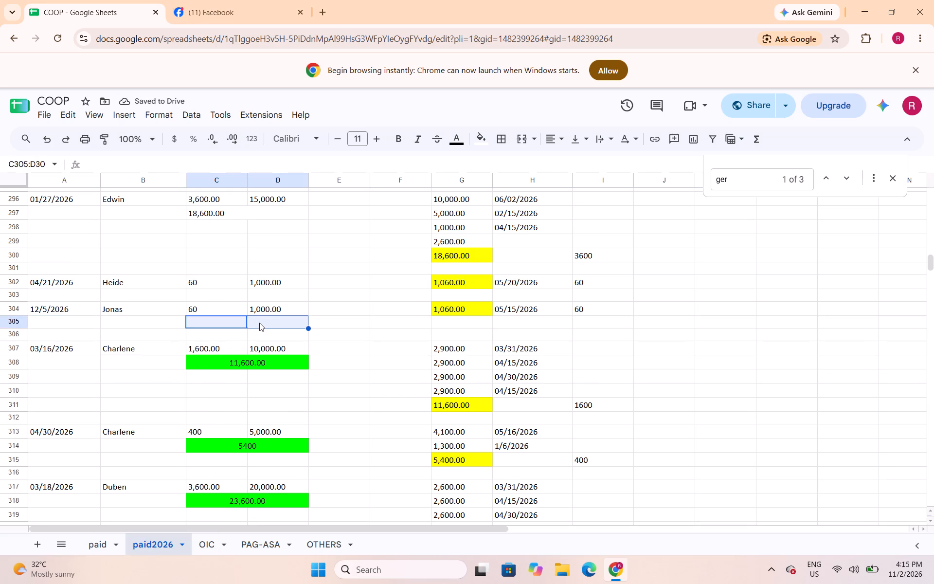
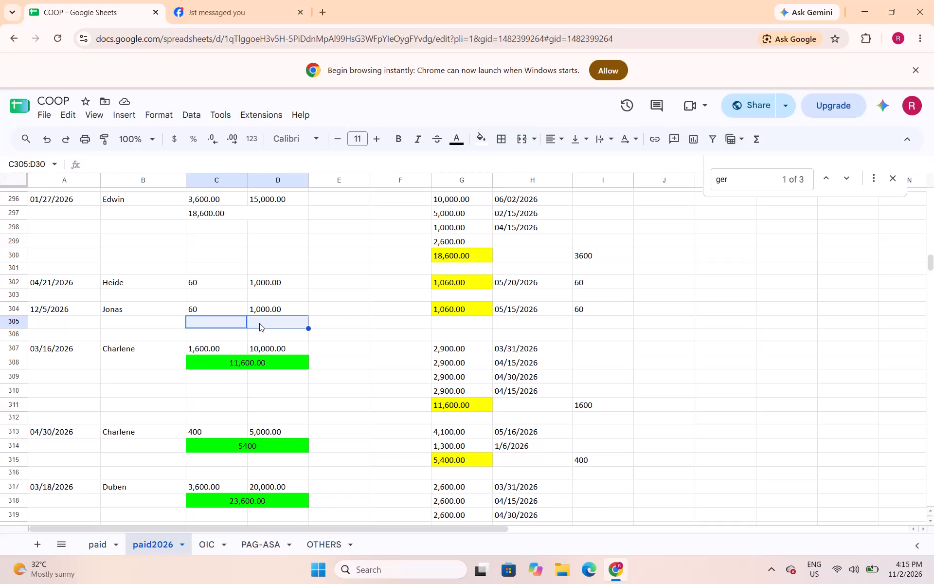
Merge C305:D305 below Jonas's 12/5/2026 entry and enter a SUM formula totaling C304:D304.
click(520, 141)
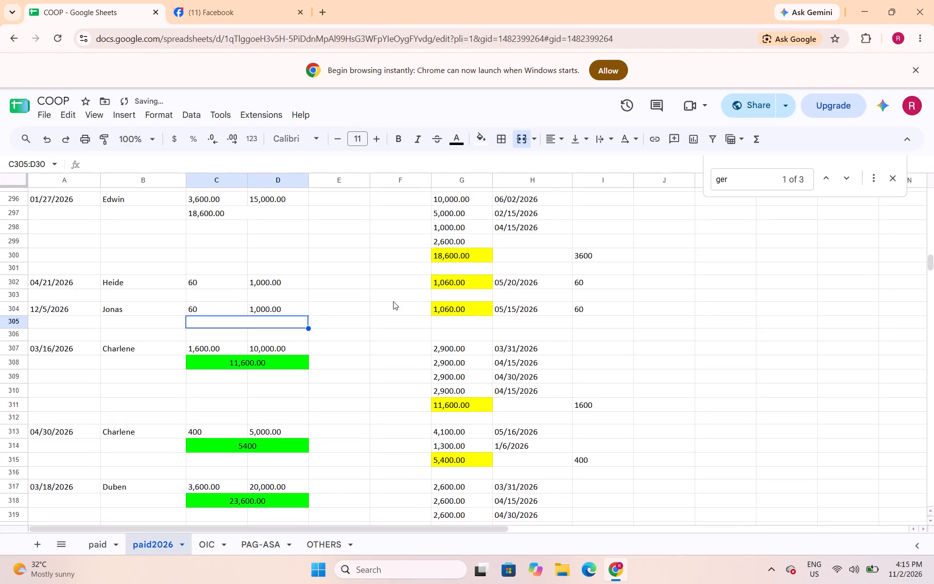
text(=sum()
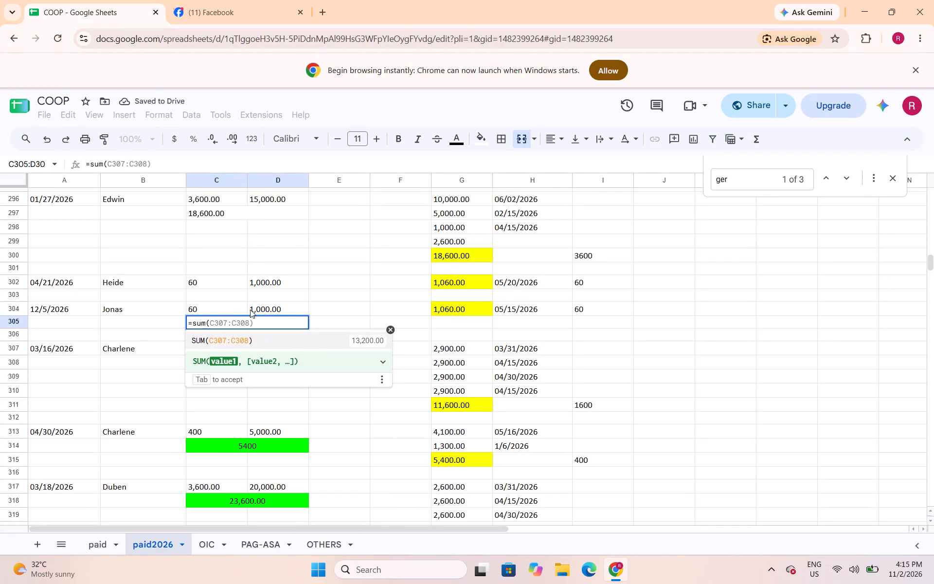
drag(244, 310, 251, 309)
key(shift+parenright)
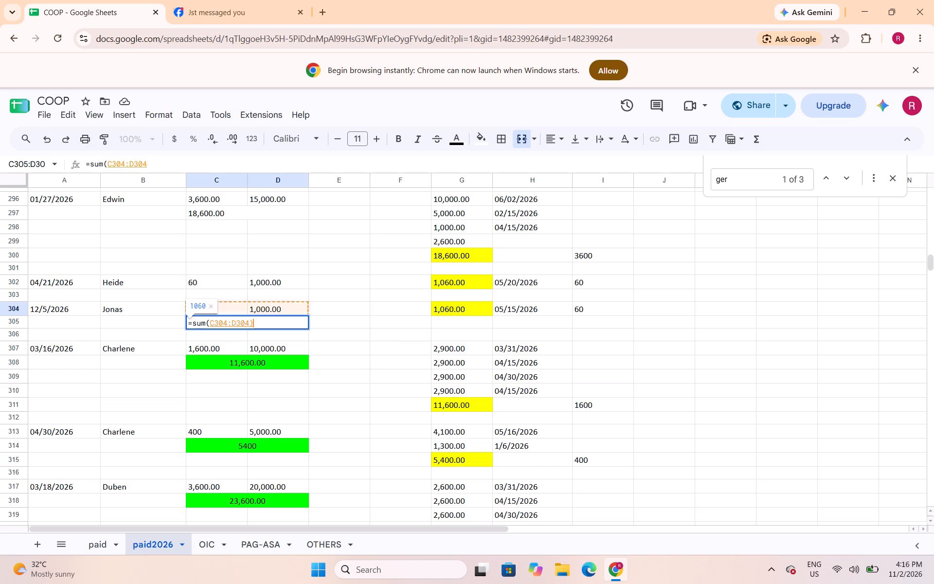
key(Return)
key(Up)
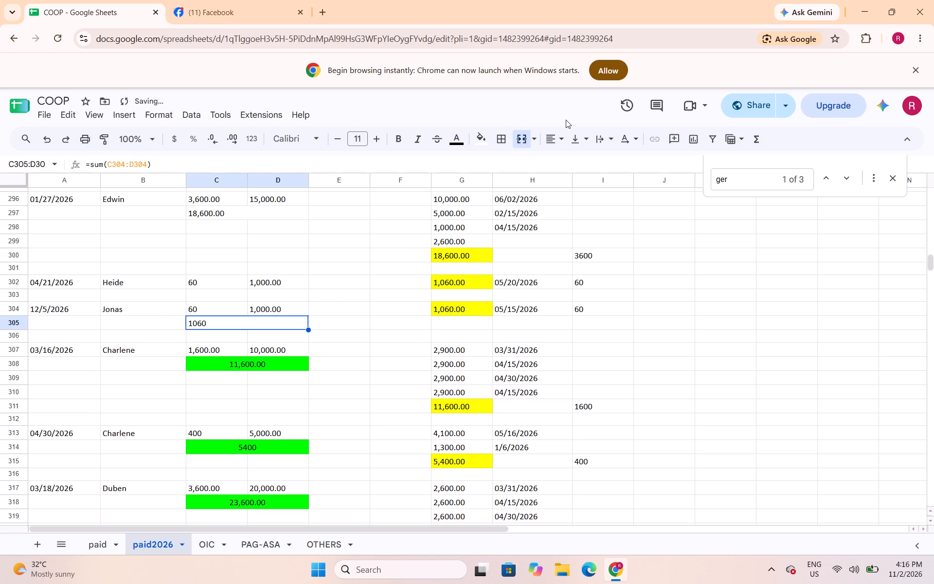
Fill Jonas's merged total in C305:D305 bright green and center it.
click(484, 143)
click(540, 196)
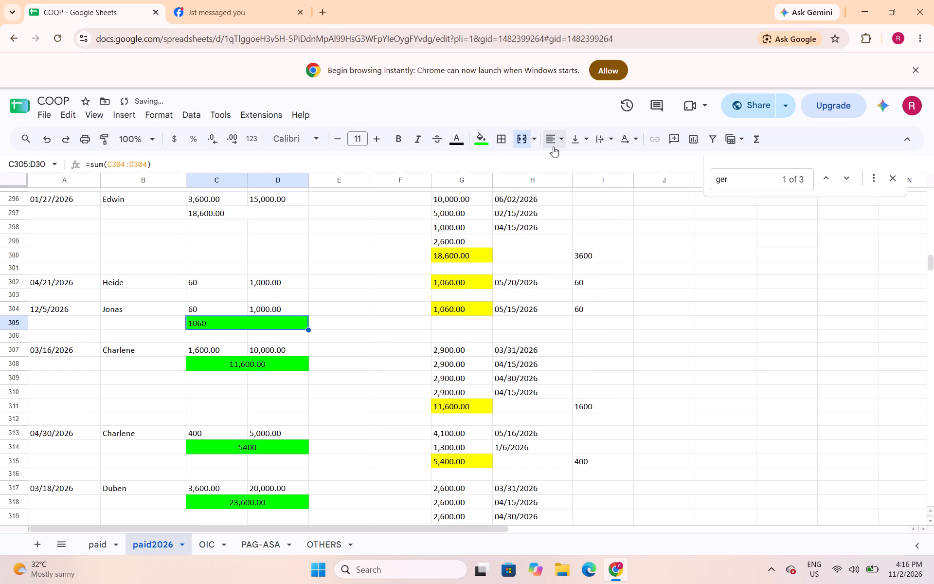
click(555, 142)
click(577, 163)
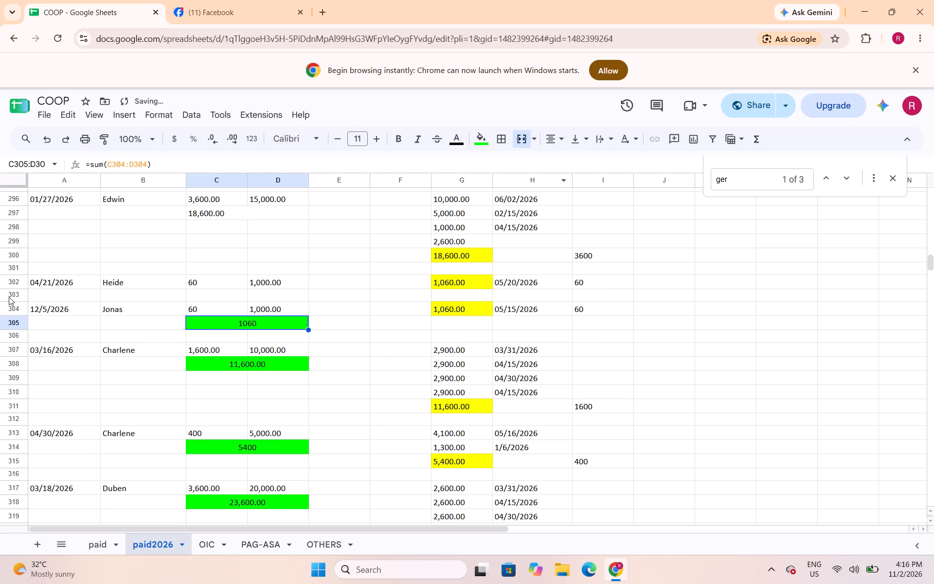
Insert one row above blank row 303, directly below Heide's 04/21/2026 entry.
click(18, 297)
right_click(18, 297)
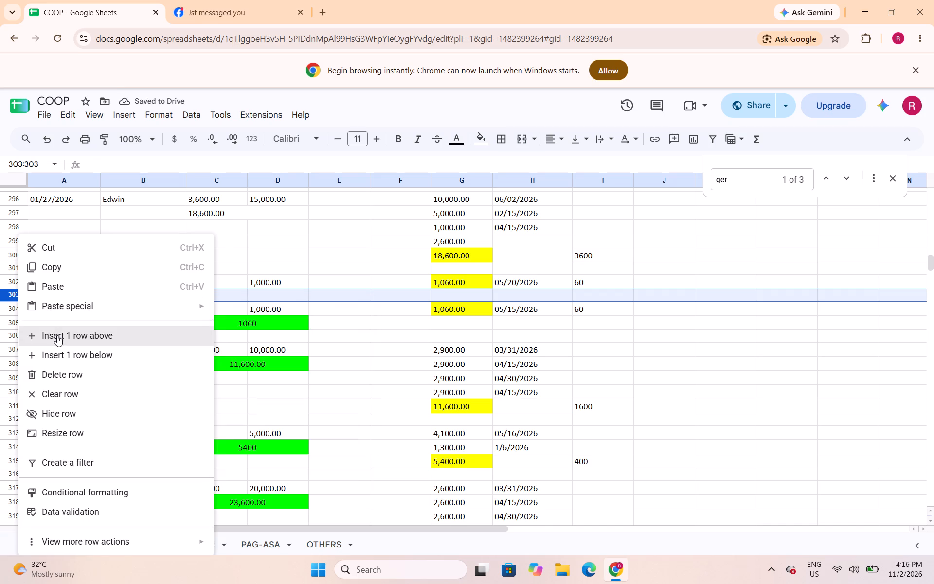
click(57, 335)
Merge C303:D303 below Heide's 04/21/2026 entry and enter a SUM formula totaling C302:D302.
drag(240, 295, 260, 299)
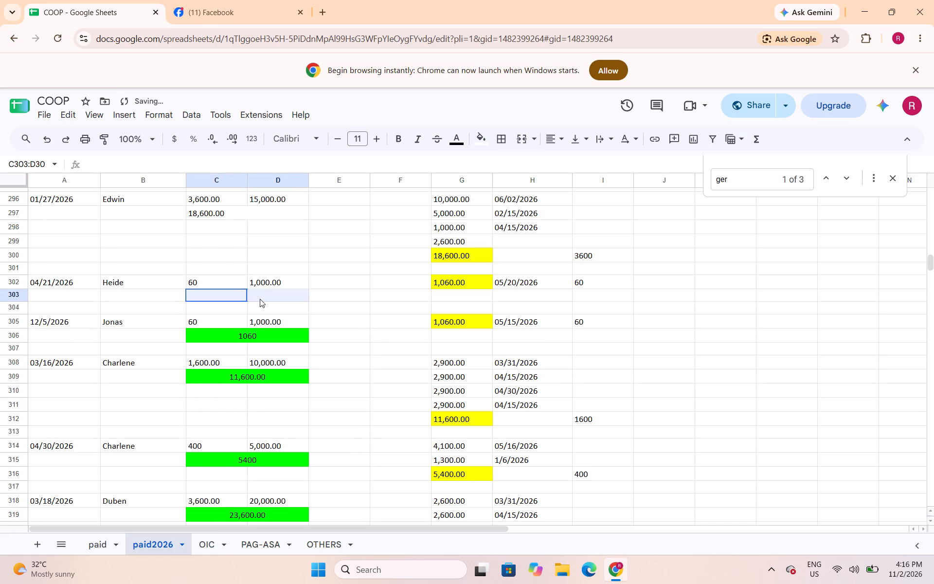
drag(260, 299, 260, 299)
click(519, 143)
text(=sum()
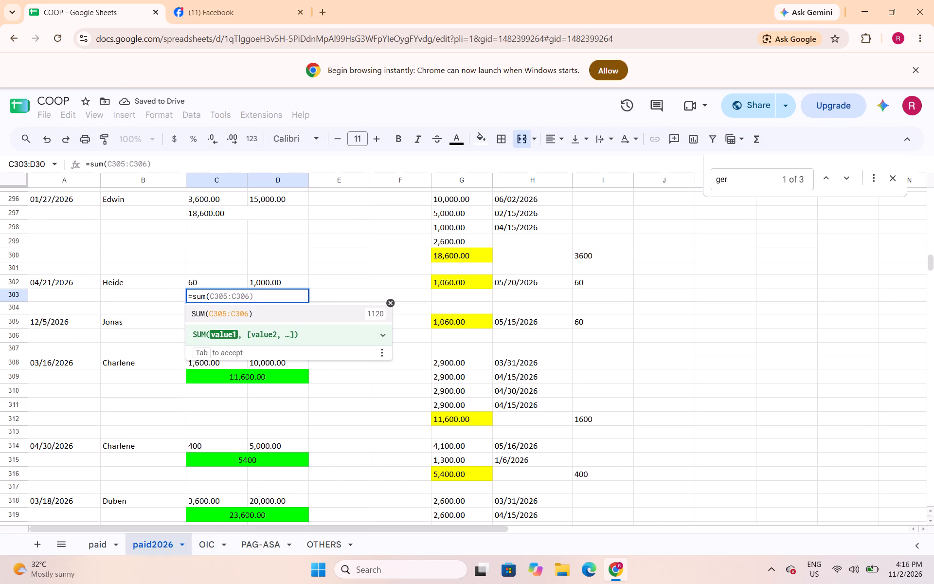
drag(238, 281, 253, 283)
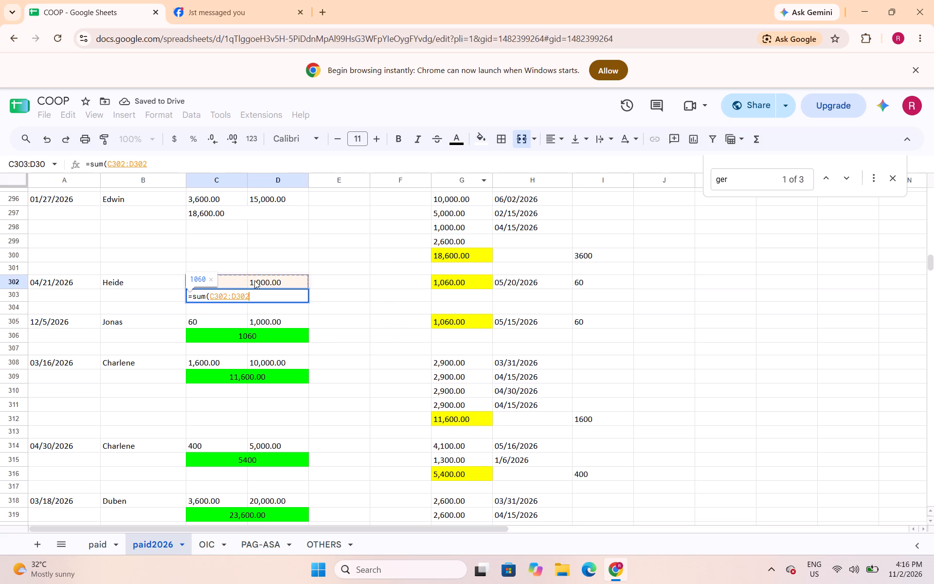
key(shift+parenright)
key(Return)
key(Up)
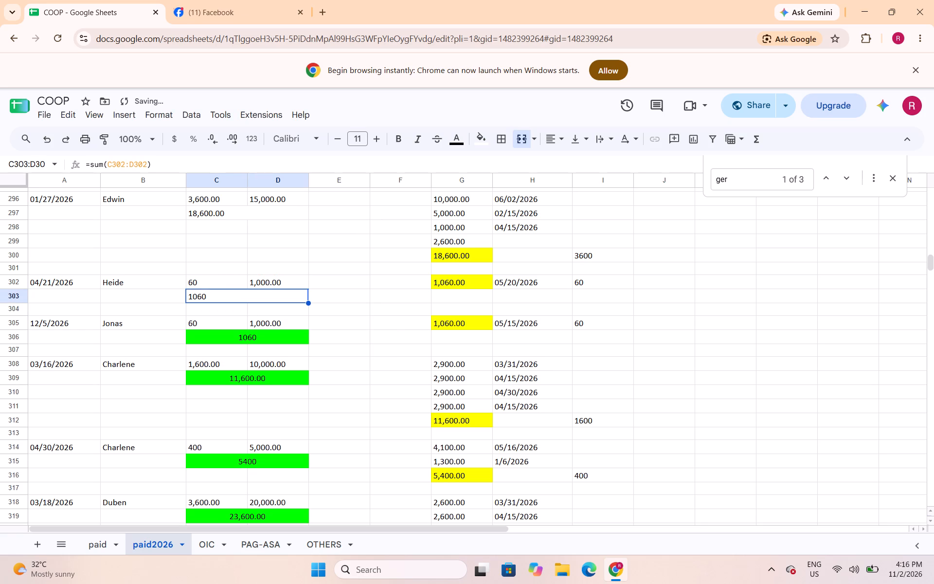
Fill Heide's merged total in C303:D303 bright green and center it.
click(480, 146)
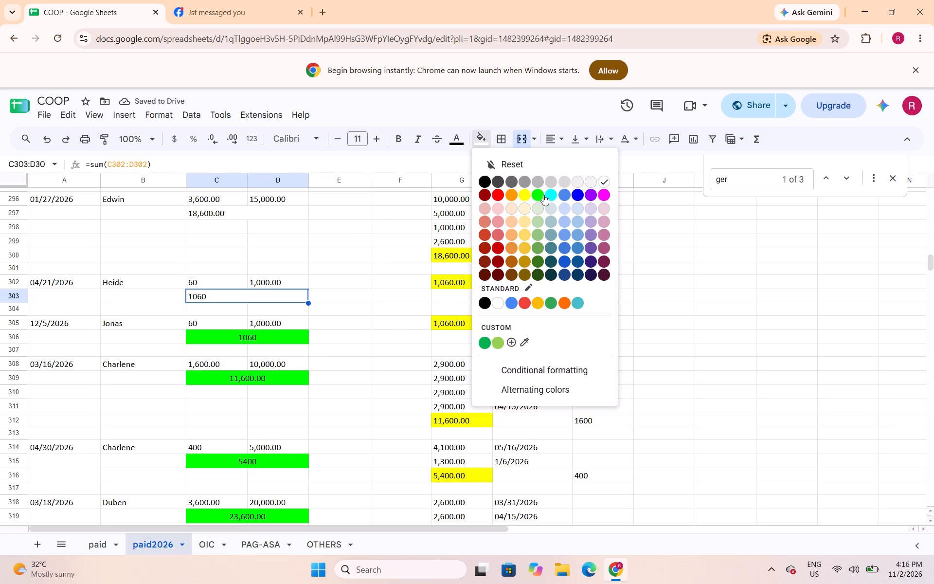
click(543, 195)
click(562, 142)
click(576, 164)
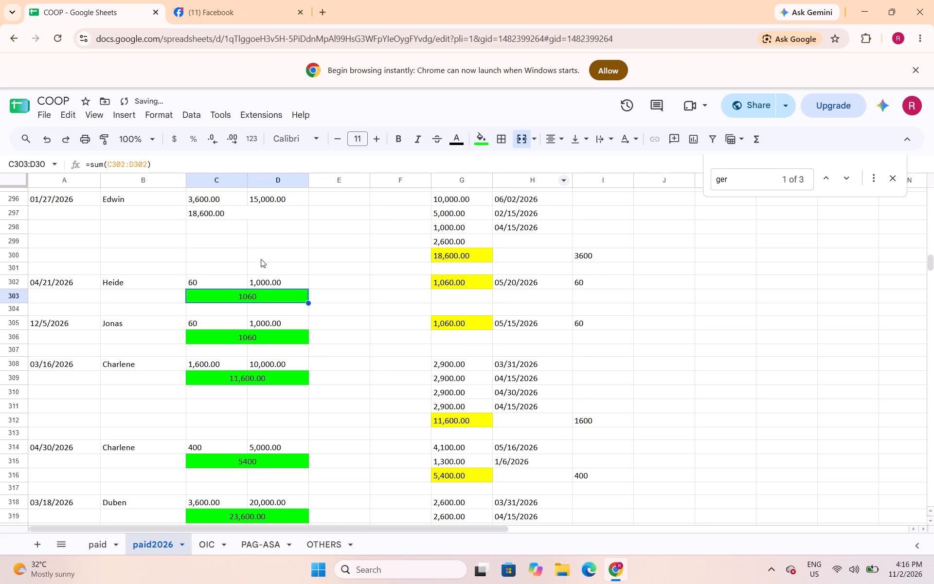
Fill Edwin's existing merged total in C297:D297 bright green and center it.
click(231, 217)
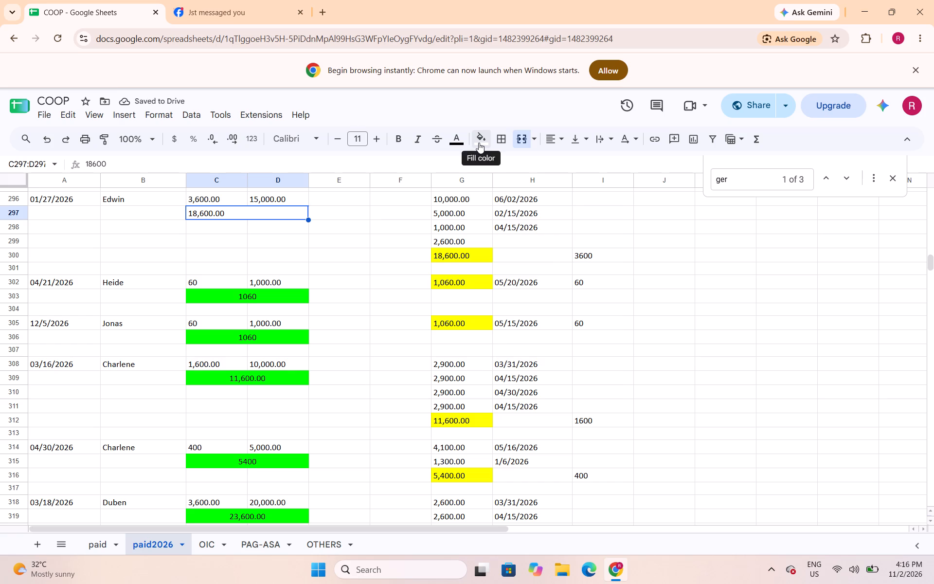
click(479, 143)
click(536, 197)
click(555, 145)
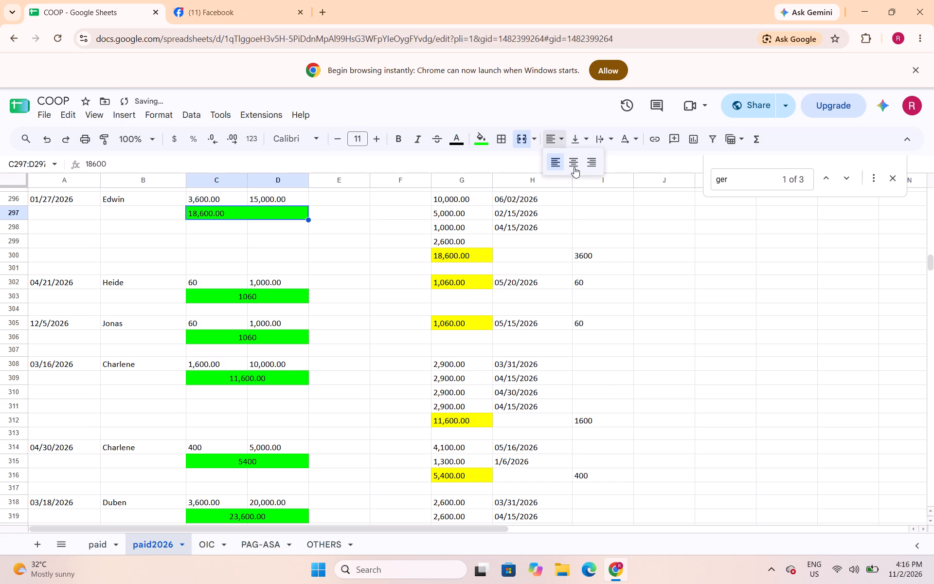
click(575, 168)
Insert one row above blank row 295, directly below Sir Janeo's 03/15/2026 entry.
scroll(423, 241, up, 2)
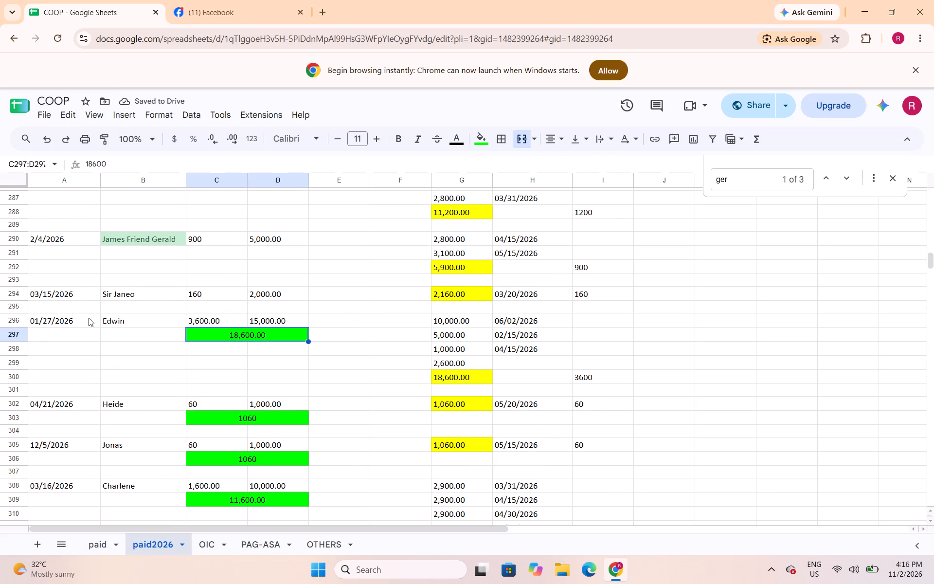
click(21, 310)
right_click(21, 310)
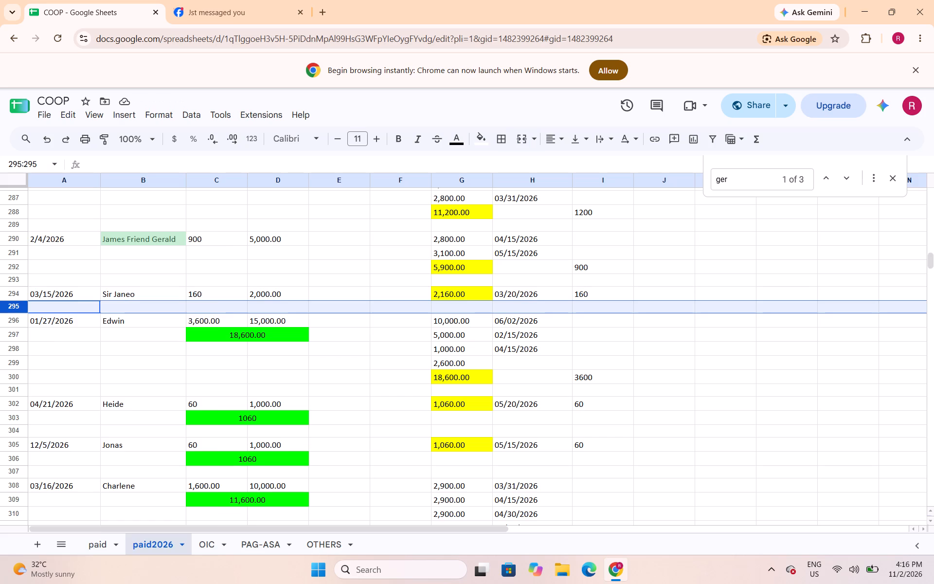
click(64, 338)
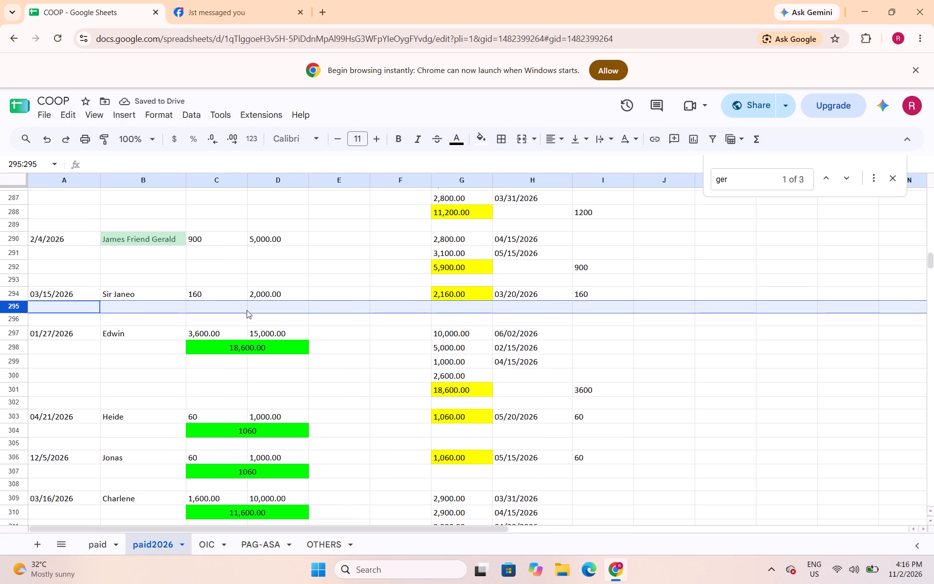
Merge C295:D295 below Sir Janeo's 03/15/2026 entry and enter a SUM formula totaling C294:D294.
drag(247, 310, 264, 308)
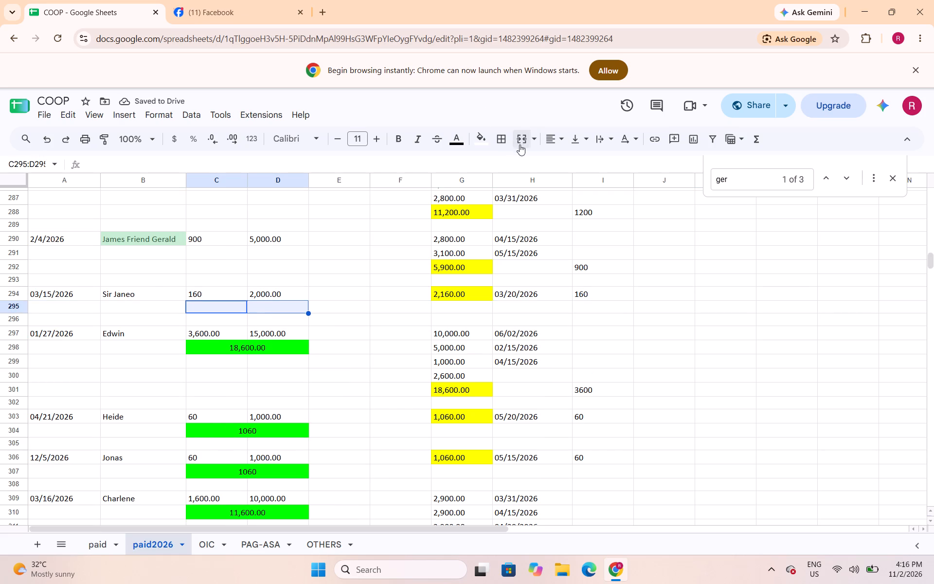
click(521, 142)
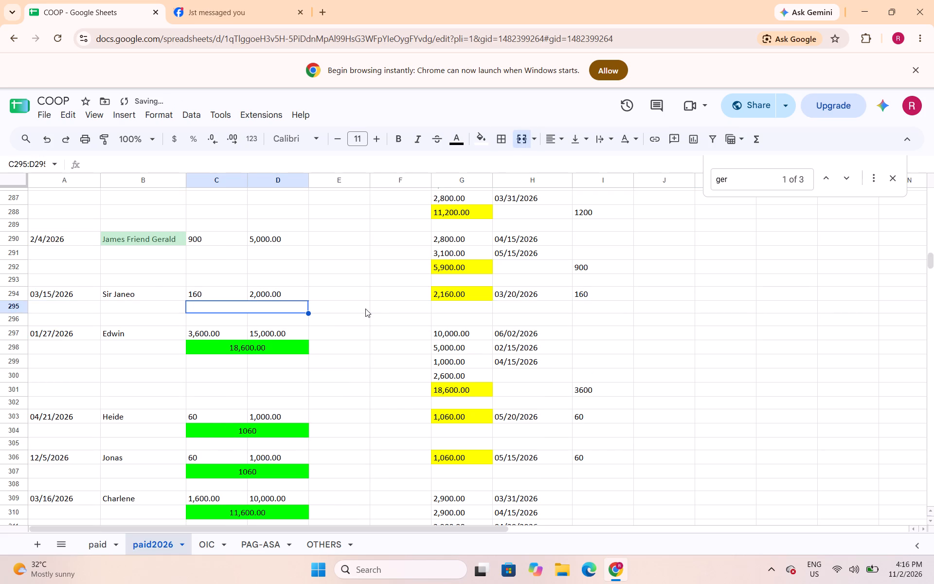
text(=sum)
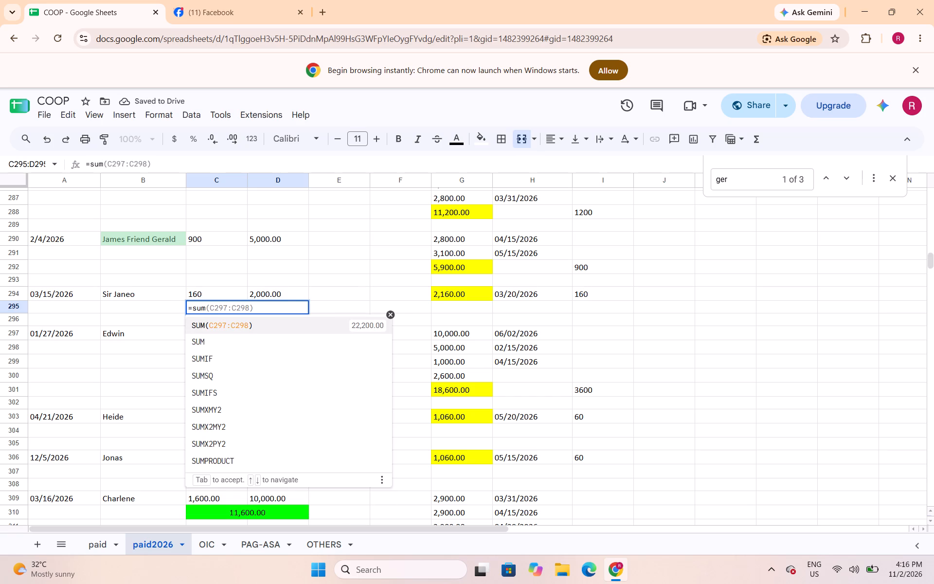
key(shift+parenleft)
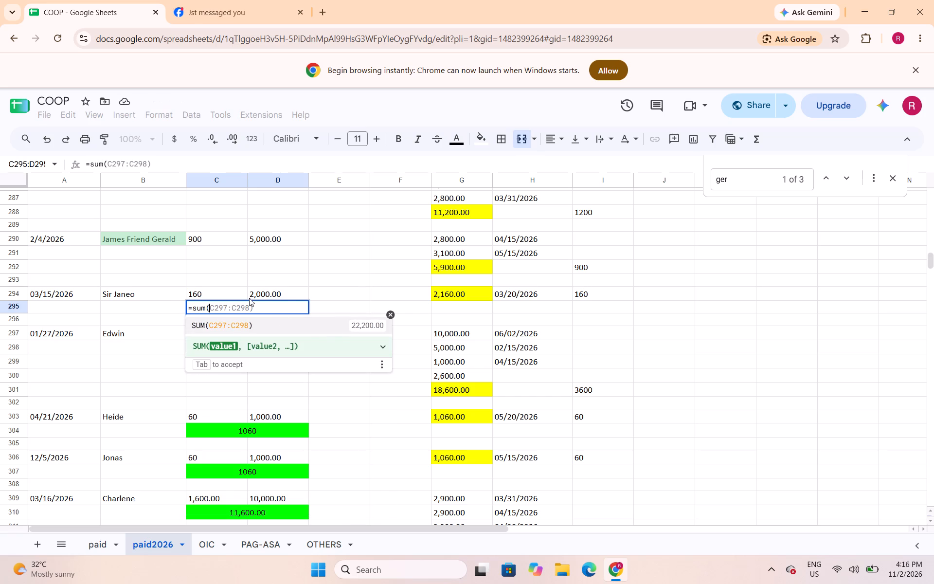
drag(241, 297, 252, 297)
key(shift+parenright)
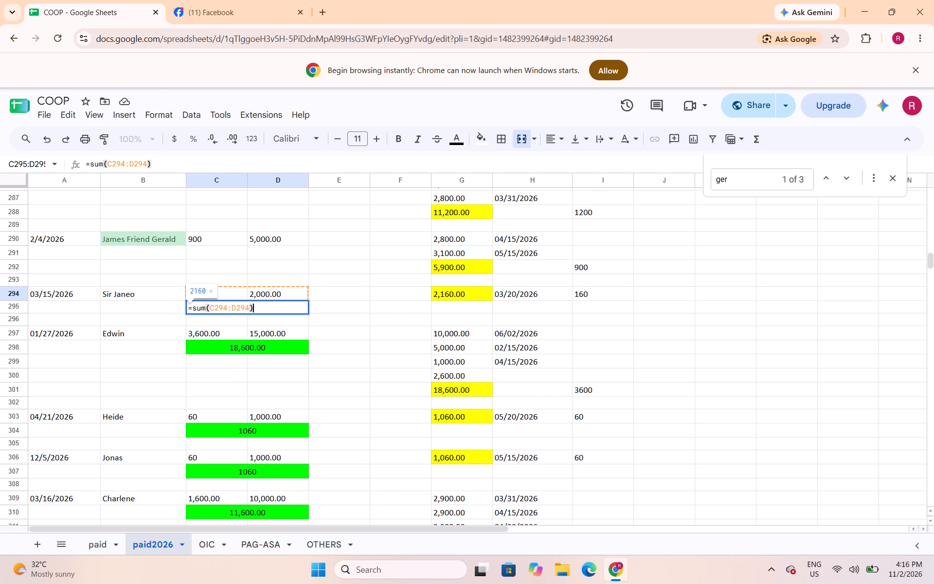
key(Return)
key(Up)
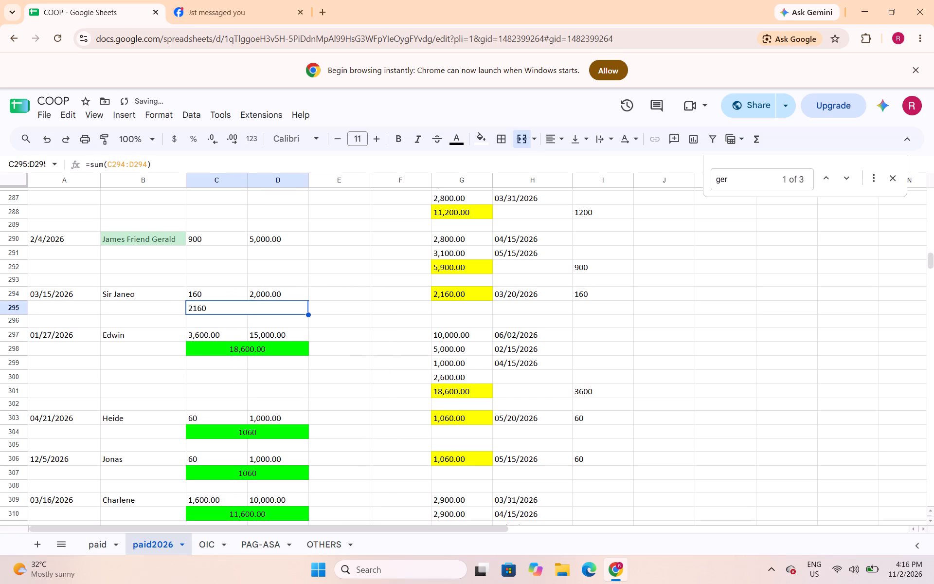
Center Sir Janeo's merged total in C295:D295 and fill it bright green.
click(562, 136)
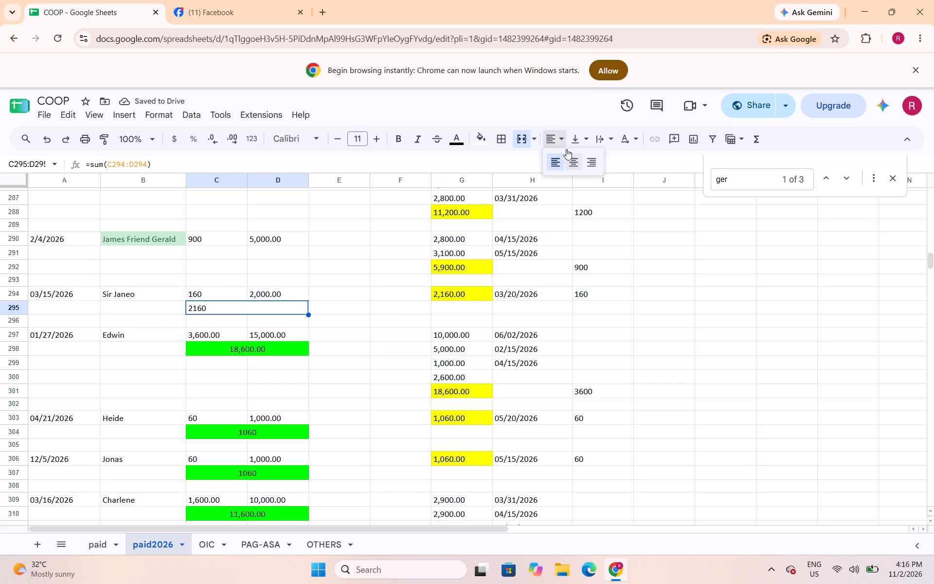
click(572, 156)
click(483, 139)
click(535, 196)
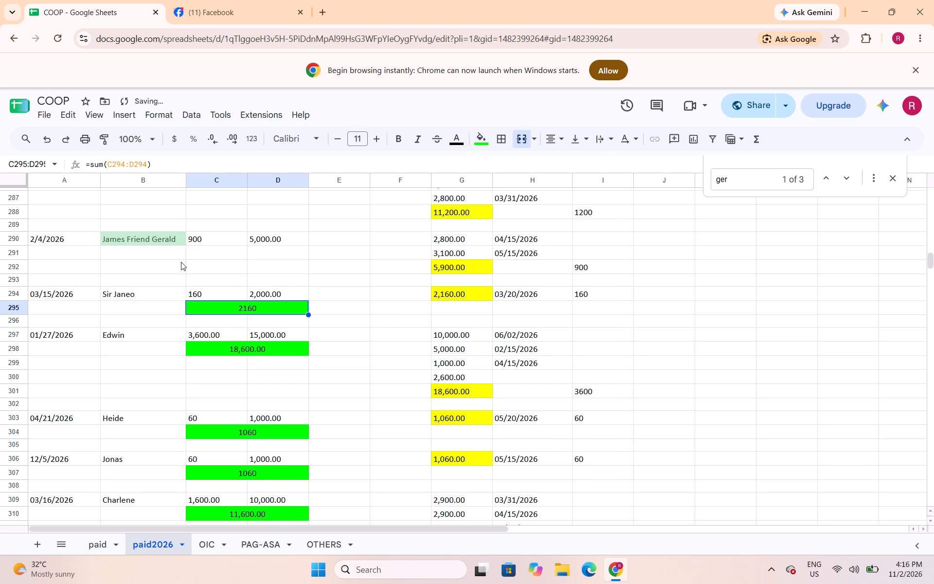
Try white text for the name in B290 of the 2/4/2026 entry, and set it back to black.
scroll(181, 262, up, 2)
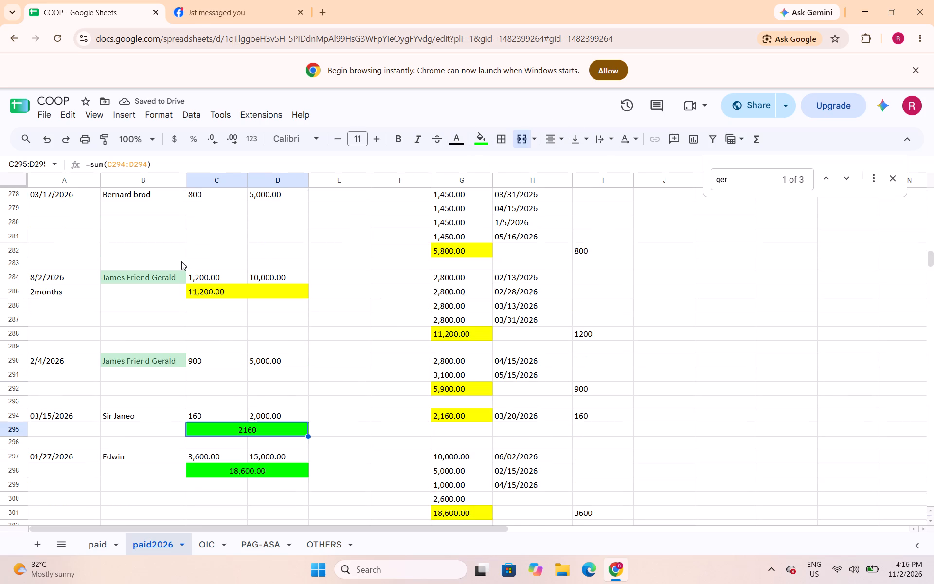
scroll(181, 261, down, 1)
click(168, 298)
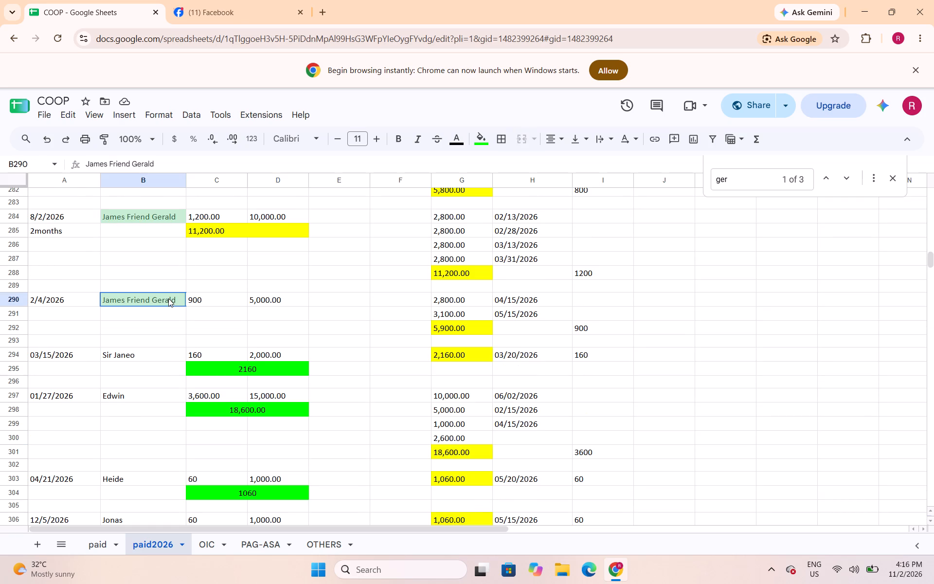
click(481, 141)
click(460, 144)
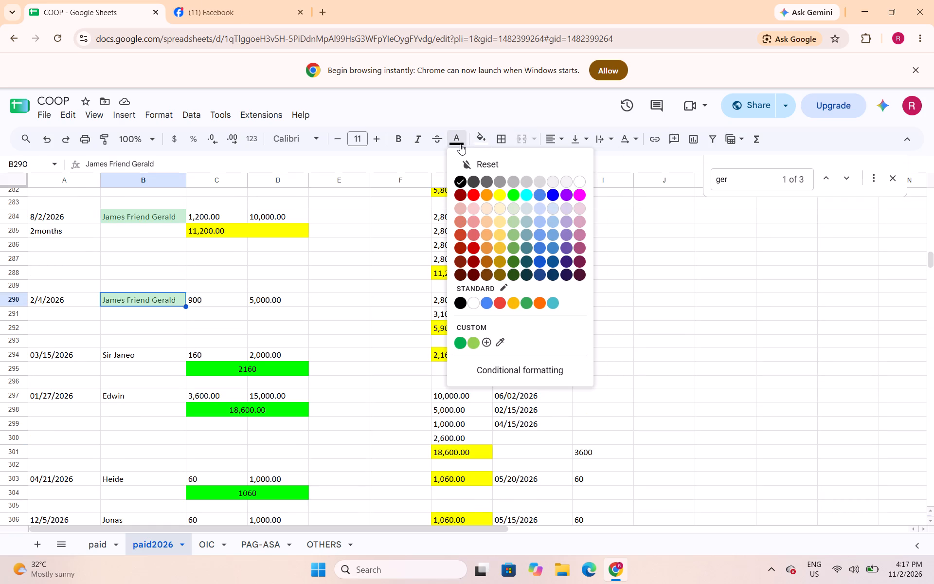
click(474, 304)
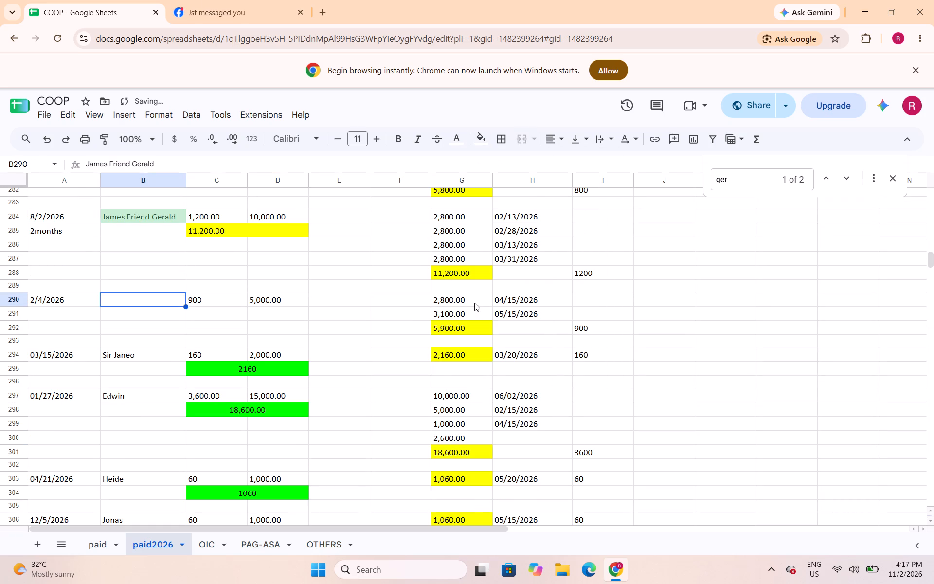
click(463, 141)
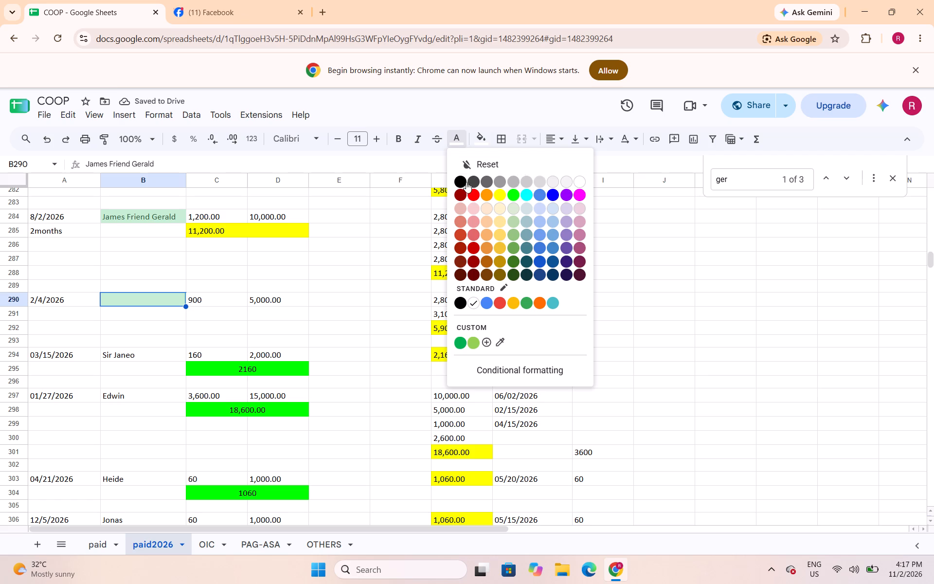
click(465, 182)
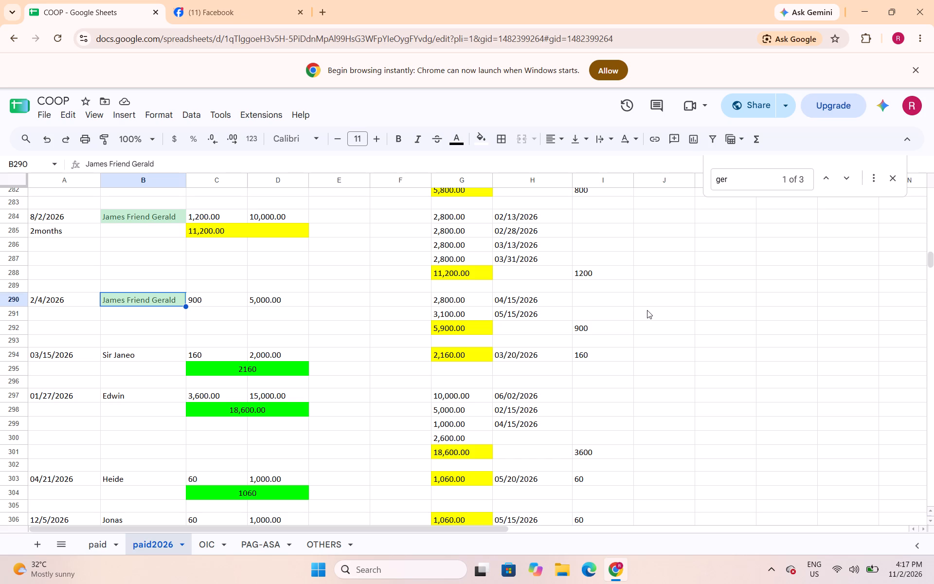
Merge C291:D291 below the 2/4/2026 entry and enter a SUM formula totaling C290:D290.
click(199, 312)
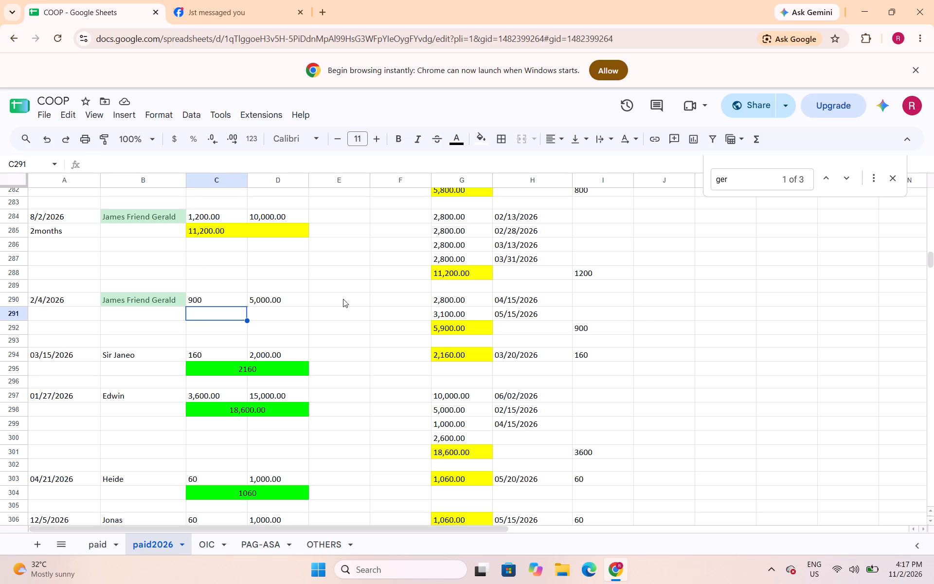
drag(240, 316, 272, 316)
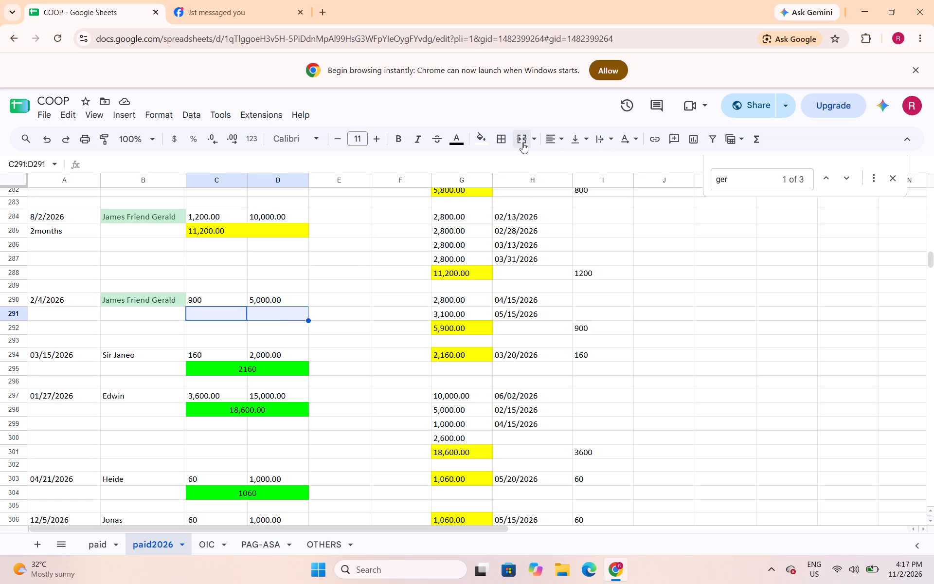
click(522, 142)
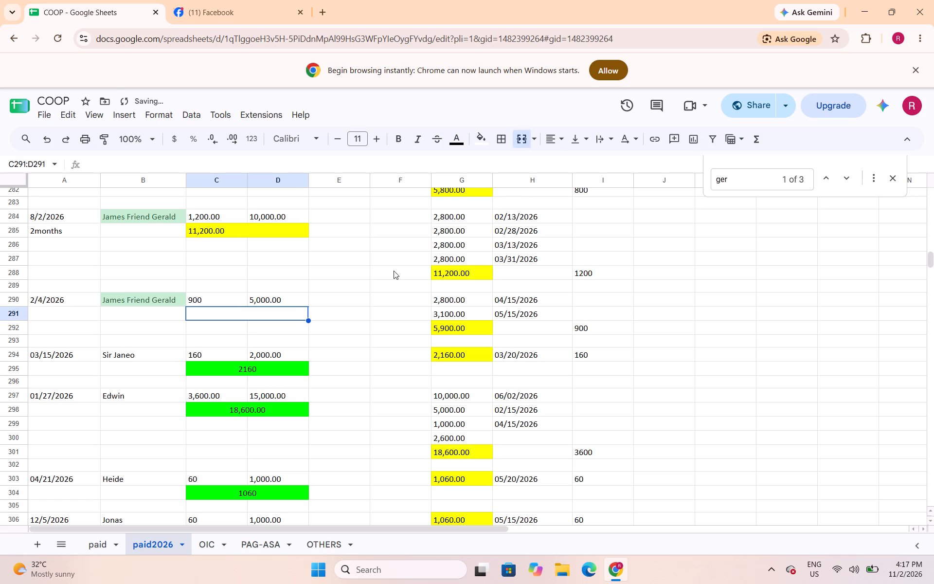
text(=sum()
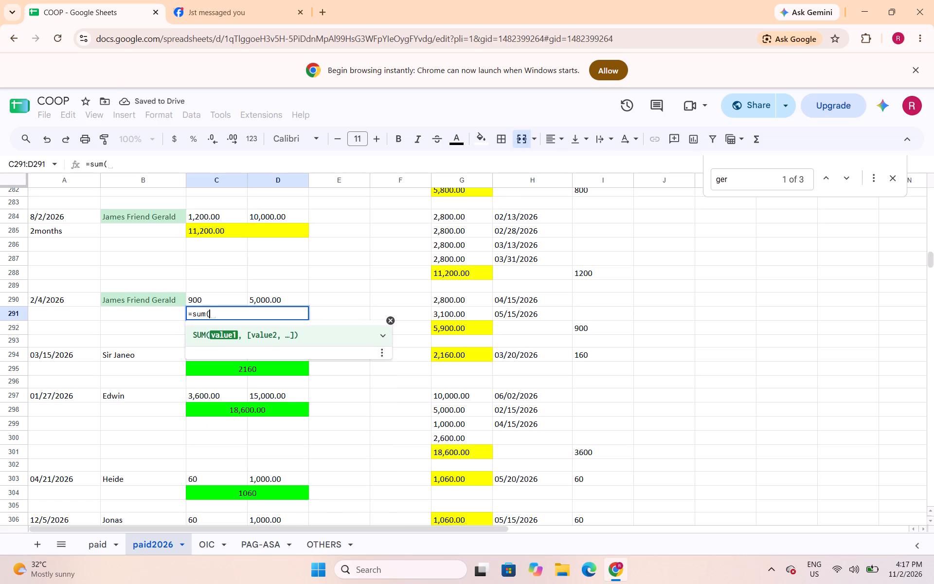
drag(235, 299, 251, 302)
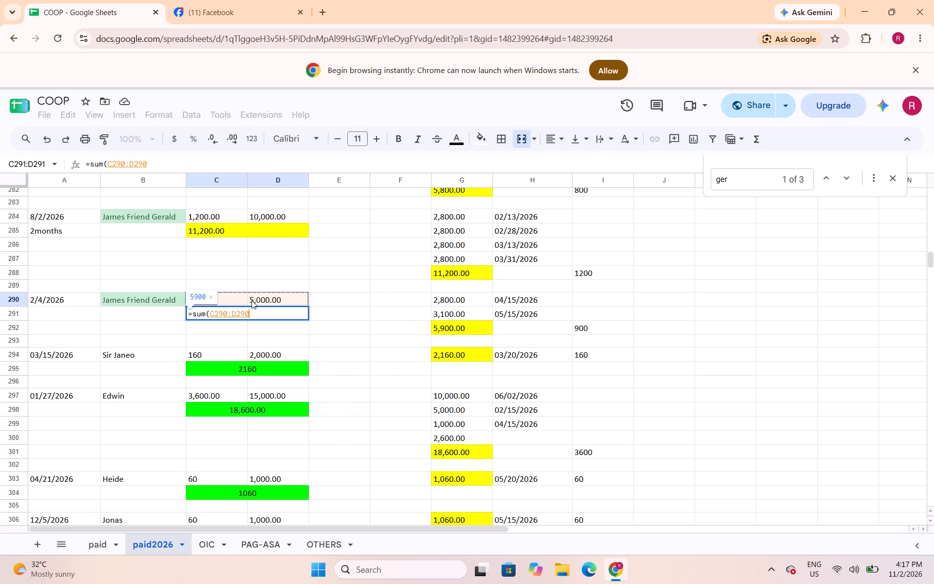
key(shift+parenright)
key(Return)
key(Up)
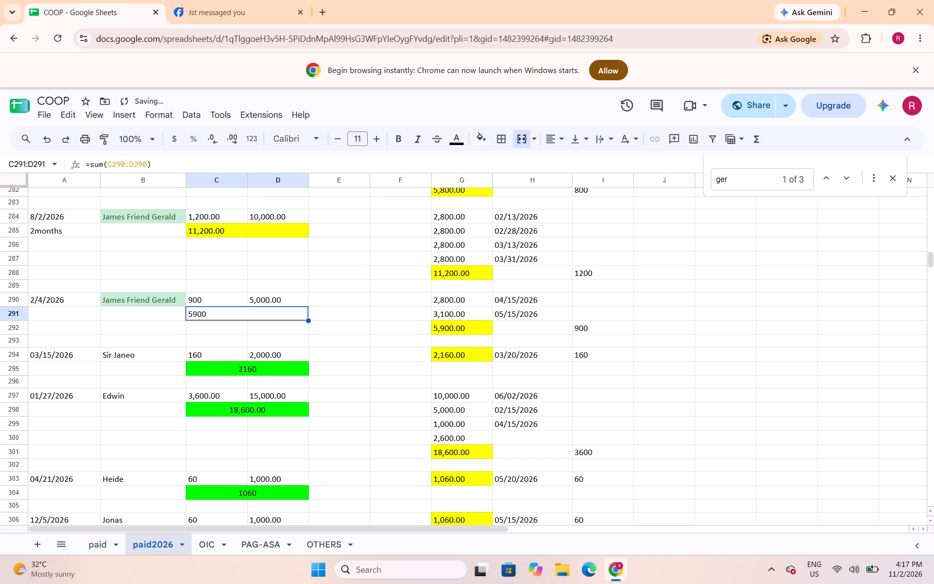
Center the 2/4/2026 entry's merged total in C291:D291 and fill it bright green.
click(560, 142)
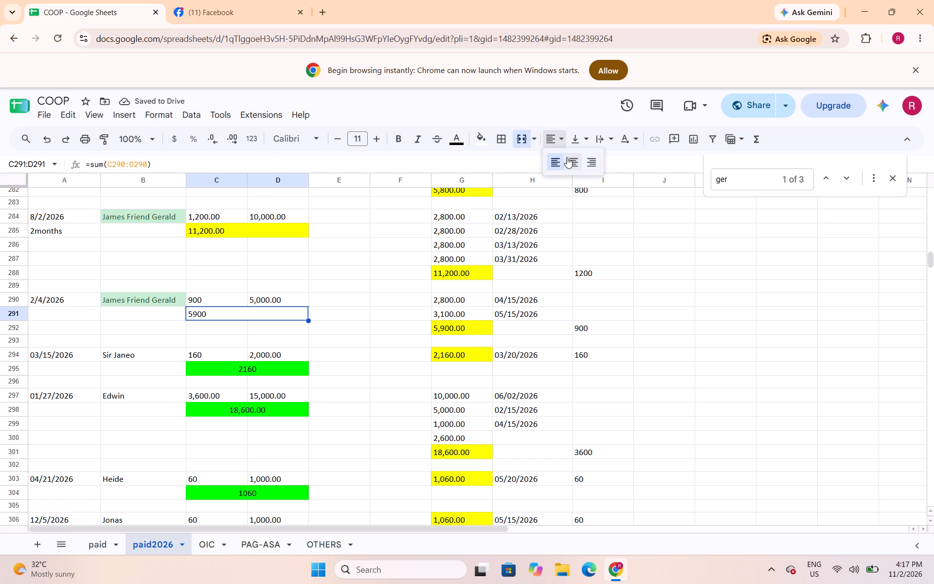
click(572, 161)
click(480, 138)
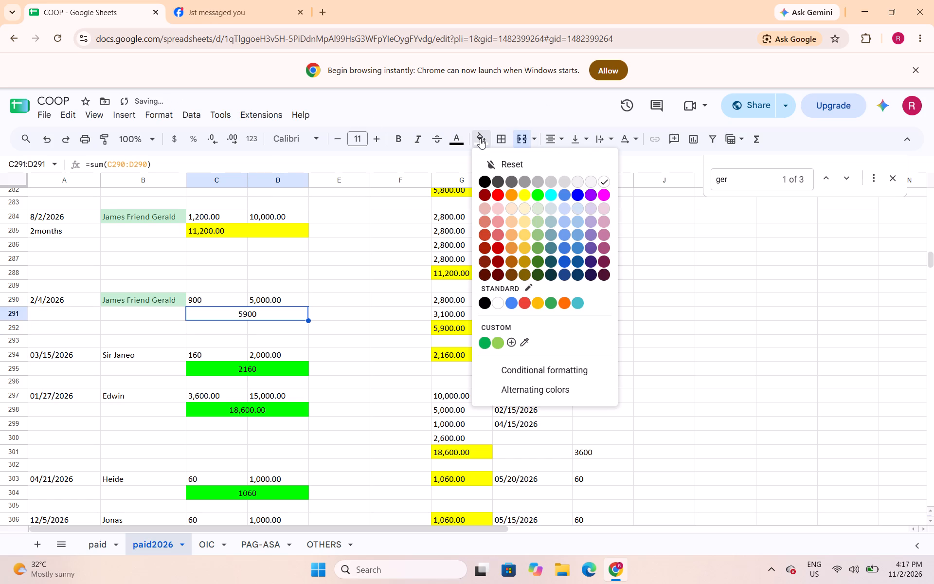
click(536, 195)
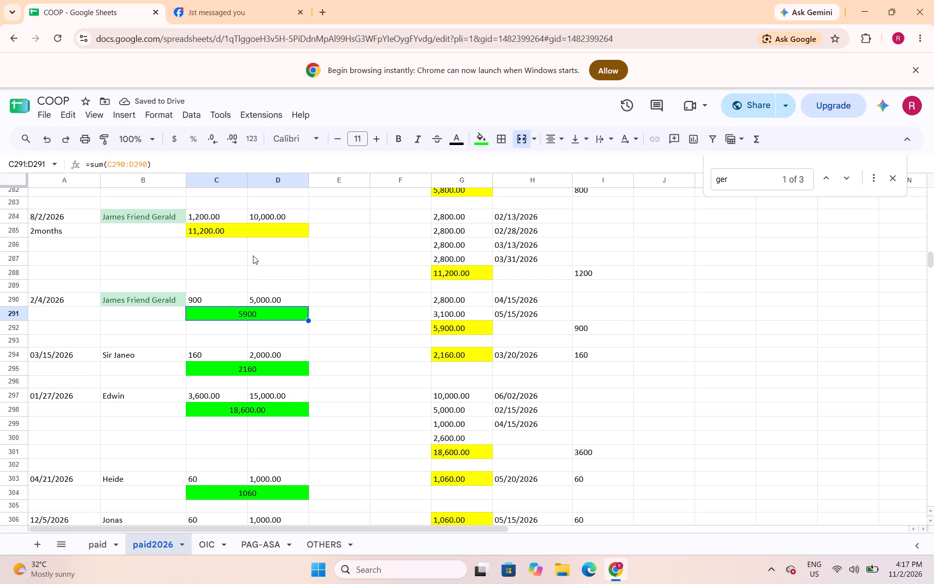
Change the fill of the 8/2/2026 entry's merged total in C285:D285 to bright green and center it.
click(244, 240)
click(246, 229)
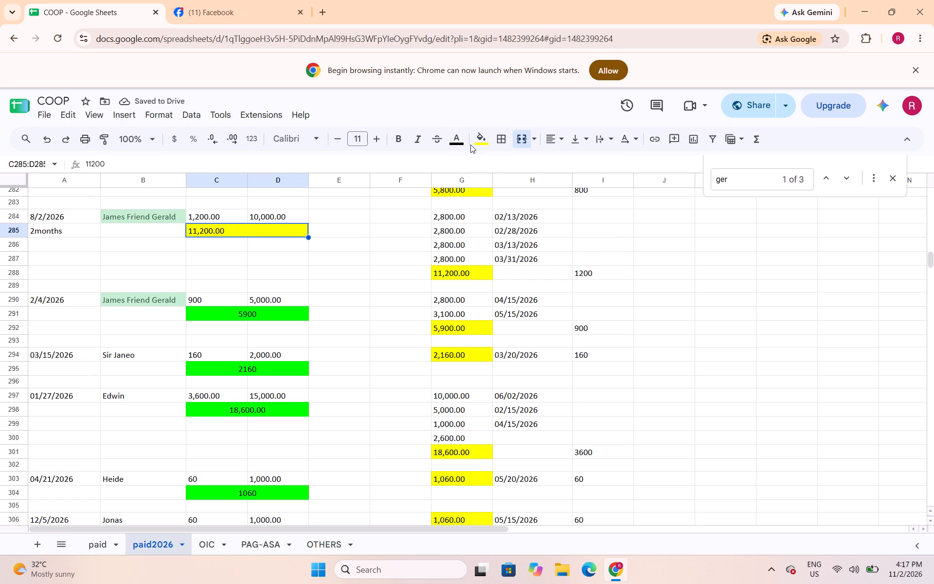
click(481, 142)
click(539, 199)
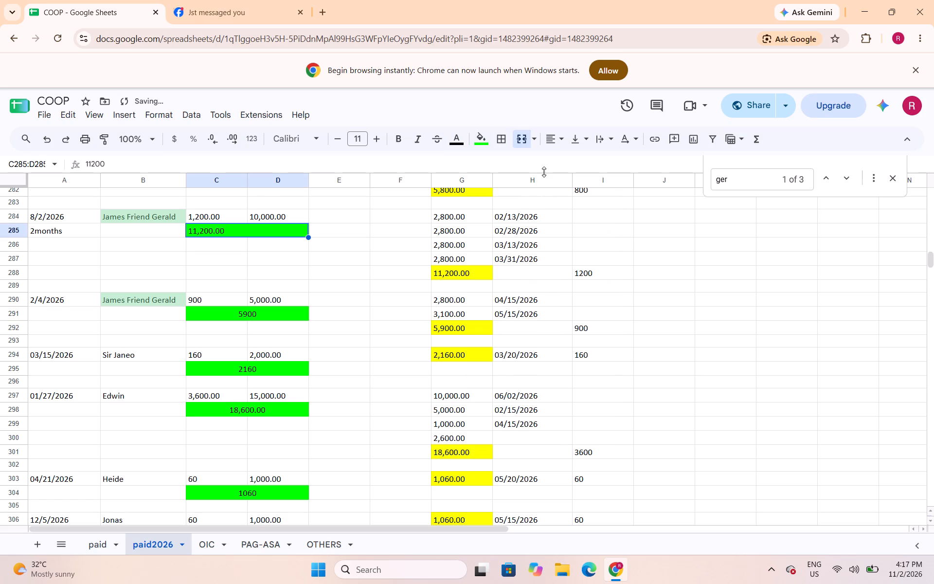
click(563, 139)
click(575, 167)
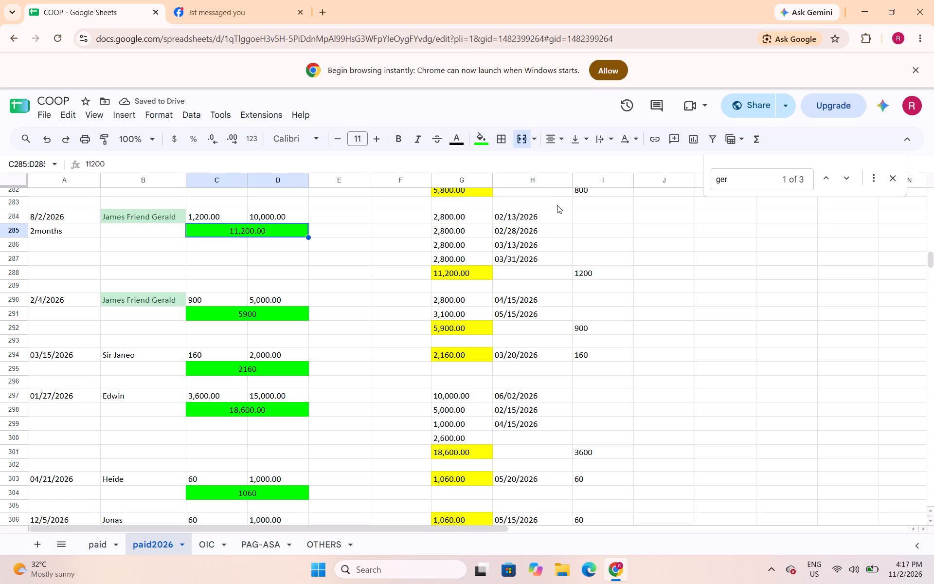
Merge C279:D279 below the 03/17/2026 entry and enter a SUM formula totaling C278:D278.
scroll(294, 289, up, 2)
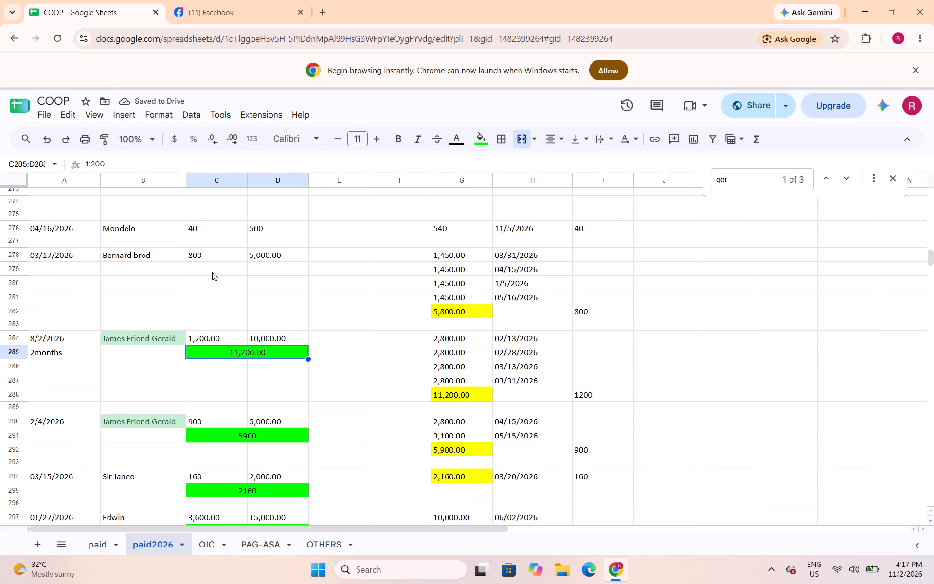
drag(240, 268, 281, 277)
click(282, 275)
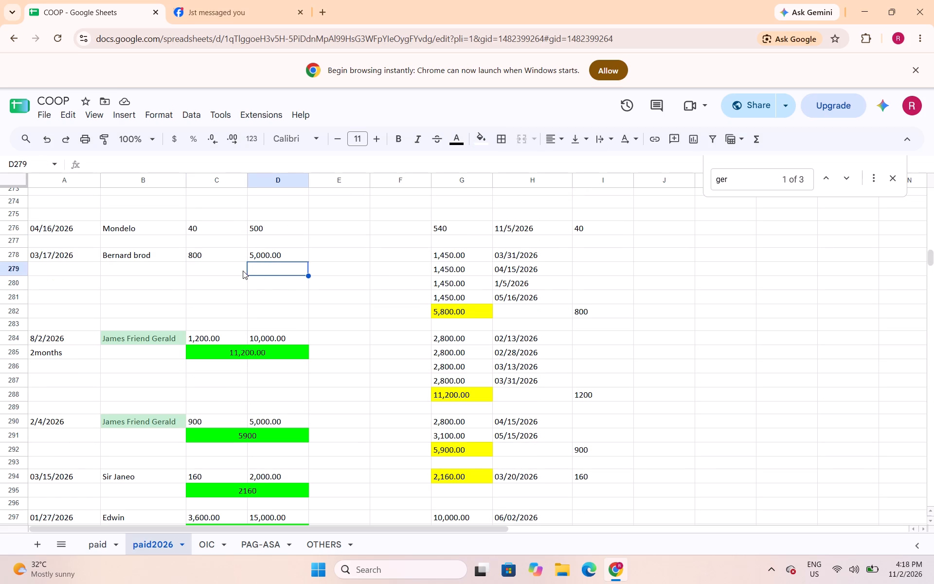
drag(243, 271, 255, 274)
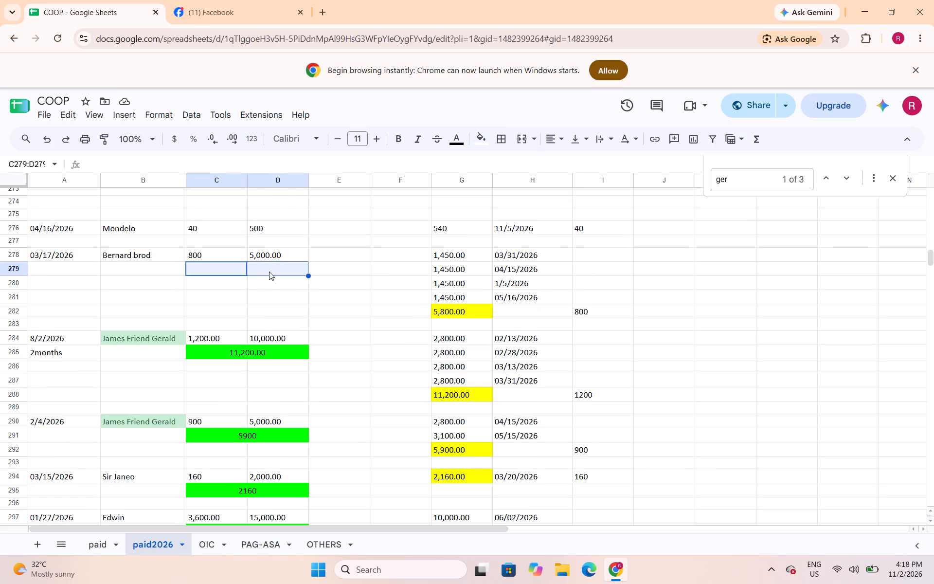
click(521, 143)
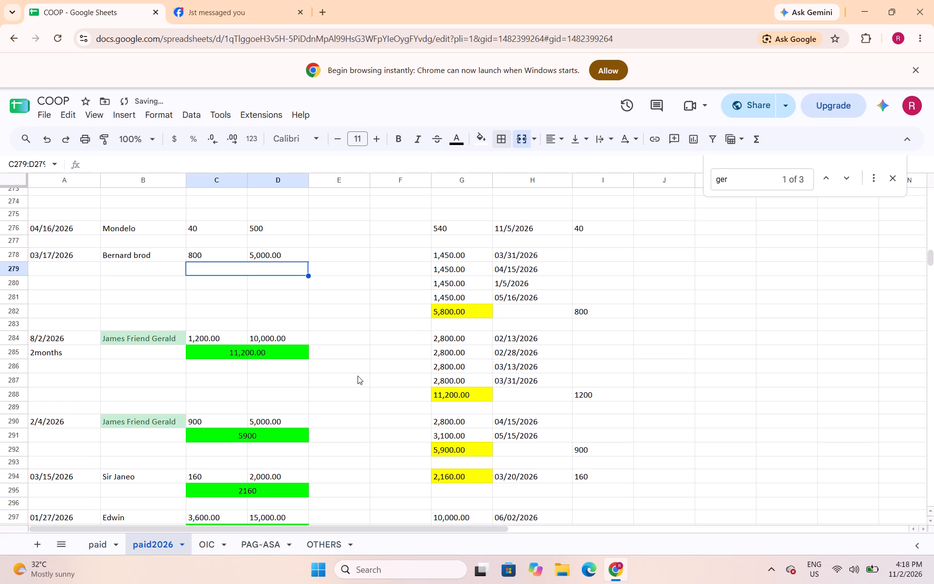
text(=sum)
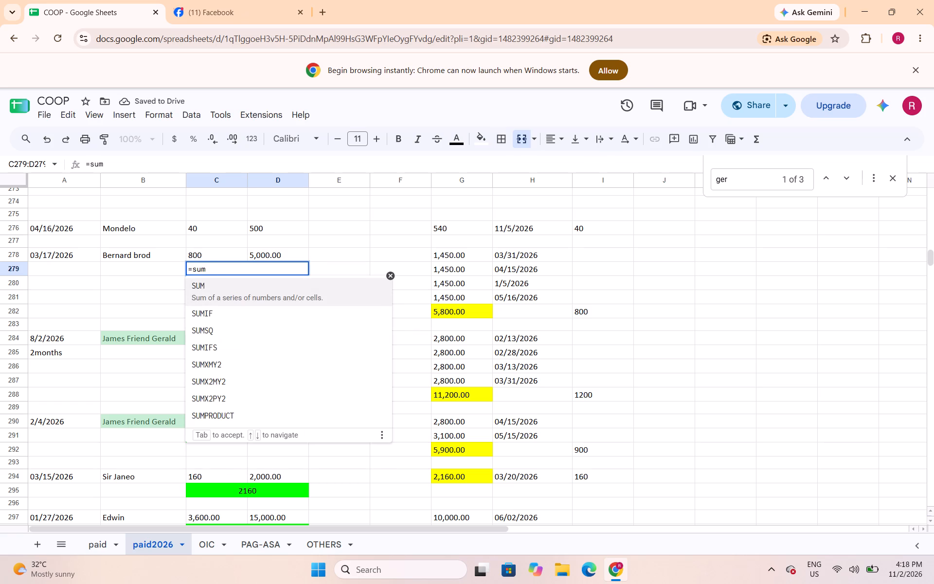
key(shift+parenleft)
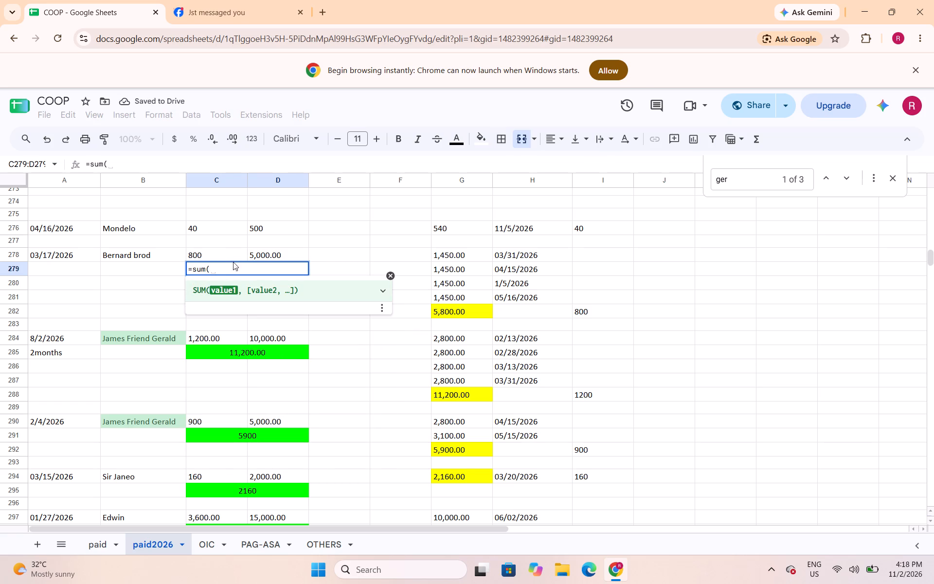
drag(233, 253, 255, 259)
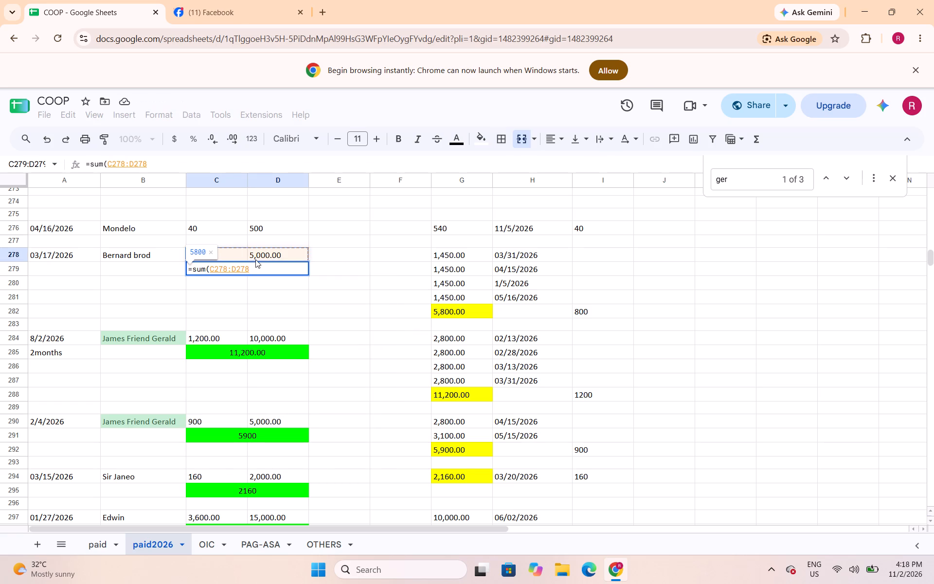
key(shift+parenright)
key(Return)
key(Up)
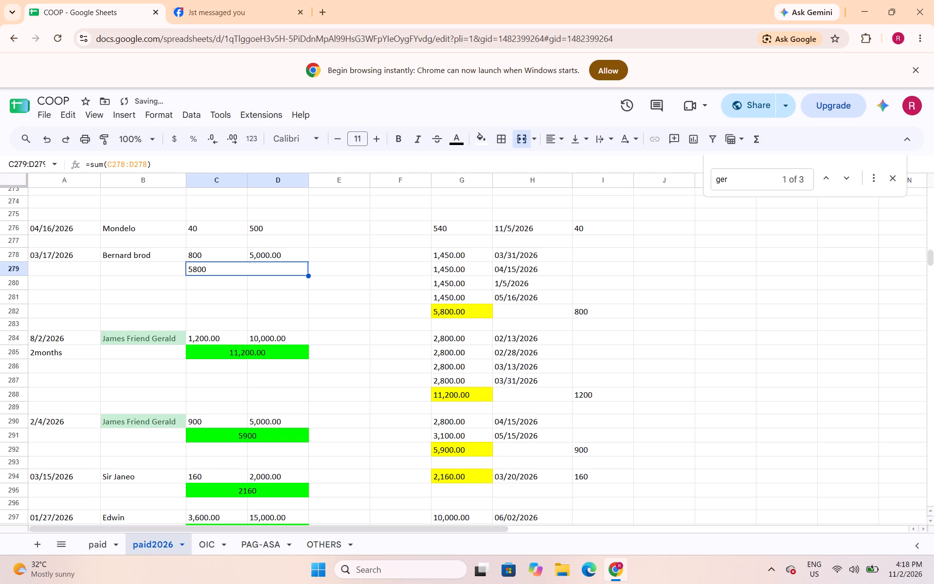
Center the 03/17/2026 entry's merged total in C279:D279 and fill it bright green.
click(548, 137)
click(571, 162)
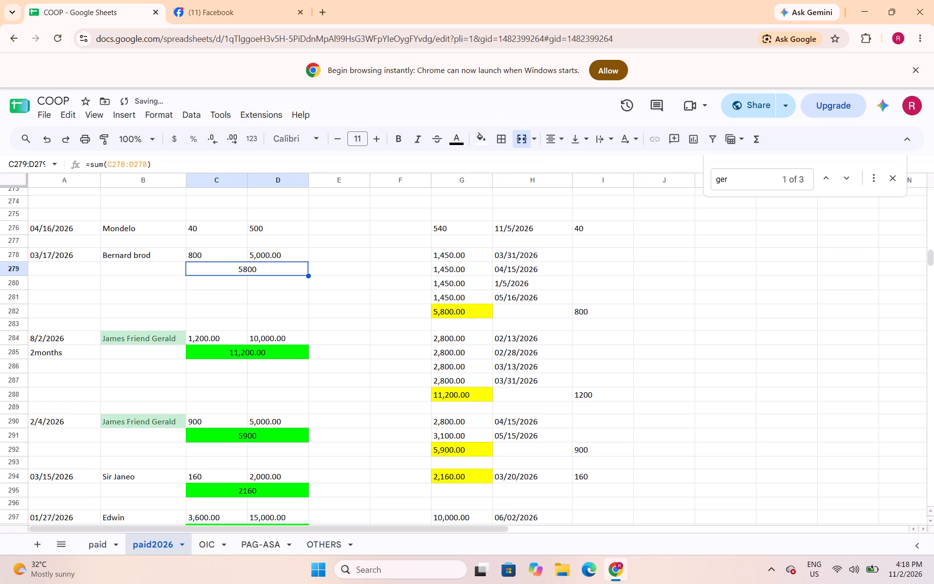
click(480, 135)
click(541, 196)
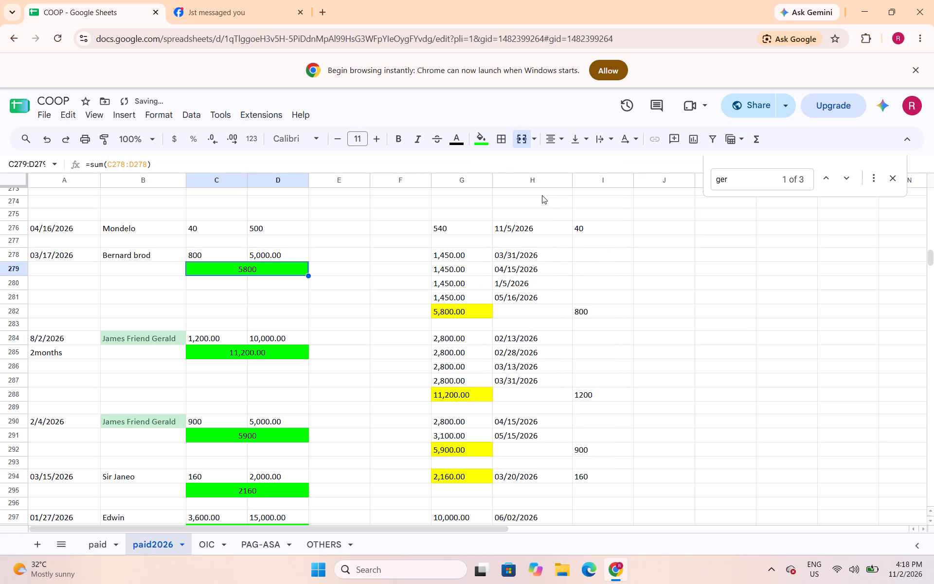
Insert one row above blank row 277, directly below Mondelo's 04/16/2026 entry.
scroll(357, 290, up, 1)
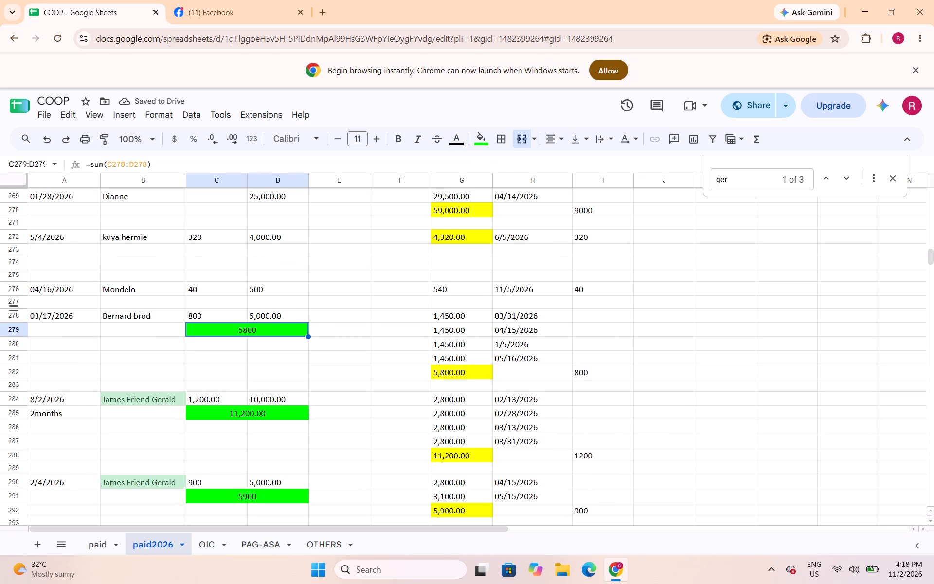
click(17, 305)
click(19, 299)
right_click(19, 299)
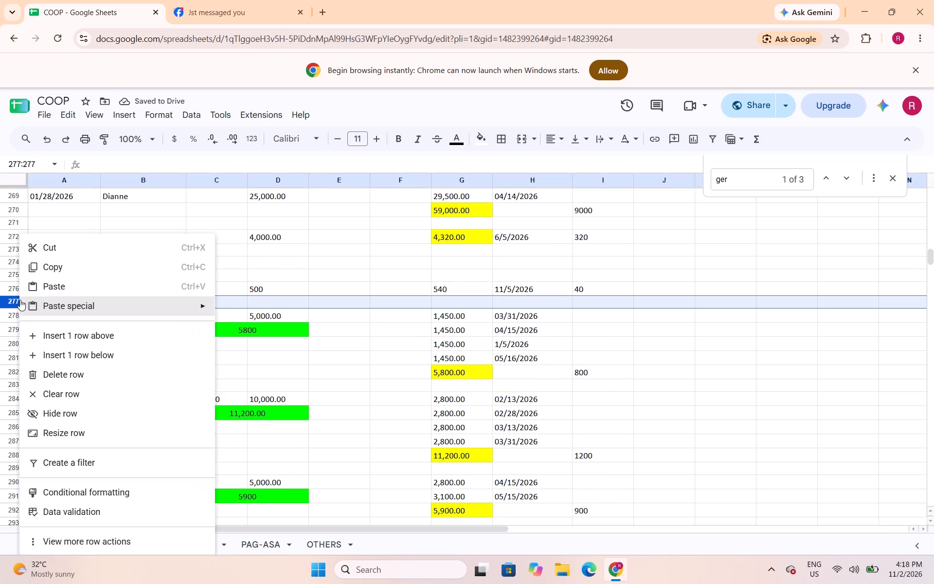
click(72, 339)
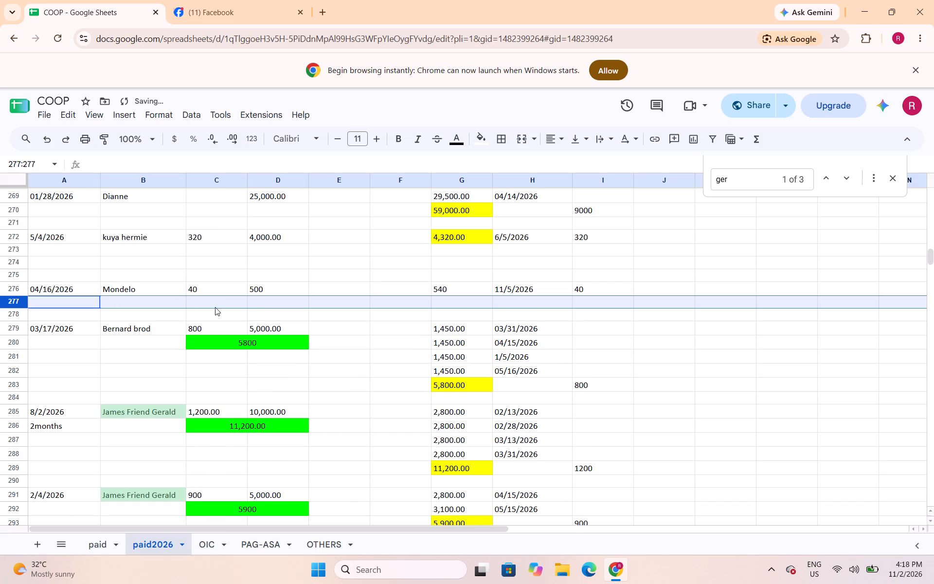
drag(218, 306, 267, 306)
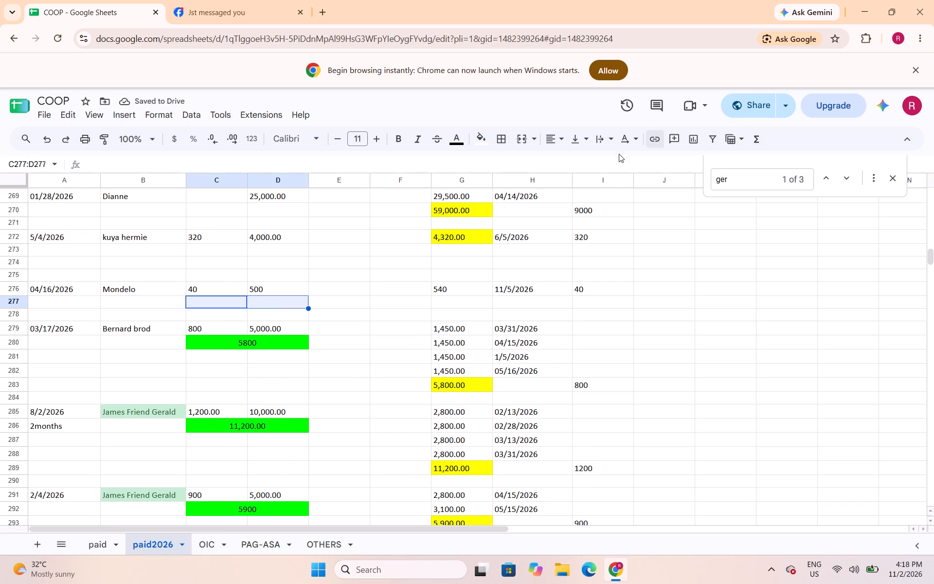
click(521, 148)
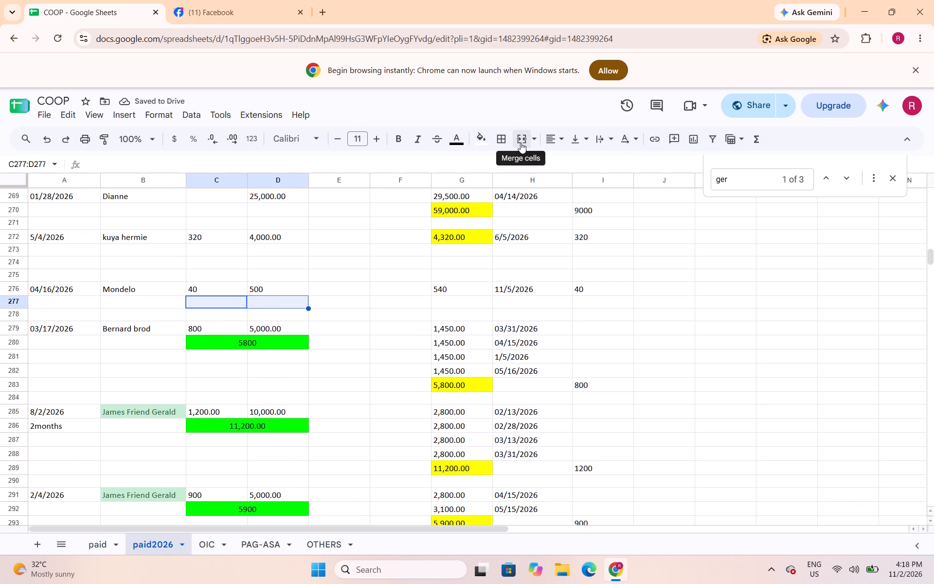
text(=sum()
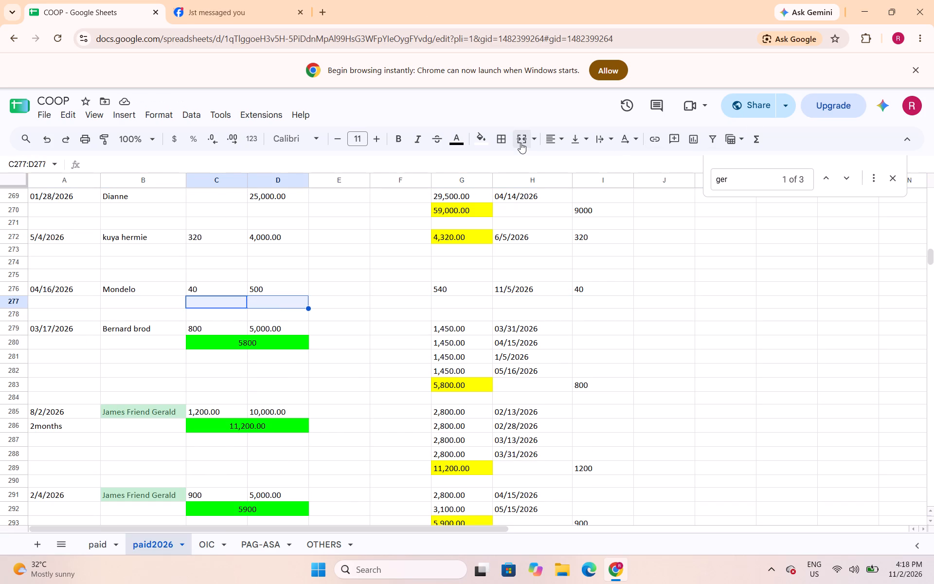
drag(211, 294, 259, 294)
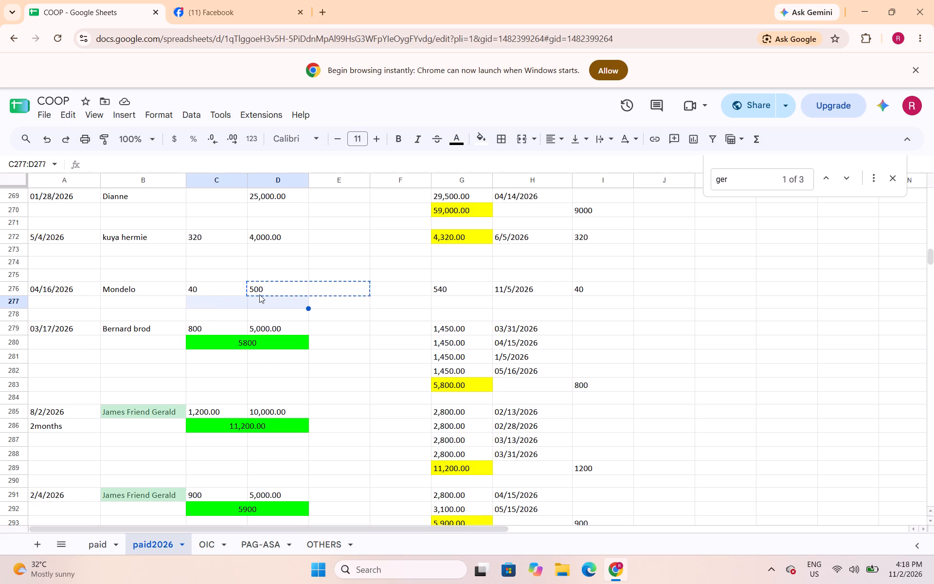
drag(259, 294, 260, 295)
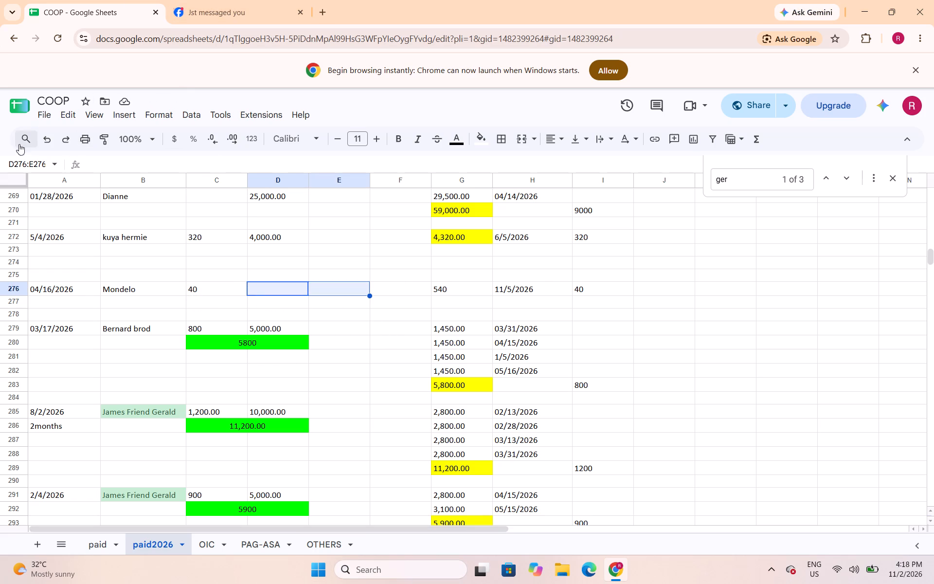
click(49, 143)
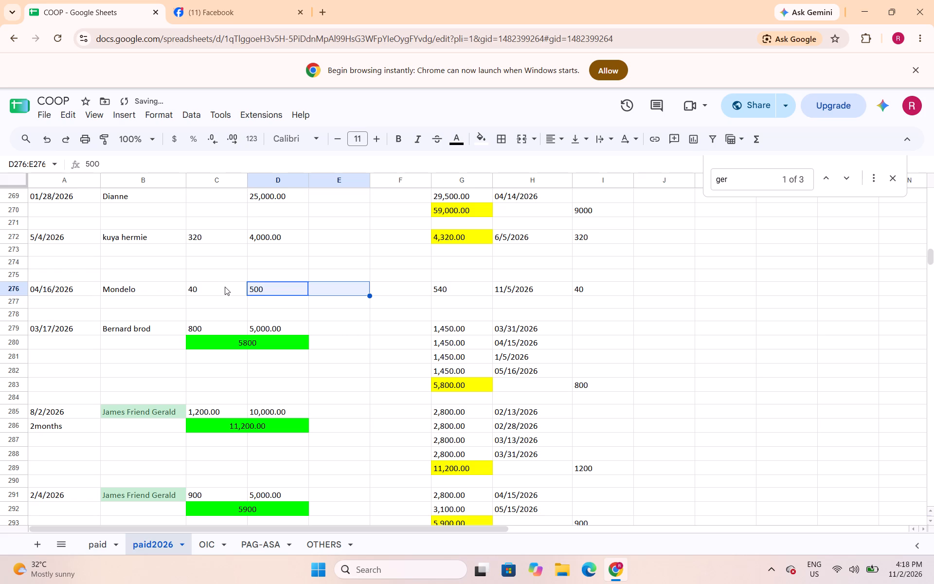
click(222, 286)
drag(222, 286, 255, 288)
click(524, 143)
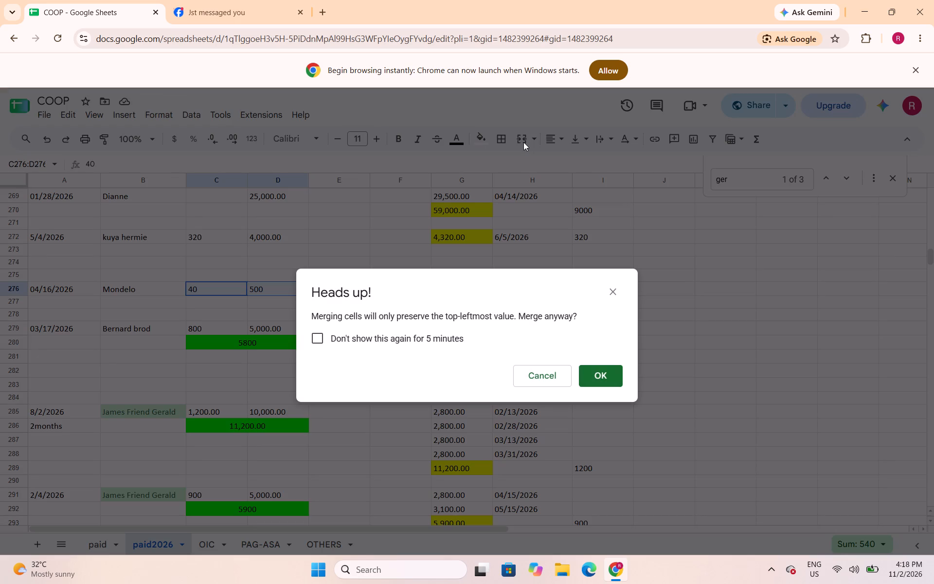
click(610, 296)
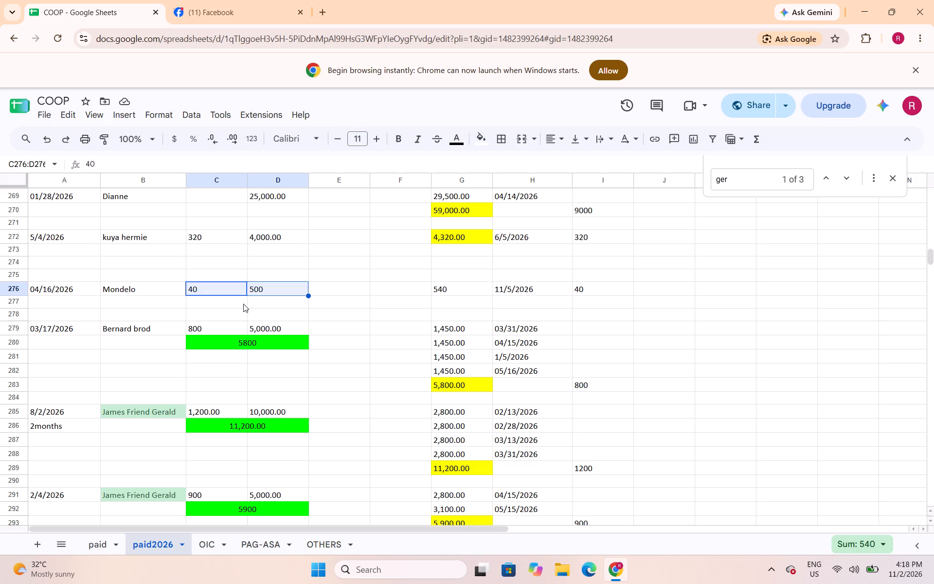
click(243, 304)
drag(243, 304, 272, 301)
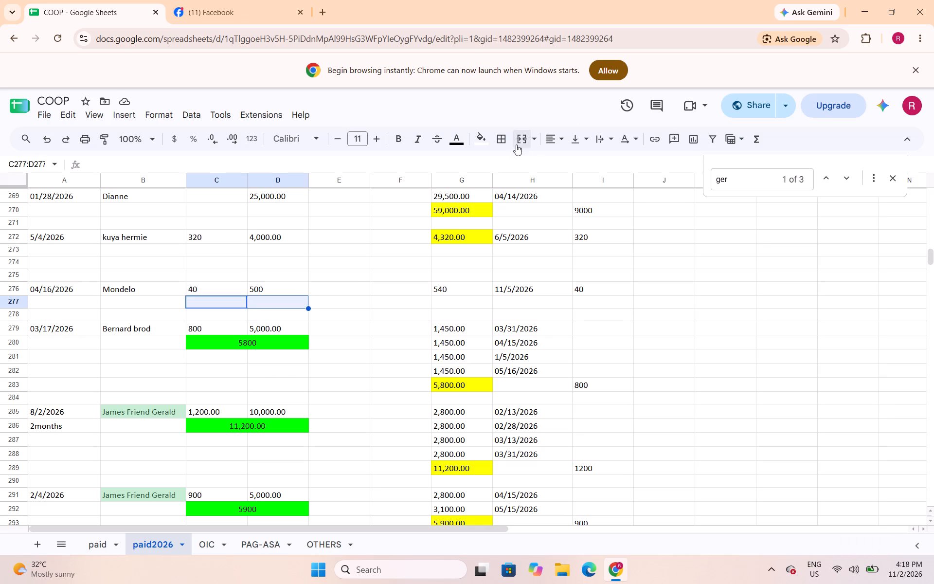
click(521, 139)
text(=sum()
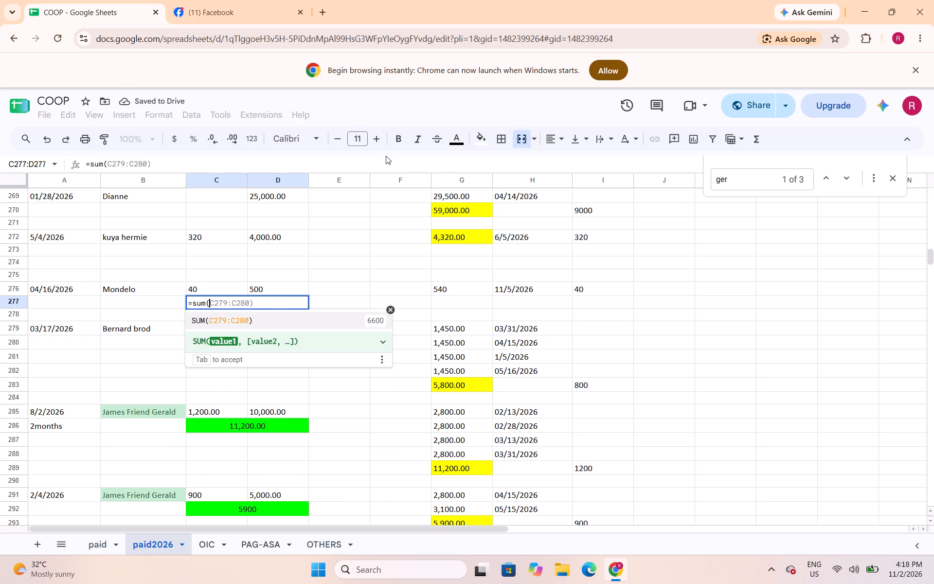
drag(233, 290, 259, 285)
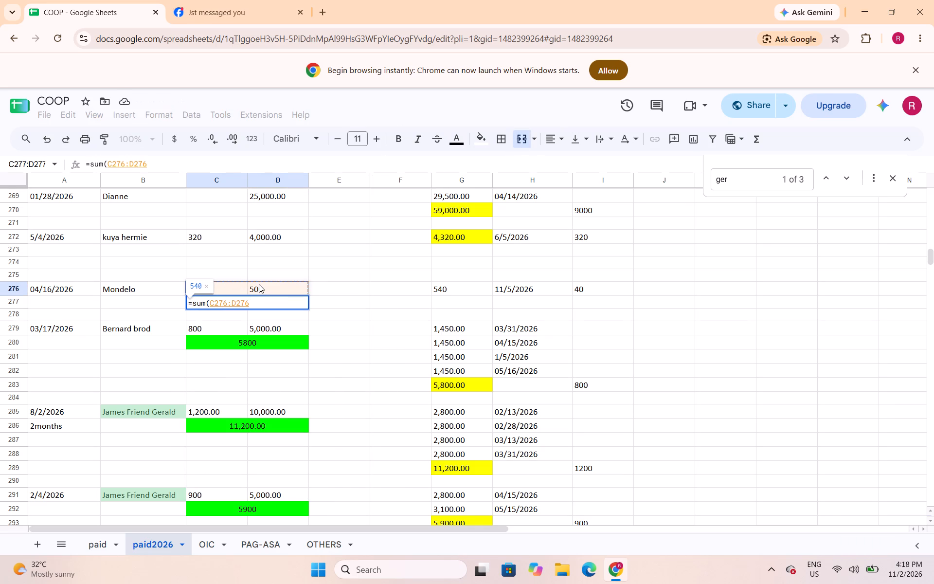
key(shift+parenright)
key(Return)
Center the 04/16/2026 entry's merged total in C277:D277 and fill it bright green.
key(Up)
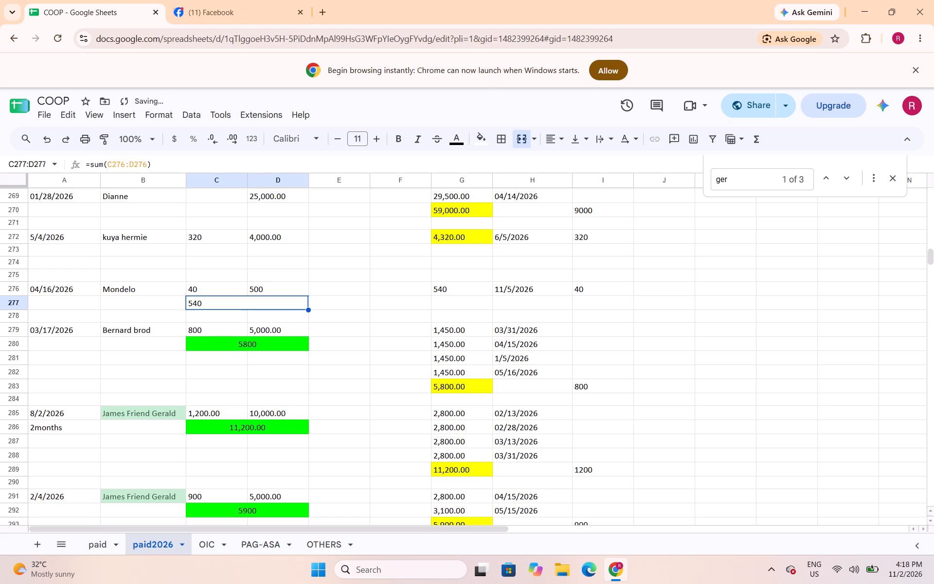
click(558, 138)
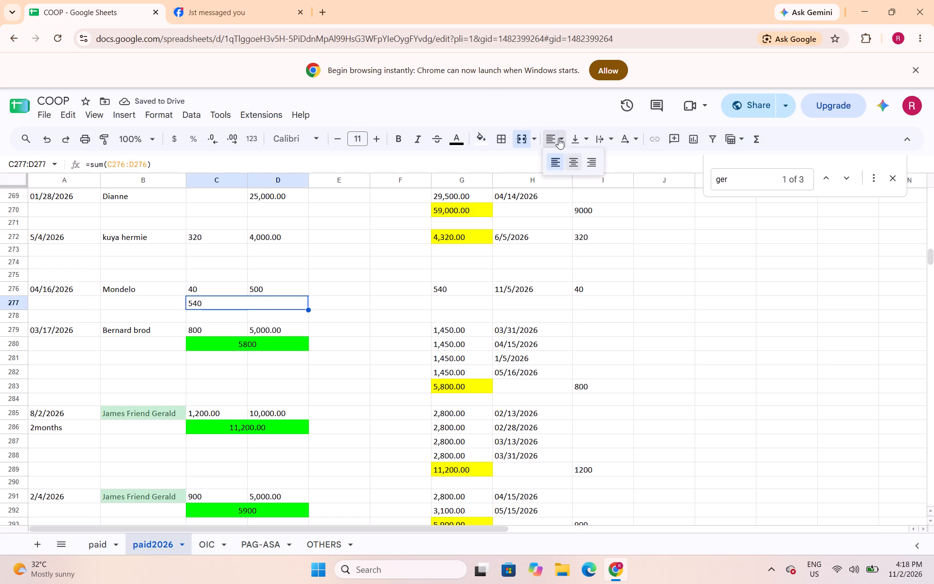
click(573, 158)
click(482, 138)
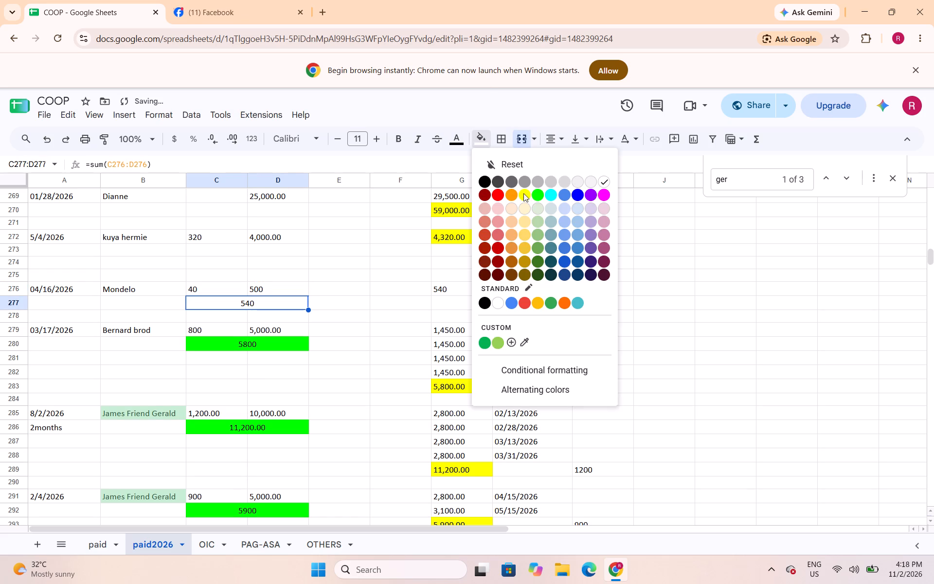
click(536, 197)
Merge C273:D273 below the 5/4/2026 entry and enter a SUM formula totaling C272:D272.
drag(230, 247, 258, 244)
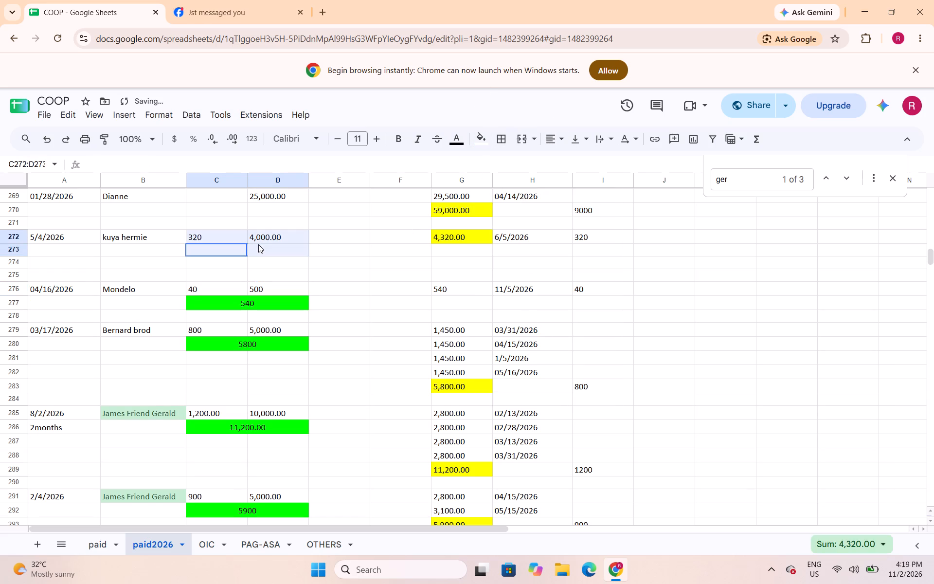
drag(258, 244, 259, 248)
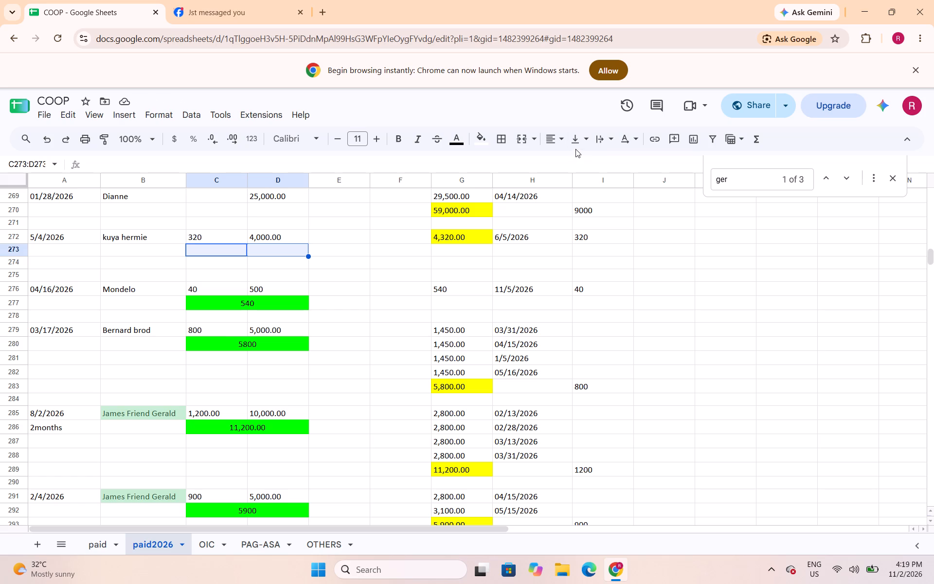
click(520, 139)
text(=sum()
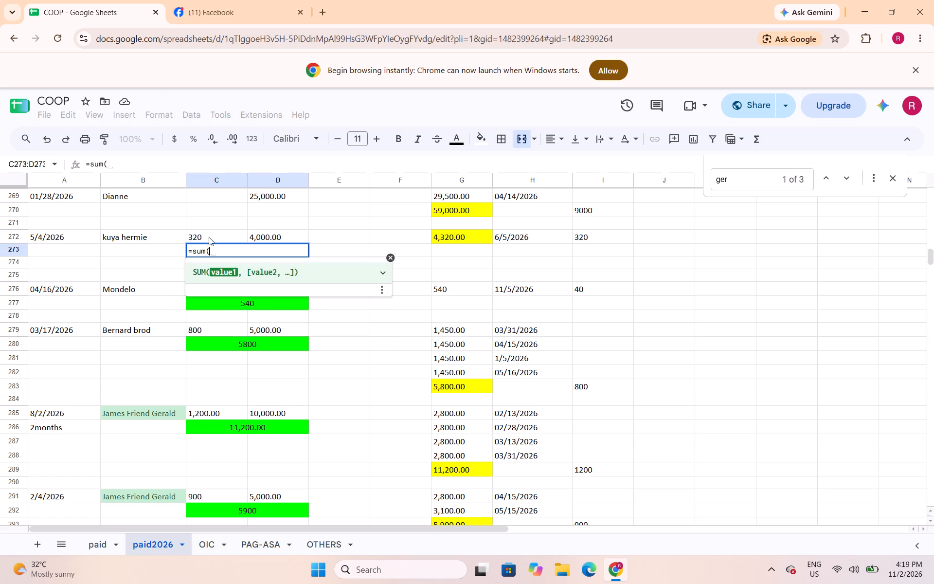
drag(210, 236, 257, 237)
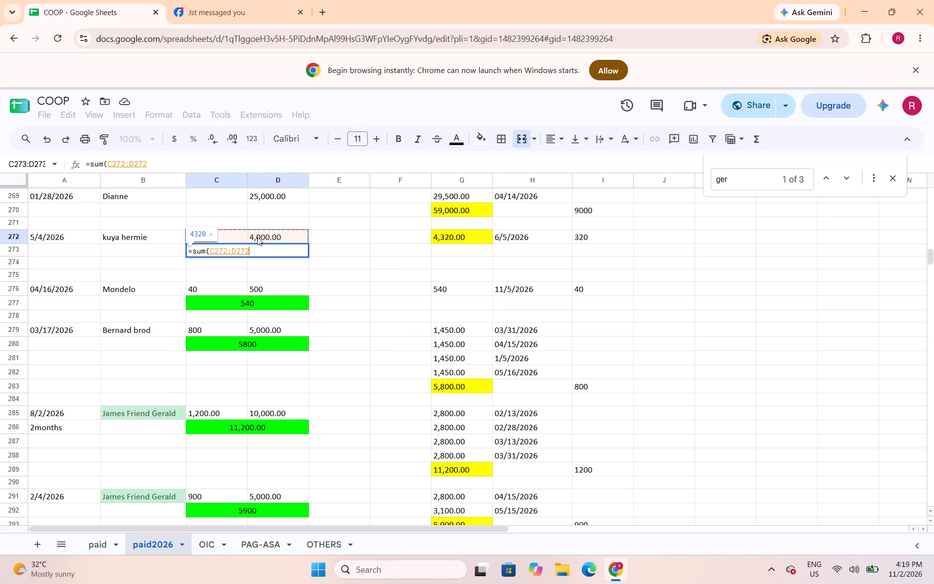
key(shift+parenright)
key(Return)
Center the 5/4/2026 entry's merged total in C273:D273 and fill it bright green.
key(Up)
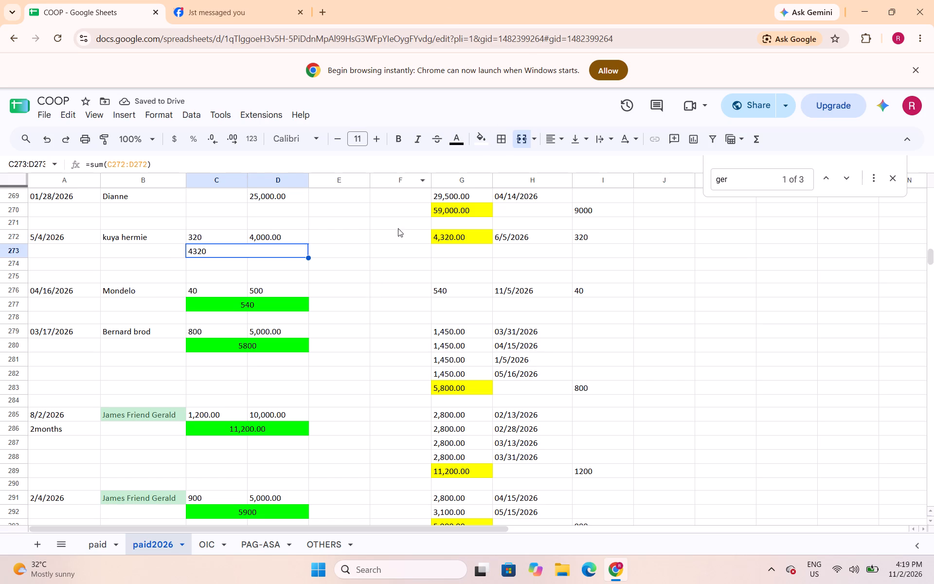
click(552, 142)
click(576, 161)
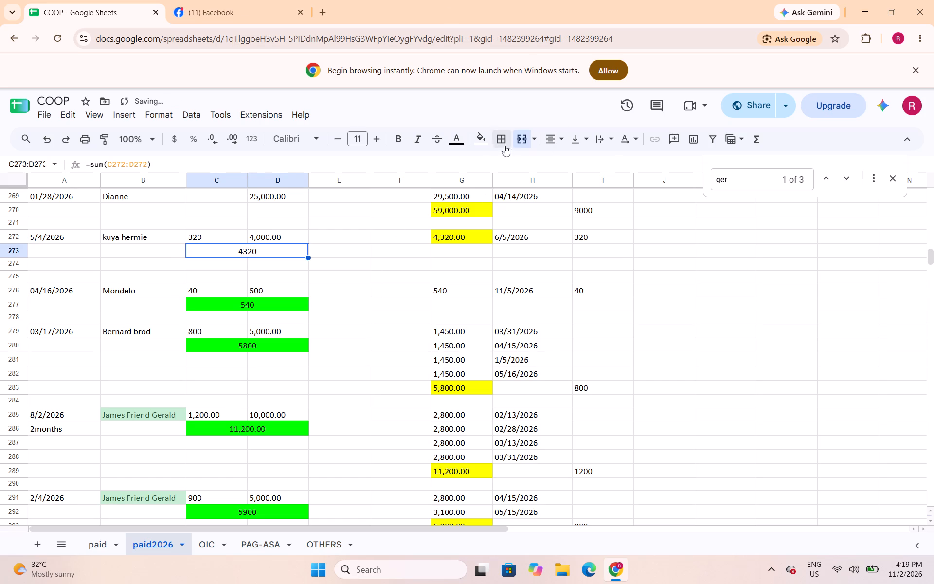
click(482, 137)
click(539, 192)
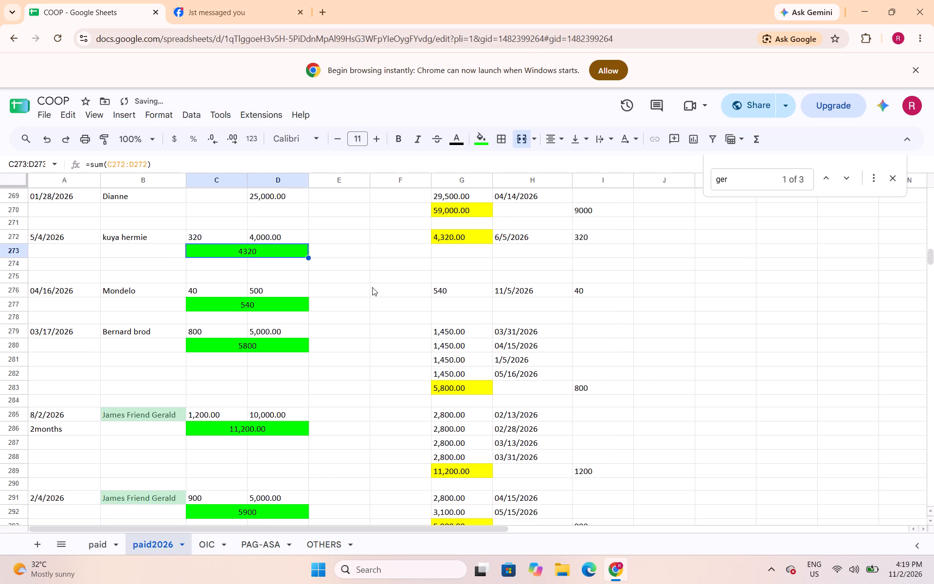
Merge C270:D270 below Dianne's 01/23/2026 and 01/28/2026 entries.
scroll(372, 287, up, 1)
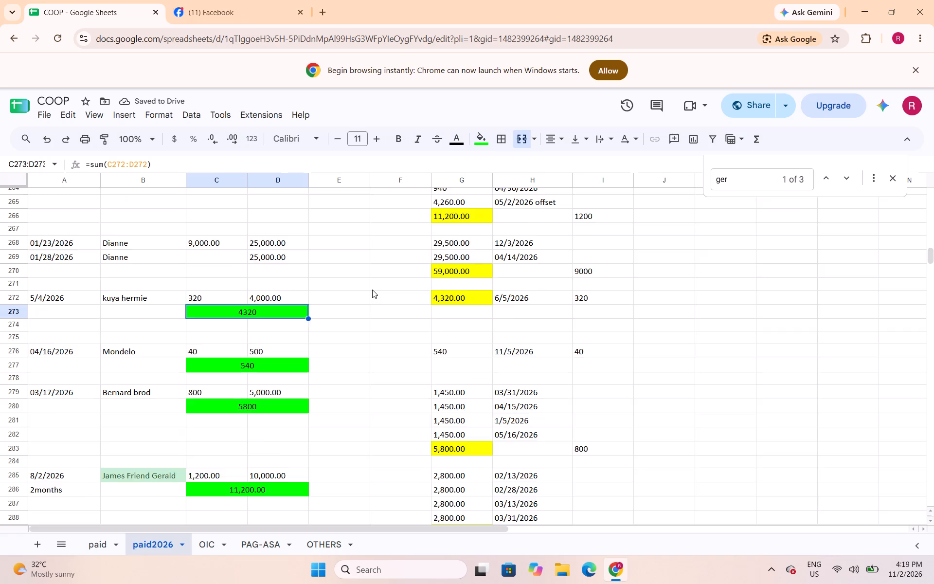
scroll(372, 290, up, 1)
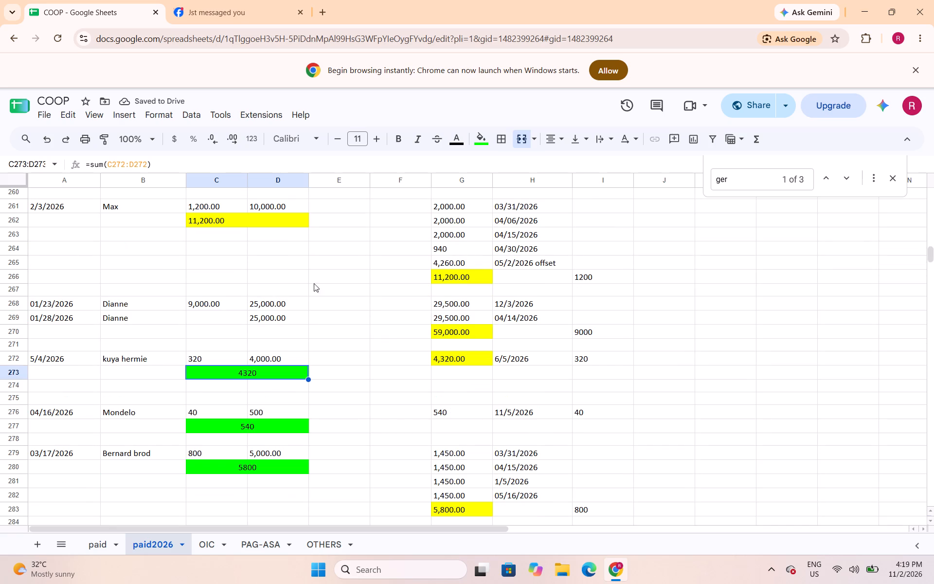
drag(244, 333, 265, 334)
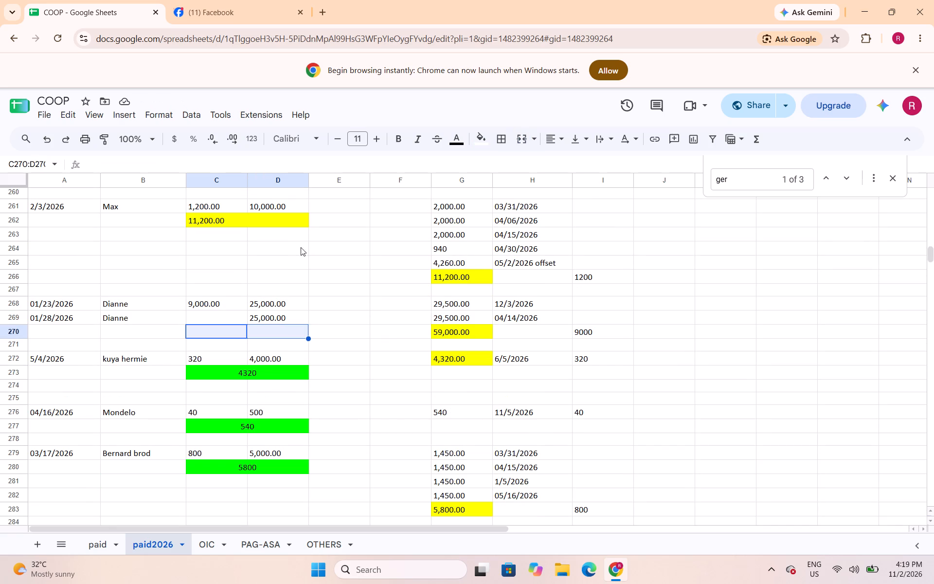
click(525, 145)
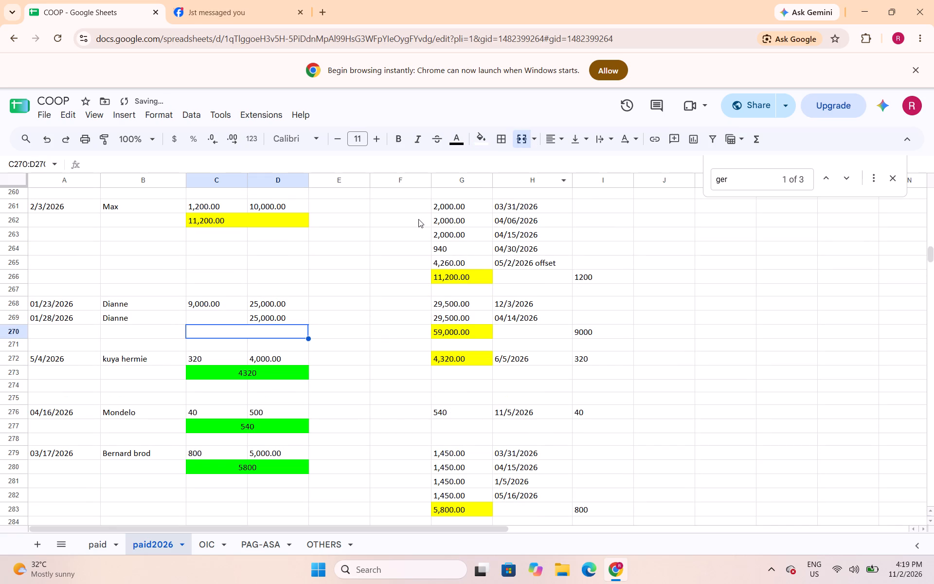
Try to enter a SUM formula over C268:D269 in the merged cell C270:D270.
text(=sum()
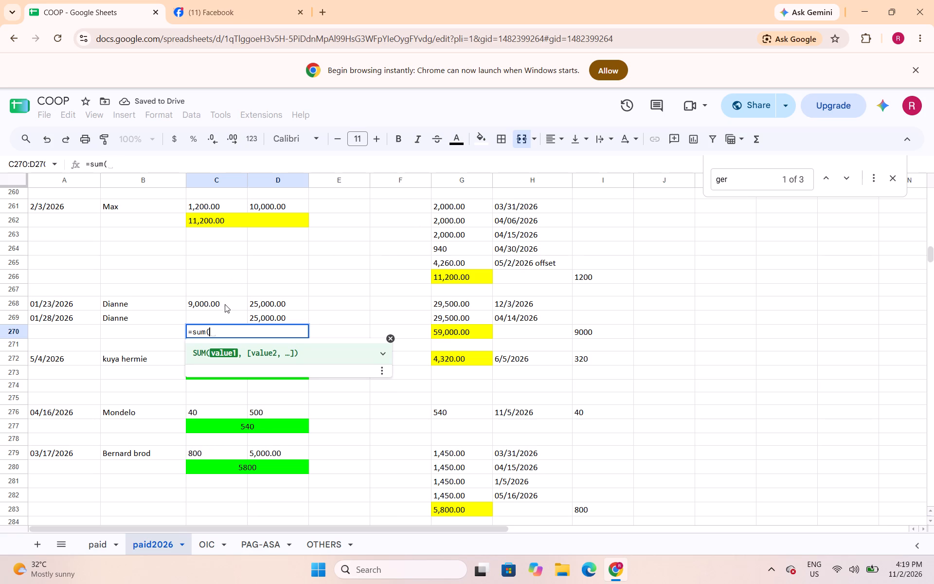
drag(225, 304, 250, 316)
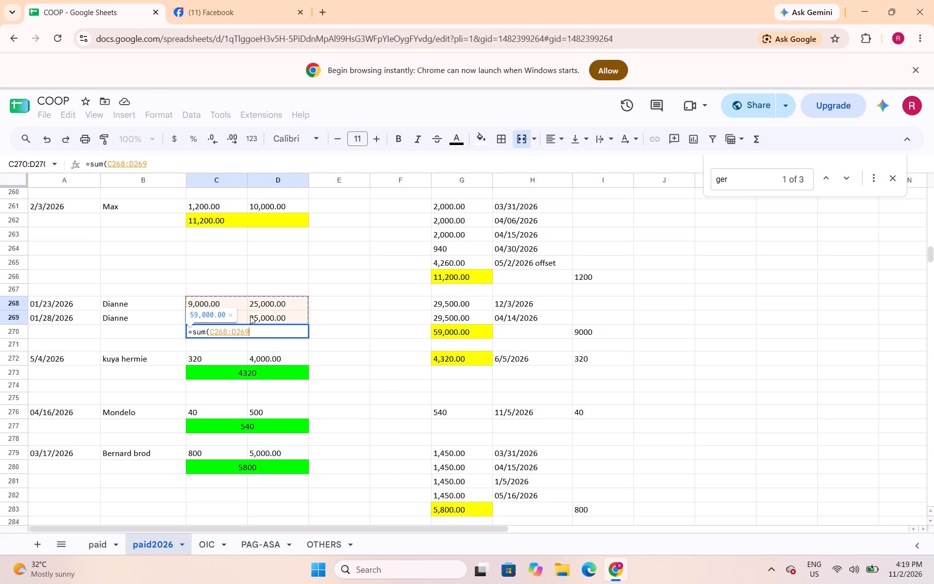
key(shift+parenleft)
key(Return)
Enter a SUM formula totaling C268:D269 in the merged cell C270:D270, replacing its current contents.
key(Up)
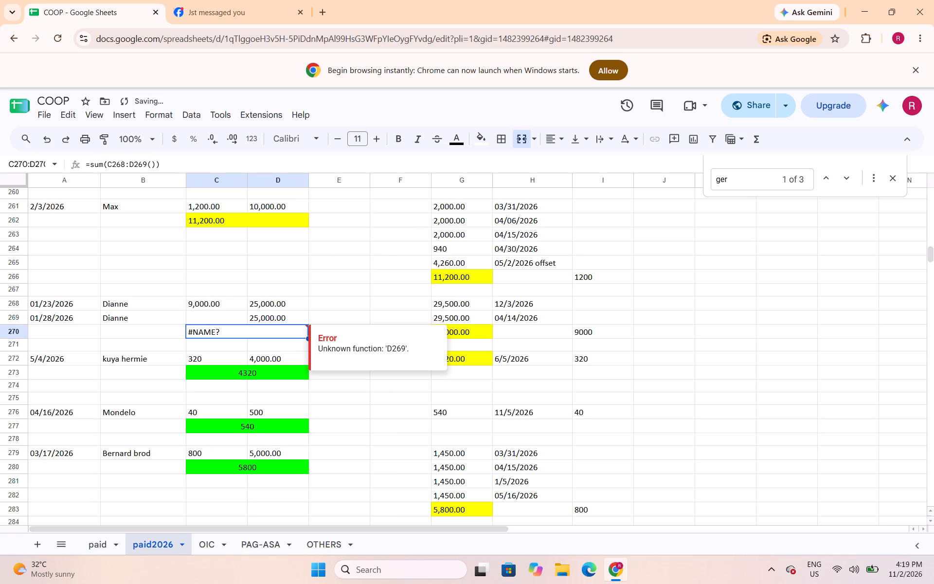
text(=sum()
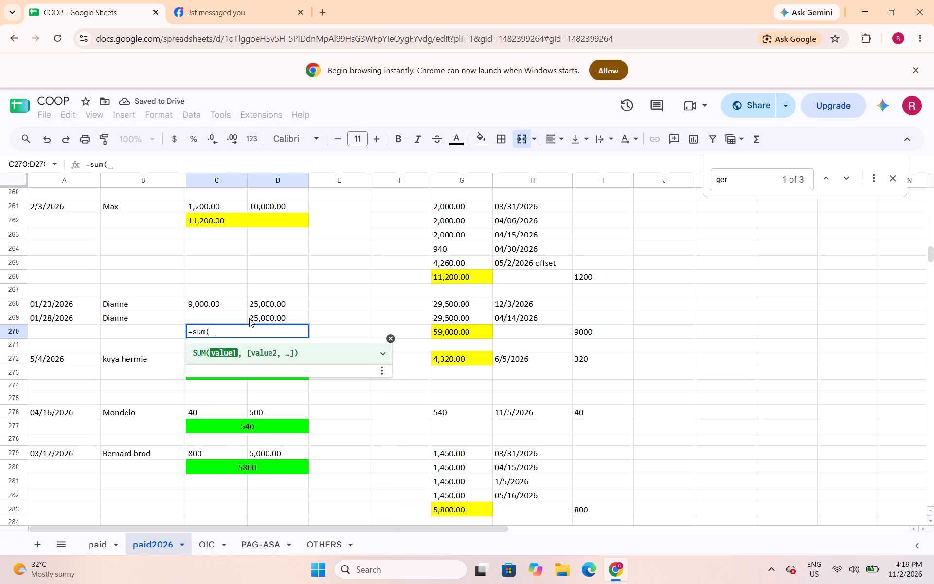
drag(229, 307, 230, 307)
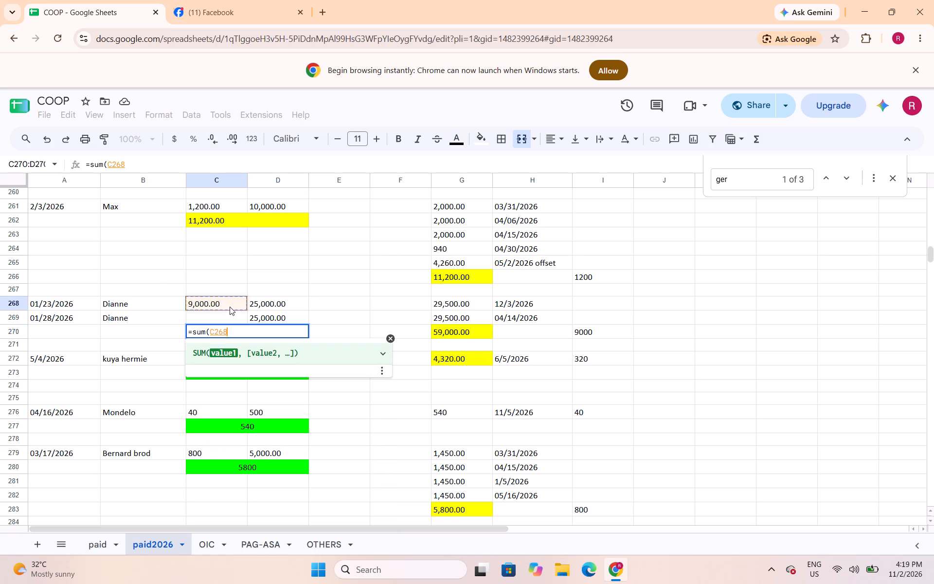
drag(230, 307, 262, 311)
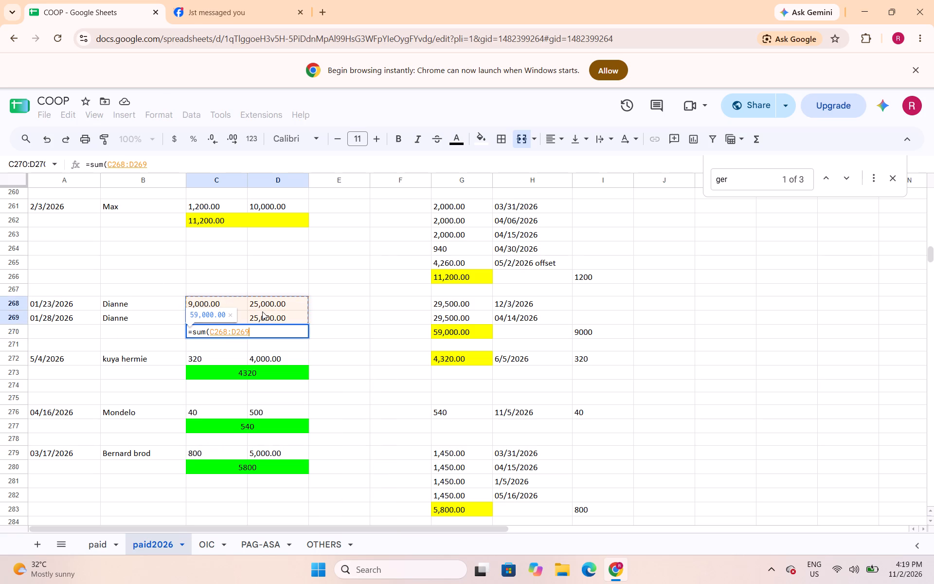
key(shift+parenright)
key(Return)
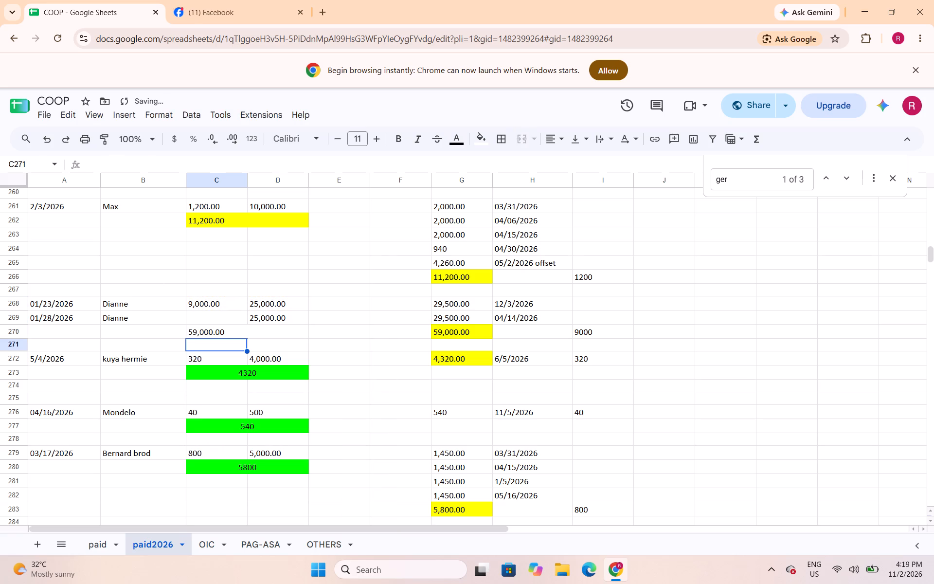
Center the merged total of Dianne's entries in C270:D270 and fill it bright green.
key(Up)
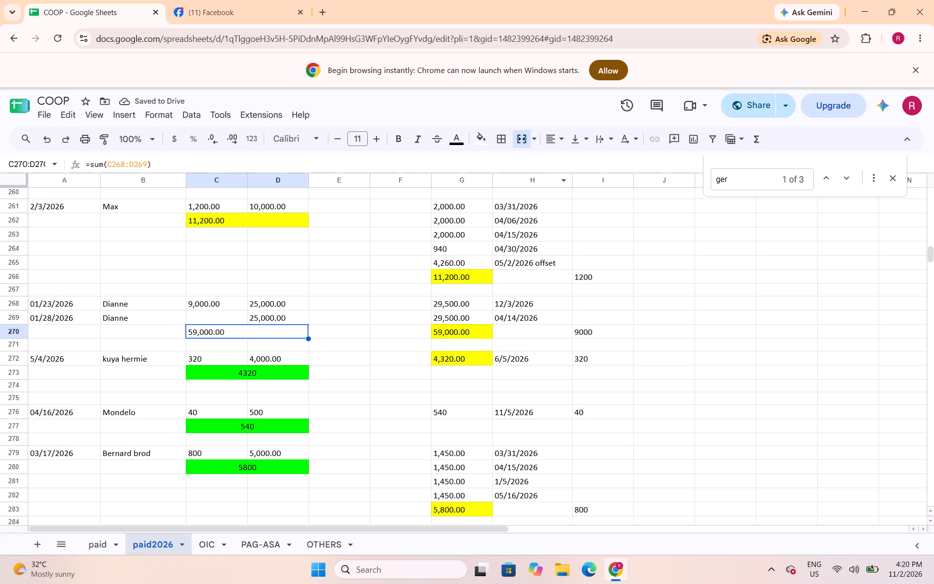
click(553, 142)
click(571, 160)
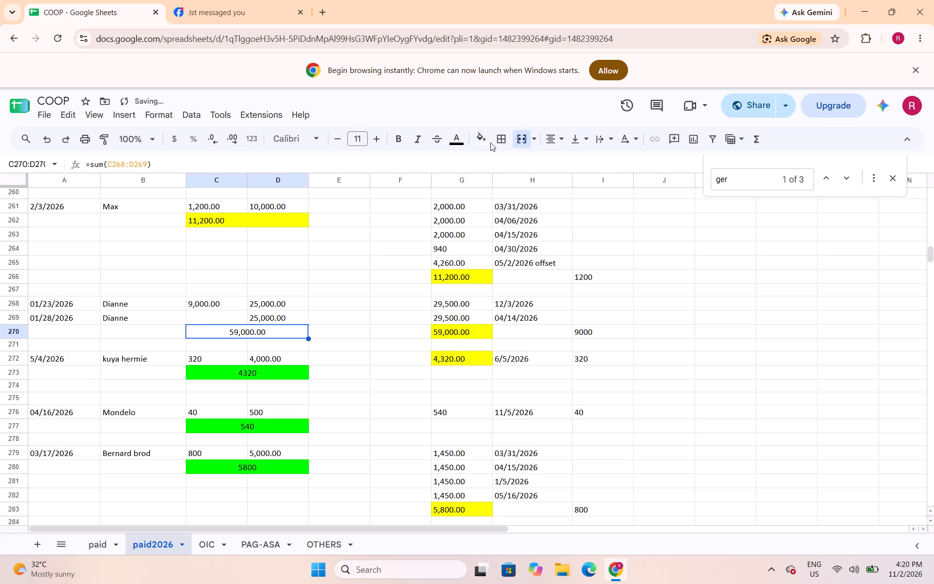
click(483, 142)
click(539, 195)
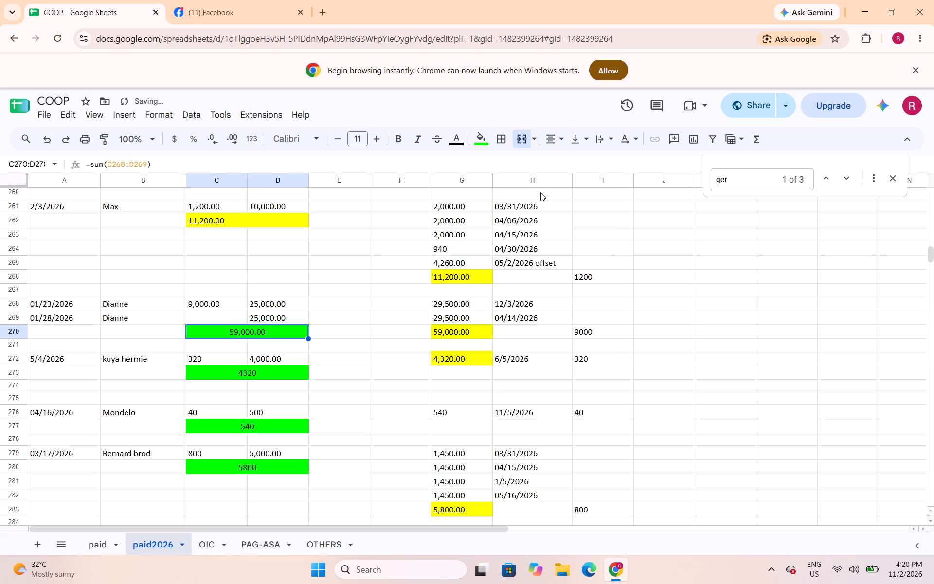
Fill the payment amount in G276 of Mondelo's 04/16/2026 entry with yellow.
click(457, 409)
click(482, 146)
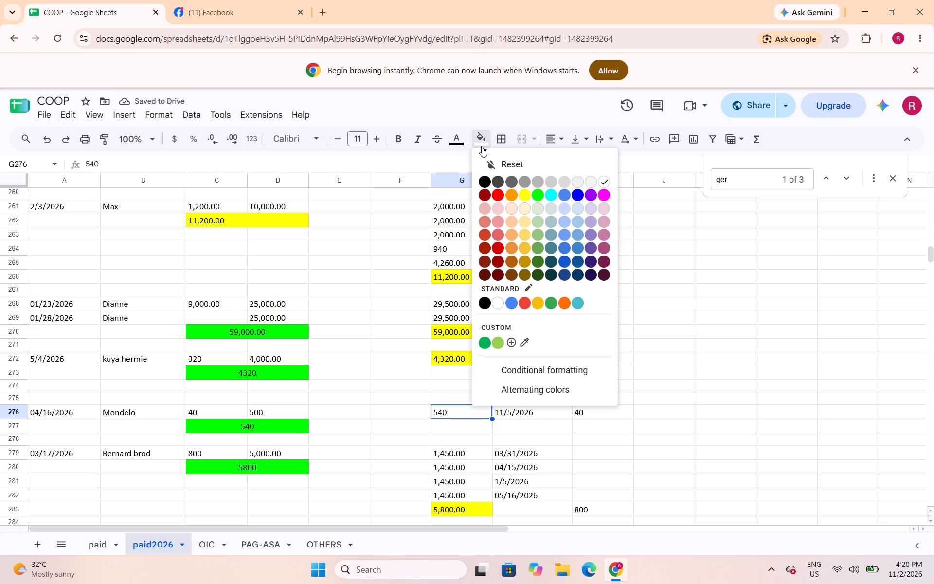
click(526, 196)
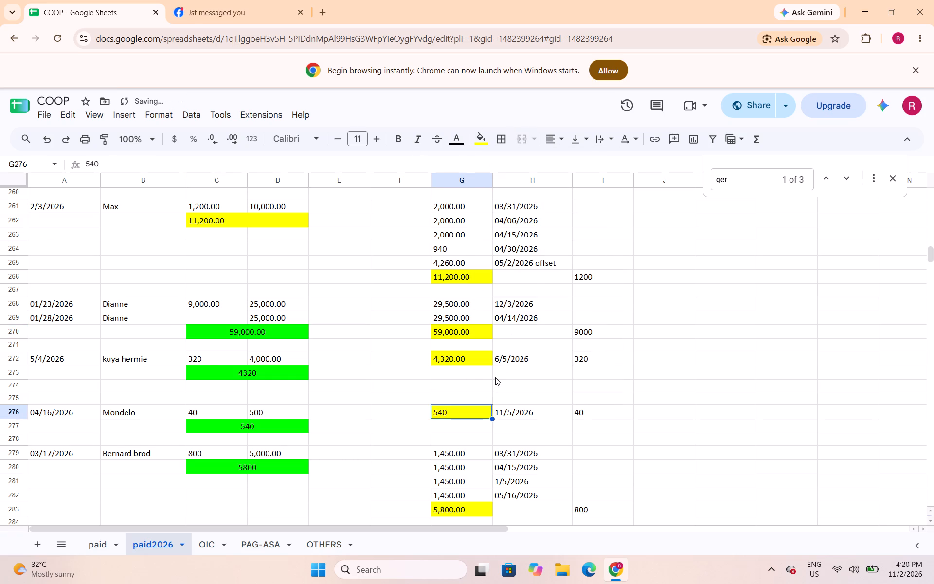
Change the fill of Max's 2/3/2026 merged total in C262:D262 to bright green and center it.
scroll(496, 376, up, 3)
scroll(496, 375, down, 1)
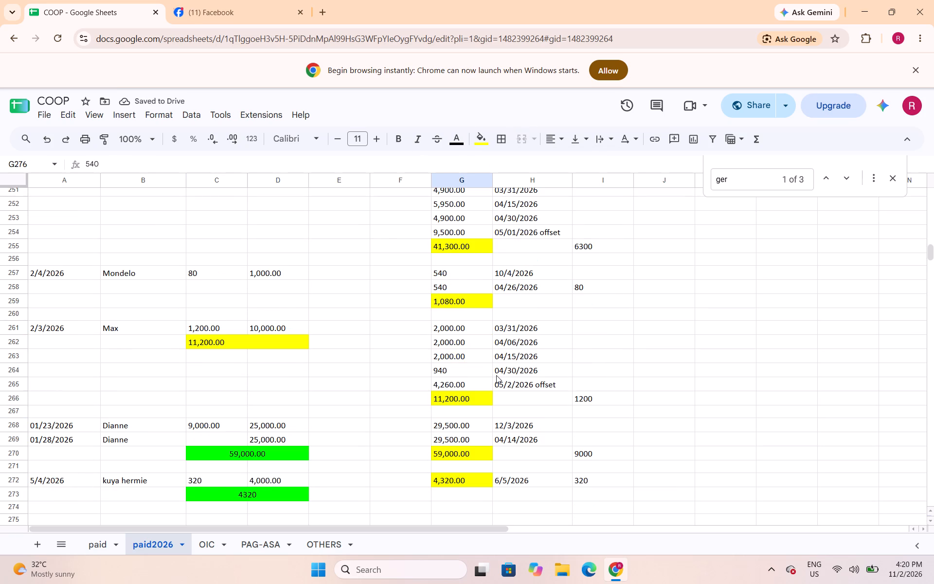
click(304, 347)
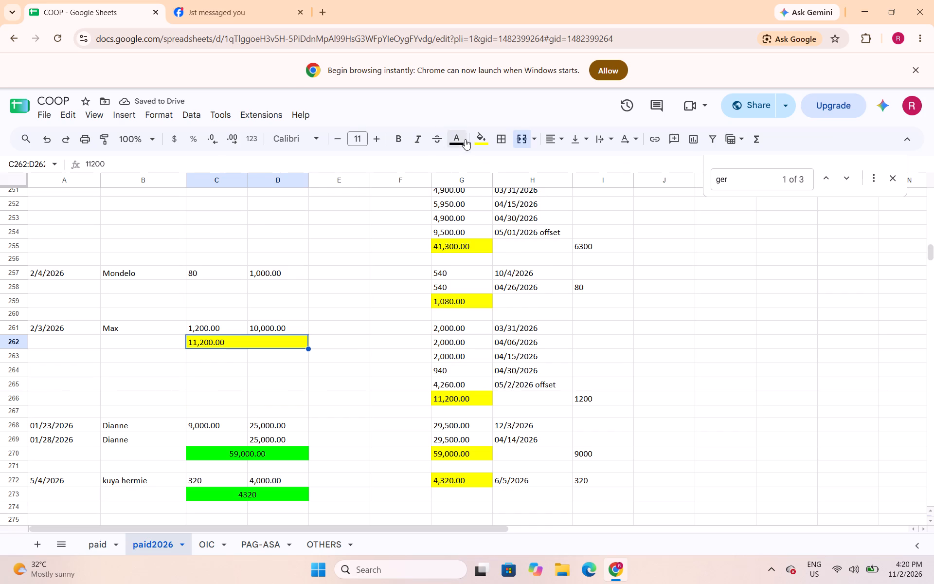
click(479, 144)
click(539, 195)
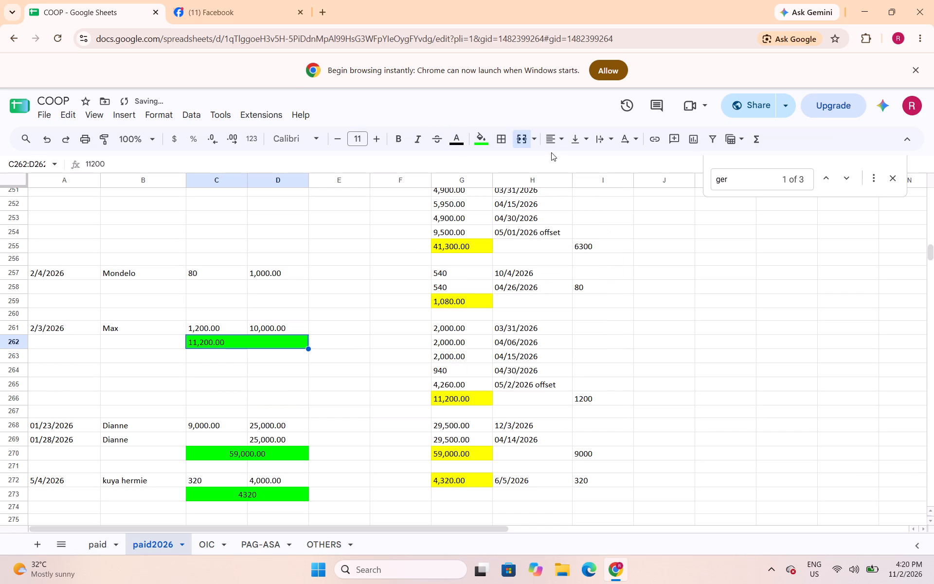
click(553, 145)
click(570, 167)
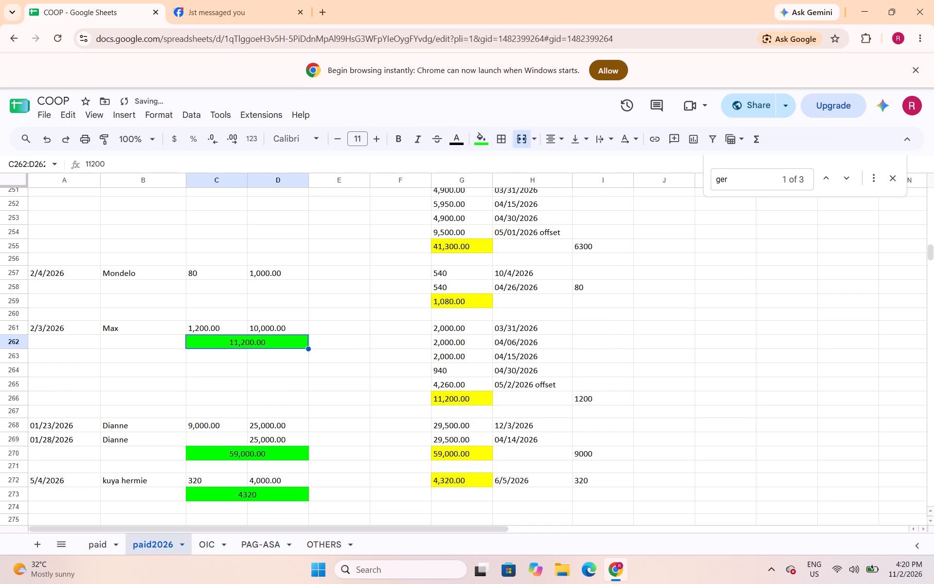
Merge C258:D258 under Mondelo's 2/4/2026 entry and enter a SUM formula totaling C257:D257.
drag(235, 283, 278, 289)
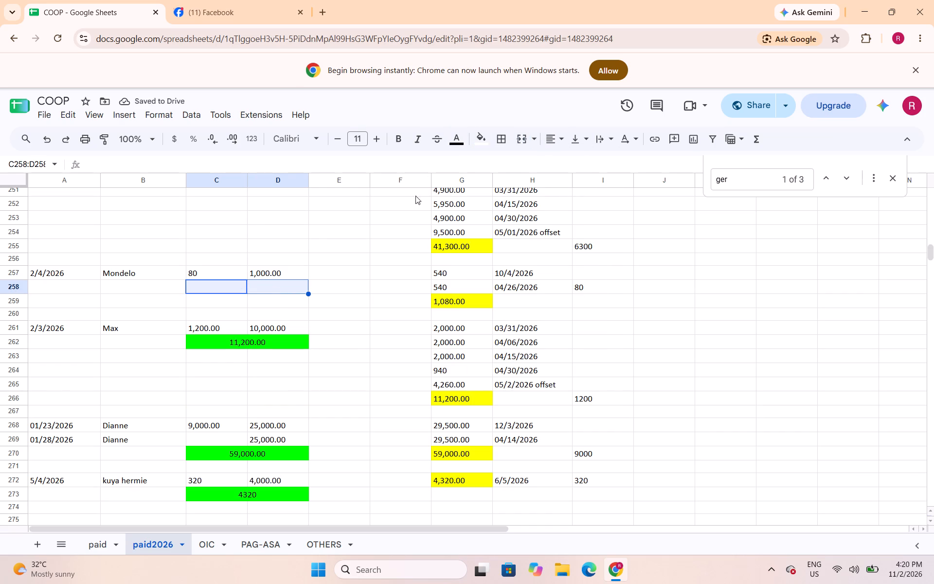
click(521, 139)
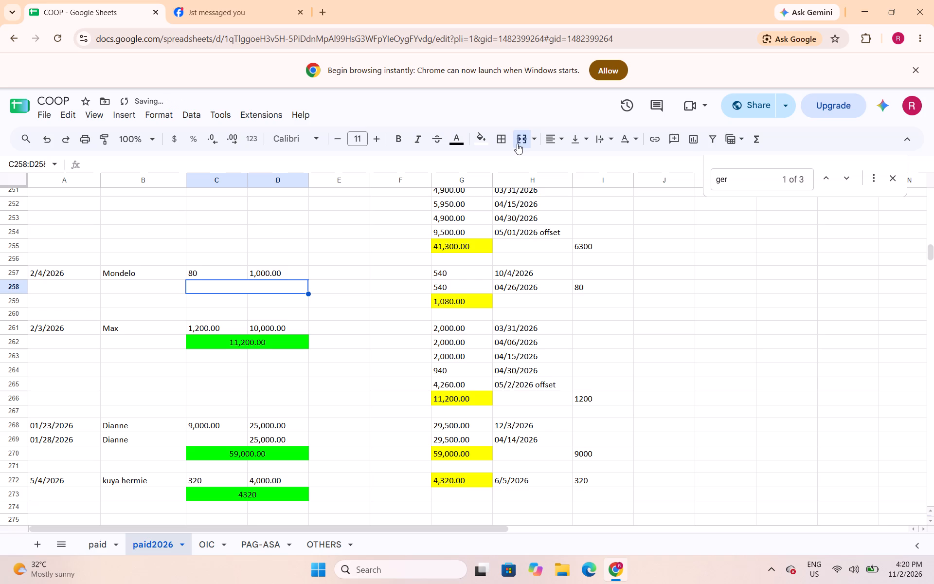
text(=sum()
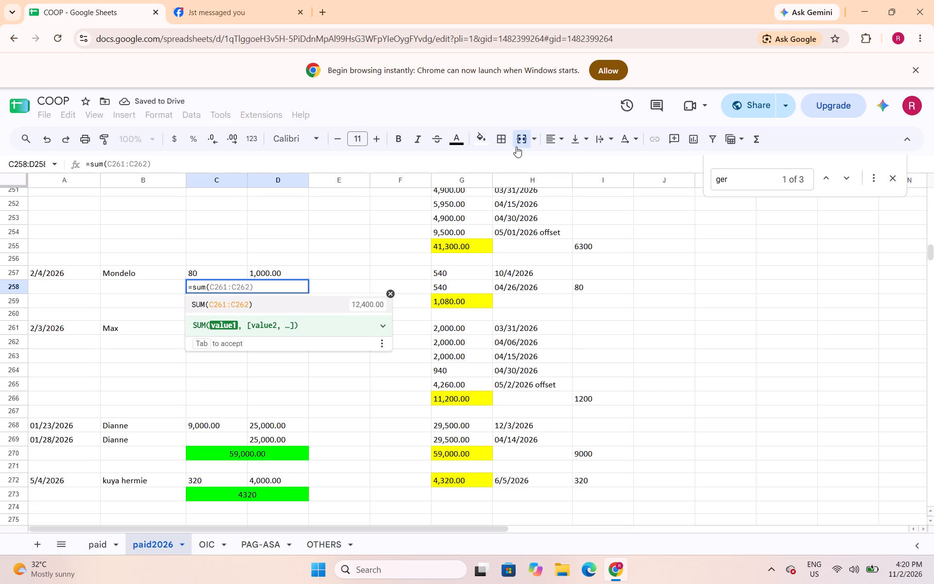
drag(245, 270, 252, 271)
key(shift+parenright)
key(Return)
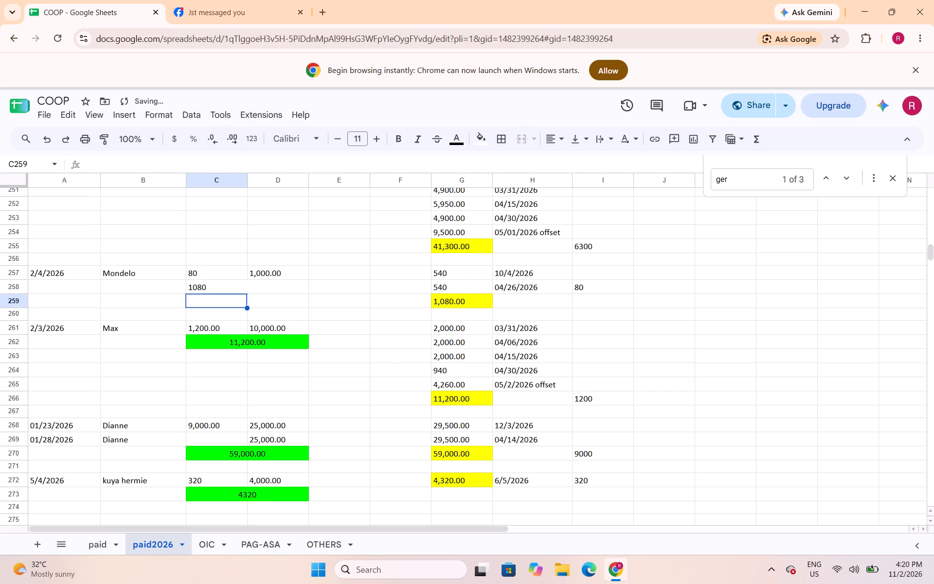
Center Mondelo's merged total in C258:D258 and fill it bright green.
key(Up)
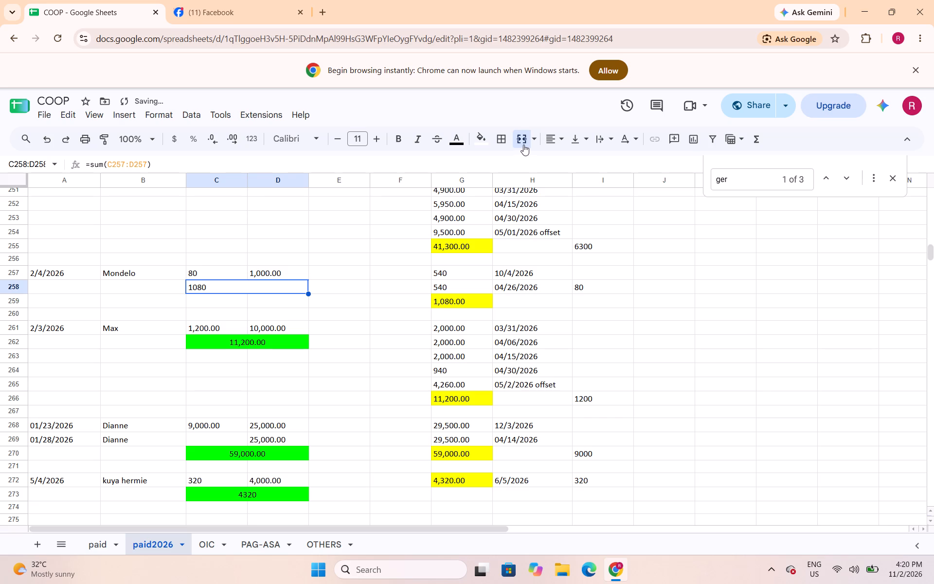
click(547, 143)
click(571, 163)
click(482, 140)
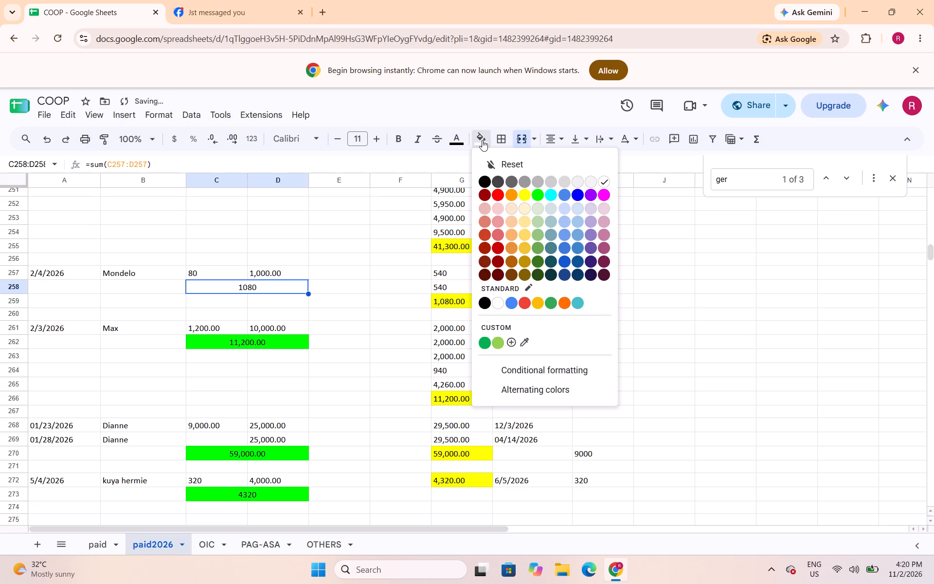
click(537, 194)
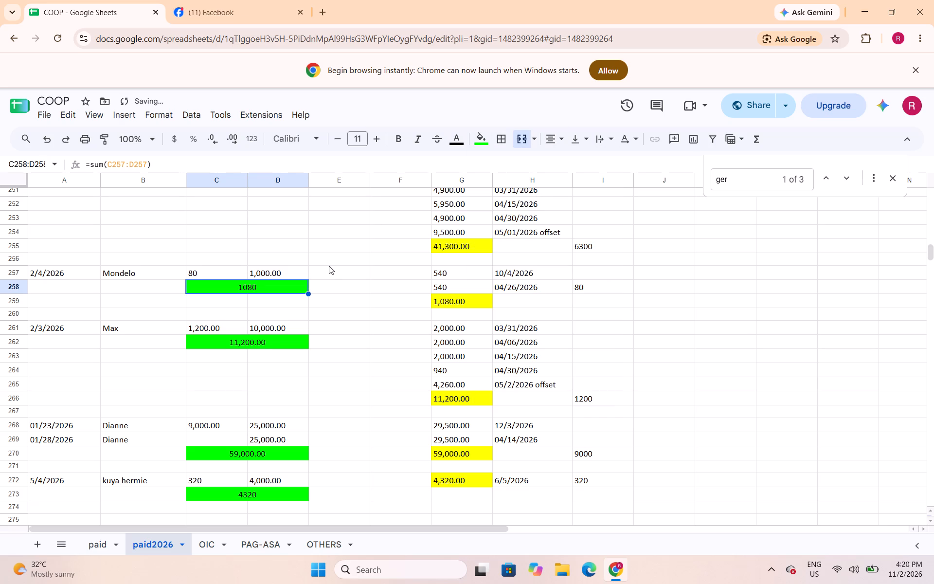
Center the merged total of the 01/31/2026 entry in C249:D249 and change its fill to bright green.
scroll(328, 264, up, 2)
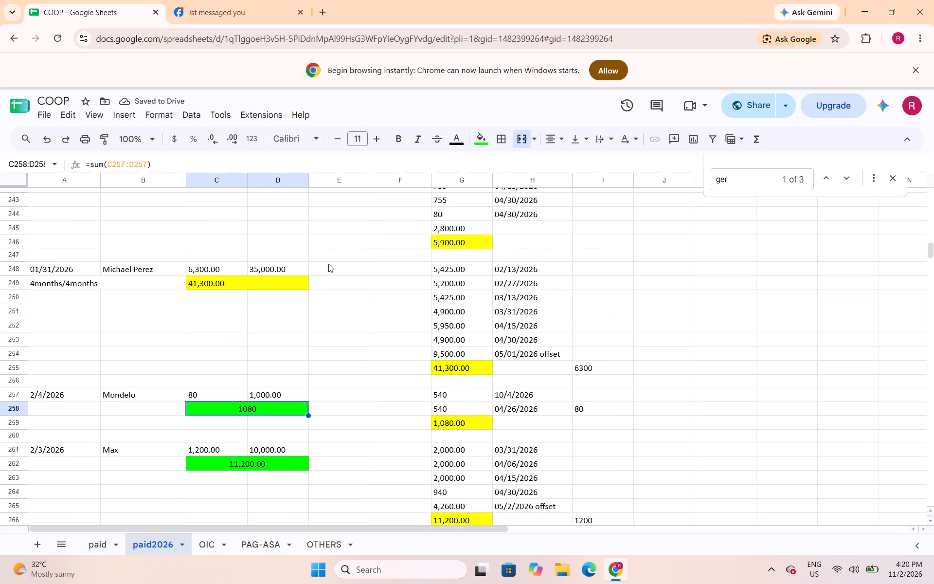
click(276, 289)
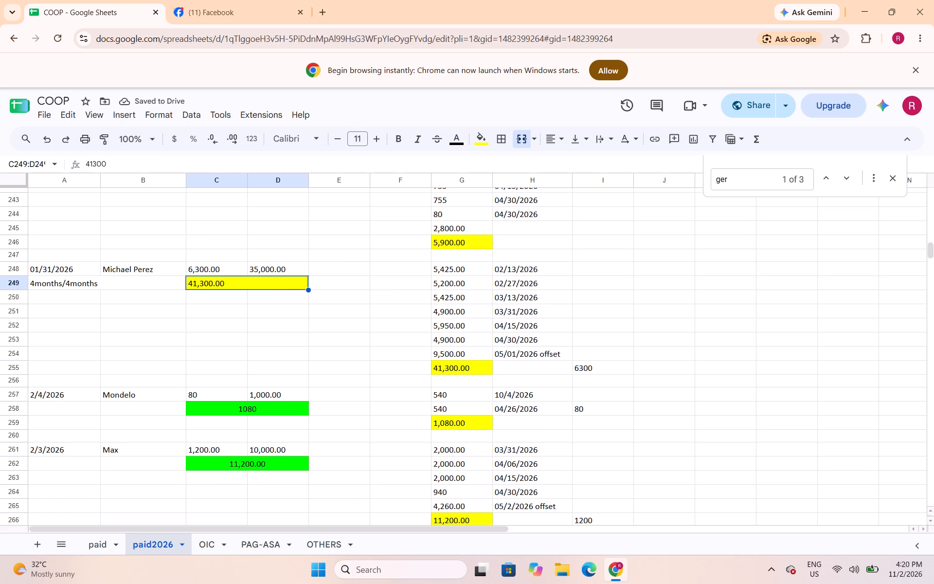
click(567, 144)
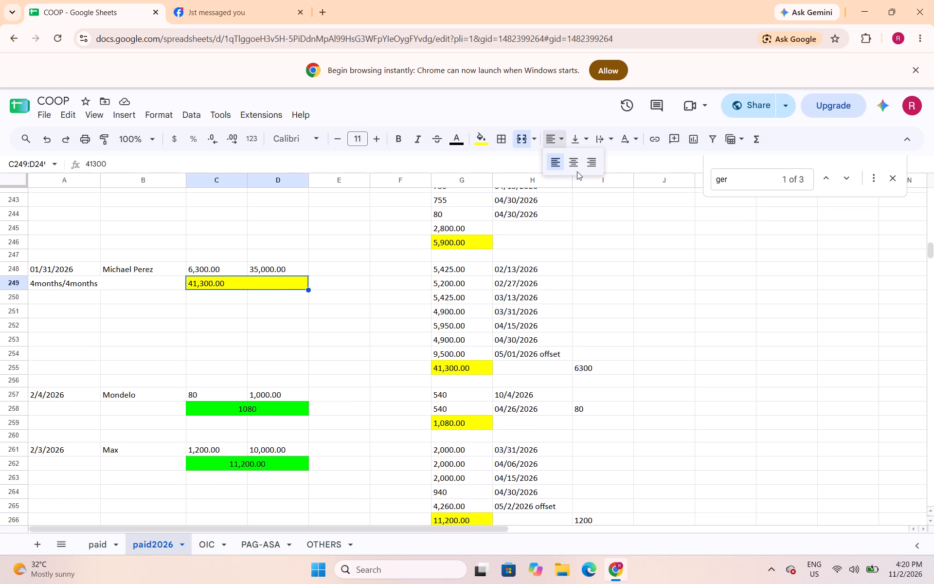
click(576, 170)
click(484, 146)
click(537, 194)
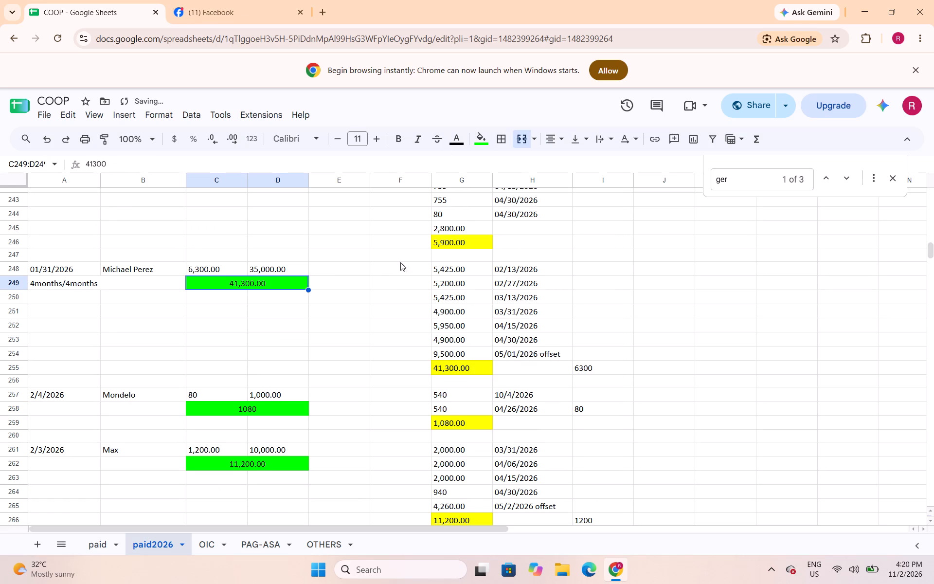
Change the fill of Carlo's 02/24/2026 merged total in C241:D241 to bright green and center it.
scroll(376, 273, up, 2)
click(293, 293)
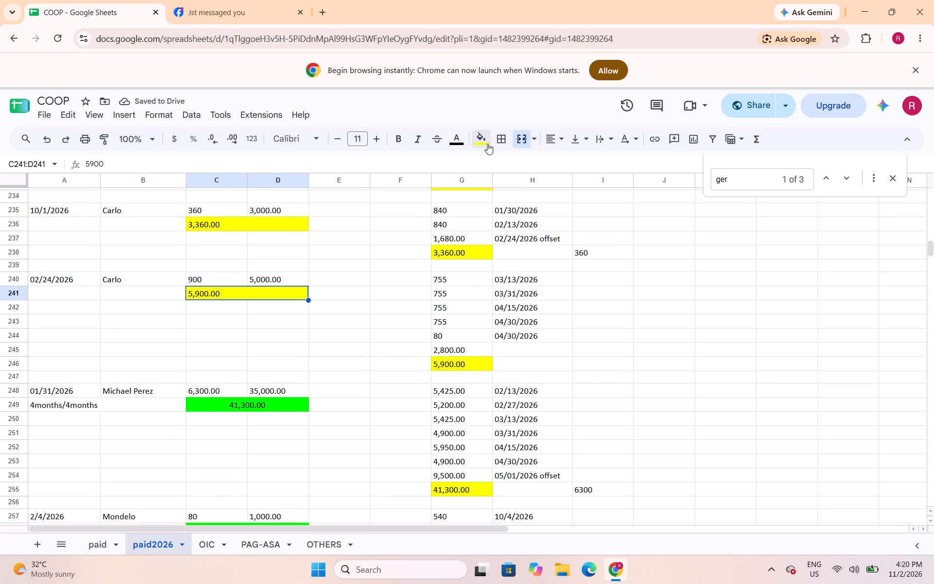
click(487, 144)
click(534, 195)
click(553, 147)
click(570, 168)
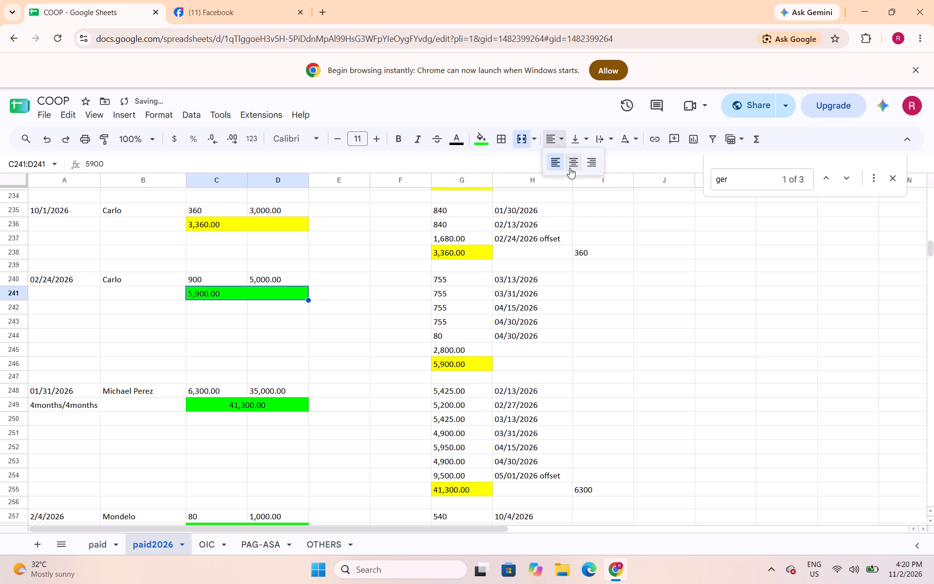
Change the fill of Carlo's 10/1/2026 merged total in C236:D236 to bright green and center it.
click(304, 222)
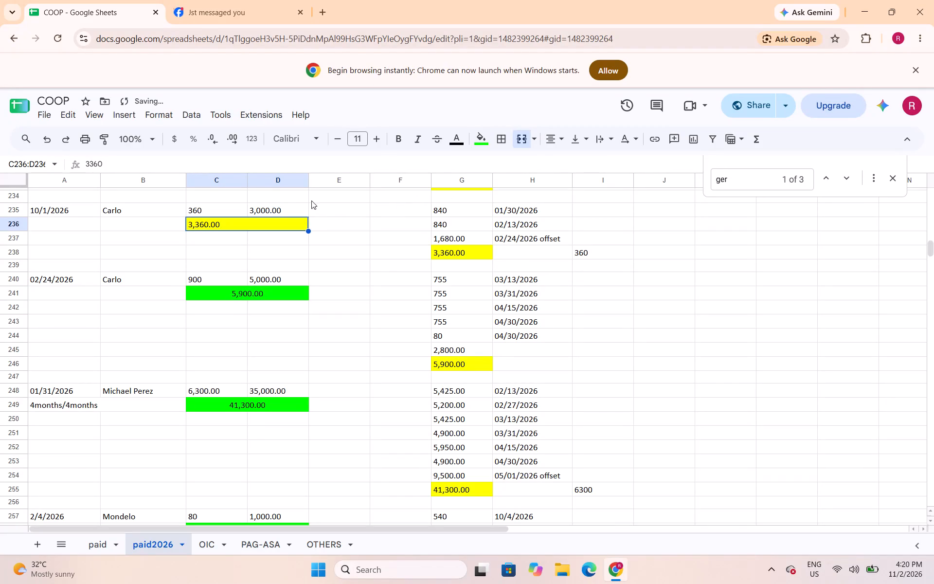
click(481, 140)
click(535, 195)
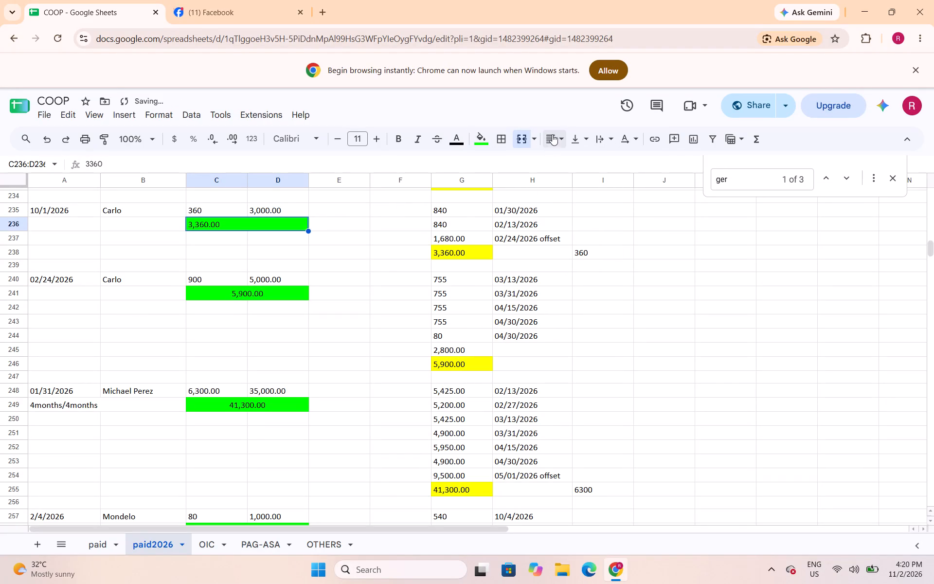
click(552, 134)
click(569, 164)
Fill the merged total of the 7/11/2025 entry in C223:D223 bright green and center it.
scroll(393, 220, up, 3)
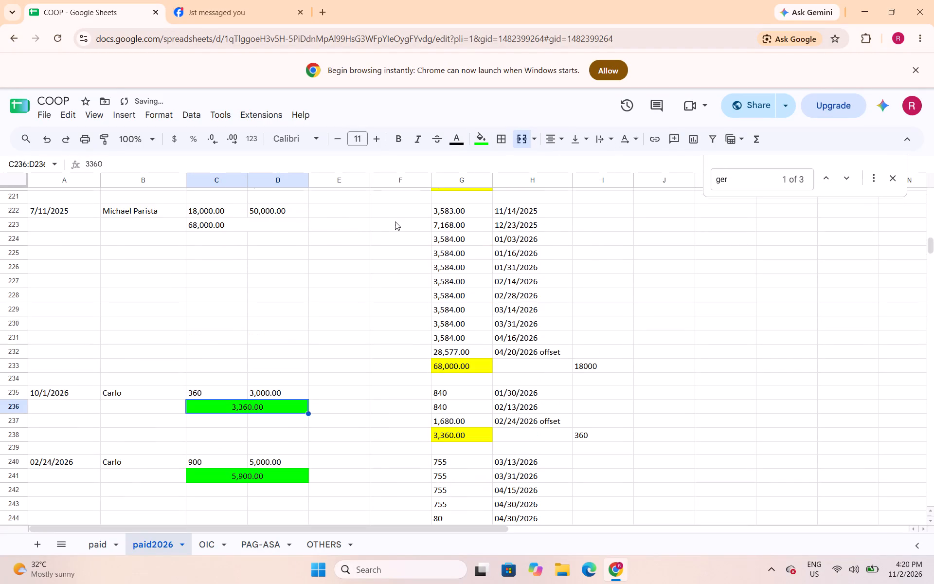
scroll(395, 221, up, 1)
click(284, 283)
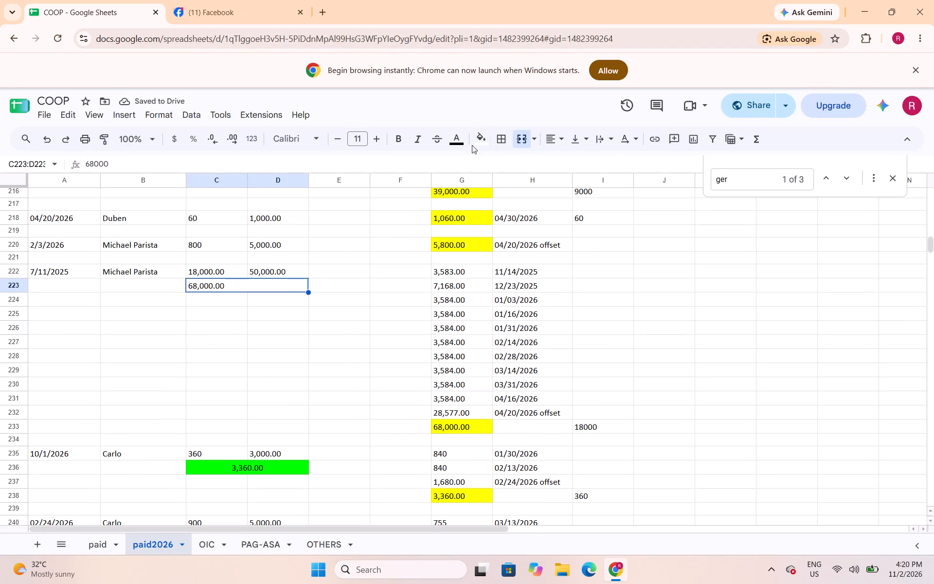
click(484, 137)
click(540, 195)
click(553, 142)
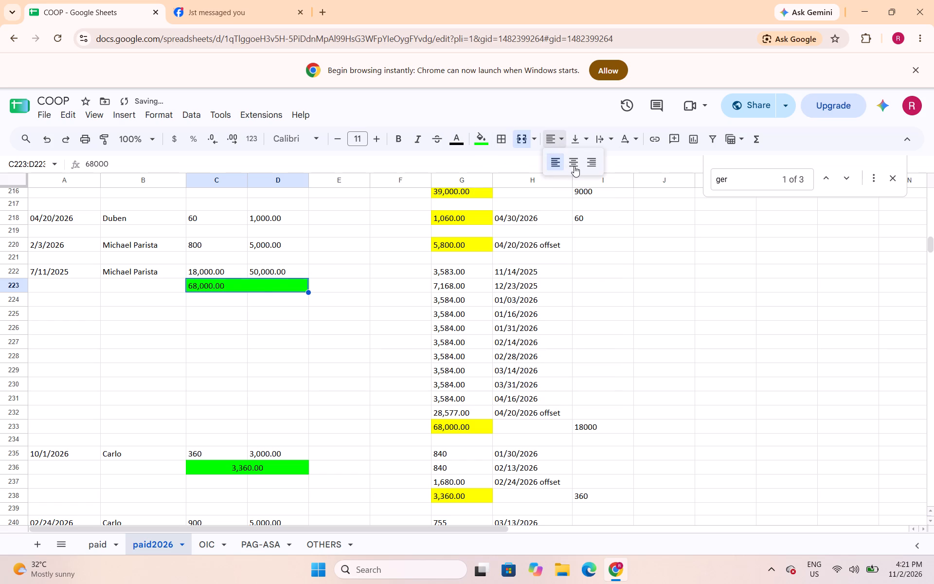
click(574, 166)
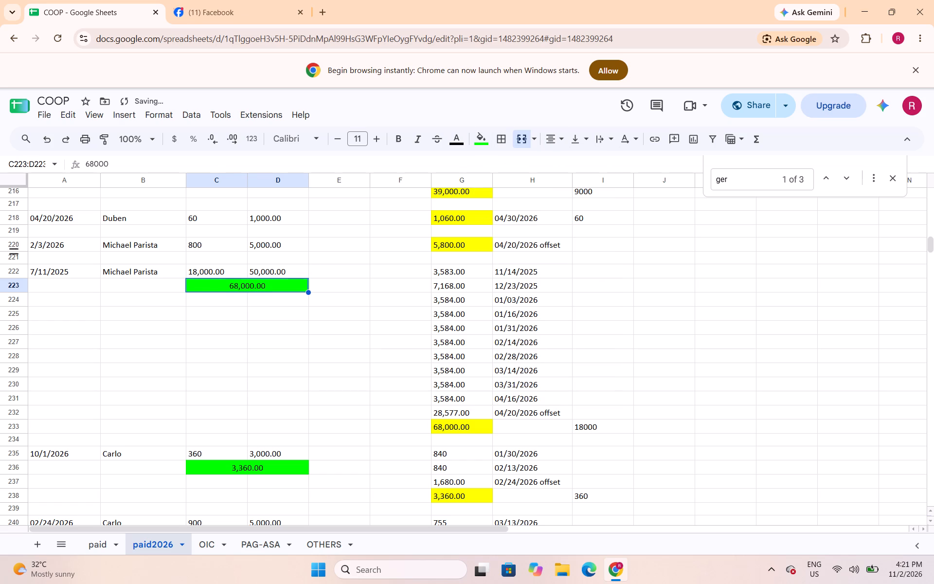
Insert one row above the blank row 221, below the 2/3/2026 entry in row 220.
click(13, 257)
right_click(18, 256)
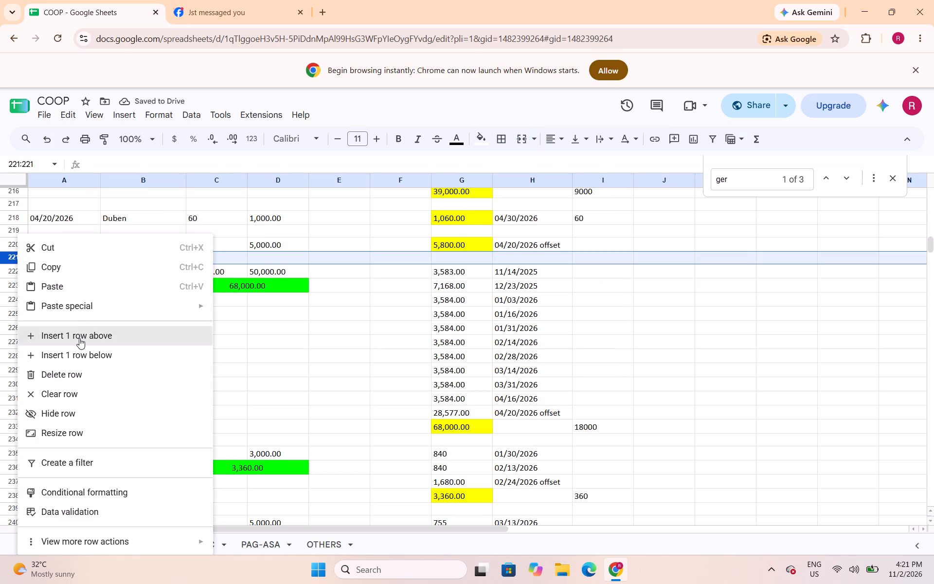
click(80, 341)
Merge C221:D221 under the 2/3/2026 entry and enter a SUM formula totaling C220:D220.
drag(243, 259, 264, 255)
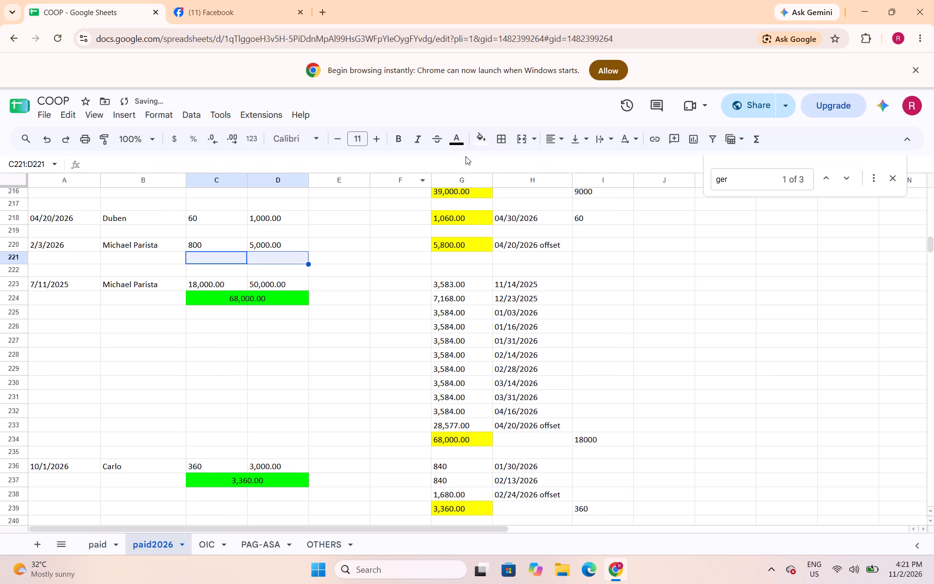
click(526, 142)
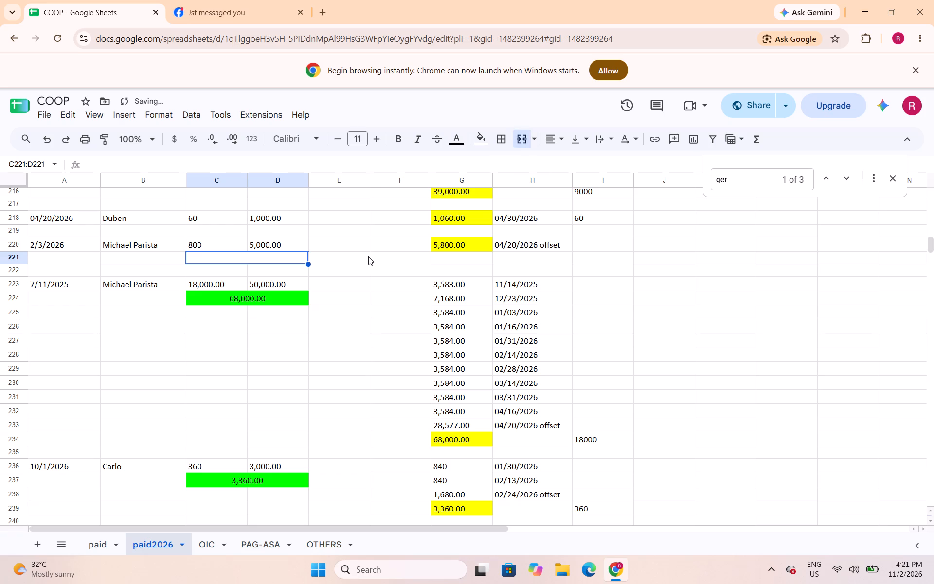
text(=sum()
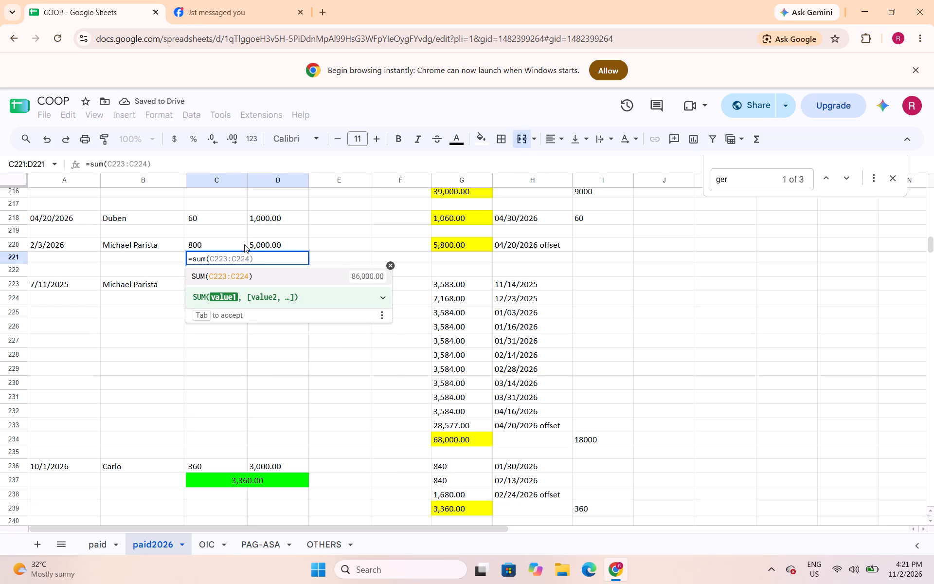
drag(244, 244, 255, 247)
key(shift+parenright)
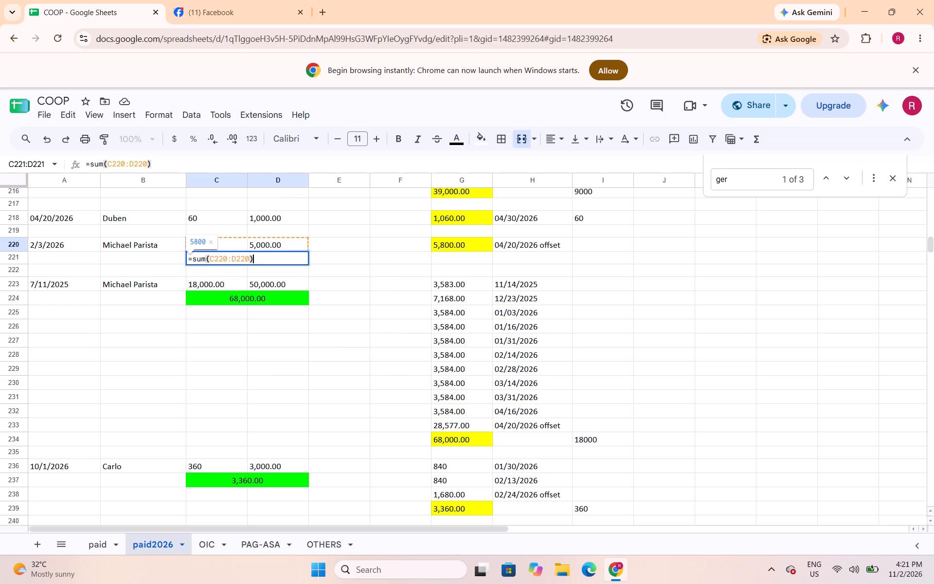
key(Return)
Fill the merged total in C221:D221 bright green and center it.
key(Up)
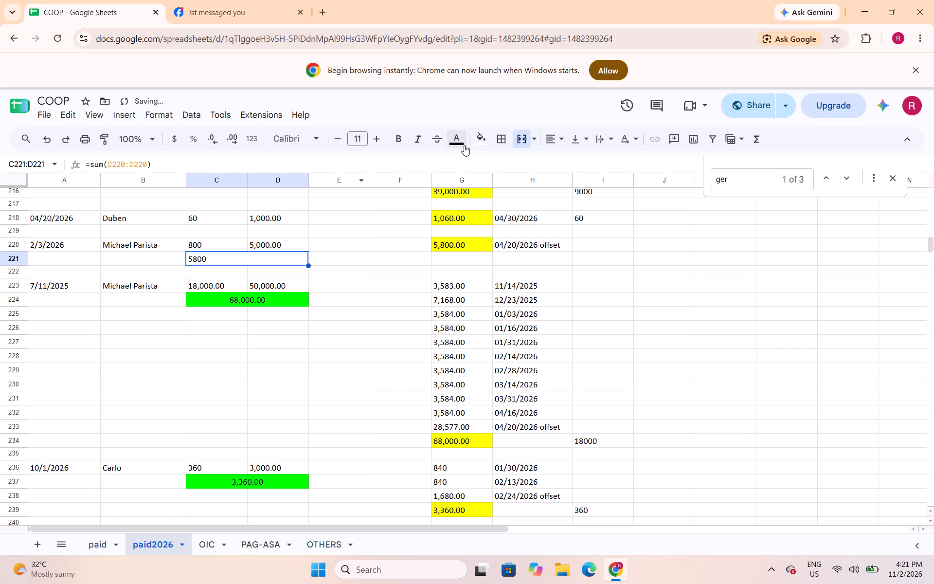
click(480, 139)
click(536, 189)
click(552, 141)
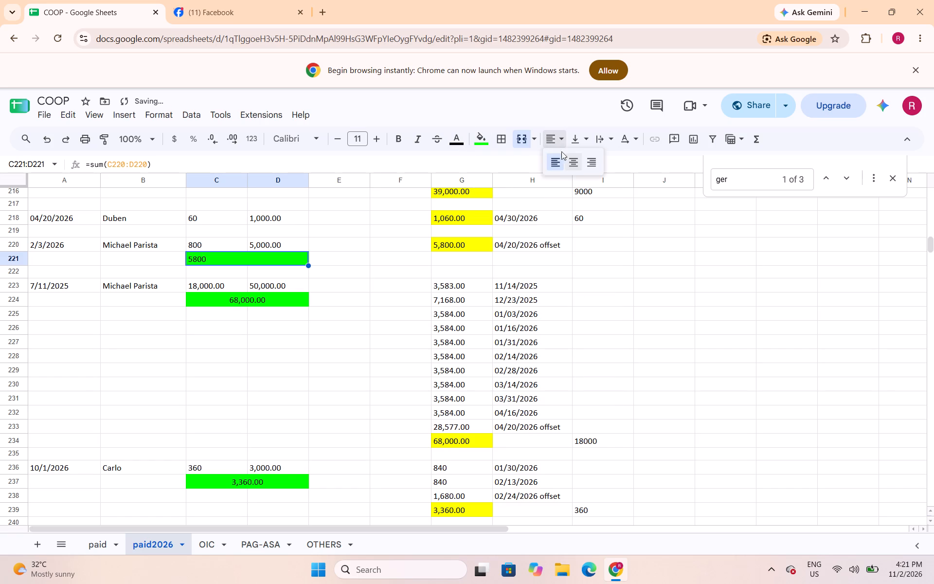
click(575, 164)
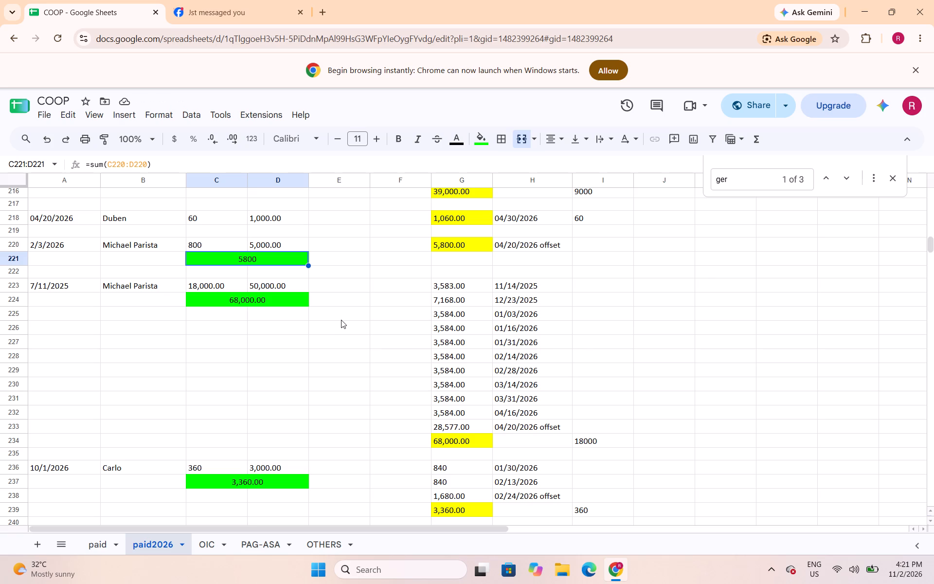
Enter 800 in I220, beside the 04/20/2026 offset payment of the 2/3/2026 entry.
scroll(341, 320, up, 1)
click(614, 306)
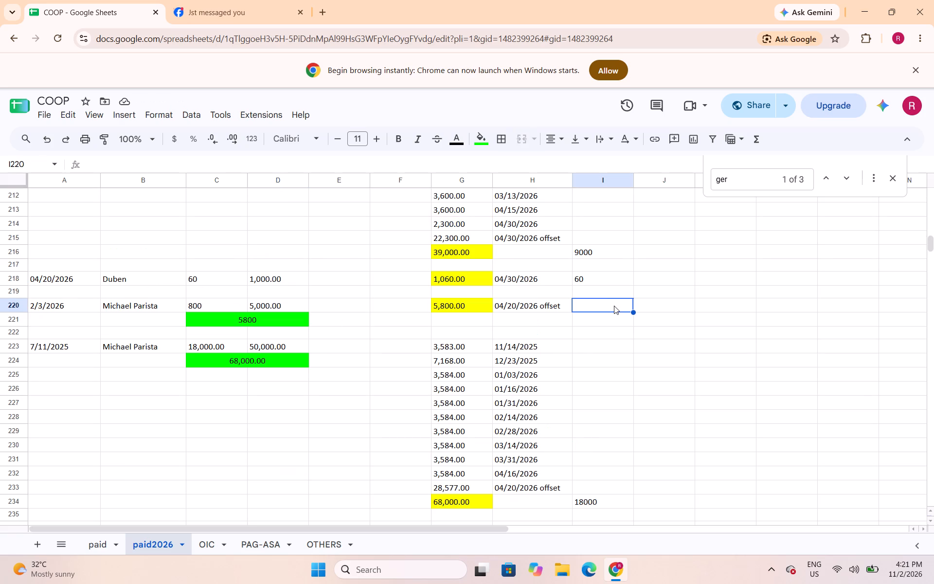
text(800)
key(Return)
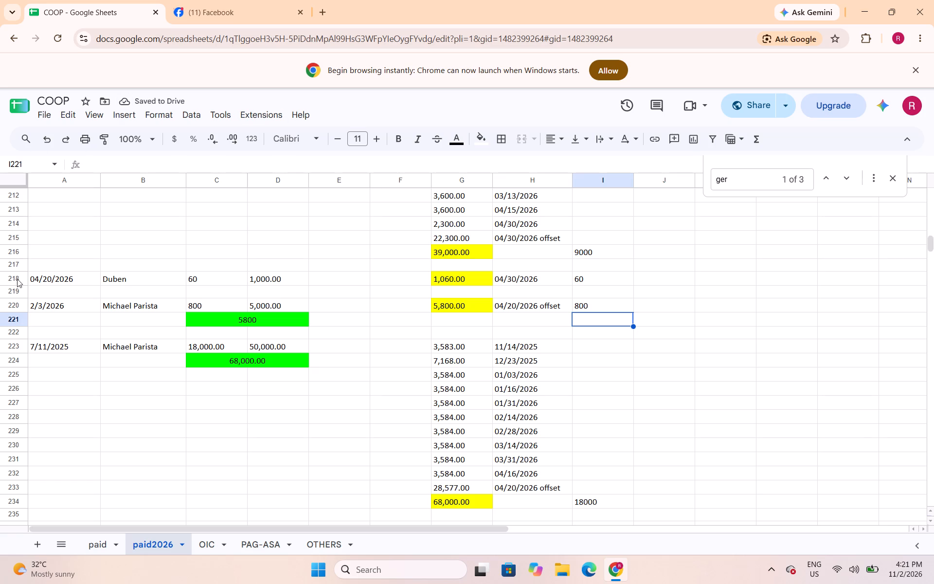
Insert one row above the blank row 219, below Duben's 04/20/2026 entry.
click(18, 293)
right_click(18, 293)
click(67, 335)
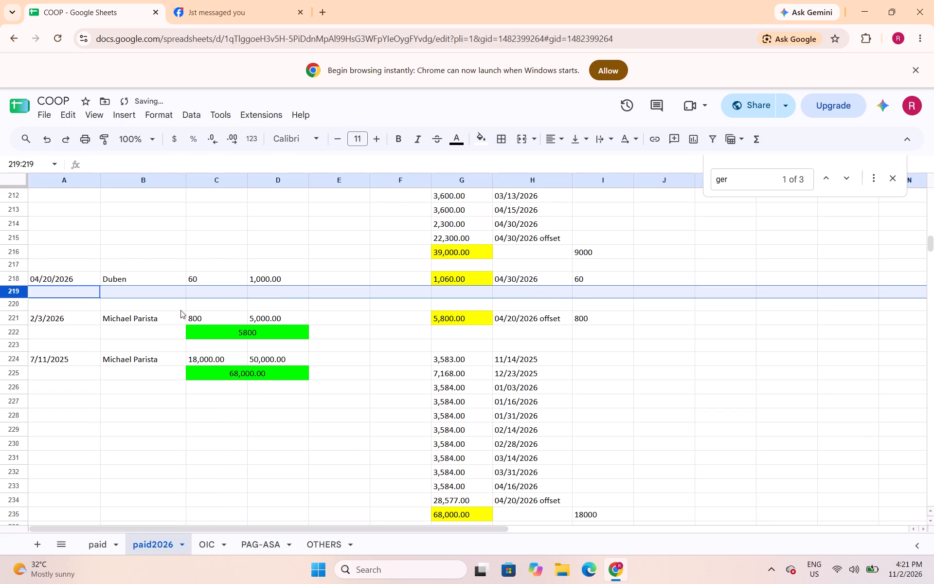
Merge C219:D219 under Duben's 04/20/2026 entry and enter a SUM formula totaling C218:D218.
drag(227, 293, 258, 293)
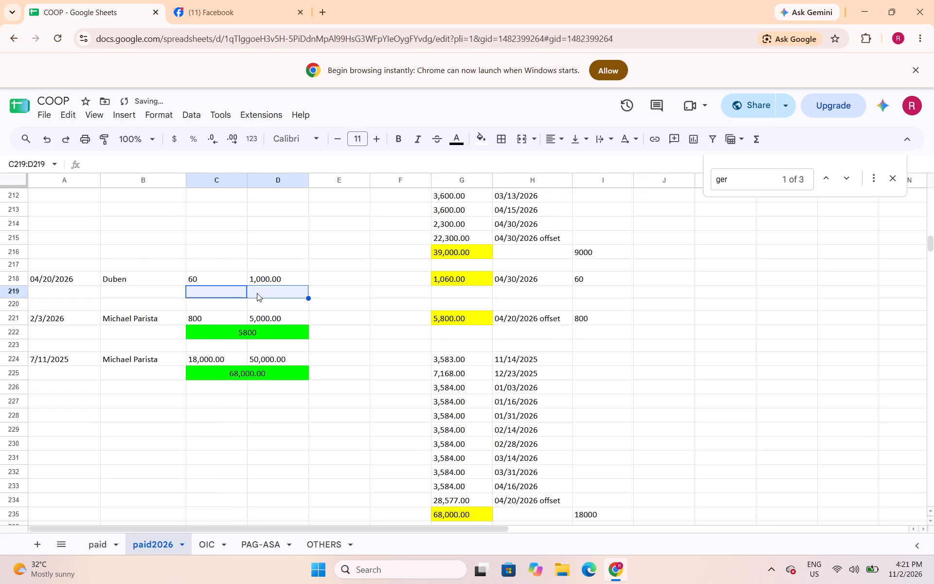
click(523, 138)
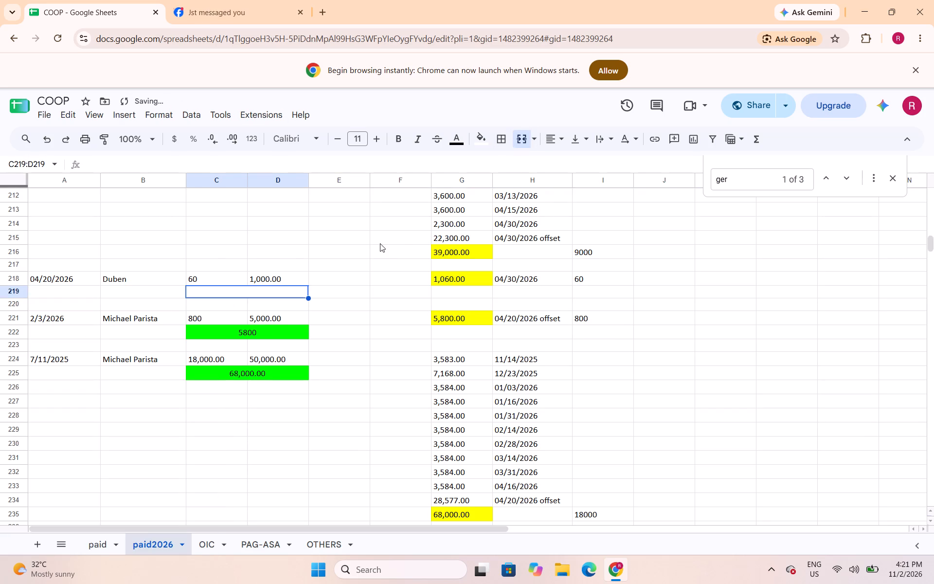
text(=sum()
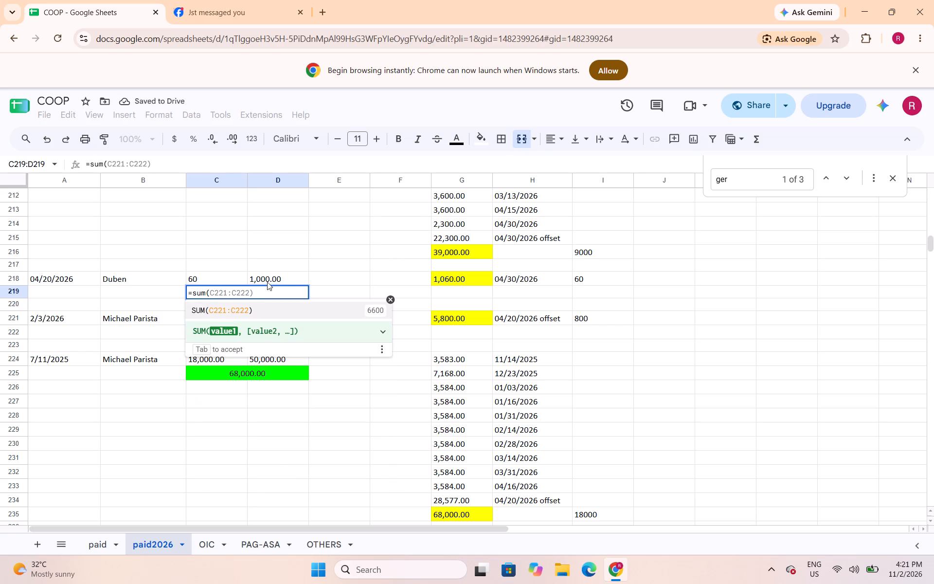
drag(234, 277, 256, 278)
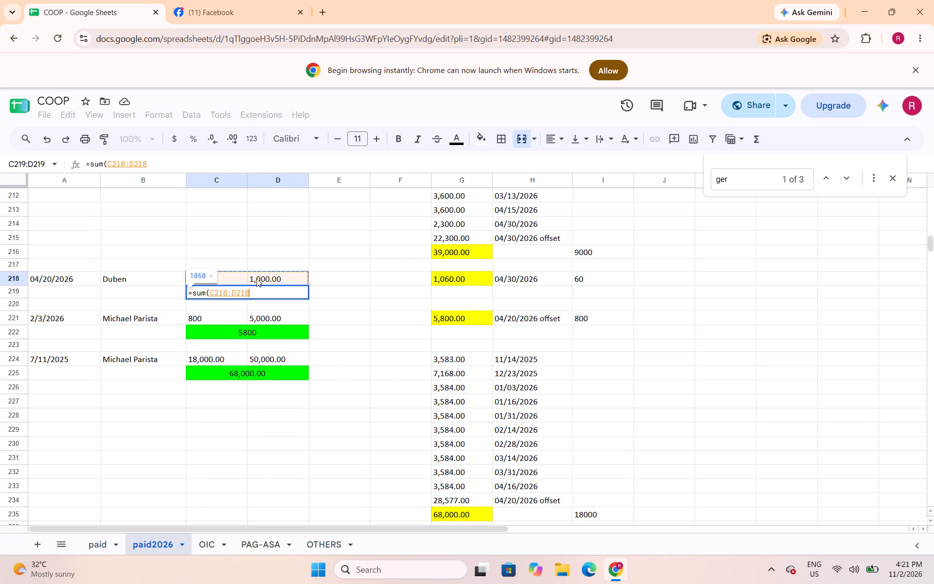
key(shift+parenright)
key(Return)
key(Up)
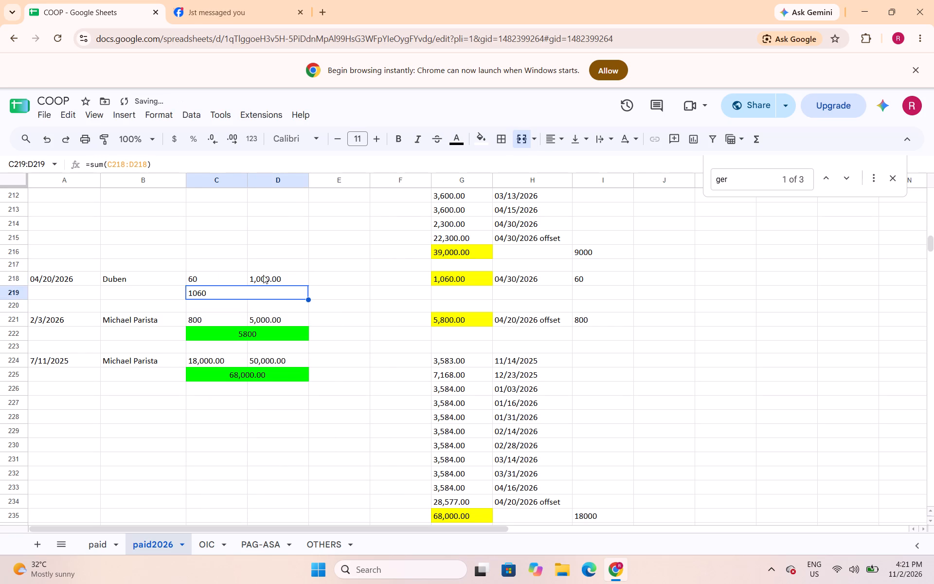
Fill the merged total in C219:D219 bright green and center it.
click(473, 142)
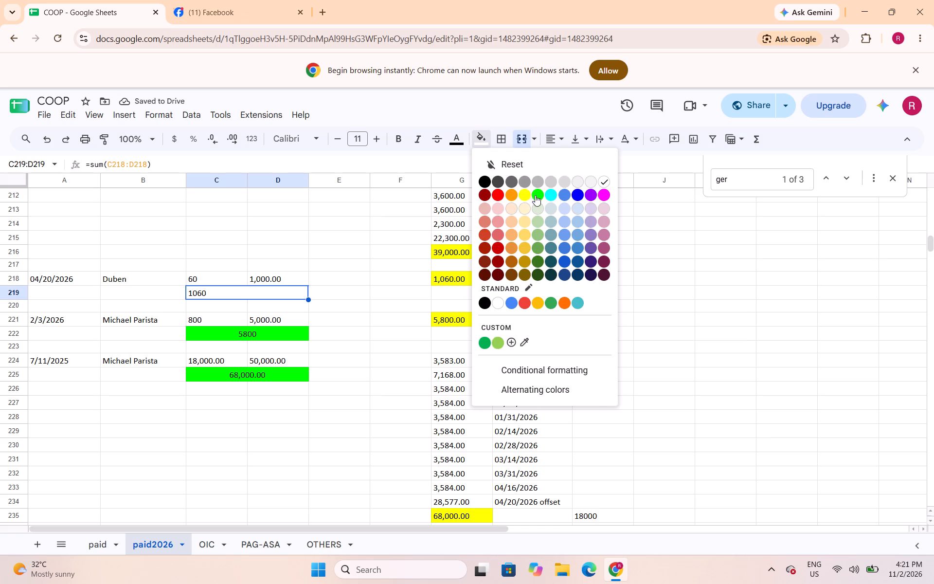
click(535, 196)
click(558, 141)
click(568, 163)
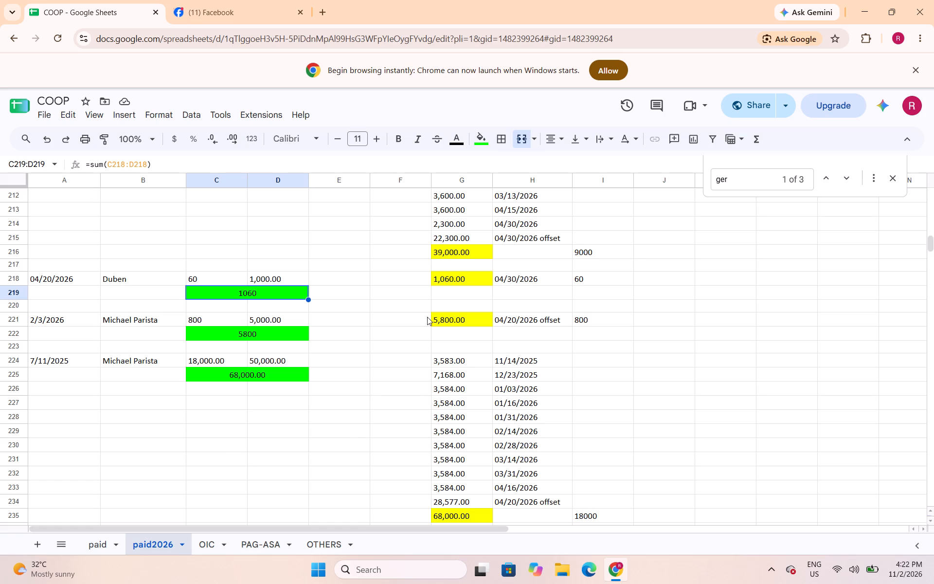
Center the existing merged total in C211:D211 under Jayza's entries and fill it bright green.
scroll(427, 317, up, 2)
click(215, 307)
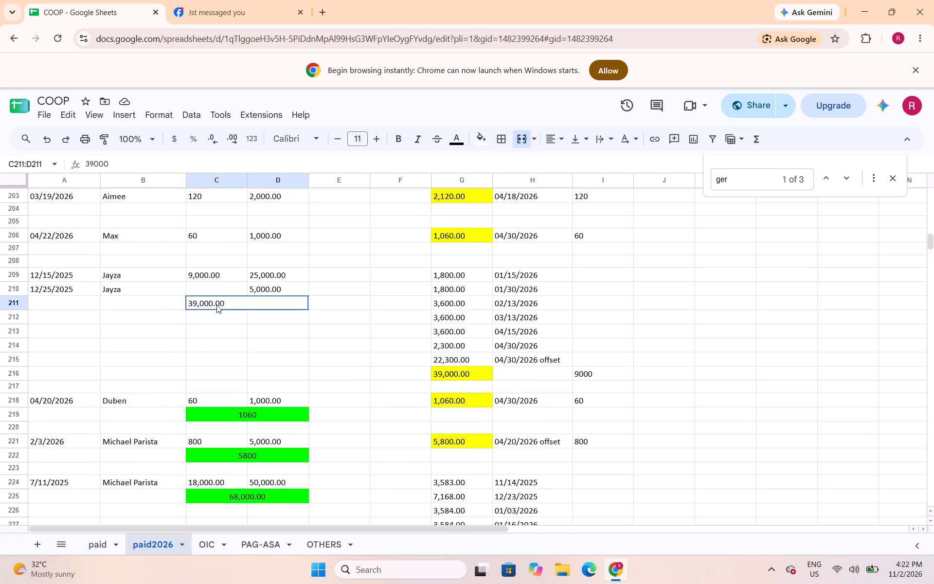
click(559, 141)
click(573, 164)
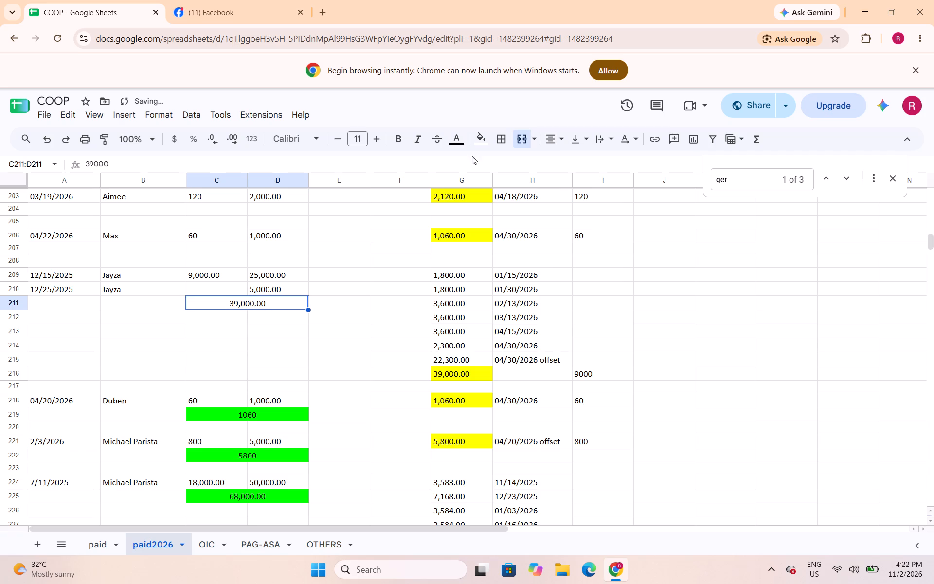
click(476, 145)
click(532, 193)
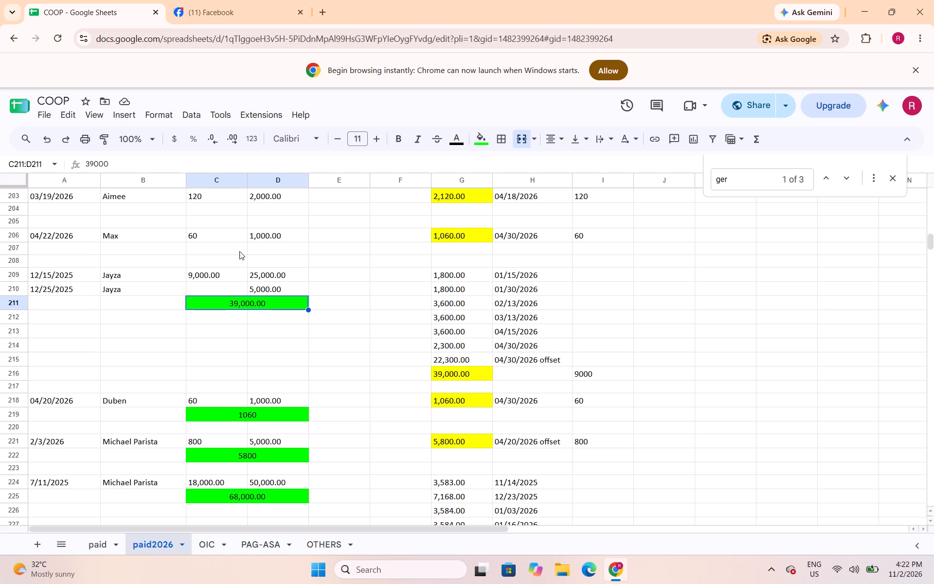
Merge C207:D207 under Max's 04/22/2026 entry and enter a SUM formula totaling C206:D206.
drag(239, 251, 254, 250)
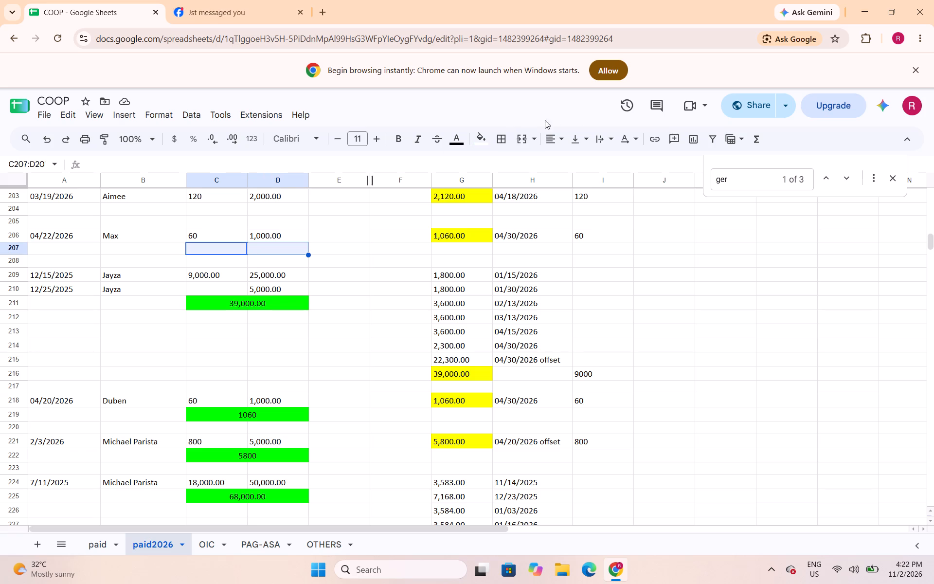
click(524, 142)
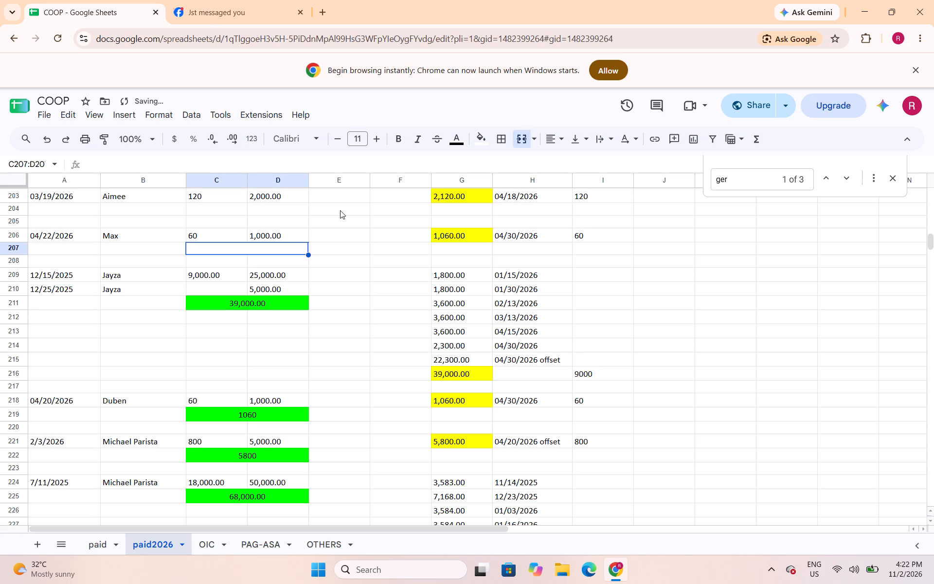
text(=sum()
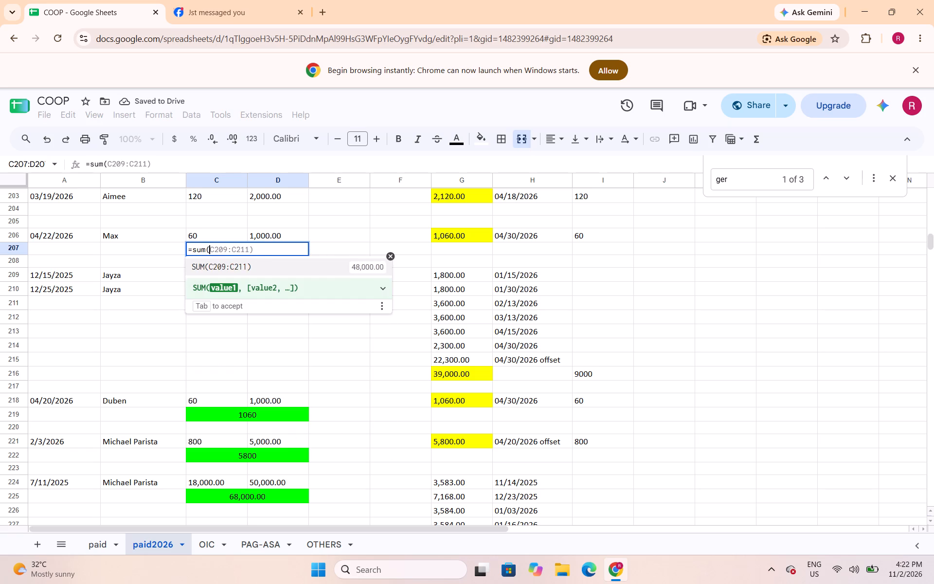
drag(246, 235, 251, 236)
key(shift+parenright)
key(Delete)
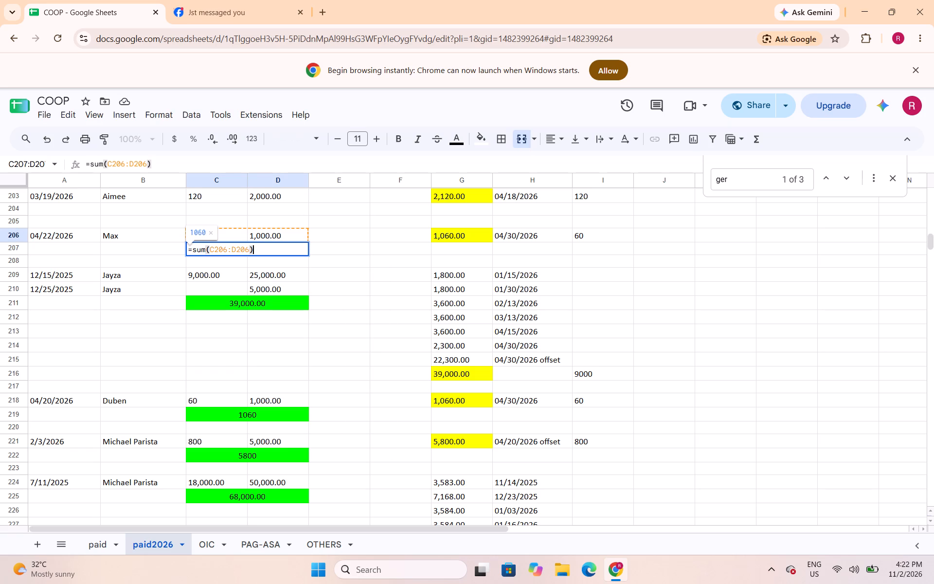
key(Return)
key(Up)
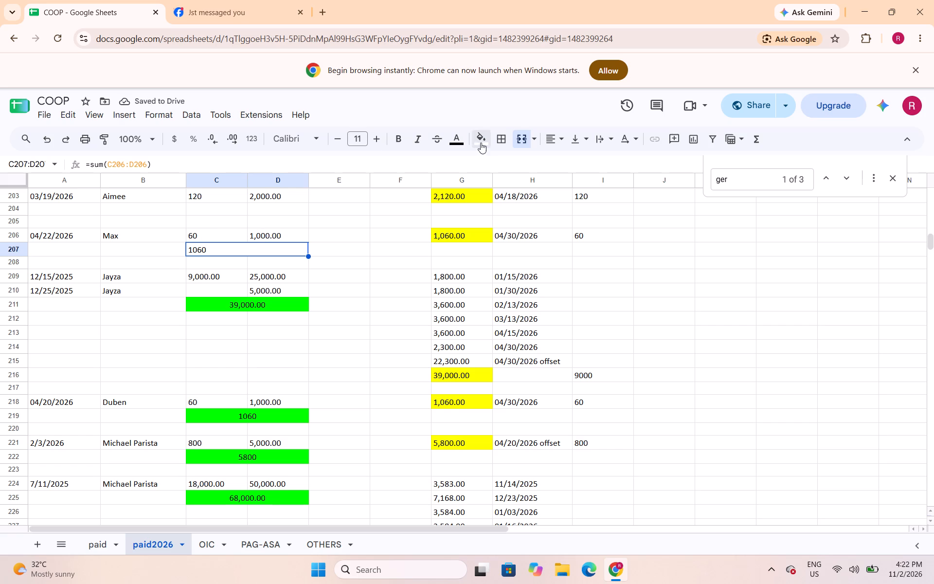
Center the merged total in C207:D207 and fill it bright green.
click(551, 140)
click(577, 165)
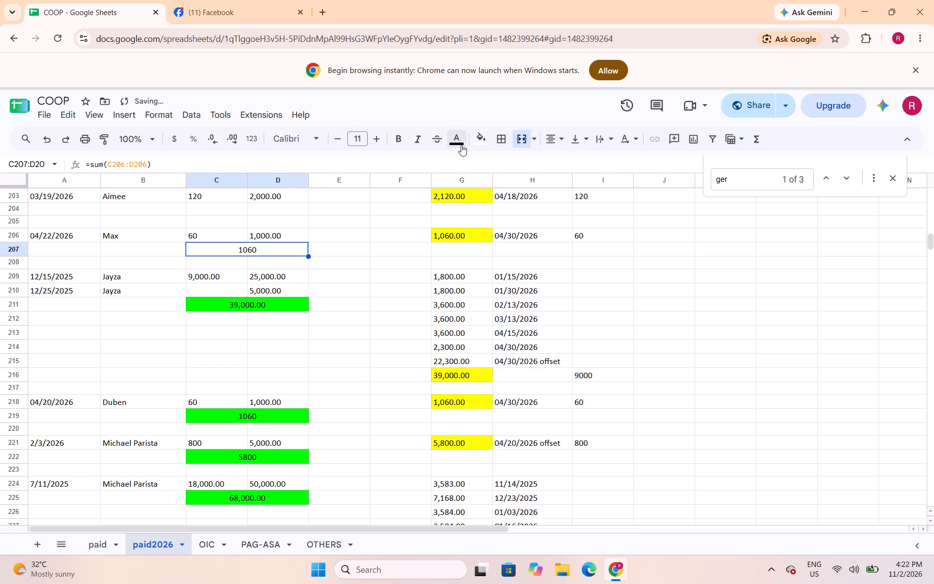
click(477, 140)
click(537, 194)
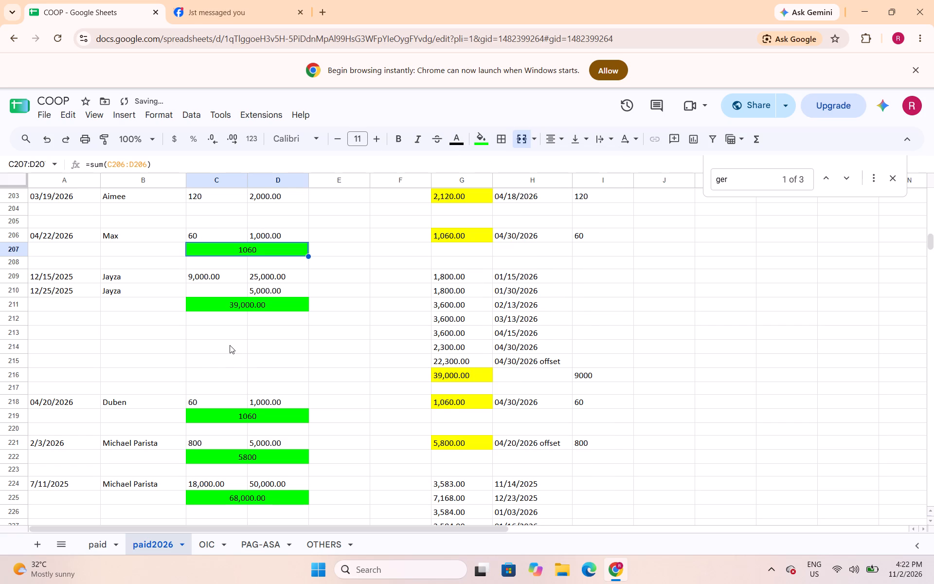
Merge C204:D204 under Aimee's 03/19/2026 entry and enter a SUM formula totaling C203:D203.
scroll(255, 246, up, 1)
drag(237, 272, 245, 275)
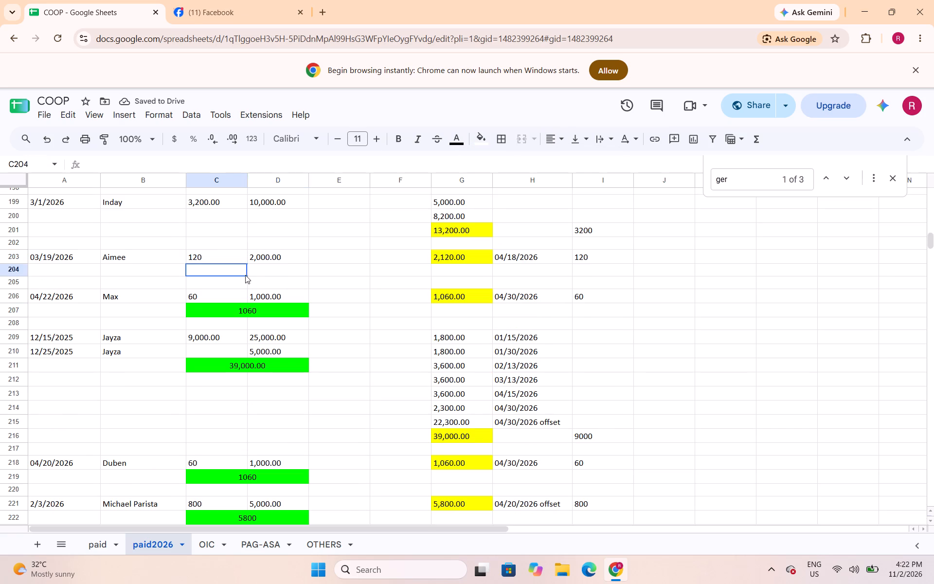
drag(245, 275, 255, 274)
click(522, 141)
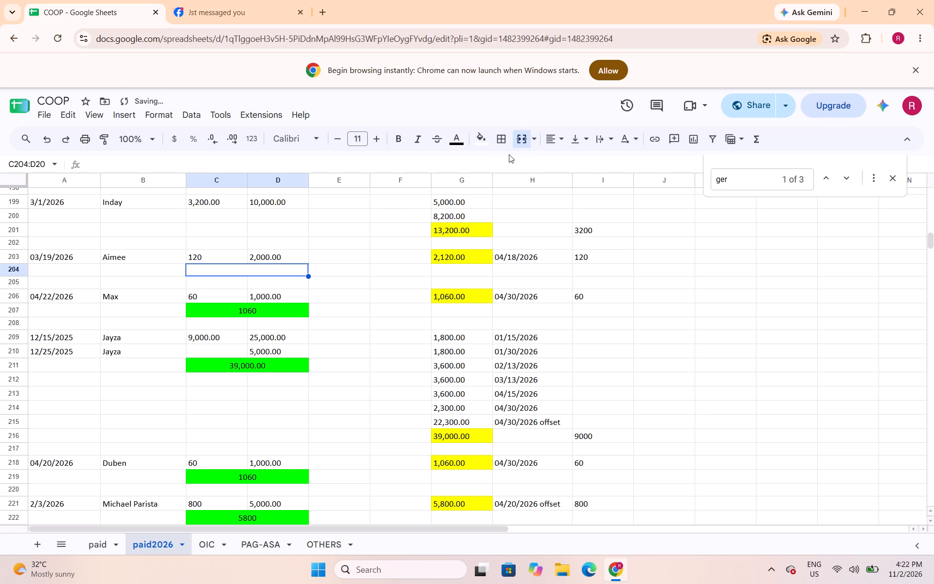
text(=sum()
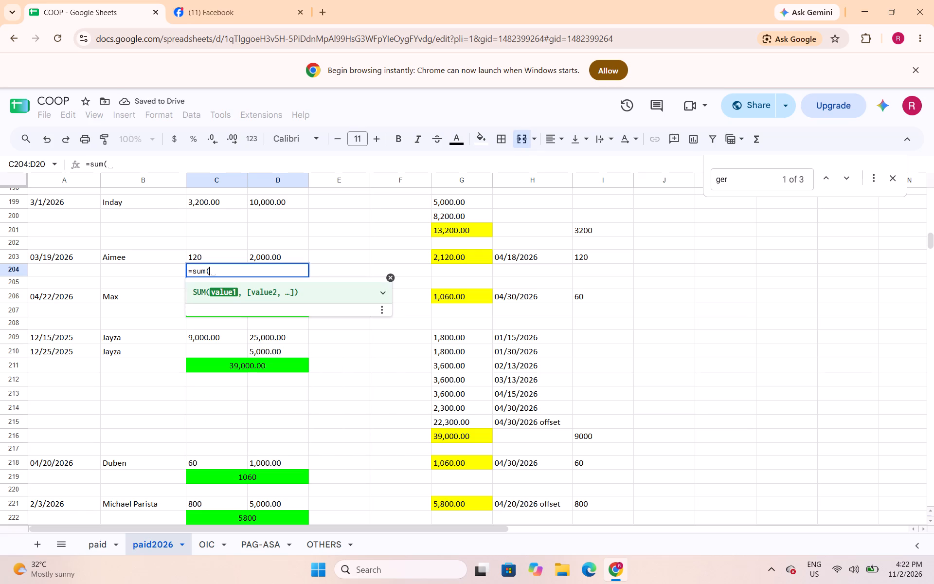
drag(240, 260, 251, 257)
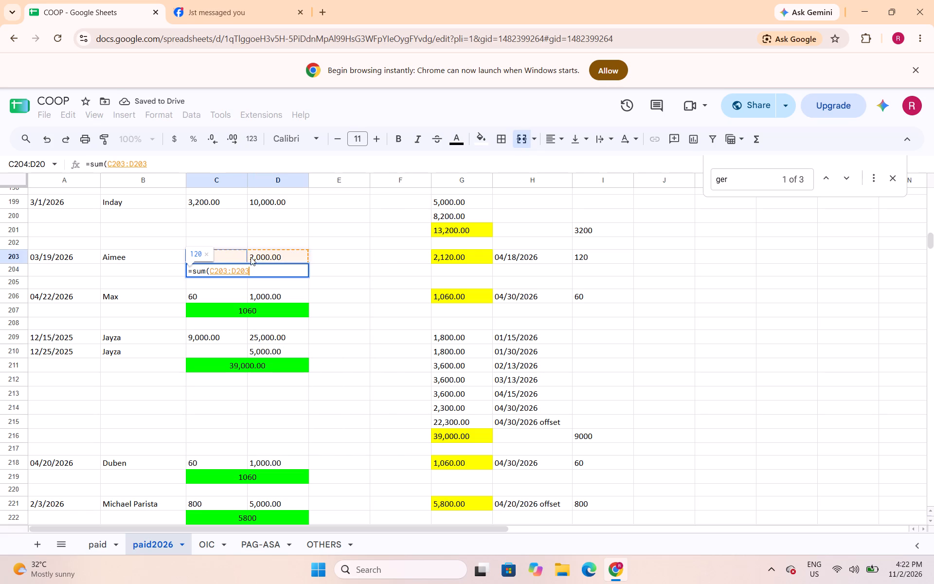
drag(251, 257, 253, 256)
key(shift+parenright)
key(Return)
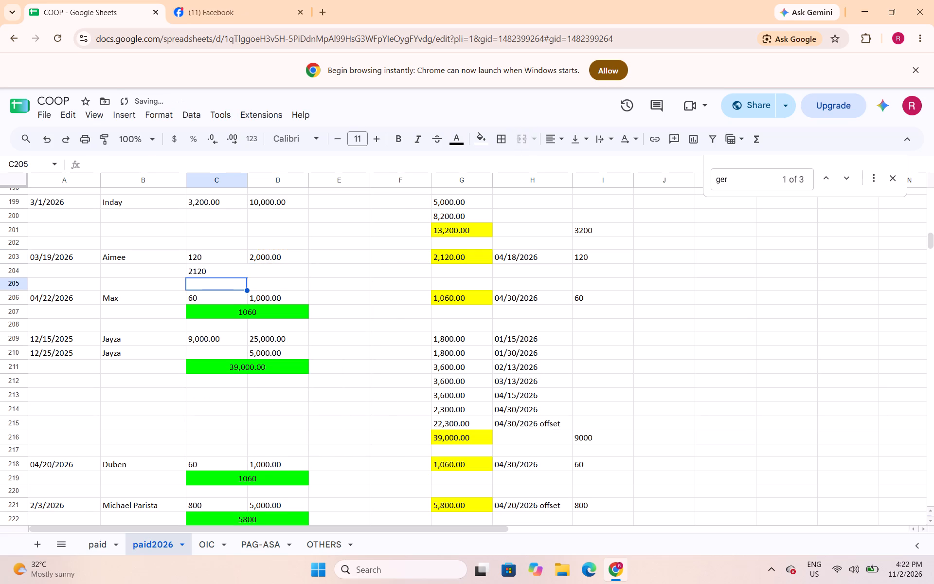
key(Up)
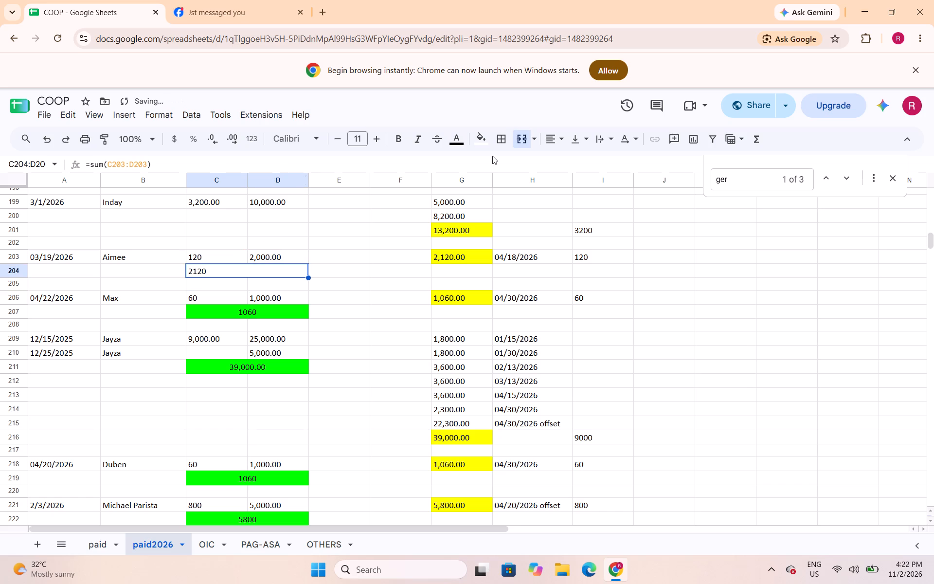
Fill the merged total in C204:D204 bright green and center it.
click(489, 143)
click(537, 192)
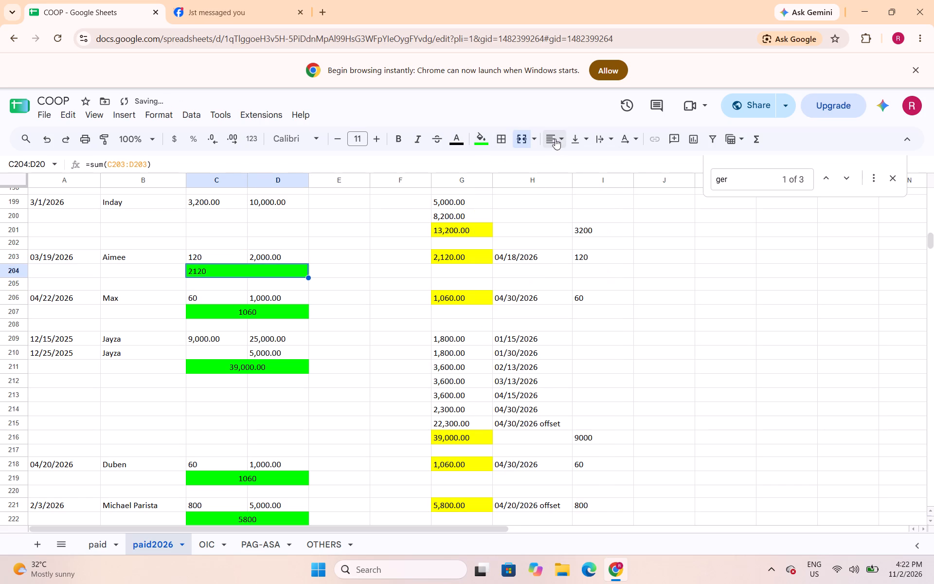
click(555, 139)
click(574, 158)
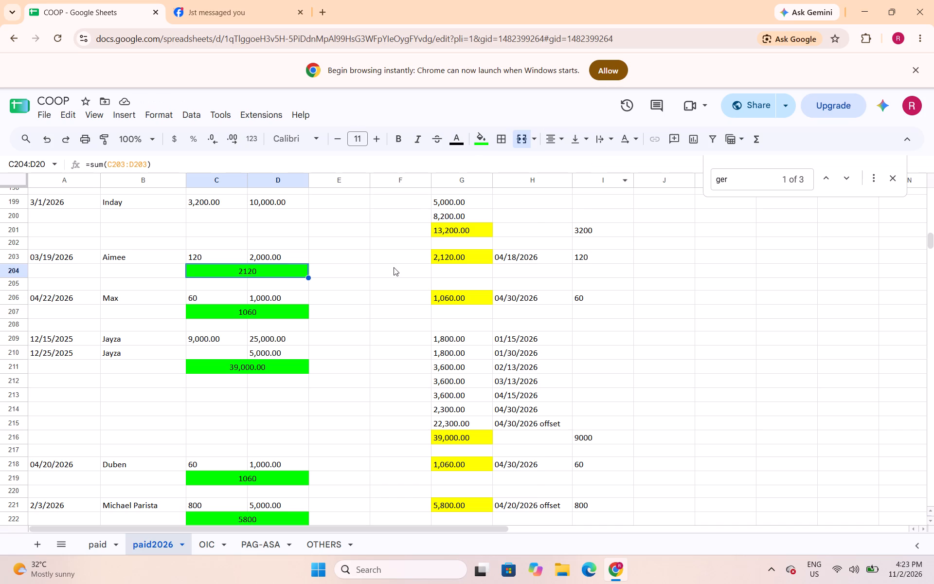
Merge C200:D200 under Inday's 3/1/2026 entry and enter a SUM formula totaling C199:D199.
scroll(394, 267, up, 2)
drag(235, 337, 241, 337)
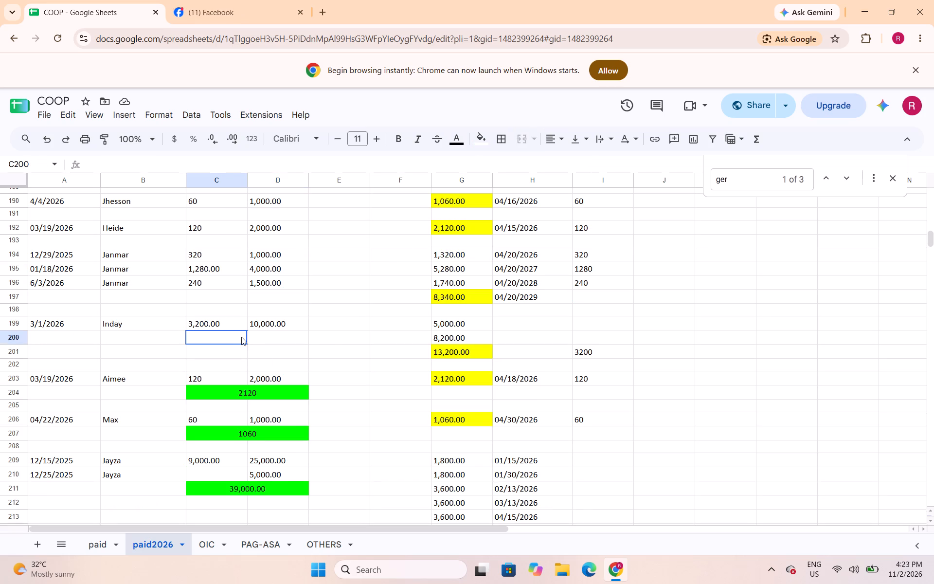
drag(241, 337, 252, 337)
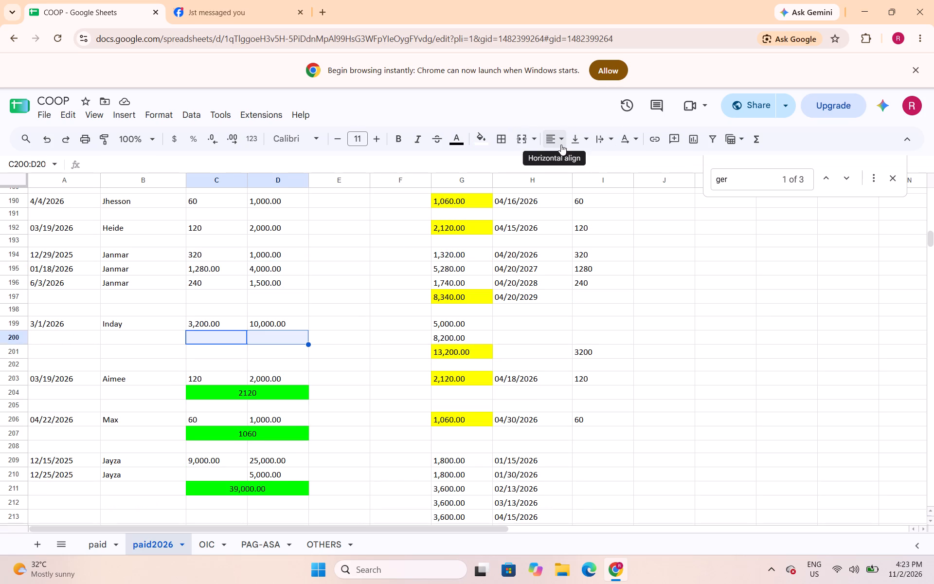
click(521, 137)
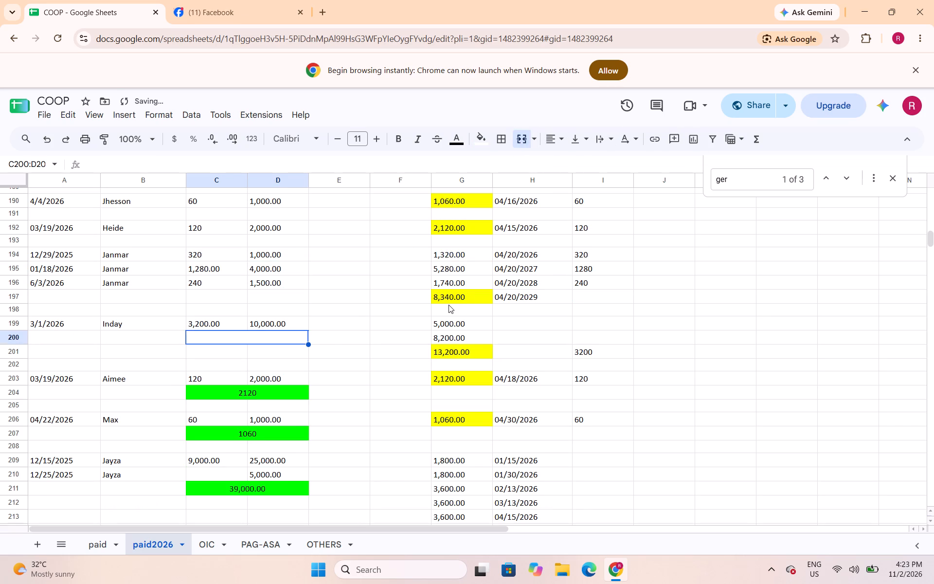
text(=sum()
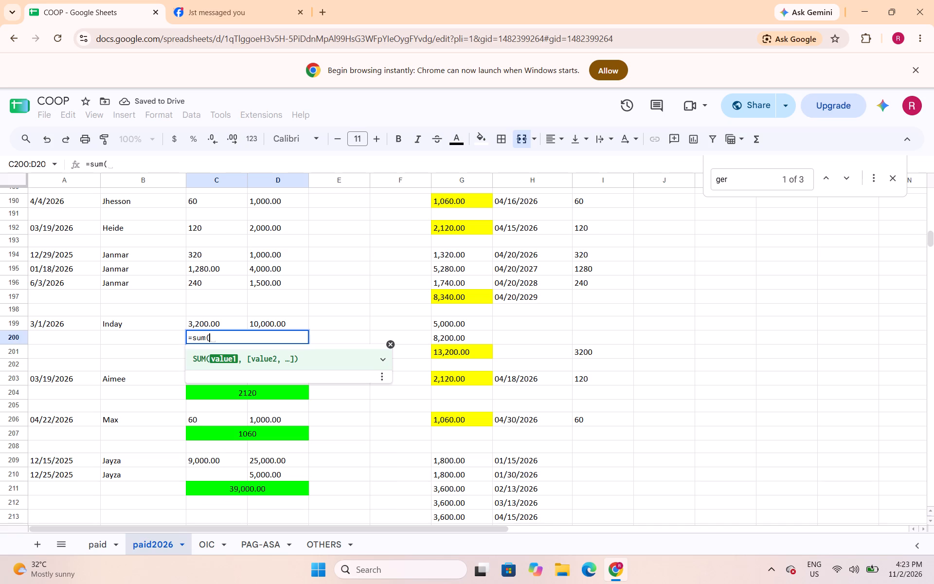
drag(238, 323, 256, 320)
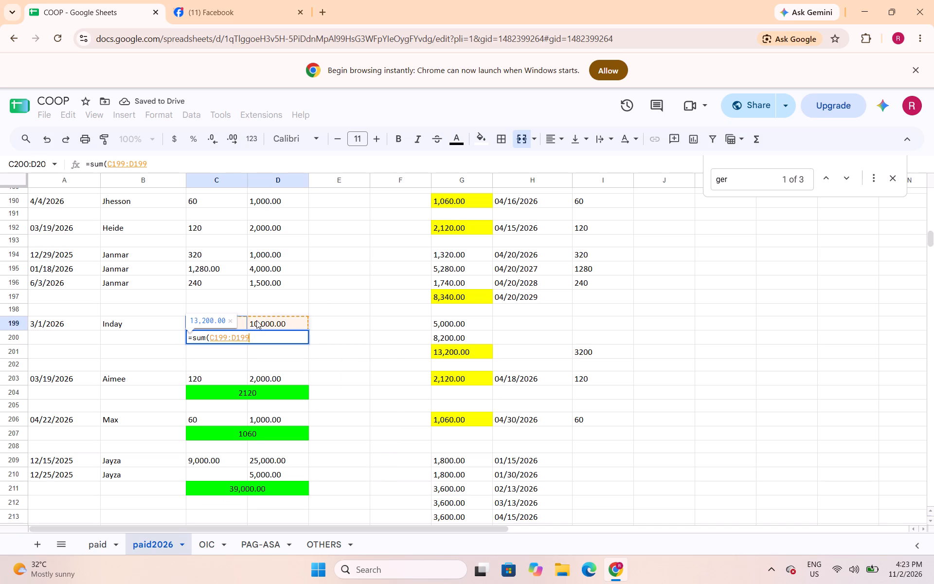
drag(256, 320, 259, 320)
key(shift+parenright)
key(Return)
key(Up)
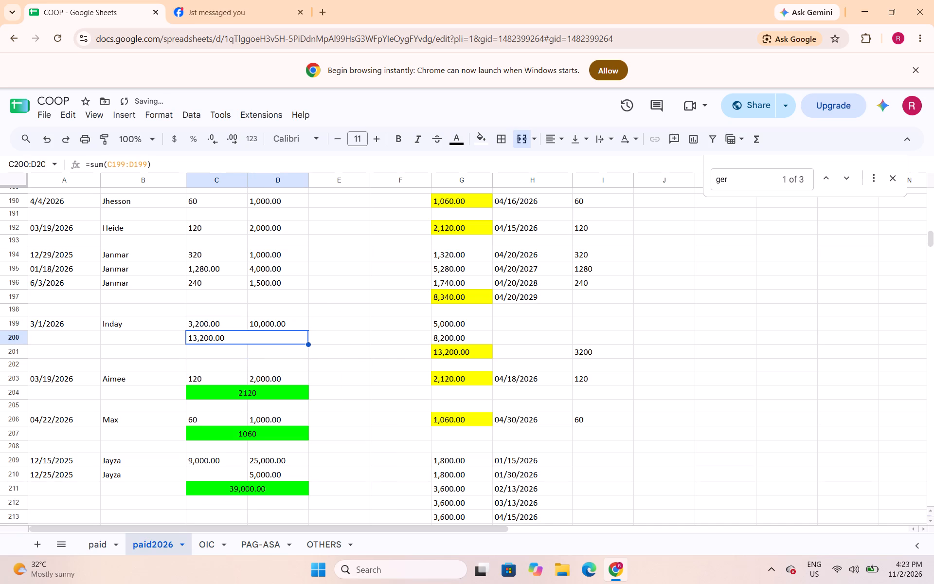
Fill the merged total in C200:D200 bright green.
click(481, 146)
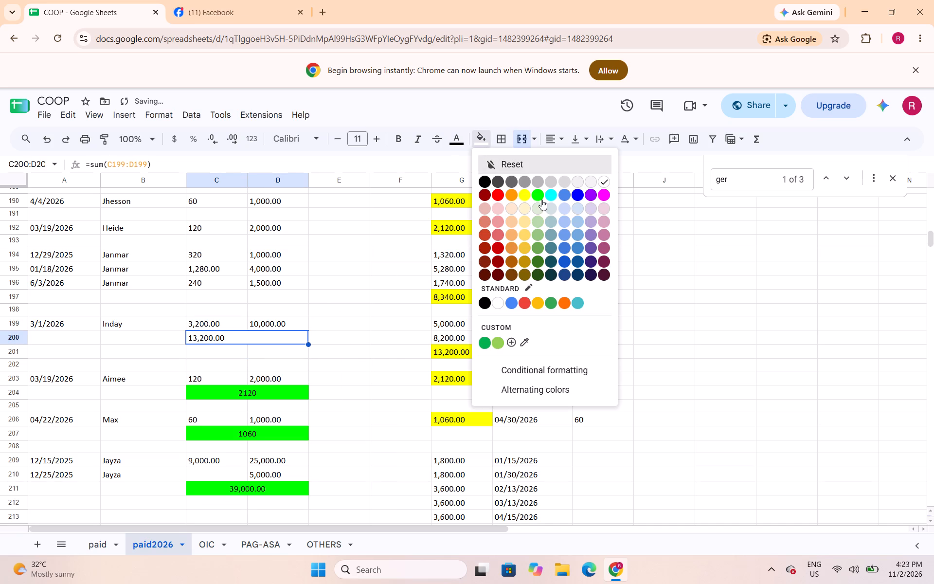
click(538, 196)
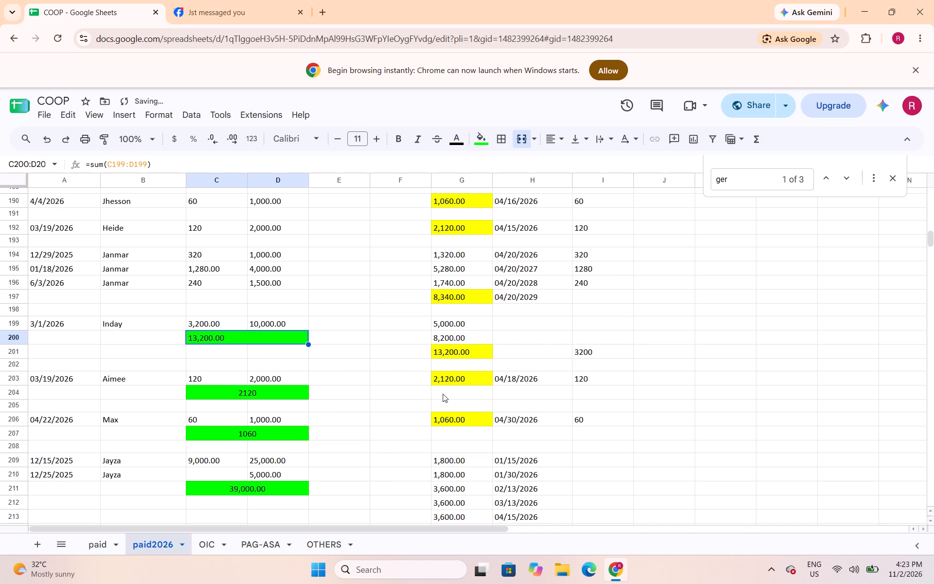
Merge C197:D197 under Janmar's three entries and enter a SUM formula totaling C194:D196.
drag(216, 297, 242, 297)
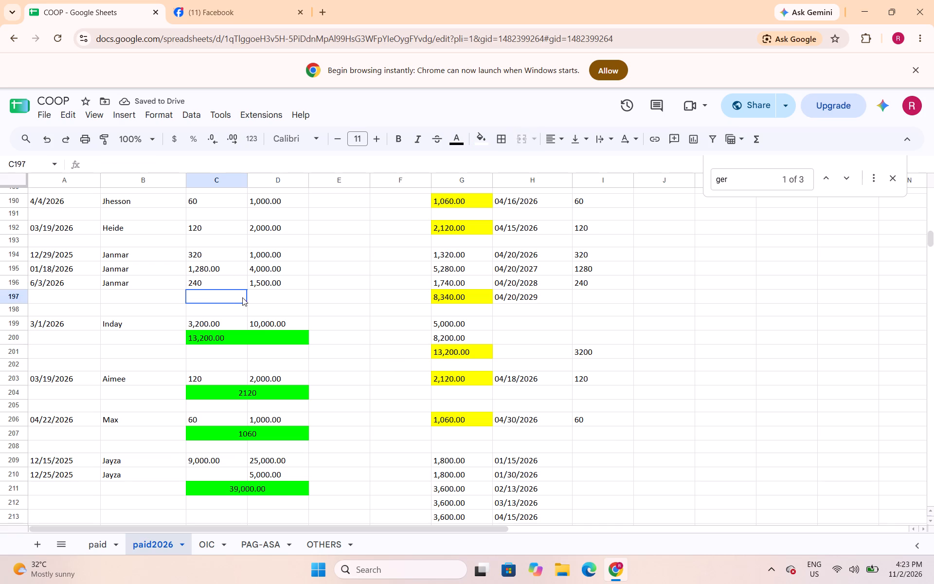
drag(242, 297, 257, 299)
click(520, 146)
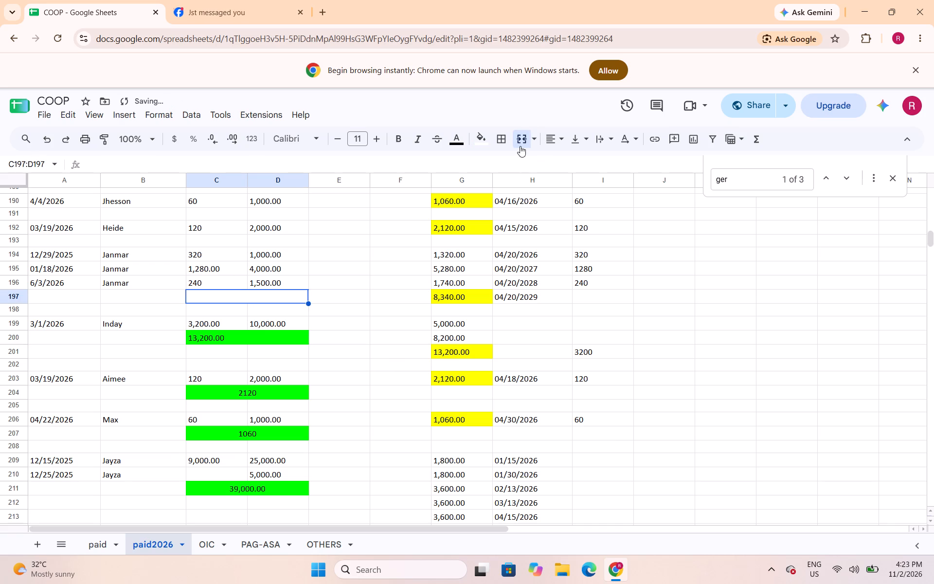
text(=sum()
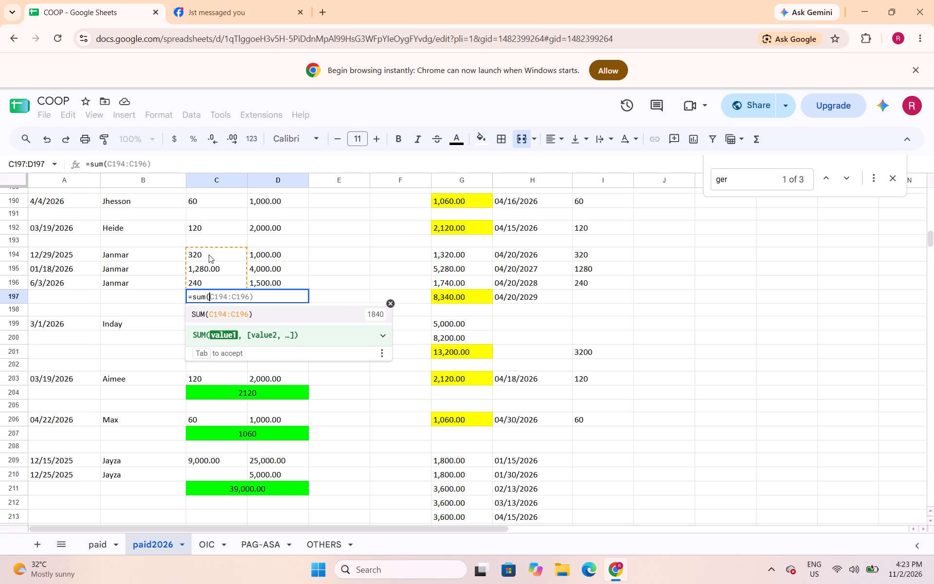
drag(219, 252, 234, 281)
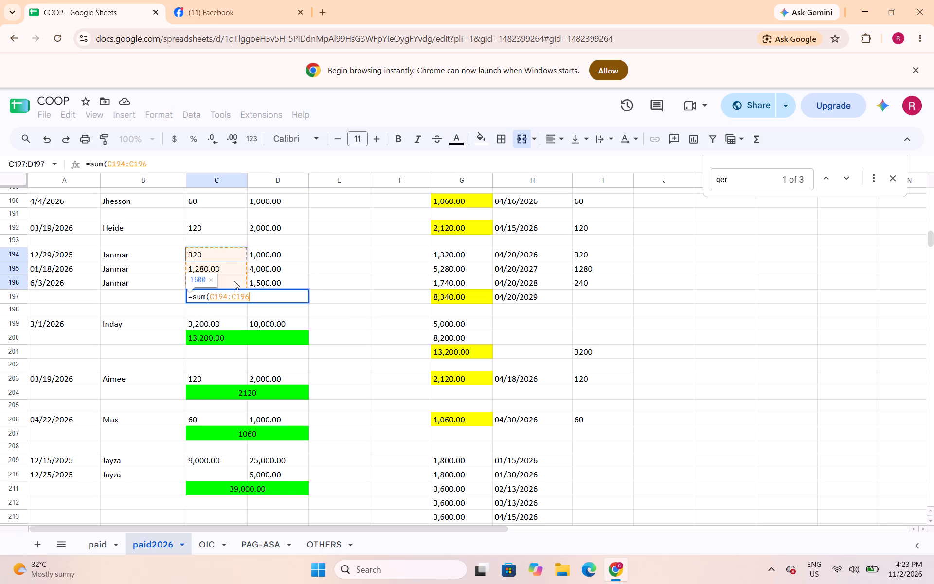
drag(234, 281, 254, 284)
key(shift+parenright)
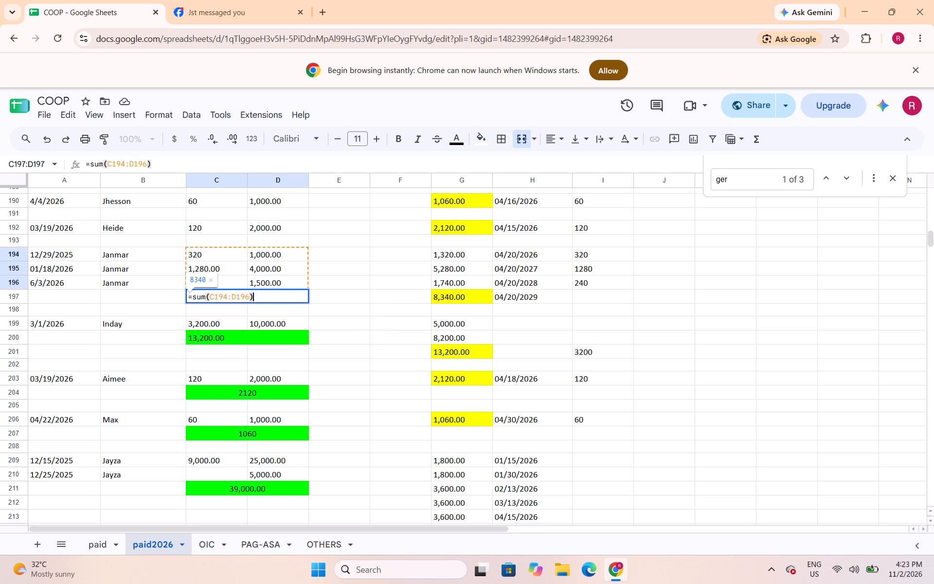
key(Return)
Center the merged total in C197:D197 and fill it bright green.
key(Up)
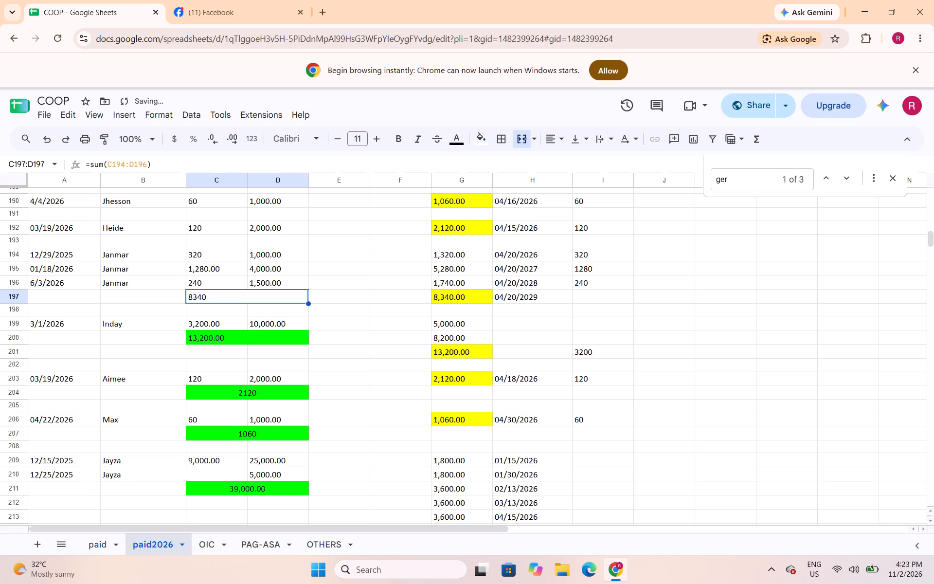
click(547, 137)
click(567, 159)
click(478, 139)
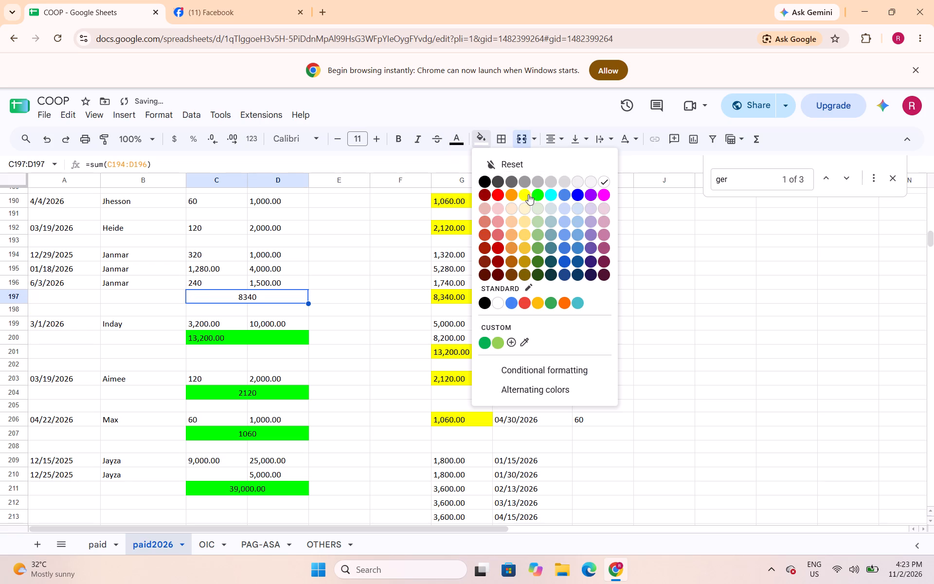
click(538, 197)
Insert one blank row above row 193, directly under Heide's 03/19/2026 entry.
scroll(352, 290, up, 1)
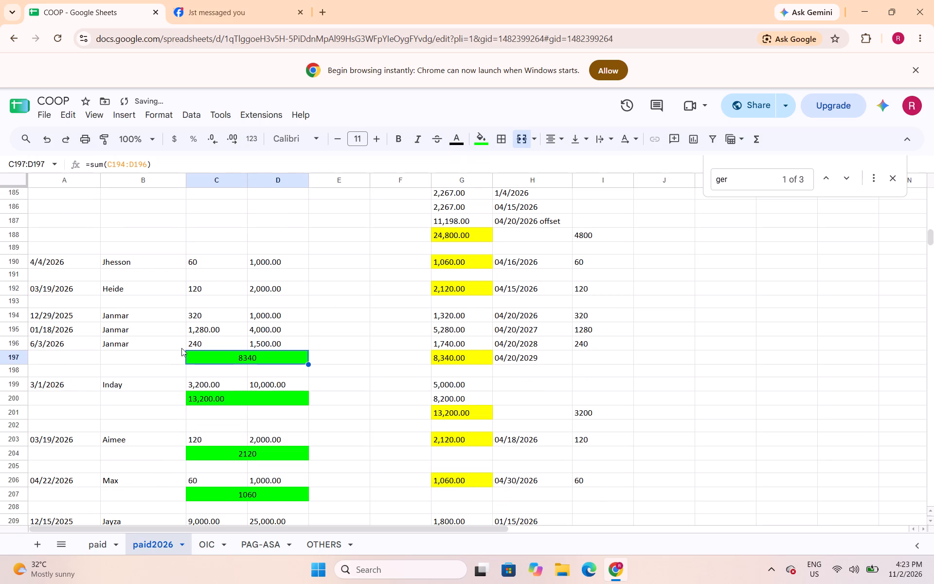
click(12, 302)
right_click(13, 303)
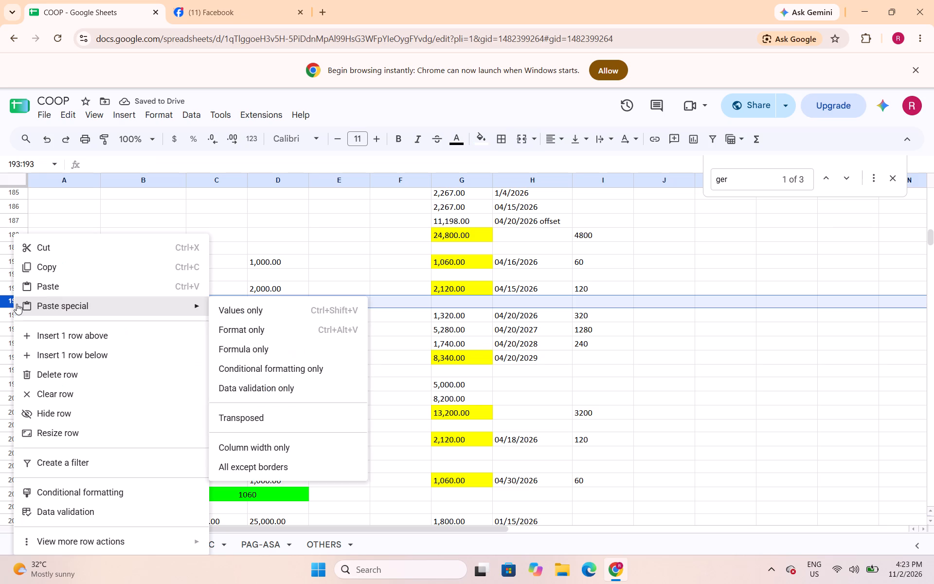
click(80, 336)
Merge C193:D193 under Heide's entry and enter a SUM formula totaling C192:D192.
drag(243, 306, 259, 300)
click(516, 136)
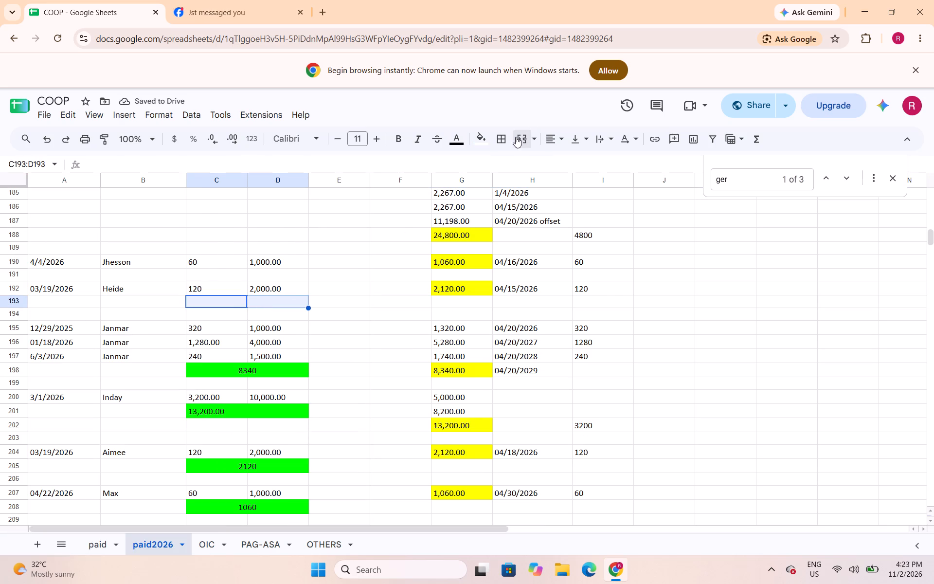
text(=sum()
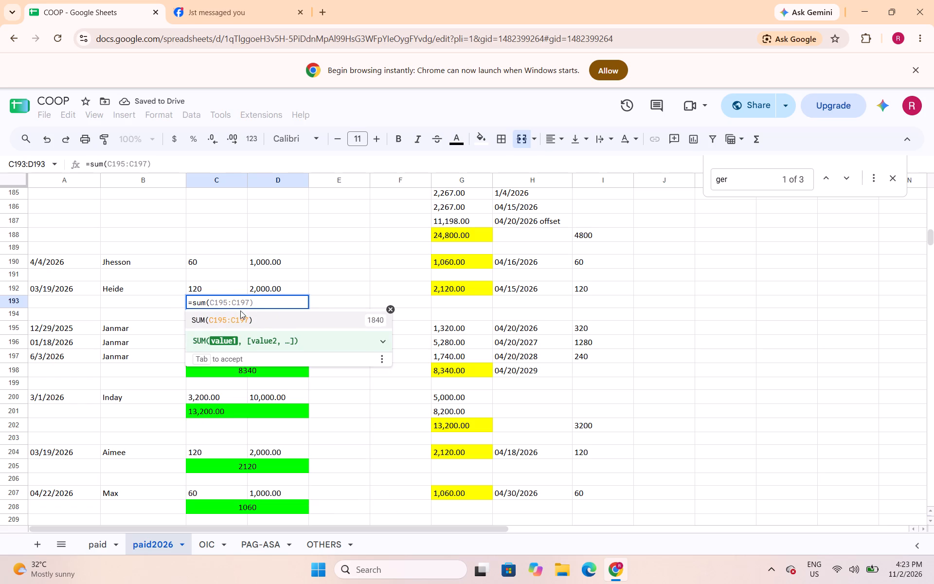
drag(219, 289, 261, 286)
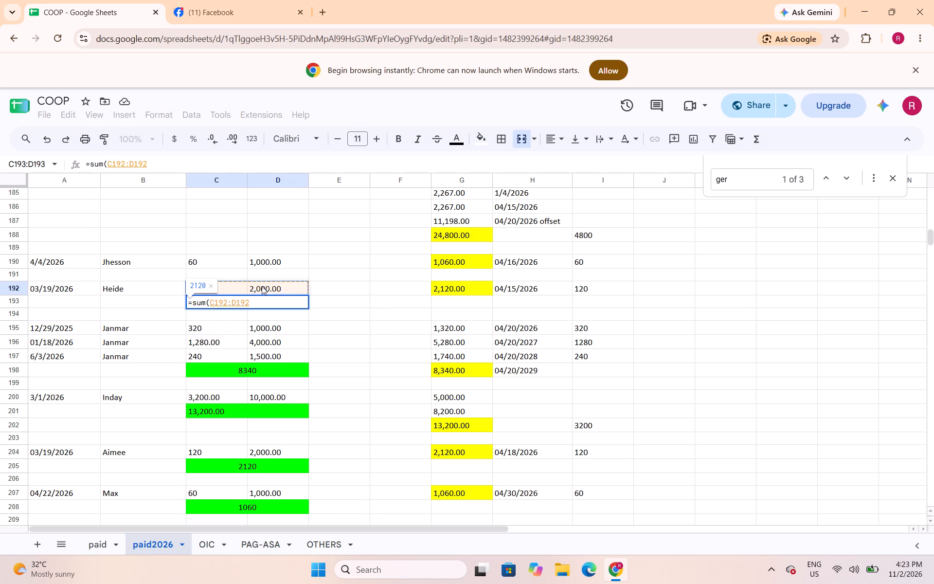
key(shift+parenright)
key(Return)
Center the merged total in C193:D193 and fill it bright green.
key(Up)
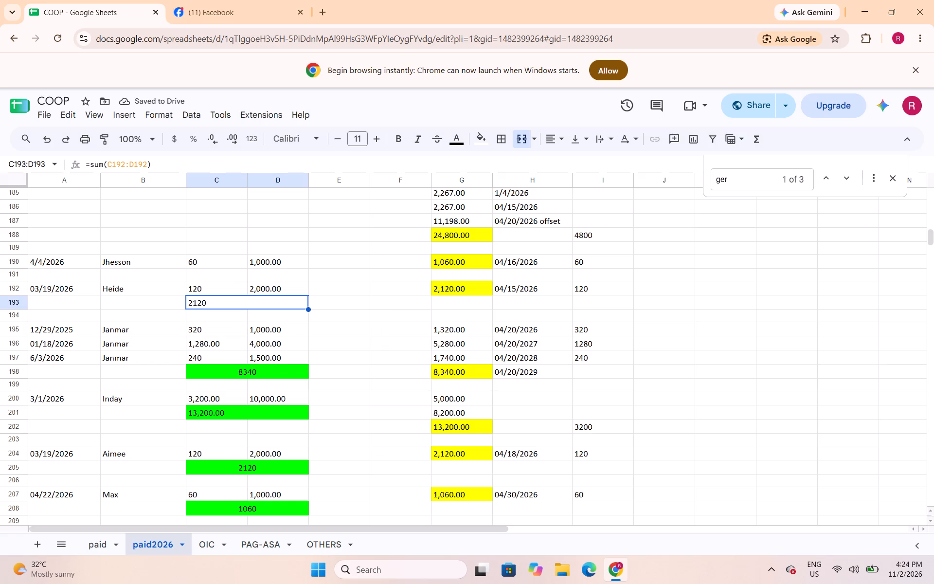
click(558, 144)
click(575, 162)
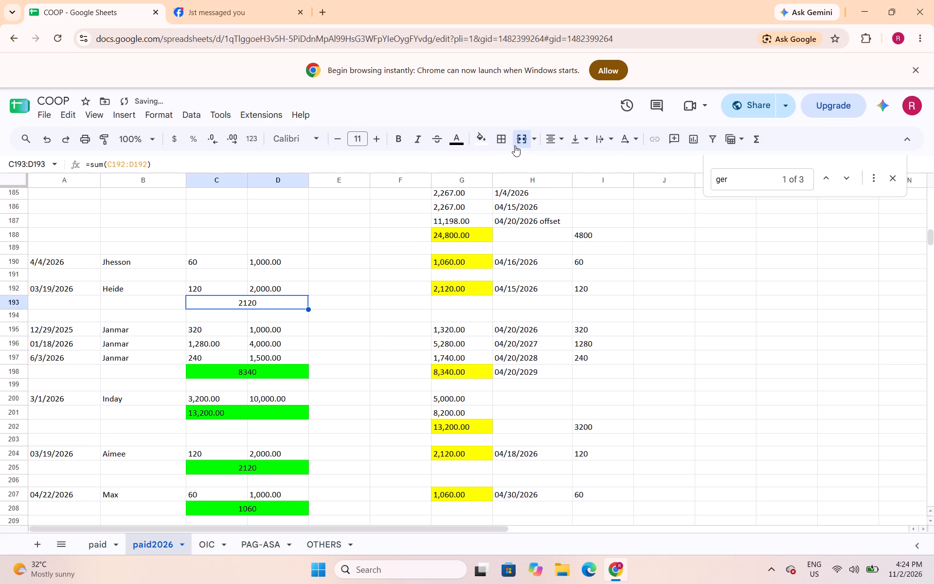
click(482, 142)
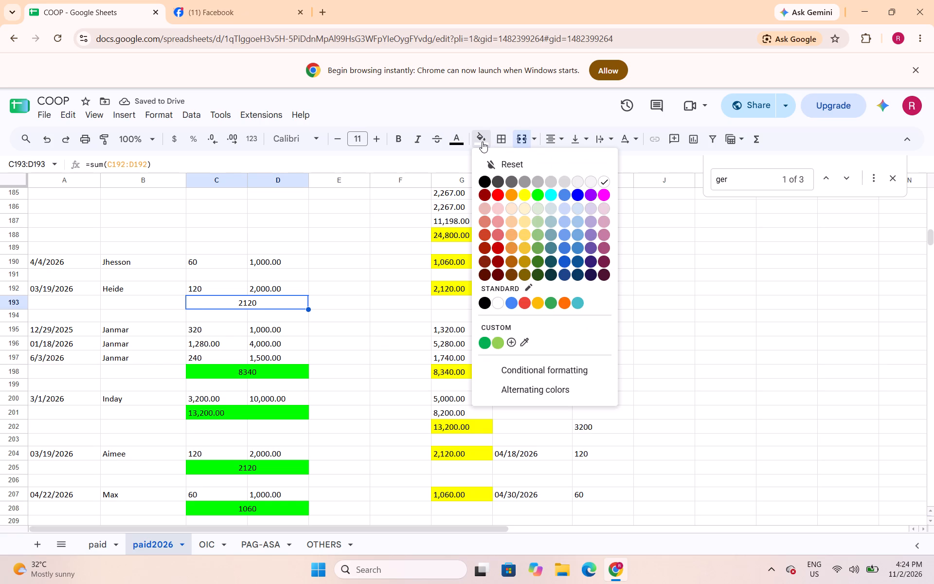
click(540, 198)
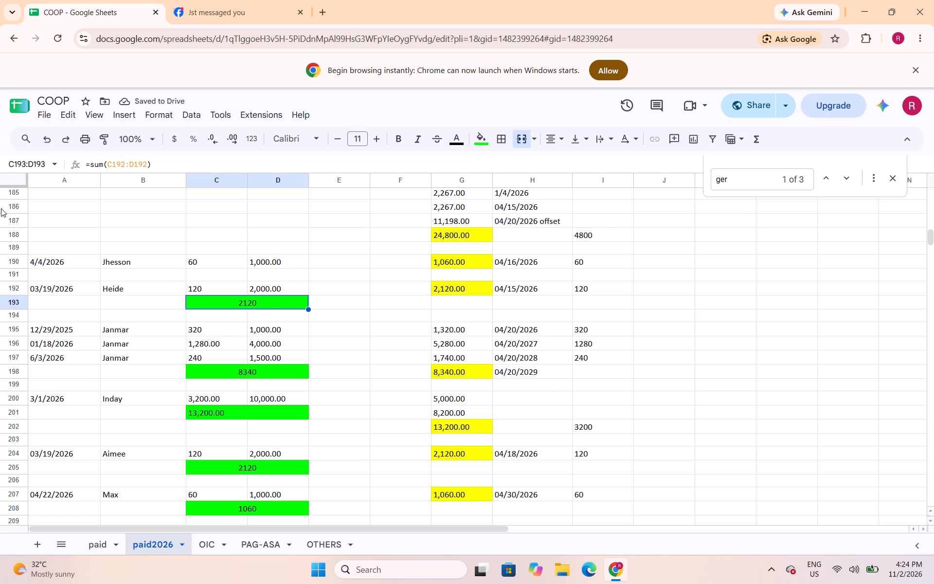
Insert one blank row above row 191, directly under Jhesson's 4/4/2026 entry.
click(15, 274)
right_click(15, 274)
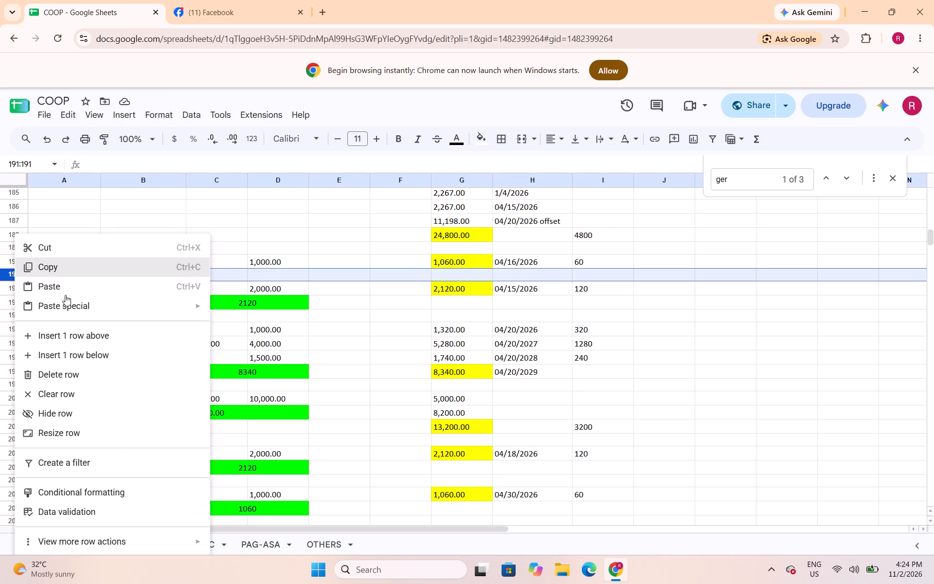
click(72, 330)
Merge C191:D191 under Jhesson's entry and enter a SUM formula totaling C190:D190.
drag(226, 279, 264, 274)
click(524, 134)
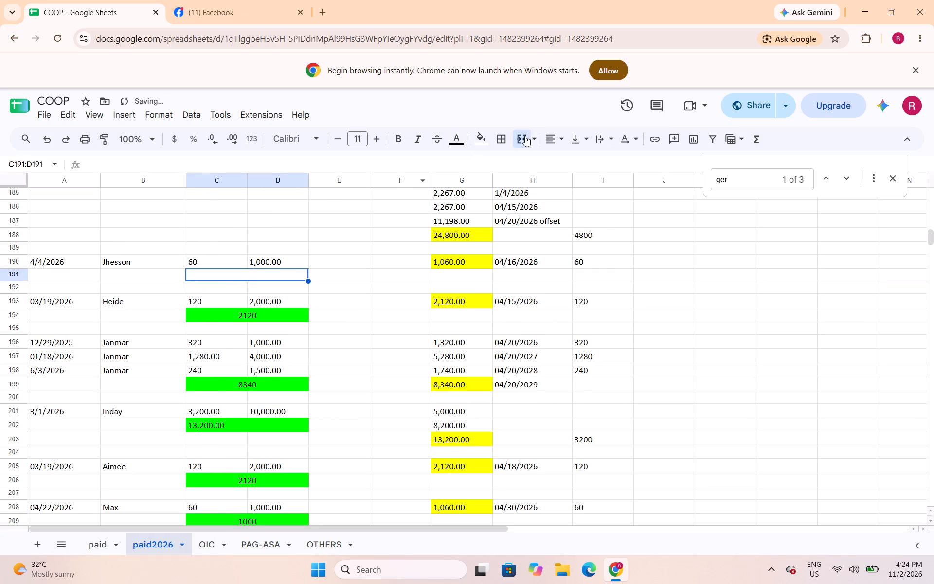
text(=sum()
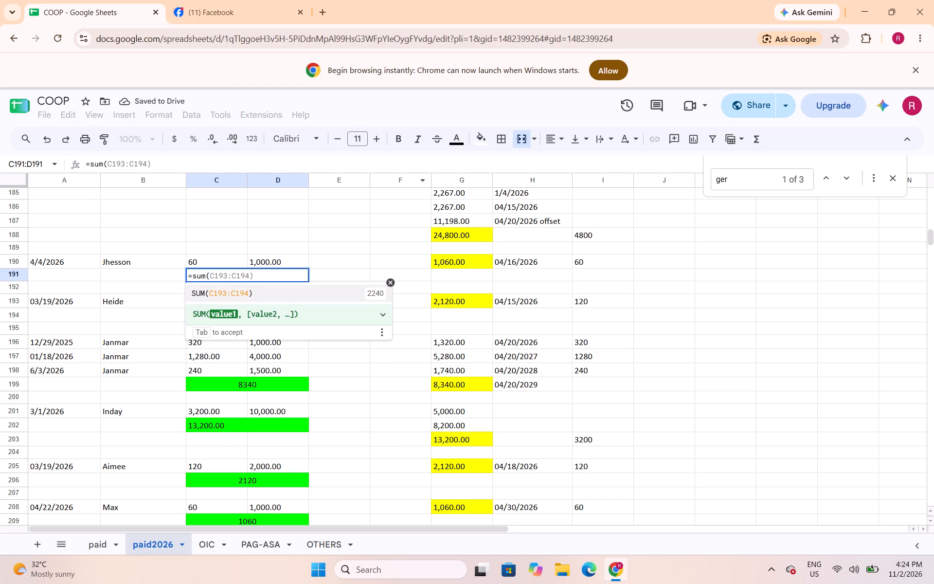
drag(242, 266, 257, 264)
key(shift+parenright)
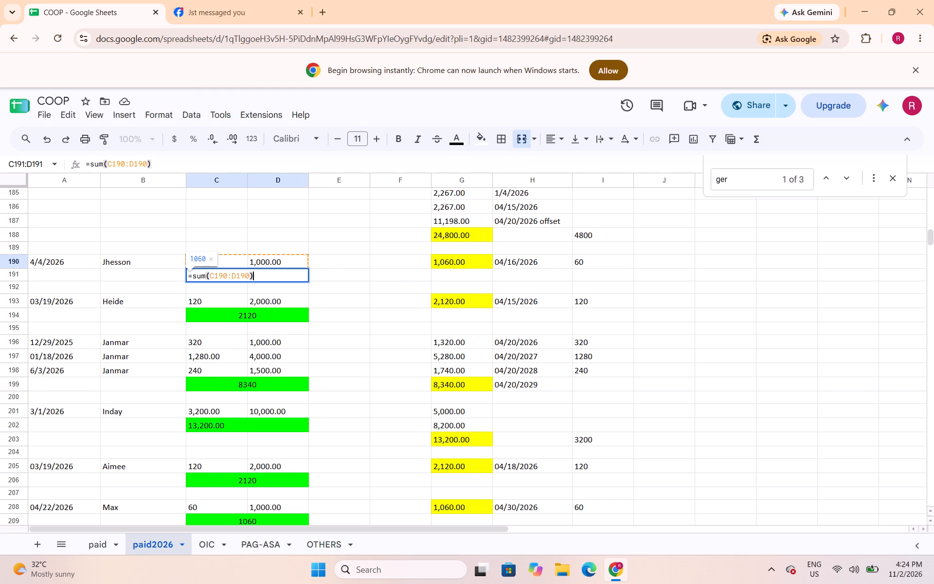
key(Return)
Center the merged total in C191:D191 and fill it bright green.
key(Up)
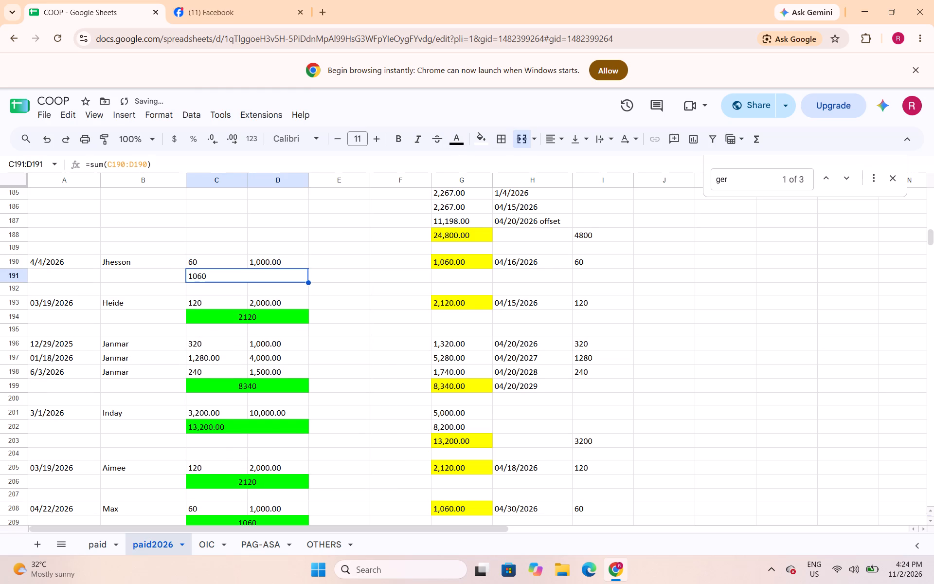
click(547, 142)
click(569, 161)
click(487, 138)
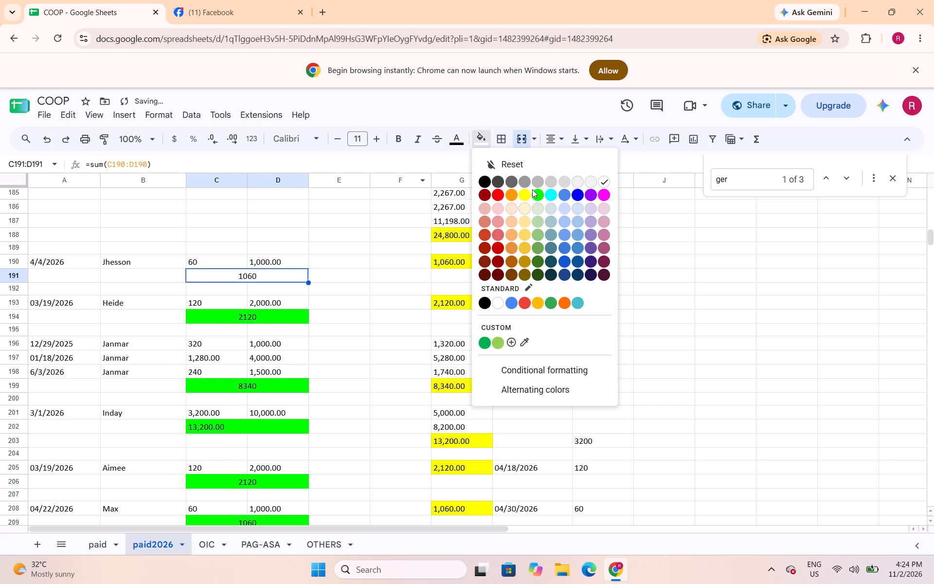
click(536, 196)
Fill Cheny's existing merged total in C182:D182 bright green and center it.
scroll(345, 276, up, 2)
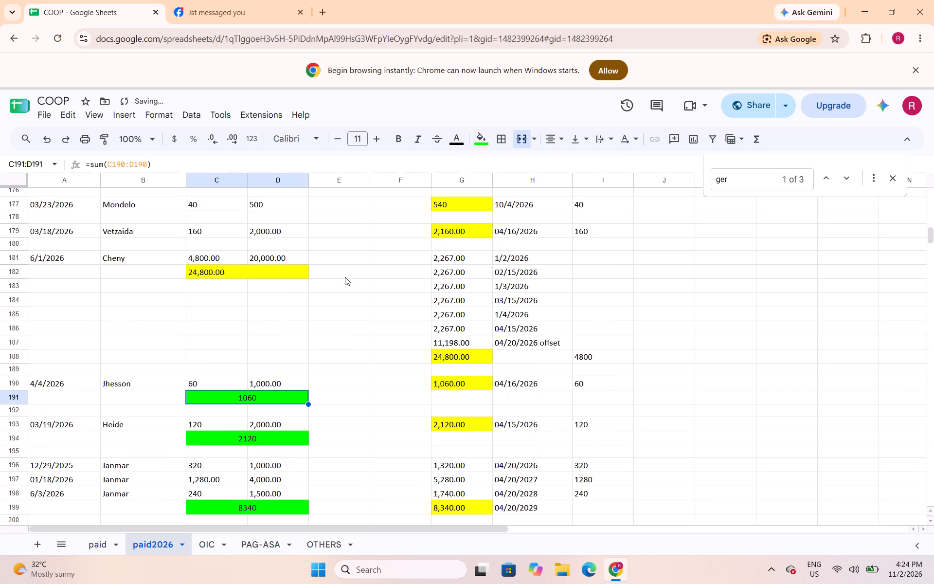
click(302, 273)
click(483, 146)
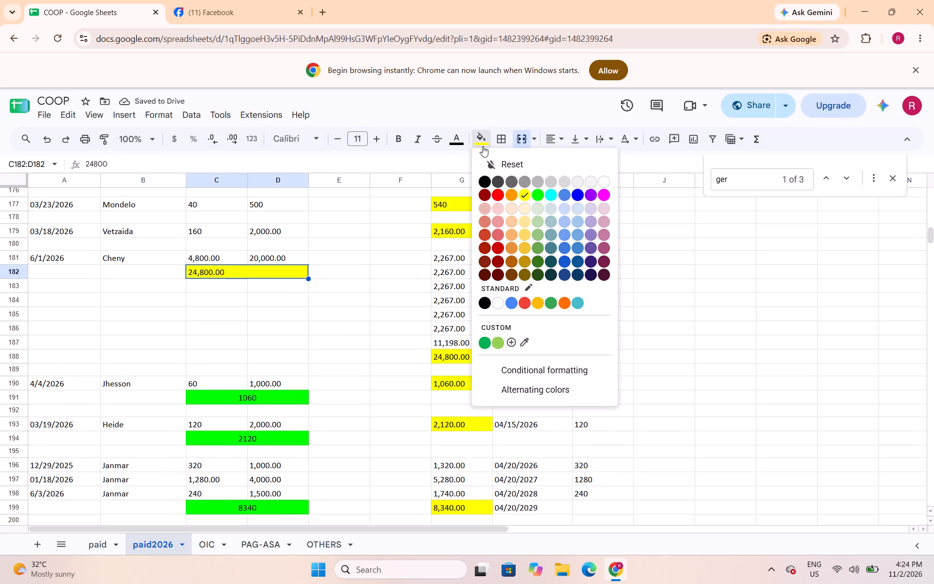
click(540, 195)
click(555, 141)
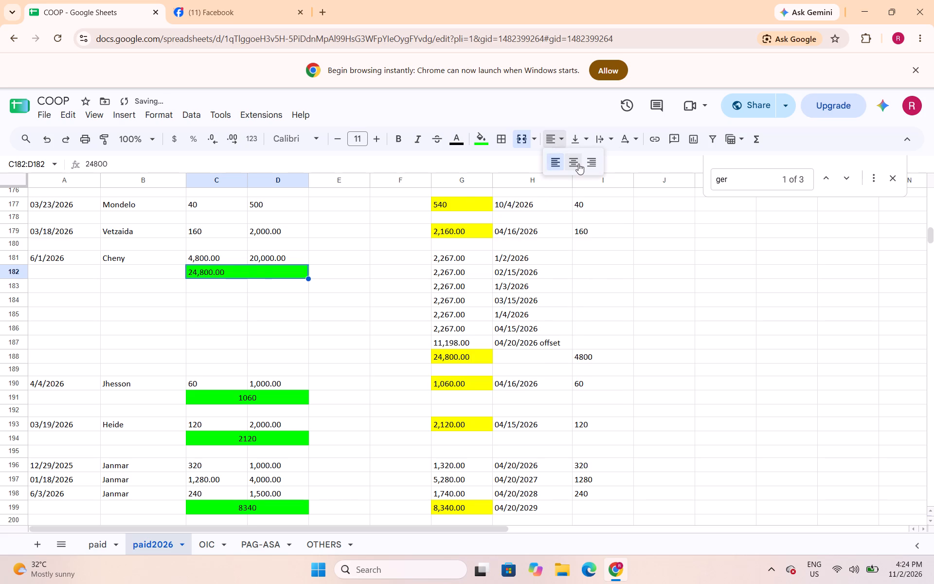
click(572, 165)
Insert one blank row above row 180, directly under Vetzaida's 03/18/2026 entry.
scroll(334, 259, up, 1)
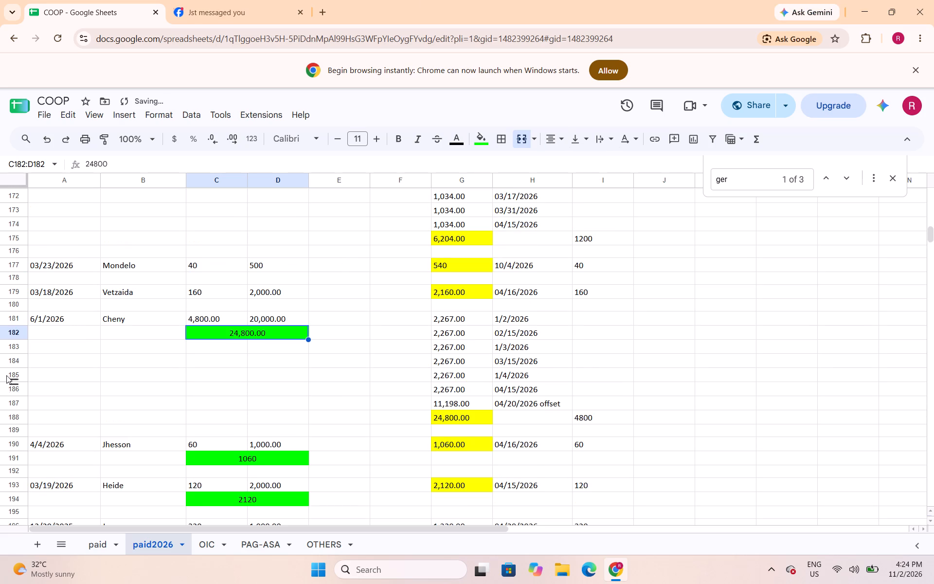
click(17, 305)
right_click(17, 306)
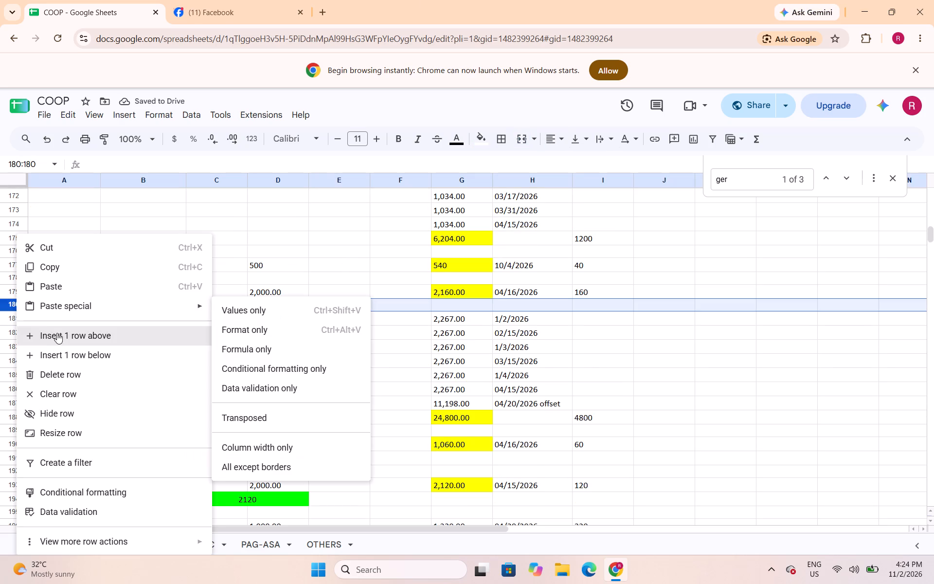
click(57, 336)
Merge C180:D180 under Vetzaida's entry and enter a SUM formula totaling C179:D179.
drag(238, 307, 262, 312)
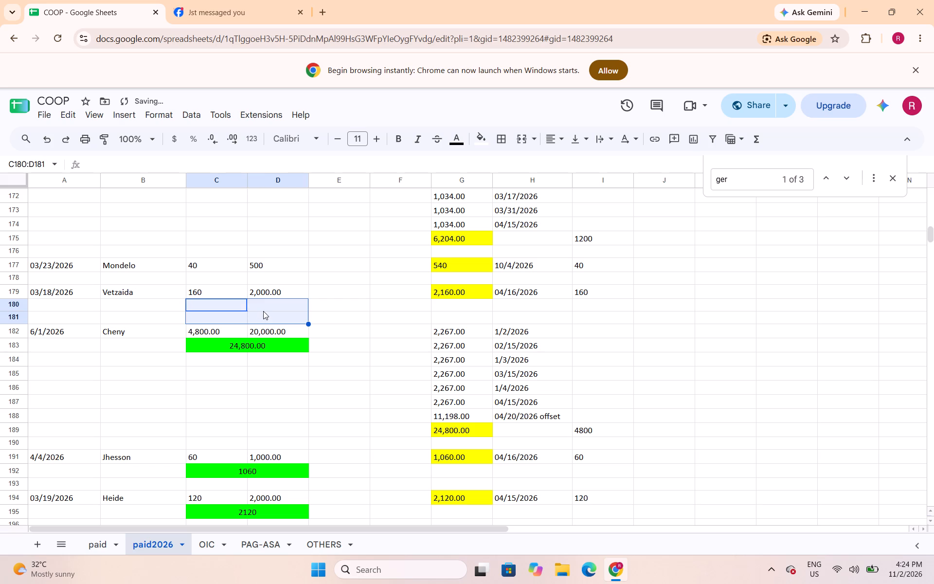
drag(238, 307, 262, 306)
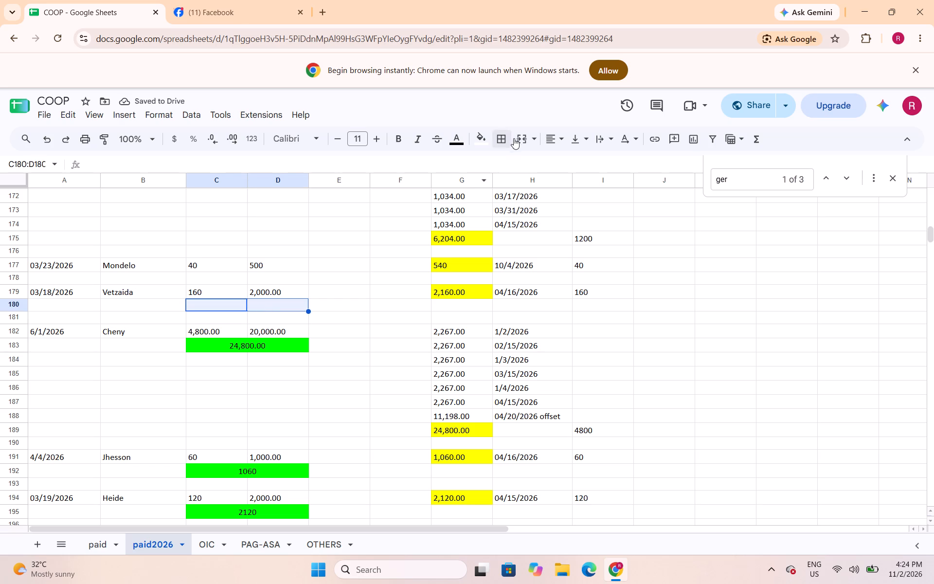
click(517, 135)
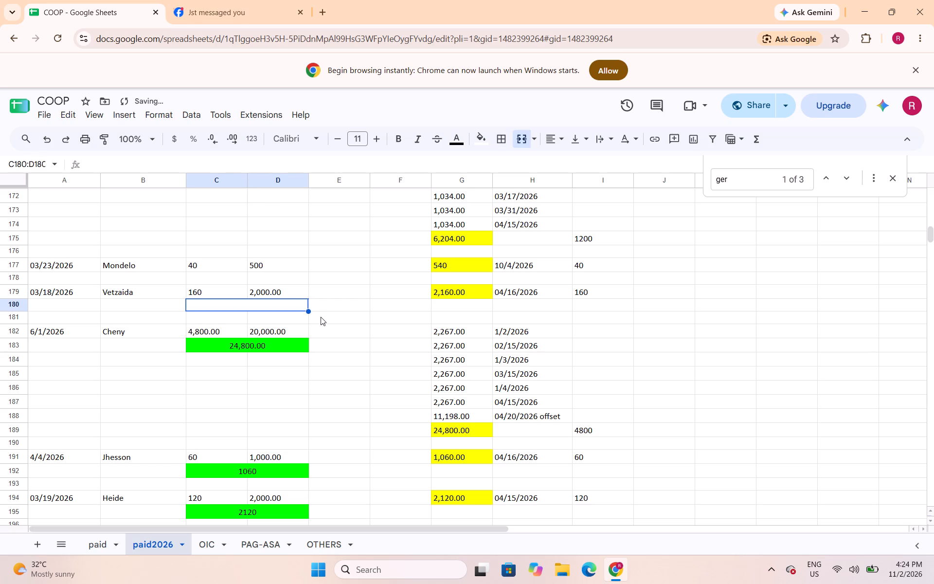
text(=sum()
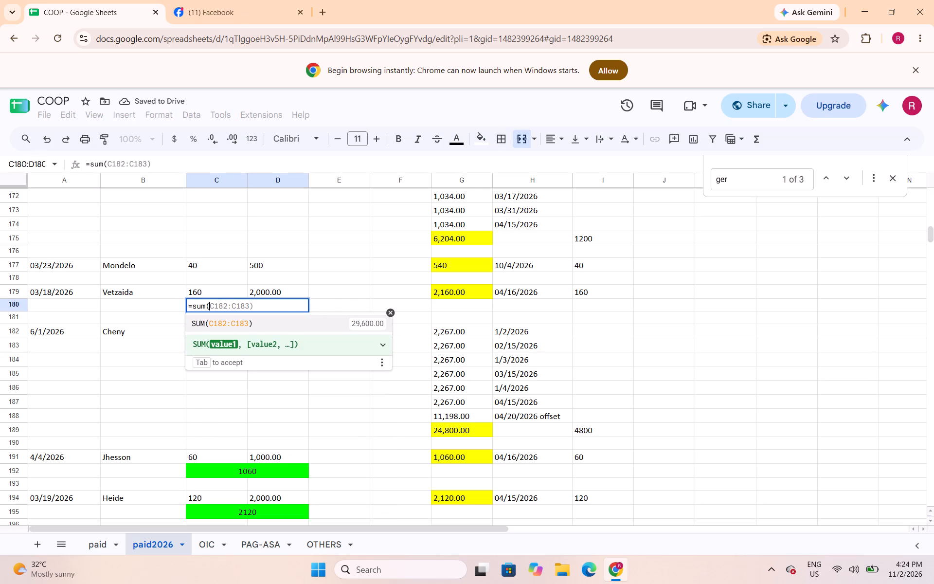
drag(229, 291, 252, 288)
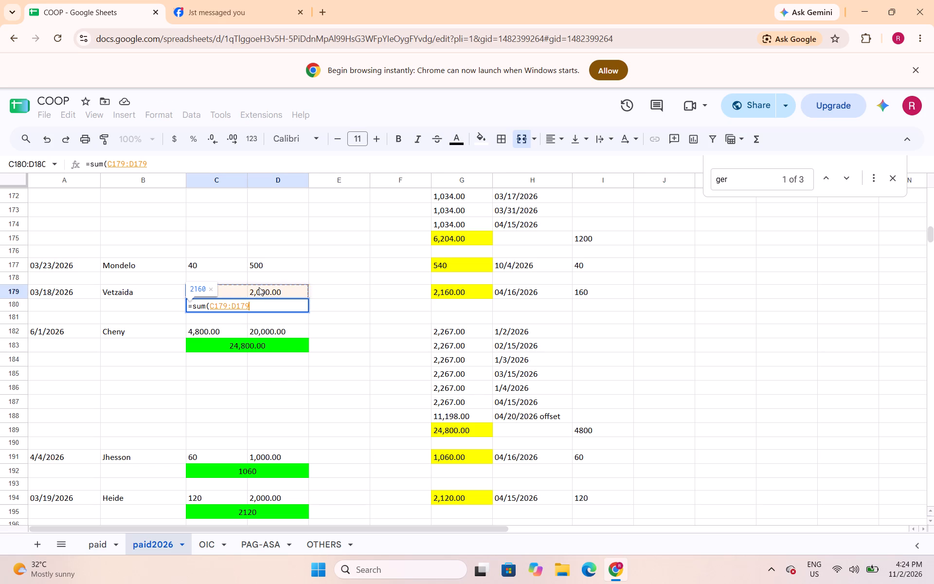
key(shift+parenright)
key(Return)
Fill Vetzaida's merged total in C180:D180 bright green and center it.
key(Up)
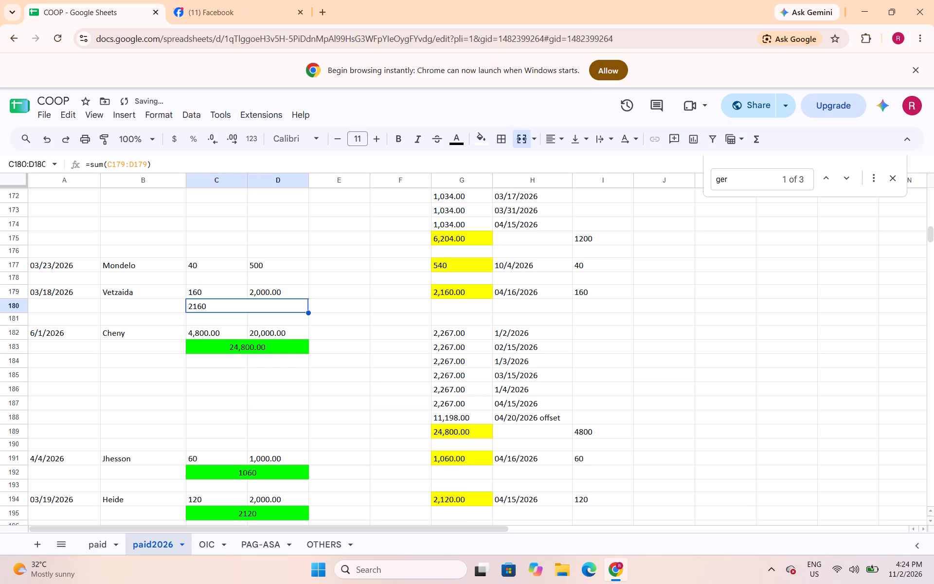
click(479, 136)
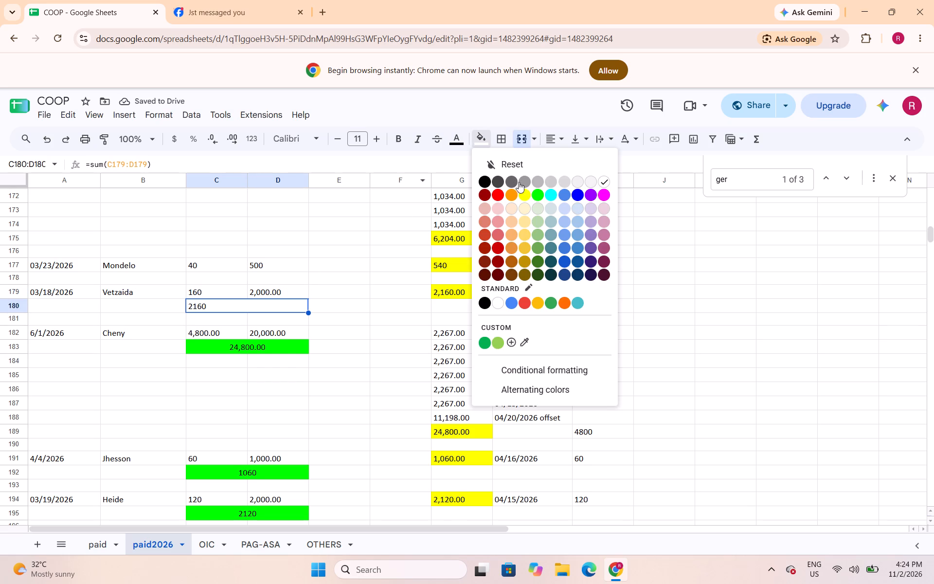
click(534, 192)
click(546, 131)
click(570, 163)
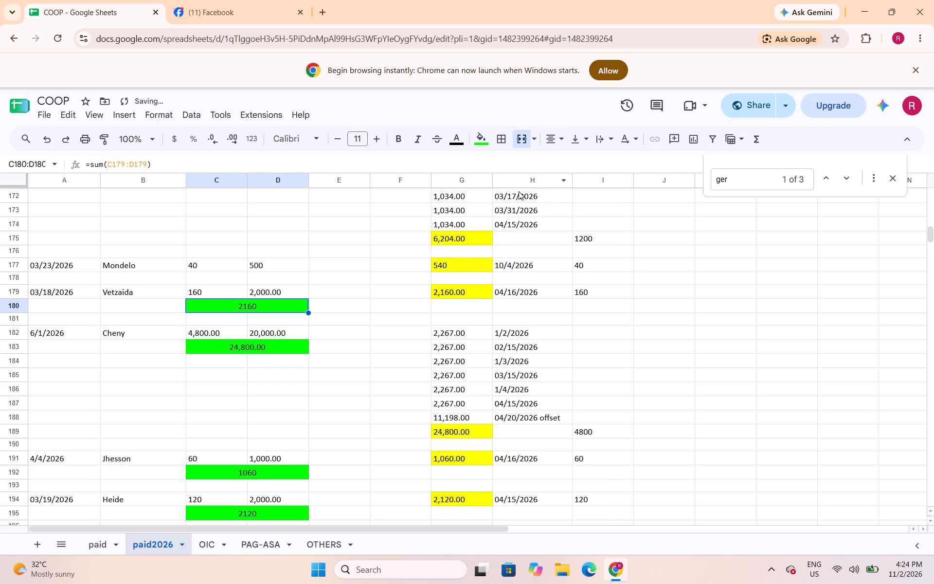
Insert one blank row above row 178, directly under Mondelo's 03/23/2026 entry.
click(18, 277)
right_click(18, 277)
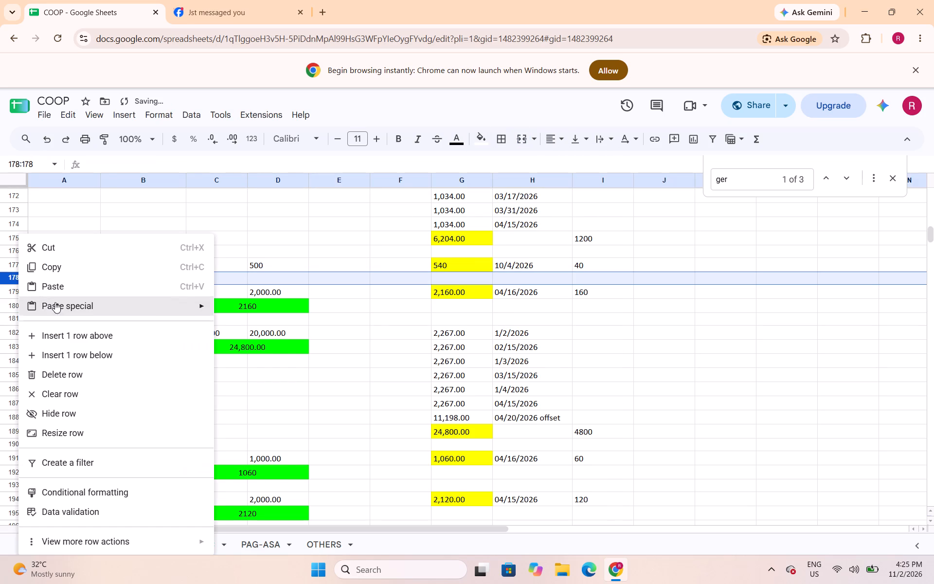
click(66, 335)
Merge C178:D178 under Mondelo's entry and enter a SUM formula totaling C177:D177.
drag(223, 280, 270, 279)
click(517, 136)
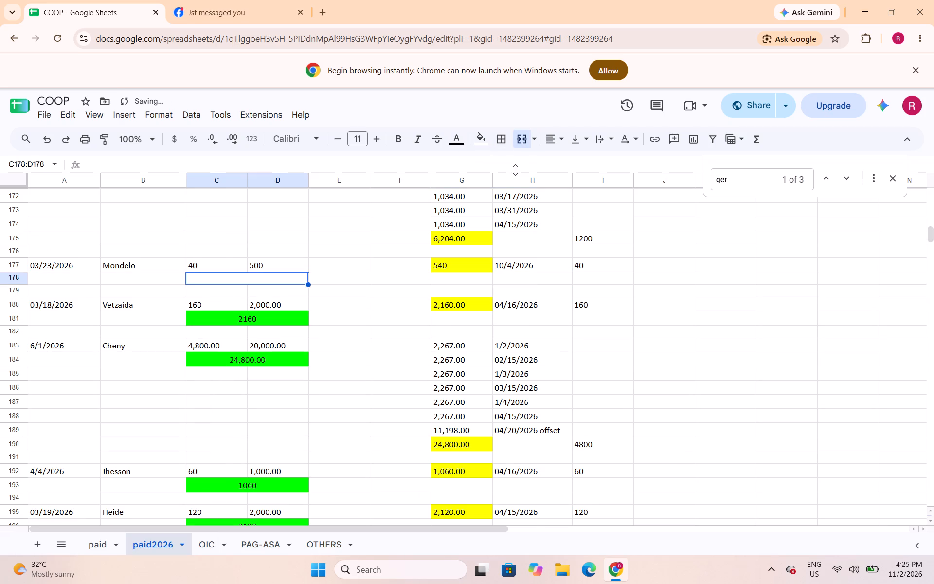
text(=sum()
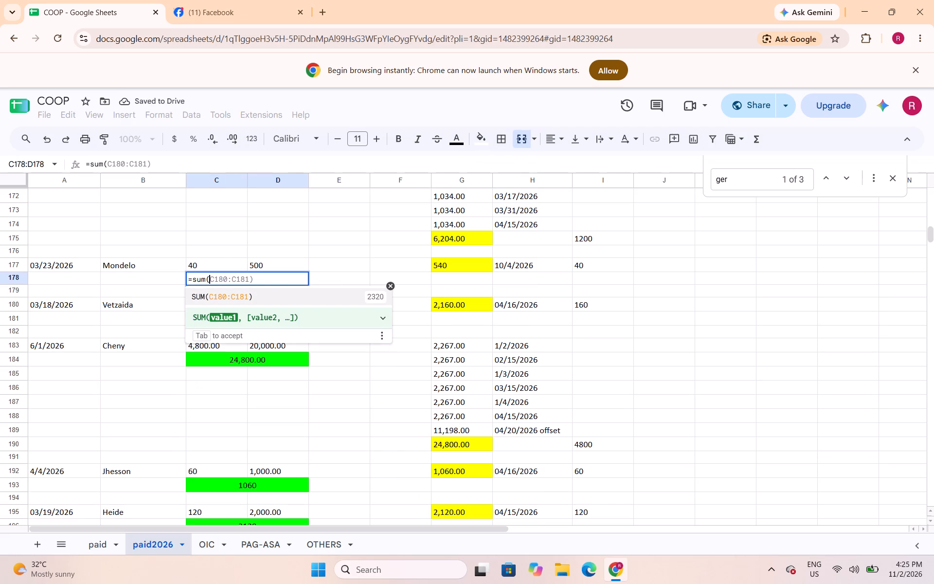
drag(241, 266, 265, 266)
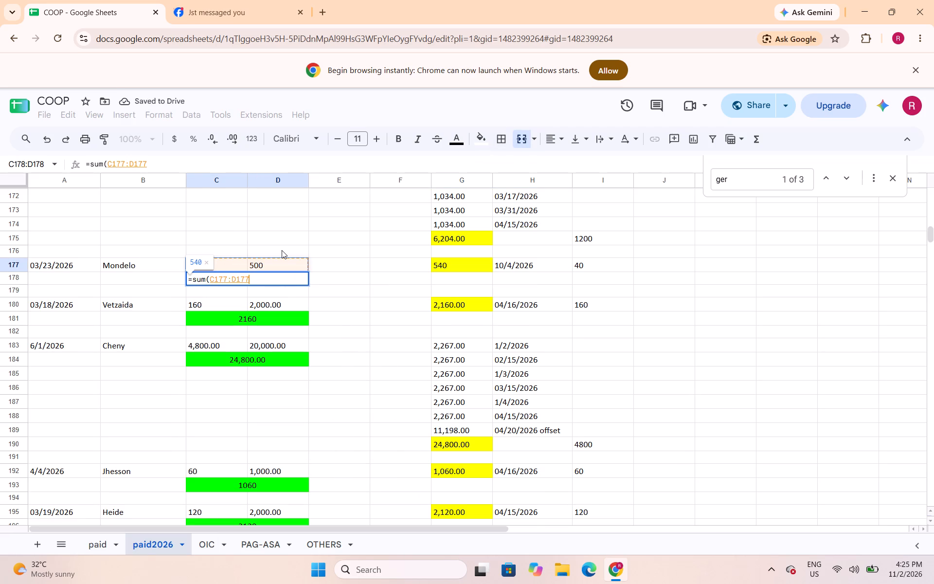
key(shift+parenright)
key(Return)
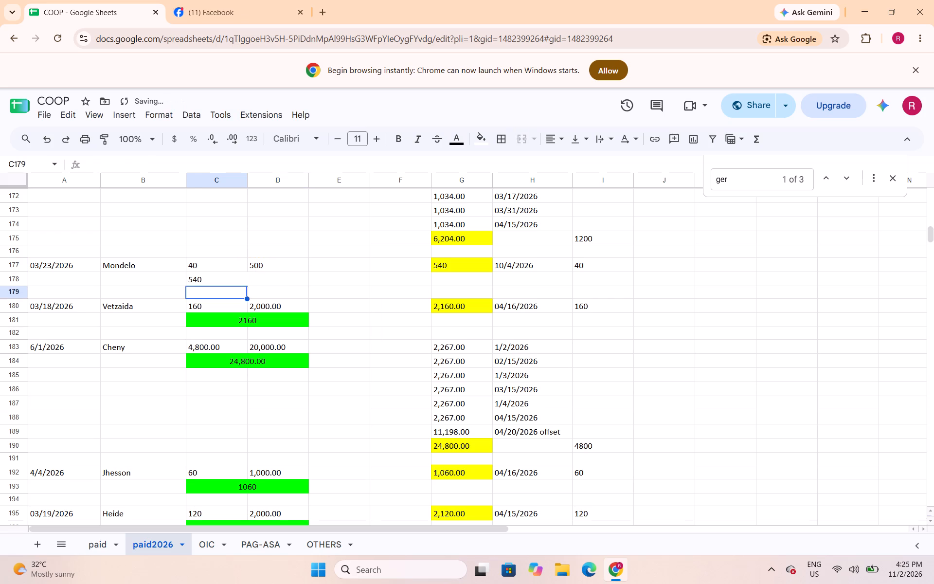
Fill Mondelo's merged total in C178:D178 bright green and center it.
key(Up)
click(480, 146)
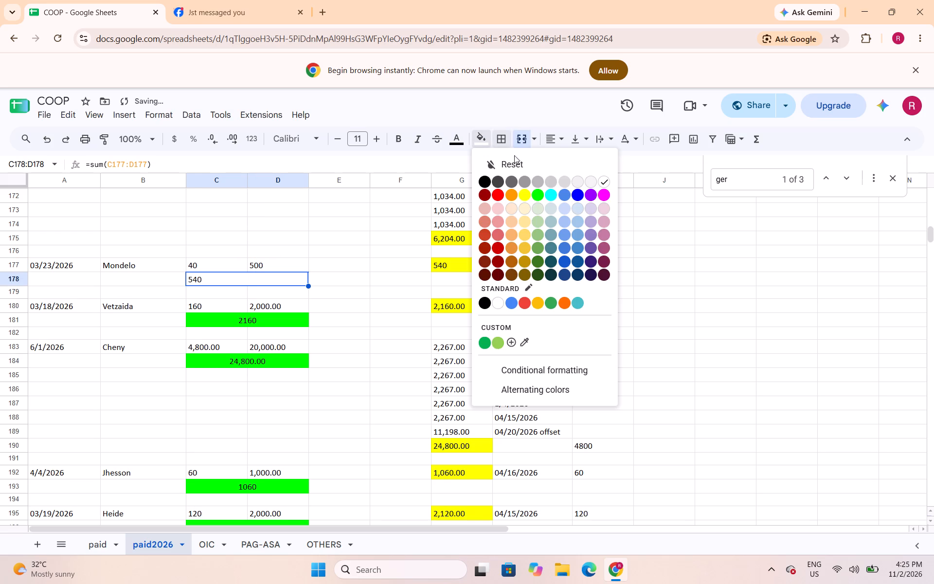
click(536, 196)
click(547, 141)
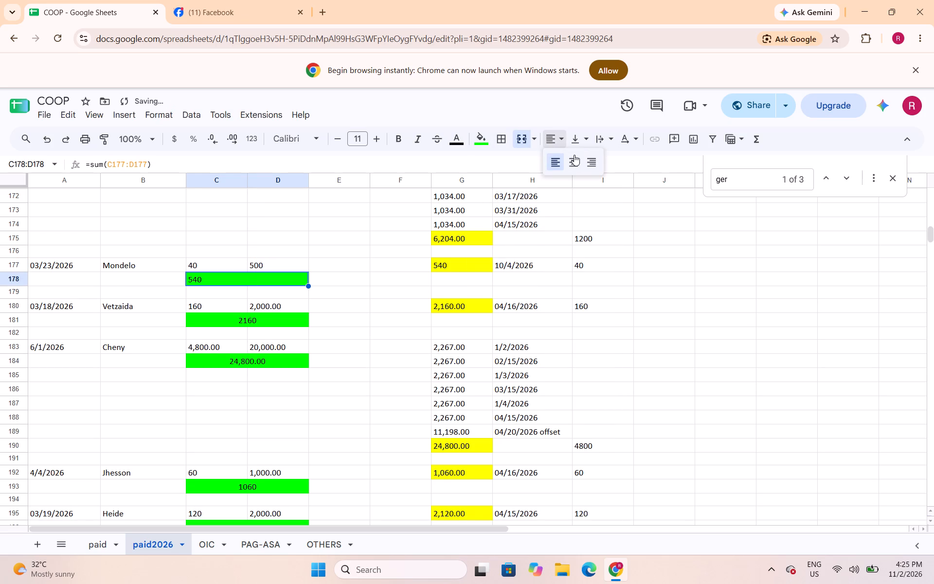
click(575, 157)
Fill the existing merged total in C170:D170, under Charlene's 01/22/2026 entry, bright green and center it.
scroll(321, 274, up, 2)
click(291, 287)
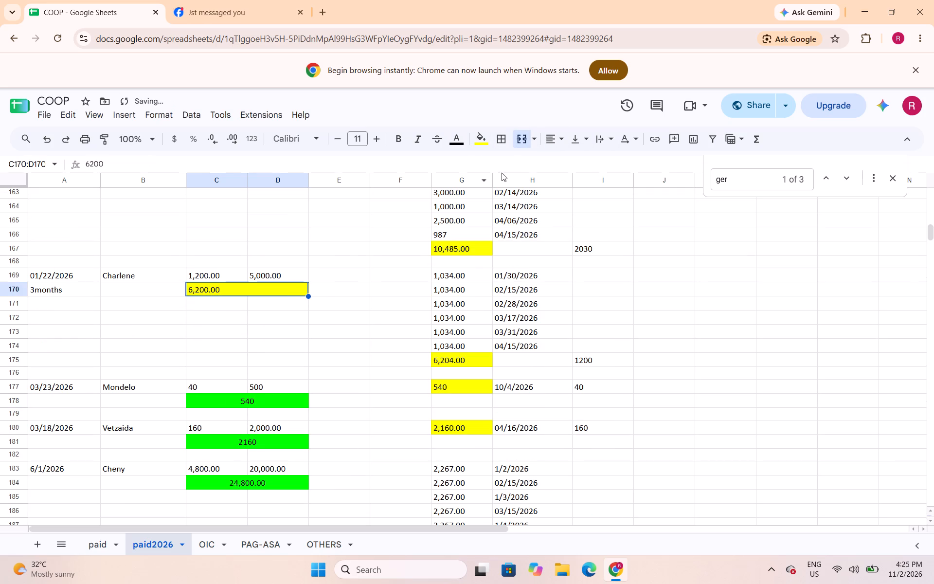
click(476, 140)
click(539, 198)
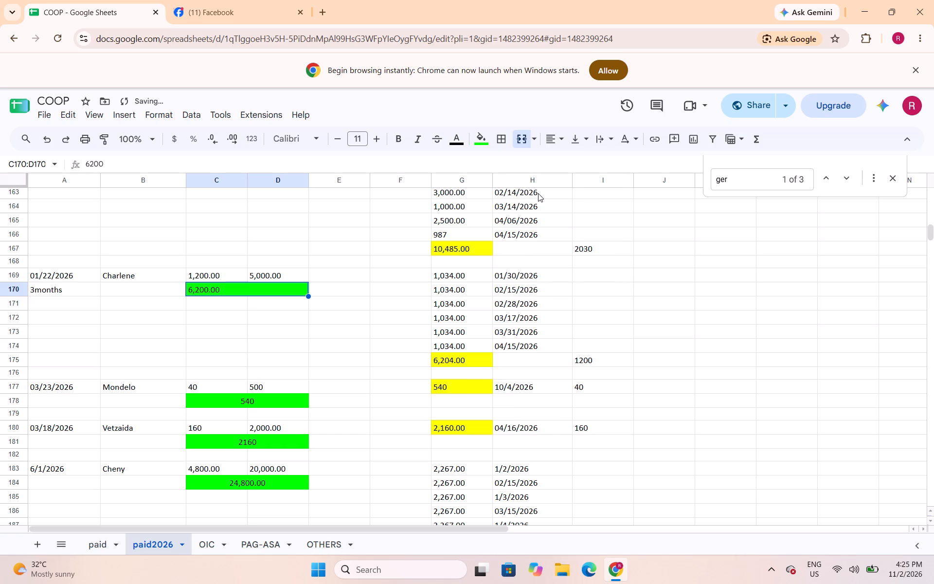
click(548, 138)
click(575, 166)
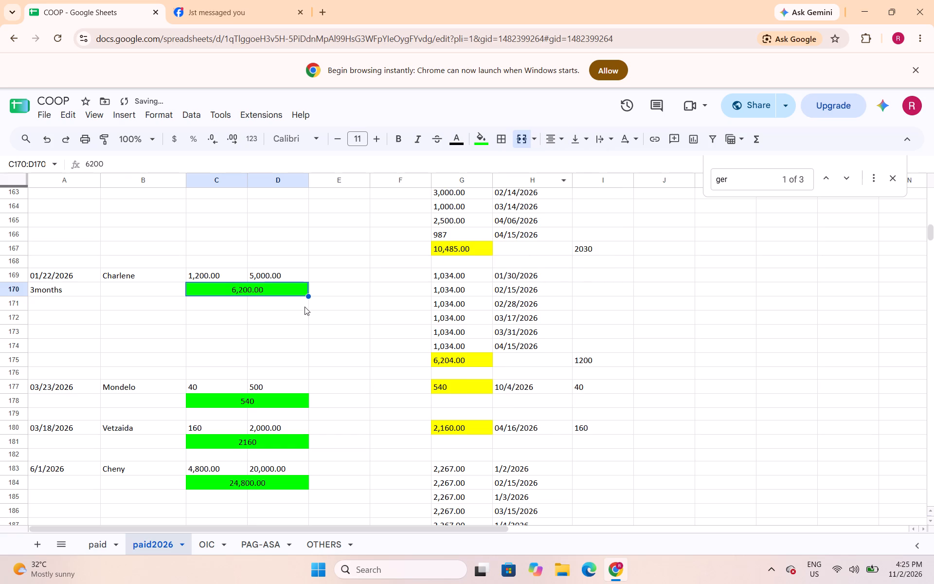
Fill Celocia's existing merged total in C162:D162 bright green and center it.
scroll(305, 307, up, 2)
click(304, 302)
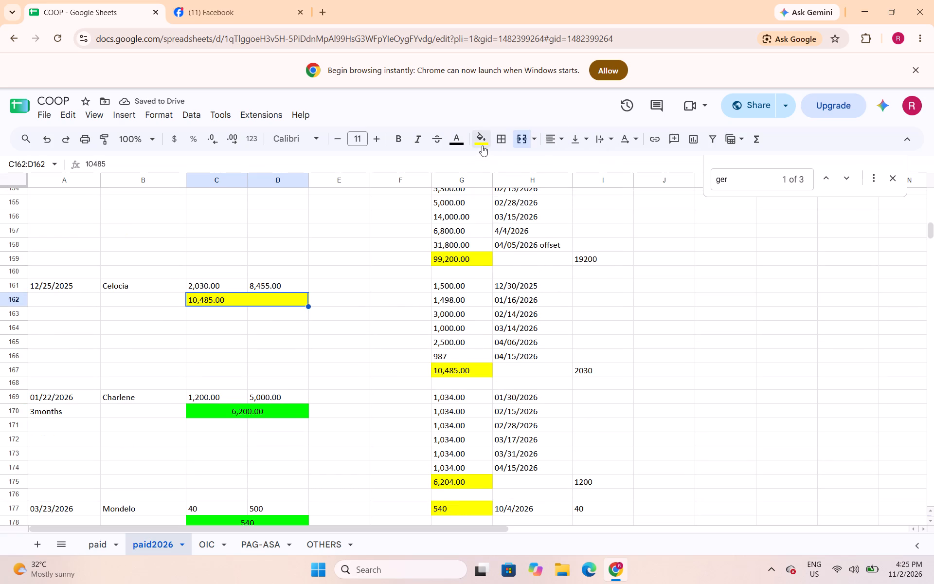
click(482, 146)
click(541, 196)
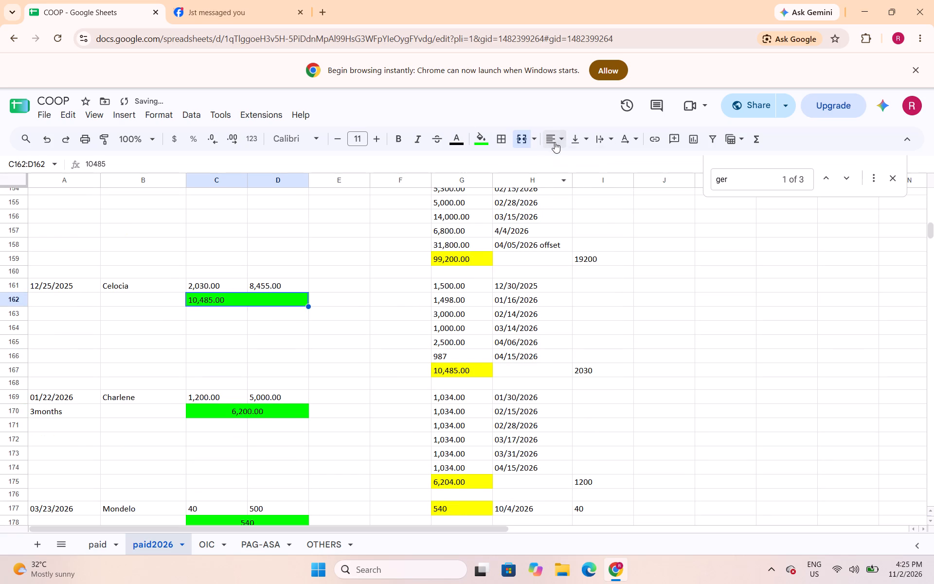
click(555, 142)
click(573, 172)
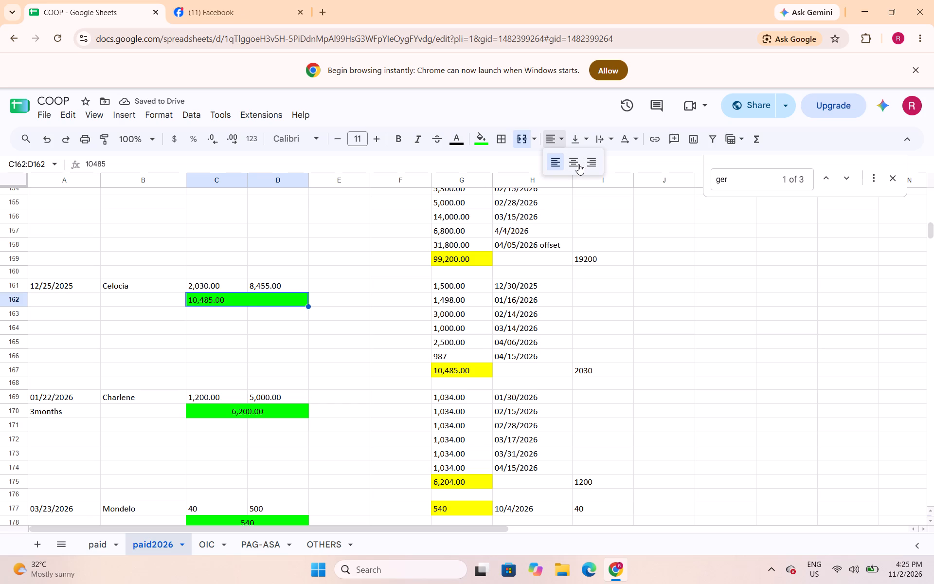
click(578, 164)
Fill Robert's existing merged total in C153:D153 bright green and center it.
scroll(312, 337, up, 2)
click(300, 296)
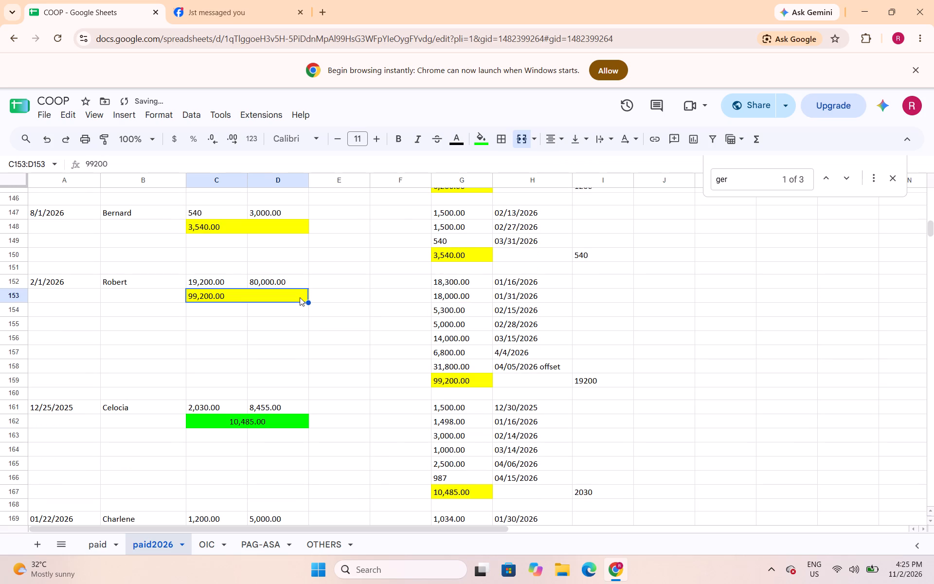
key(ctrl+s)
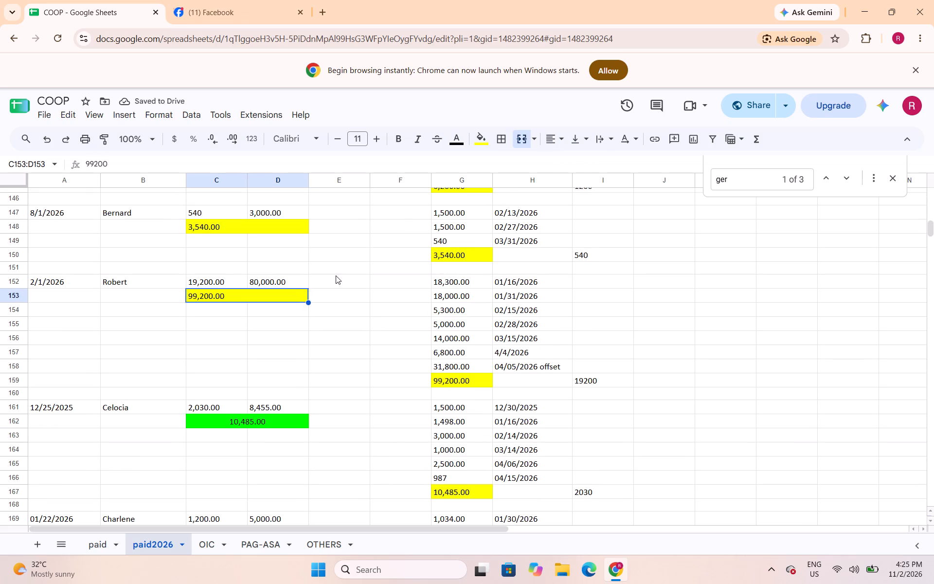
drag(433, 73, 410, 100)
click(483, 141)
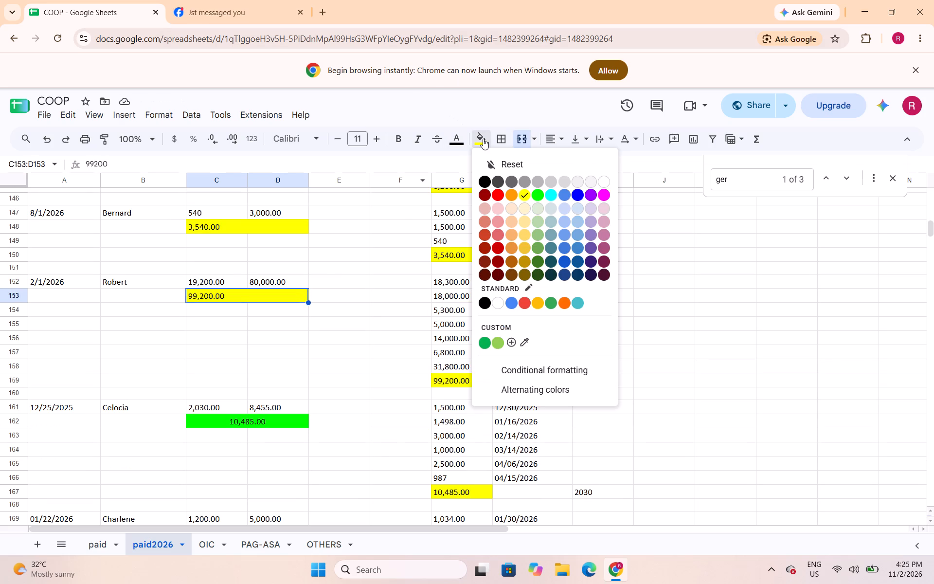
click(542, 198)
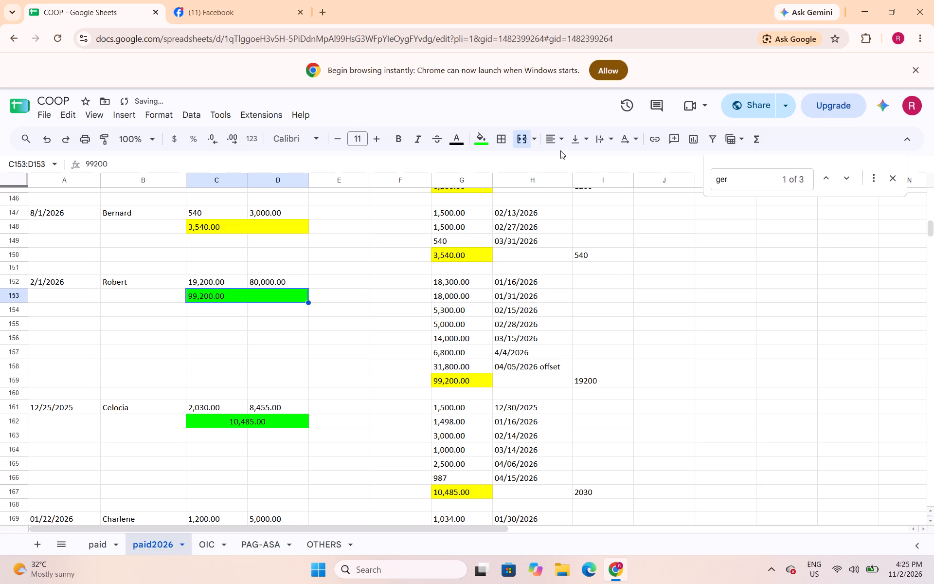
click(563, 138)
click(575, 168)
Fill Bernard's existing merged total in C148:D148 bright green and center it.
click(287, 225)
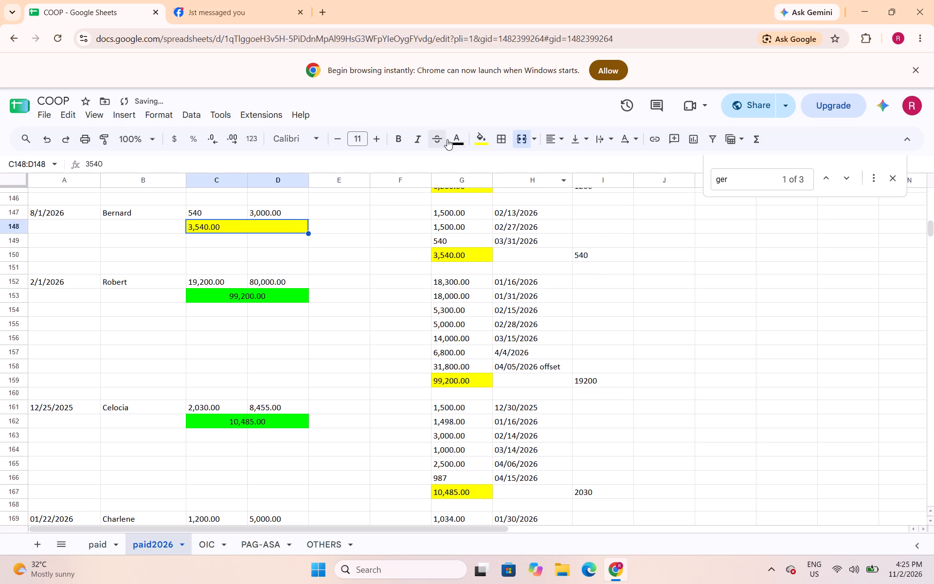
click(474, 138)
click(537, 191)
click(557, 142)
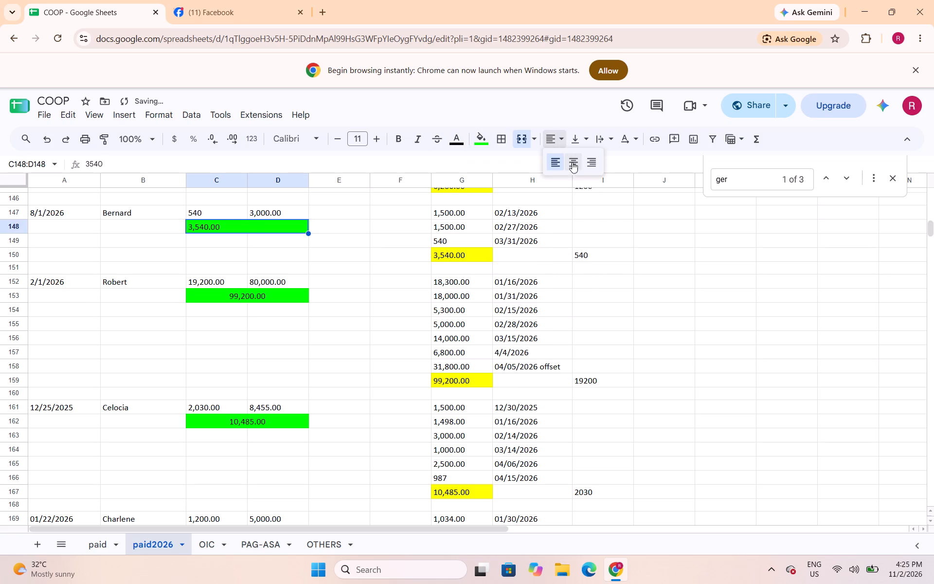
click(575, 170)
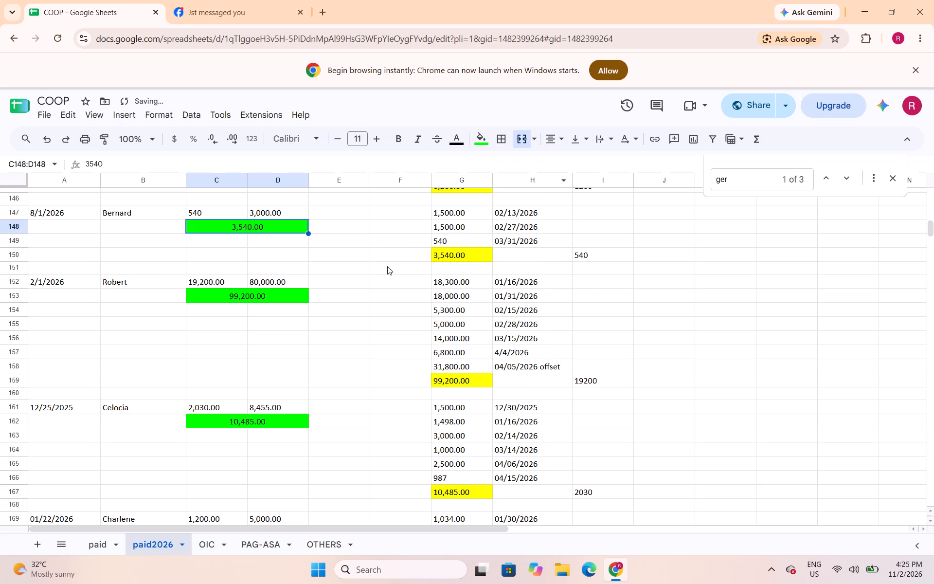
Fill the existing merged total in C140:D140, under Charlene's 6/1/2026 entry, bright green and center it.
scroll(364, 266, up, 3)
click(278, 302)
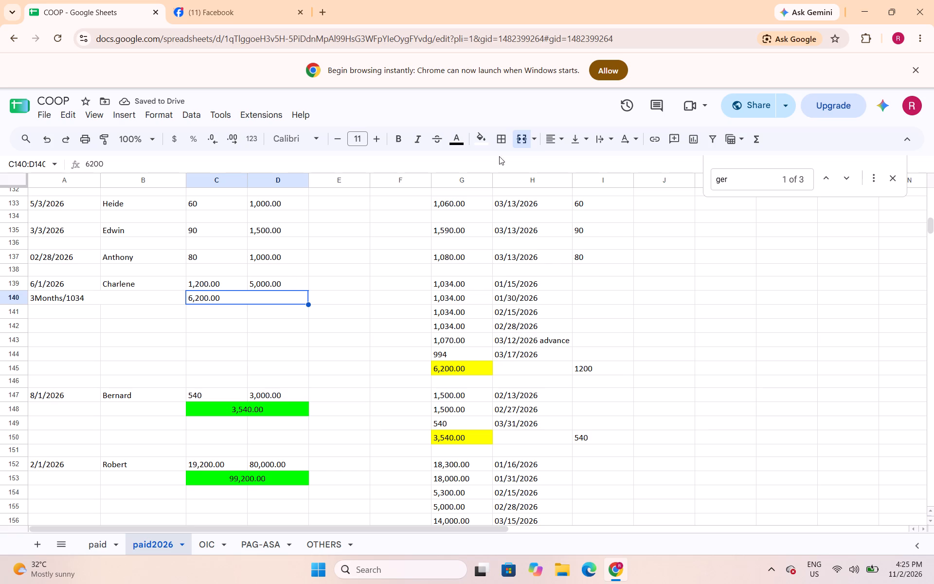
click(487, 139)
click(537, 195)
click(557, 139)
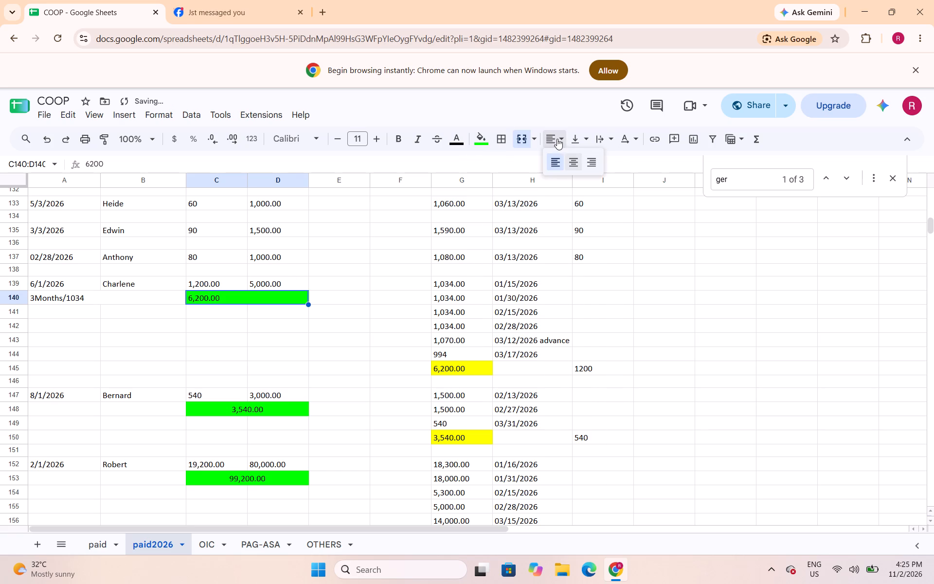
click(573, 162)
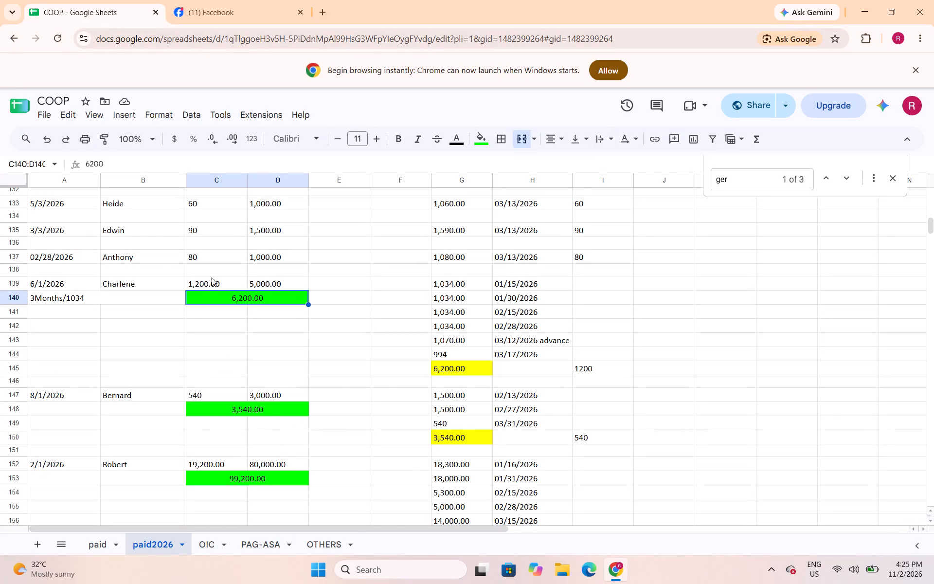
Insert one blank row above row 138, directly under Anthony's 02/28/2026 entry.
click(24, 272)
right_click(24, 273)
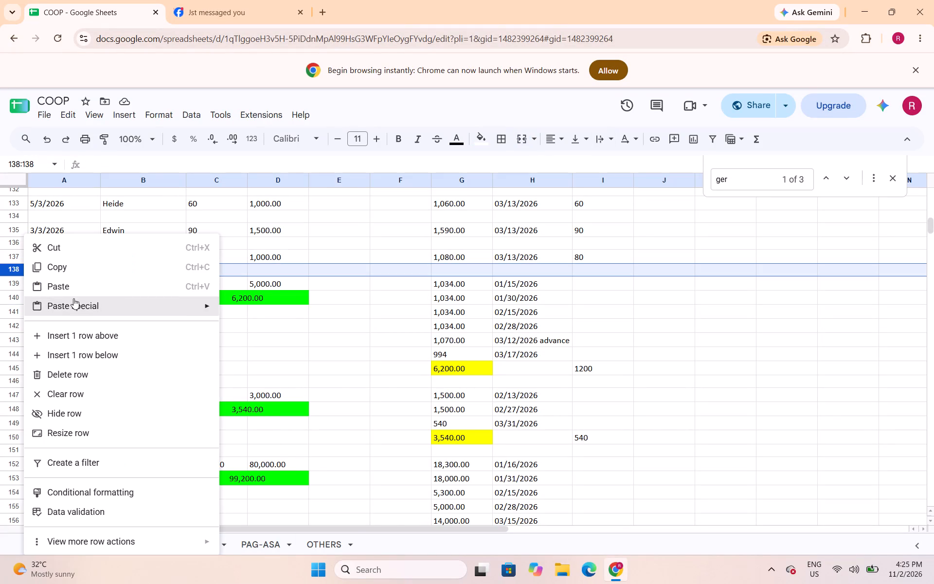
click(71, 335)
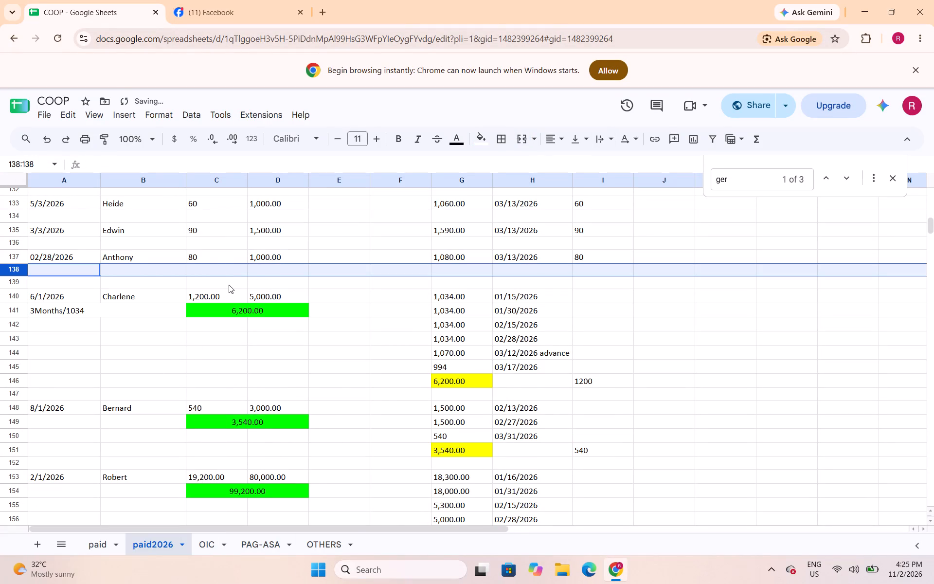
Merge C138:D138 under Anthony's entry and enter a SUM formula totaling C137:D137.
drag(239, 271, 254, 271)
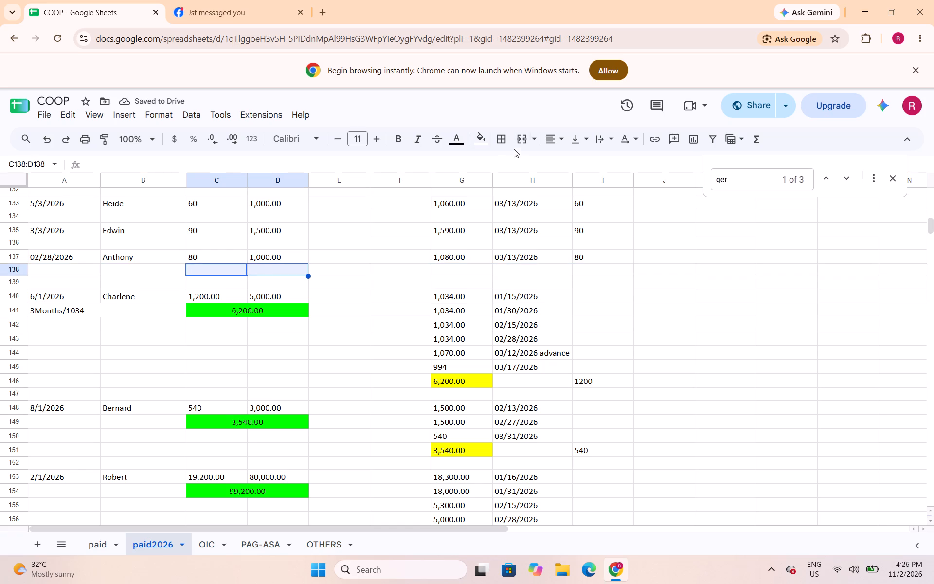
click(522, 146)
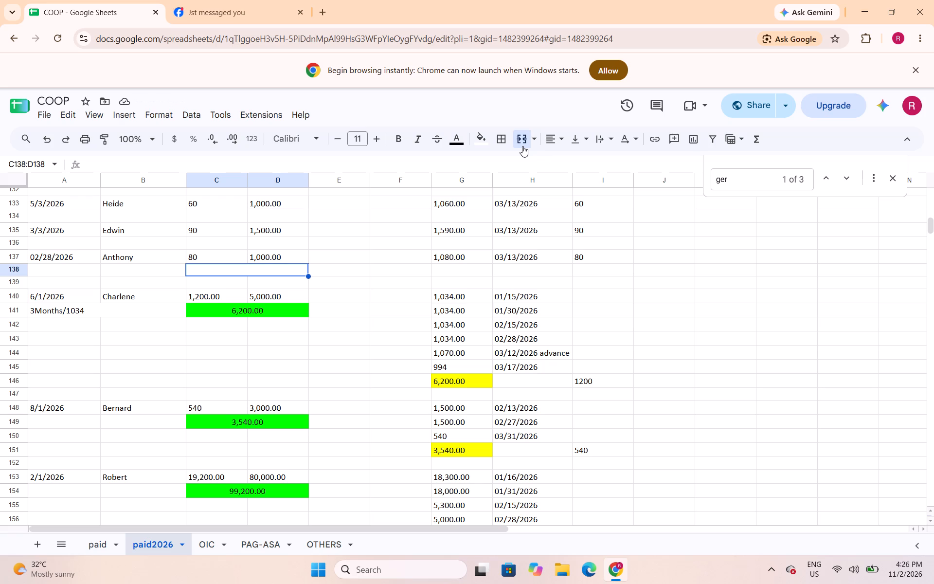
text(=sum()
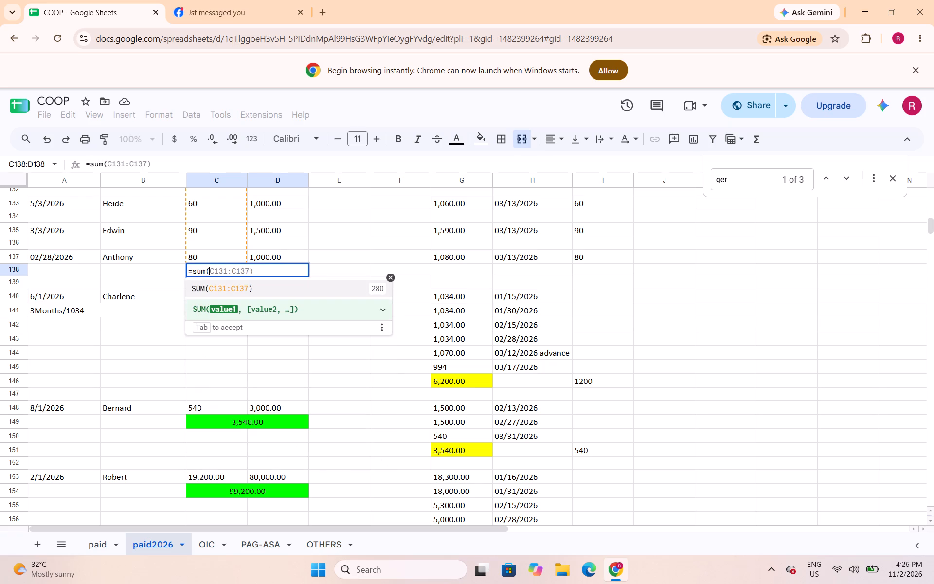
drag(233, 254, 255, 252)
key(shift+parenright)
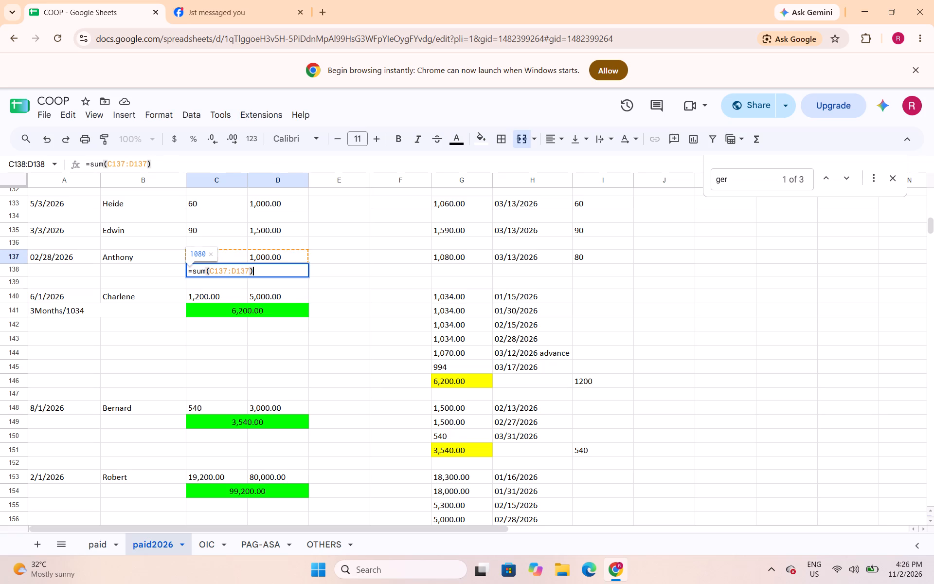
key(Return)
Center Anthony's merged total in C138:D138 and fill it bright green.
key(Up)
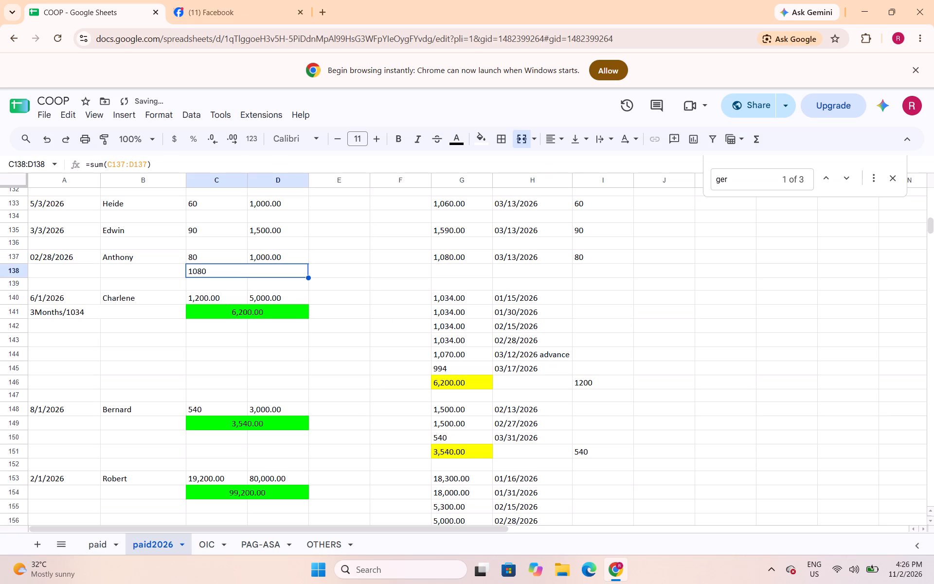
click(549, 138)
click(572, 158)
click(478, 143)
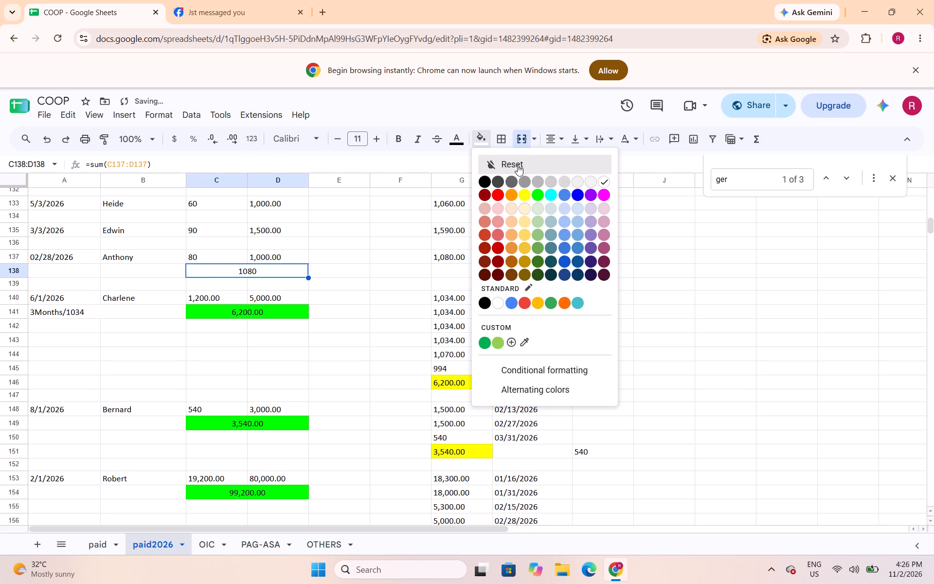
click(539, 192)
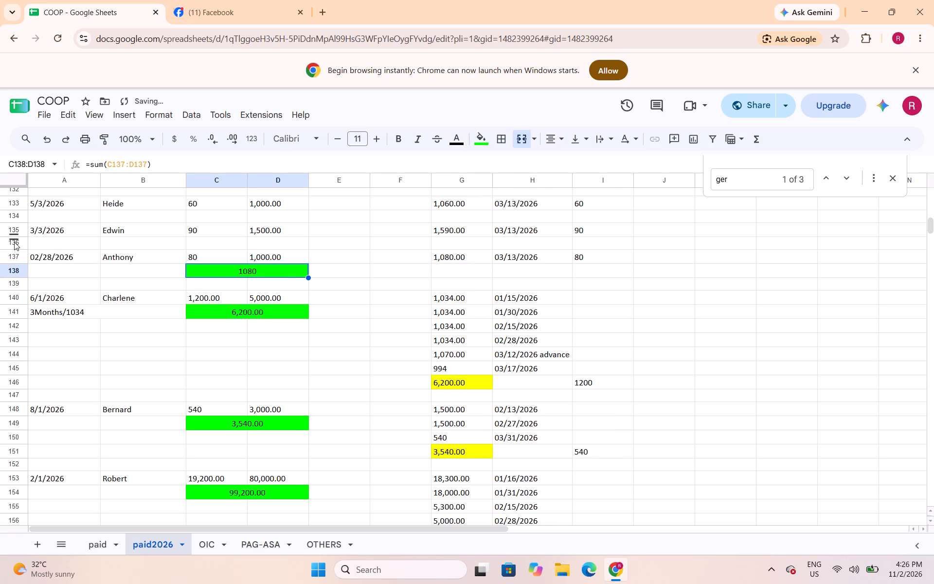
Insert one blank row above row 136, directly under Edwin's 3/3/2026 entry.
click(14, 242)
right_click(14, 242)
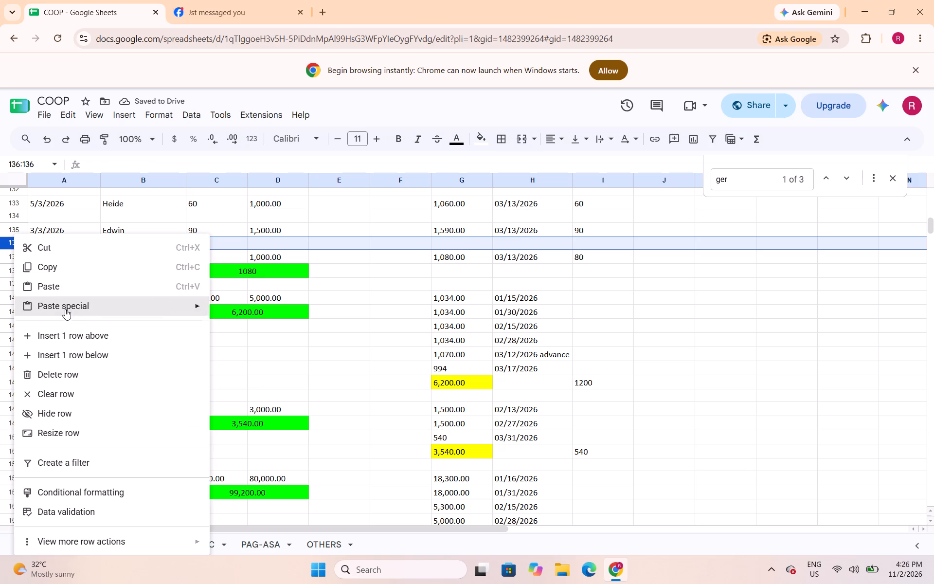
click(66, 330)
Merge C136:D136 under Edwin's entry and enter a SUM formula totaling C135:D135.
drag(239, 244, 261, 244)
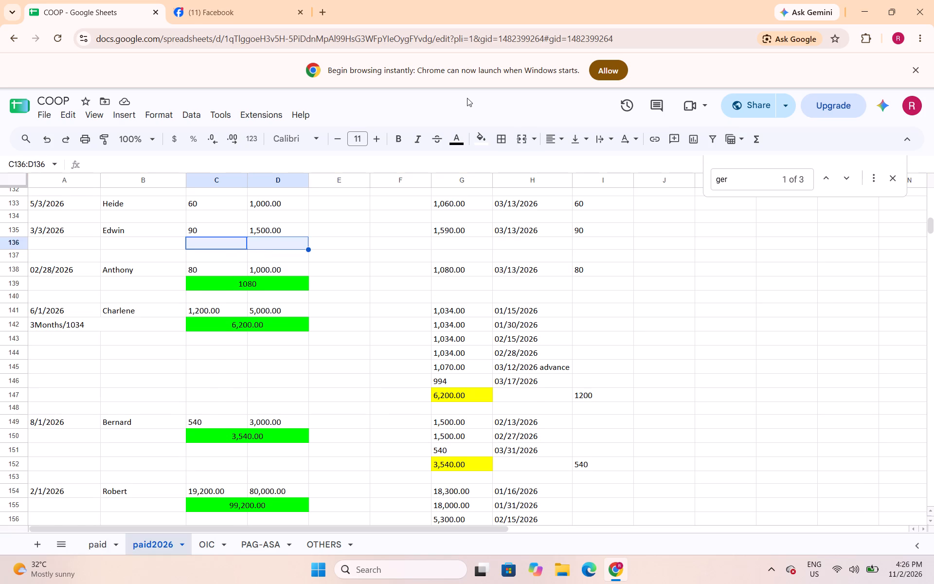
click(514, 141)
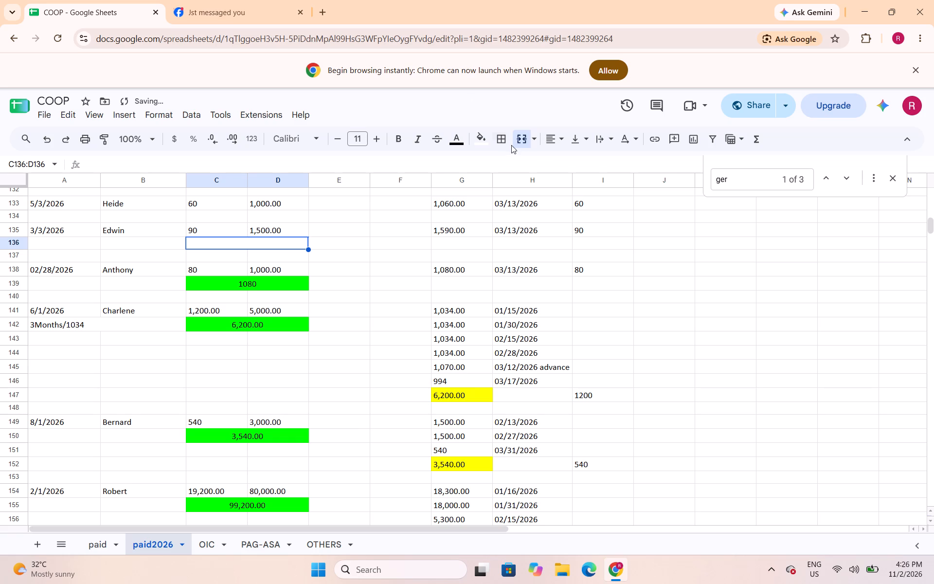
text(=sum()
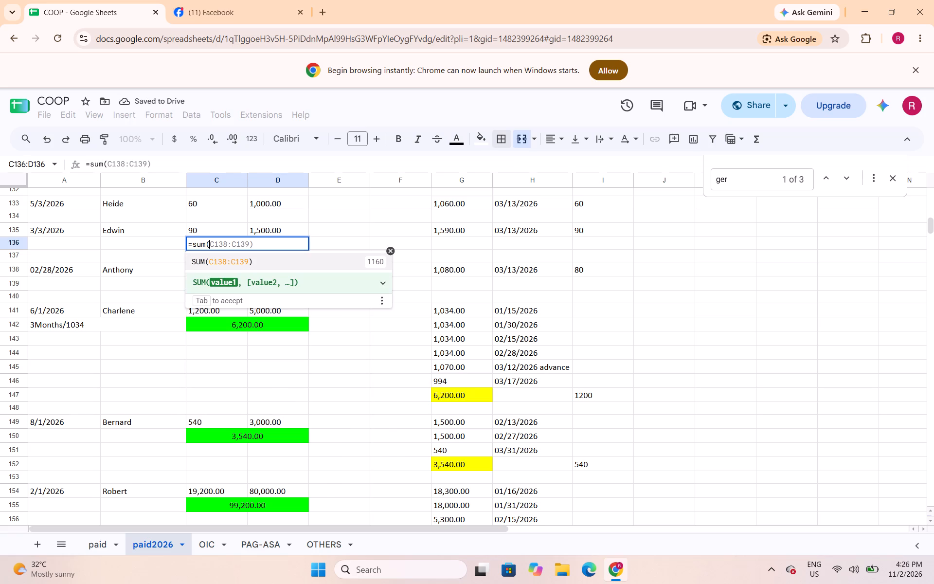
drag(237, 234, 257, 232)
key(shift+parenright)
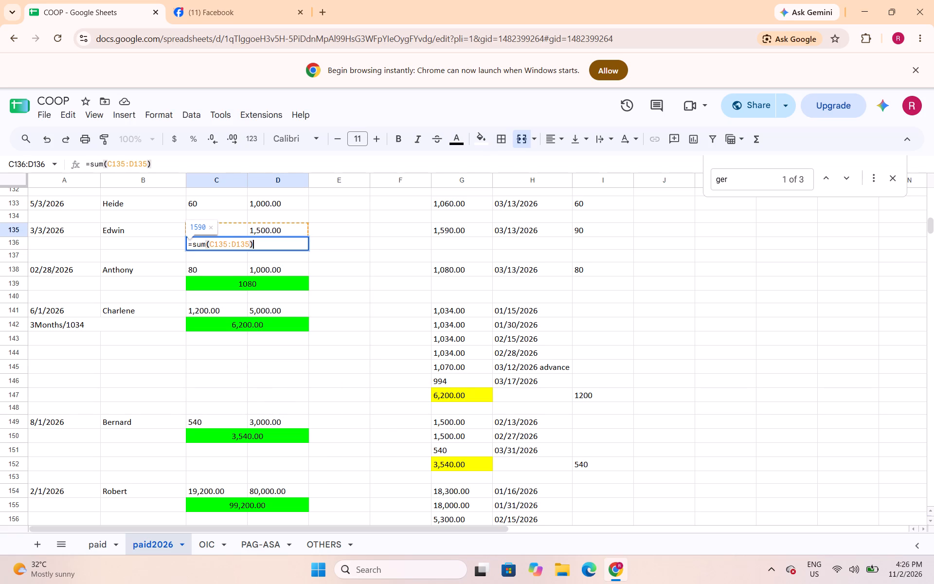
key(Return)
Center Edwin's merged total in C136:D136 and fill it bright green.
key(Up)
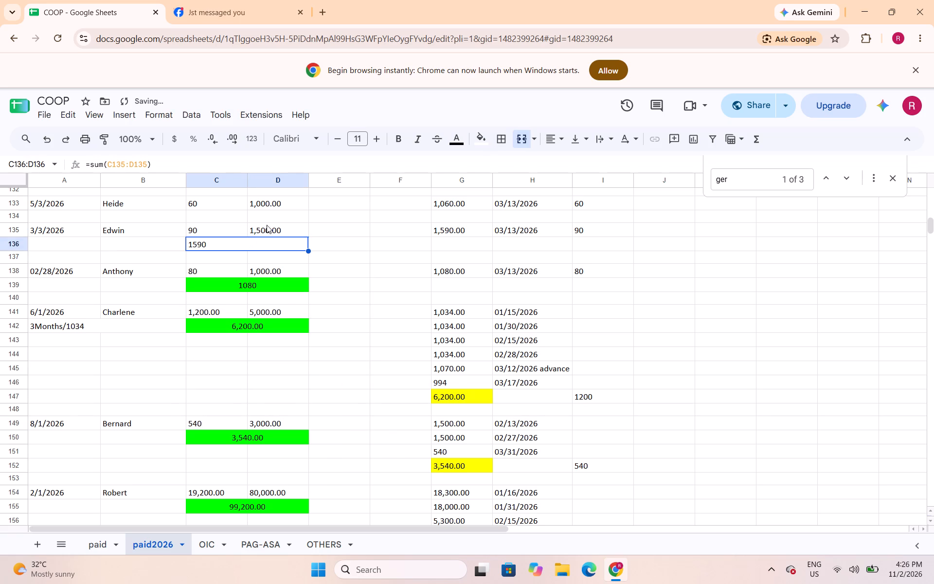
click(555, 146)
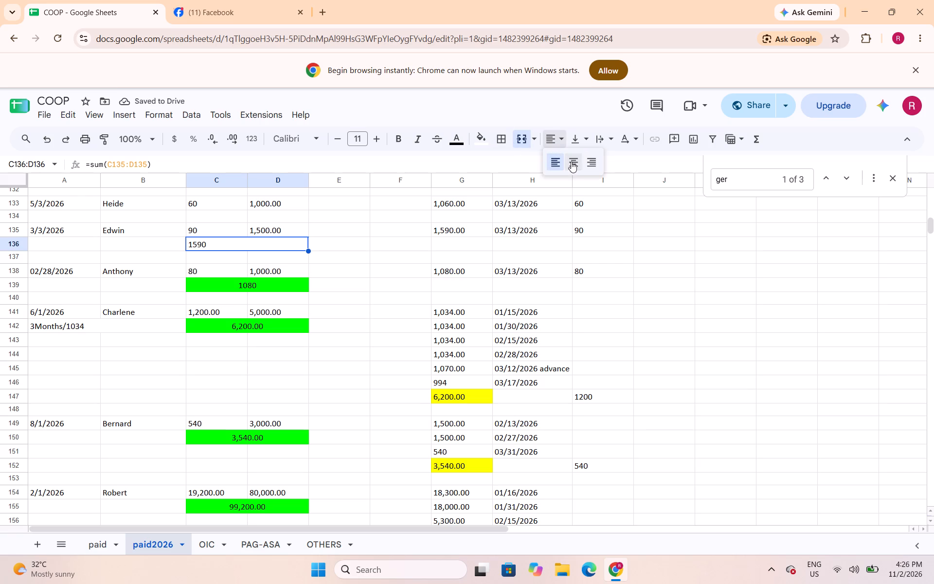
click(571, 162)
click(479, 140)
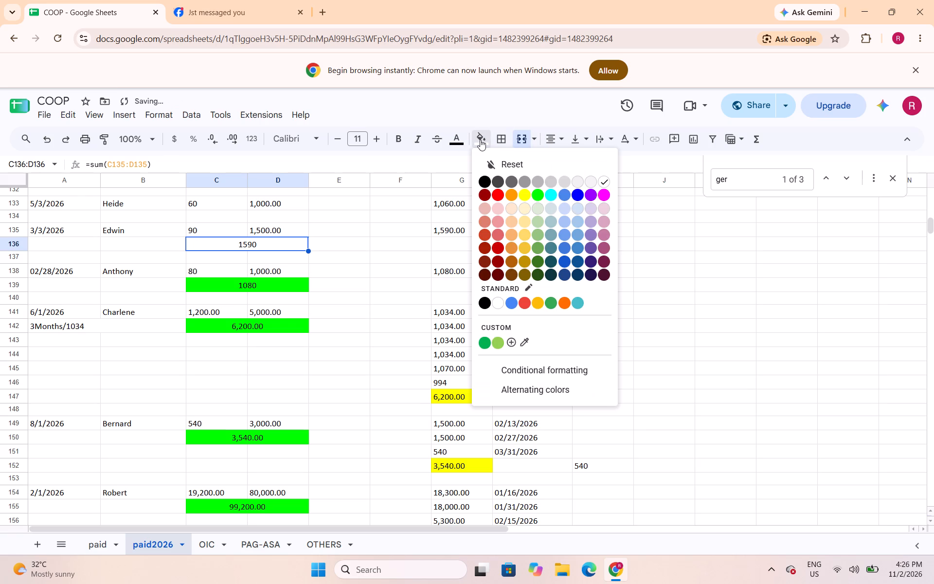
click(536, 193)
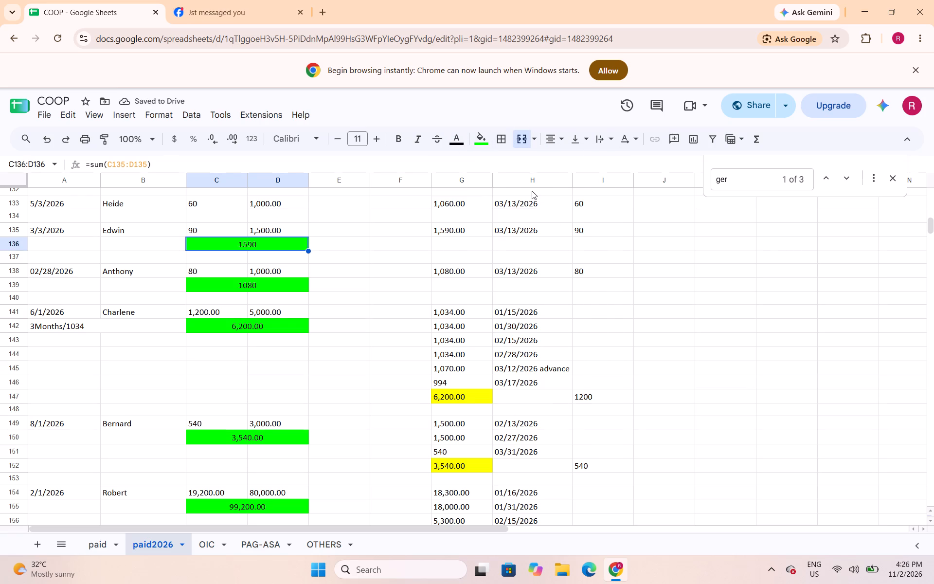
Insert one blank row above row 134, directly under Heide's 5/3/2026 entry.
scroll(195, 256, up, 1)
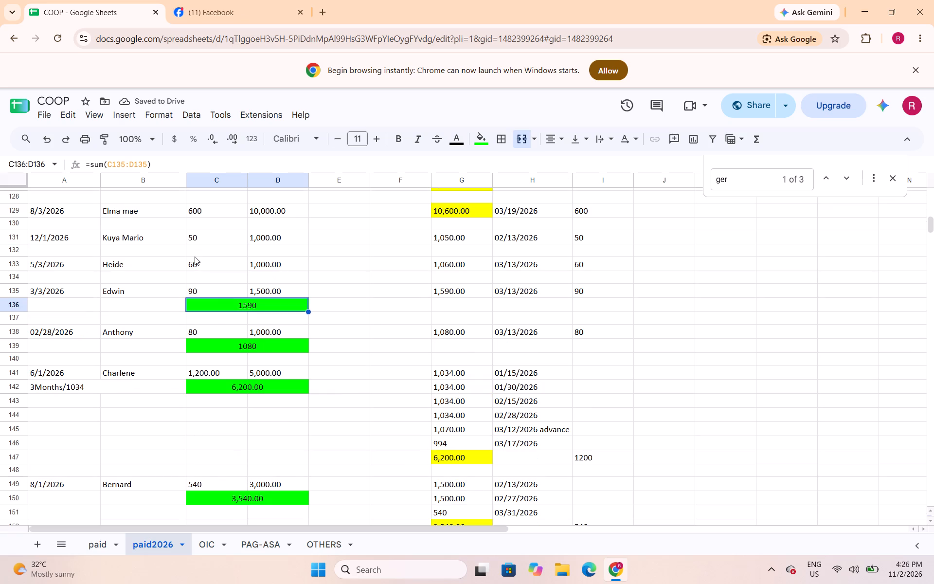
scroll(195, 256, up, 1)
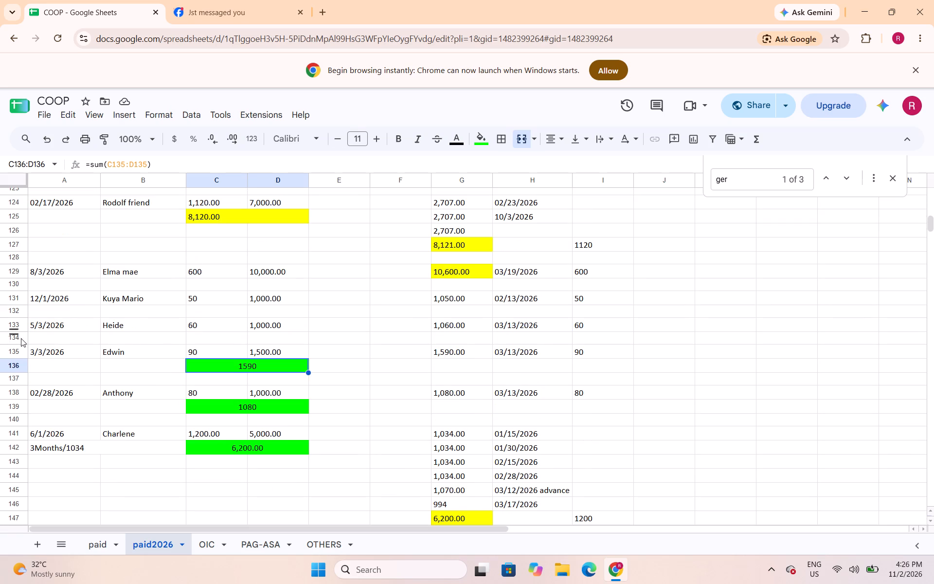
click(18, 338)
right_click(18, 338)
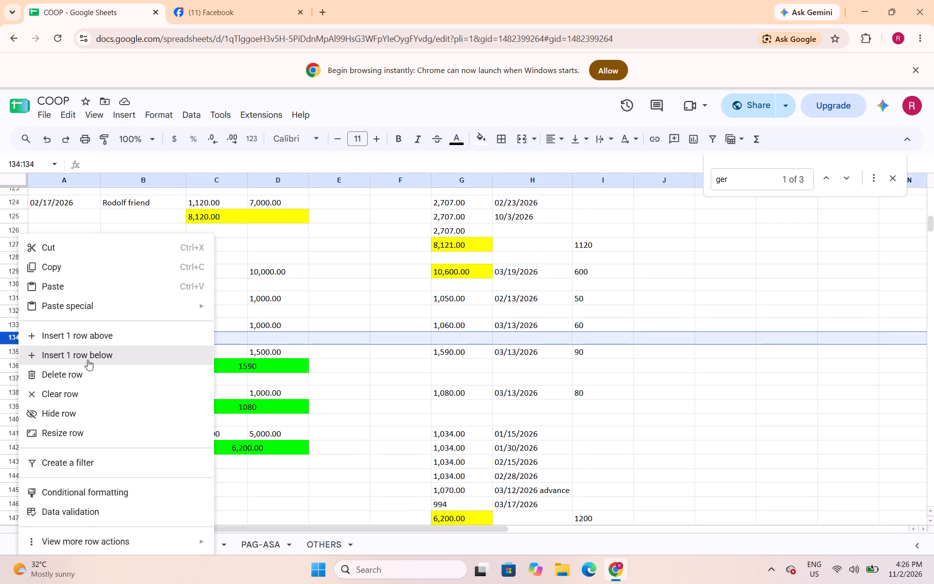
click(96, 340)
Merge C134:D134 under Heide's entry and enter a SUM formula totaling C133:D133.
drag(237, 342, 255, 342)
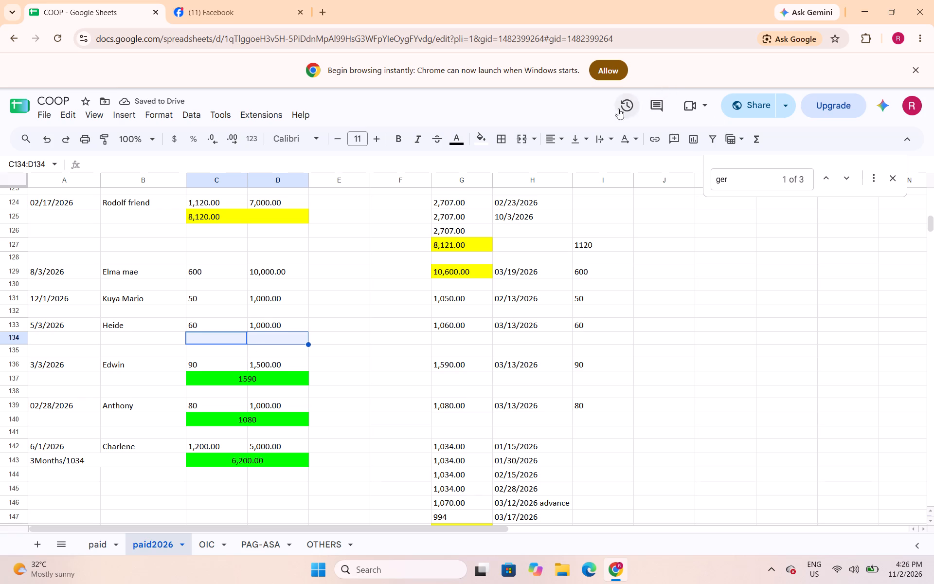
click(525, 144)
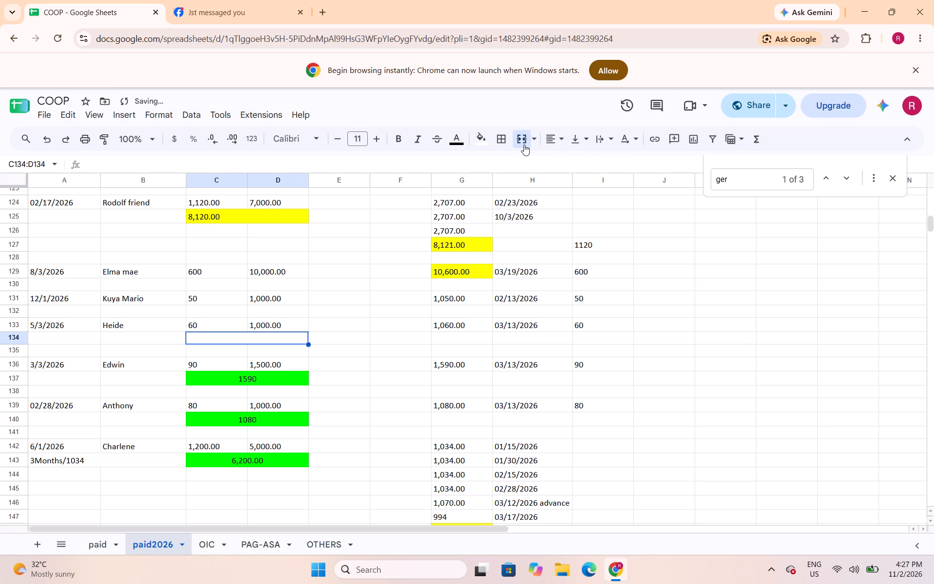
text(=sum()
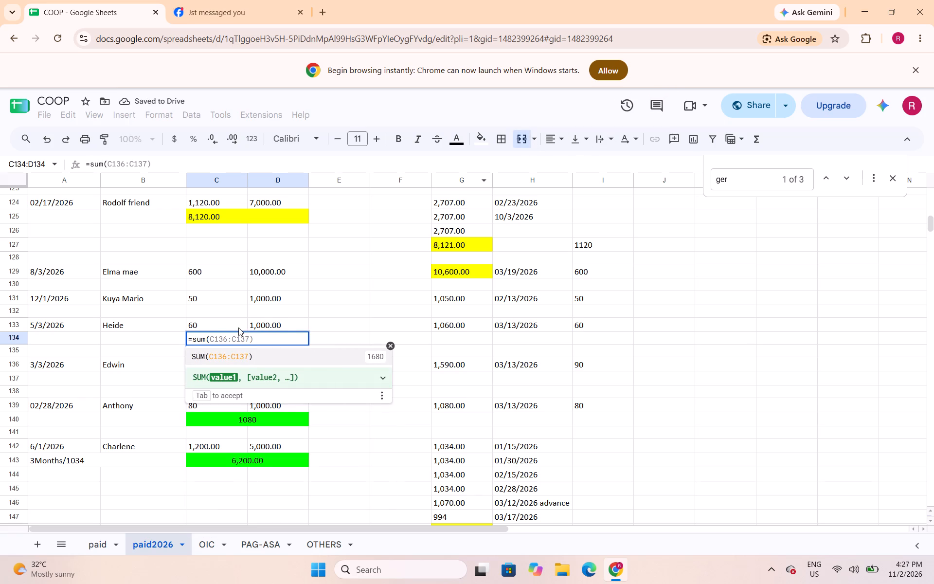
drag(238, 328, 257, 327)
key(shift+parenright)
key(Return)
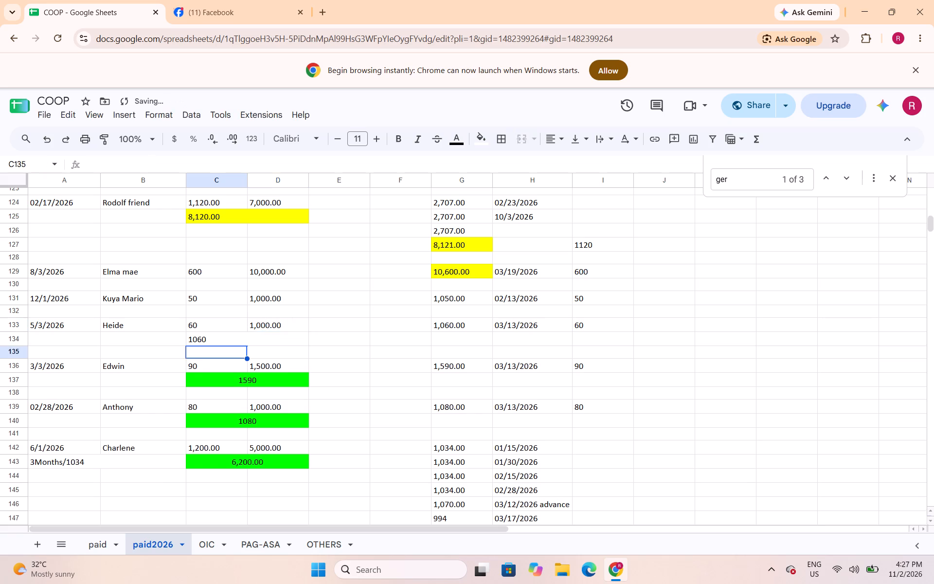
Fill Heide's merged total in C134:D134 bright green and center it.
key(Up)
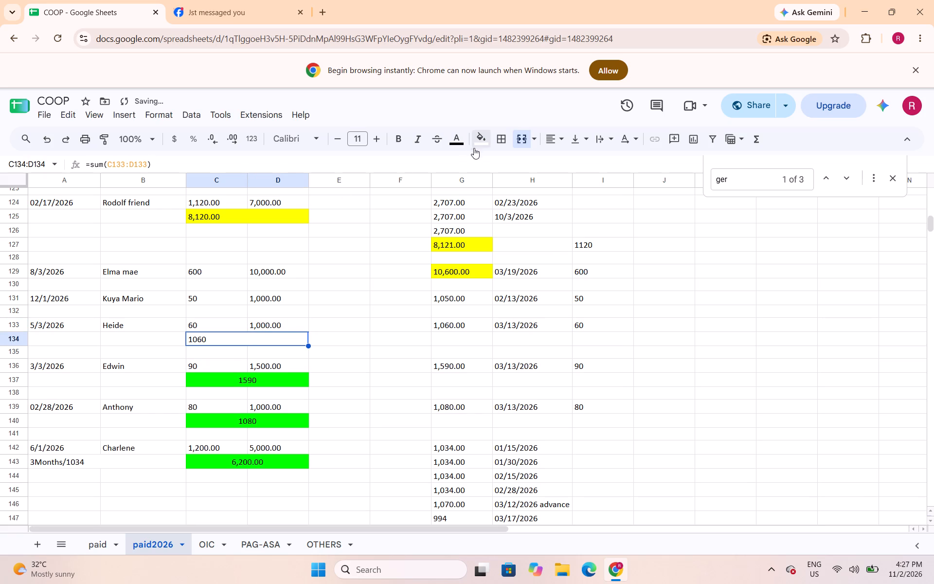
click(476, 144)
click(541, 194)
click(544, 133)
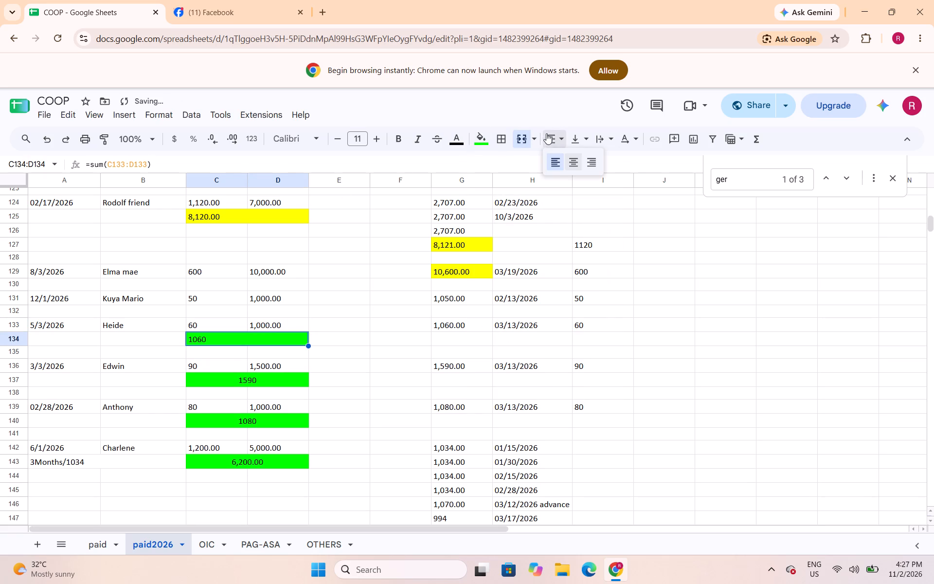
click(575, 164)
Insert one blank row above row 132, directly under Kuya Mario's 12/1/2026 entry.
click(18, 313)
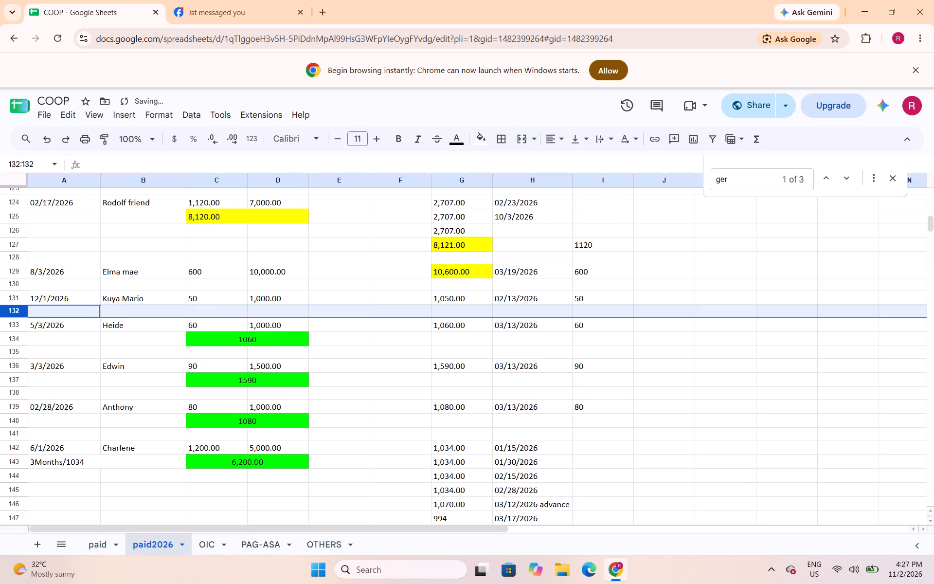
right_click(18, 313)
click(84, 337)
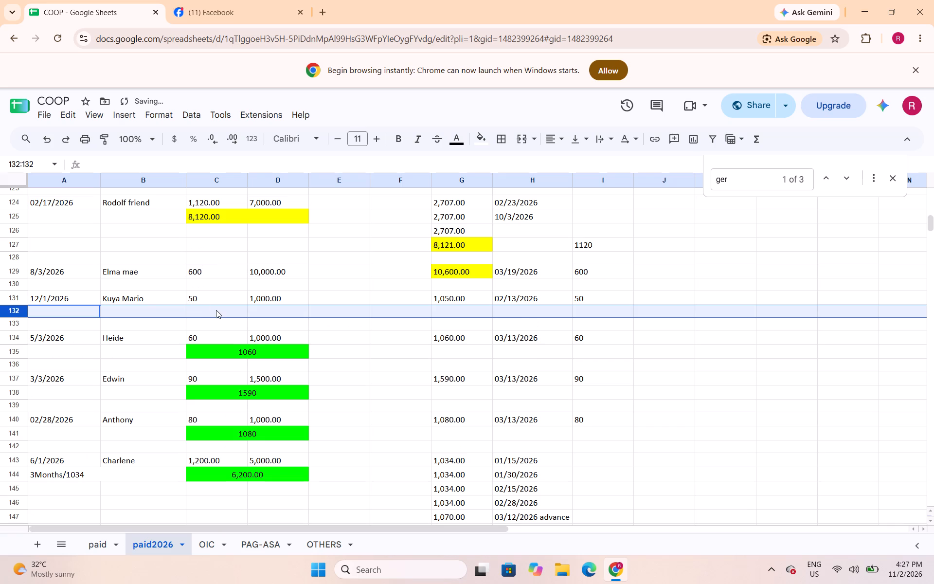
Merge C132:D132 under Kuya Mario's entry and enter a SUM formula totaling C131:D131.
drag(218, 311, 255, 314)
click(522, 142)
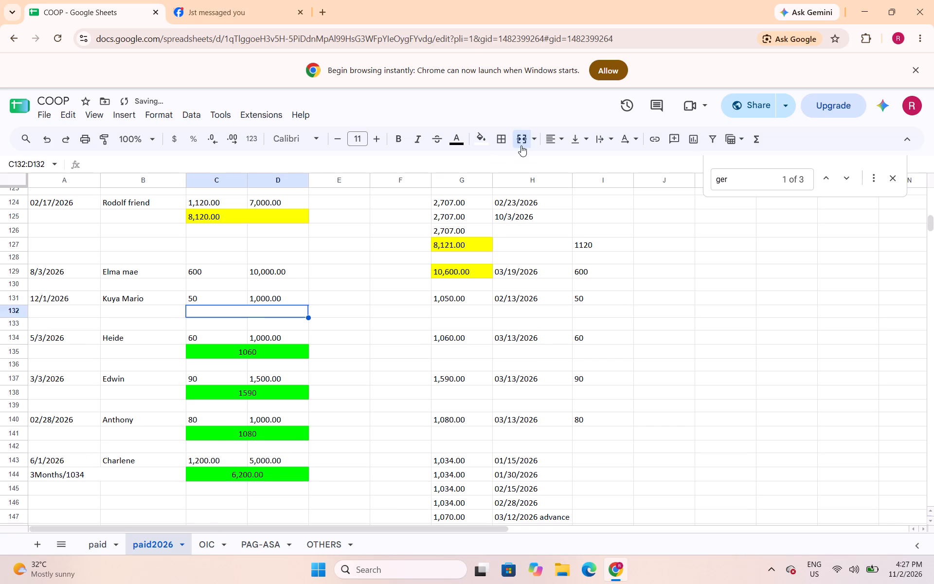
text(=sum()
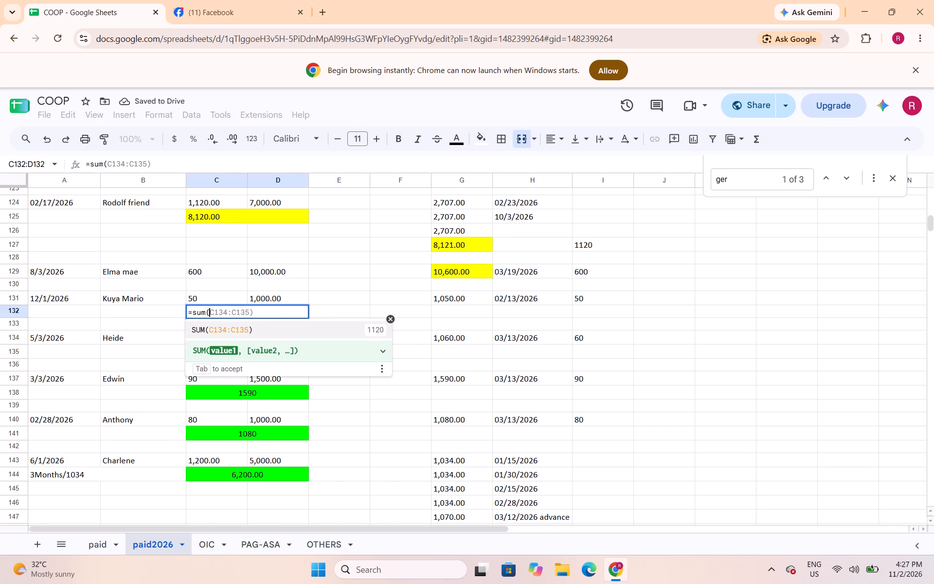
drag(239, 301, 241, 301)
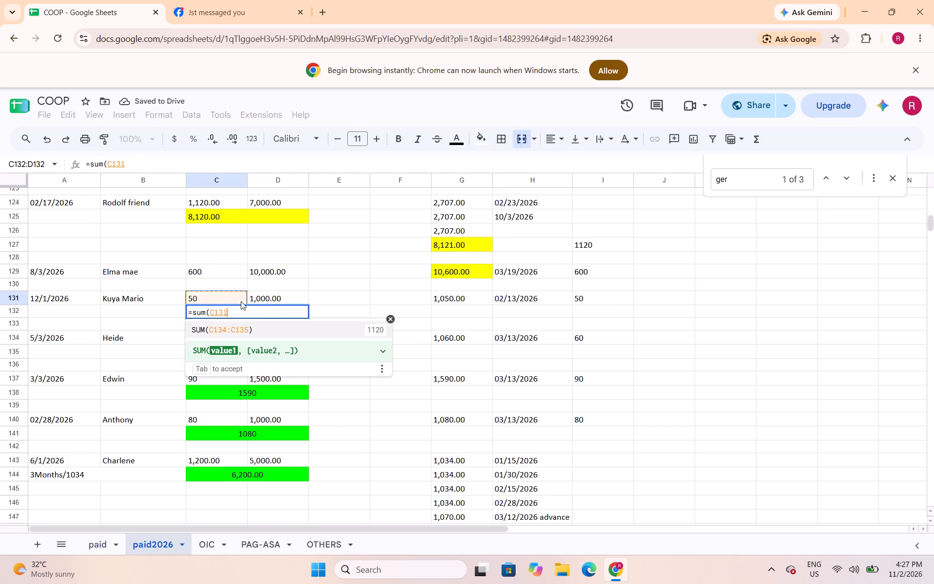
drag(241, 301, 263, 299)
key(shift+parenright)
key(Return)
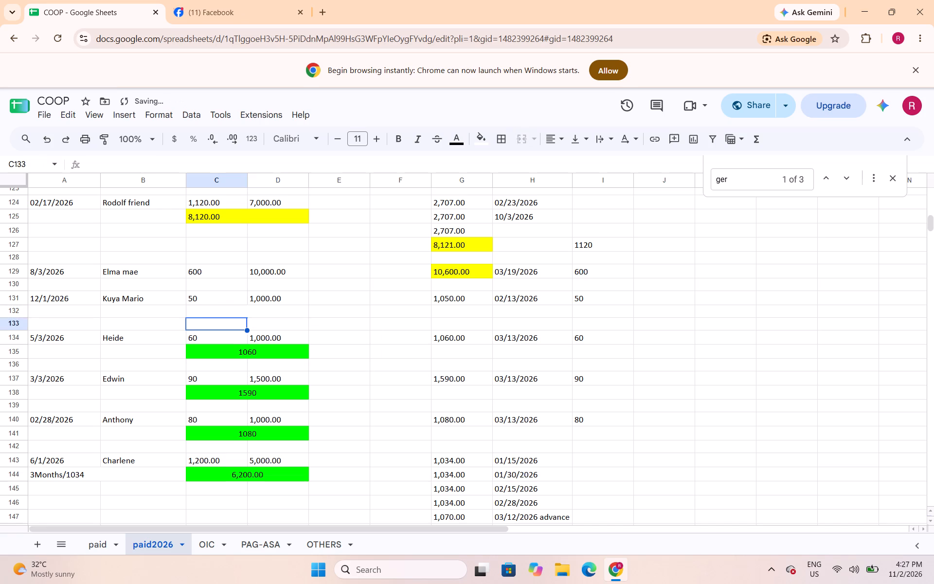
Center Kuya Mario's merged total in C132:D132 and fill it bright green.
key(Up)
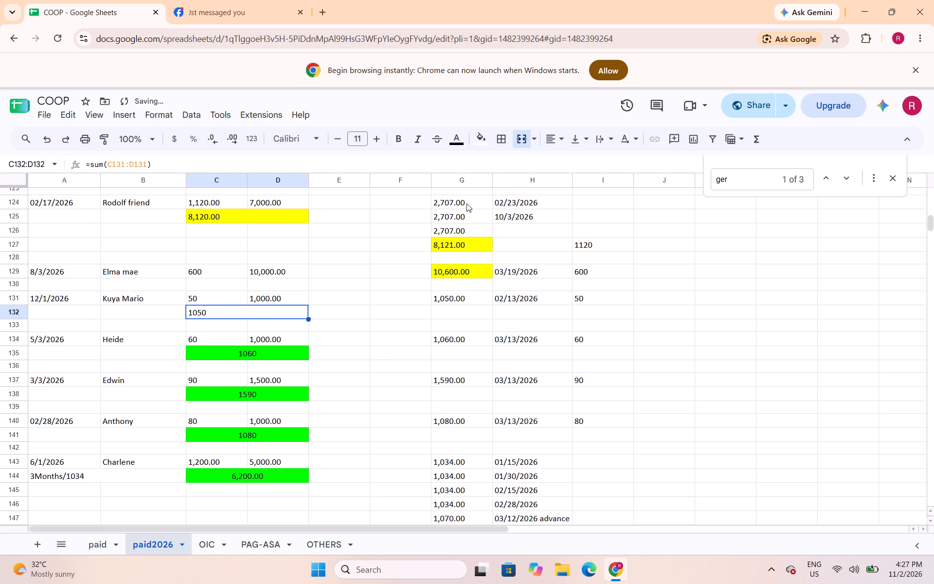
click(545, 140)
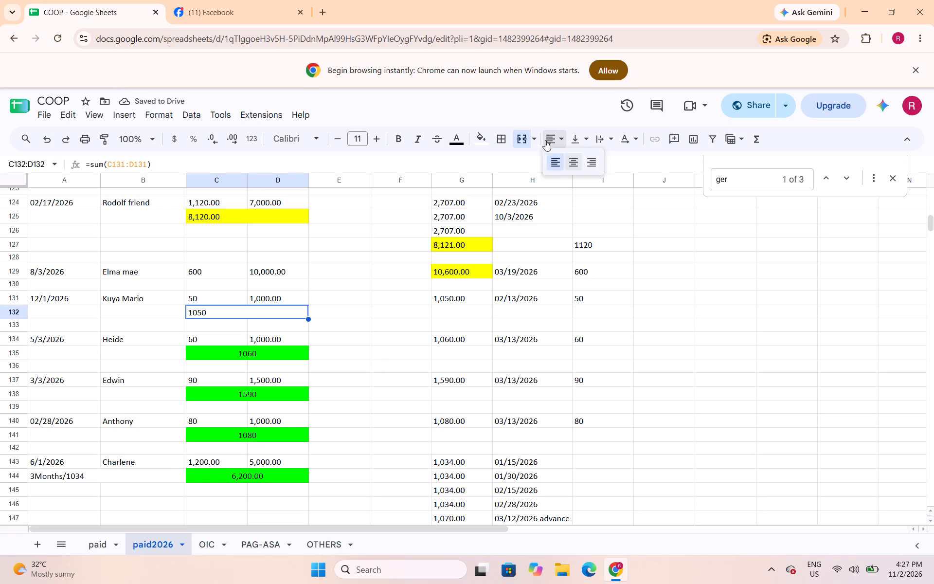
click(569, 161)
click(484, 144)
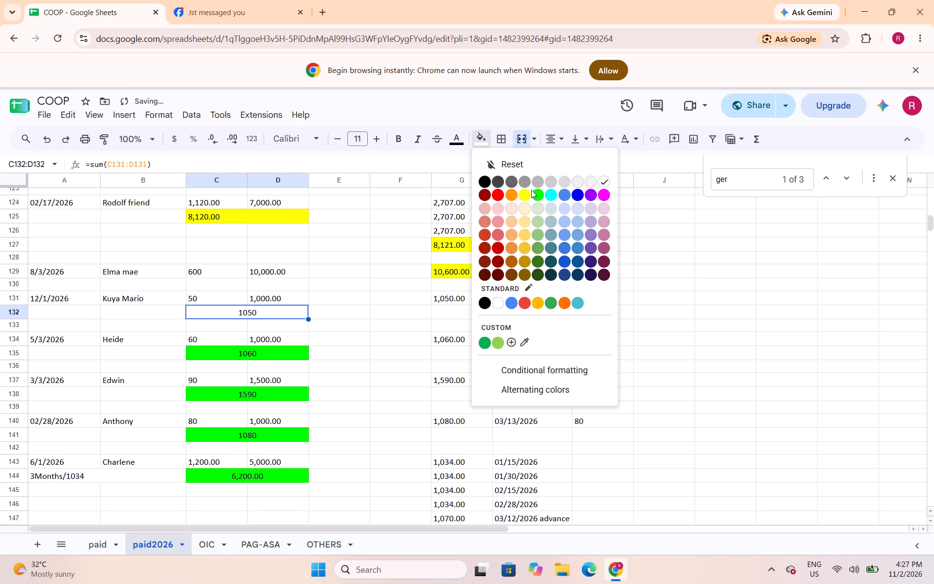
click(536, 192)
Insert one blank row above row 130, directly under Elma mae's 8/3/2026 entry.
click(14, 285)
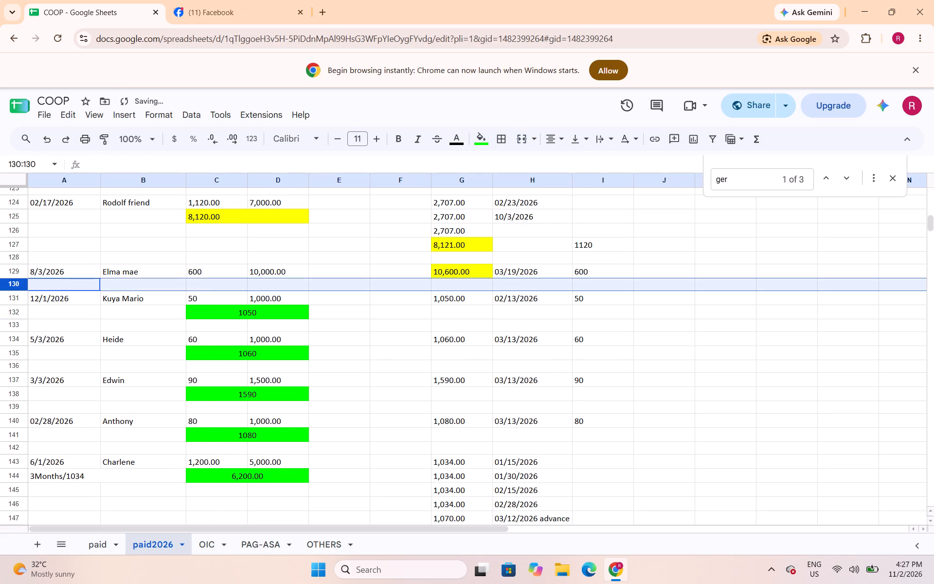
right_click(14, 286)
click(74, 333)
Merge C130:D130 under Elma mae's entry and enter a SUM formula totaling C129:D129.
drag(227, 288, 262, 290)
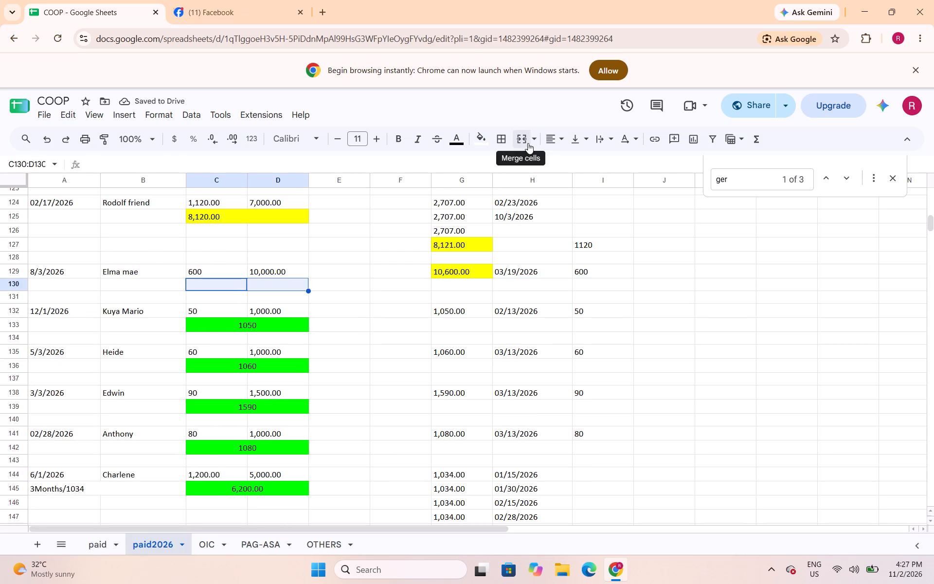
click(527, 143)
text(=sum()
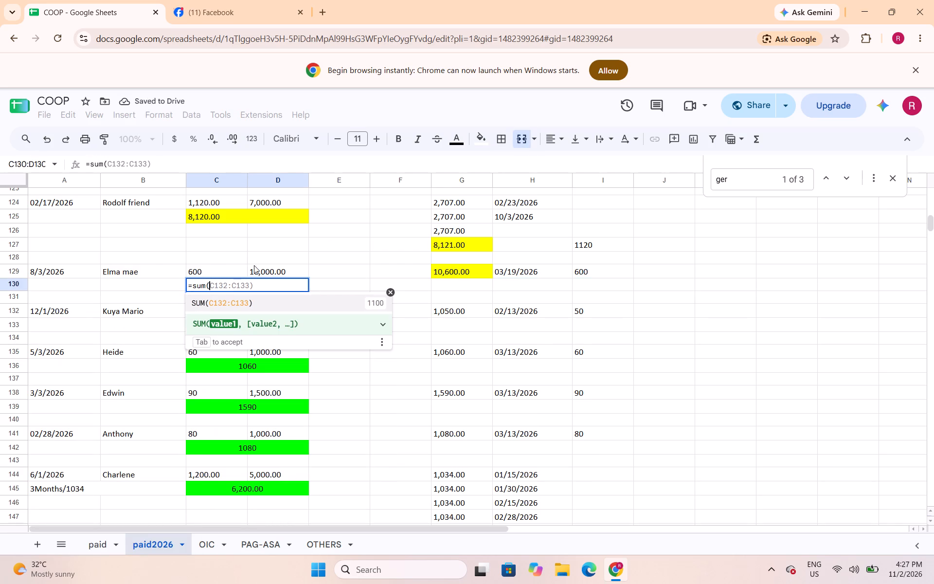
drag(242, 272, 259, 272)
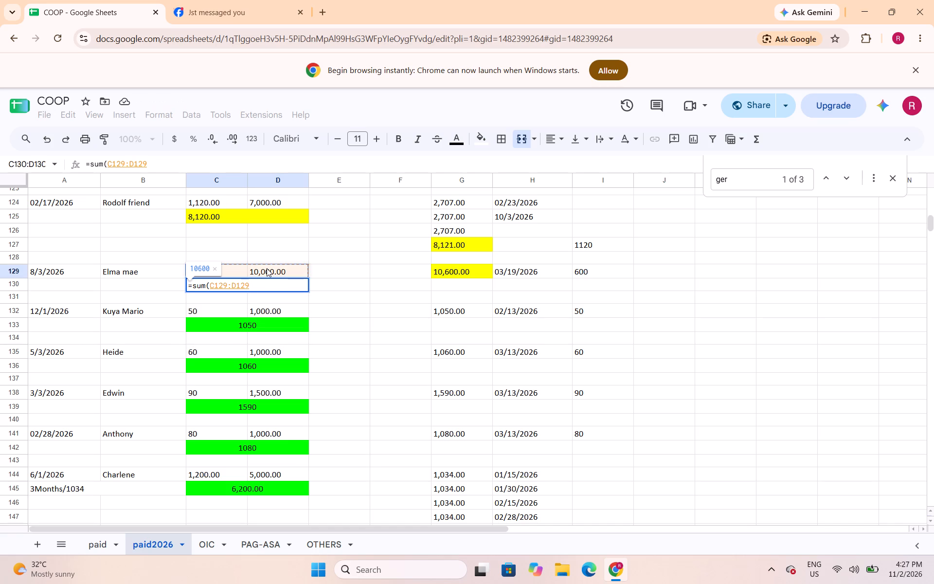
key(shift+parenright)
key(Return)
Fill Elma mae's merged total in C130:D130 bright green and center it.
key(Up)
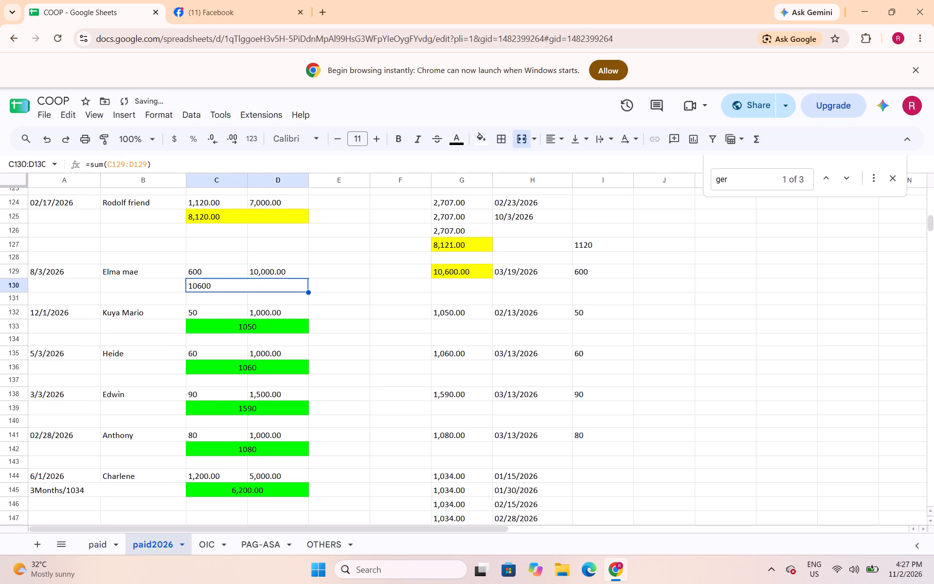
click(477, 137)
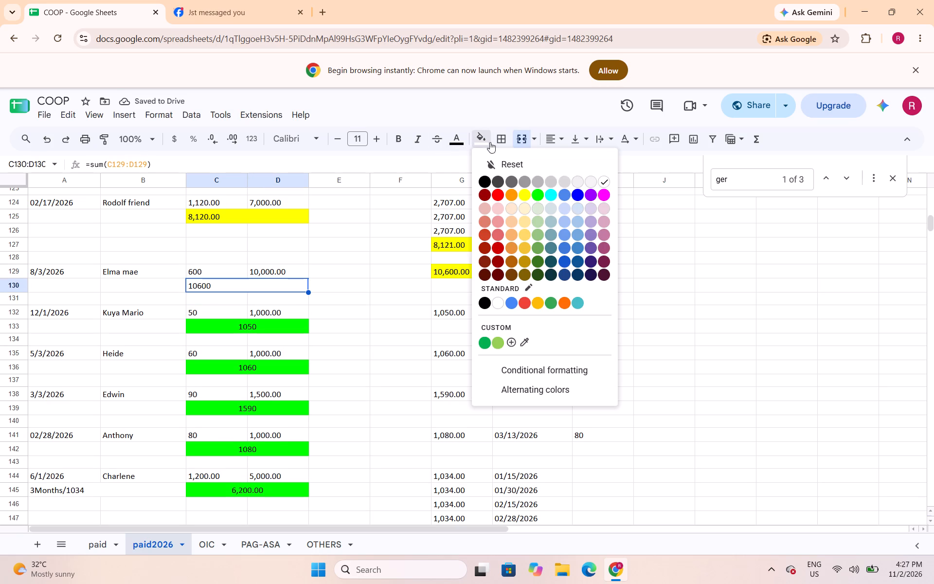
click(537, 195)
click(544, 138)
click(576, 165)
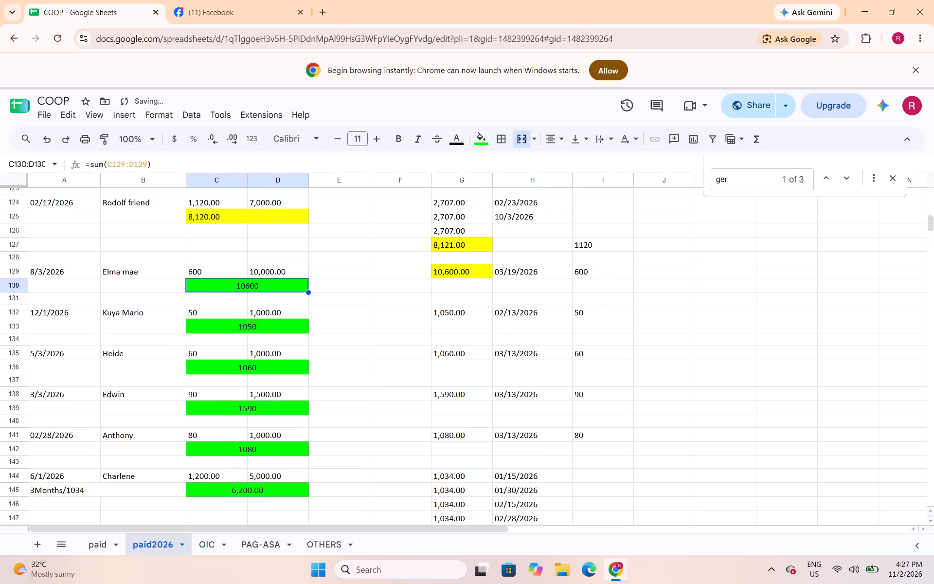
Center Rodolf friend's merged total in C125:D125 and fill it bright green.
click(296, 222)
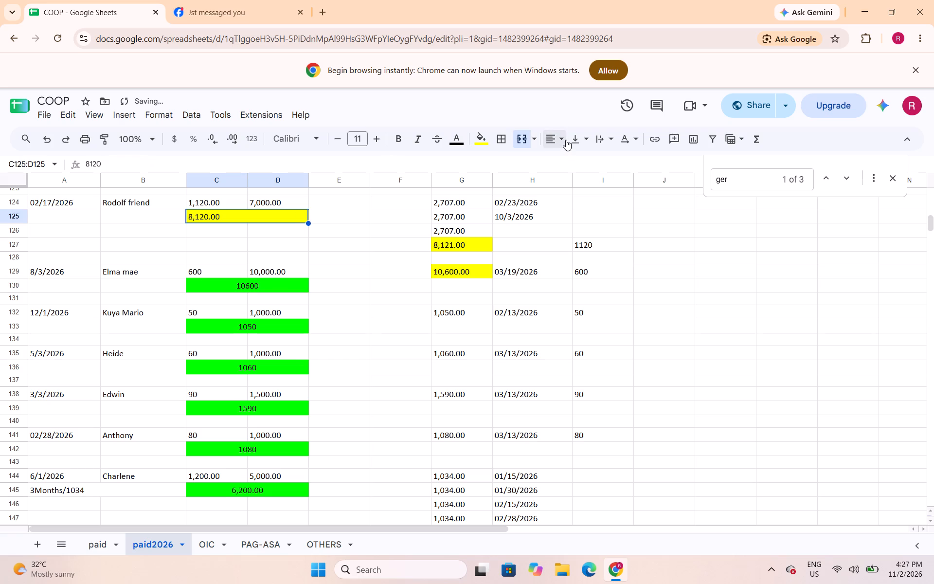
click(565, 139)
click(575, 160)
click(486, 146)
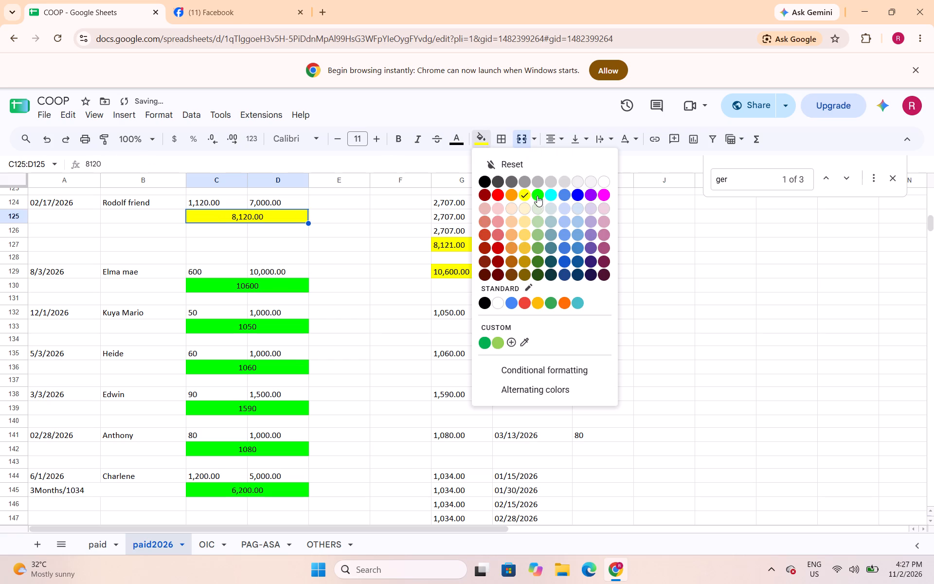
click(538, 192)
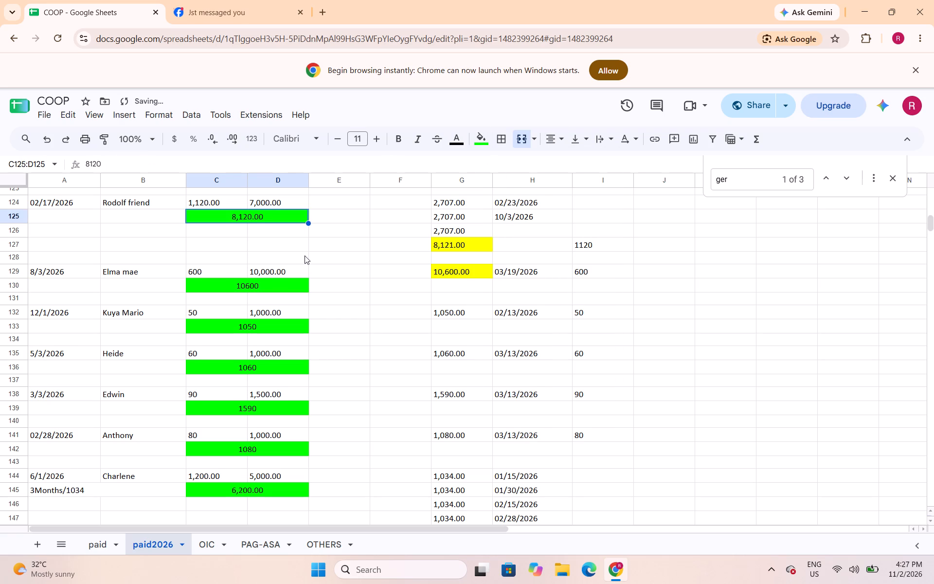
Fill the payment amounts in G132, G135, G138 and G141 yellow and save the sheet.
scroll(305, 258, down, 2)
scroll(305, 258, up, 1)
click(449, 254)
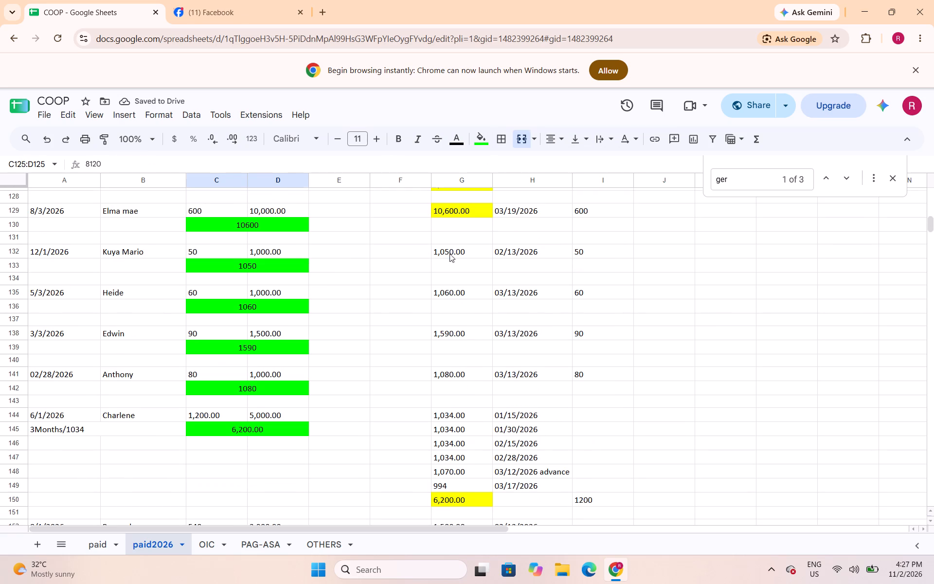
click(478, 147)
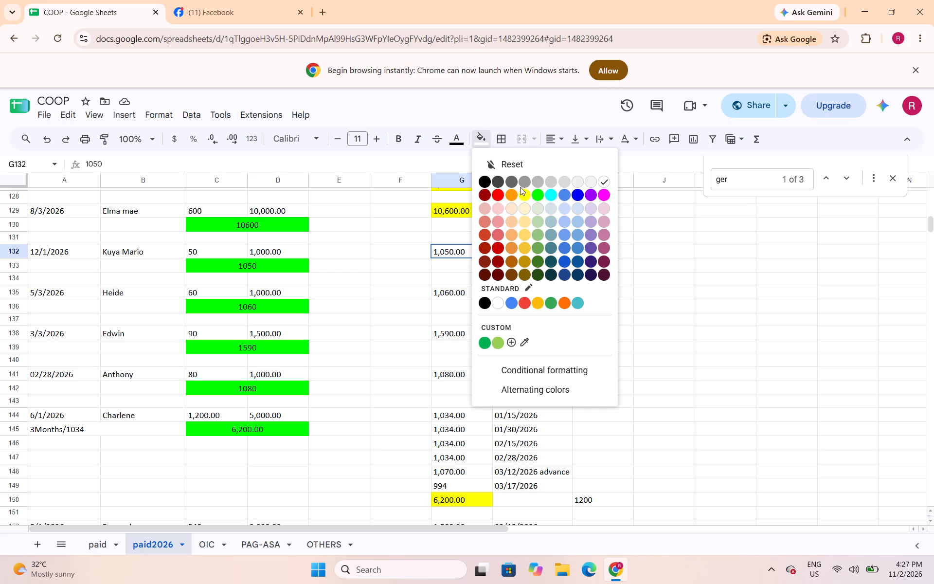
click(523, 193)
click(475, 290)
click(486, 139)
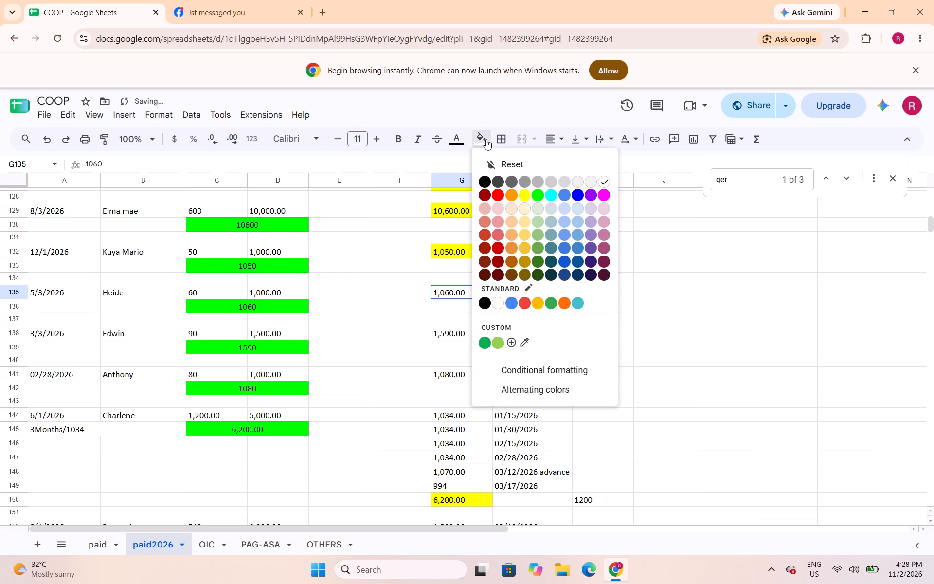
click(529, 193)
click(470, 332)
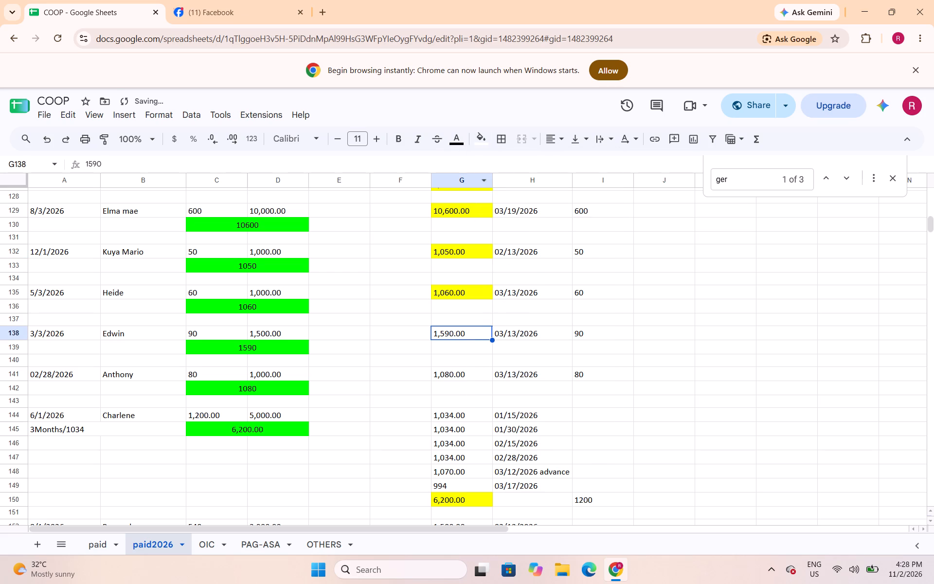
click(479, 144)
click(527, 198)
click(467, 376)
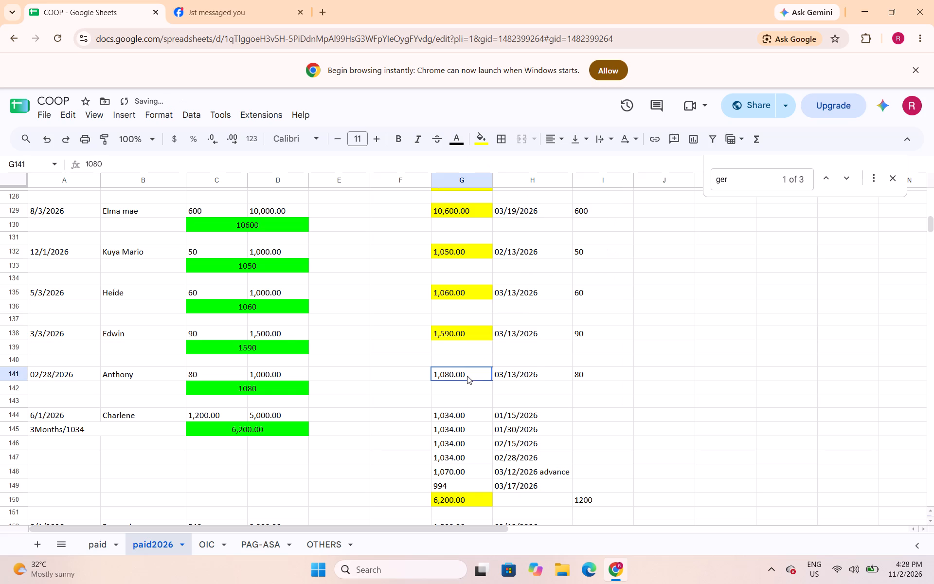
click(488, 142)
click(526, 194)
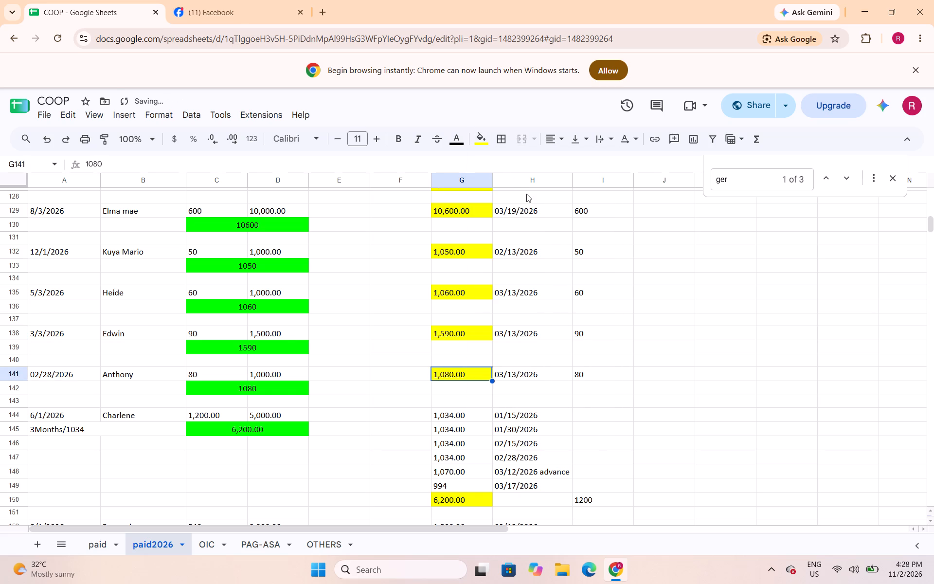
scroll(486, 356, down, 1)
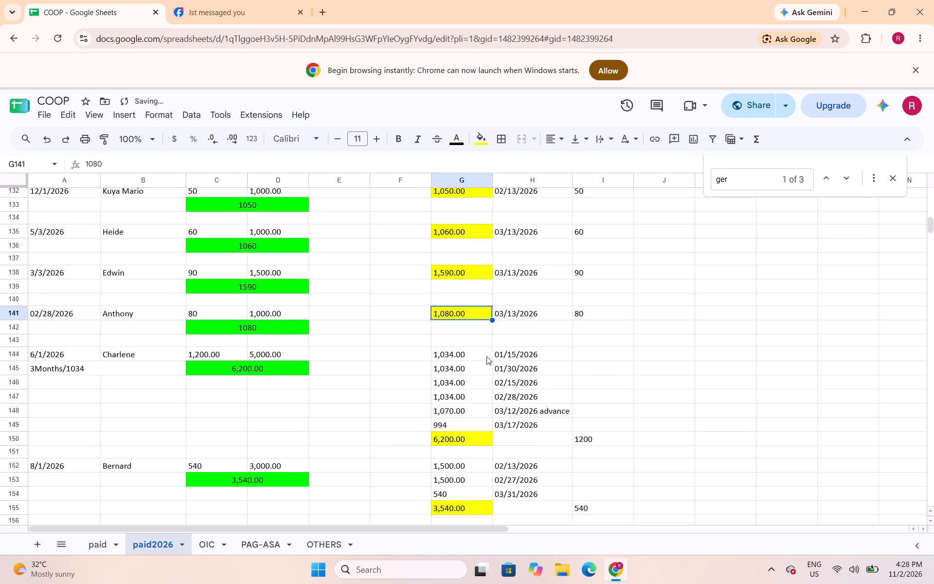
scroll(486, 354, up, 4)
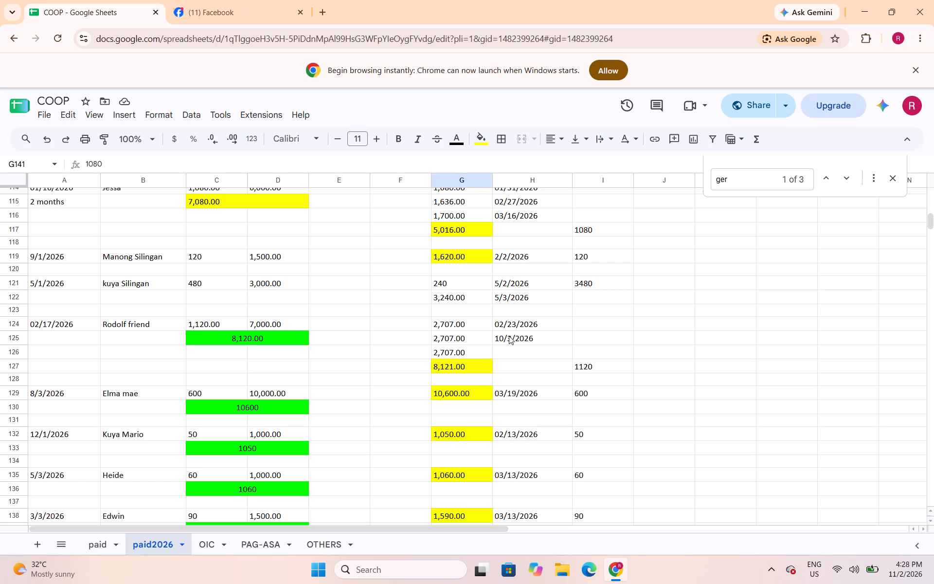
key(ctrl+s)
scroll(503, 327, up, 1)
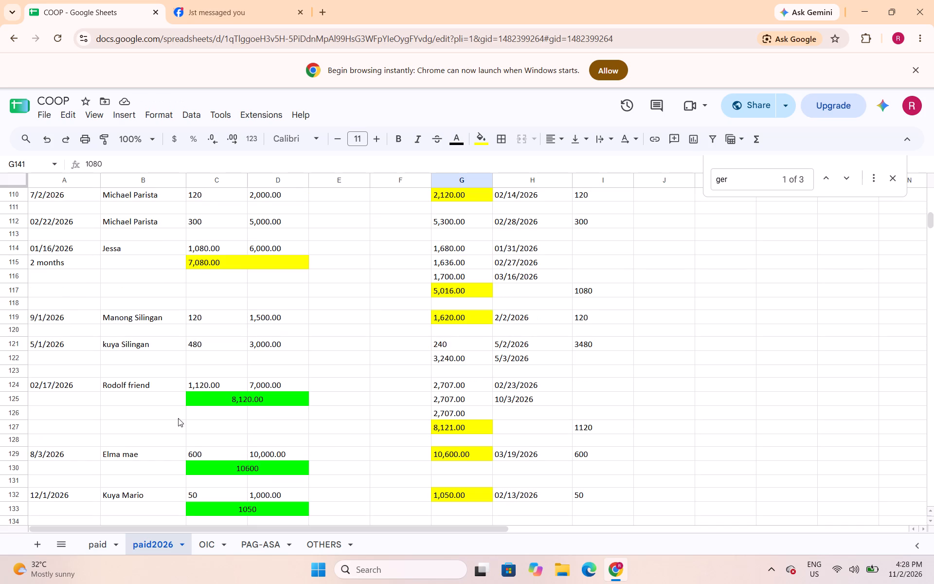
drag(246, 357, 257, 356)
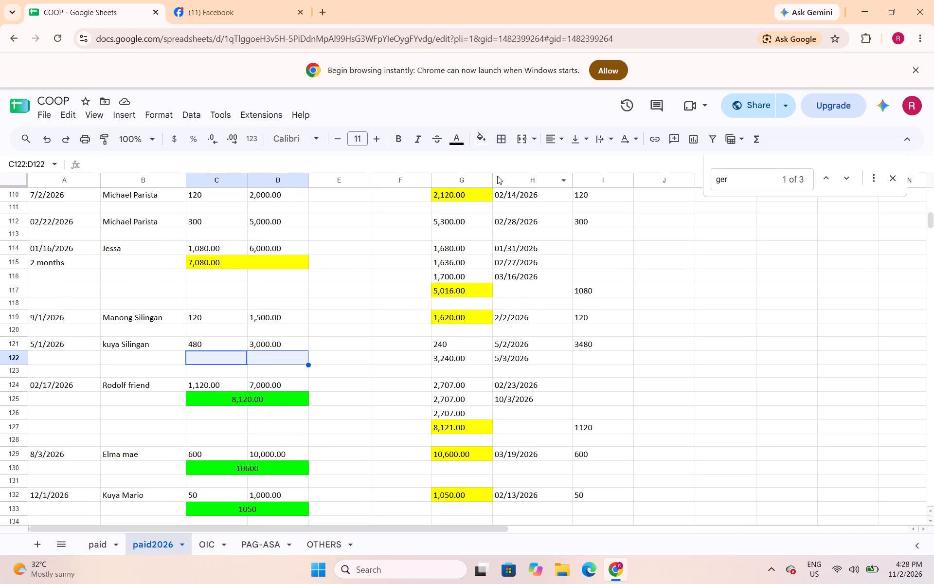
click(518, 142)
text(=sum()
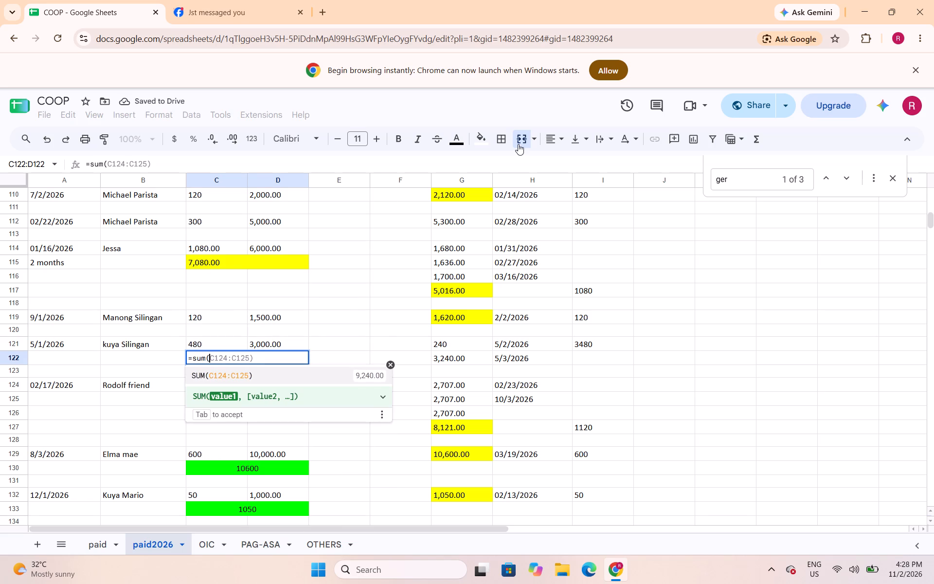
drag(244, 344, 256, 344)
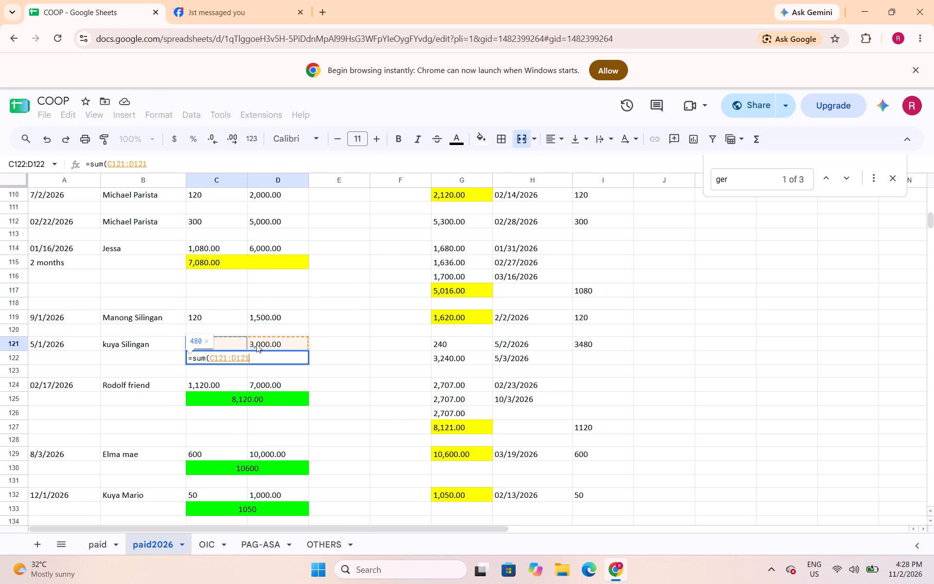
drag(256, 344, 258, 344)
key(shift+parenright)
key(Return)
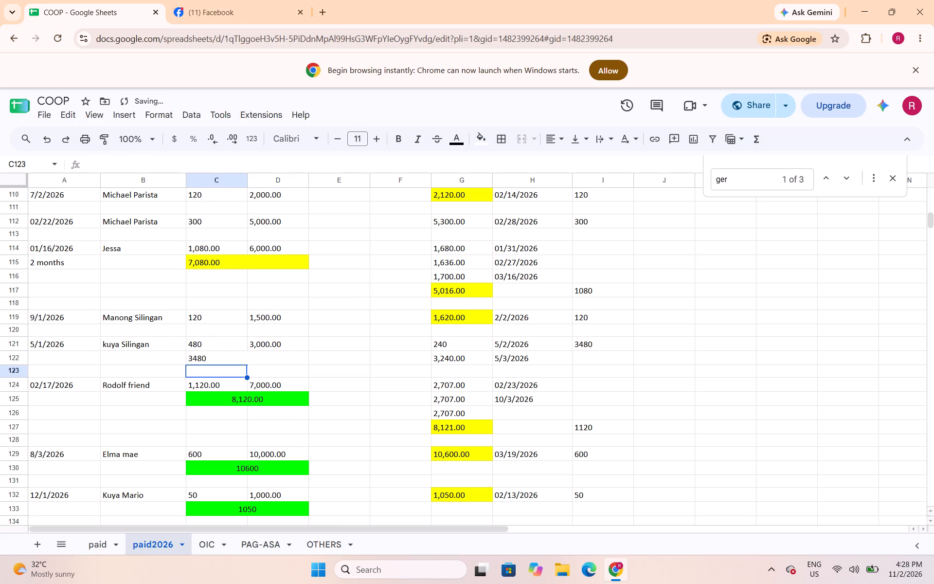
key(Up)
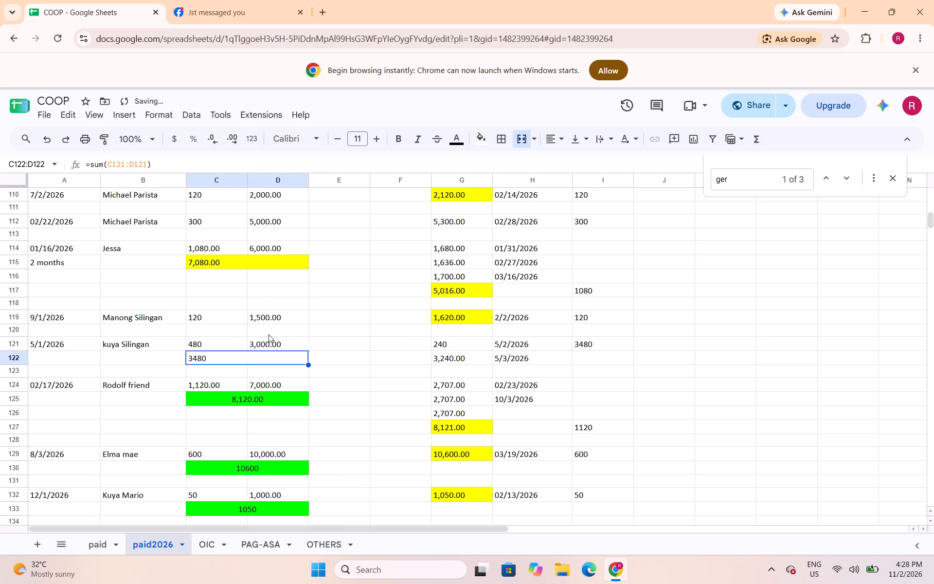
click(557, 134)
click(571, 162)
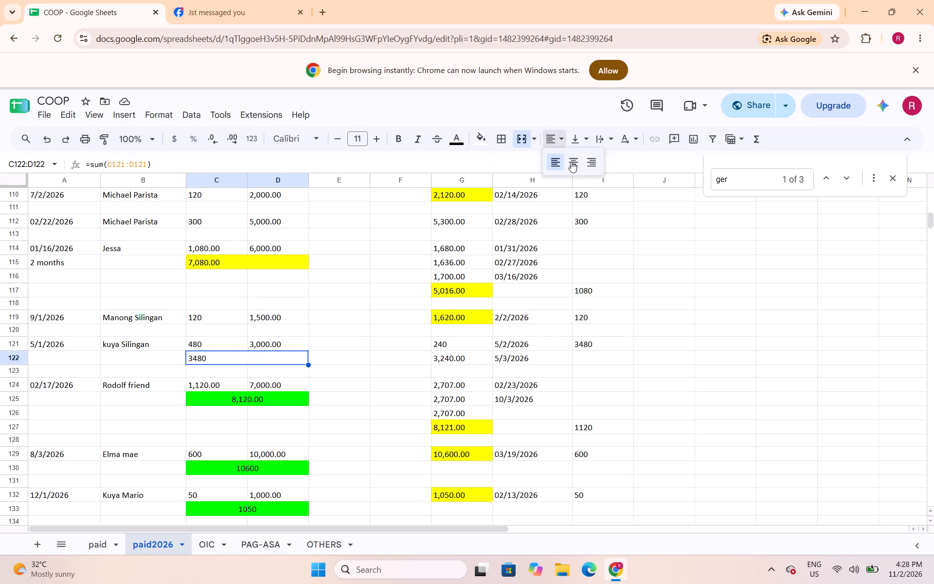
click(479, 139)
click(537, 192)
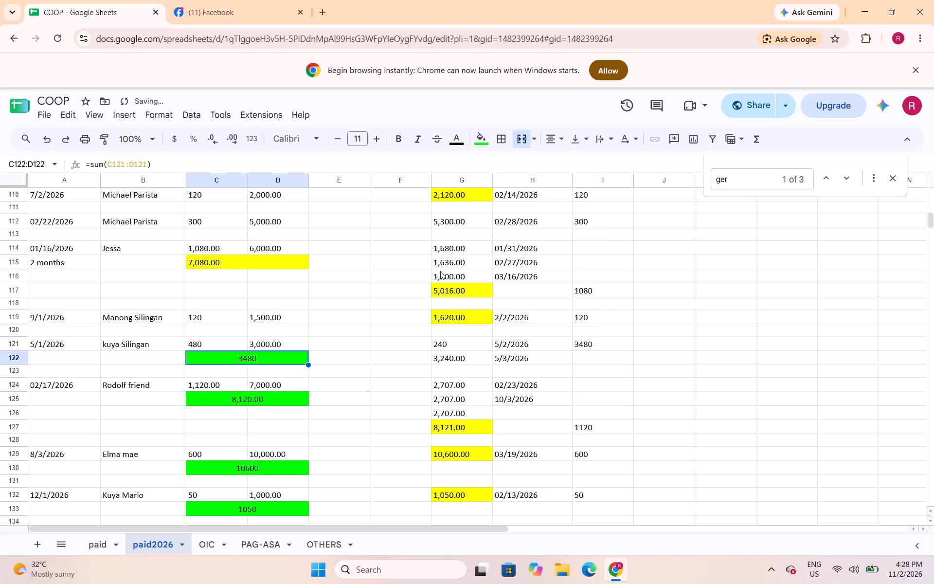
click(21, 333)
right_click(21, 333)
click(61, 335)
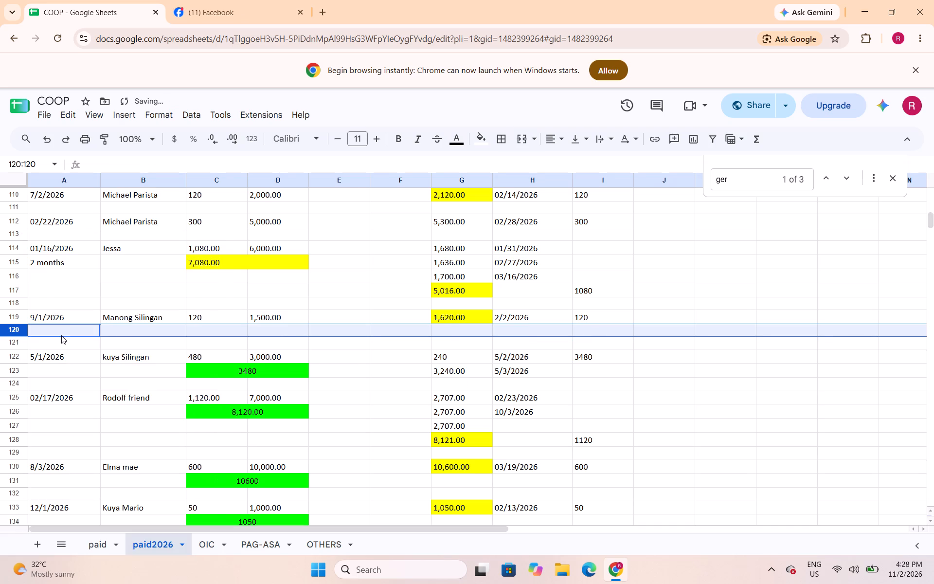
Merge C120:D120 under Manong Silingan's entry and enter a SUM formula totaling C119:D119.
drag(236, 336, 256, 337)
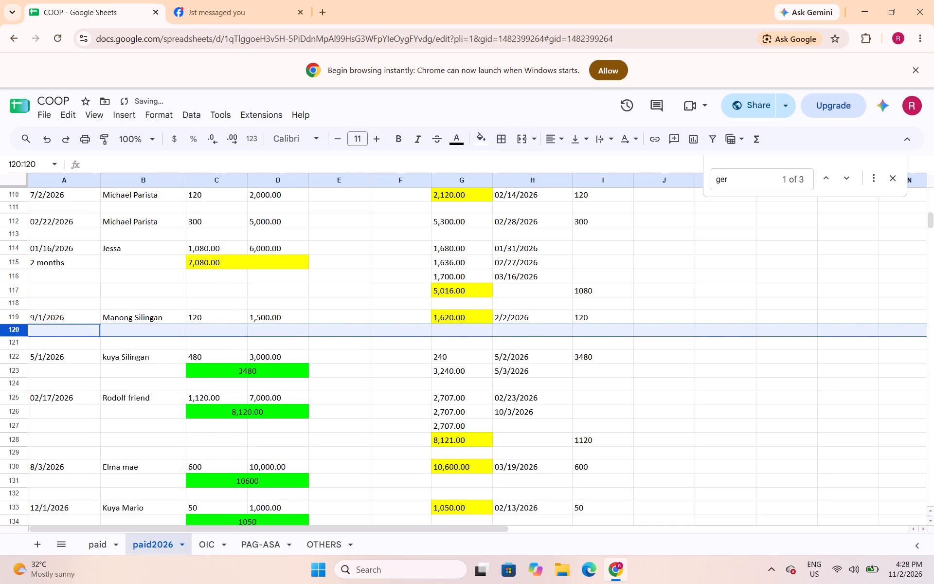
click(244, 336)
click(231, 332)
drag(225, 331, 248, 331)
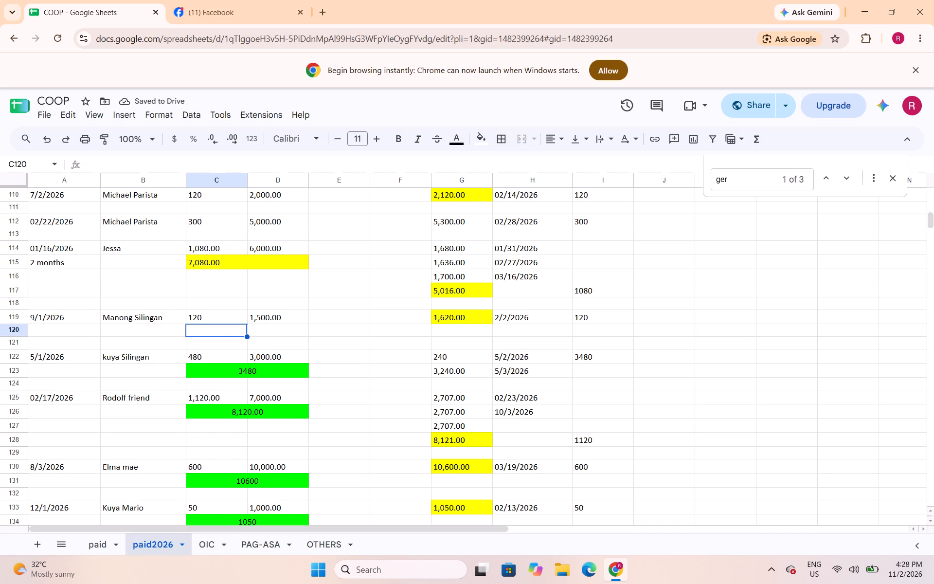
drag(248, 331, 258, 331)
click(523, 141)
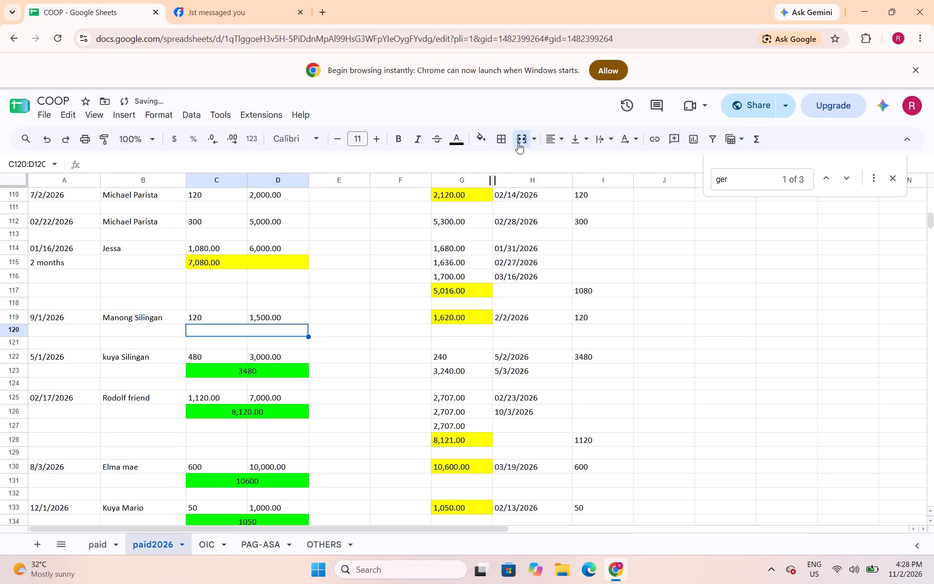
text(=sum()
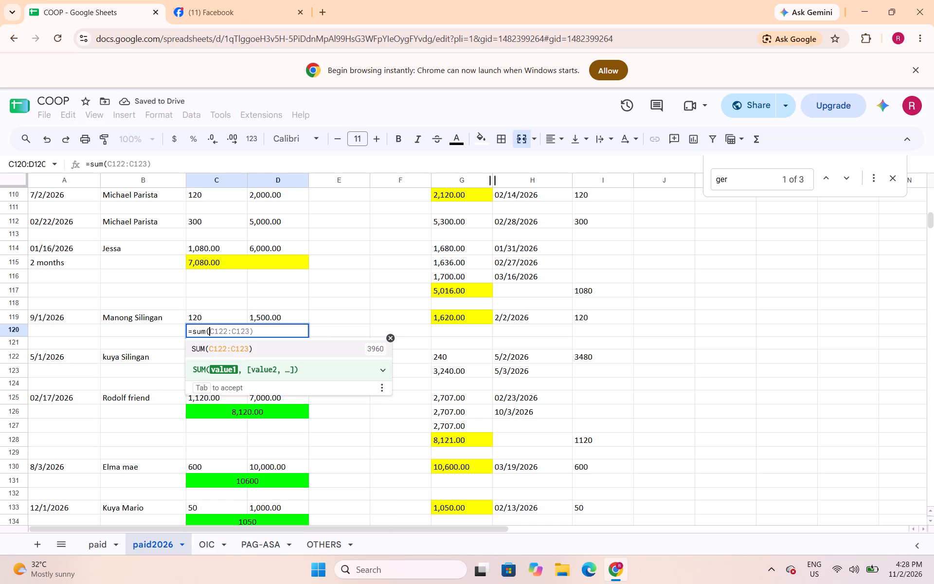
drag(233, 318, 260, 316)
key(shift+parenright)
key(Return)
Fill Manong Silingan's merged total in C120:D120 bright green and center it.
key(Up)
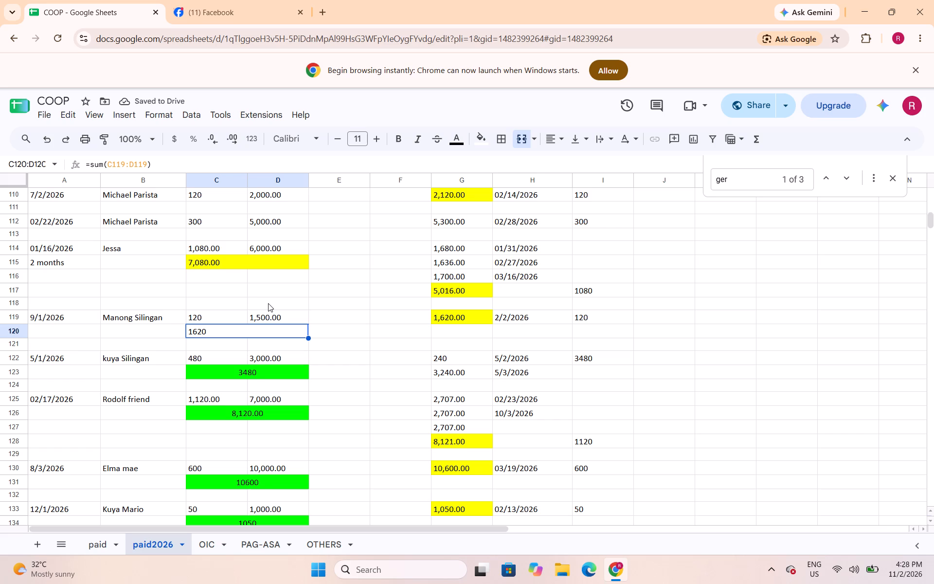
click(479, 141)
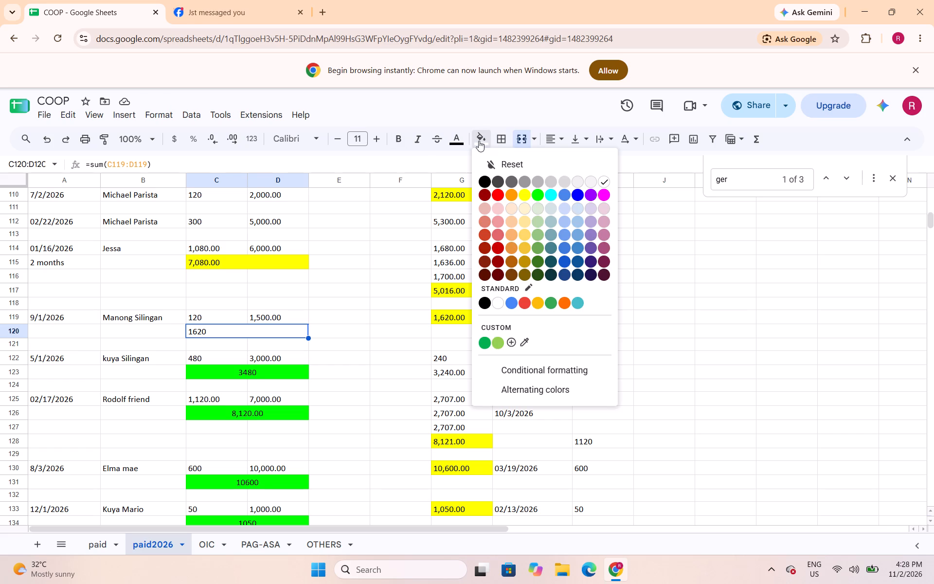
click(536, 194)
click(555, 136)
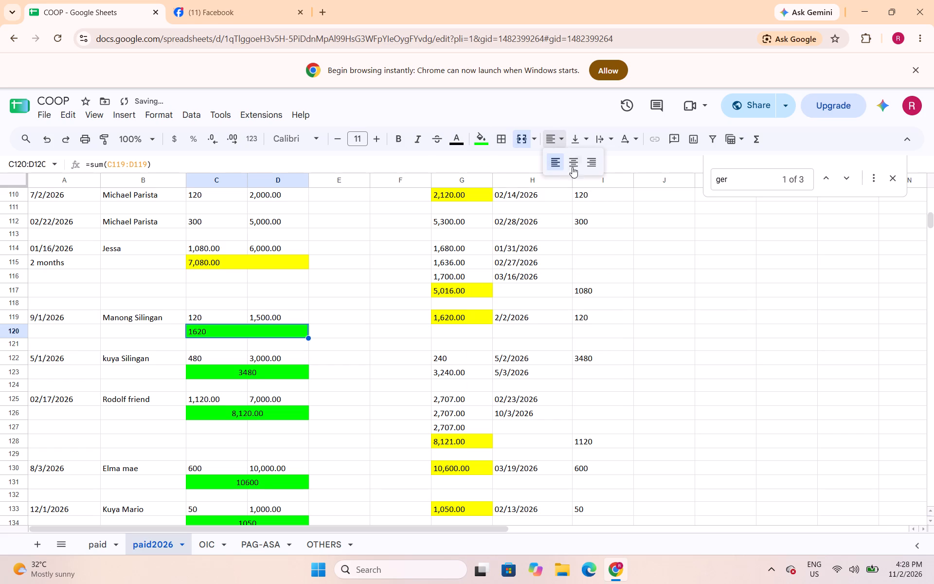
click(577, 174)
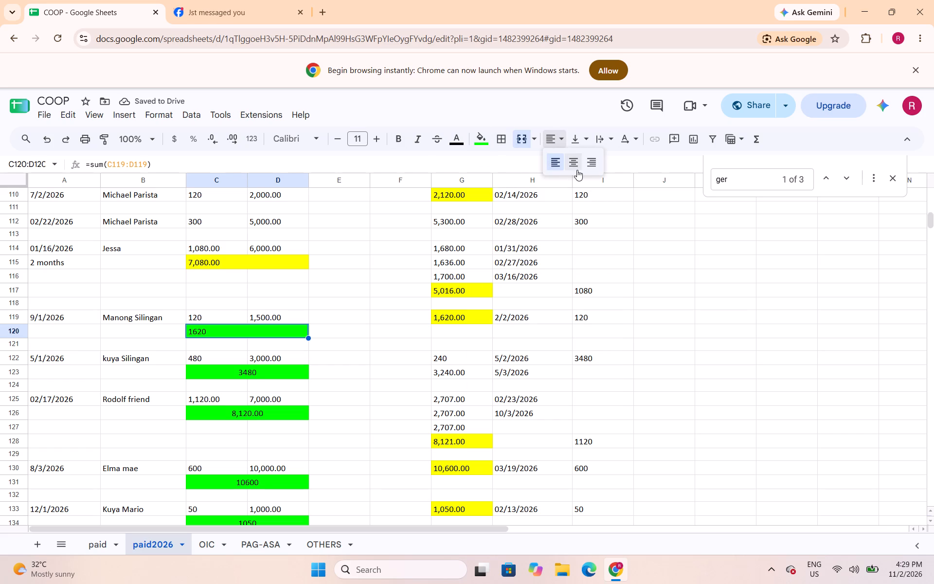
click(575, 168)
Fill Jessa's merged total in C115:D115 bright green and center it.
click(268, 261)
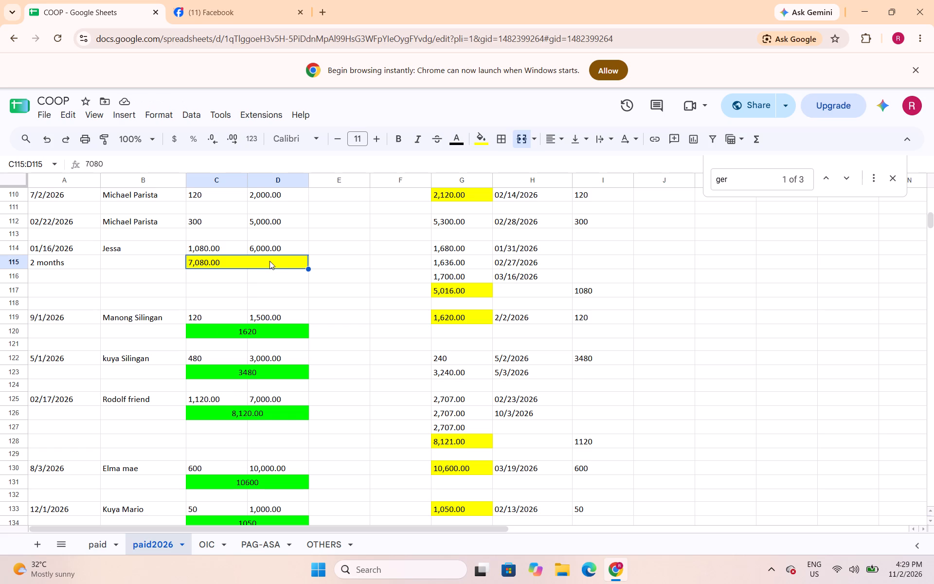
click(483, 144)
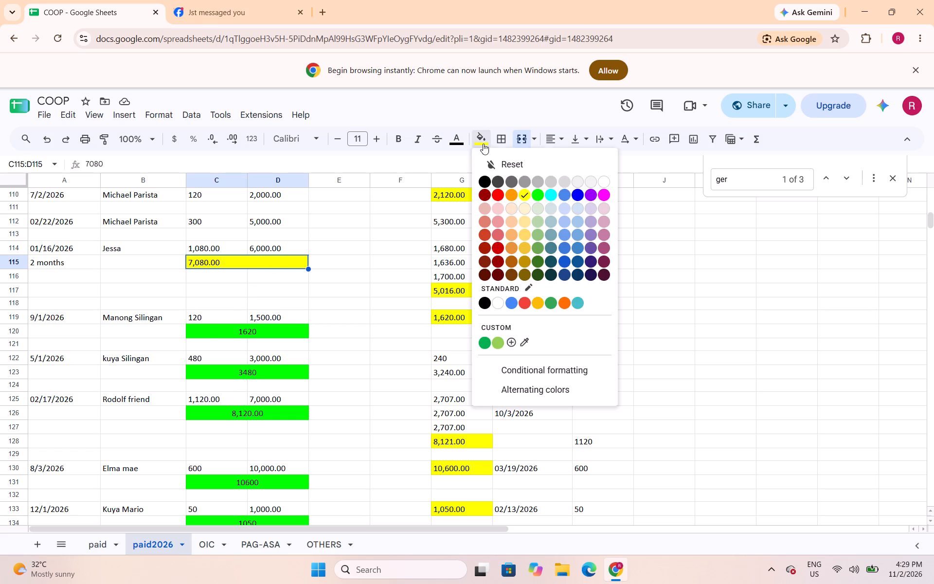
click(537, 195)
click(550, 148)
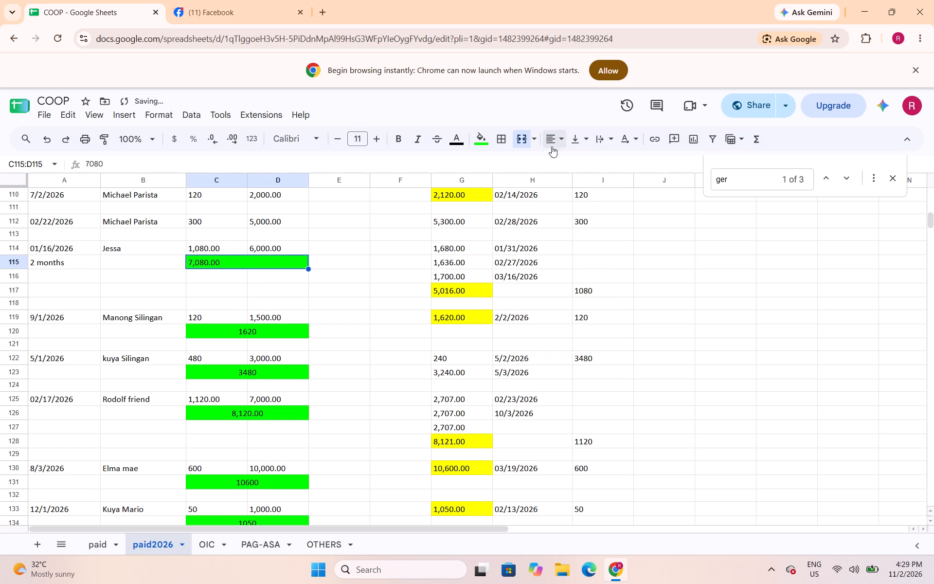
click(552, 143)
click(575, 165)
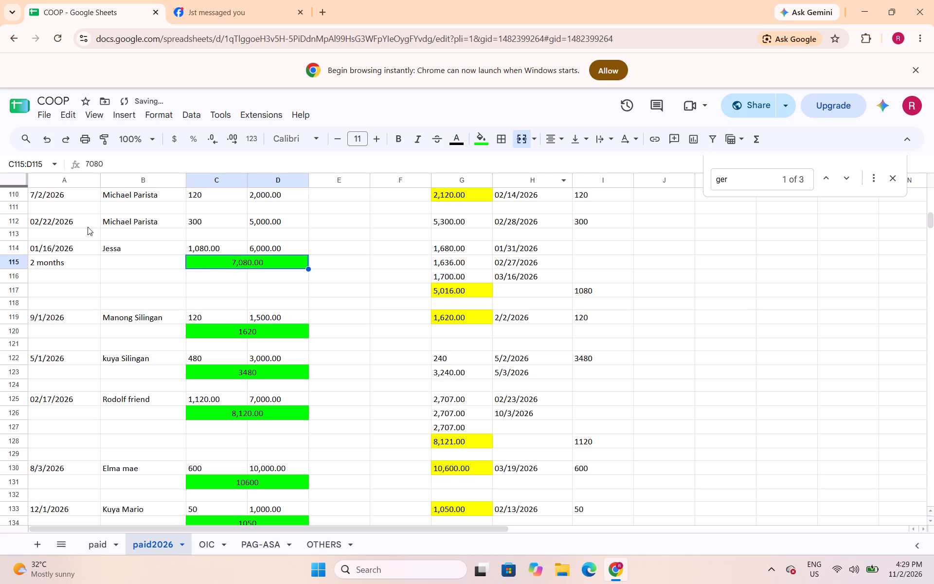
Insert one blank row above row 113, directly under the 02/22/2026 loan entry.
click(24, 237)
right_click(24, 237)
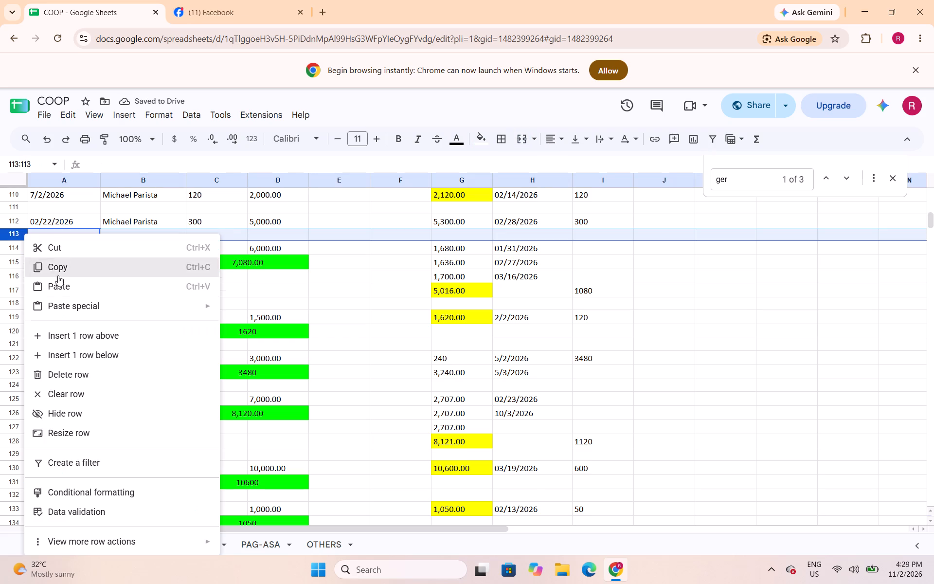
click(76, 334)
Merge C113:D113 under the 02/22/2026 loan entry and enter a SUM formula totaling C112:D112.
drag(244, 233, 261, 234)
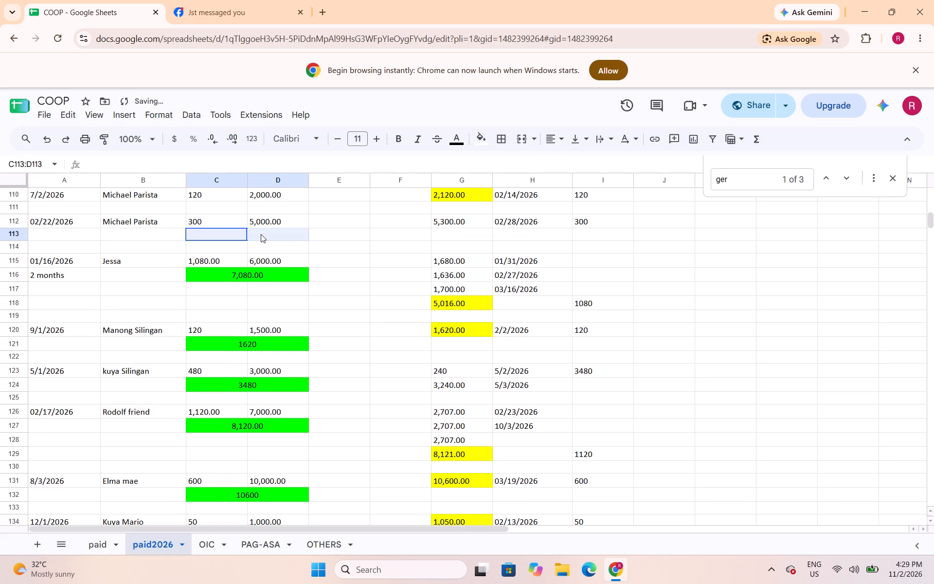
drag(261, 234, 261, 234)
click(525, 140)
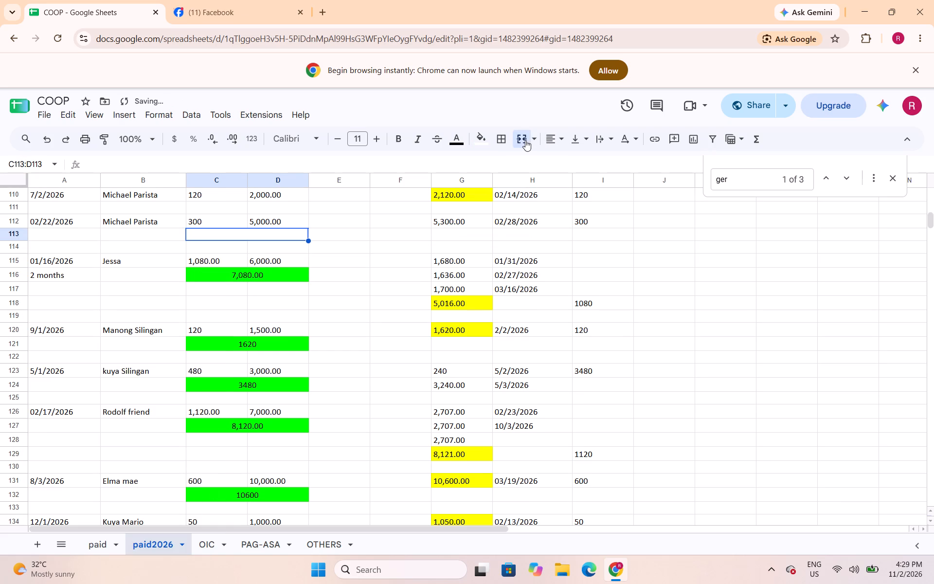
text(=sum()
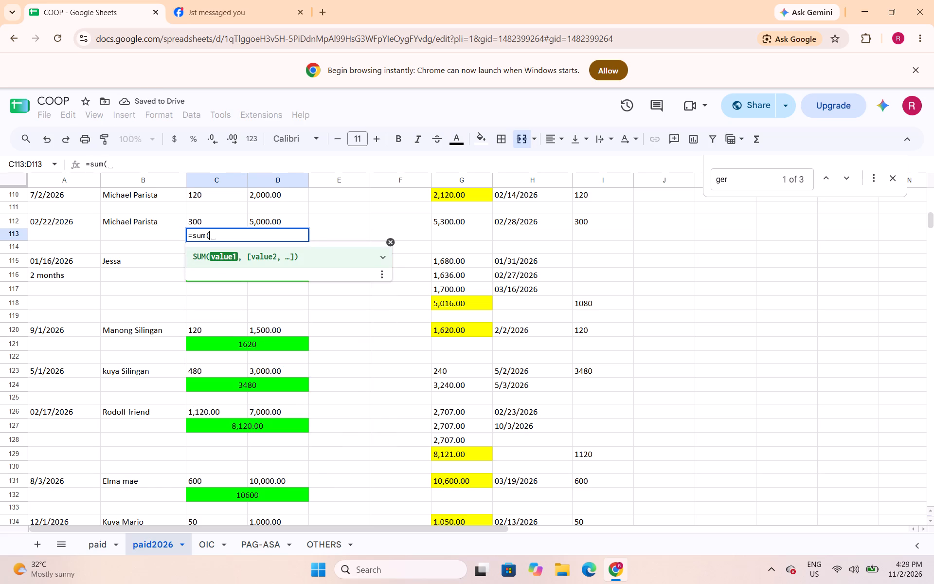
drag(240, 224, 256, 222)
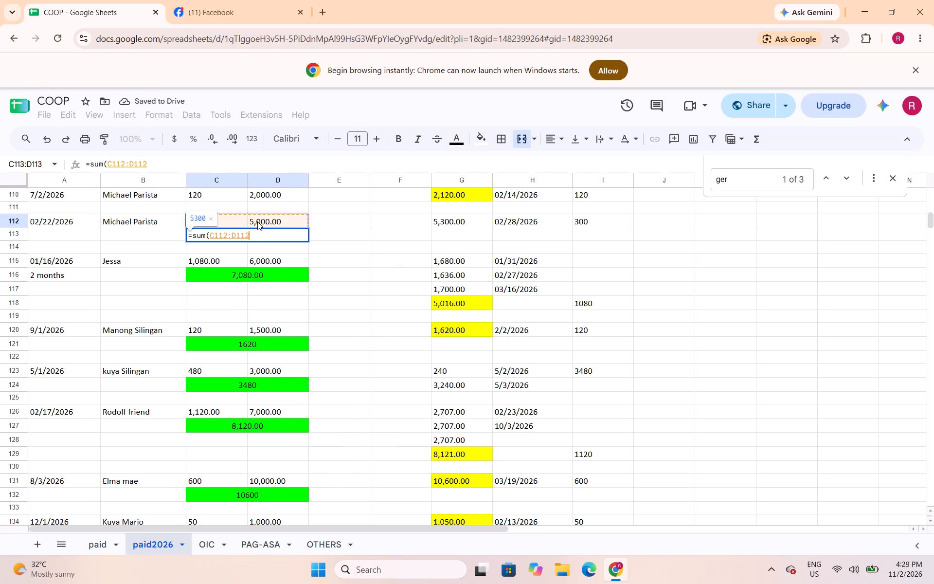
key(shift+parenright)
key(Return)
Fill the merged total in C113:D113 bright green and center it.
key(Up)
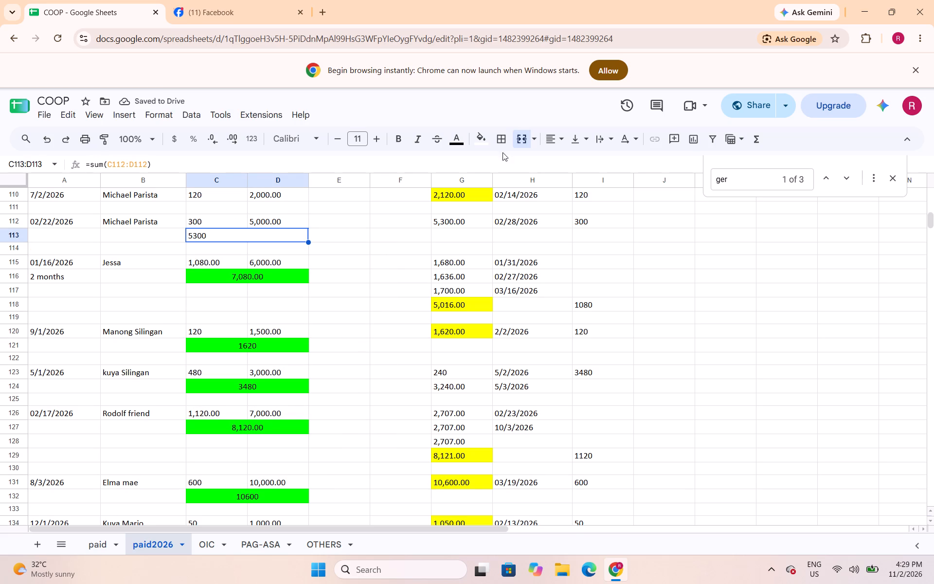
click(487, 141)
click(536, 193)
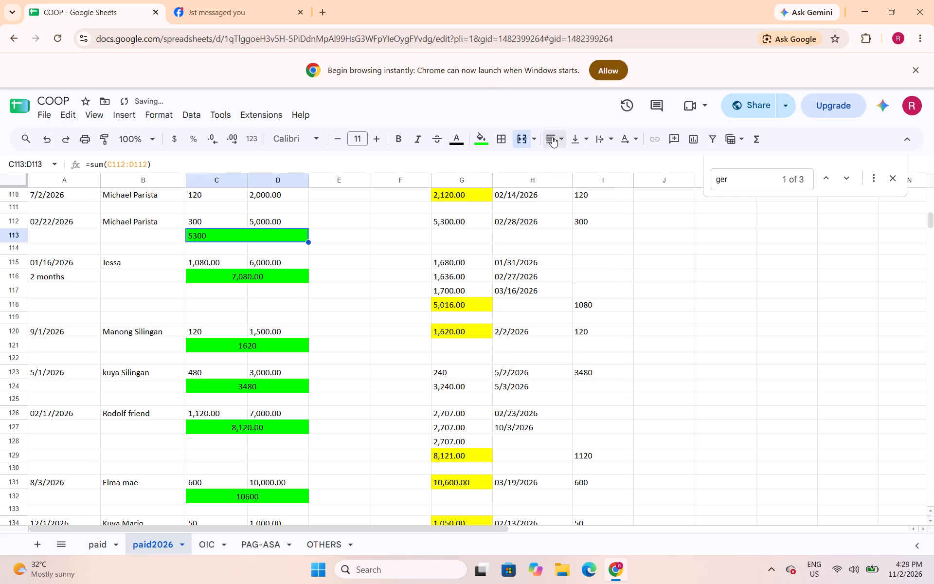
click(552, 137)
click(572, 164)
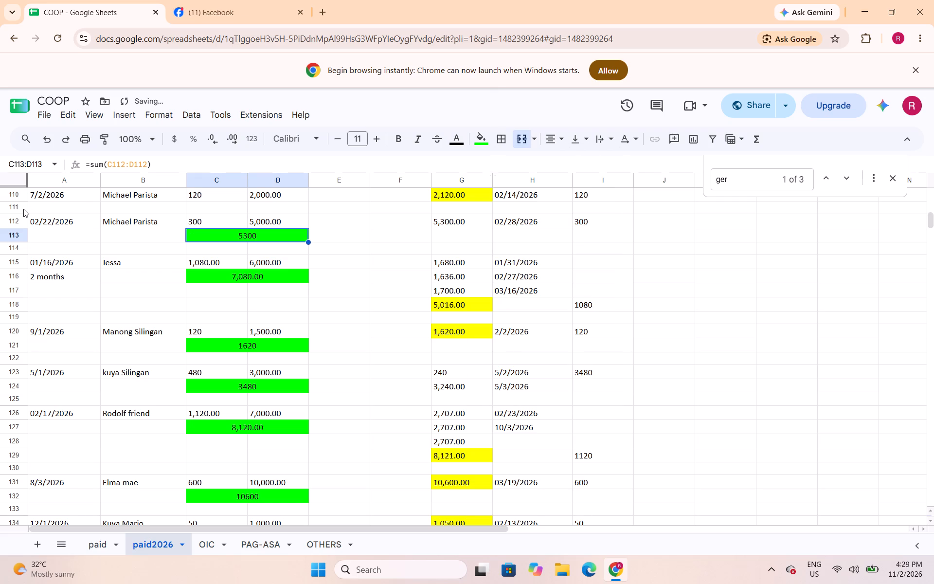
Insert one blank row above row 111, directly under the 7/2/2026 loan entry.
click(23, 209)
right_click(23, 209)
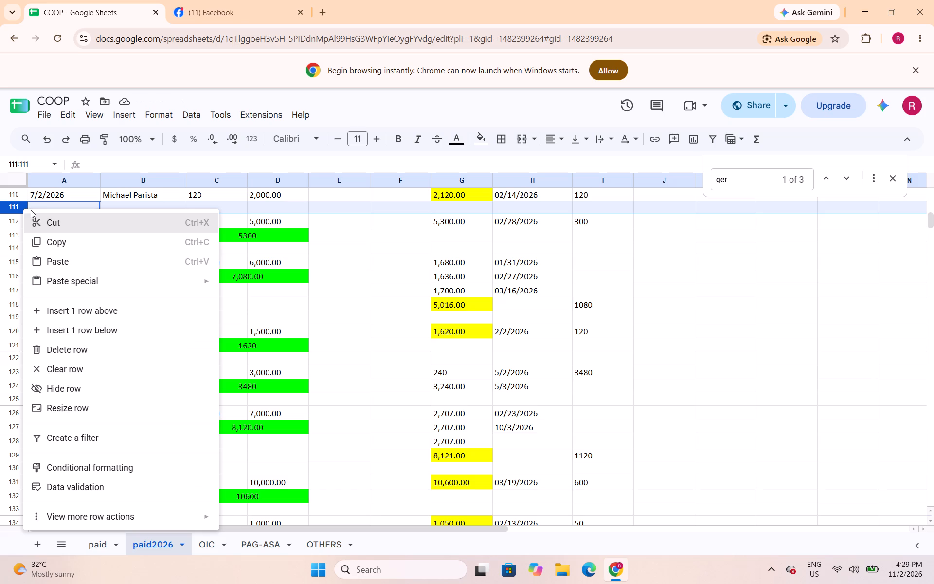
click(47, 311)
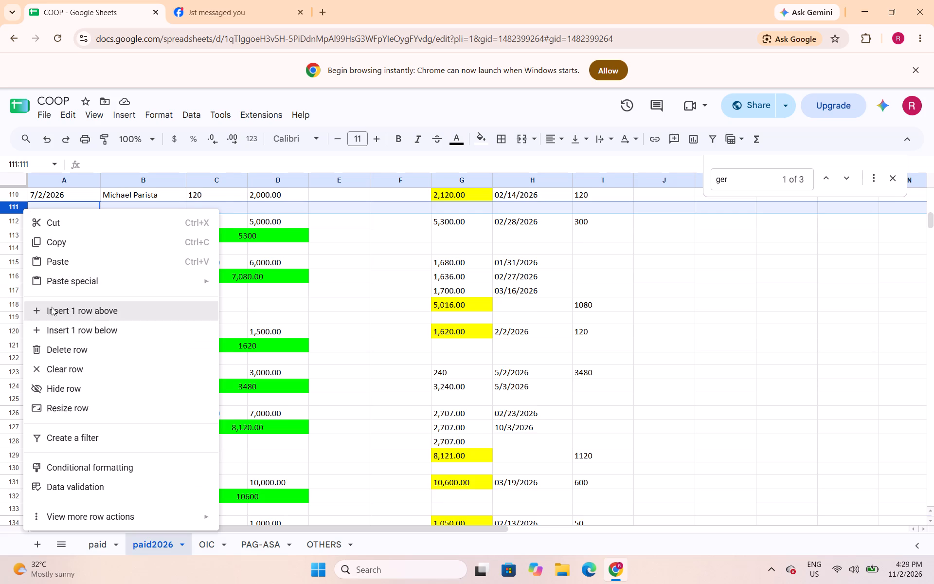
Merge C111:D111 under the 7/2/2026 loan entry and enter a SUM formula totaling C110:D110.
scroll(259, 239, up, 1)
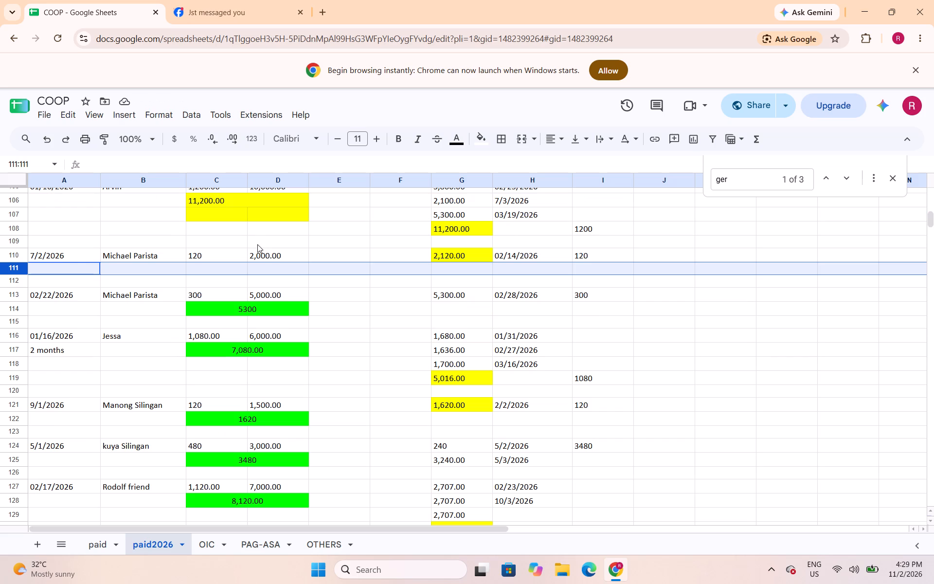
click(217, 275)
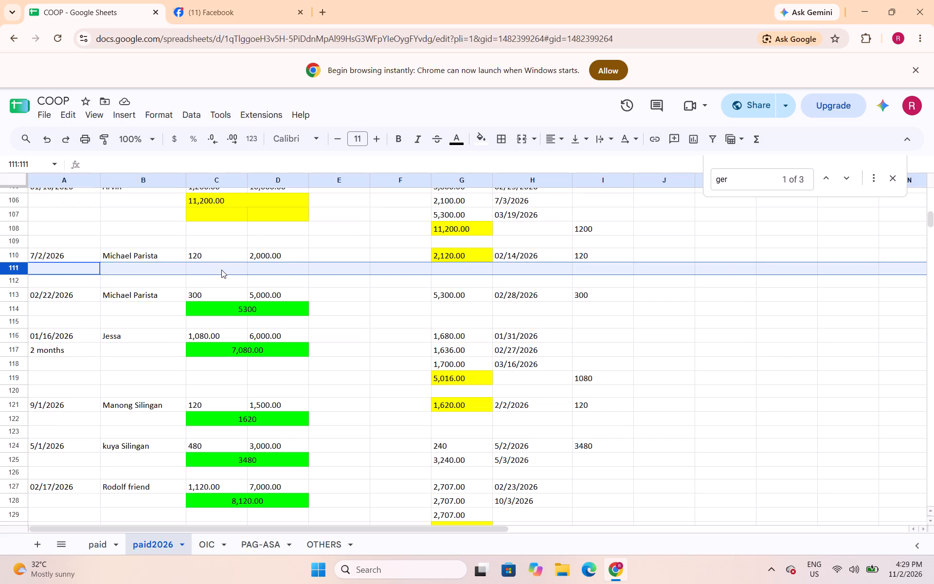
click(221, 270)
drag(226, 267, 262, 272)
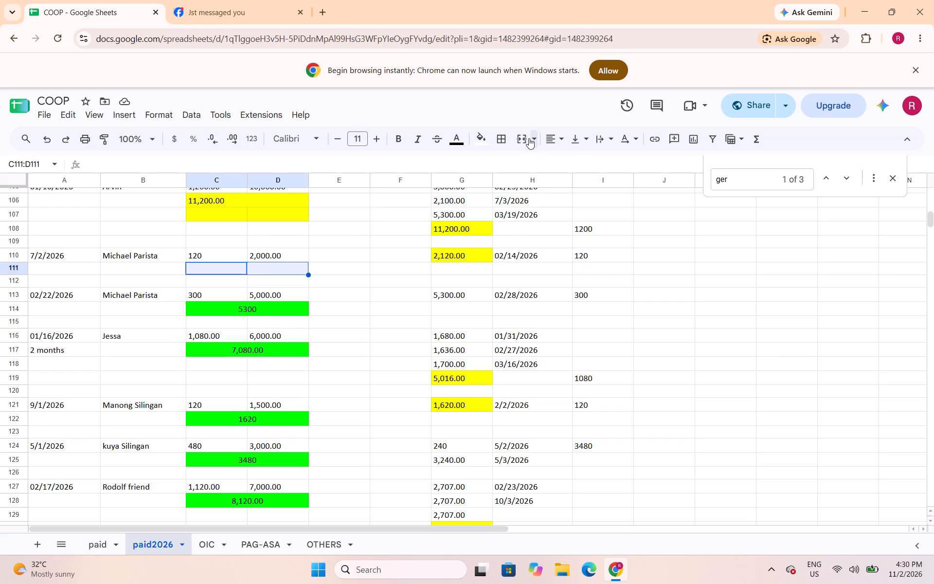
click(524, 138)
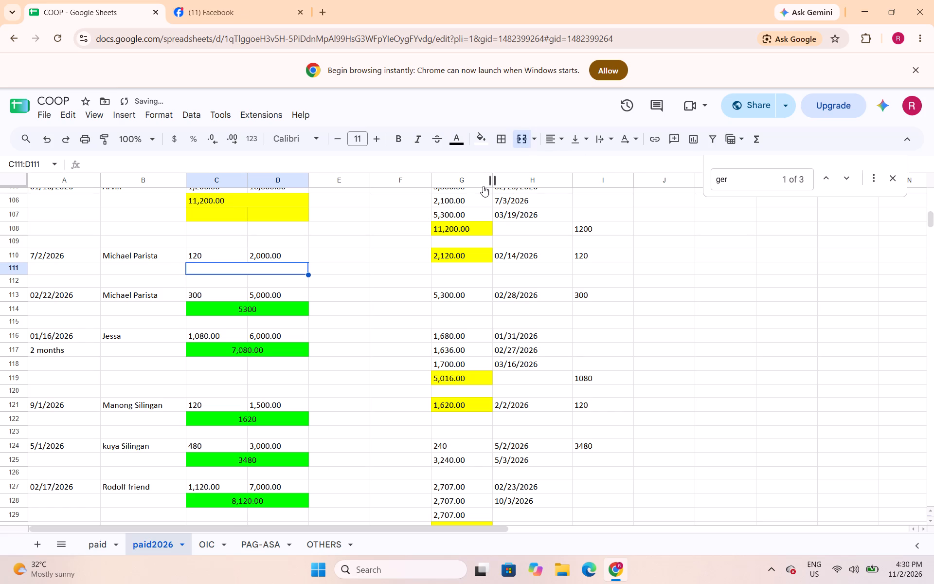
text(=sum()
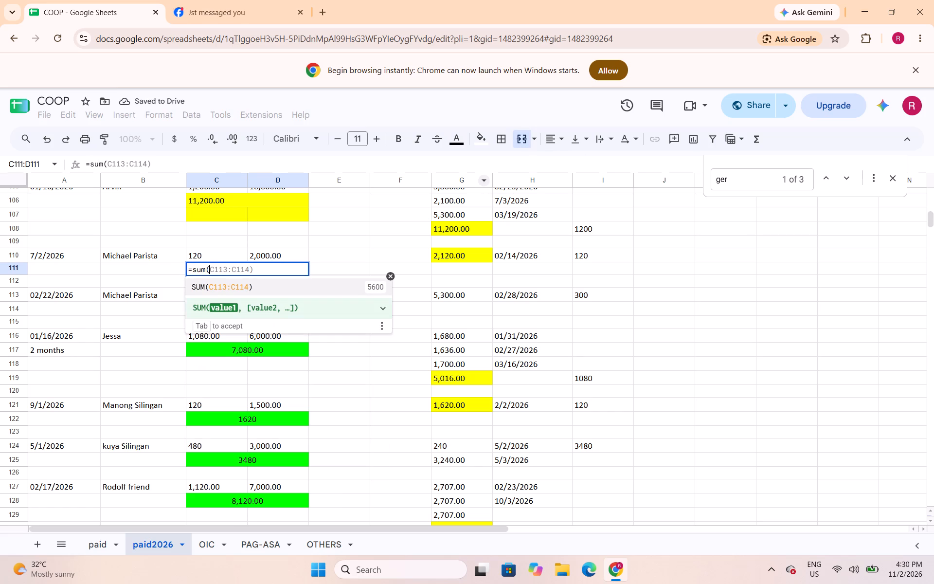
drag(229, 260, 259, 256)
key(shift+parenright)
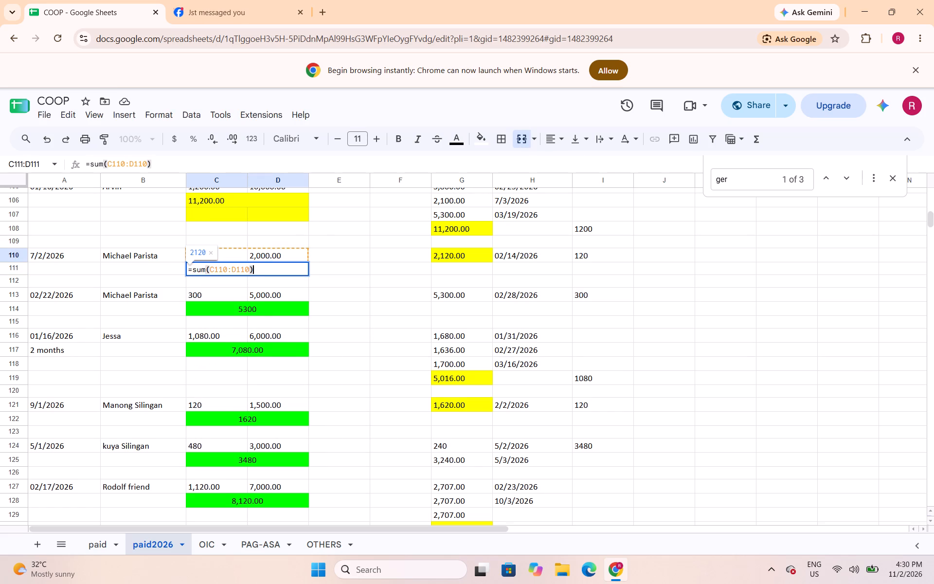
key(Return)
Center the merged total in C111:D111 and fill it bright green.
key(Up)
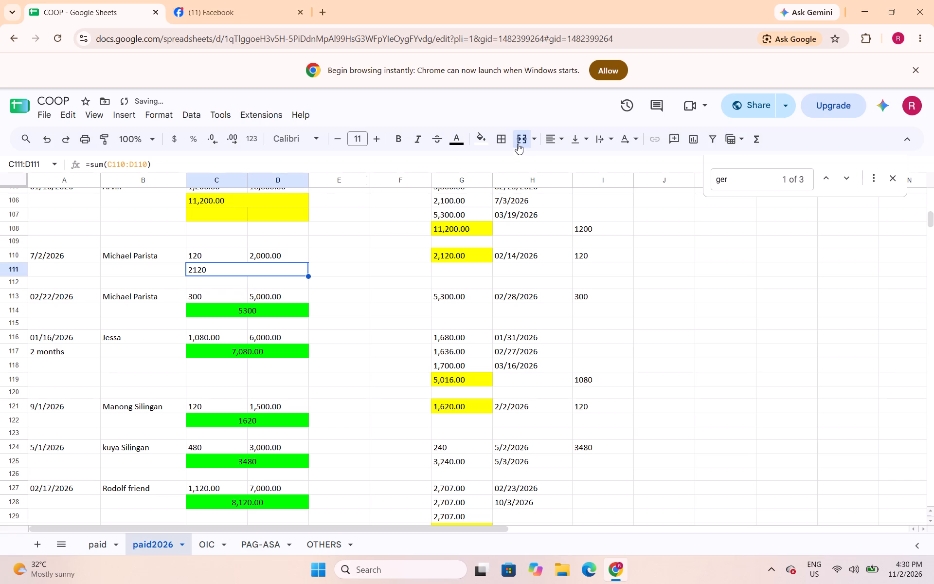
click(546, 136)
click(570, 159)
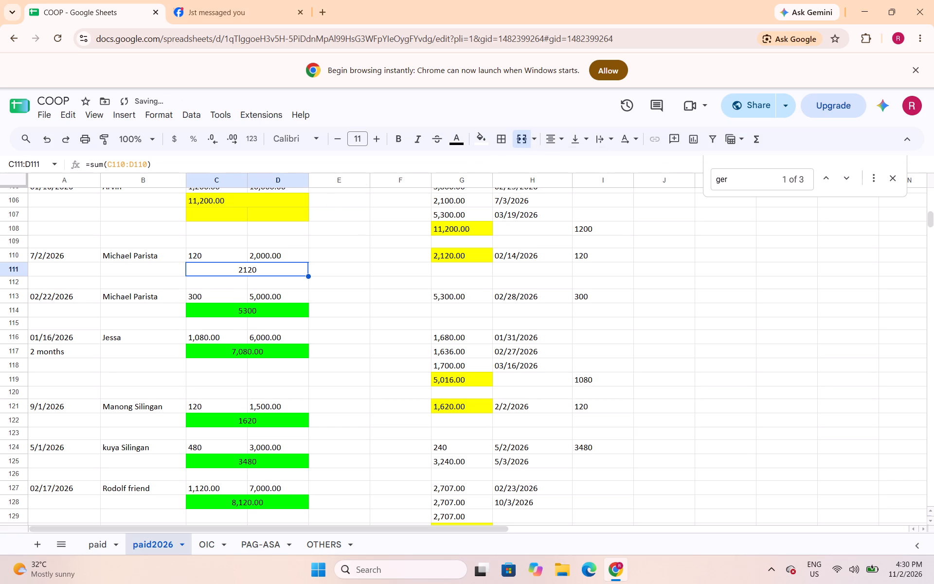
click(476, 143)
click(540, 195)
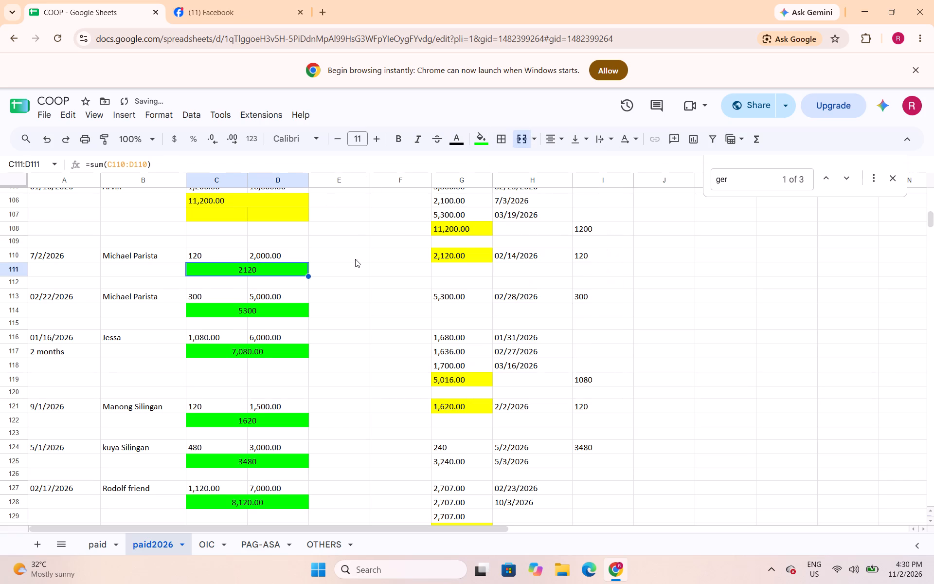
Replace the yellow fill in C106:D107 under Arvin's entry with white.
scroll(319, 269, up, 1)
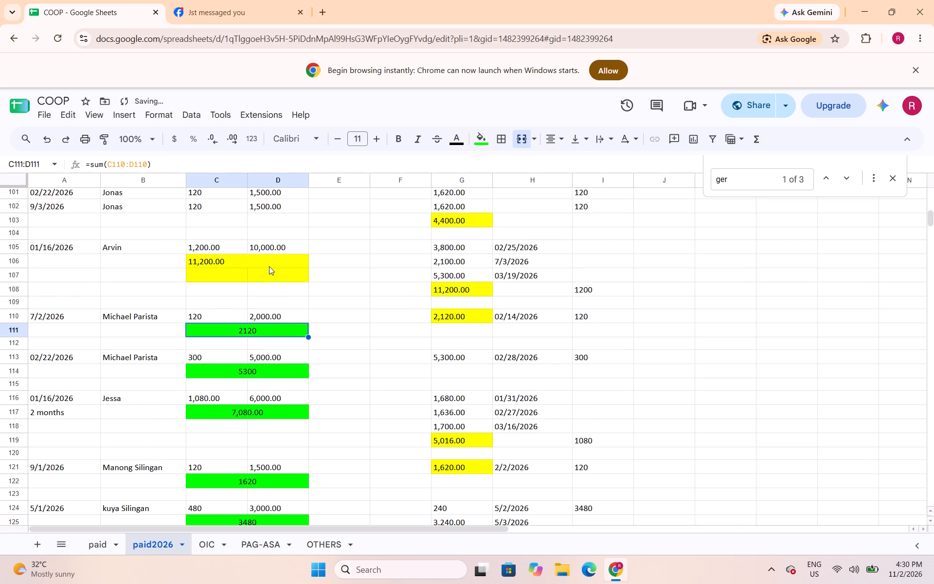
drag(226, 260, 235, 264)
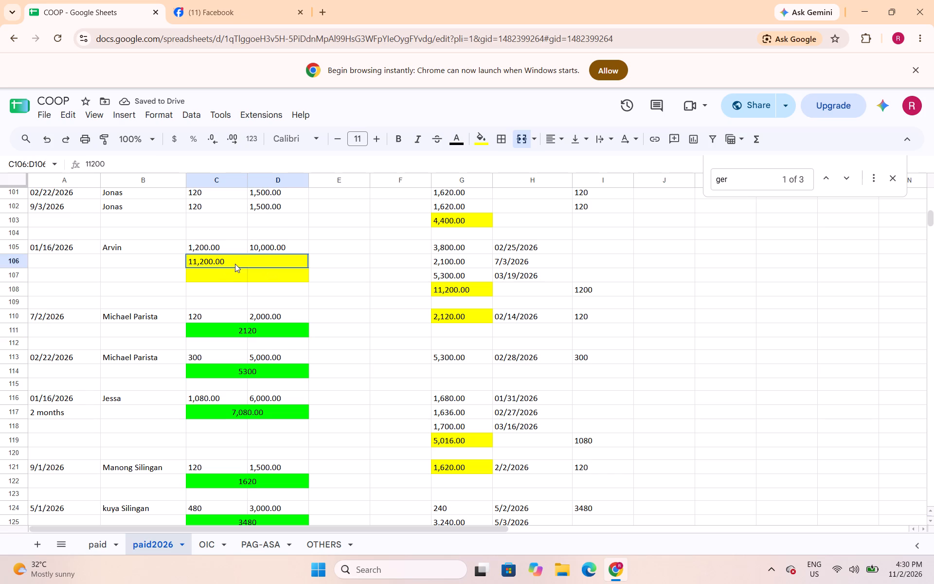
drag(235, 264, 247, 270)
click(488, 142)
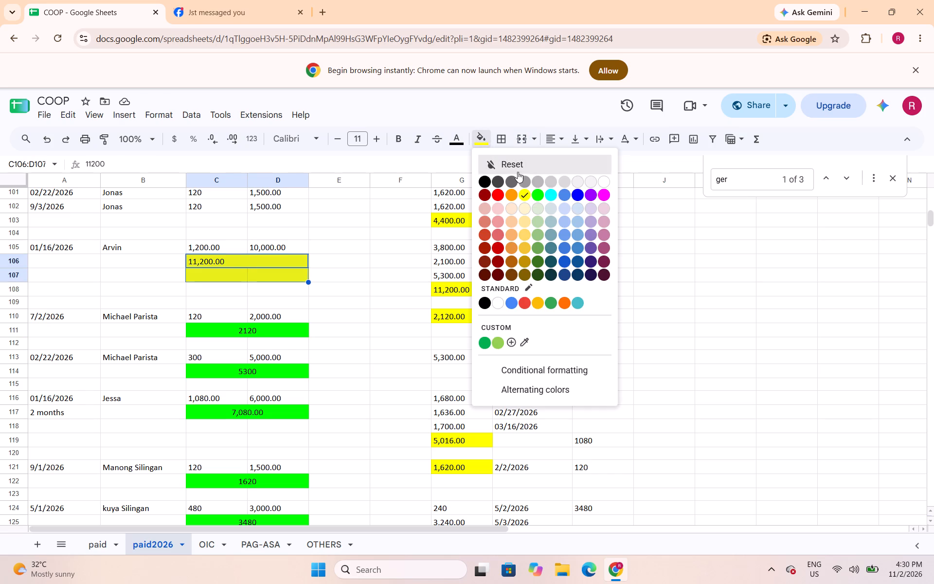
click(491, 307)
Fill Arvin's merged total in C106:D106 bright green.
click(285, 263)
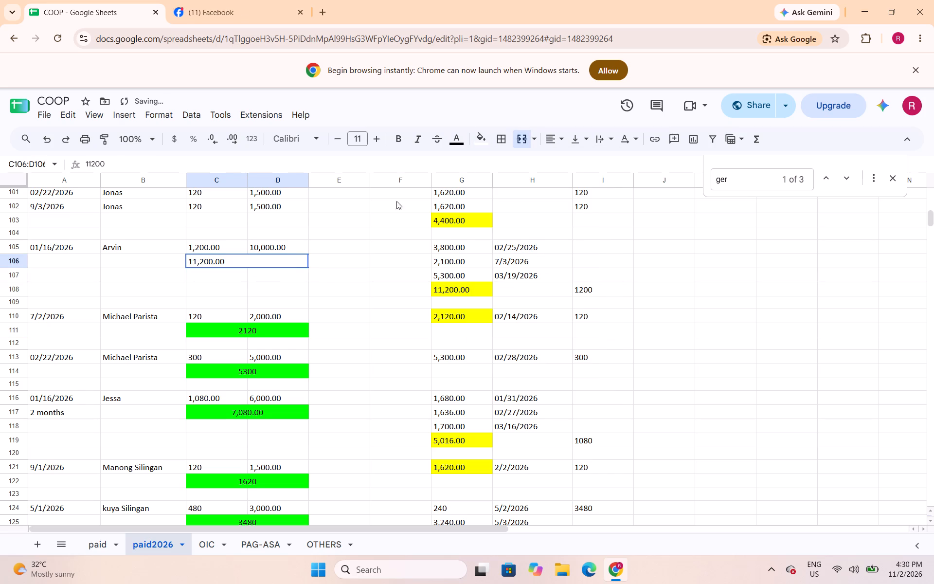
click(474, 138)
click(536, 194)
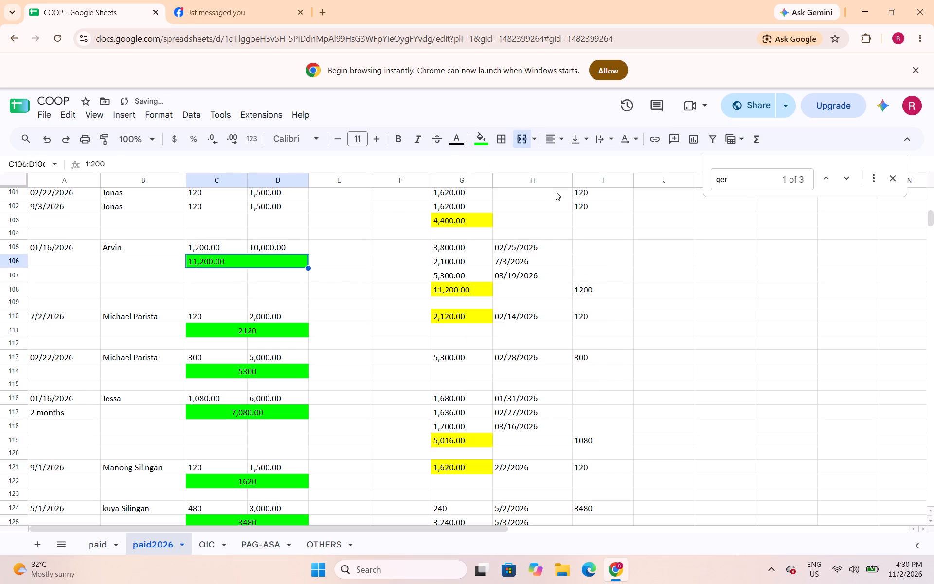
Highlight the 02/22/2026 loan's payment in G113 yellow.
click(453, 362)
click(478, 144)
click(521, 195)
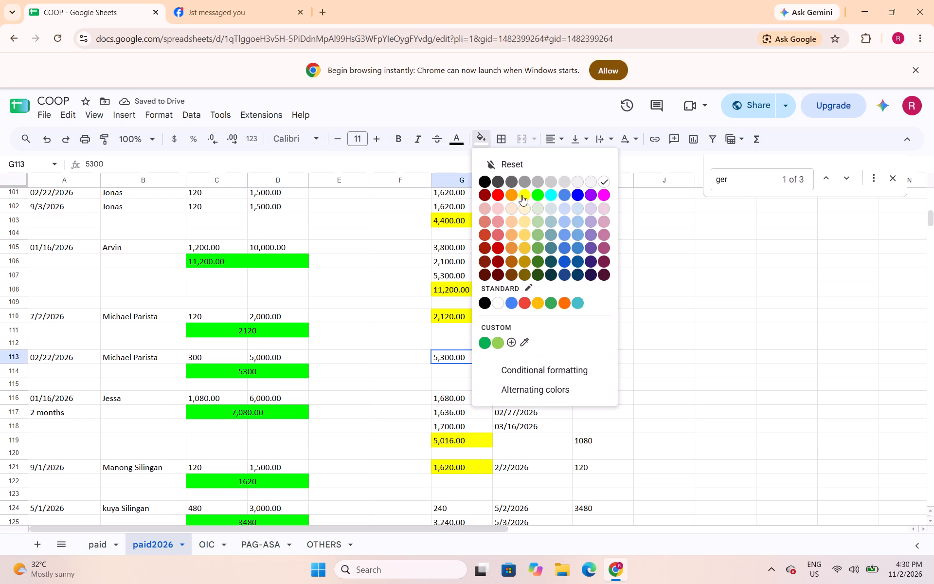
Merge C103:D103 under Jonas's three loan entries and enter a SUM formula totaling C100:D102.
scroll(443, 365, up, 1)
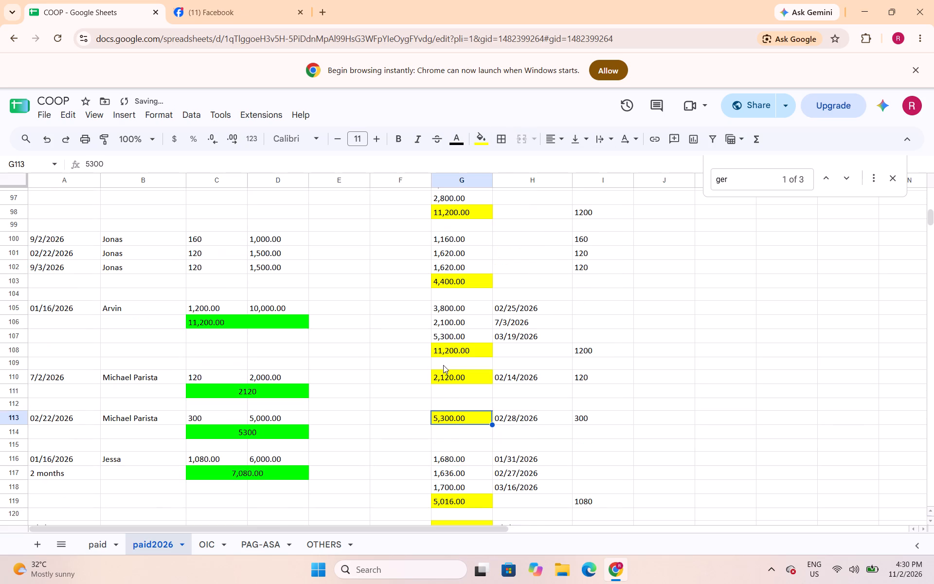
scroll(443, 365, up, 1)
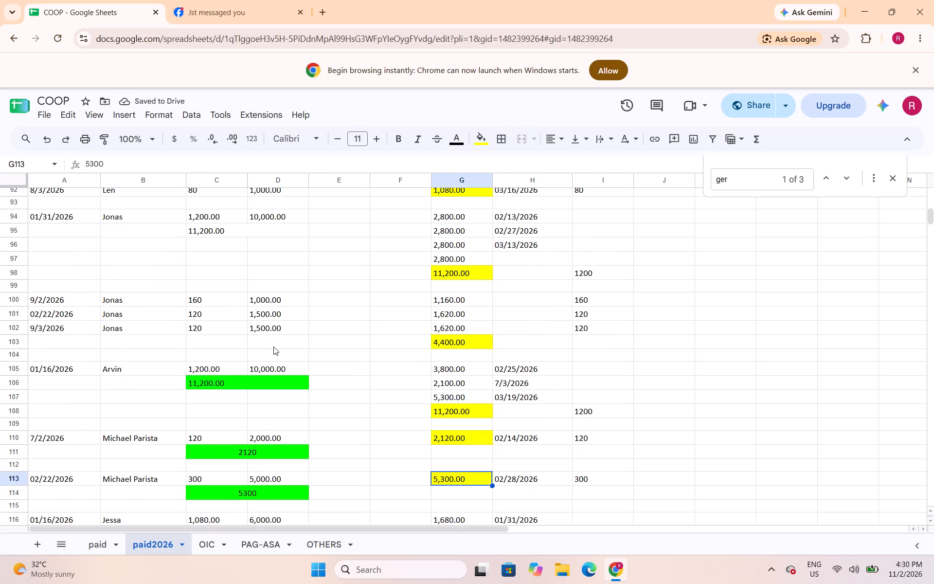
drag(236, 342, 259, 343)
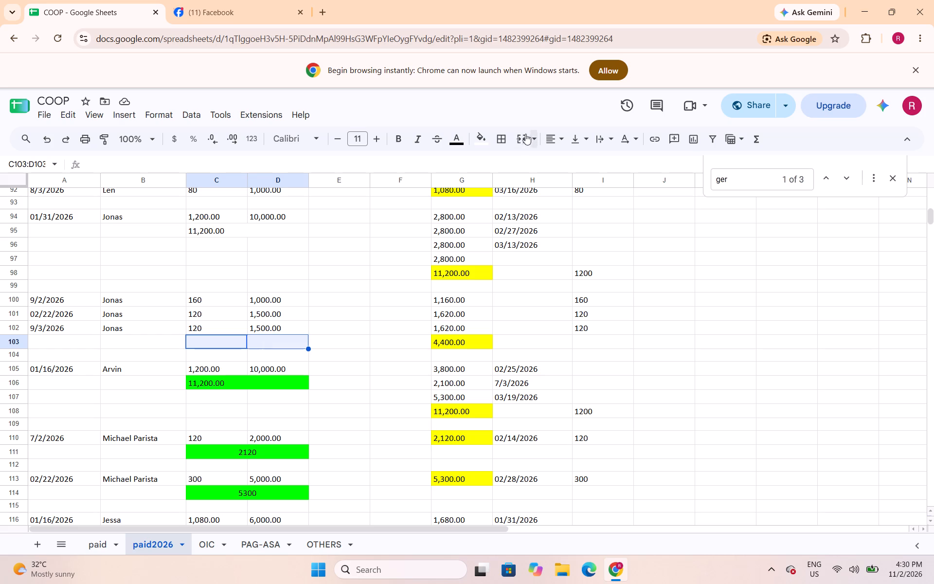
click(518, 140)
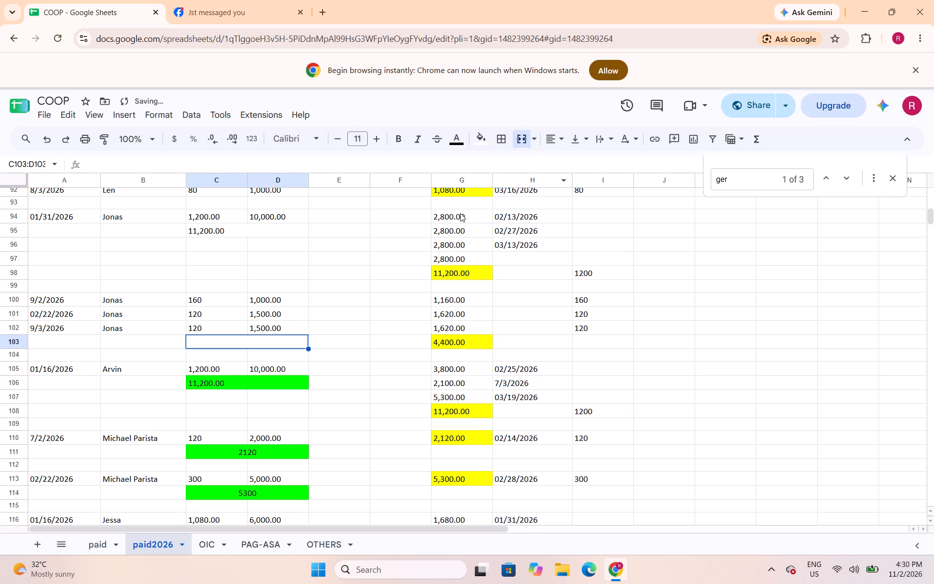
text(=sum()
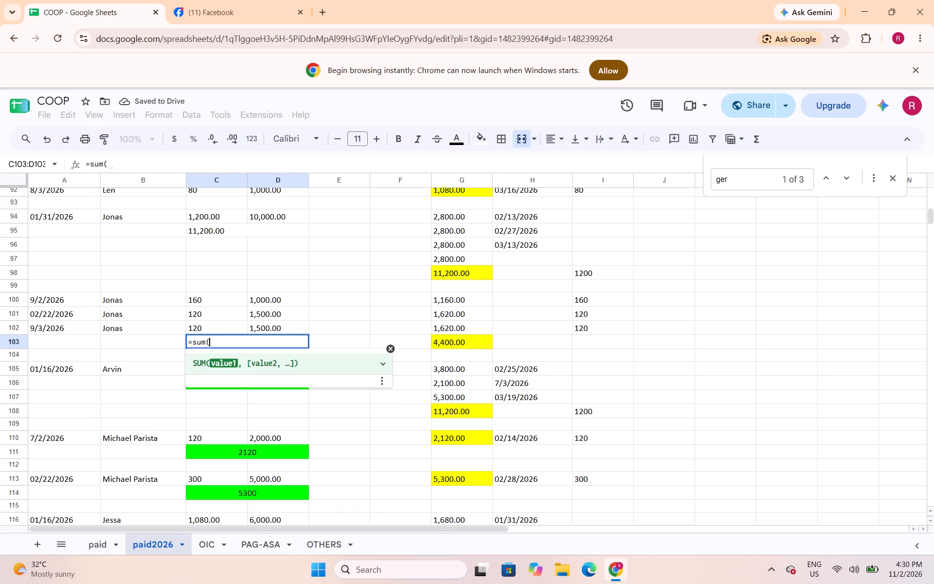
drag(232, 299, 237, 314)
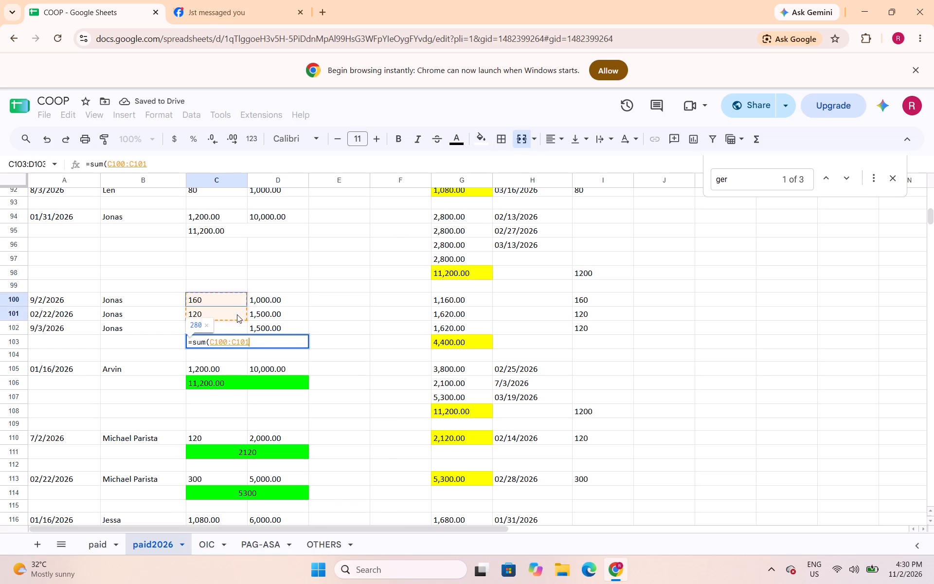
drag(237, 314, 273, 329)
key(shift+parenright)
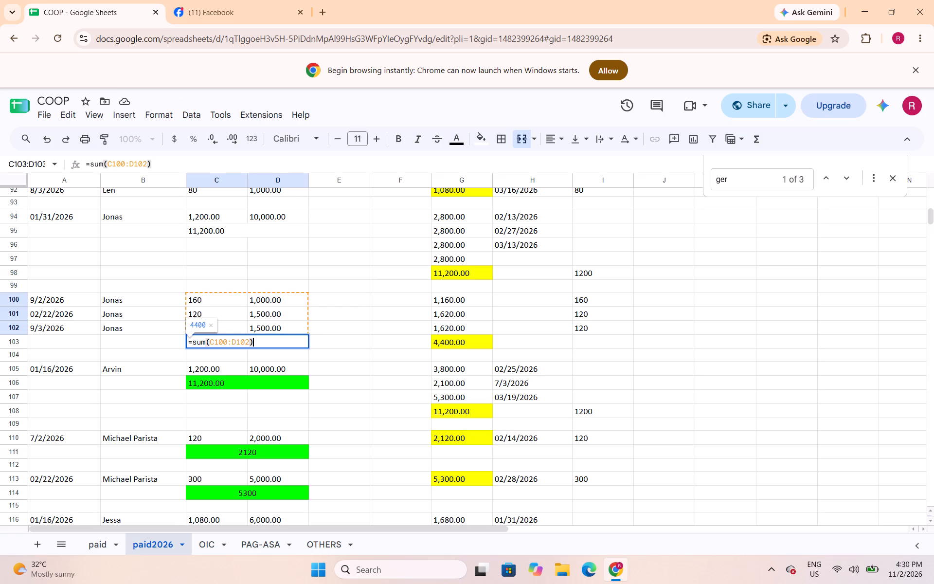
key(Return)
Fill Jonas's merged total in C103:D103 bright green and center it.
key(Up)
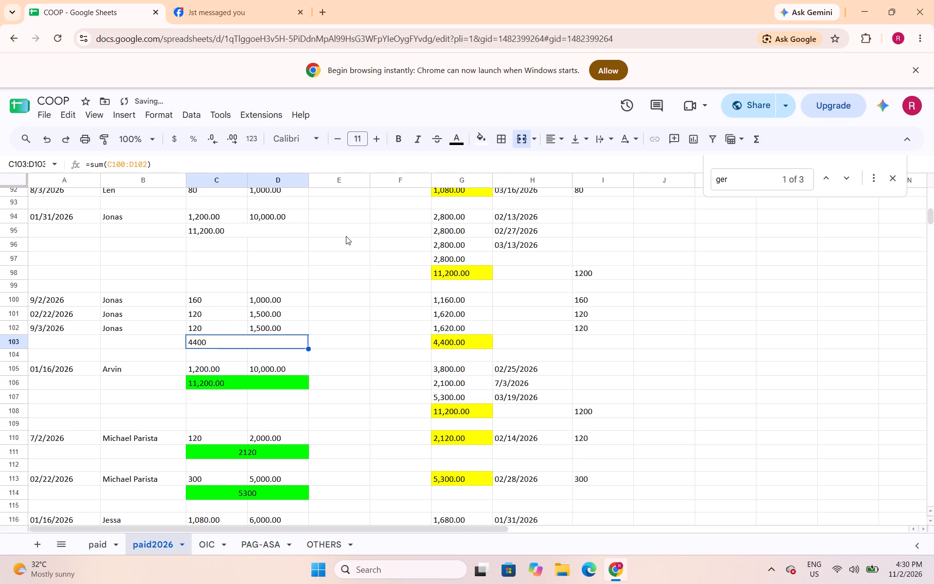
click(481, 143)
click(538, 194)
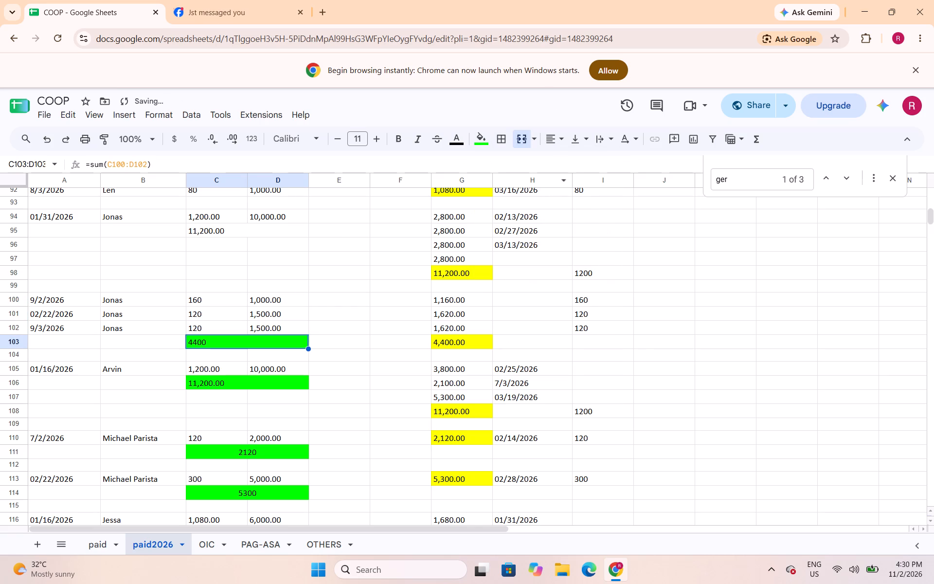
click(560, 143)
click(570, 164)
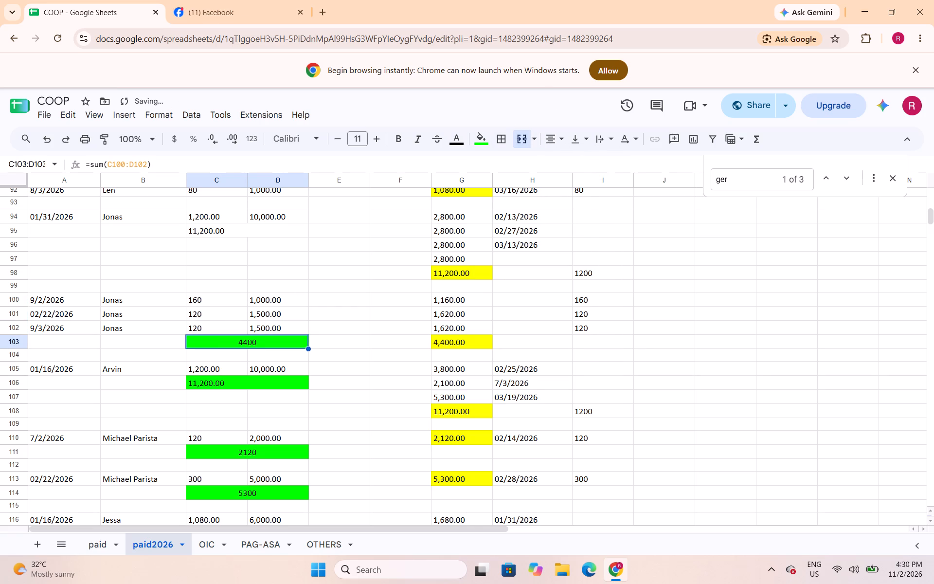
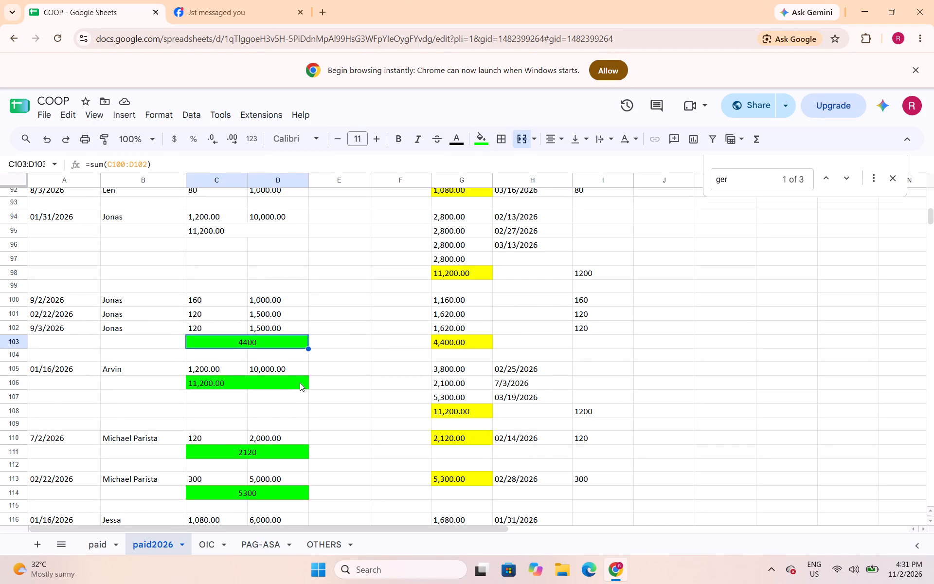
Fill the 11,200.00 total in C95:D95 under the 01/31/2026 Jonas entry with bright green and centre it.
scroll(300, 383, up, 1)
click(257, 295)
scroll(286, 310, up, 2)
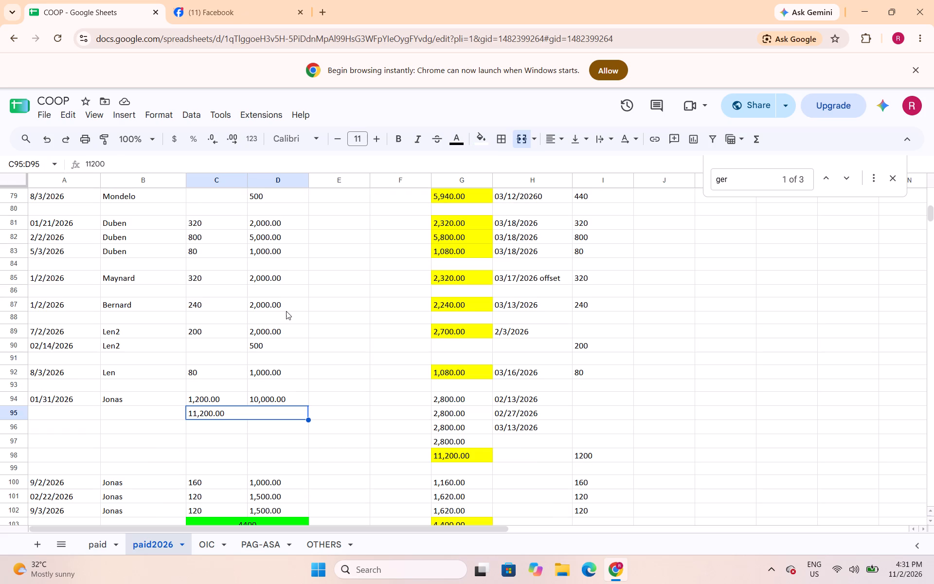
click(492, 146)
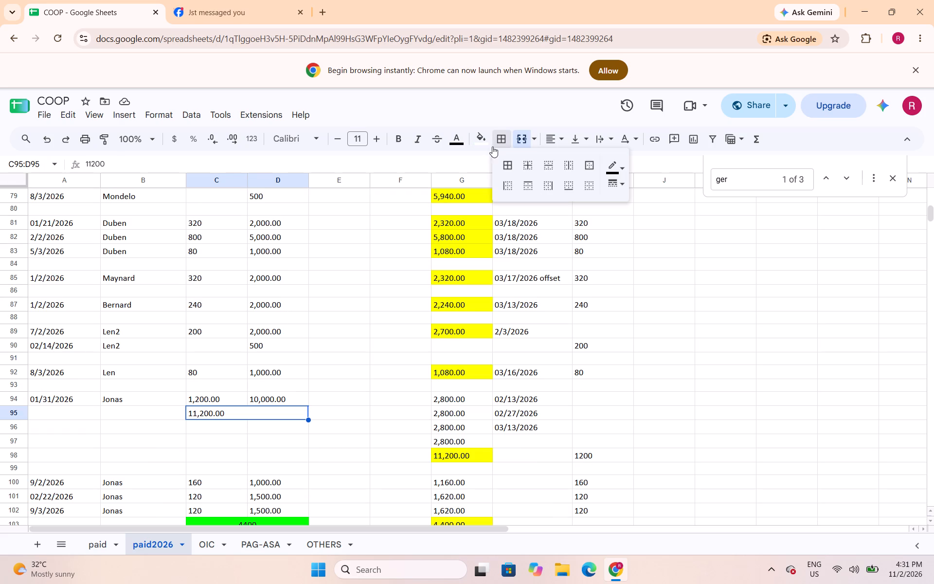
click(481, 142)
click(538, 194)
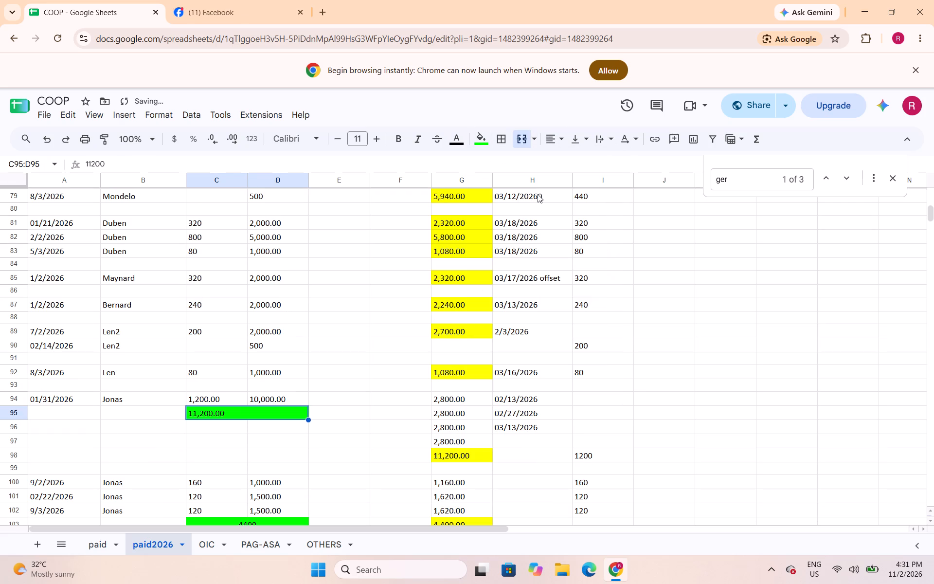
click(561, 141)
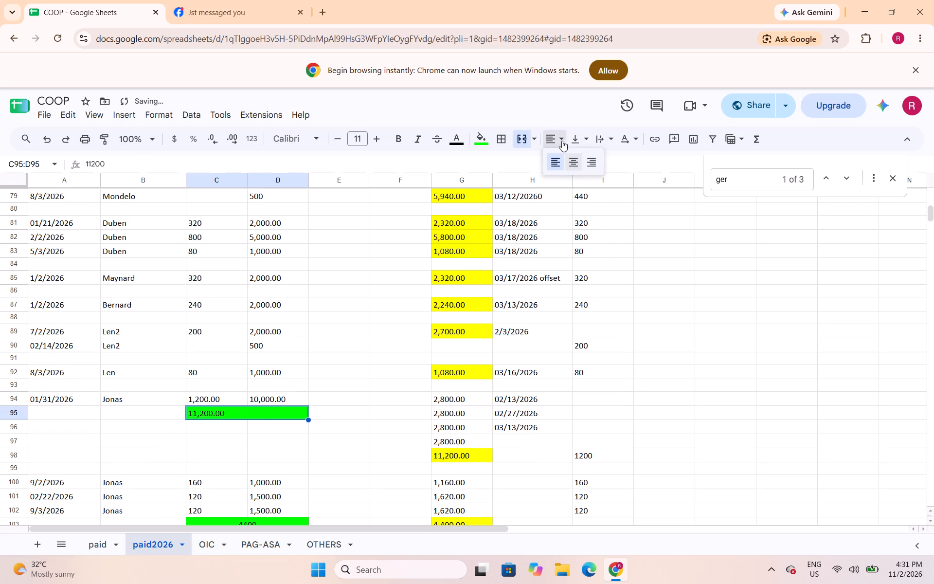
click(573, 164)
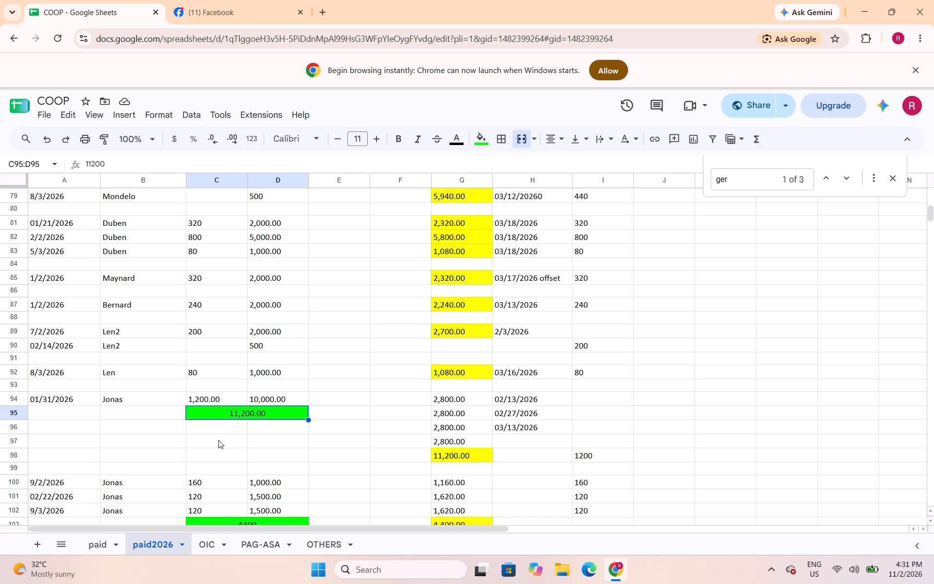
Insert a row directly below the 8/3/2026 Len entry, with a merged C93:D93 cell containing =sum(C92:D92).
click(12, 386)
right_click(12, 386)
click(65, 342)
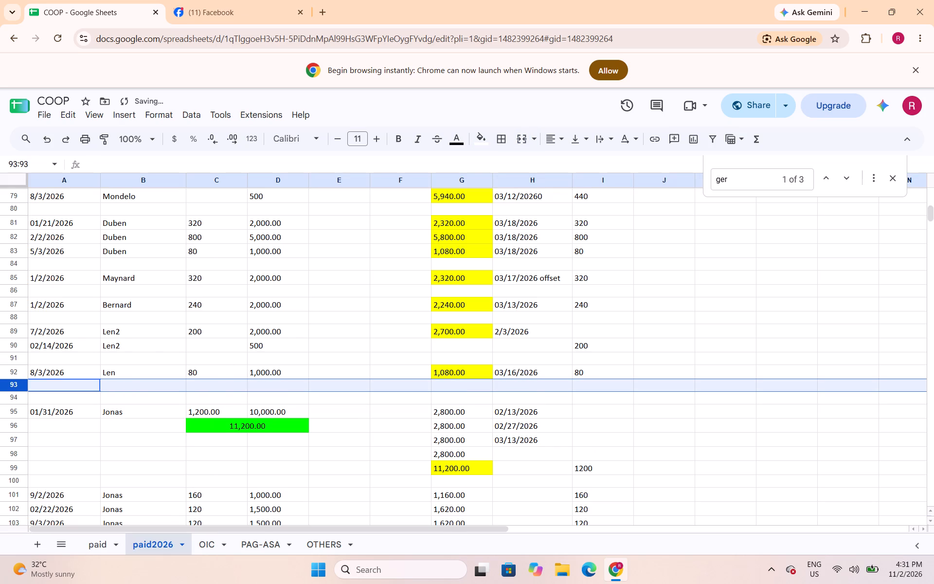
drag(205, 388, 262, 388)
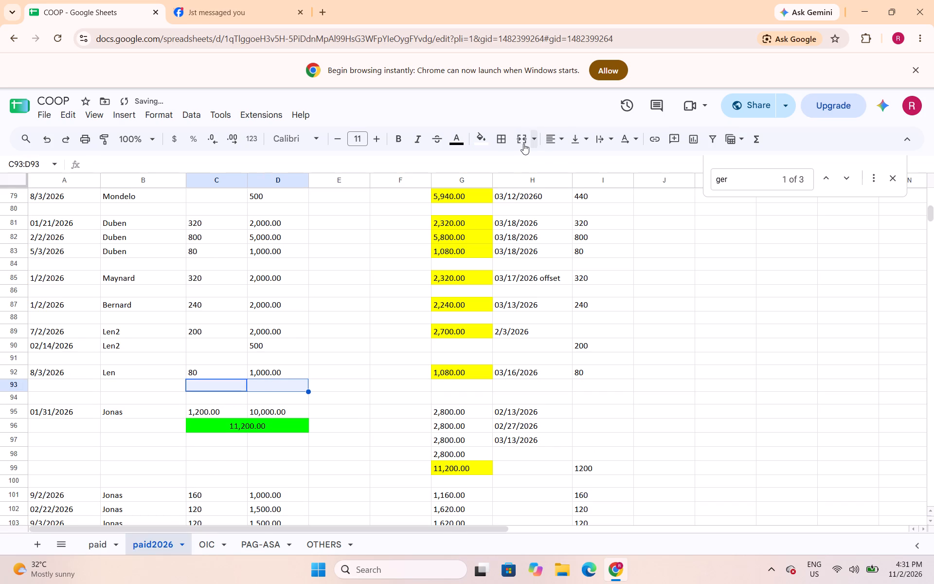
click(522, 144)
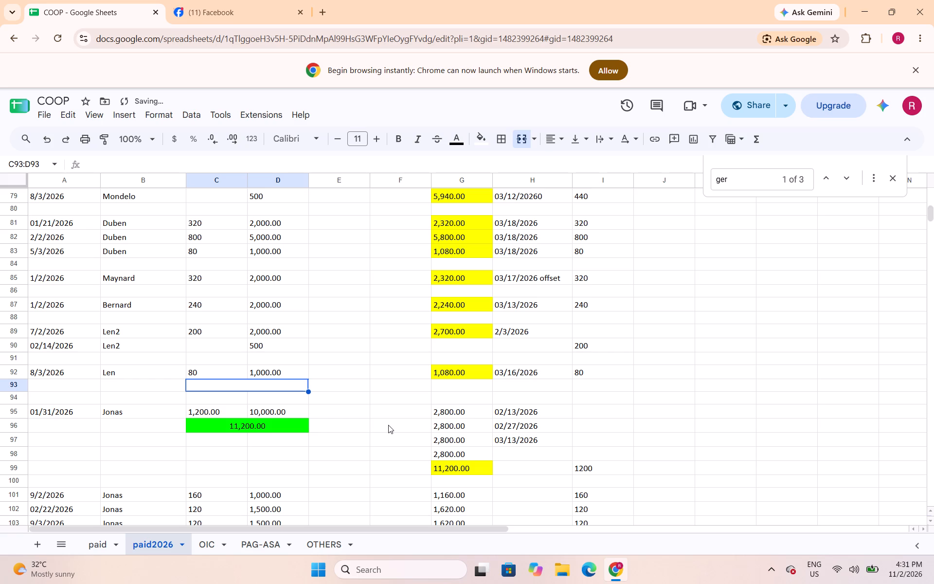
text(=sum()
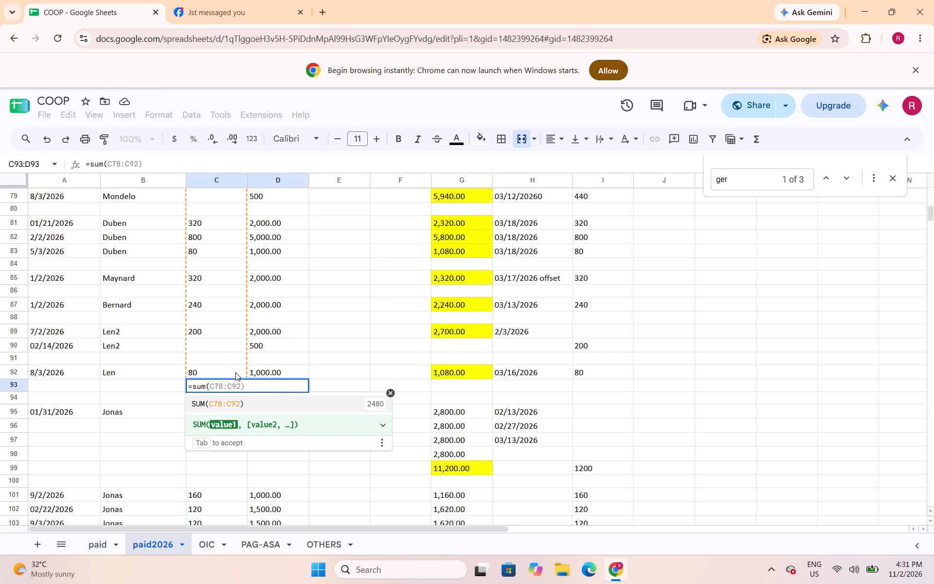
drag(234, 373, 259, 371)
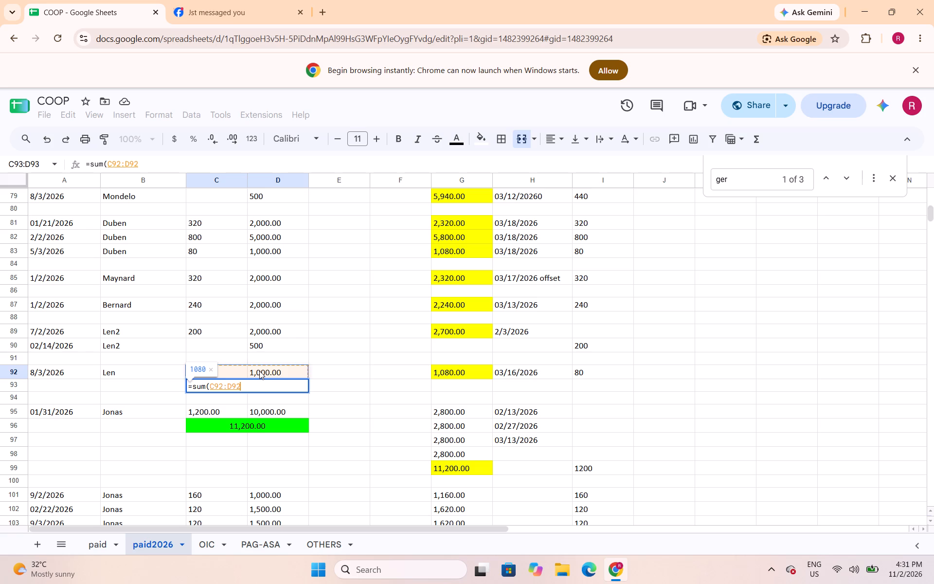
key(shift+parenright)
key(Return)
Centre the Len total in C93:D93 and fill it with bright green.
key(Up)
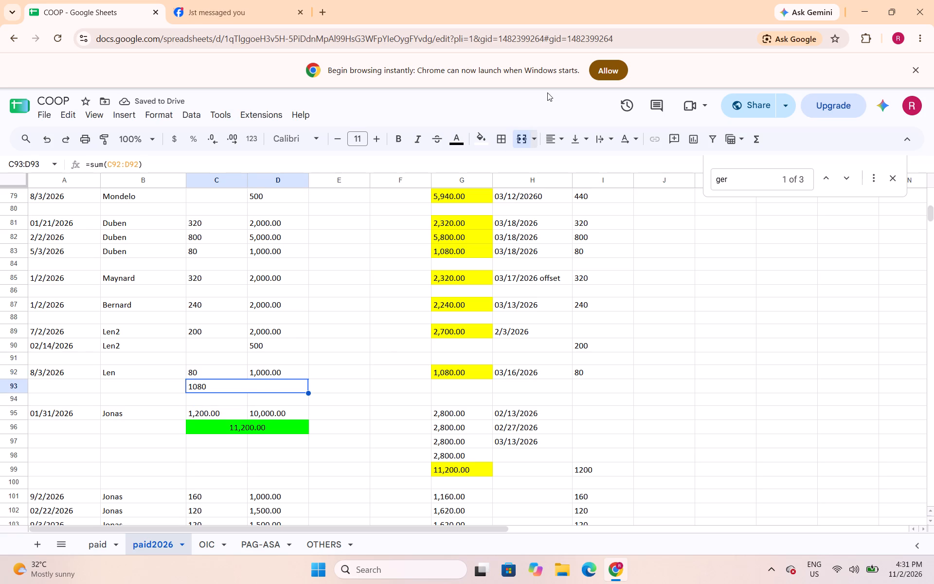
click(547, 141)
click(568, 164)
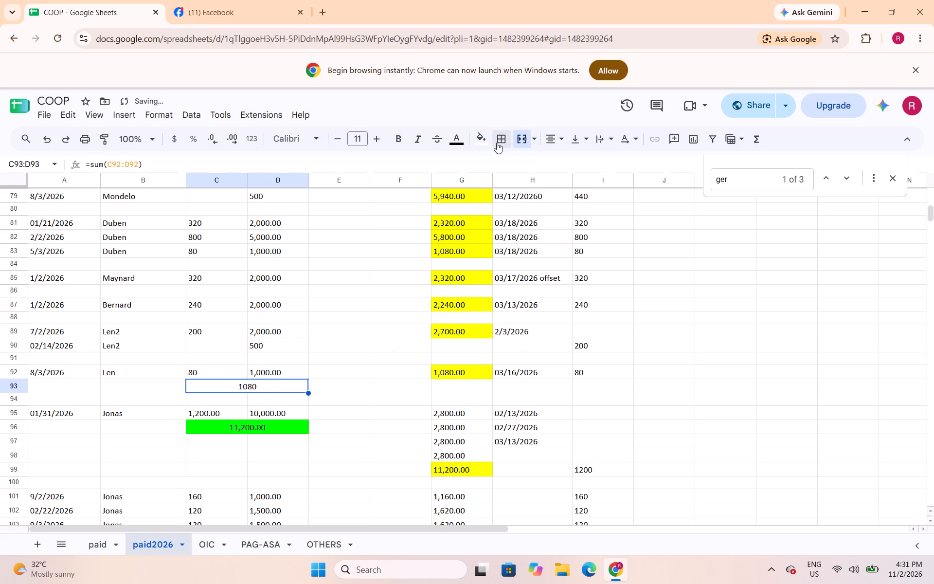
click(486, 141)
click(540, 197)
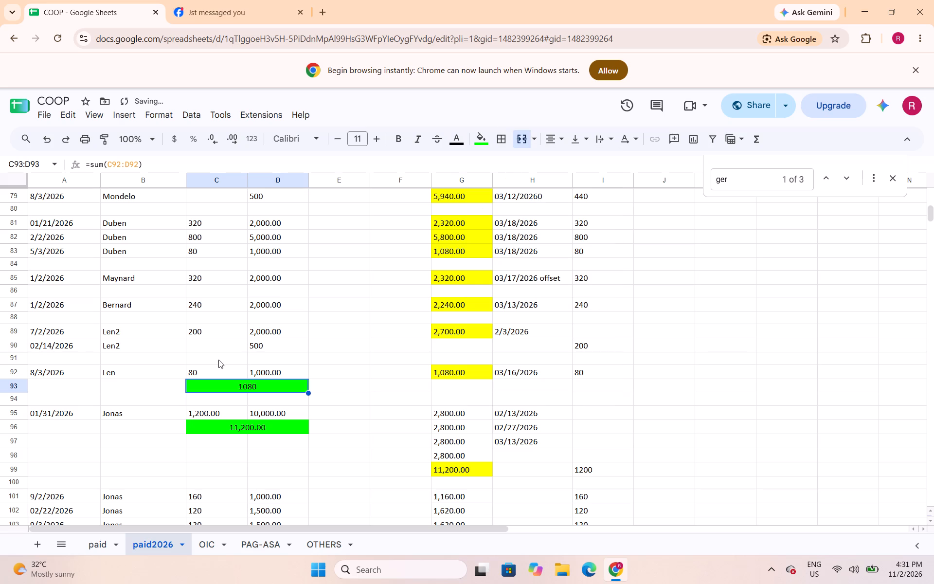
Insert a row directly below the two Len2 entries, with a merged C91:D91 cell containing =sum(C89:D90).
click(20, 362)
right_click(20, 362)
click(56, 336)
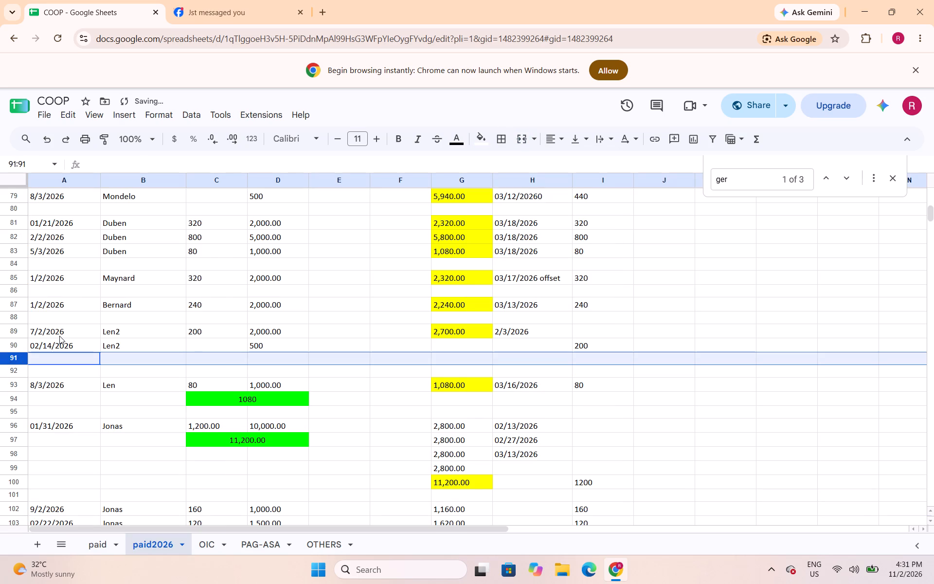
drag(235, 362, 260, 359)
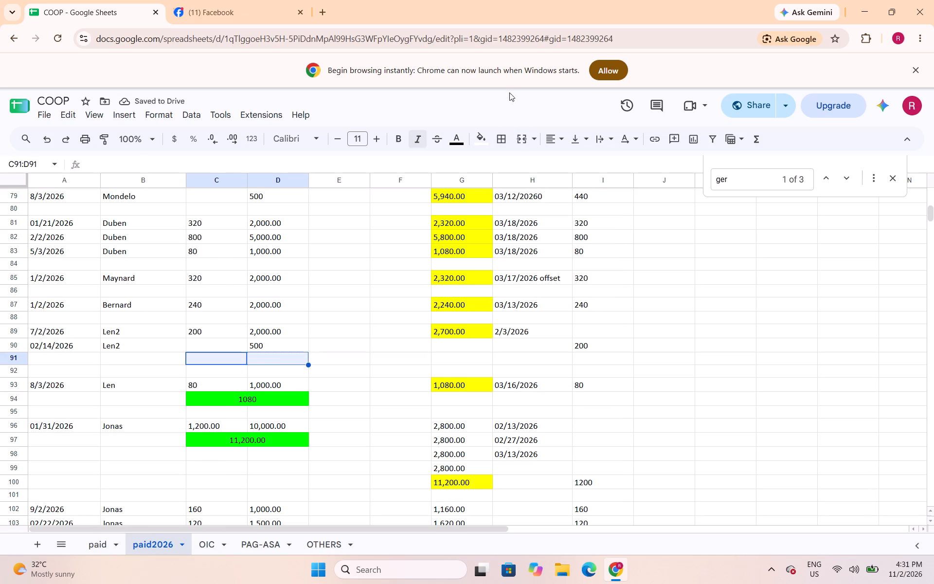
click(520, 142)
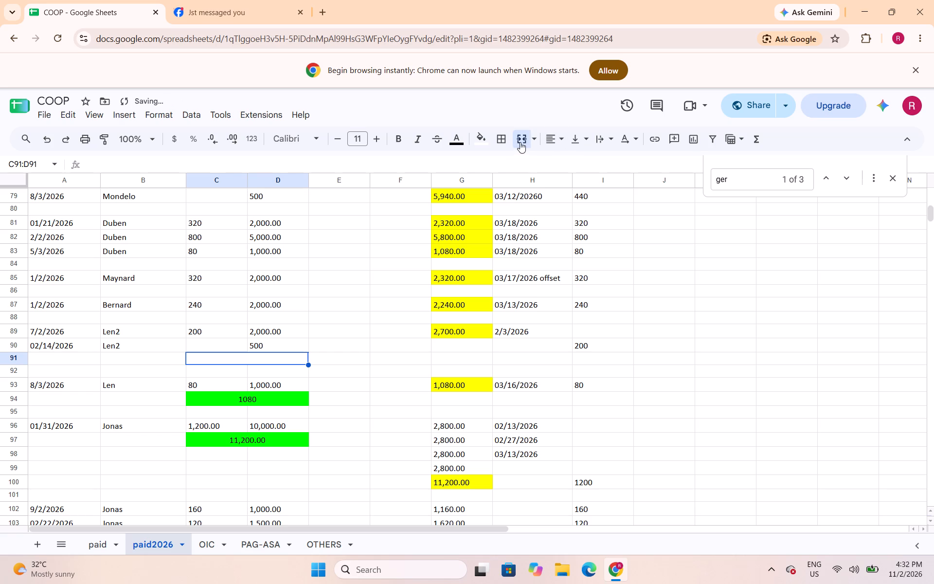
text(=sum()
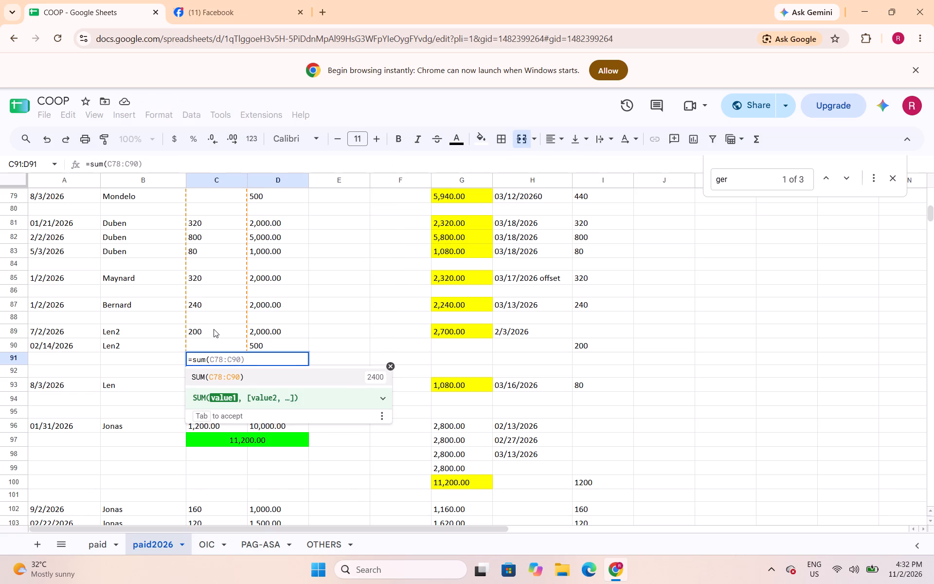
drag(214, 330, 250, 347)
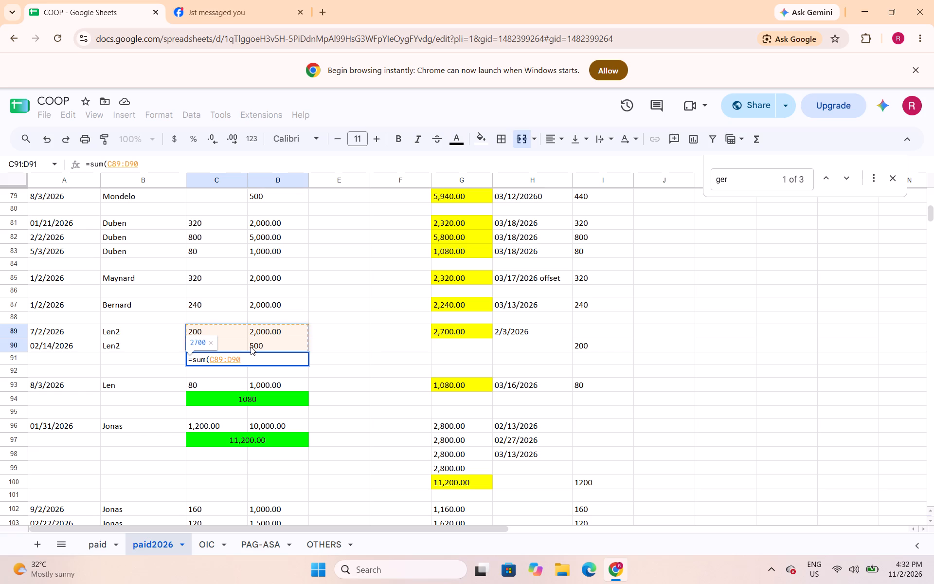
key(shift+parenright)
key(Return)
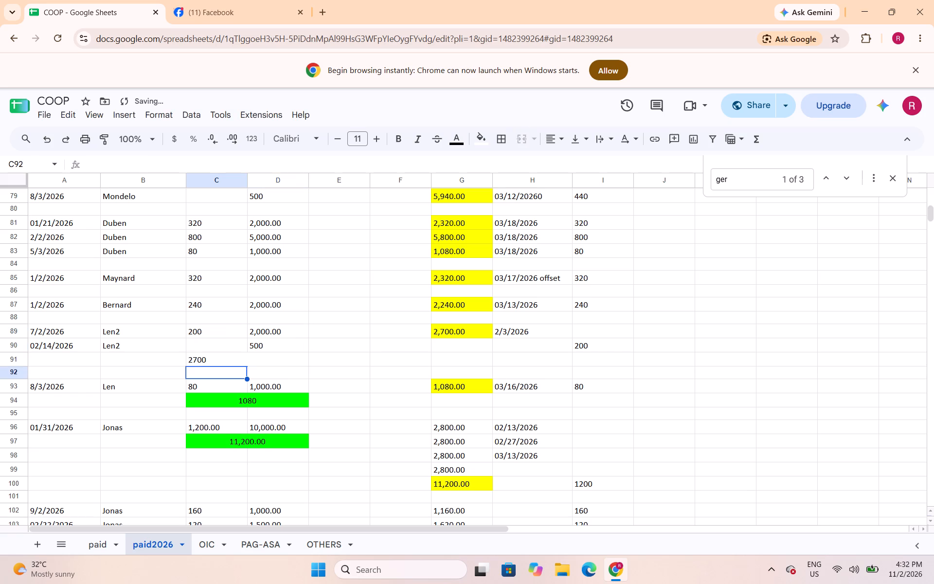
Fill the Len2 total in C91:D91 with bright green and centre it.
key(Up)
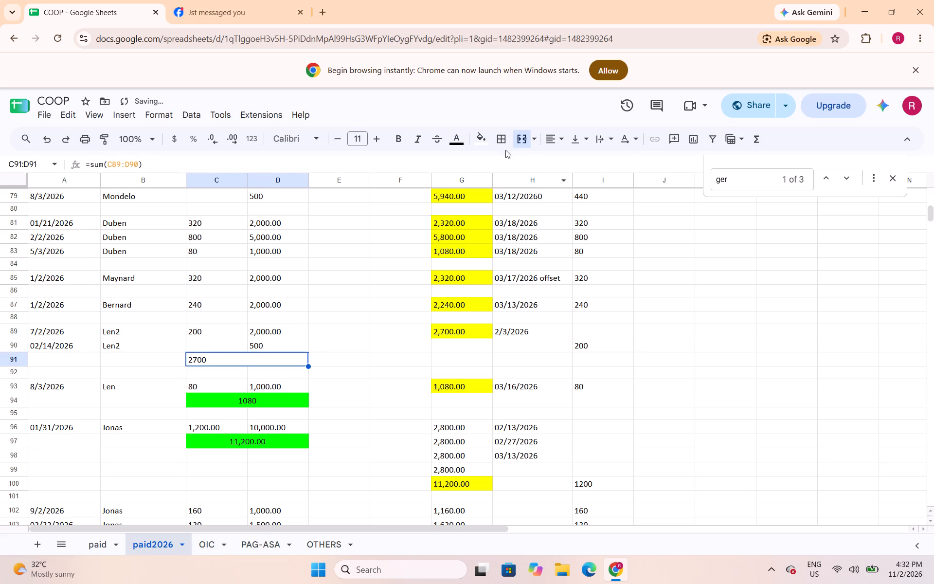
click(475, 140)
click(539, 191)
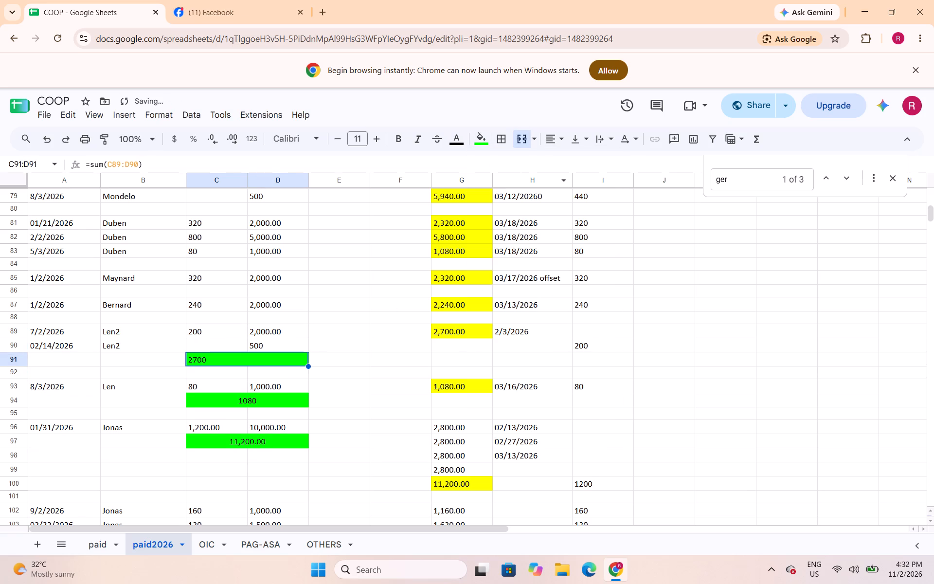
click(548, 140)
click(581, 165)
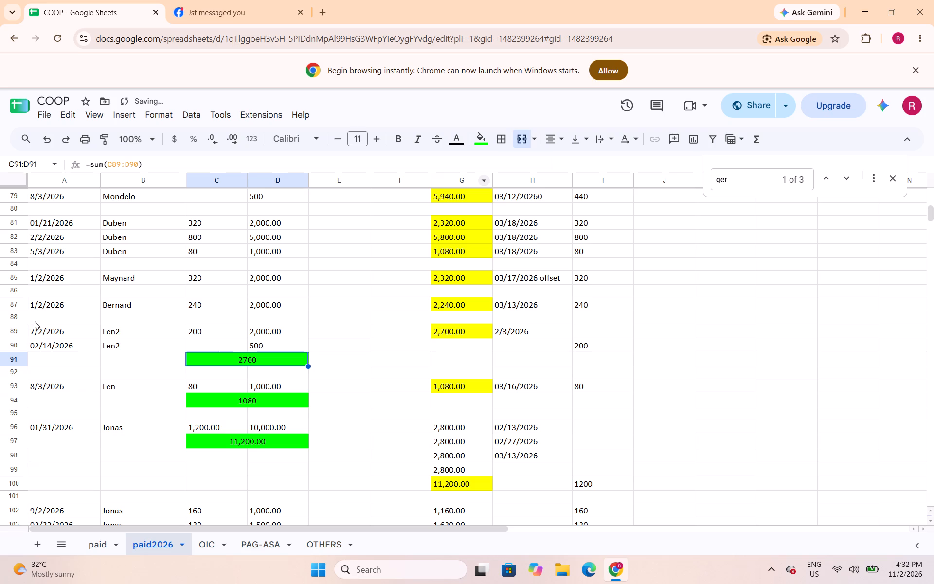
Insert a row directly below the Bernard entry, with a merged C88:D88 cell containing =sum(C87:D87).
click(15, 321)
right_click(14, 321)
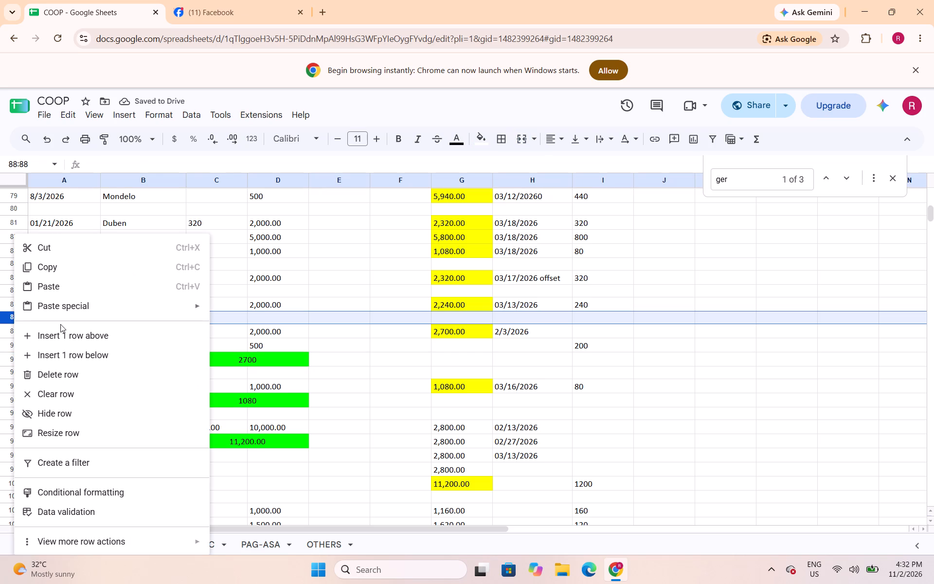
click(61, 339)
drag(242, 316, 259, 319)
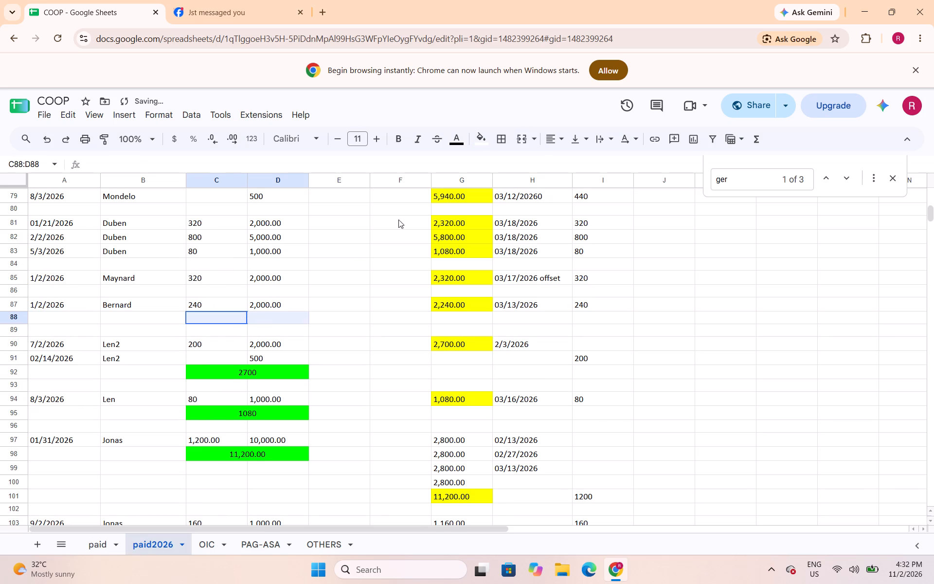
click(521, 143)
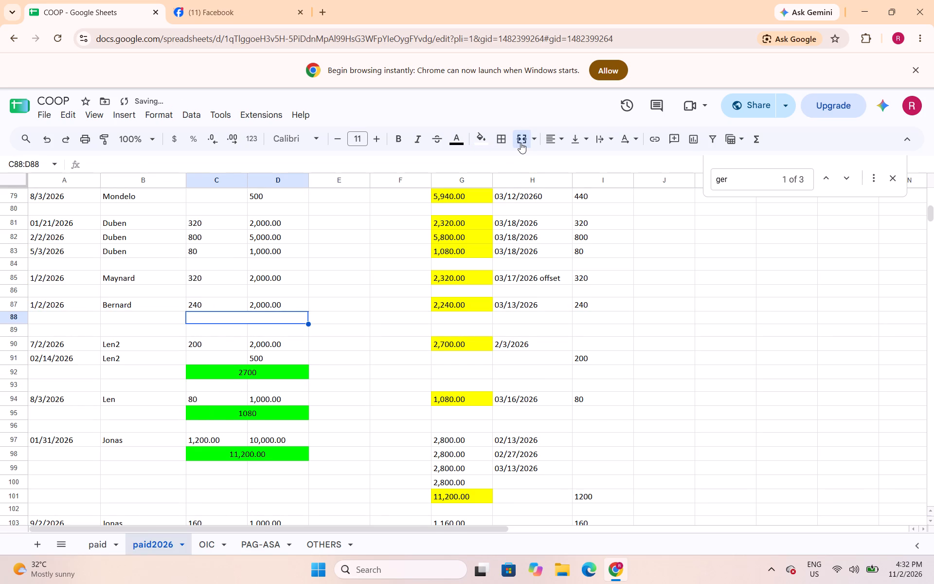
text(=sum()
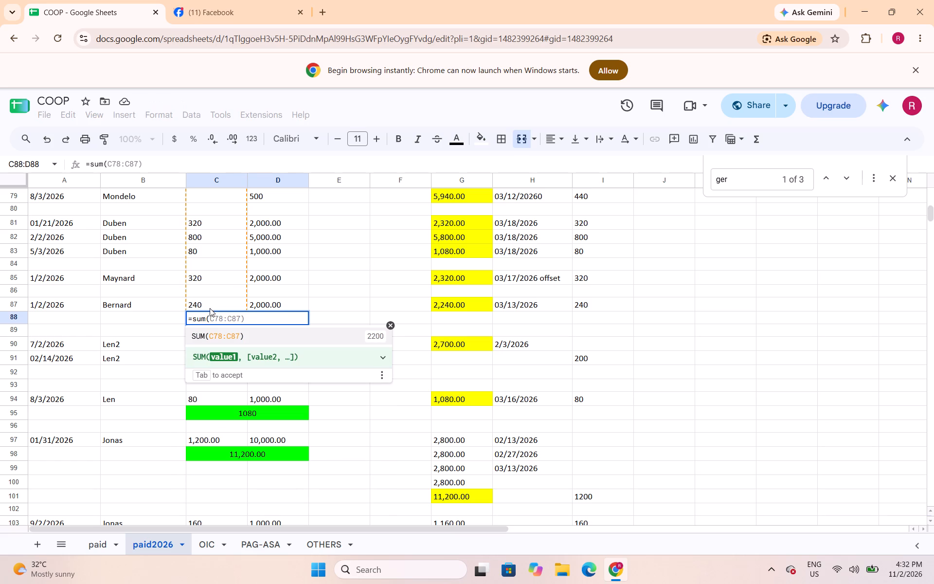
drag(212, 305, 269, 307)
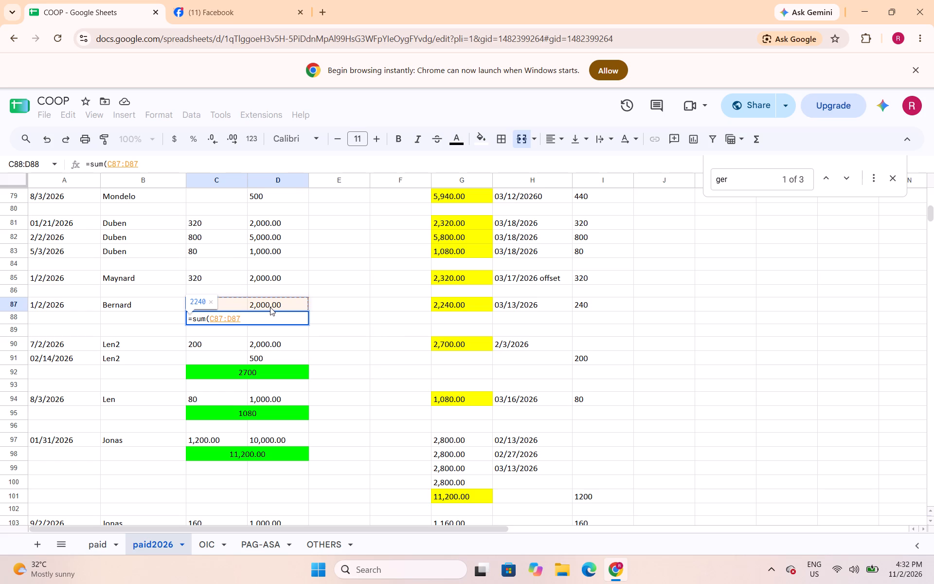
key(shift+parenright)
key(Return)
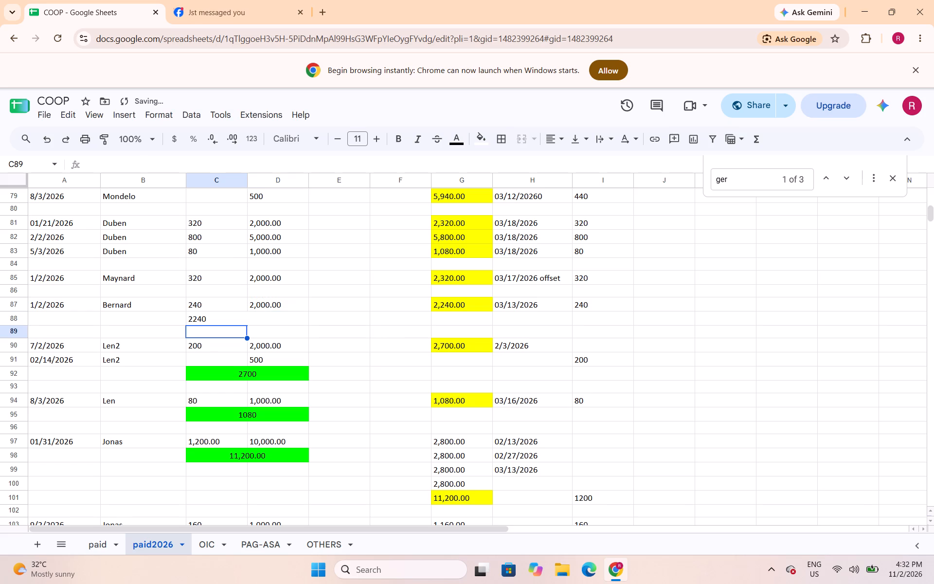
Fill the Bernard total in C88:D88 with bright green and centre it.
key(Up)
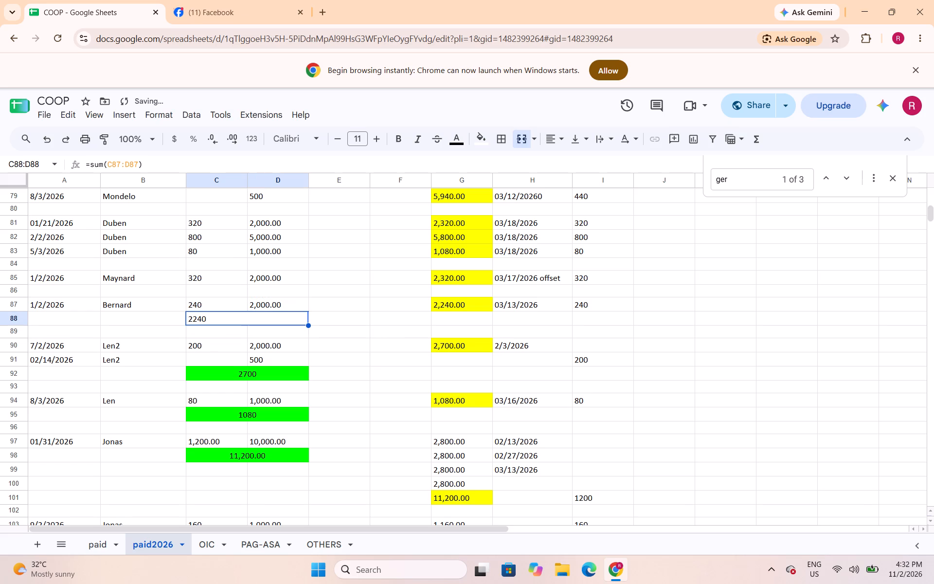
click(476, 142)
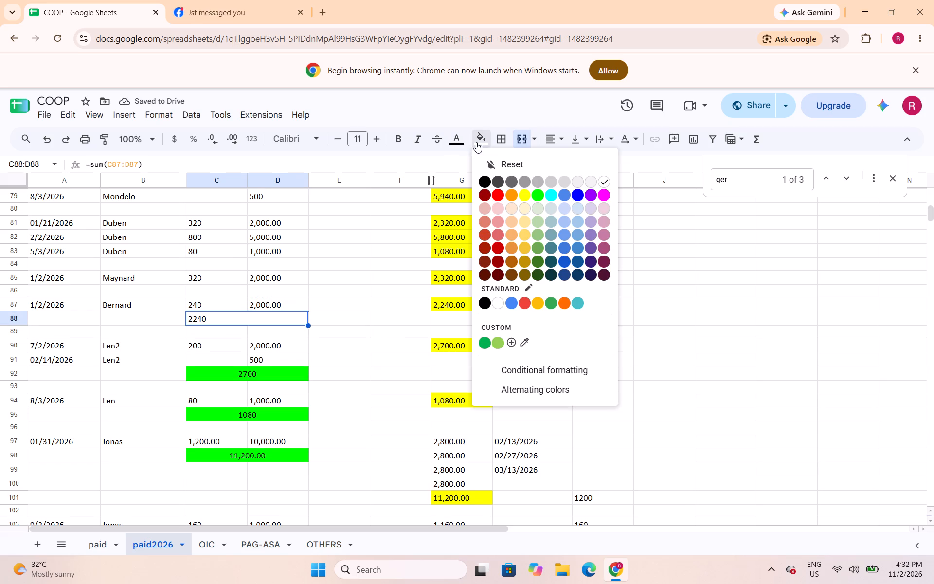
click(535, 191)
click(545, 144)
click(571, 164)
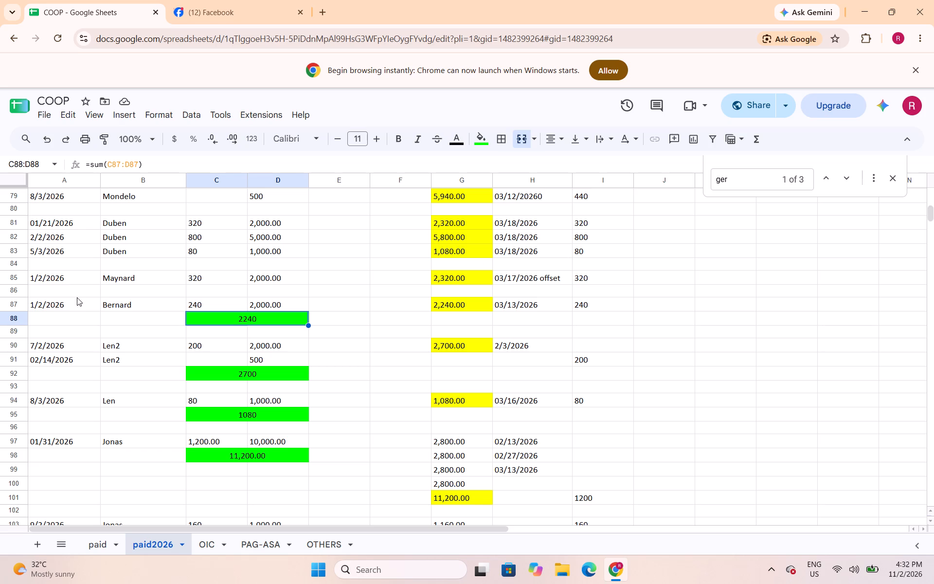
Insert a row directly below the Maynard entry, with a merged C86:D86 cell that sums C85:D85.
click(13, 293)
right_click(13, 293)
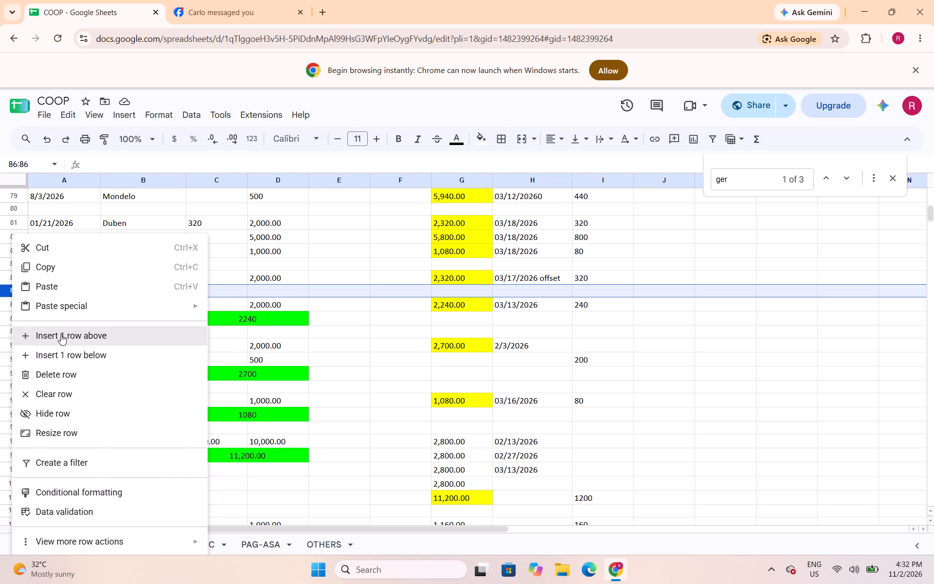
click(61, 335)
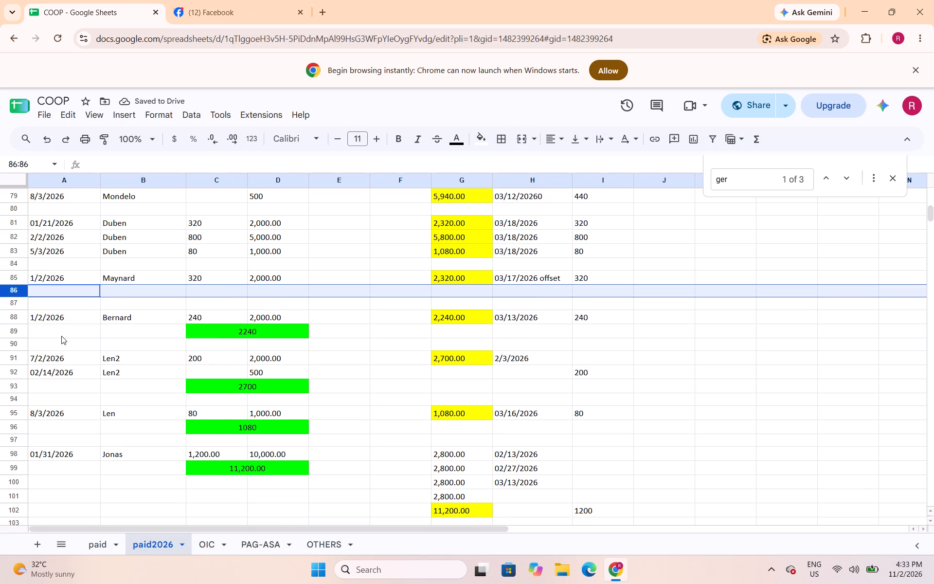
drag(239, 293, 267, 297)
click(523, 139)
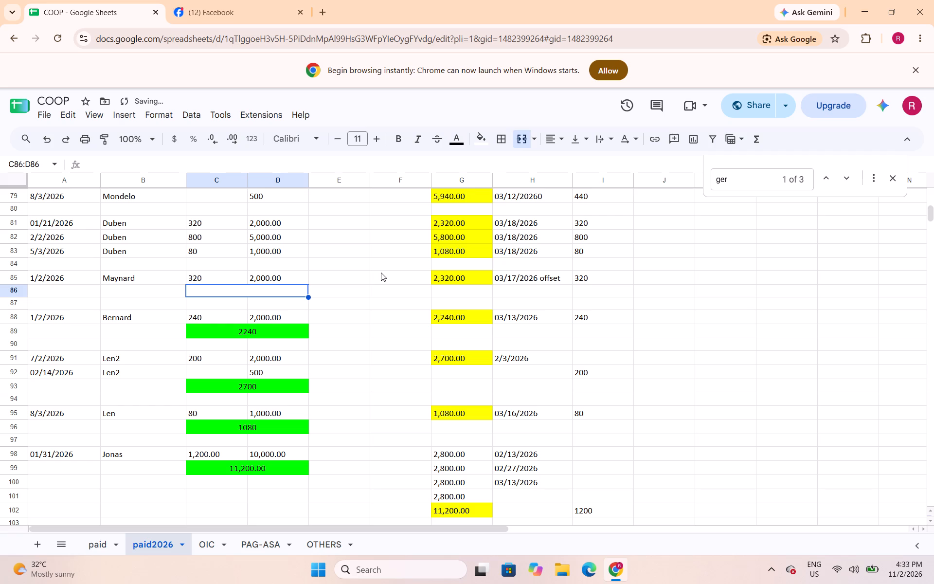
text(=sum()
drag(241, 277, 262, 279)
key(shift+parenright)
key(Return)
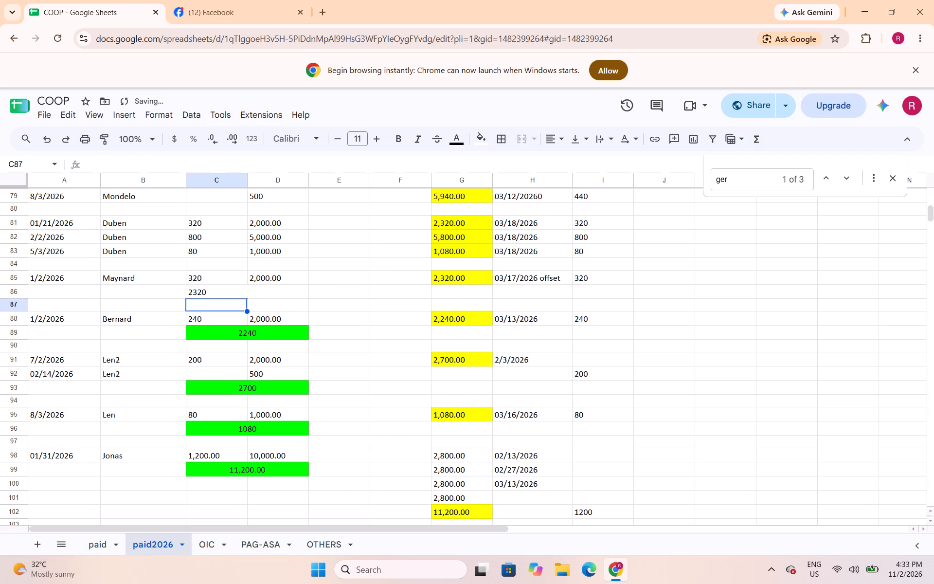
Fill the Maynard total in C86:D86 with bright green and centre it.
key(Up)
click(480, 139)
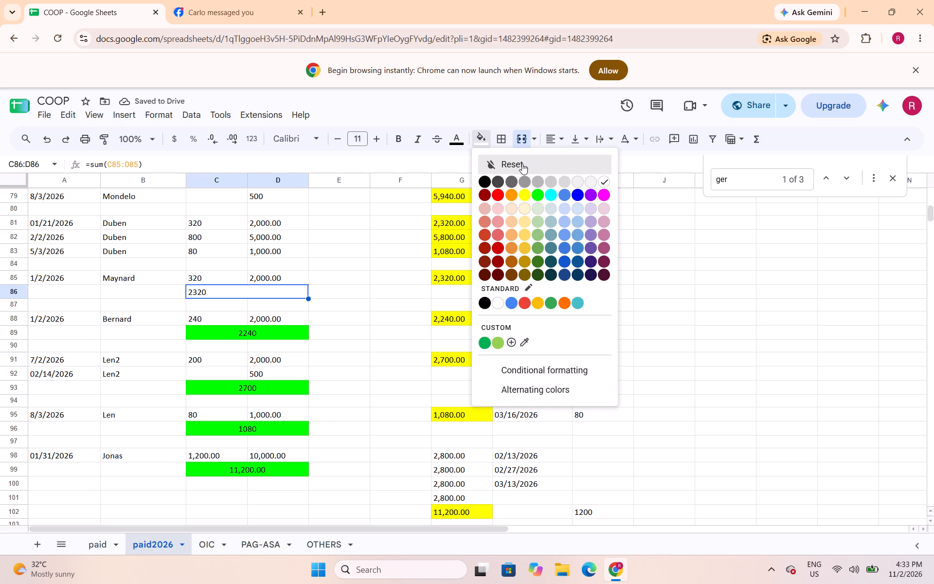
click(535, 192)
click(552, 143)
click(576, 165)
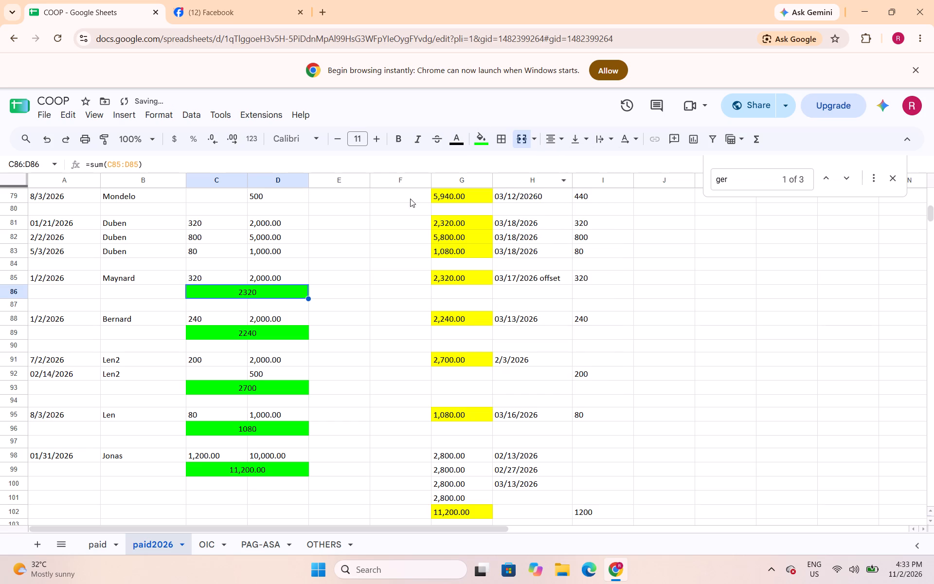
Insert a row directly below the 5/3/2026 Duben entry, with a merged C84:D84 cell containing =sum(C83:D83).
click(22, 265)
right_click(22, 265)
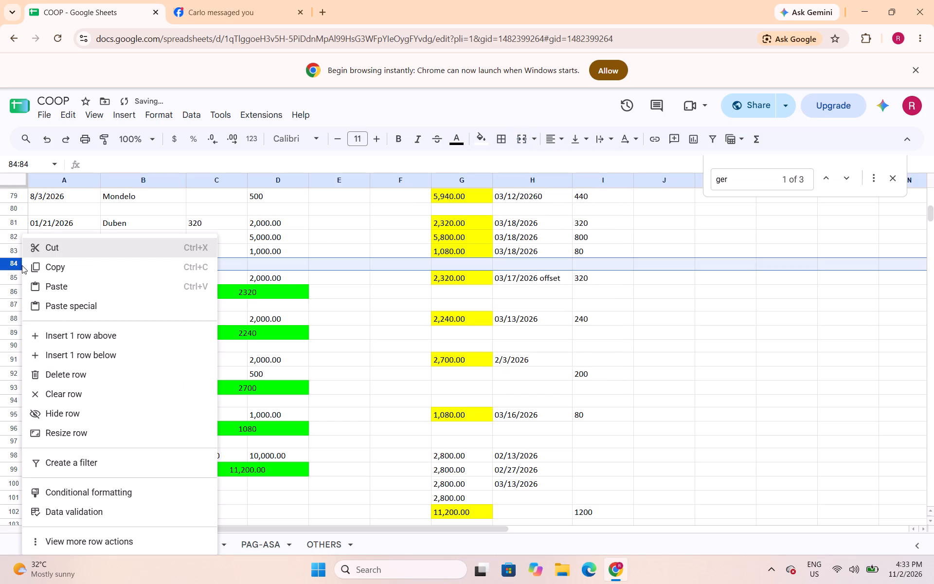
click(65, 333)
click(233, 265)
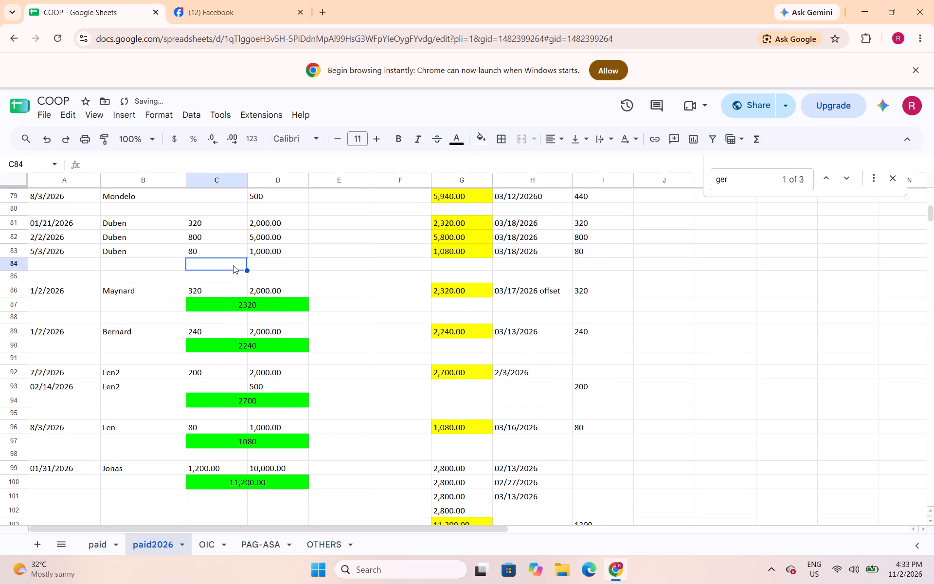
drag(233, 264, 261, 265)
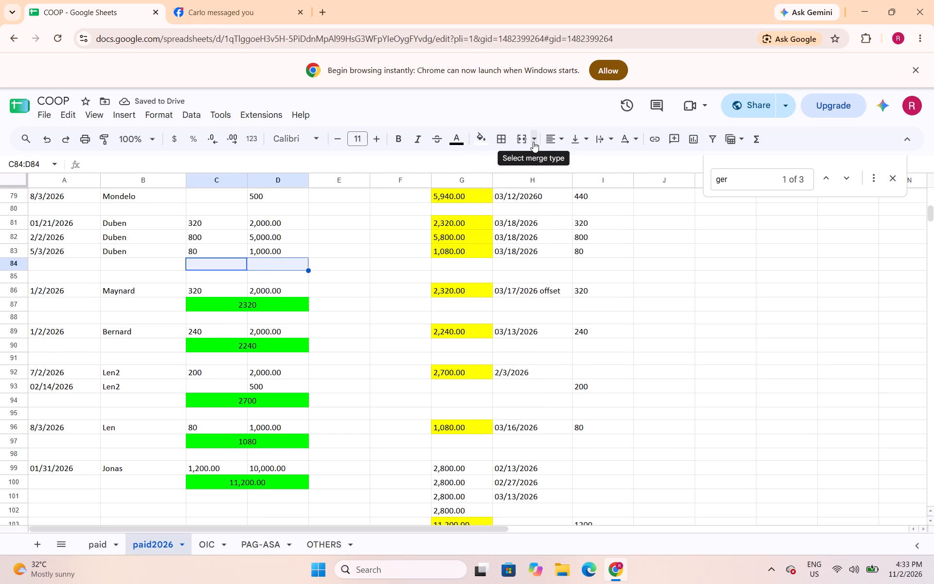
click(523, 140)
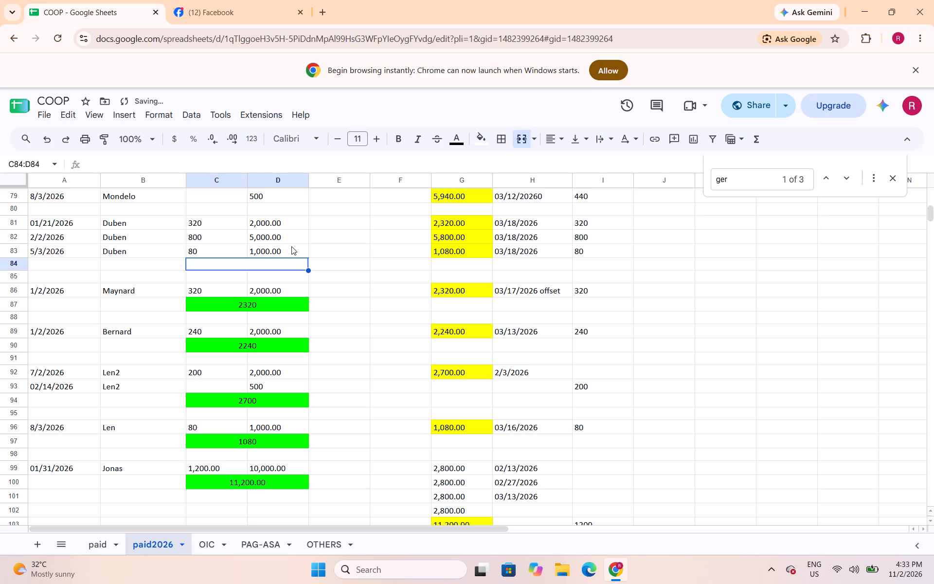
text(=sum()
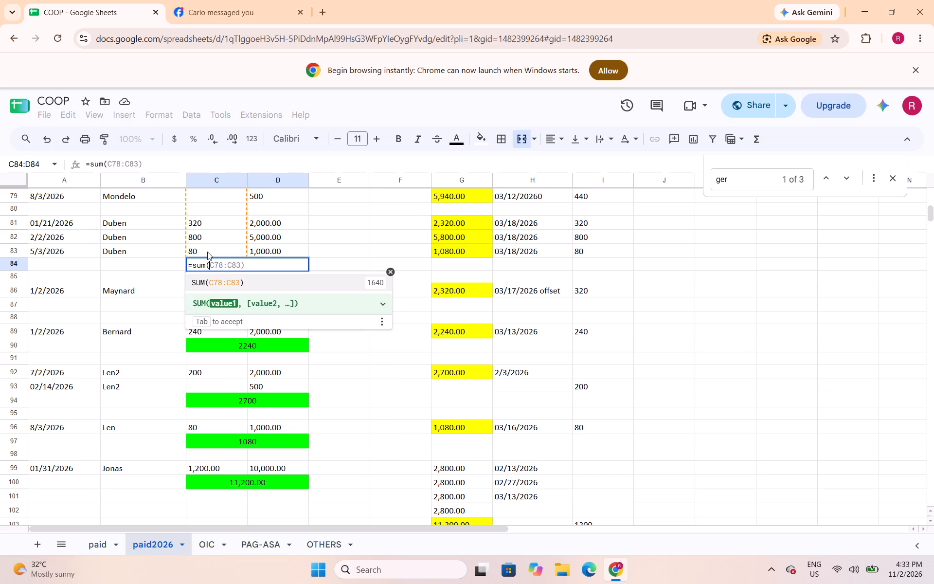
drag(207, 252, 268, 255)
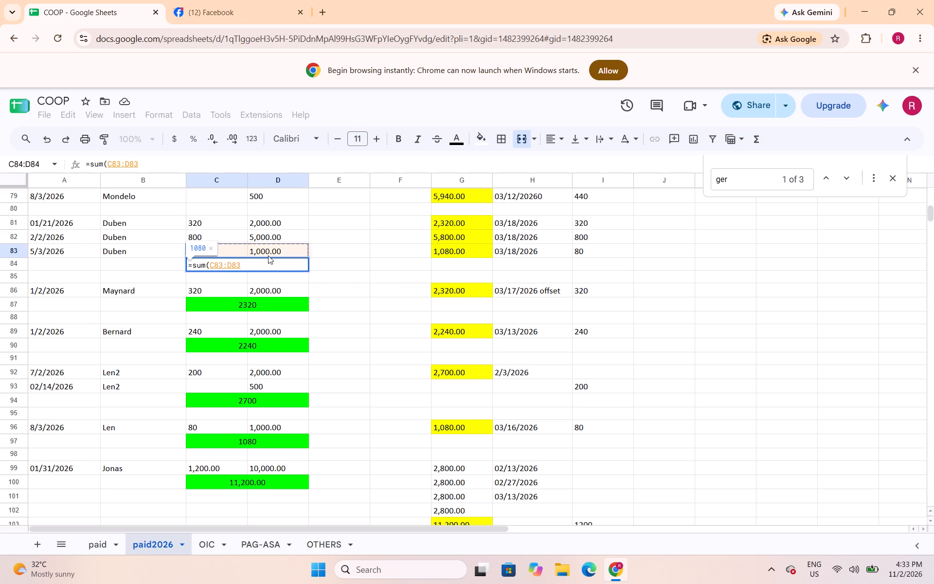
key(shift+parenright)
key(Return)
Centre the 5/3/2026 Duben total in C84:D84 and fill it with bright green.
key(Up)
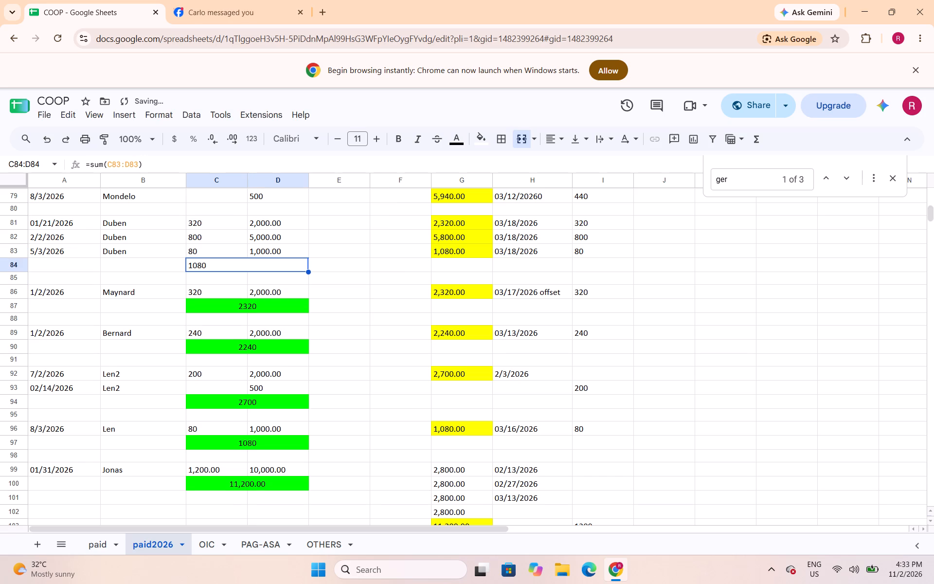
click(549, 140)
click(577, 164)
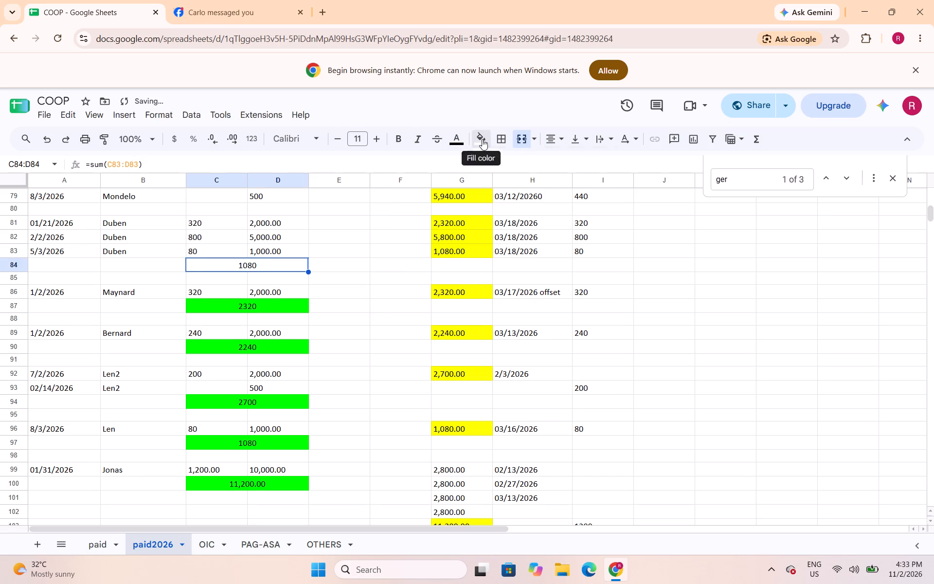
click(482, 139)
click(536, 194)
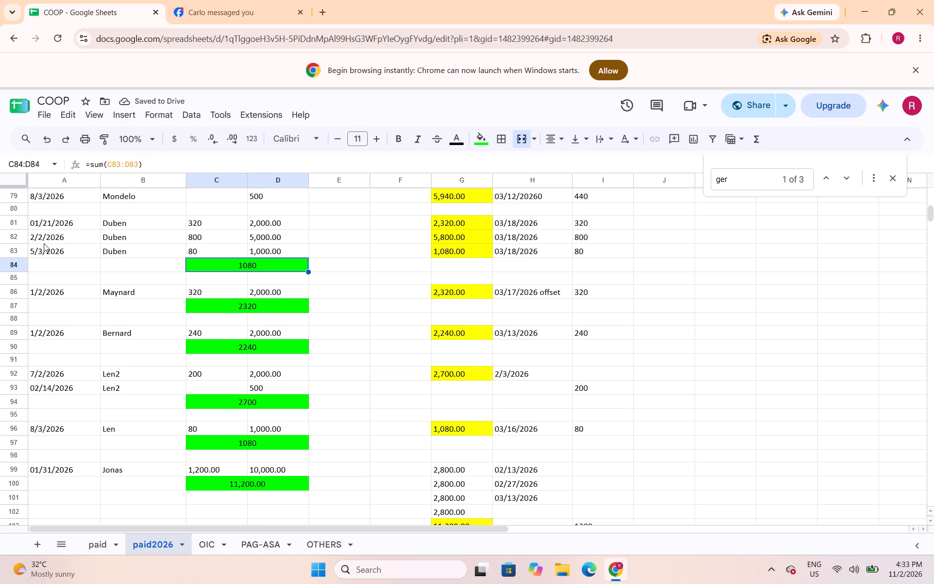
Insert two blank rows above the 5/3/2026 Duben entry and set the fill of G83:G84 to white.
click(15, 250)
right_click(15, 250)
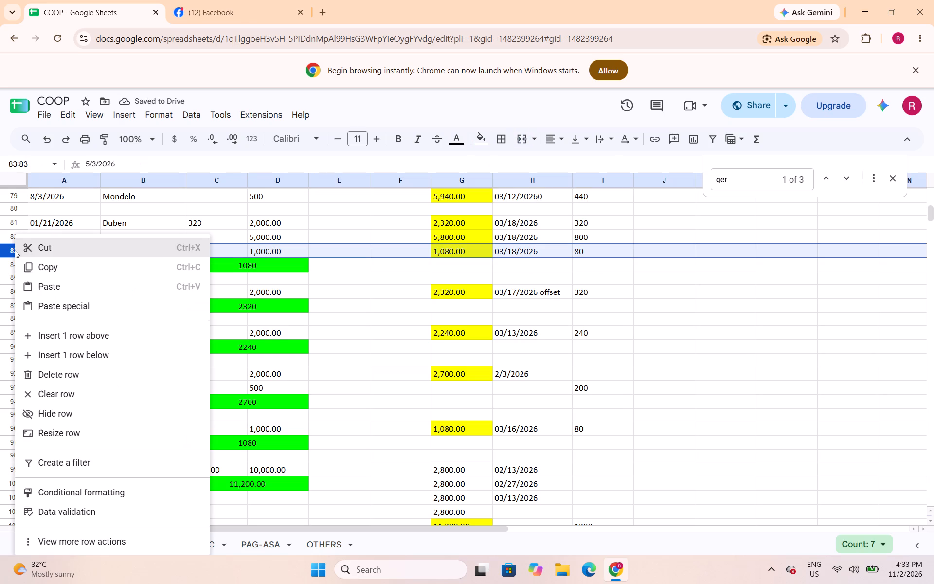
click(90, 337)
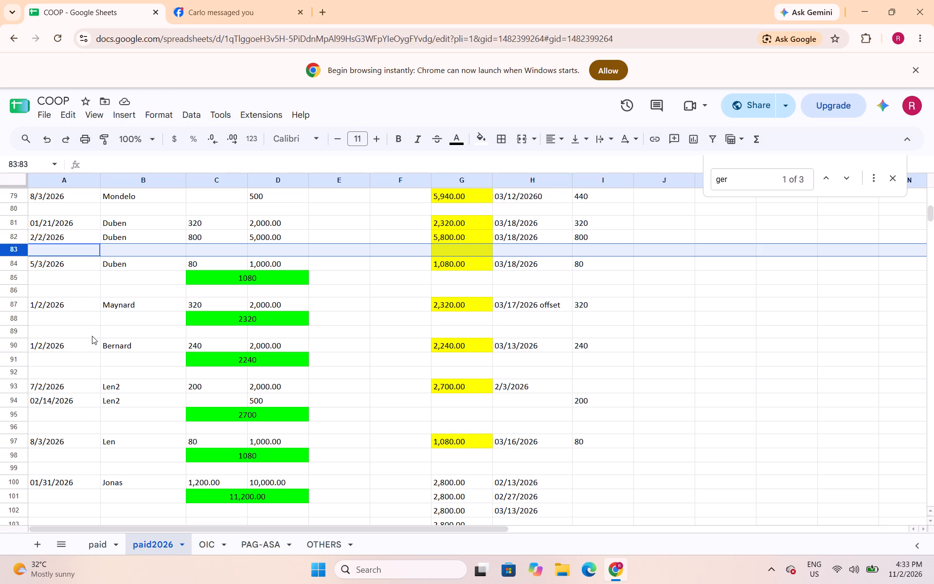
right_click(17, 252)
click(53, 333)
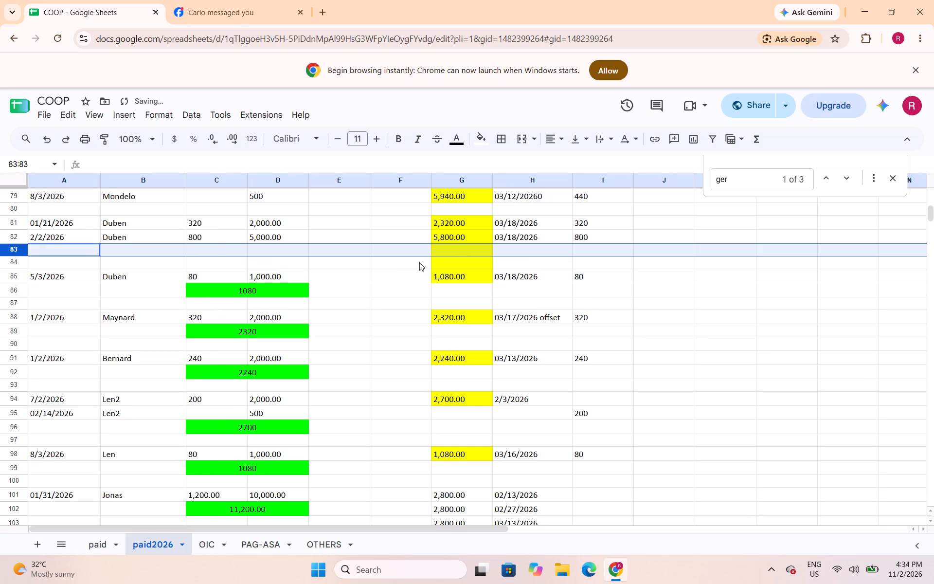
drag(453, 251, 457, 265)
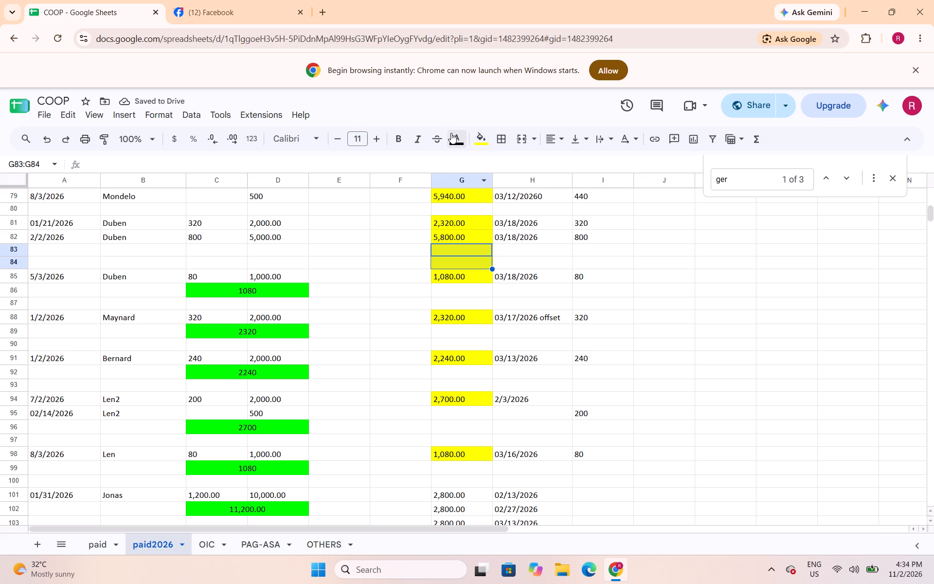
click(486, 145)
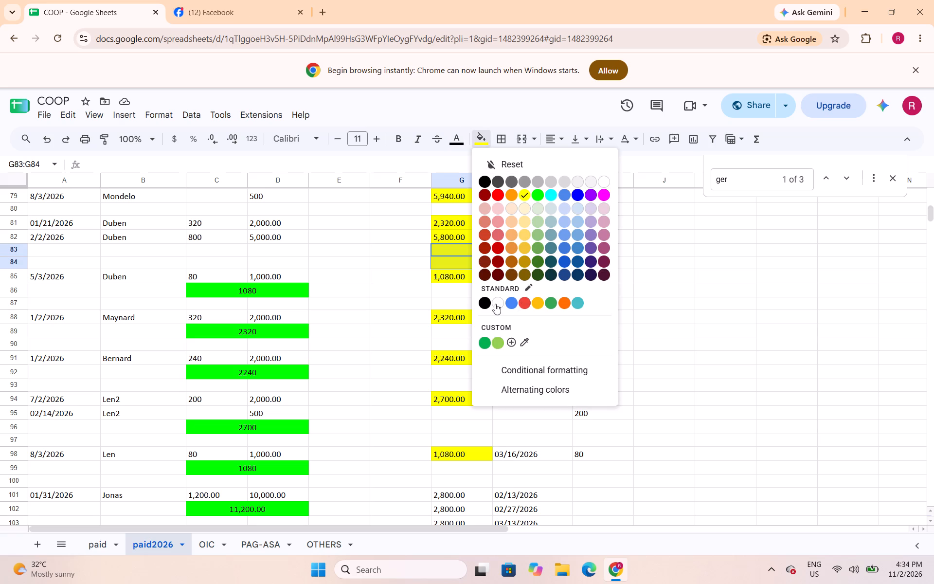
click(495, 304)
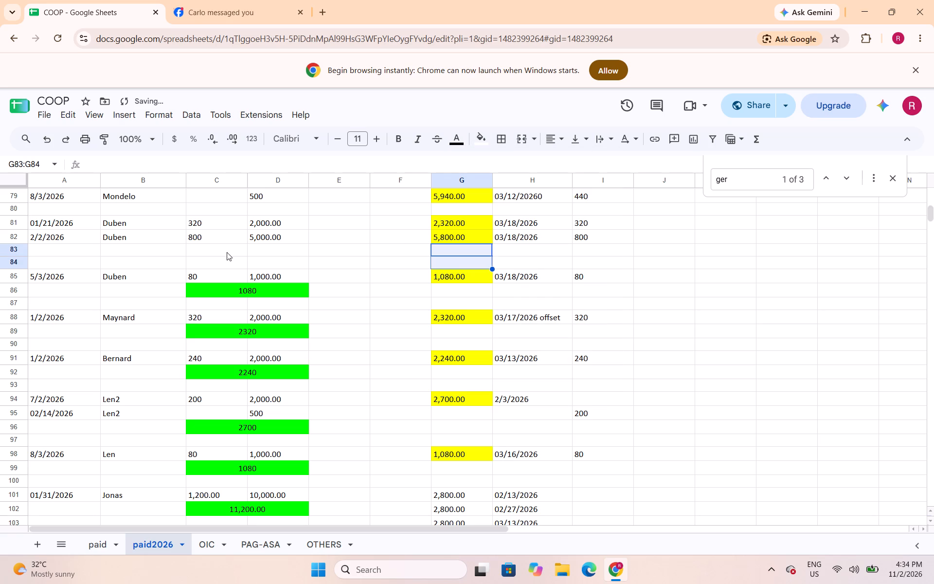
Merge C83:D83 below the 2/2/2026 Duben entry and enter =sum(C82:D82) in it.
drag(227, 252, 258, 249)
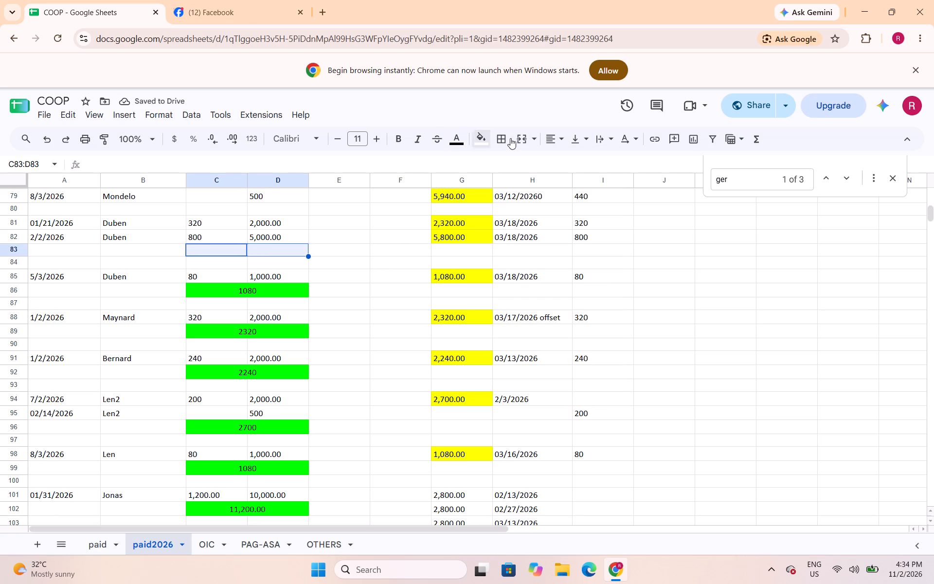
click(520, 139)
text(=sum()
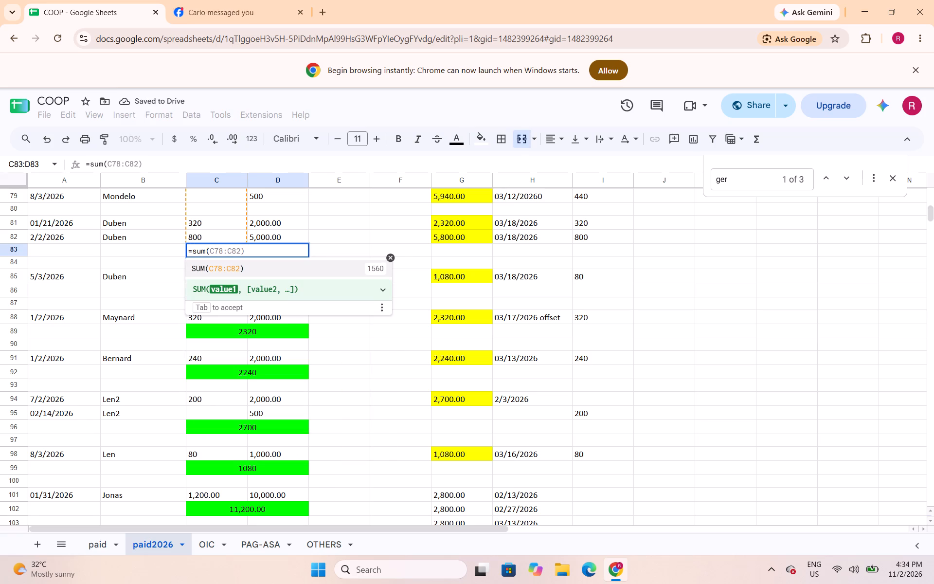
drag(230, 240, 253, 238)
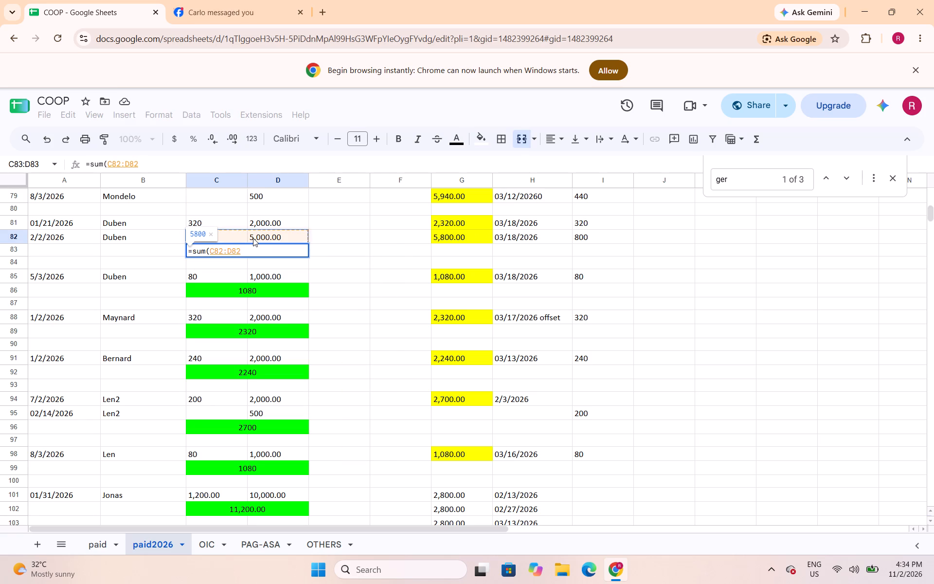
key(shift+parenright)
key(Return)
Fill the 2/2/2026 Duben total in C83:D83 with bright green and centre it.
key(Up)
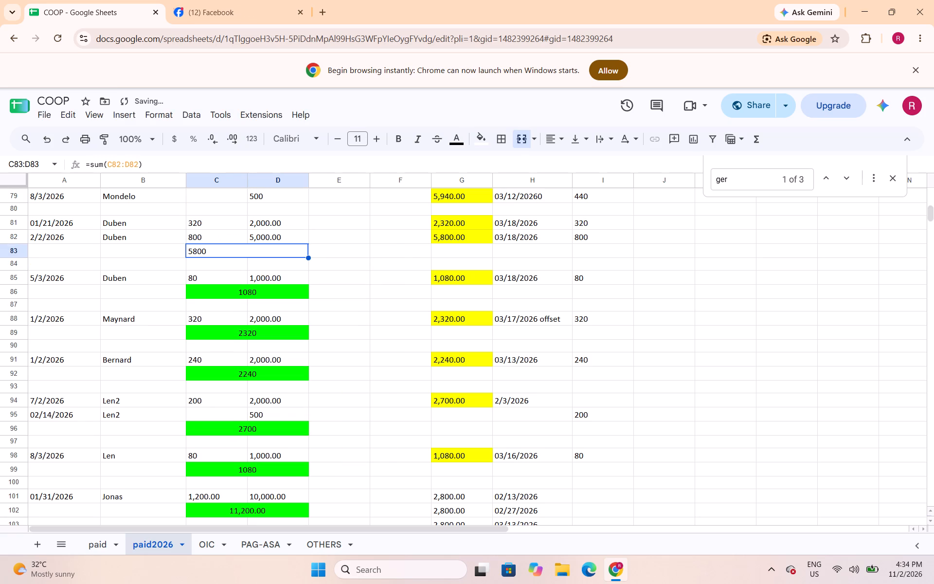
click(476, 141)
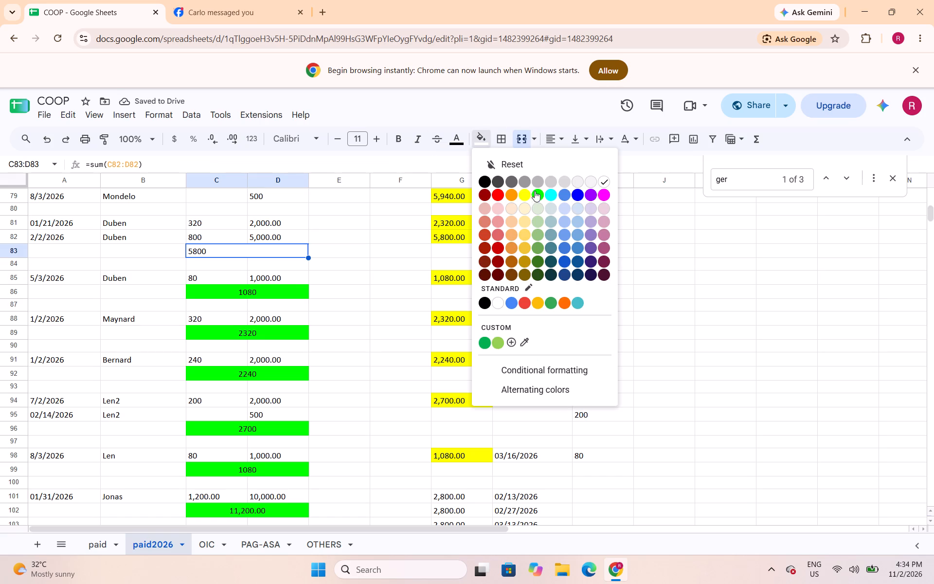
click(536, 192)
click(555, 140)
click(574, 161)
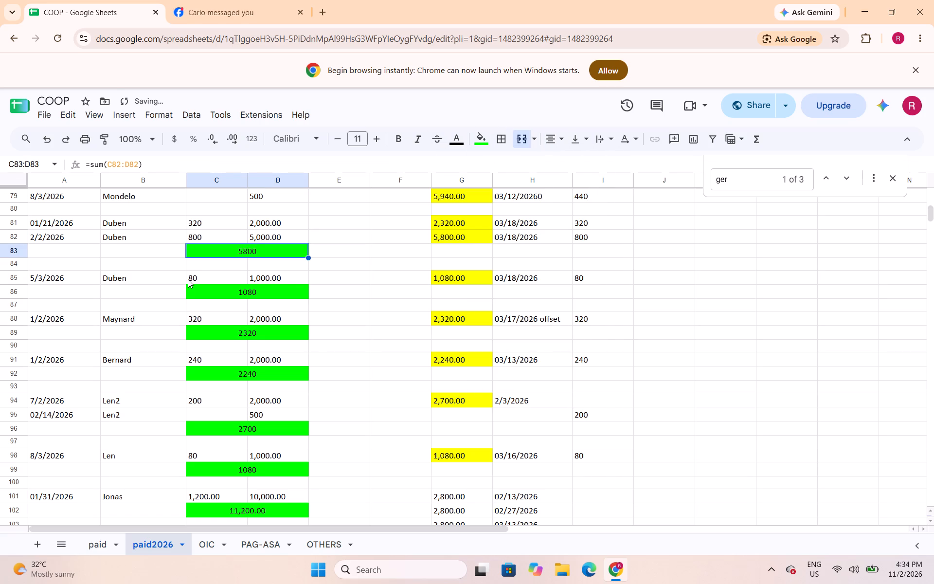
Insert two blank rows above the 2/2/2026 Duben entry and set the fill of G82:G83 to white.
click(14, 235)
right_click(14, 235)
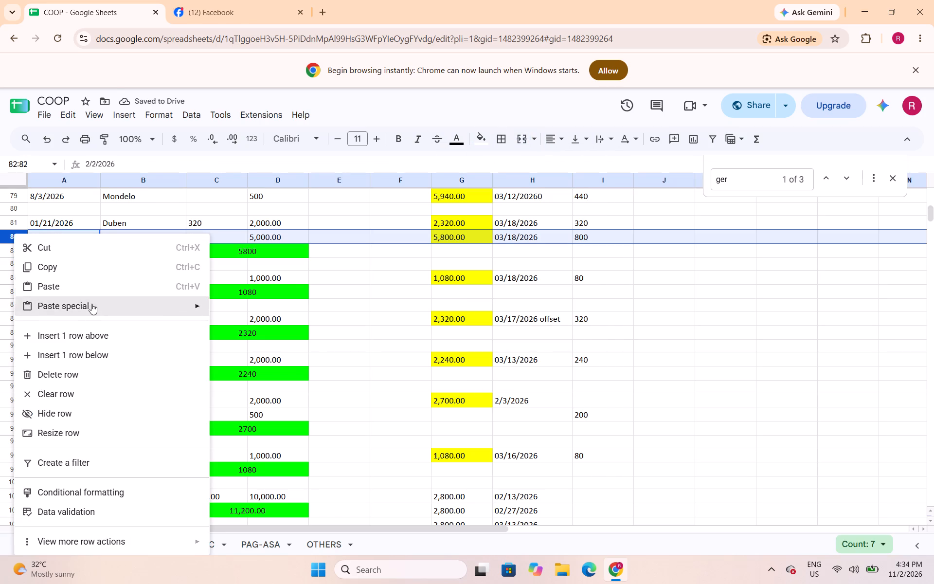
click(85, 340)
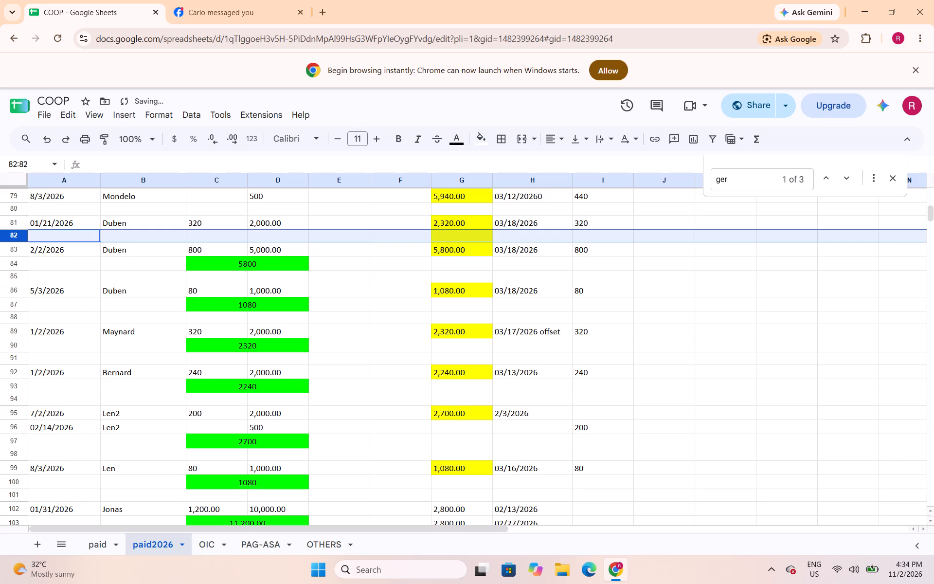
right_click(18, 238)
click(71, 339)
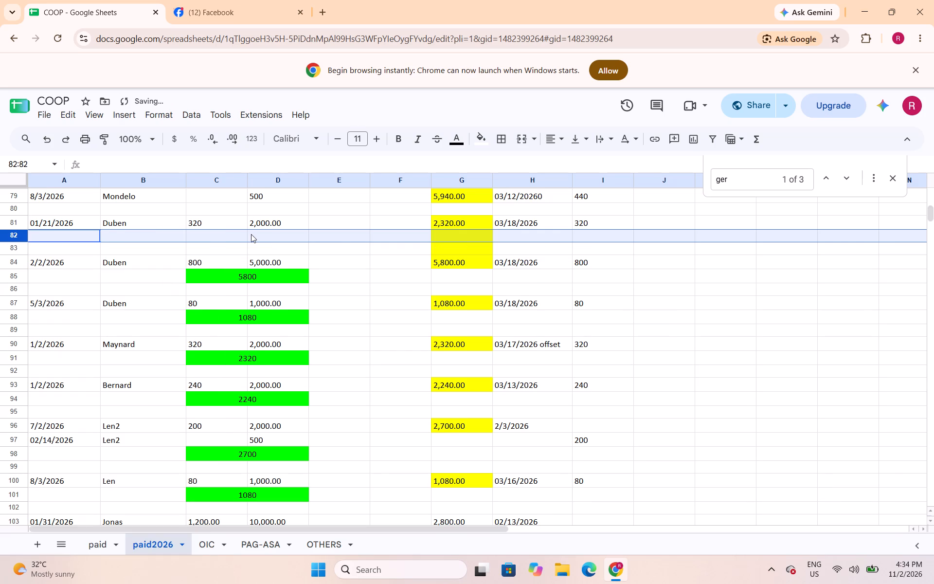
click(472, 240)
drag(472, 239, 475, 250)
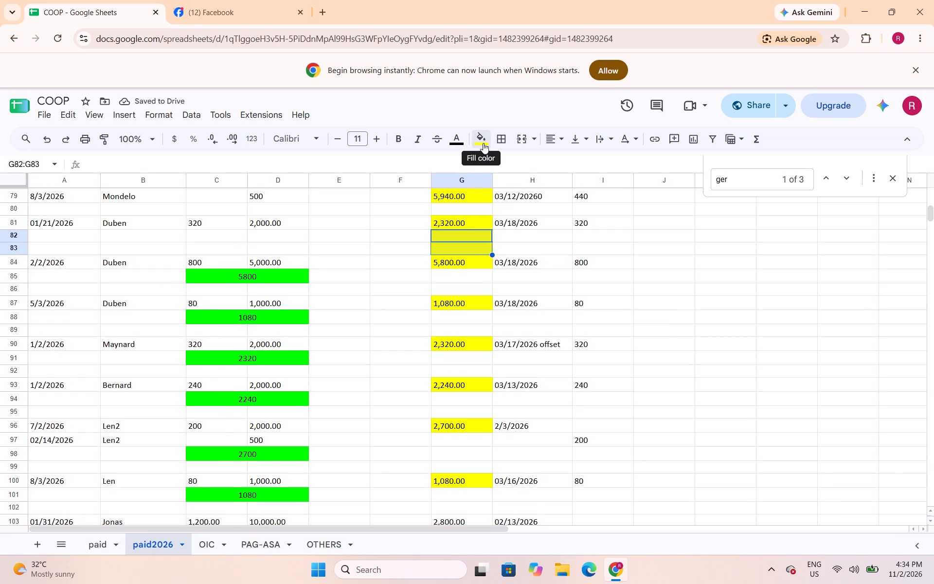
click(483, 143)
click(499, 306)
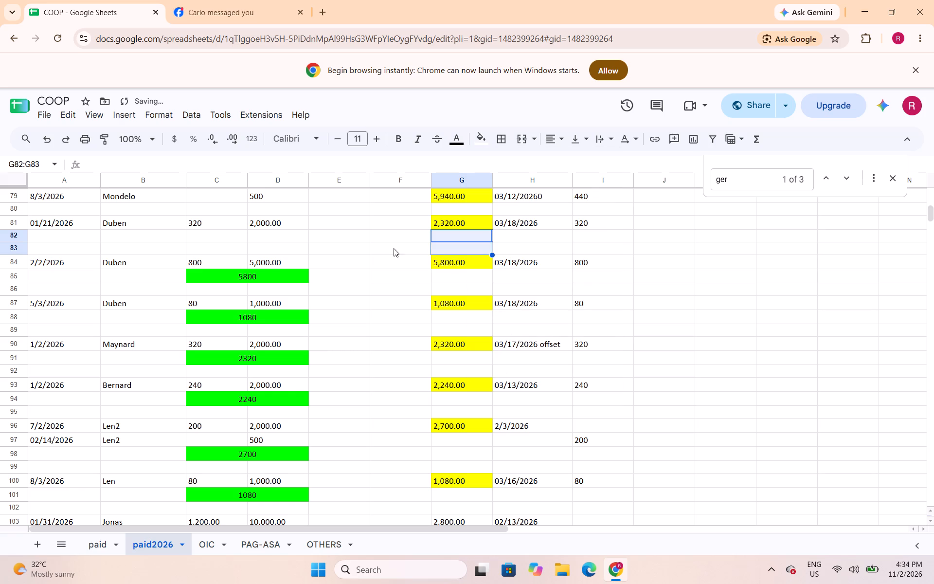
Merge C82:D82 below the 01/21/2026 Duben entry and enter =sum(C81:D81) in it.
drag(213, 235, 268, 235)
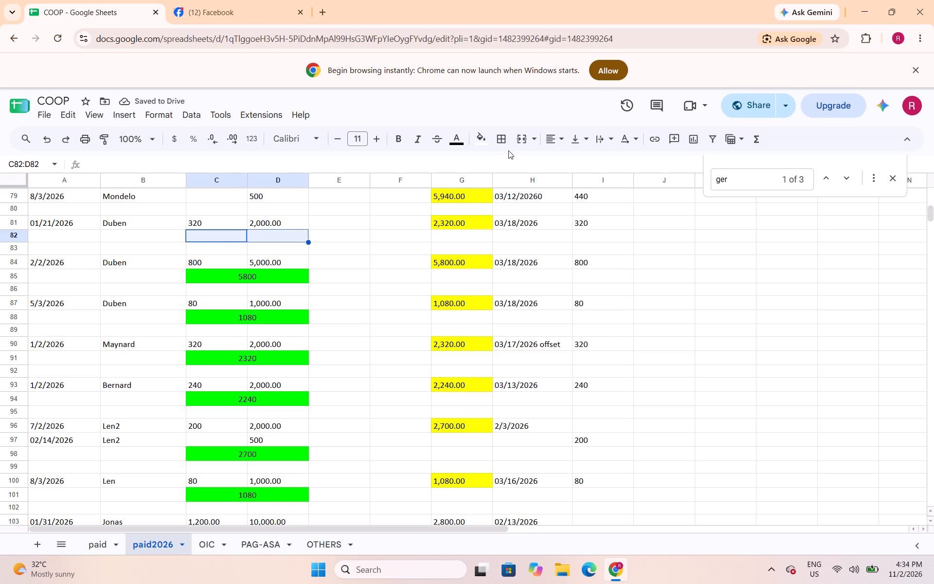
click(519, 142)
text(=sum()
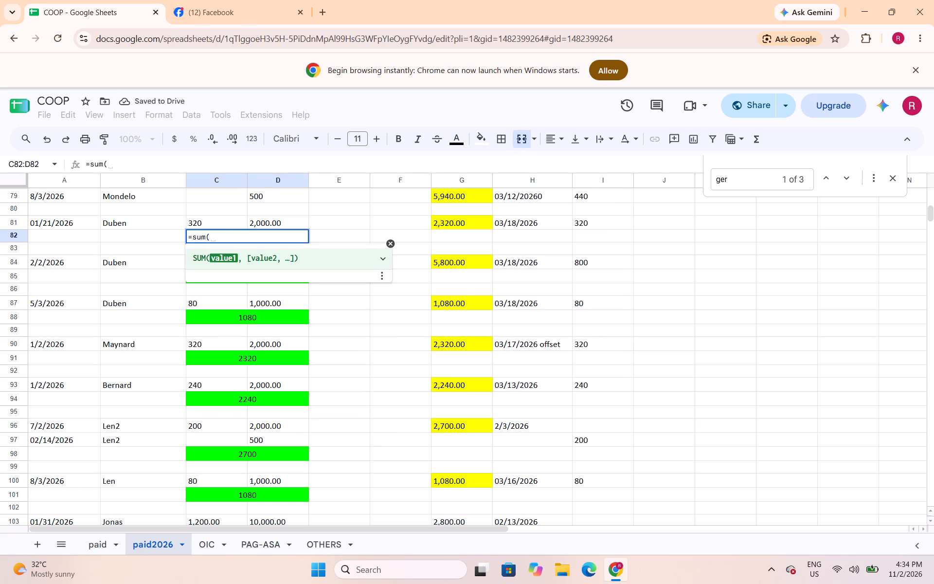
drag(244, 221, 251, 221)
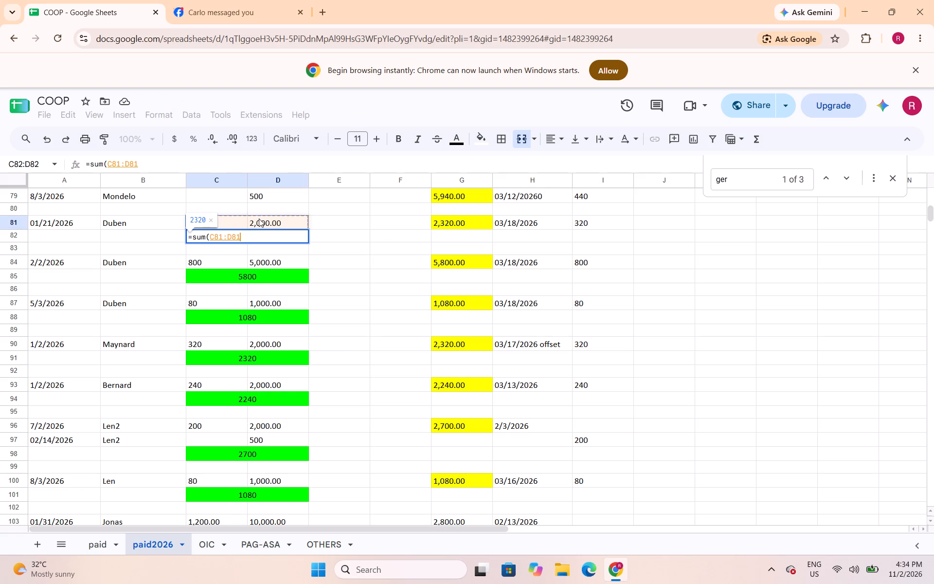
key(shift+parenright)
key(Return)
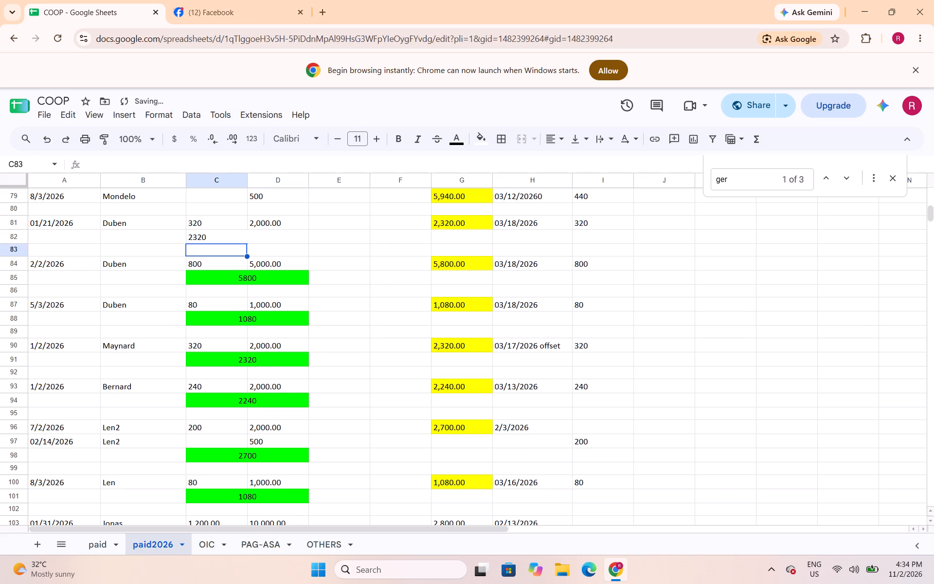
Fill the 01/21/2026 Duben total in C82:D82 with bright green and centre it.
key(Up)
click(483, 142)
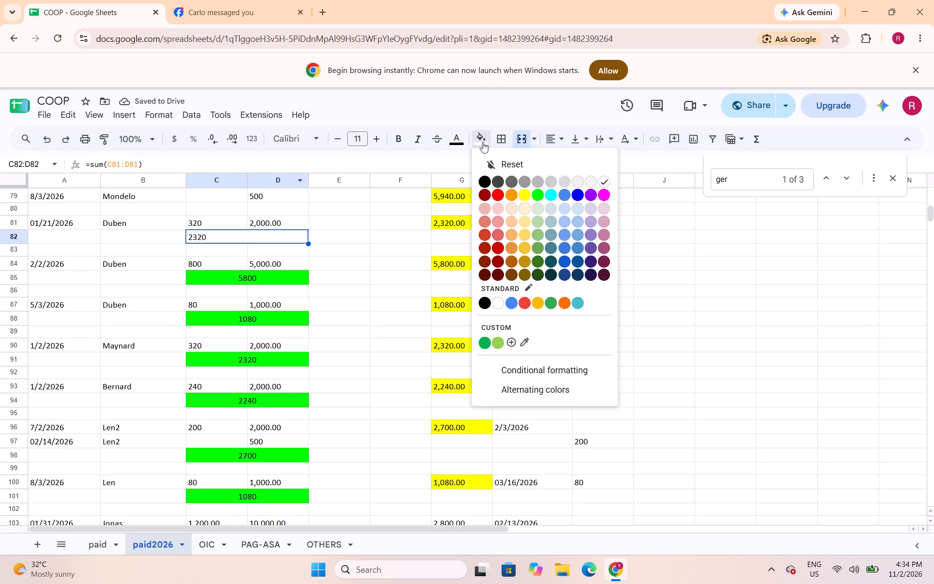
click(535, 190)
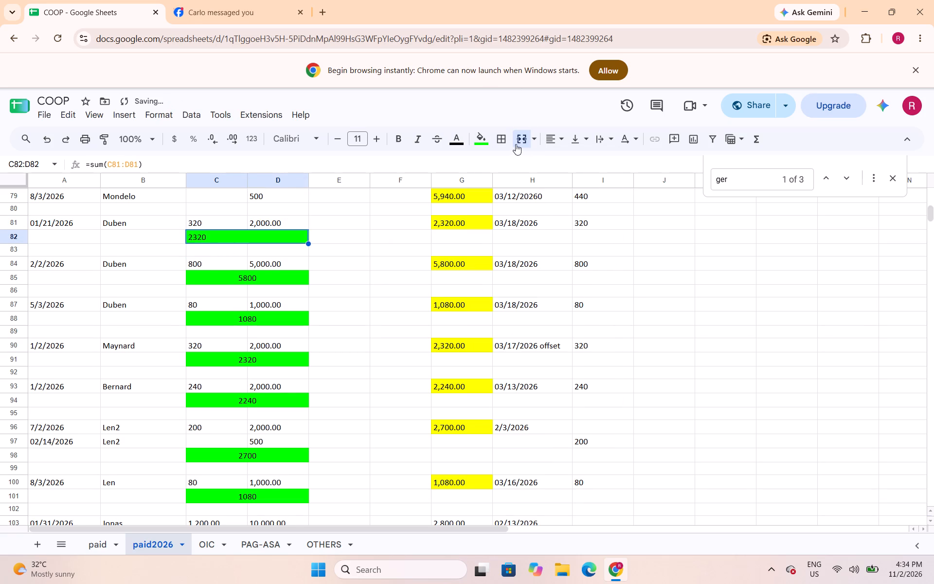
click(551, 141)
click(573, 164)
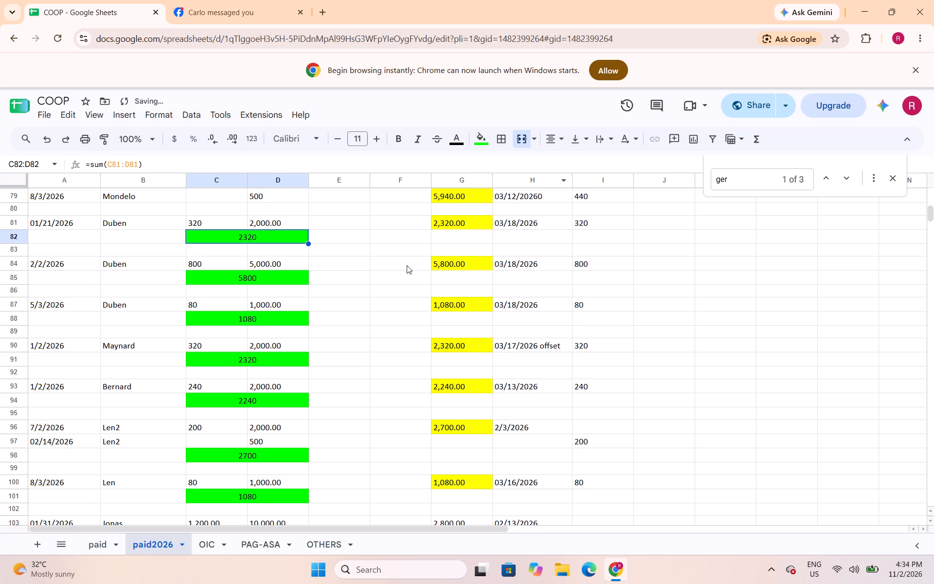
Insert one blank row above row 80, directly below the 8/3/2026 Mondelo entry.
scroll(370, 245, up, 1)
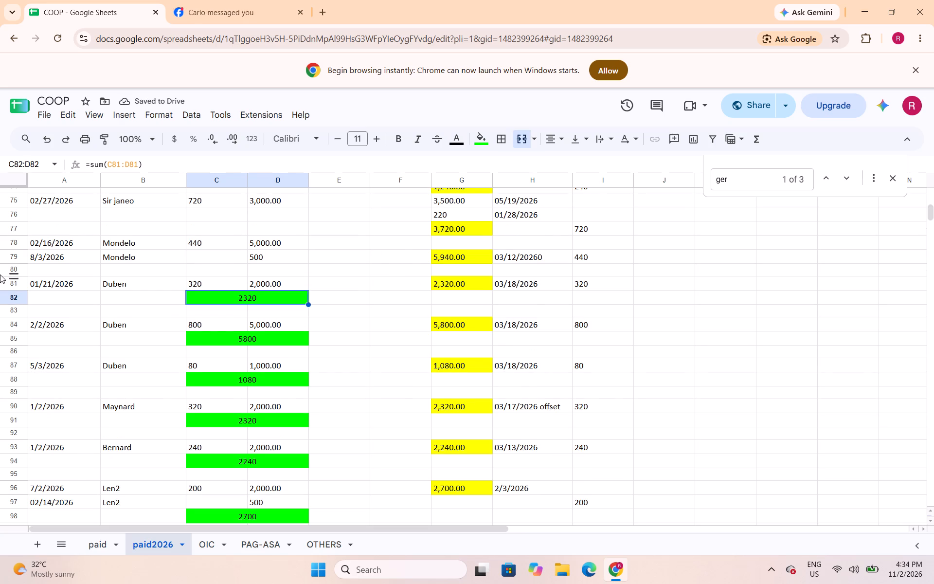
click(26, 273)
click(21, 273)
right_click(21, 274)
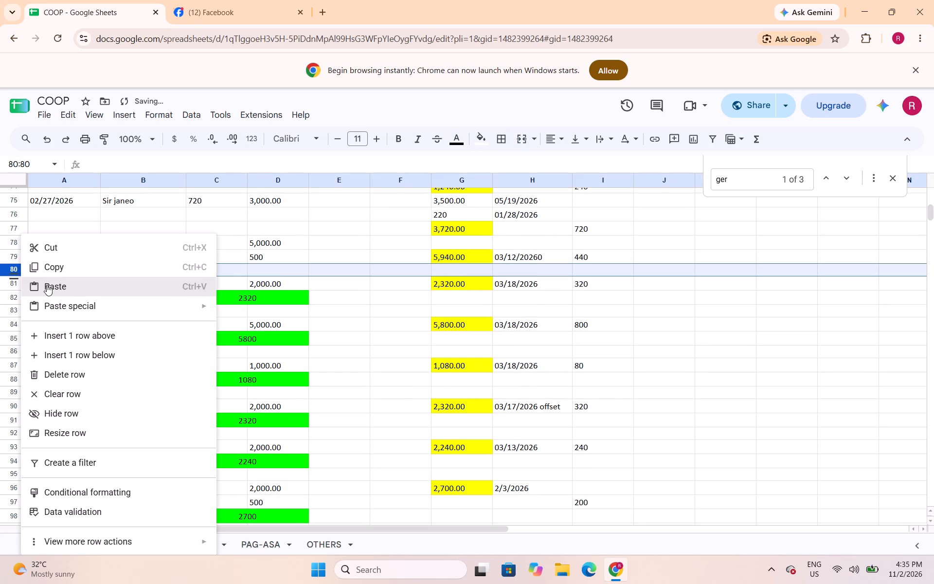
click(91, 334)
Merge C80:D80 below the Mondelo entries and enter =sum(C78:D79) in it.
drag(221, 273, 221, 273)
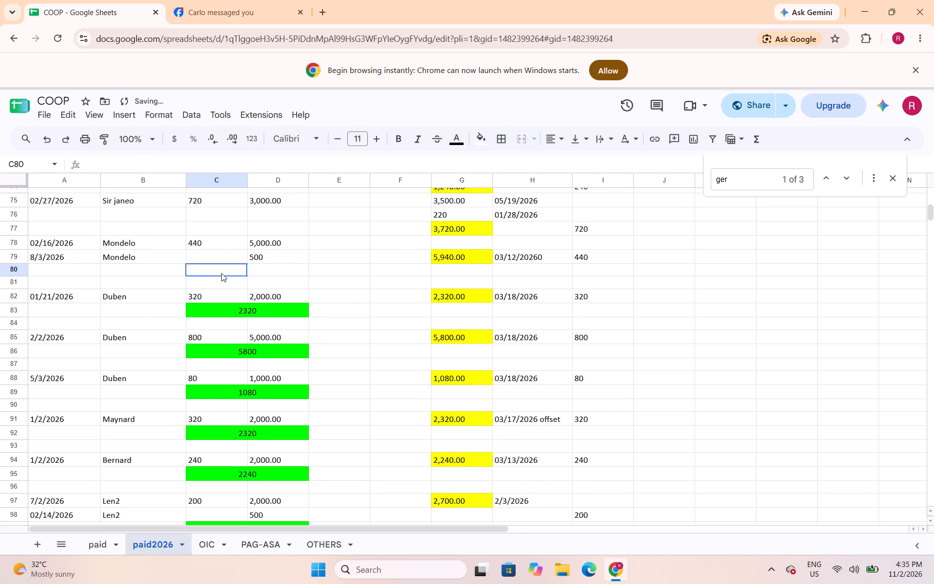
drag(221, 273, 263, 274)
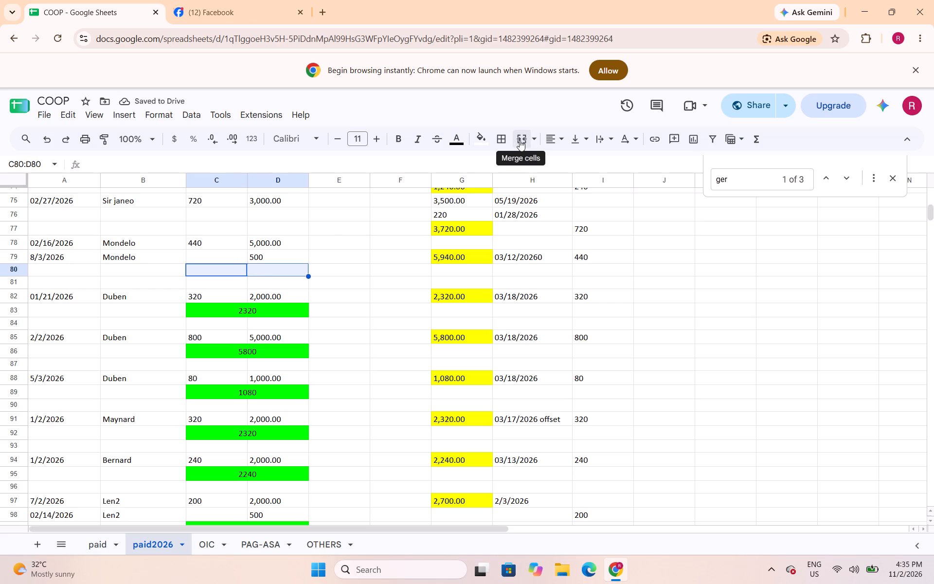
click(520, 140)
text(=sum()
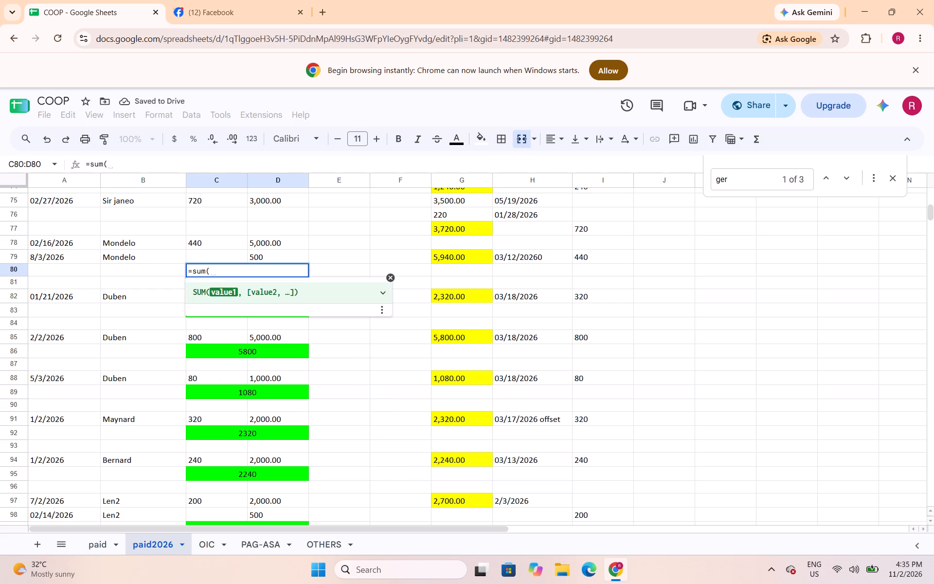
drag(206, 241, 256, 253)
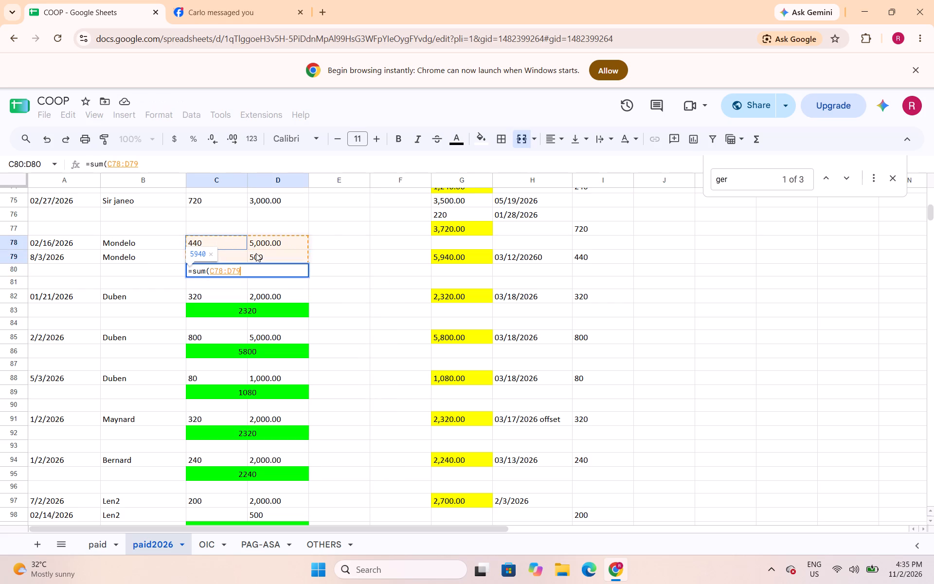
drag(256, 253, 256, 253)
key(shift+parenright)
key(Return)
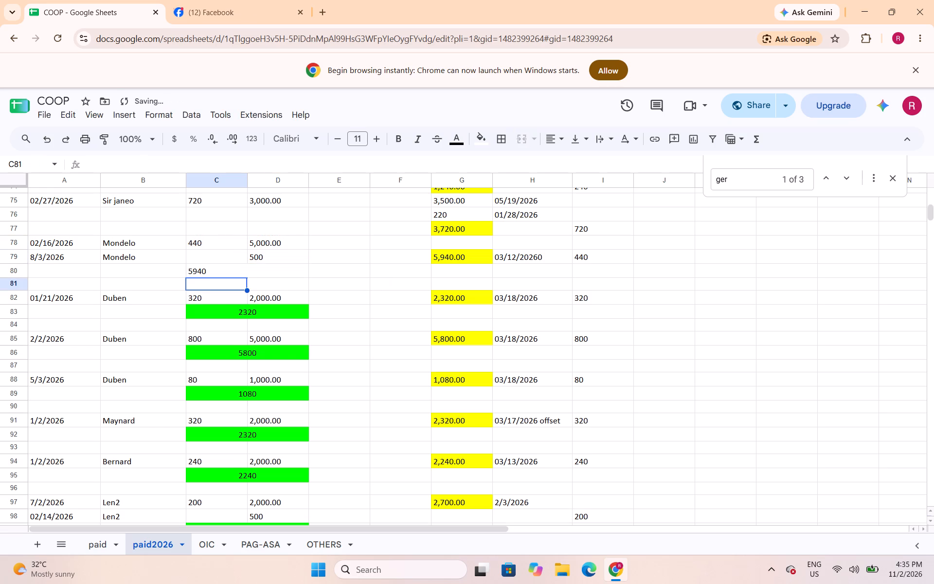
Centre the Mondelo total in C80:D80 and fill it with bright green.
key(Up)
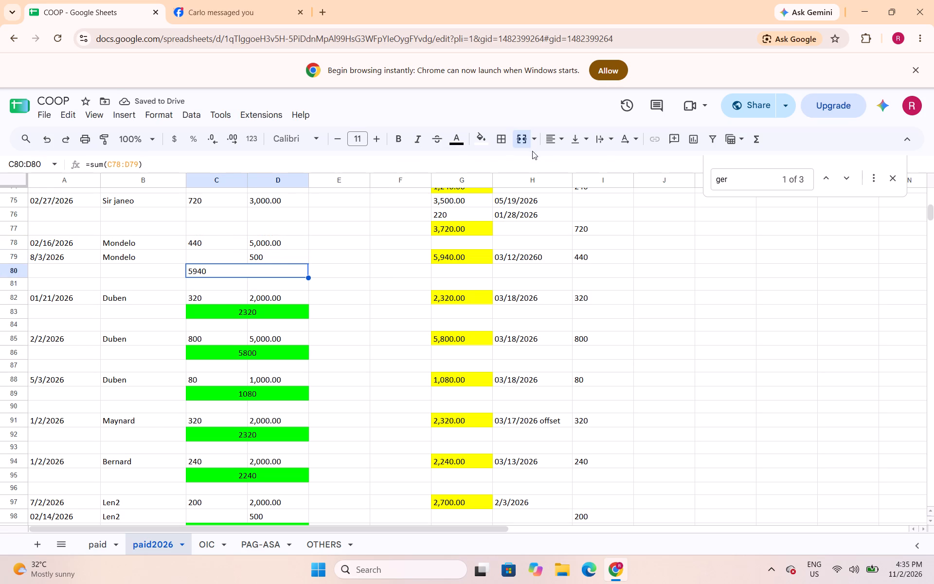
click(548, 142)
click(573, 162)
click(479, 144)
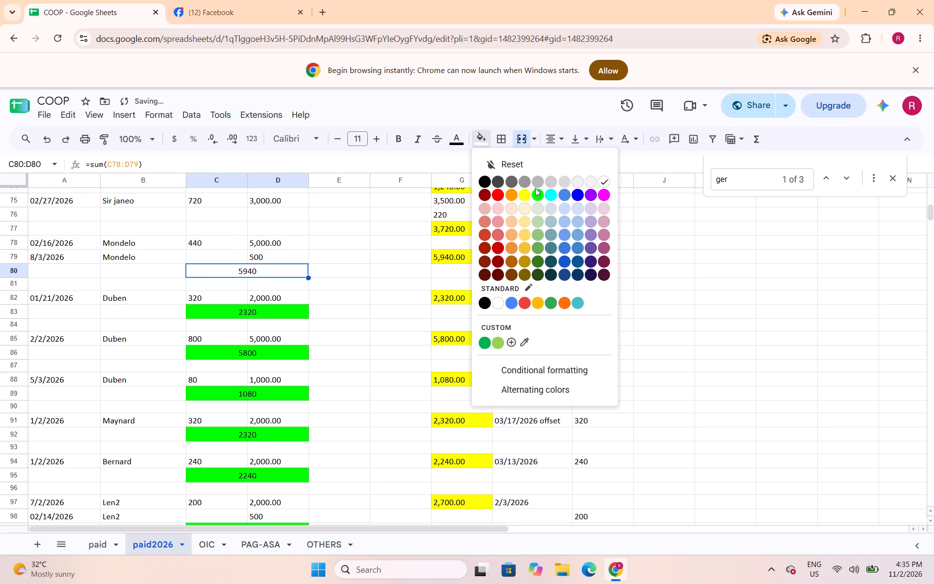
click(541, 194)
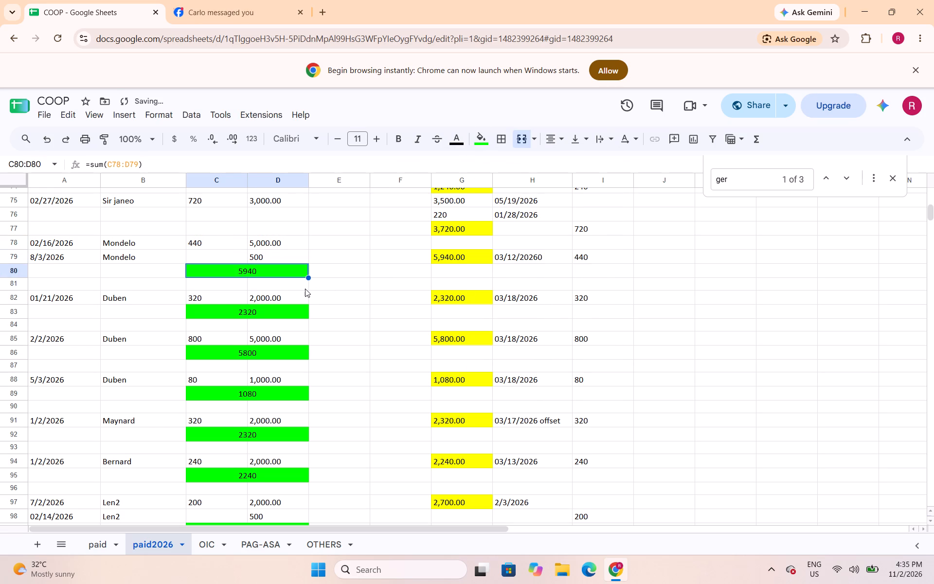
Merge C76:D76 below the 02/27/2026 Sir janeo entry and enter =sum(C75:D75) in it.
scroll(305, 289, up, 1)
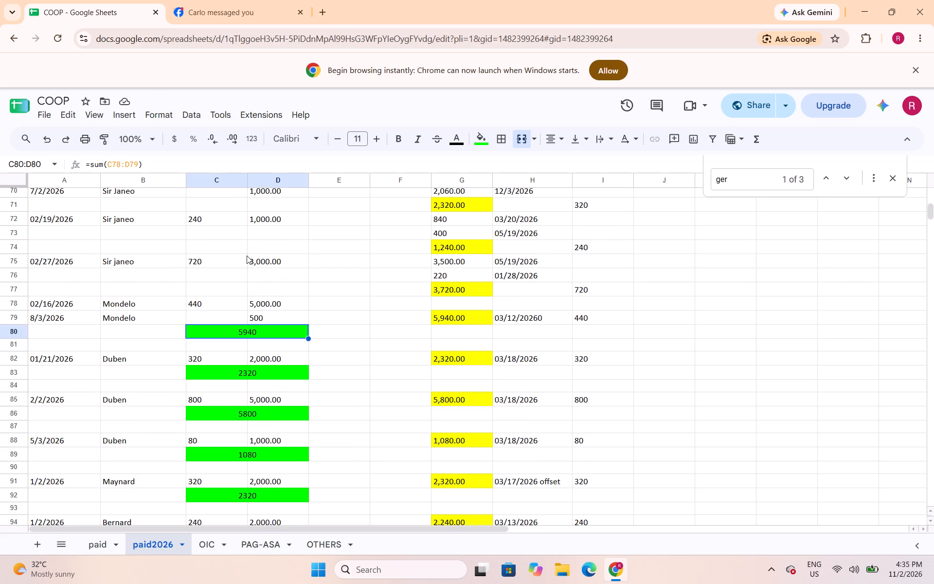
drag(240, 277, 256, 277)
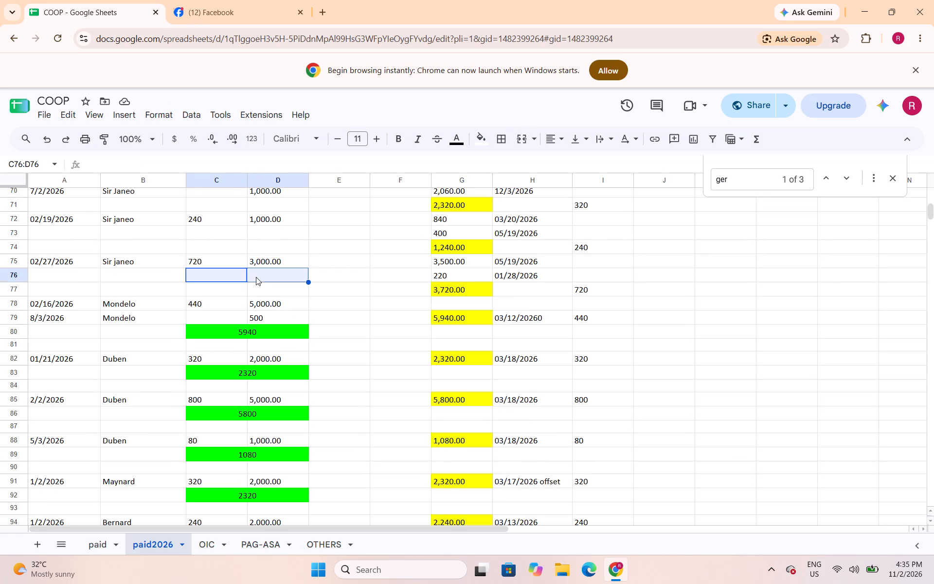
click(521, 139)
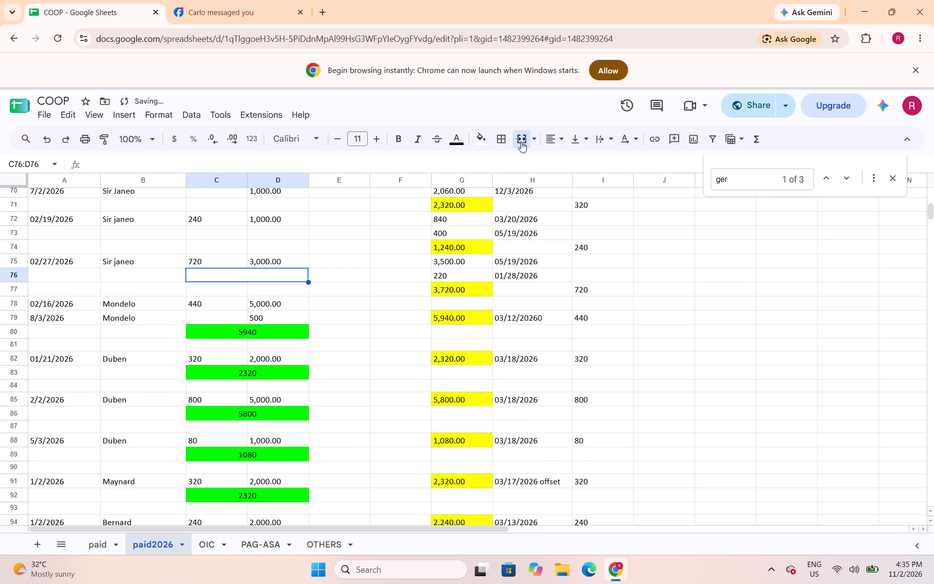
text(=sum()
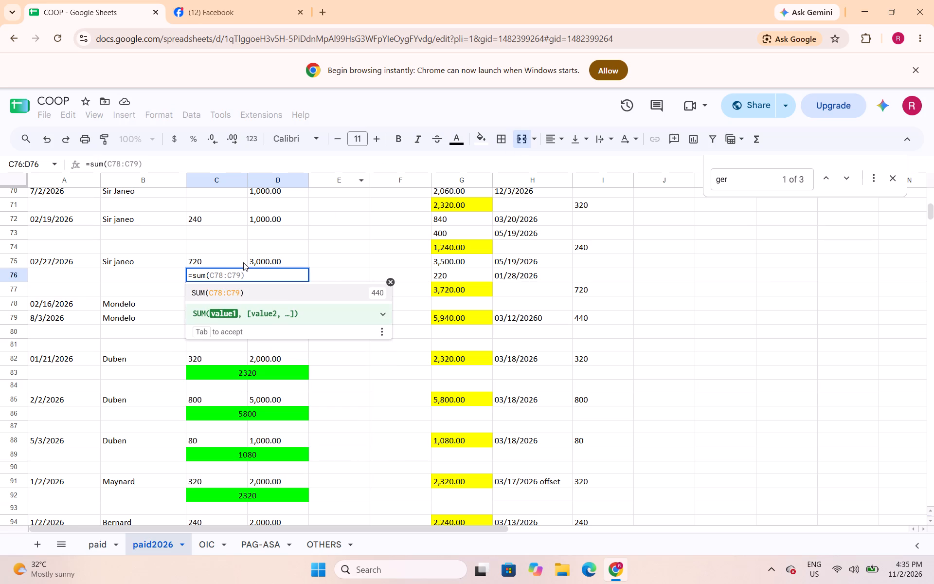
drag(243, 262, 260, 262)
key(shift+parenright)
key(Return)
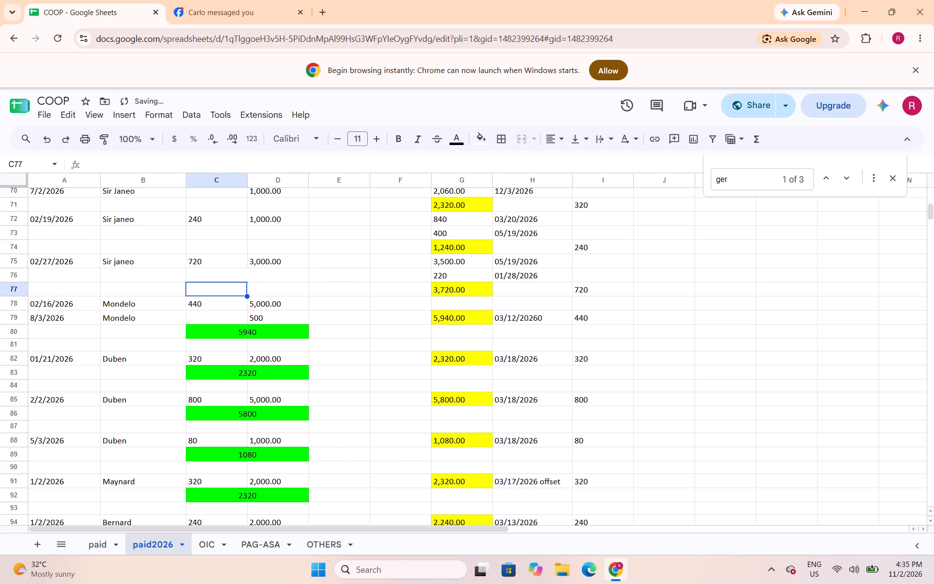
Centre the 02/27/2026 Sir janeo total in C76:D76 and fill it with bright green.
key(Up)
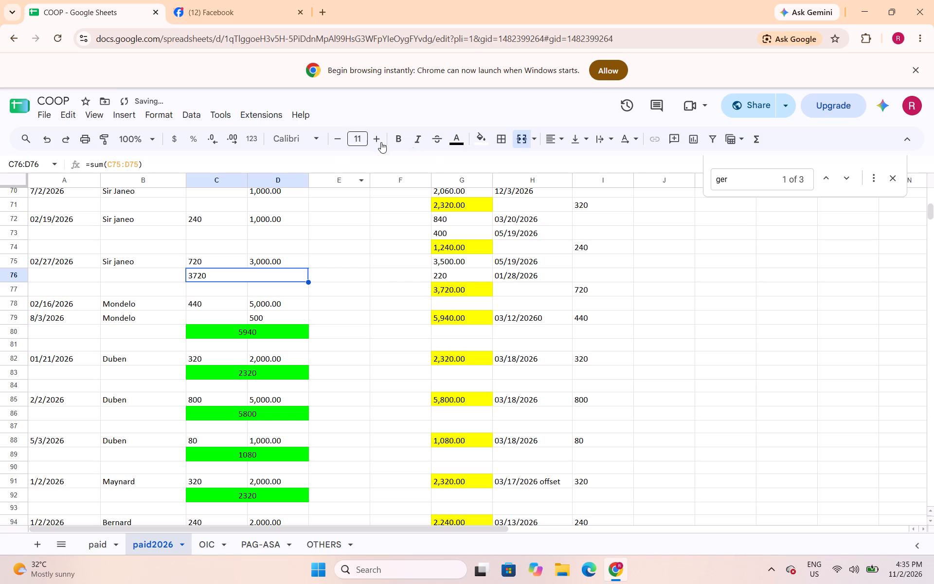
click(551, 144)
click(574, 164)
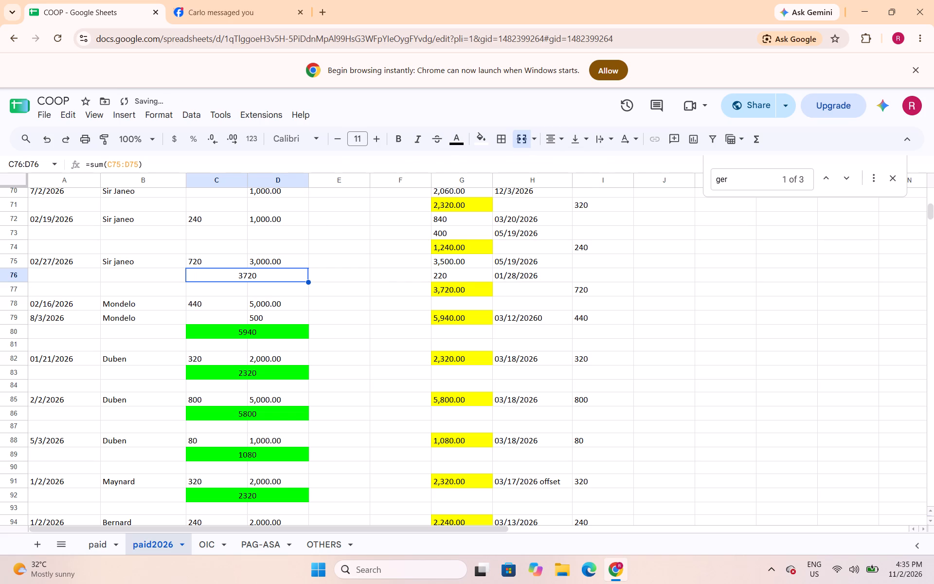
click(474, 143)
click(538, 198)
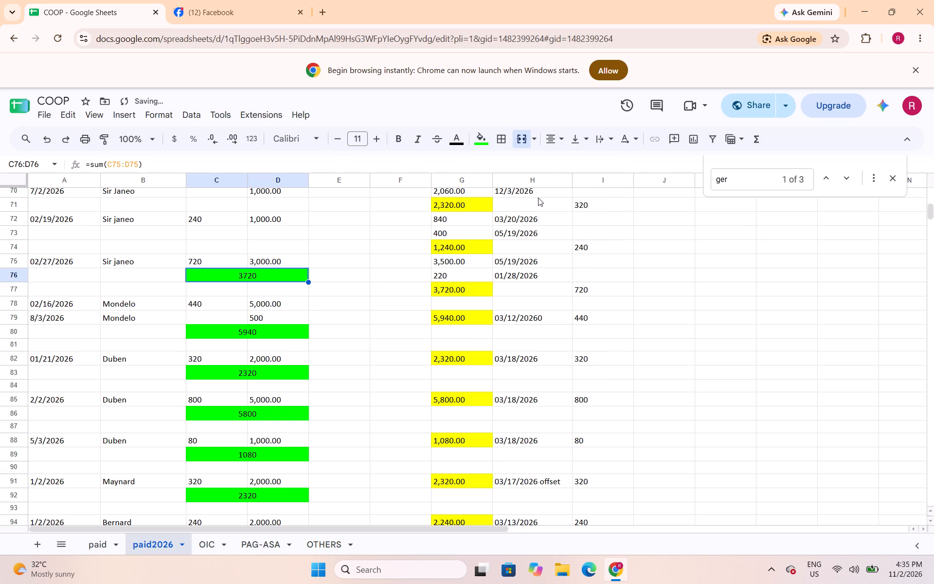
Merge C73:D73 below the 02/19/2026 Sir janeo entry and enter =sum(C72:D72) in it.
drag(215, 233, 271, 238)
click(520, 141)
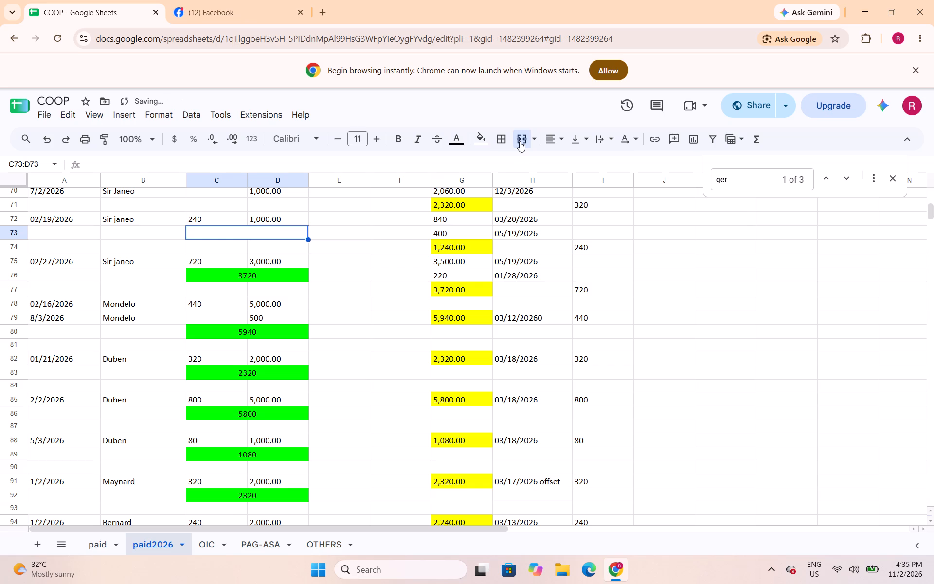
text(=sum()
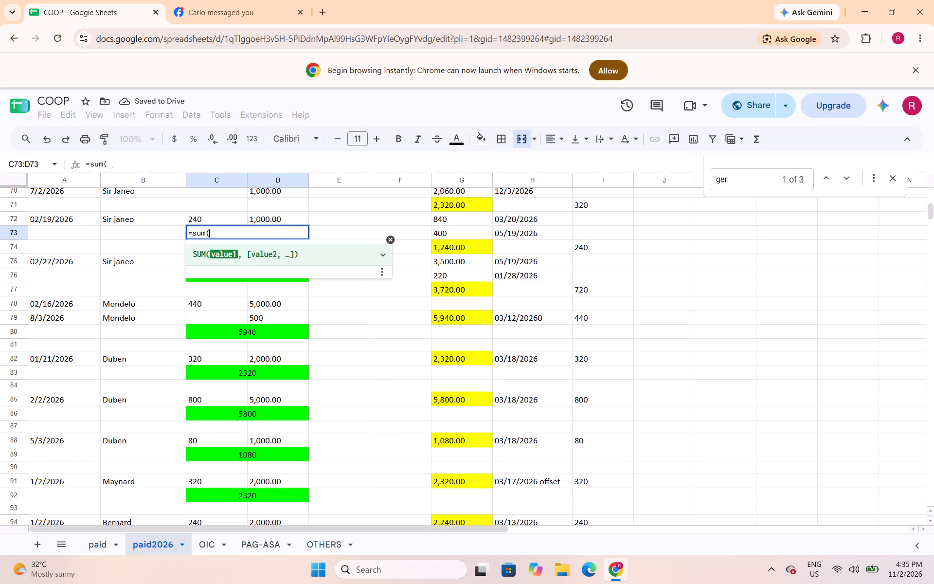
drag(239, 220, 262, 217)
key(shift+parenright)
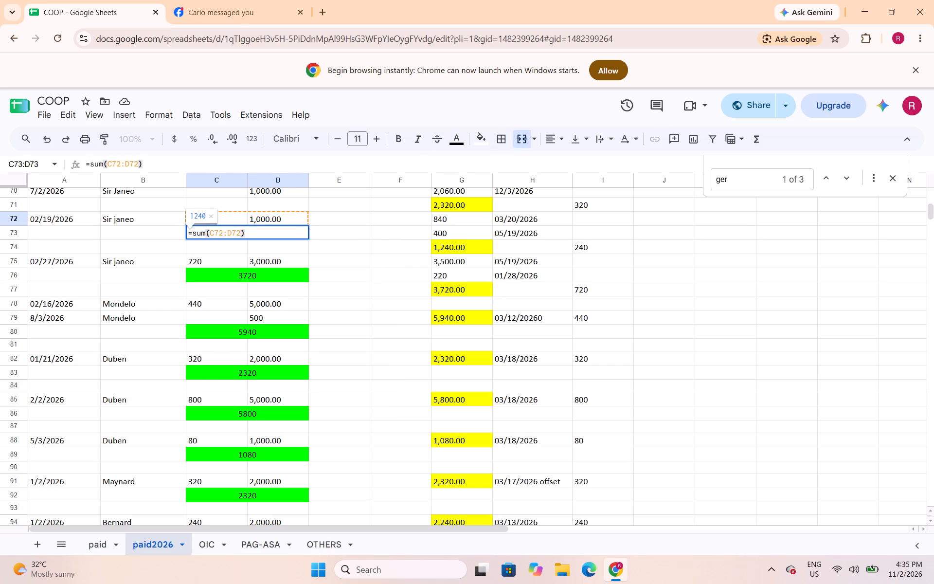
key(Return)
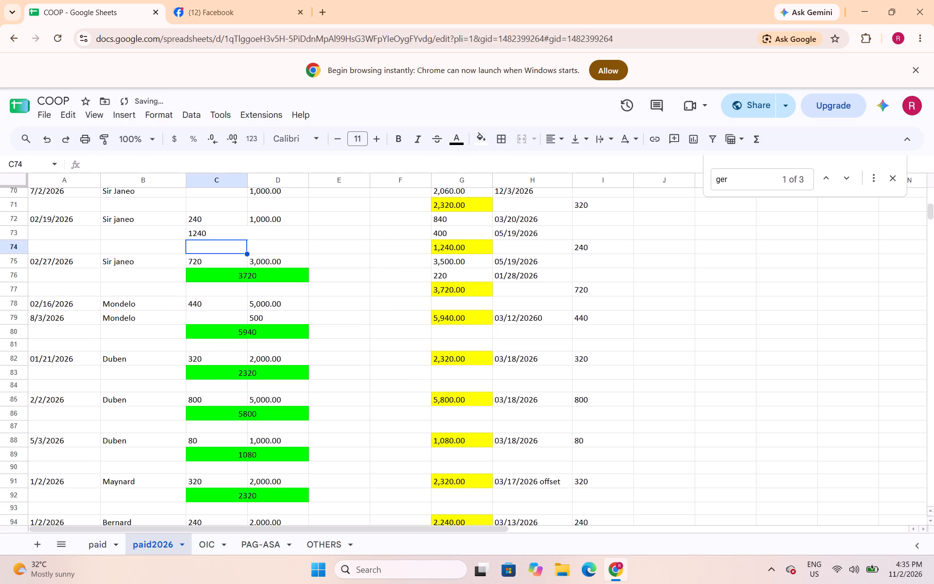
Centre the 02/19/2026 Sir janeo total in C73:D73 and fill it with bright green.
key(Up)
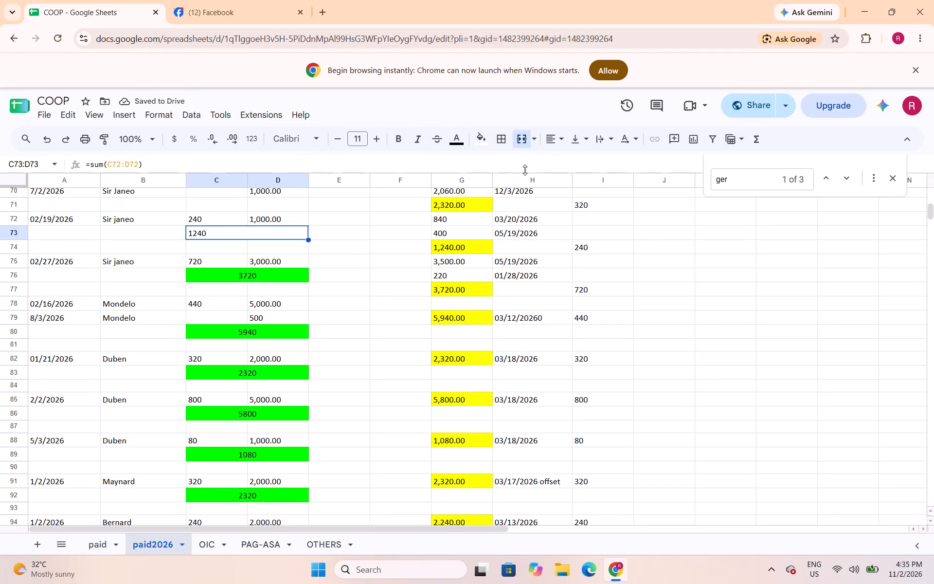
click(551, 141)
click(577, 162)
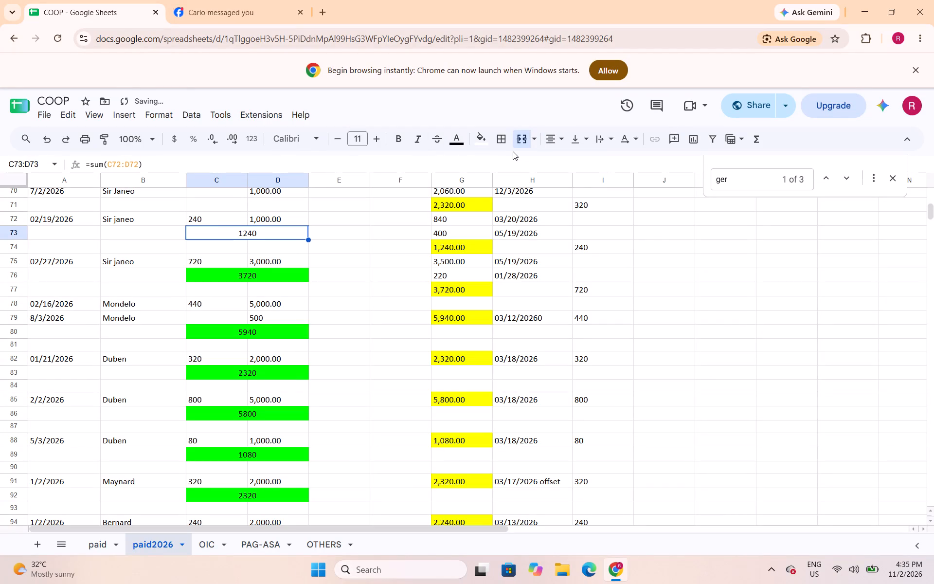
click(475, 139)
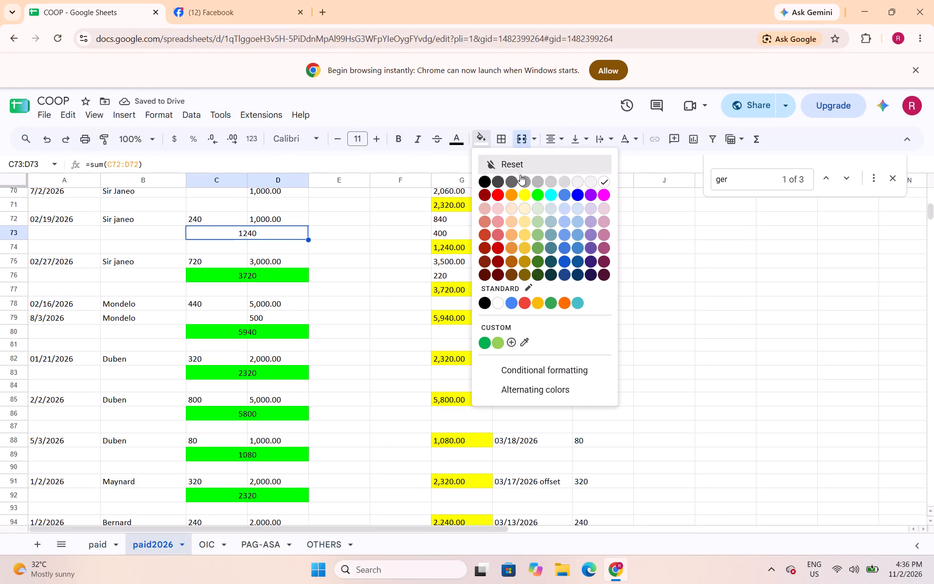
click(539, 194)
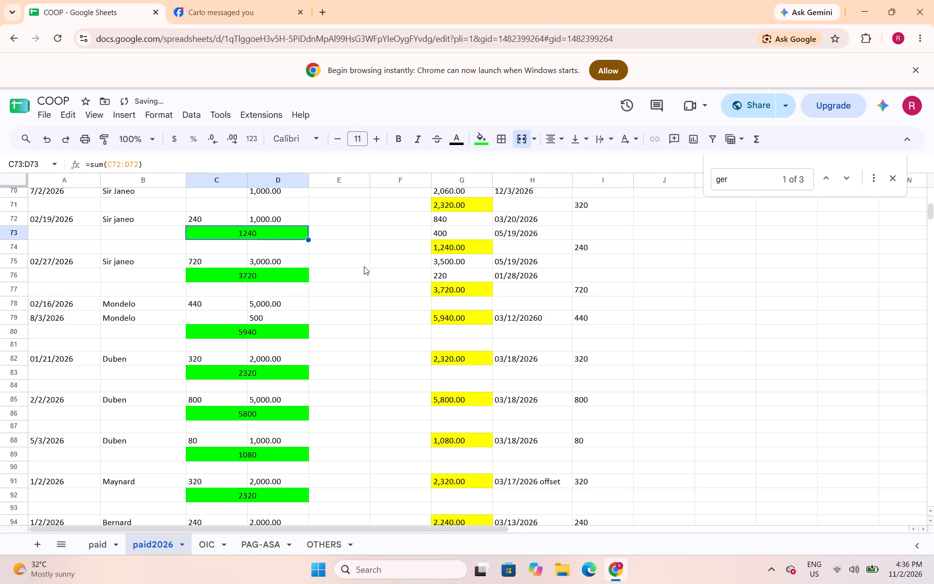
Insert one blank row above row 71, directly below the 7/2/2026 Sir Janeo entry.
scroll(364, 266, up, 2)
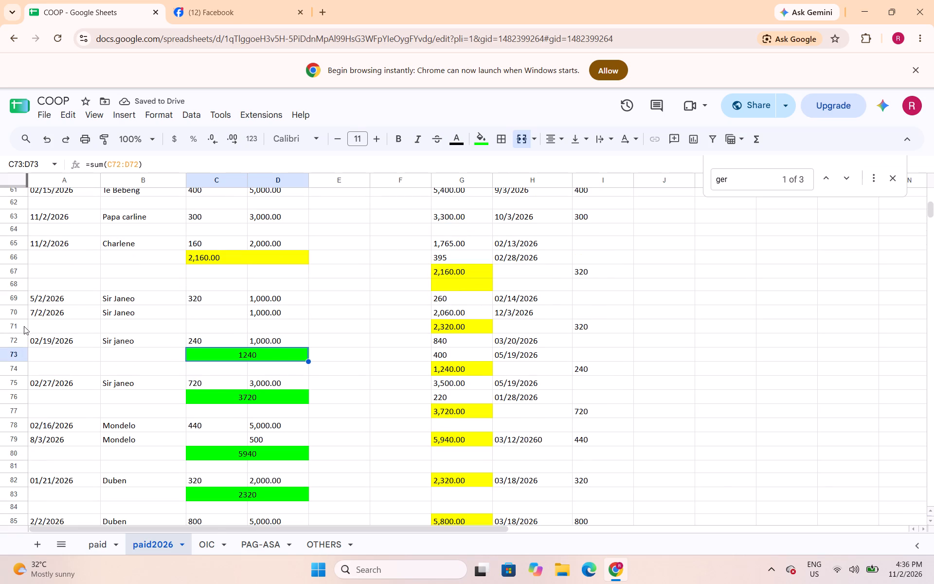
click(21, 328)
right_click(21, 328)
click(63, 334)
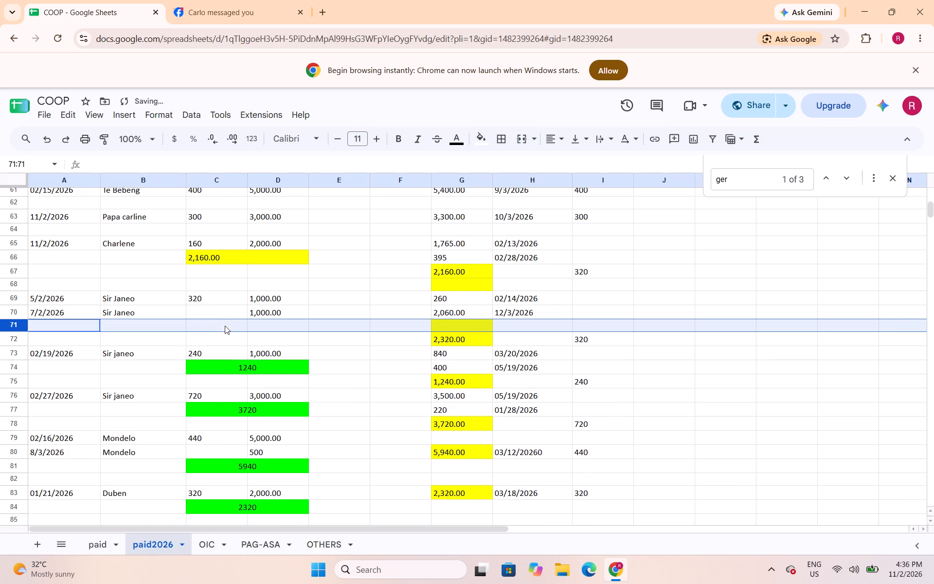
Merge C71:D71 below the 5/2/2026 and 7/2/2026 Sir Janeo entries and enter =sum(C69:D70) in it.
drag(225, 326, 251, 326)
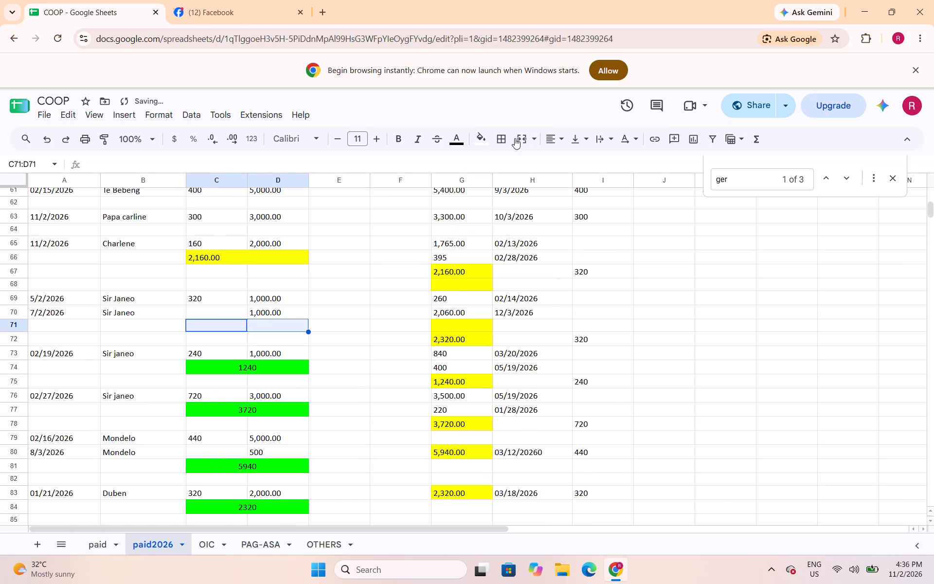
click(516, 138)
text(=sum()
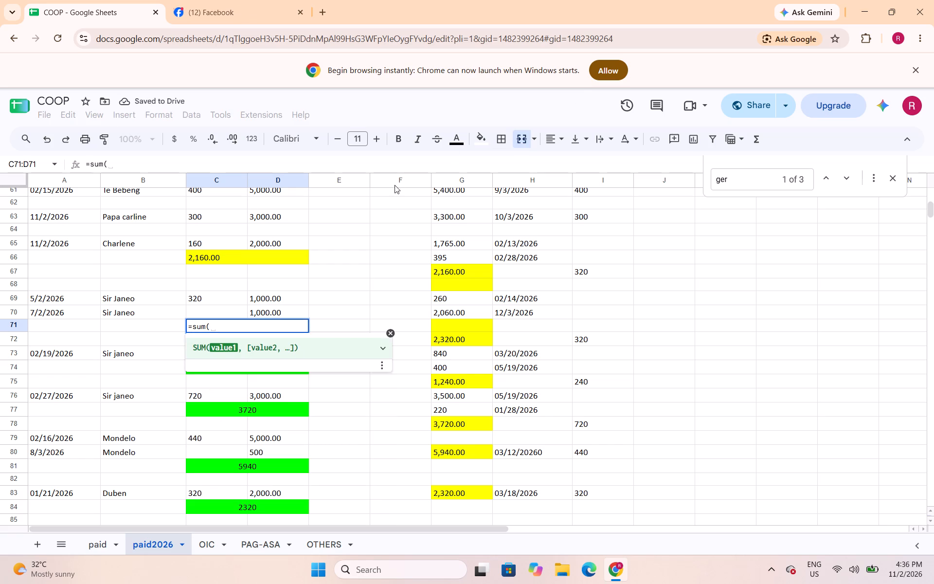
drag(240, 295, 260, 310)
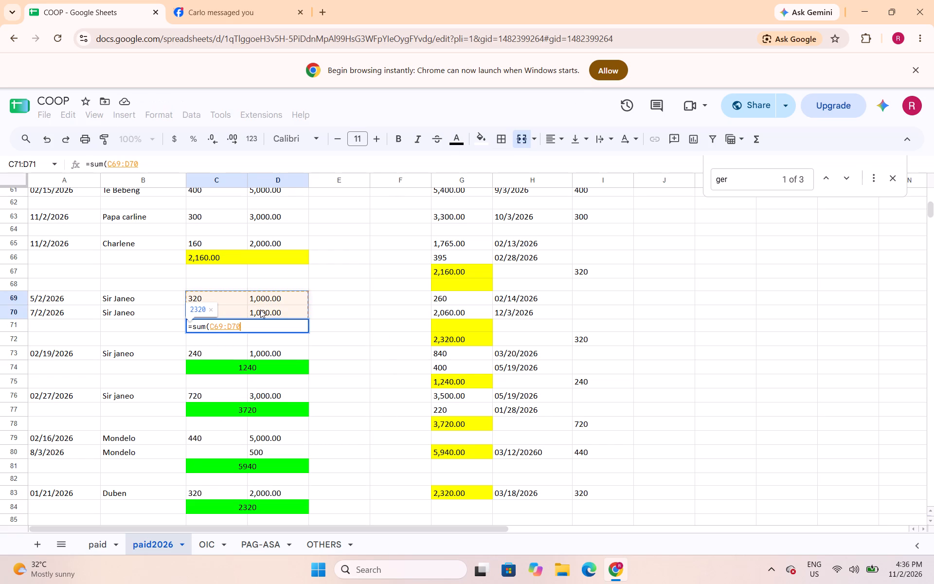
key(shift+parenright)
key(Return)
Fill the Sir Janeo total in C71:D71 with bright green and centre it.
key(Up)
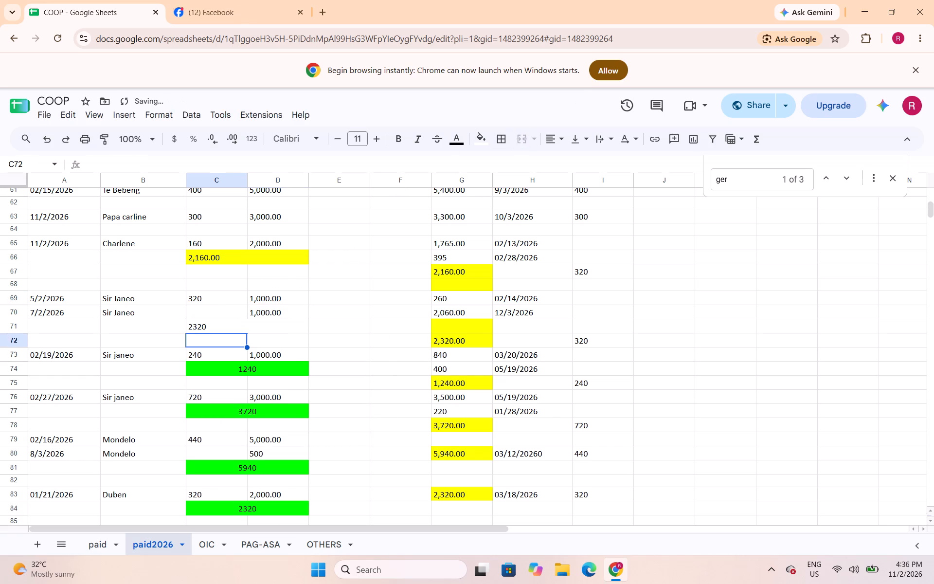
click(478, 148)
click(537, 191)
click(557, 142)
click(572, 165)
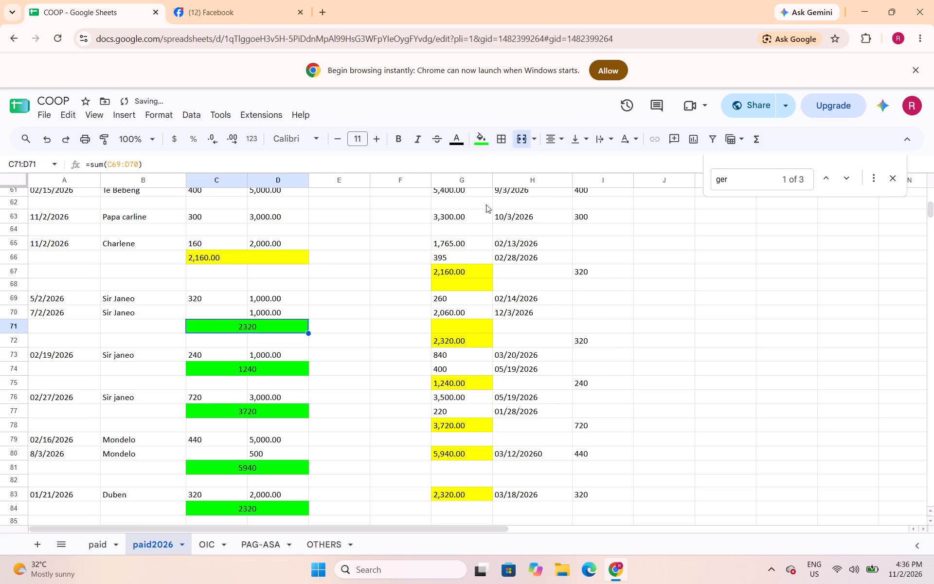
Centre the Charlene total in C66:D66 and change its fill to bright green.
click(251, 260)
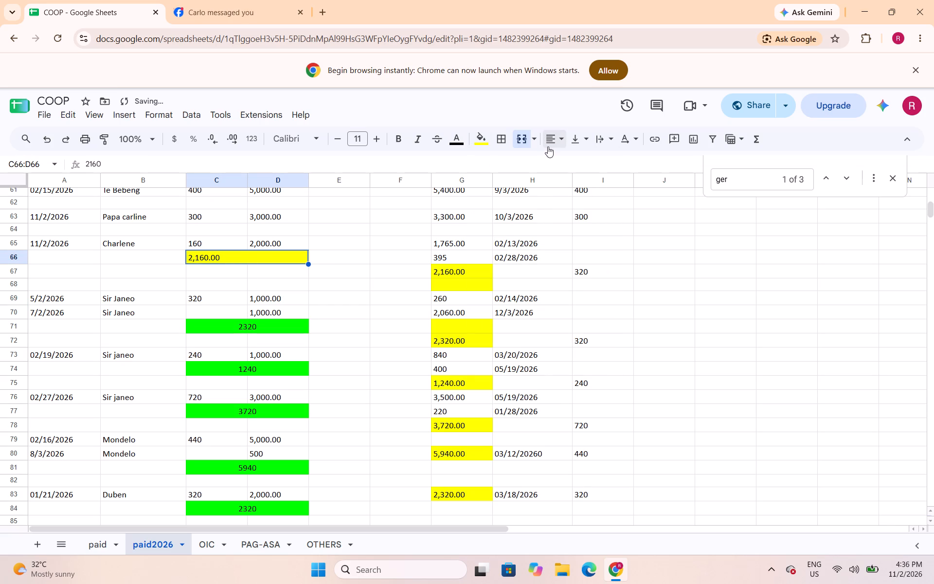
click(548, 146)
click(570, 165)
click(482, 139)
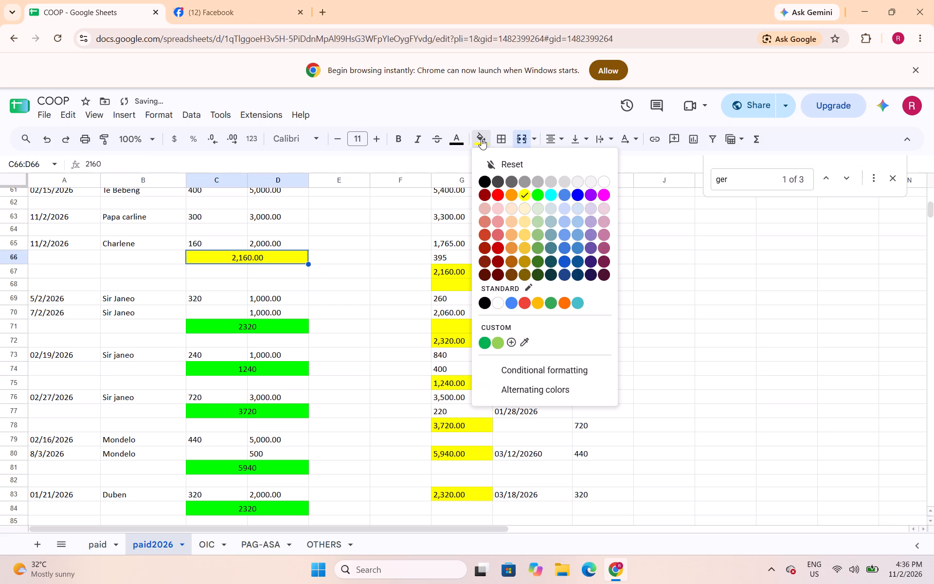
click(536, 194)
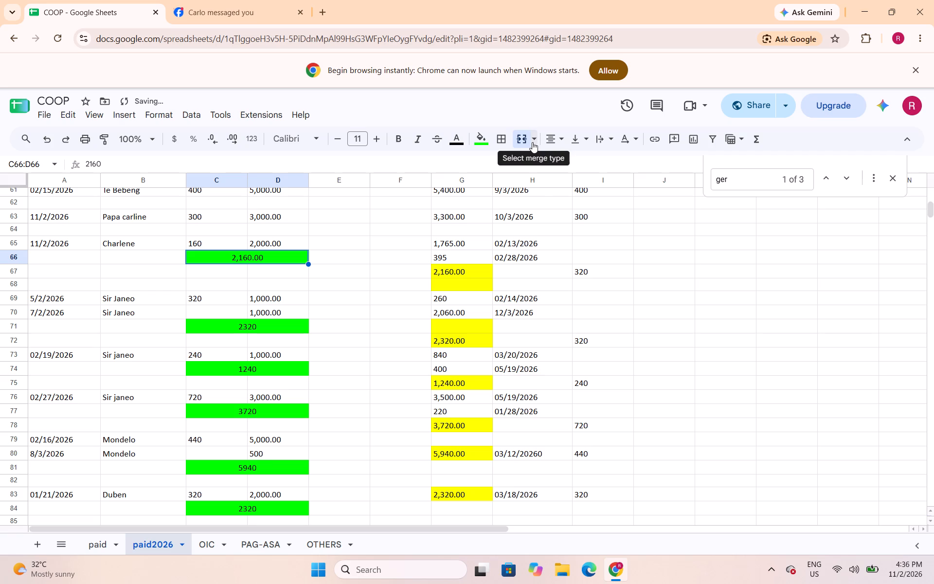
Insert one blank row above row 64, directly below the Papa carline entry.
click(11, 231)
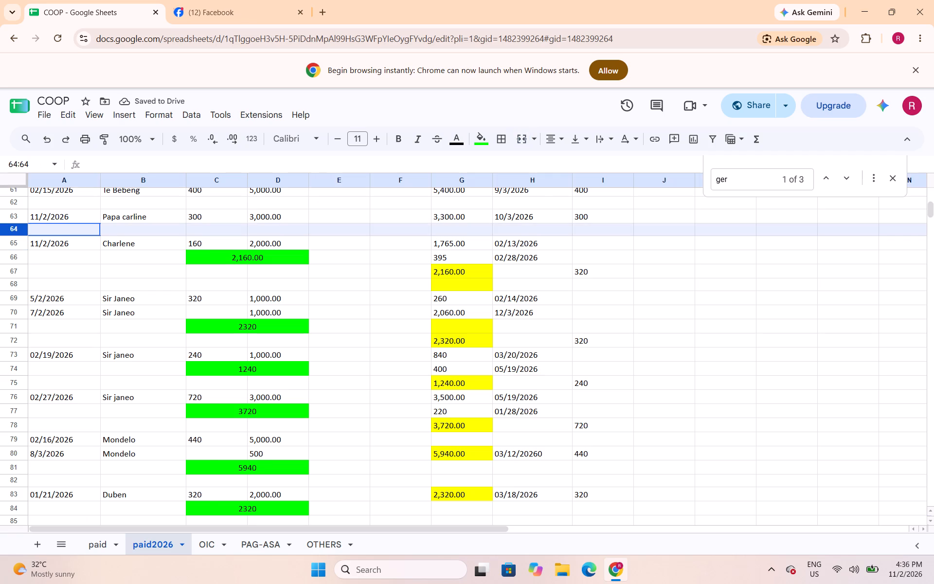
right_click(15, 230)
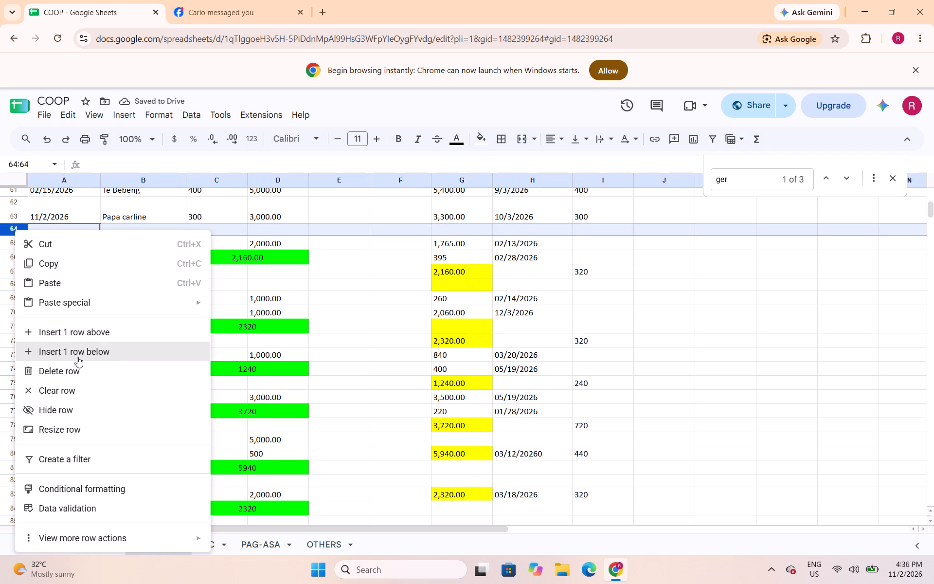
click(88, 331)
Change the dates of the Charlene entry in A66 and the Papa carline entry in A63 to 2/11/2026.
scroll(77, 224, up, 1)
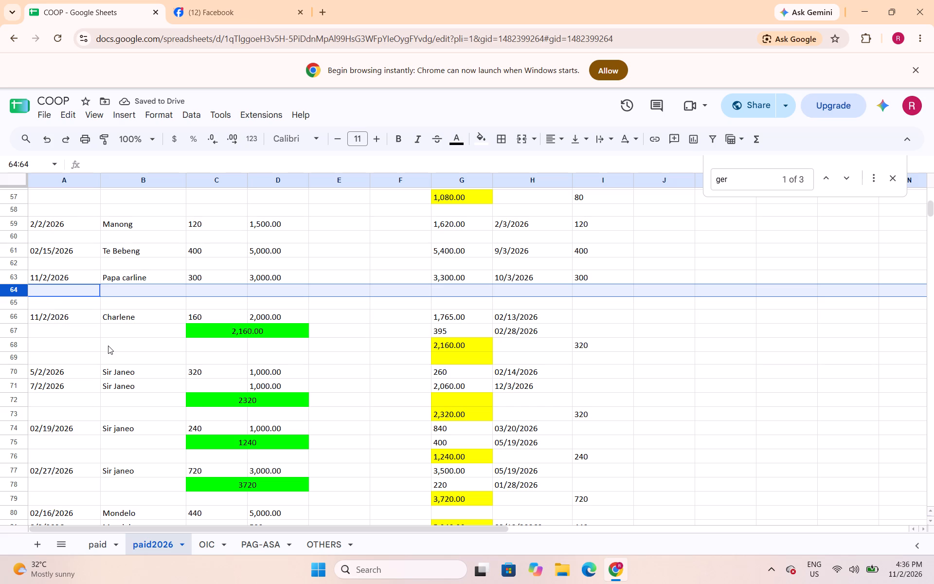
click(41, 319)
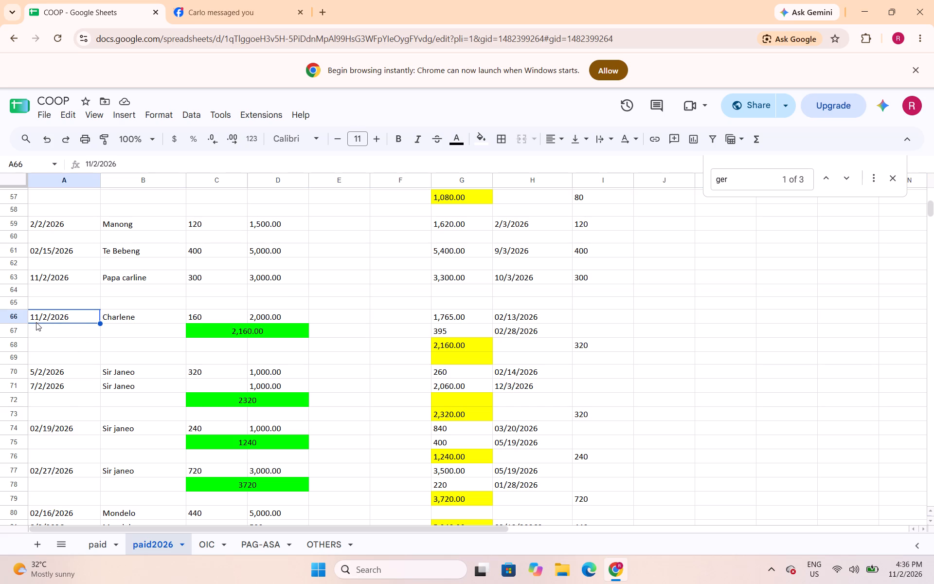
text(2/11/2026)
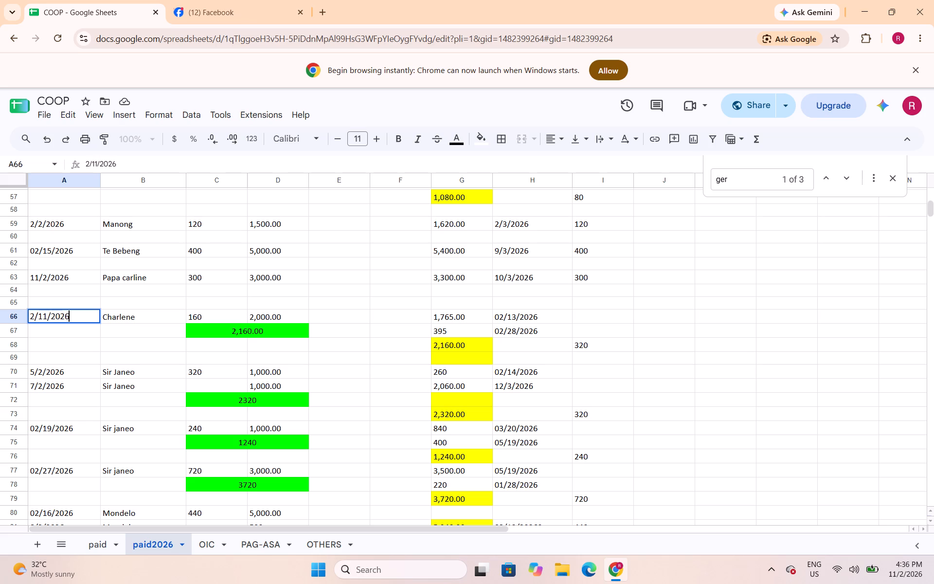
key(Up)
key(Up)
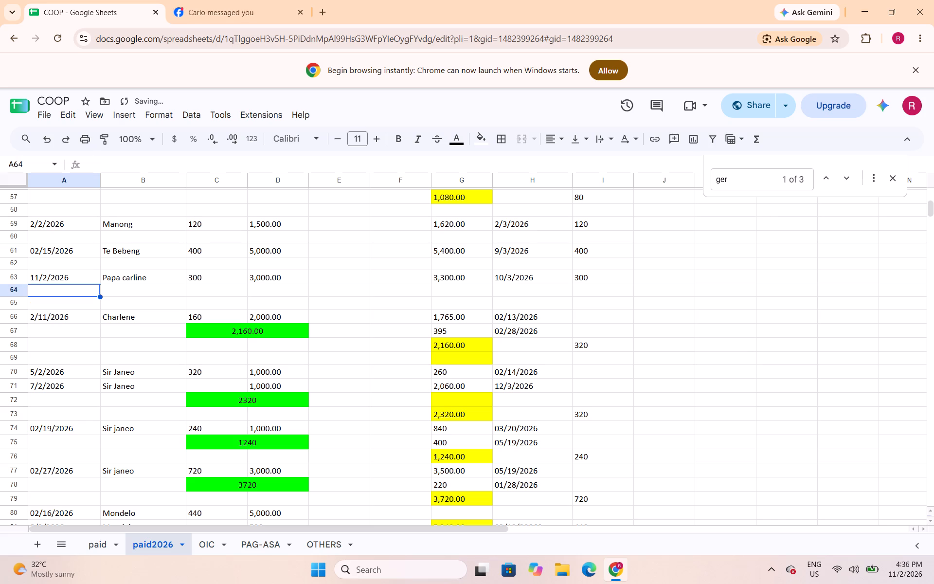
key(Up)
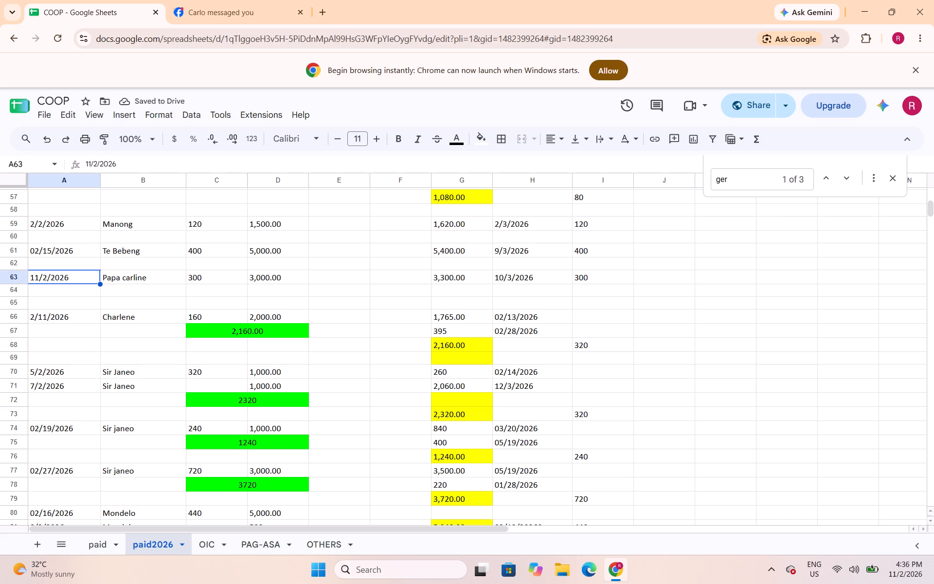
text(2/11/2026)
key(Up)
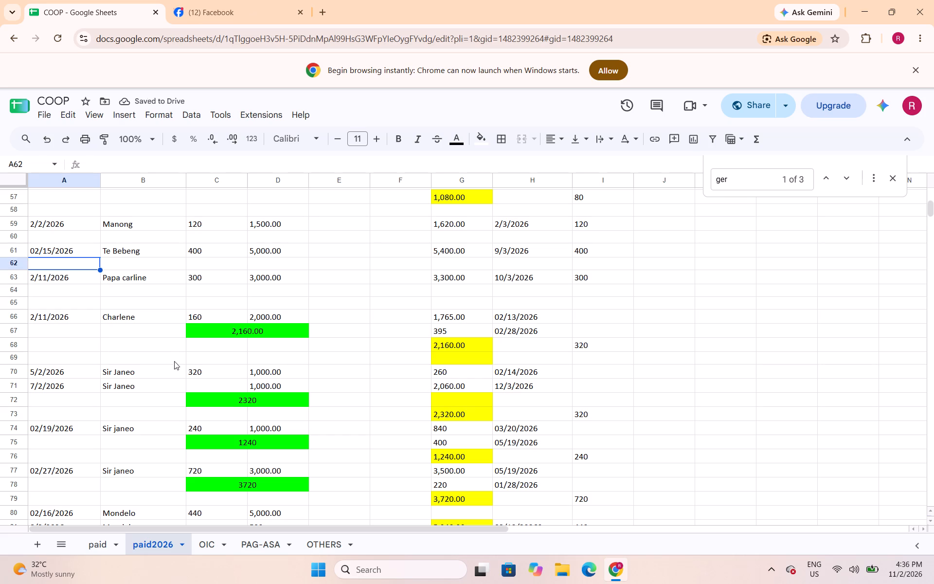
Merge C64:D64 below the Papa carline entry and enter =sum(C63:D63) in it.
drag(230, 293, 252, 288)
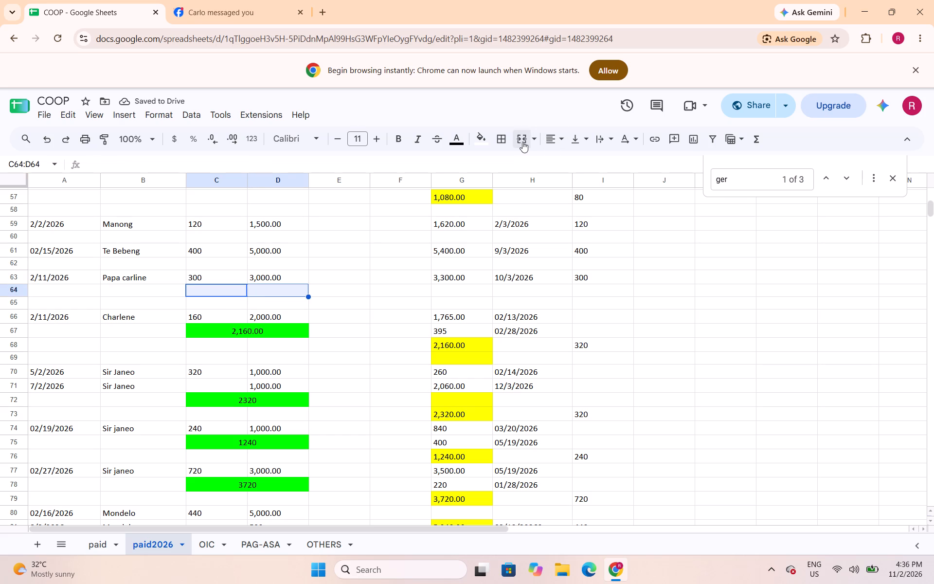
click(522, 142)
text(=sum()
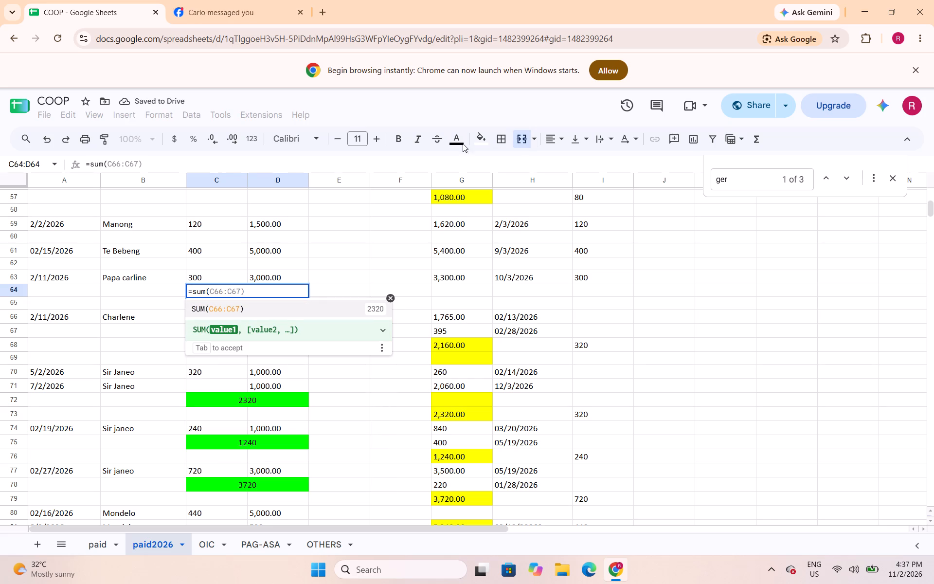
drag(235, 277, 258, 275)
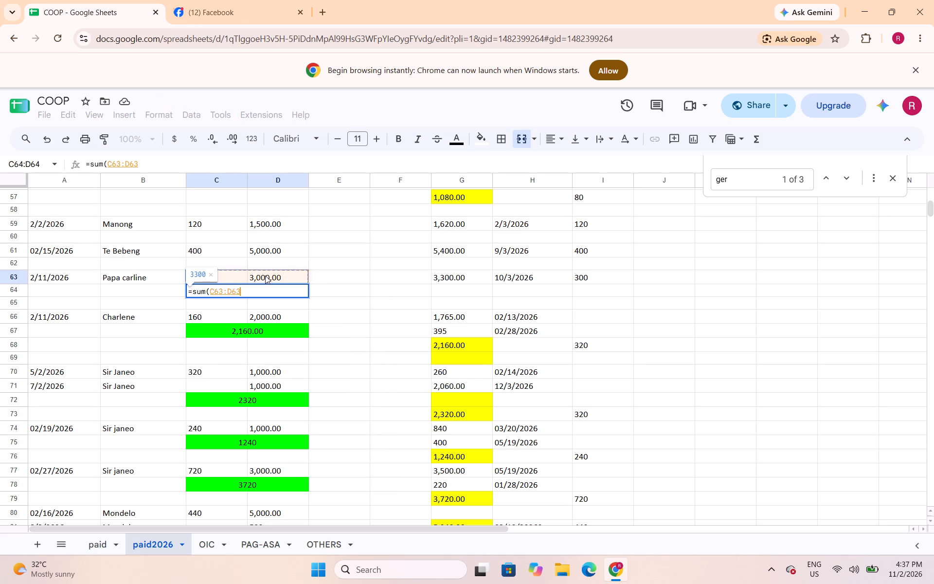
key(shift+parenright)
key(Return)
Centre the Papa carline total in C64:D64 and fill it with bright green.
key(Up)
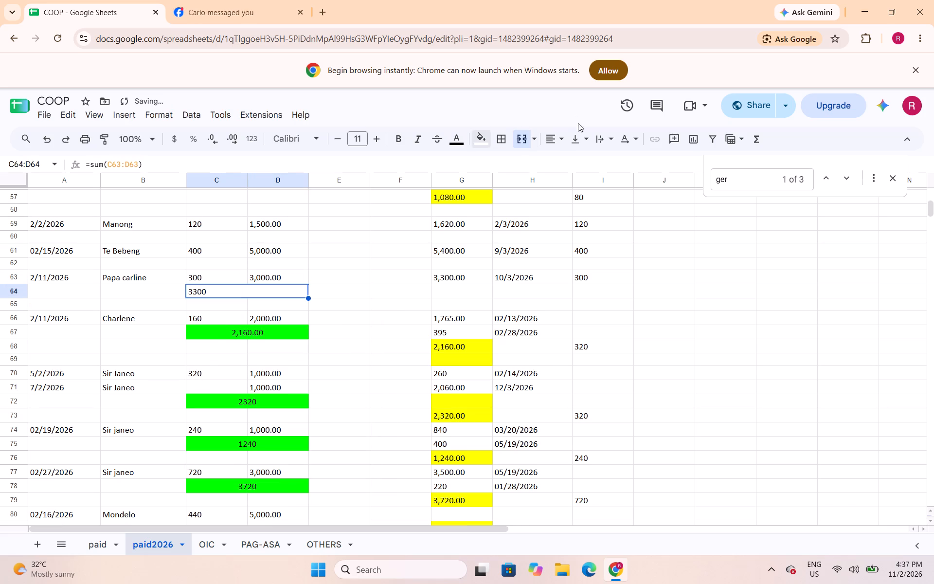
click(553, 143)
click(571, 163)
click(479, 144)
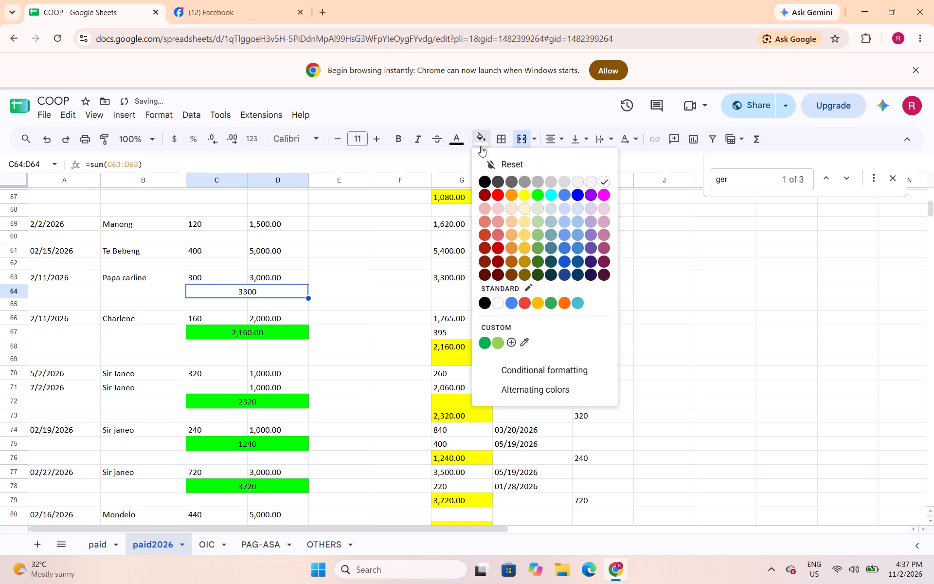
click(538, 195)
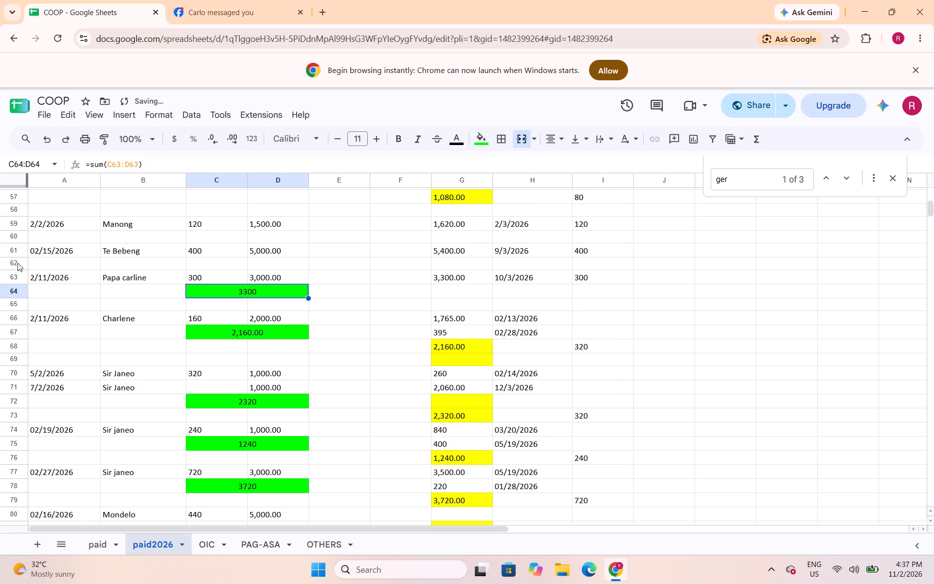
Insert one blank row above row 62, directly below the 02/15/2026 Te Bebeng entry.
click(16, 264)
right_click(16, 264)
click(84, 339)
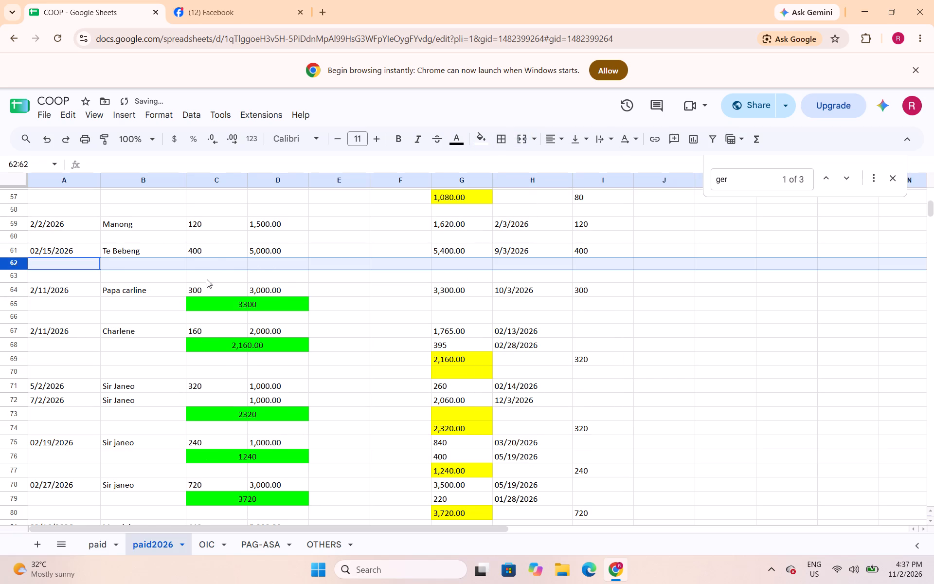
drag(225, 266, 260, 261)
click(523, 140)
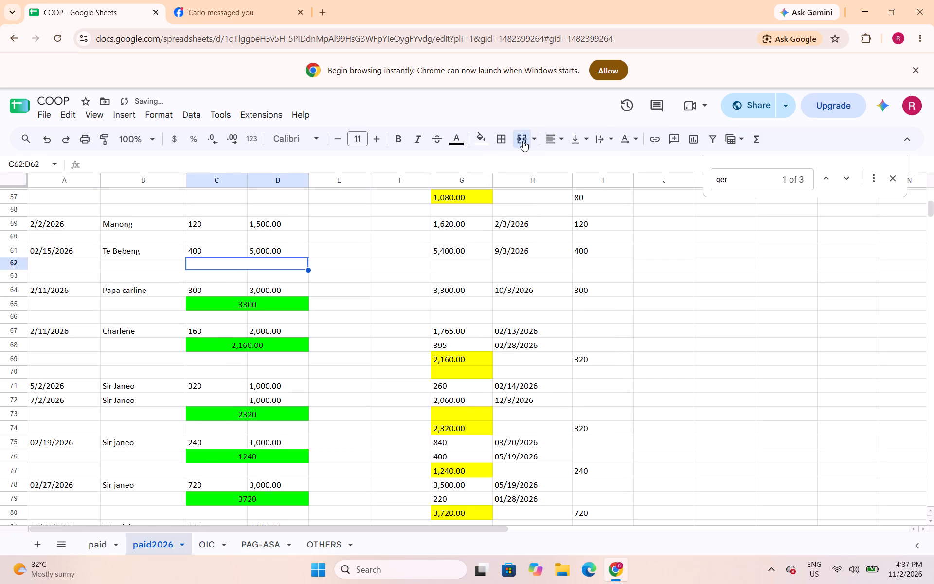
text(=sum()
drag(227, 248, 232, 248)
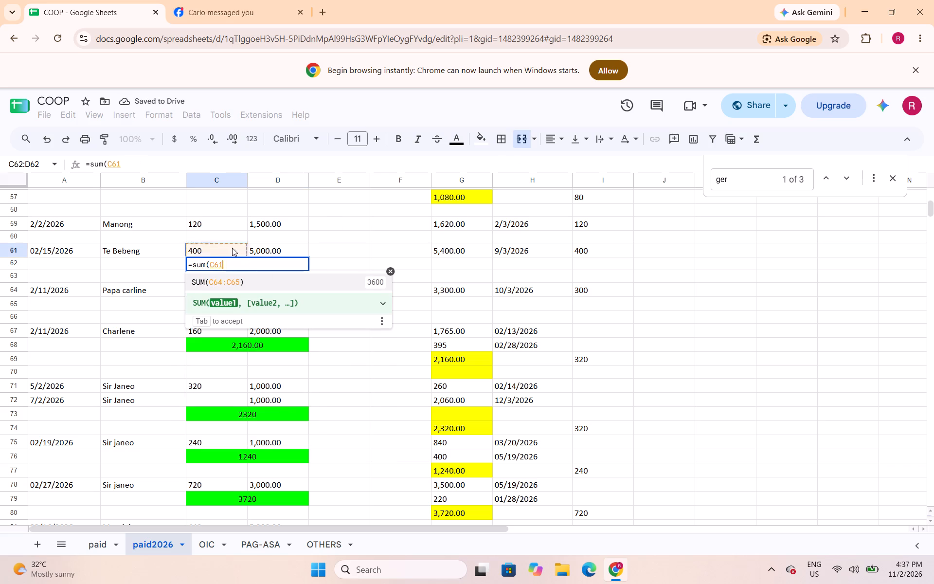
drag(232, 248, 250, 248)
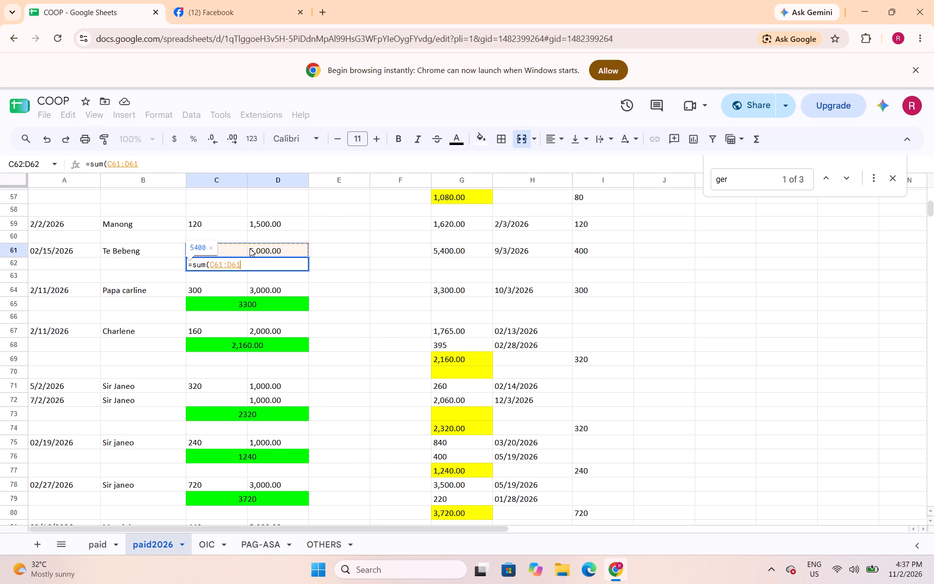
key(shift+parenright)
key(Return)
Centre the Te Bebeng total in C62:D62 and fill it with bright green.
key(Left)
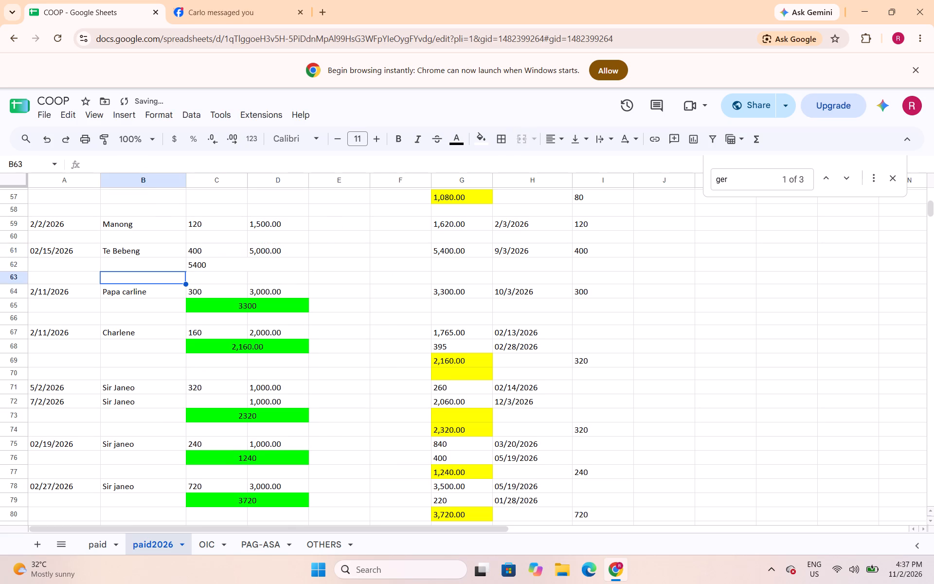
key(Up)
key(Right)
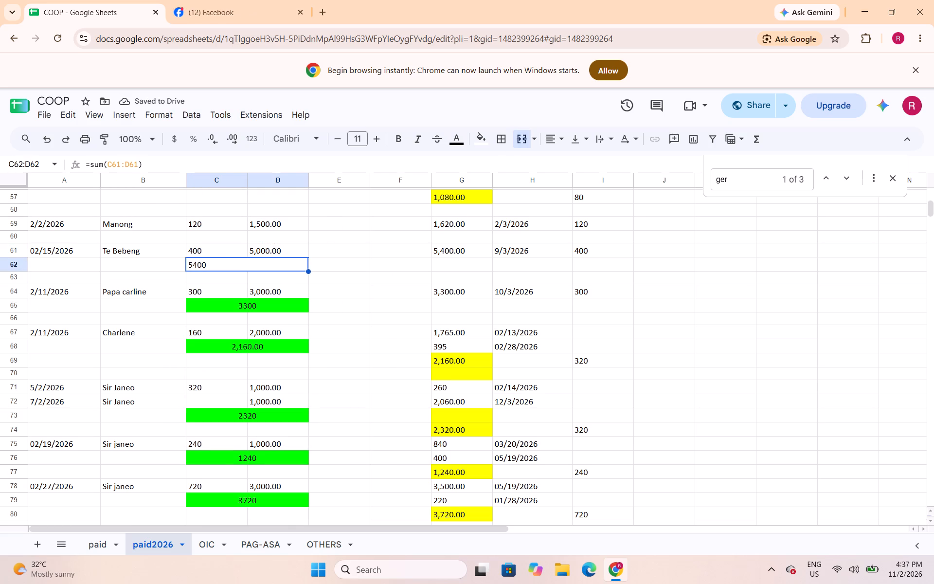
click(557, 135)
click(573, 158)
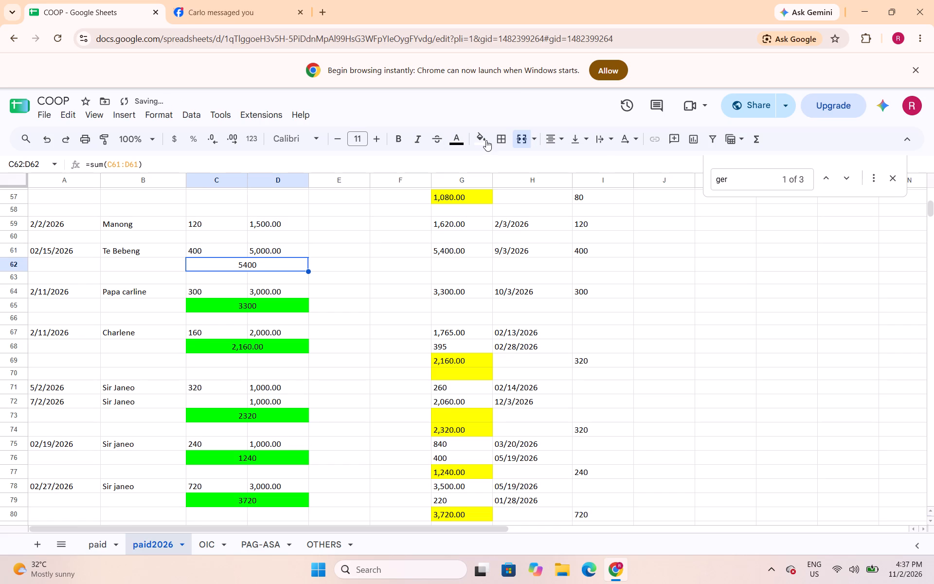
click(486, 140)
click(536, 197)
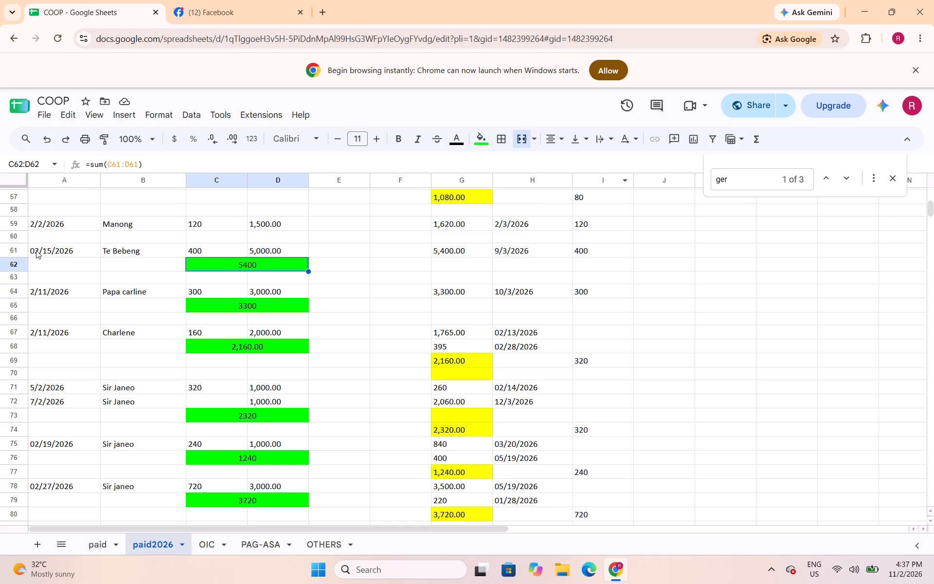
Insert one blank row above row 60, directly below the 2/2/2026 Manong entry.
click(22, 238)
right_click(21, 238)
click(82, 336)
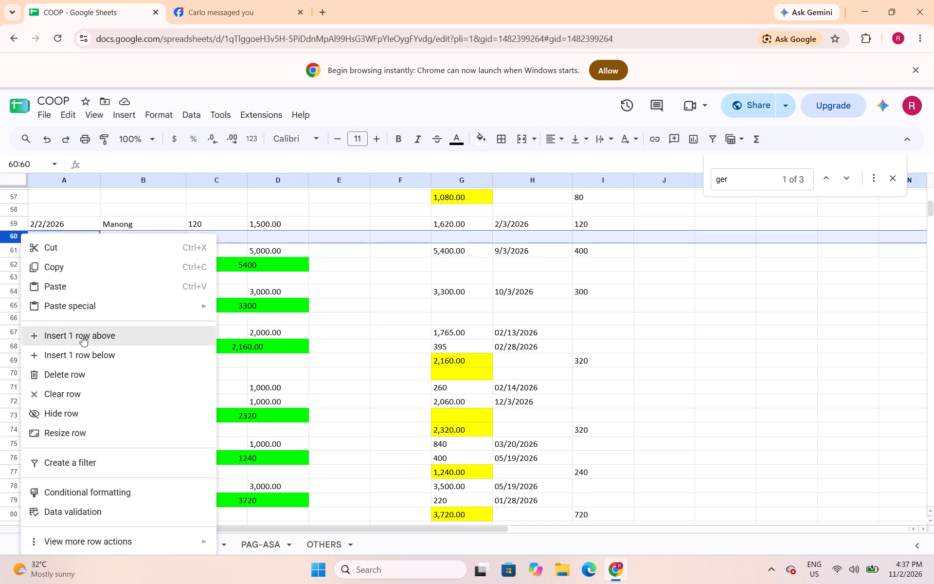
Merge C60:D60 below the Manong entry and enter =sum(C59:D59) in it.
drag(225, 241, 272, 244)
click(521, 141)
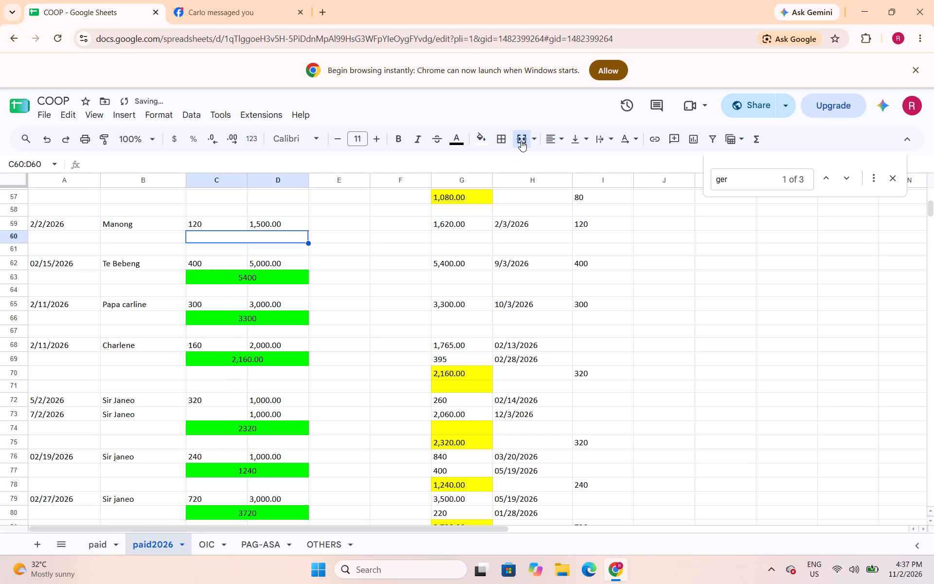
key(equal)
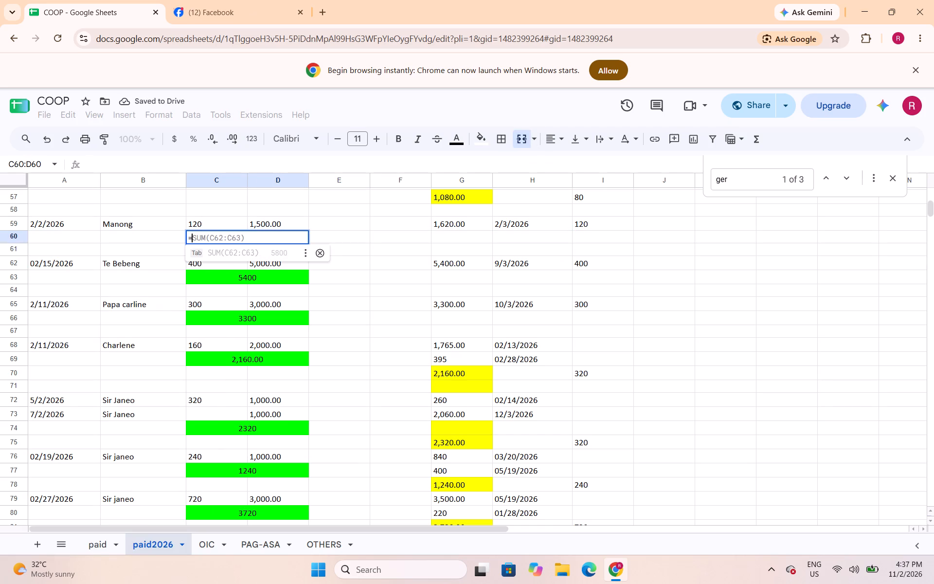
text(sum()
drag(237, 228, 246, 226)
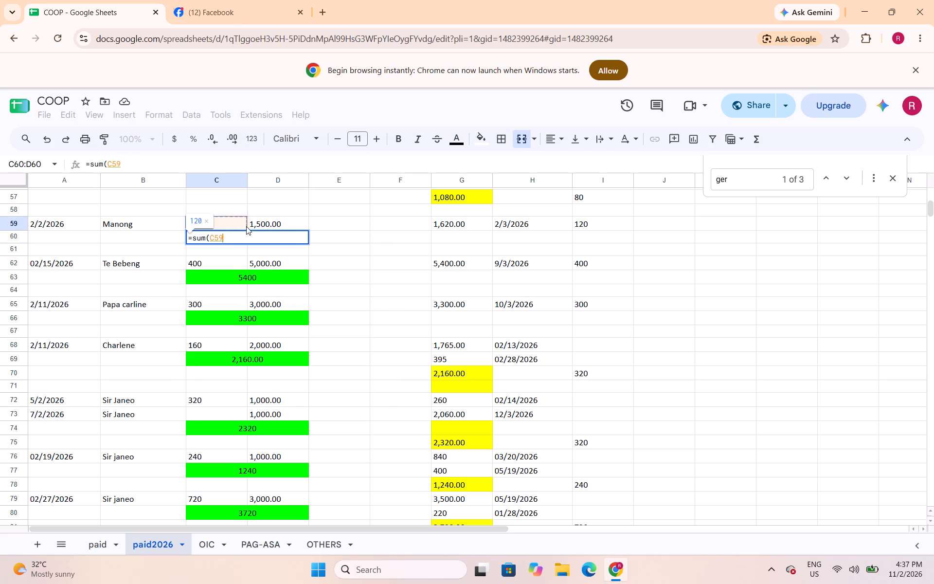
drag(246, 226, 256, 222)
key(shift+parenright)
key(Return)
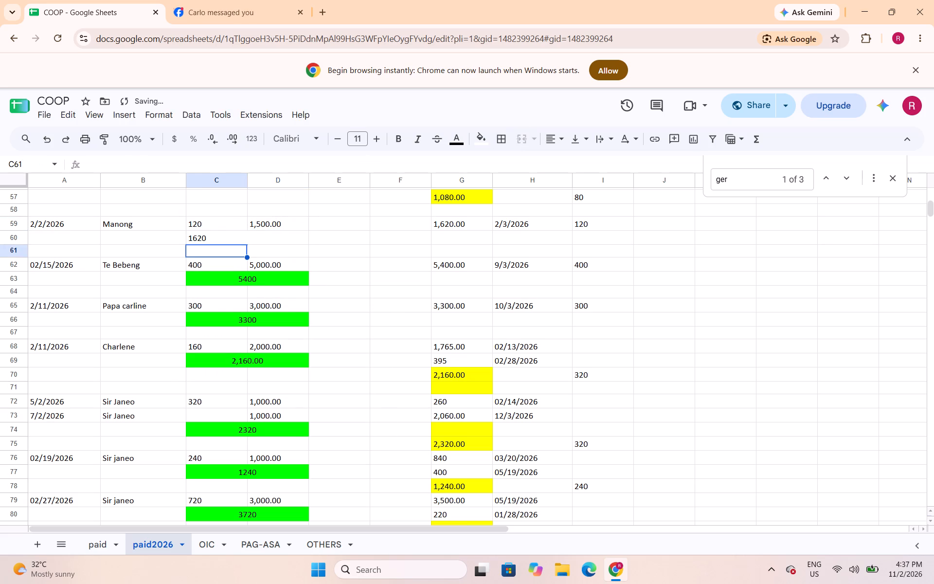
Fill the Manong total in C60:D60 with bright green and centre it.
key(Up)
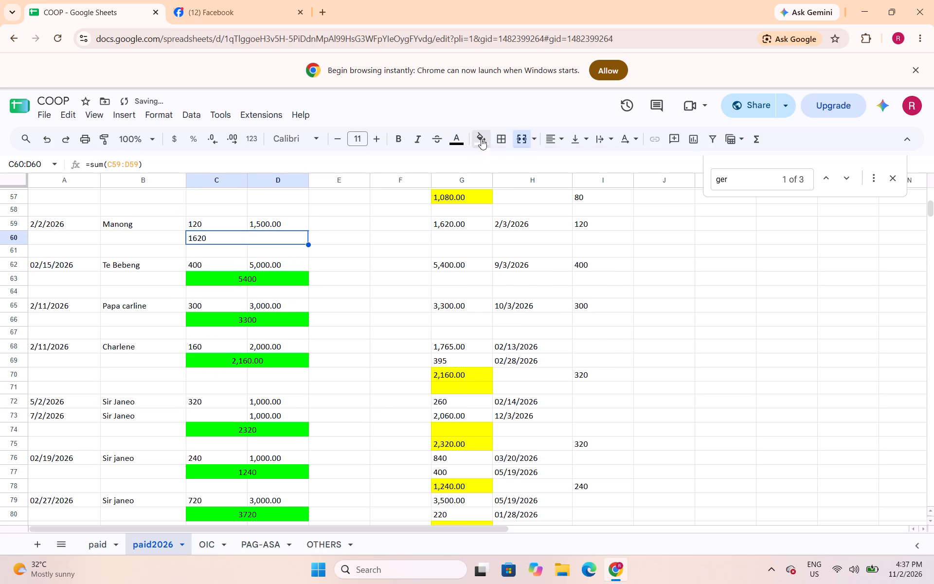
click(481, 139)
click(537, 191)
click(553, 144)
click(571, 162)
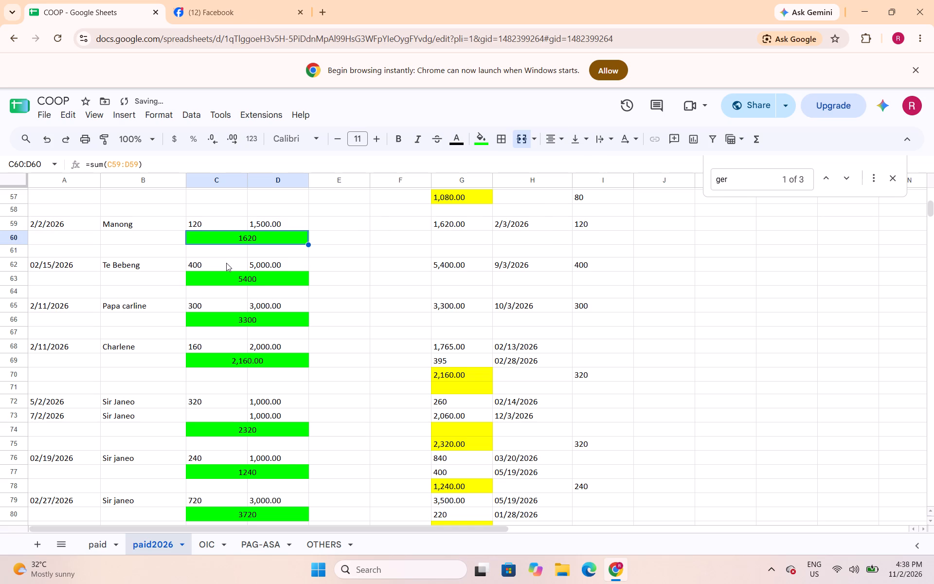
Merge C56:D56 below the 3/2/2026 Mondelo entry and enter =sum(C55:D55) in it.
scroll(217, 273, up, 3)
scroll(246, 346, down, 1)
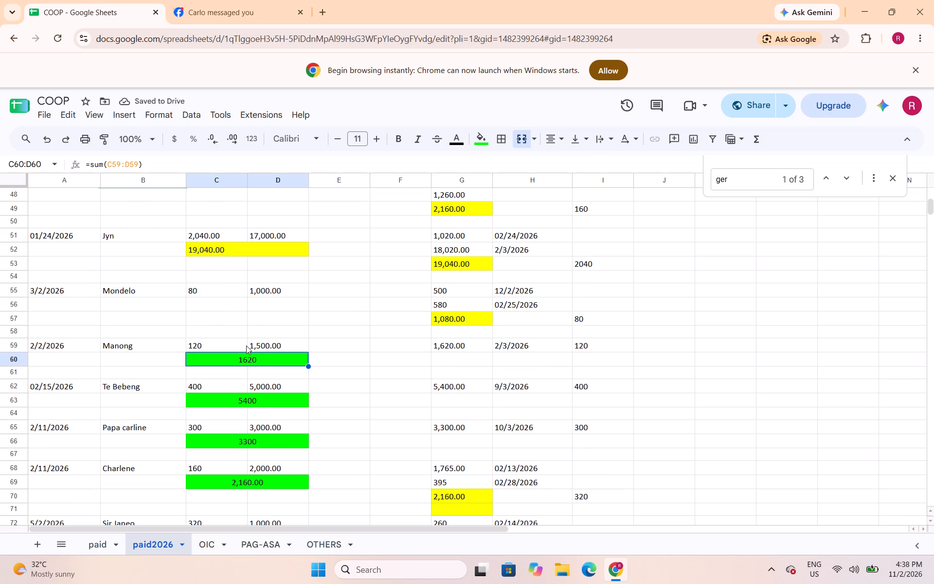
drag(232, 306, 254, 306)
click(517, 145)
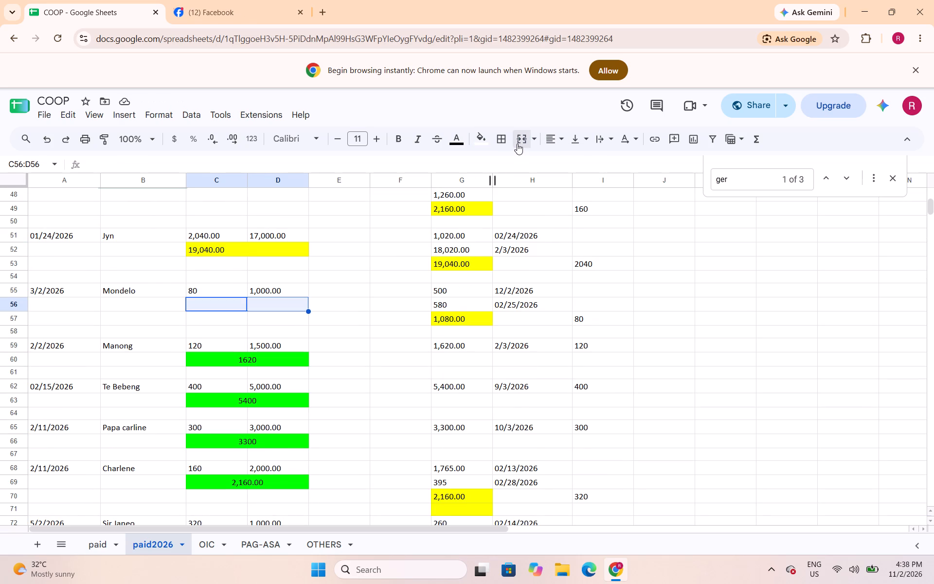
text(=sum()
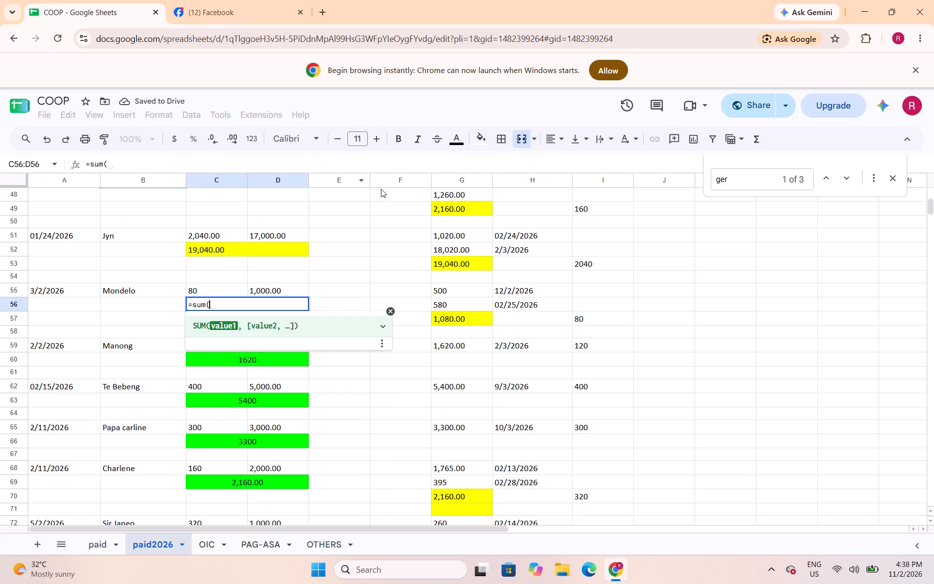
drag(218, 294, 264, 294)
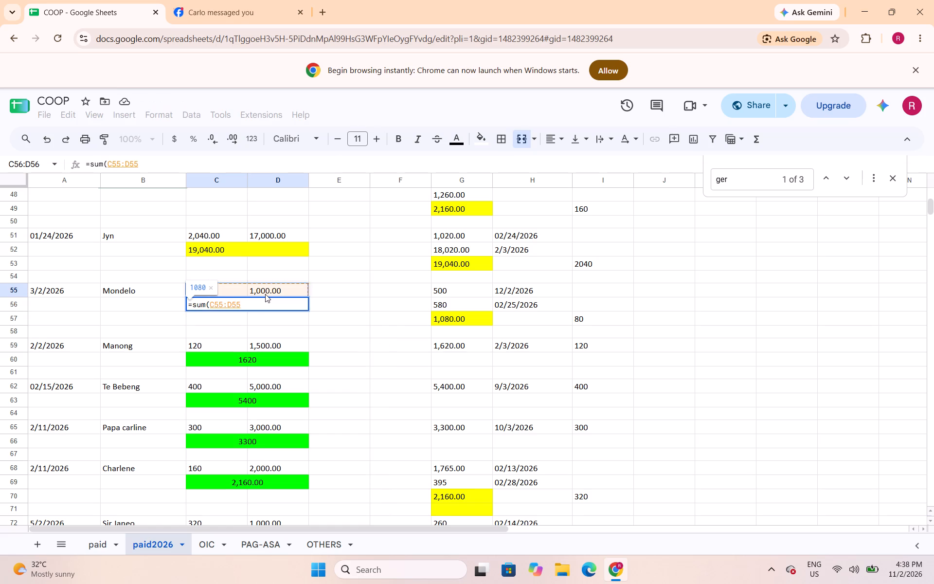
key(shift+parenright)
key(Return)
Centre the Mondelo total in C56:D56 and fill it with bright green.
key(Up)
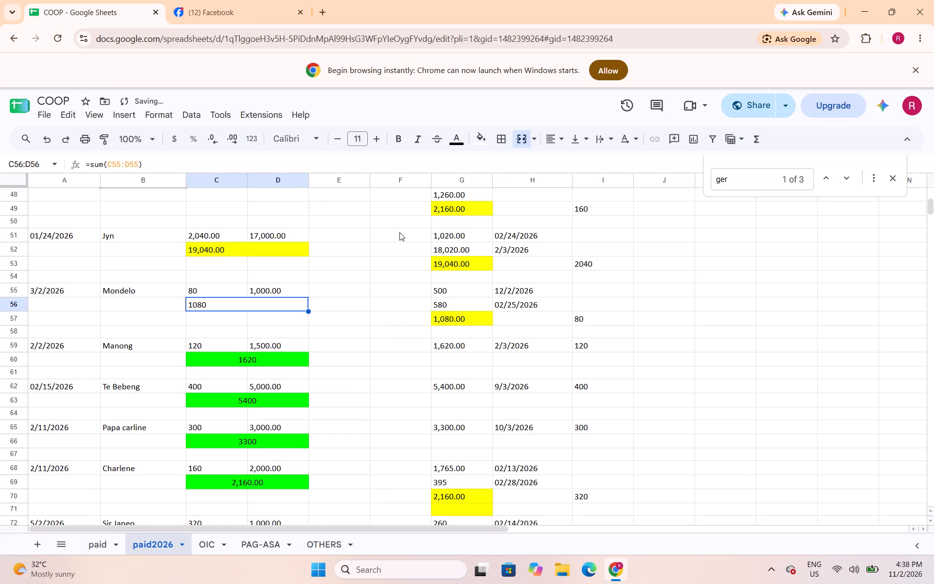
click(551, 136)
click(570, 162)
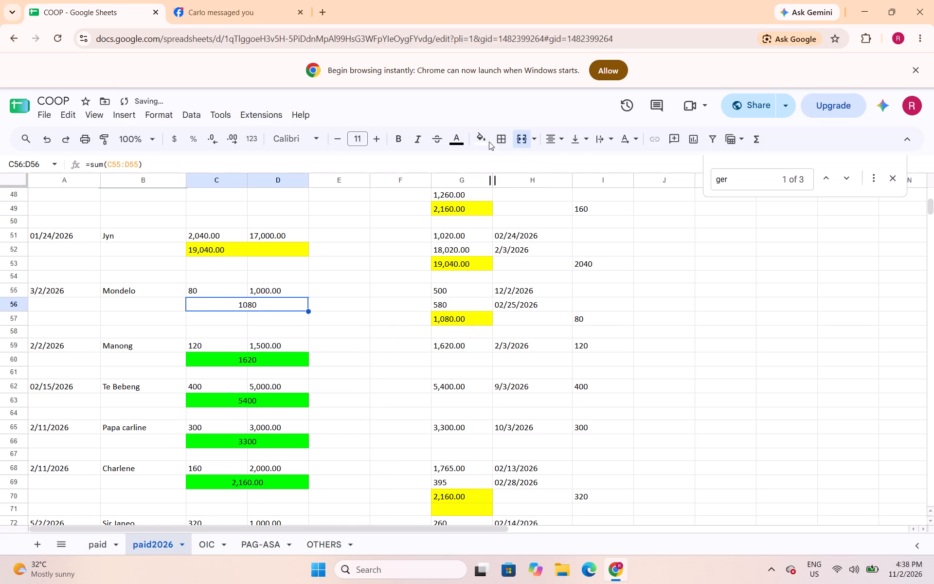
click(476, 140)
click(535, 195)
Change the fill of the Jyn total in C52:D52 to bright green and centre it.
click(274, 253)
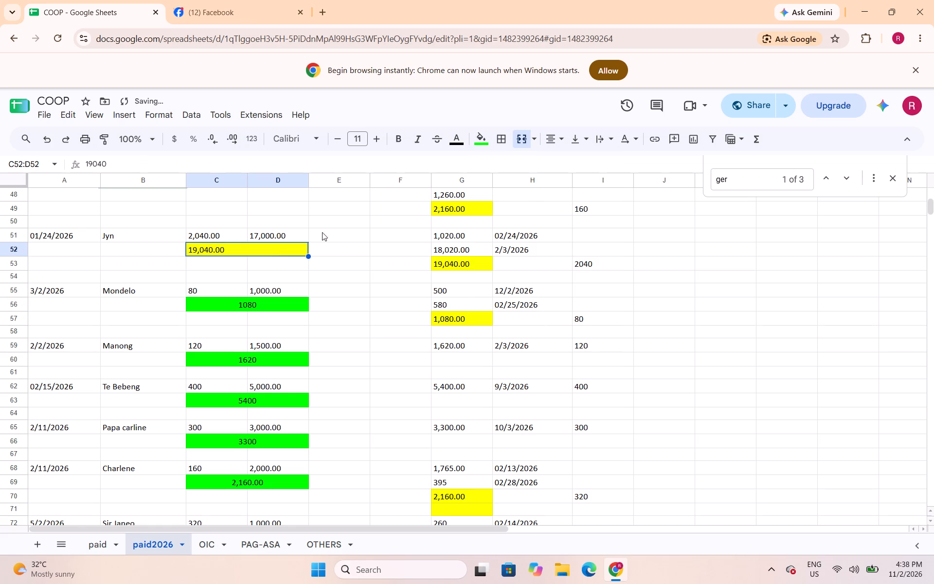
click(481, 145)
click(534, 196)
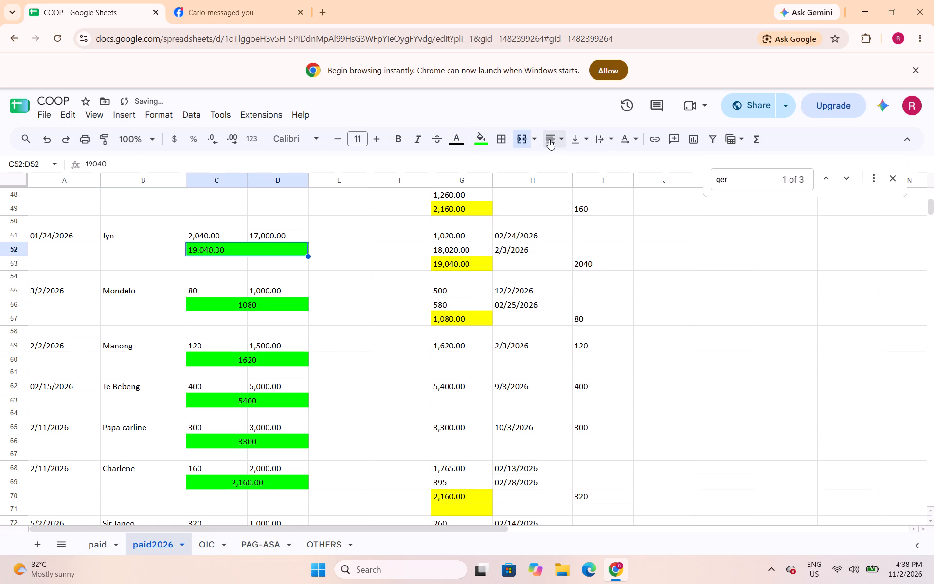
click(549, 139)
click(571, 165)
Merge C48:D48 below the 02/14/2026 entry in row 47 and enter =sum(C47:D47) in it.
scroll(272, 306, up, 1)
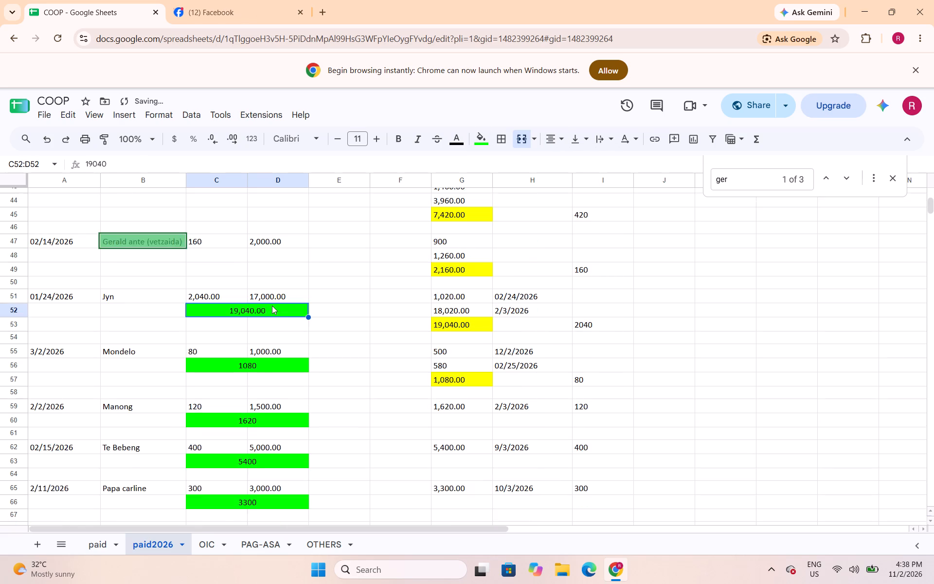
scroll(272, 306, up, 1)
drag(241, 319, 256, 317)
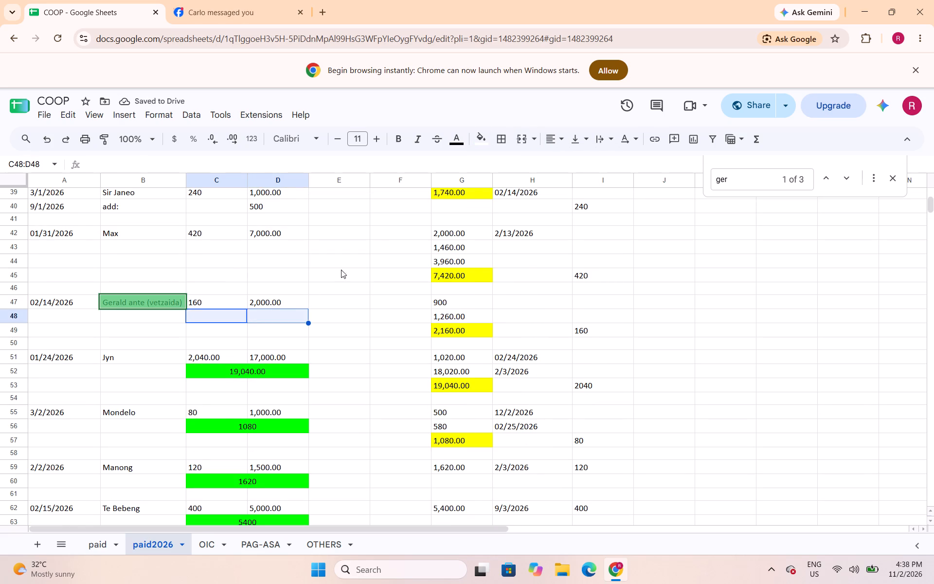
click(517, 137)
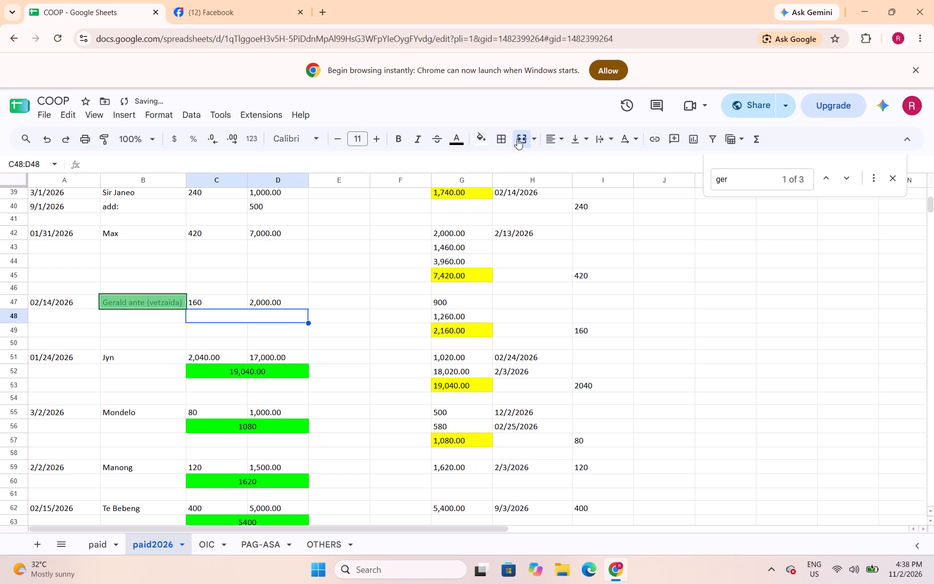
text(=sum()
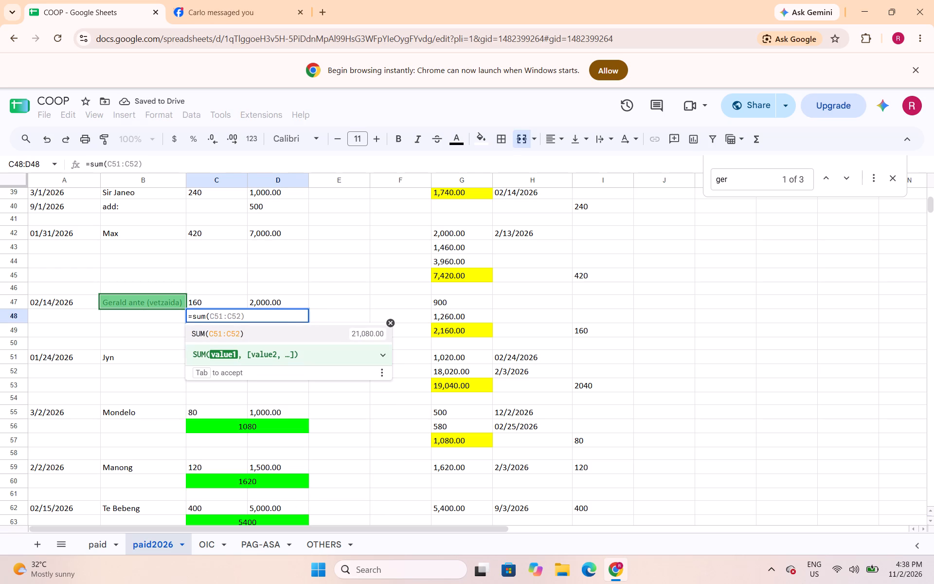
drag(240, 303, 258, 300)
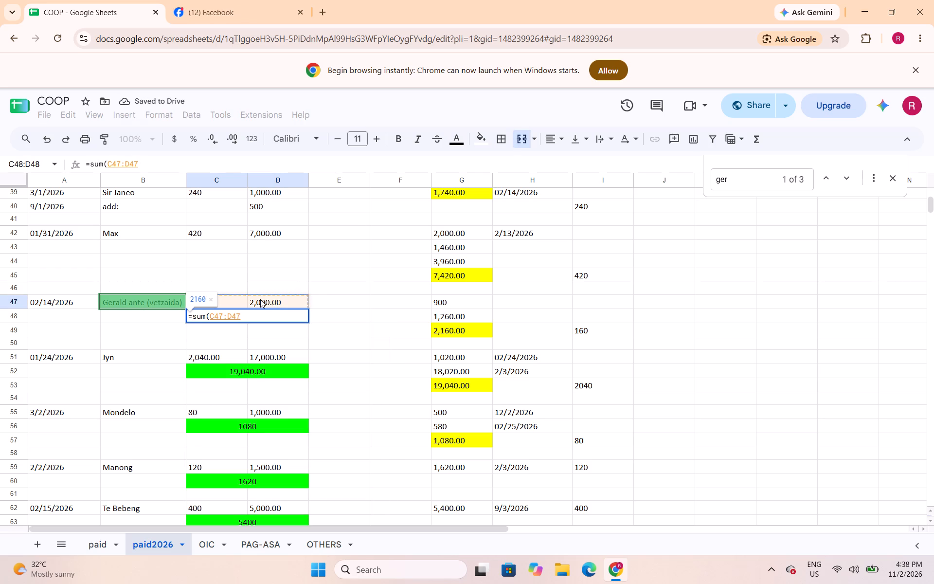
key(shift+parenright)
key(Return)
Centre the total in C48:D48 and fill it with bright green.
key(Up)
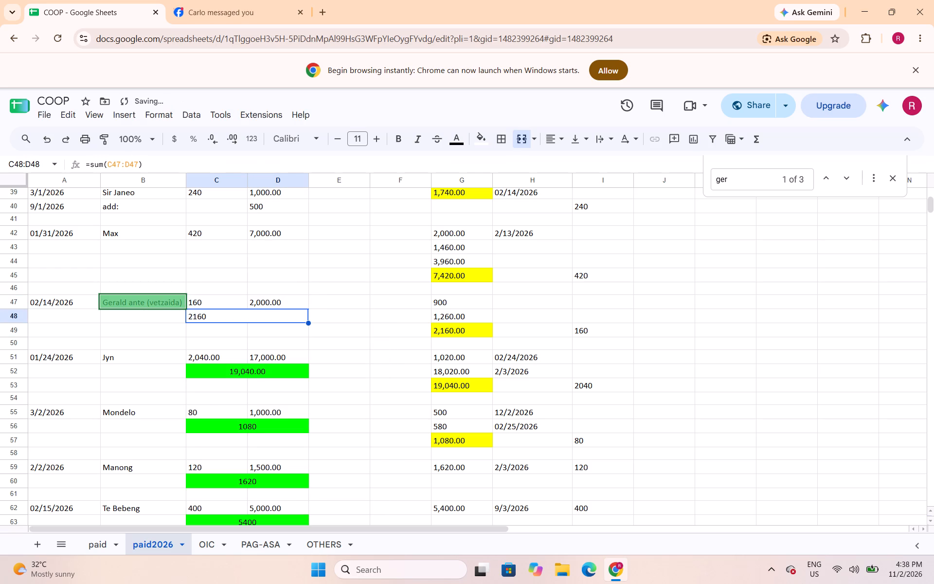
click(549, 140)
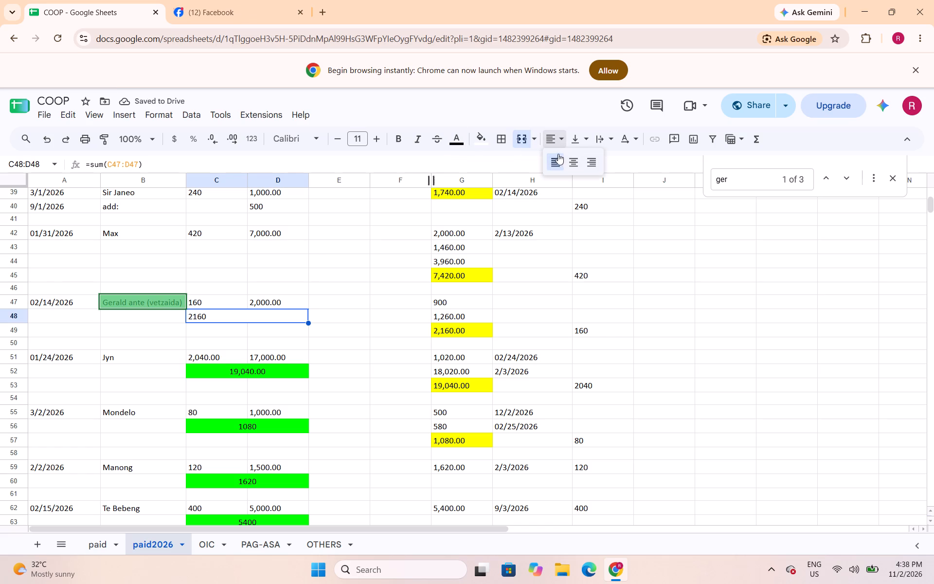
click(572, 161)
click(482, 146)
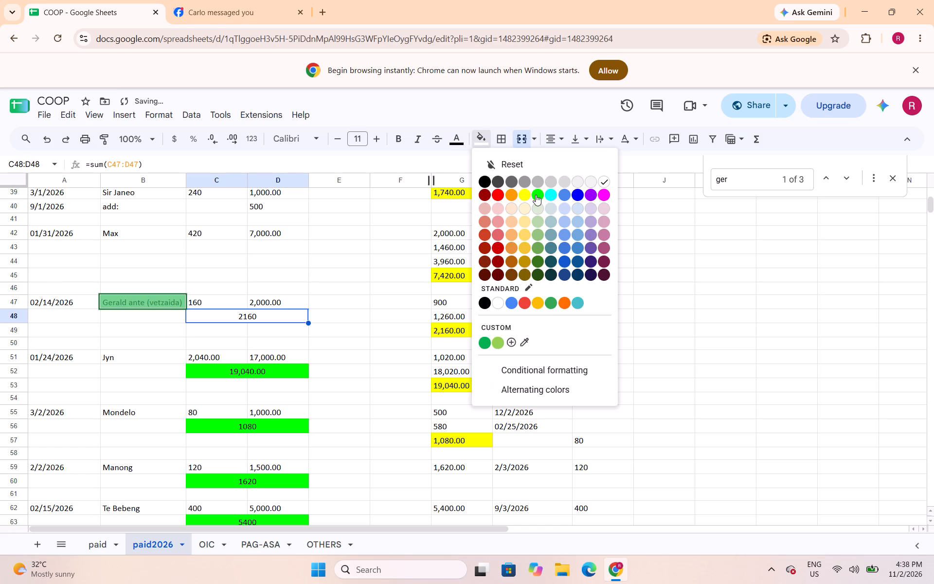
click(536, 195)
Merge C43:D43 below the 01/31/2026 Max entry and enter =sum(C42:D42) in it.
click(242, 251)
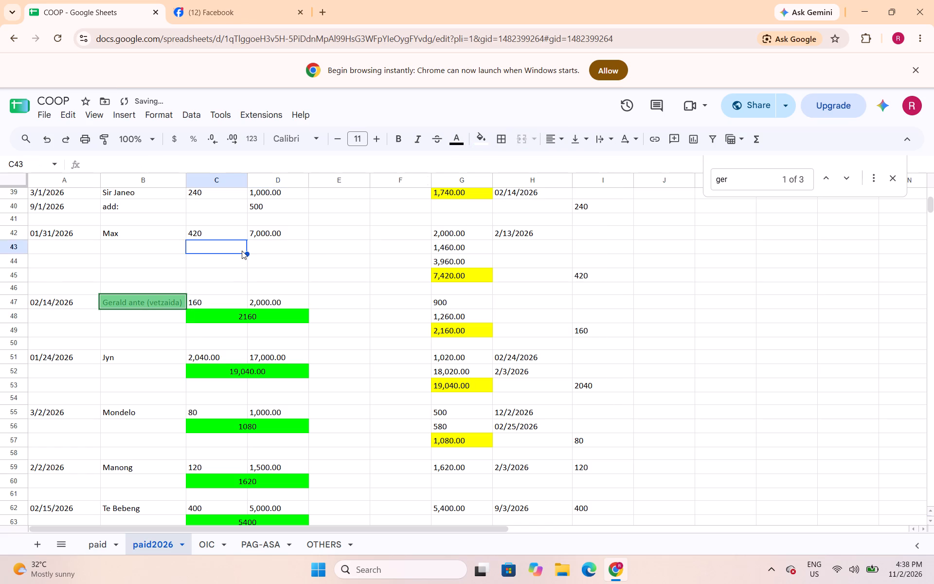
drag(239, 247, 269, 247)
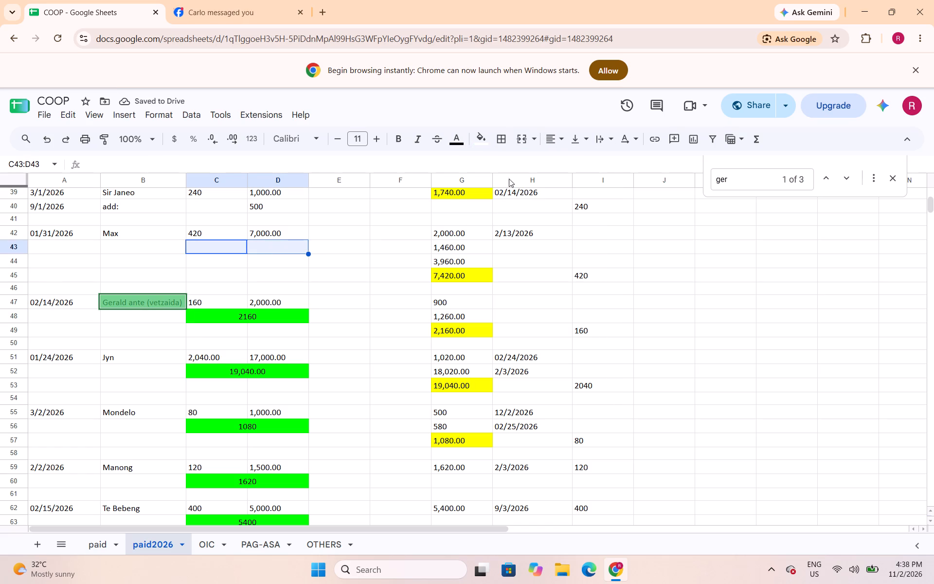
click(518, 137)
text(=sum()
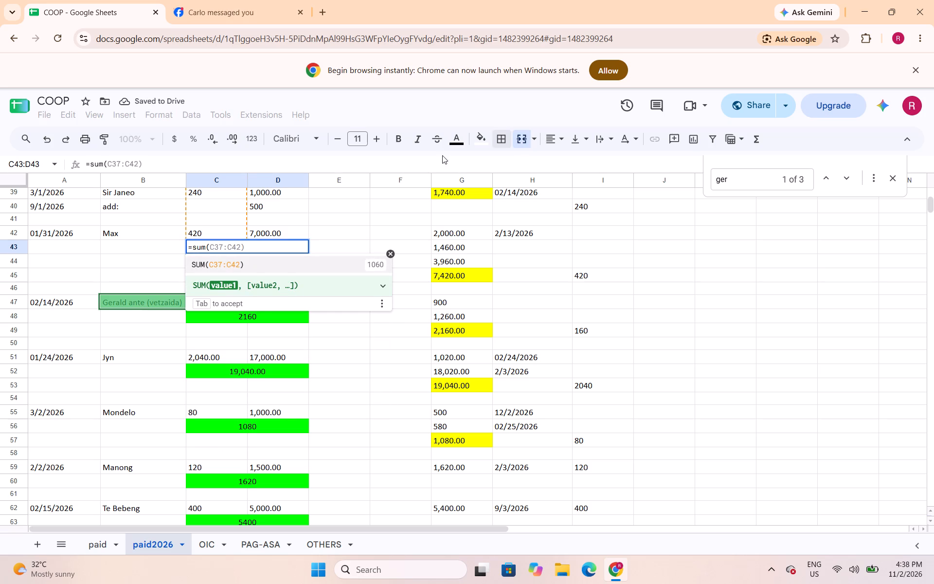
drag(232, 232, 256, 230)
key(shift+parenright)
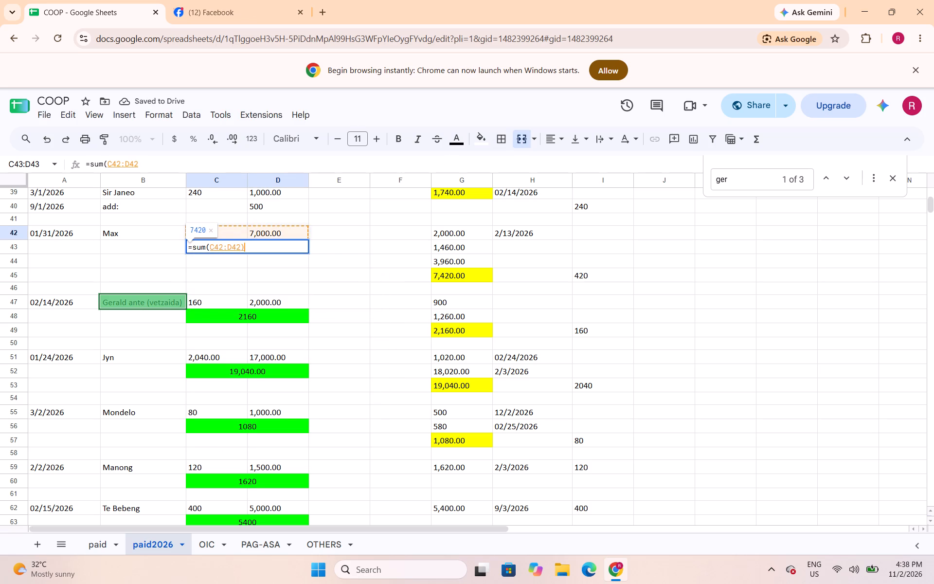
key(Return)
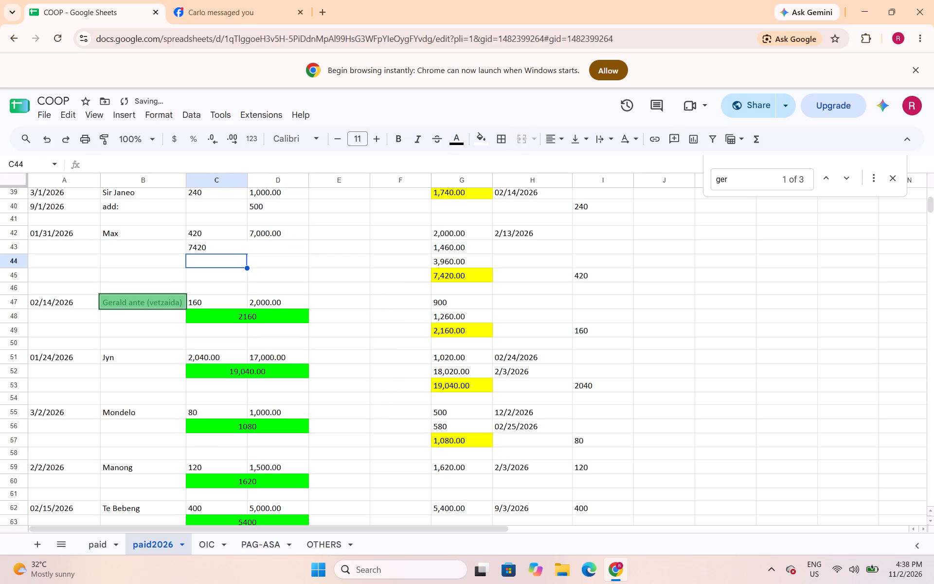
Centre the Max total in C43:D43 and fill it with bright green.
key(Up)
click(550, 143)
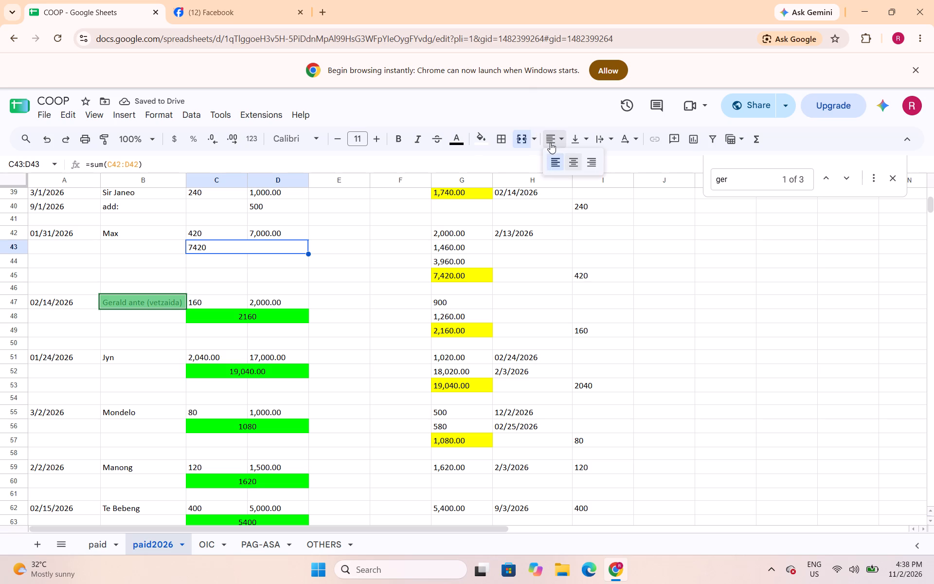
click(573, 160)
click(479, 145)
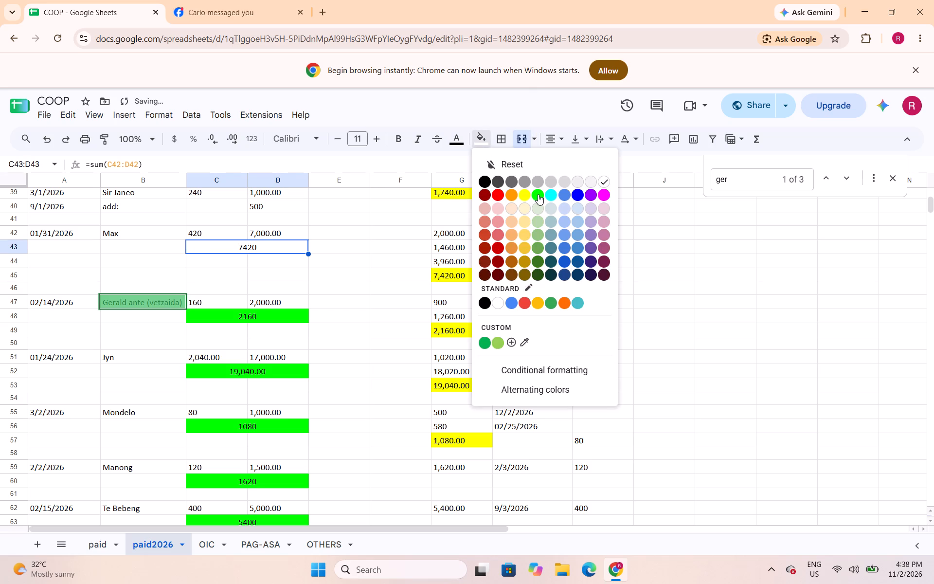
click(538, 194)
Insert one blank row above row 41, directly below the 9/1/2026 "add:" line of the Sir Janeo entry.
scroll(268, 219, up, 1)
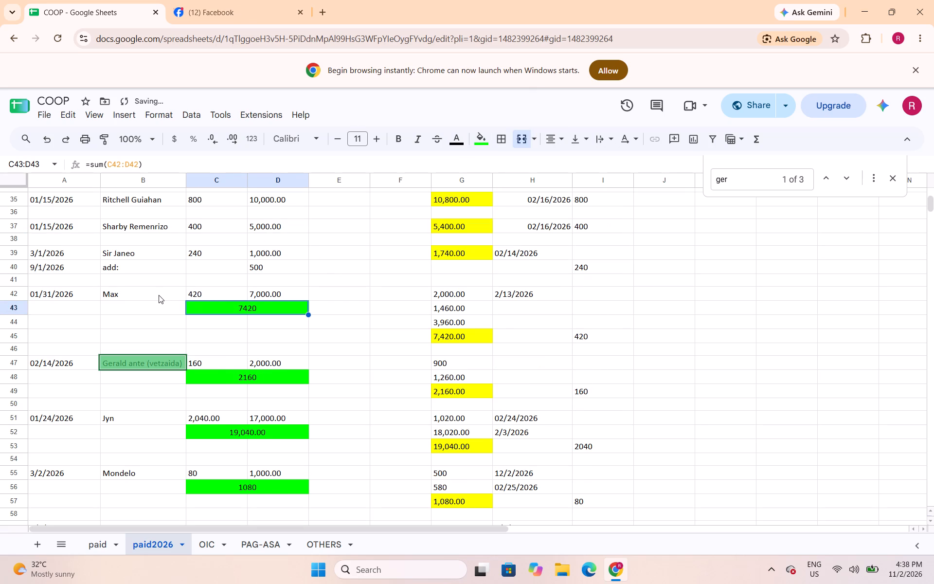
click(14, 283)
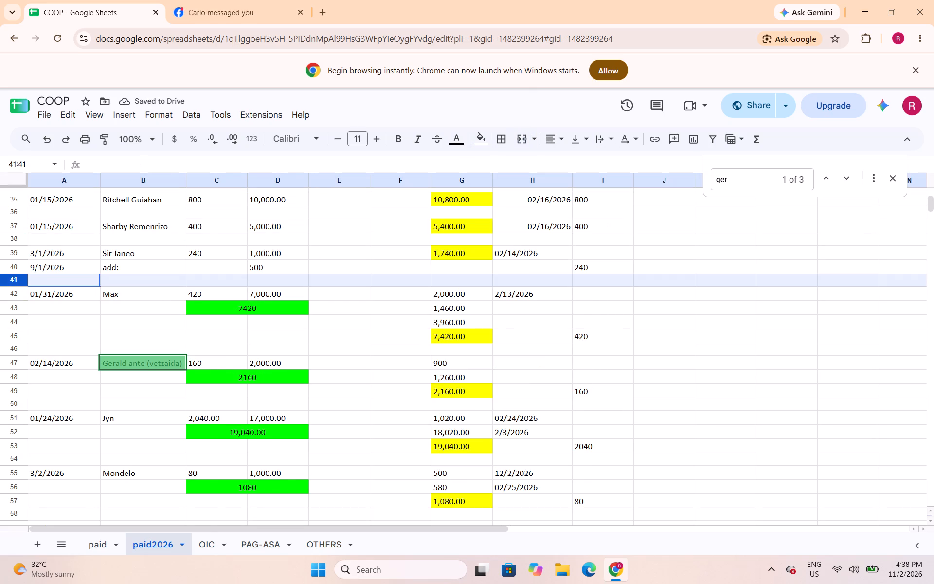
right_click(14, 283)
click(77, 328)
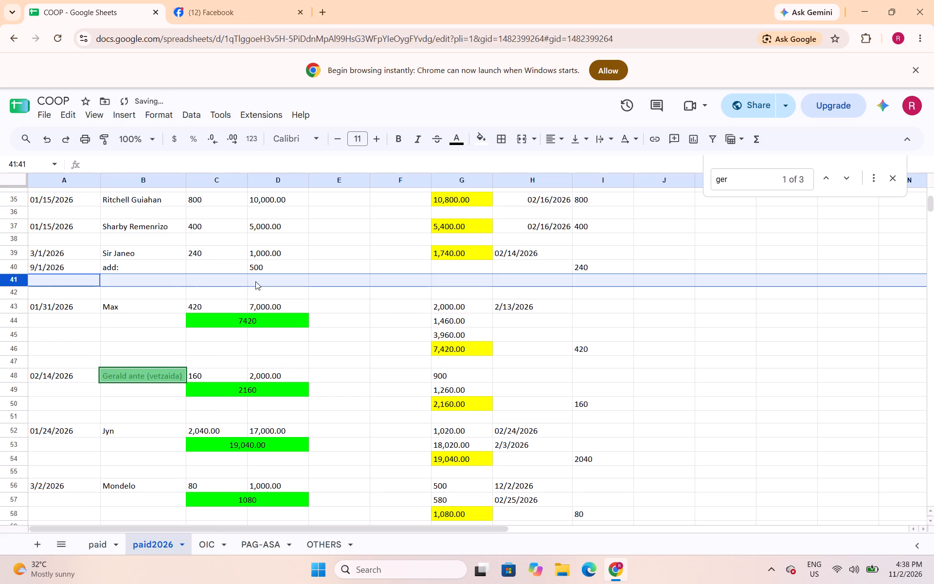
Merge C41:D41 below the two-line Sir Janeo entry and enter =sum(C39:D40) in it.
drag(234, 284, 261, 278)
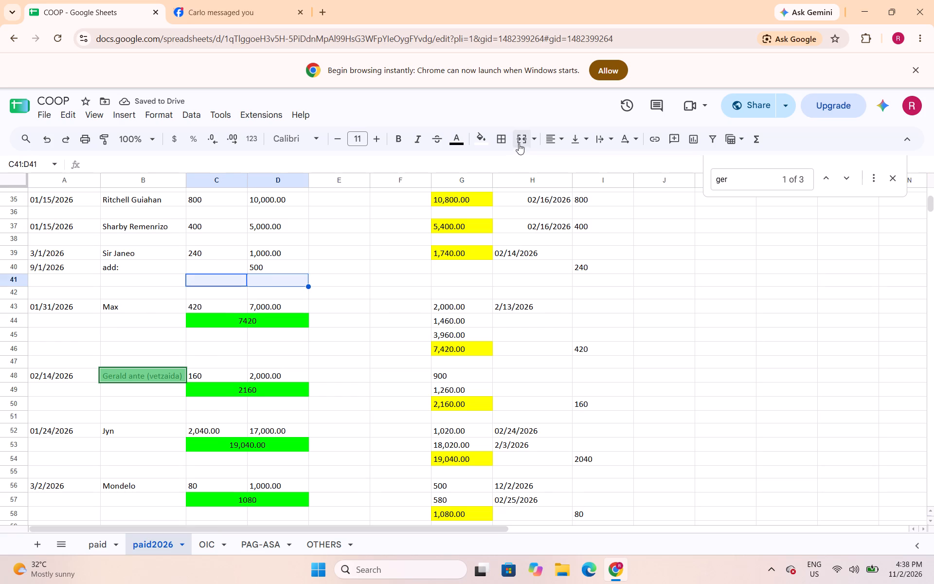
click(519, 142)
text(=sum()
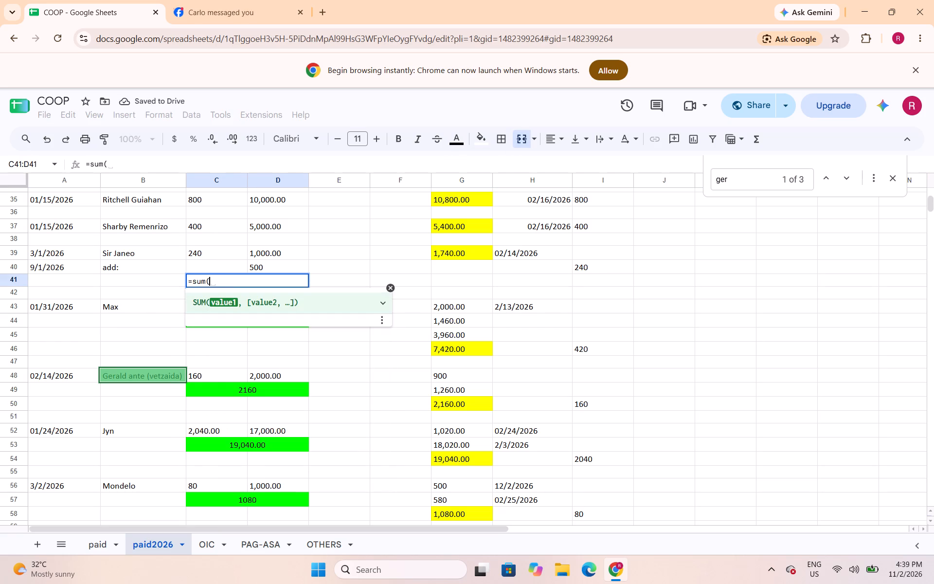
drag(237, 254, 251, 264)
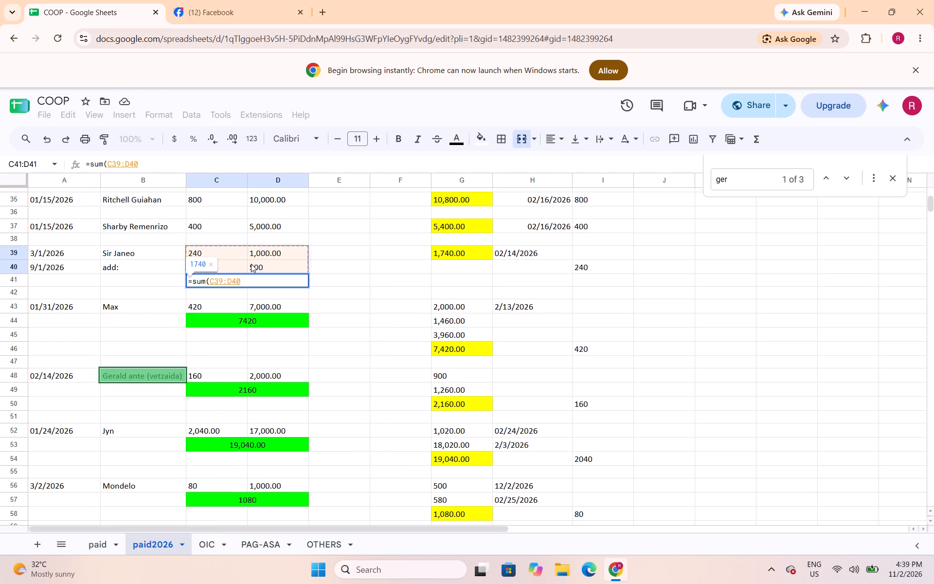
key(shift+parenright)
key(Return)
Centre the Sir Janeo total in C41:D41 and fill it with bright green.
key(Up)
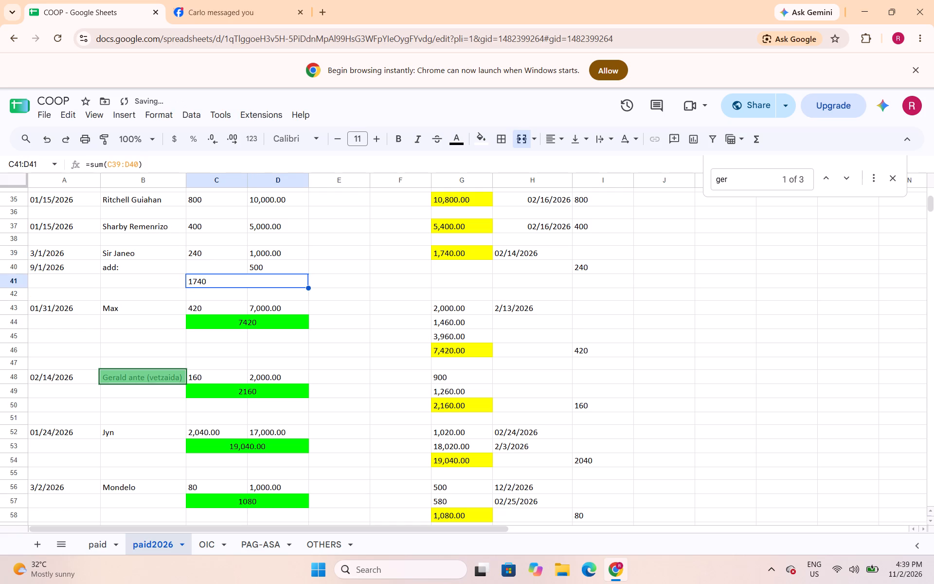
click(556, 141)
click(570, 159)
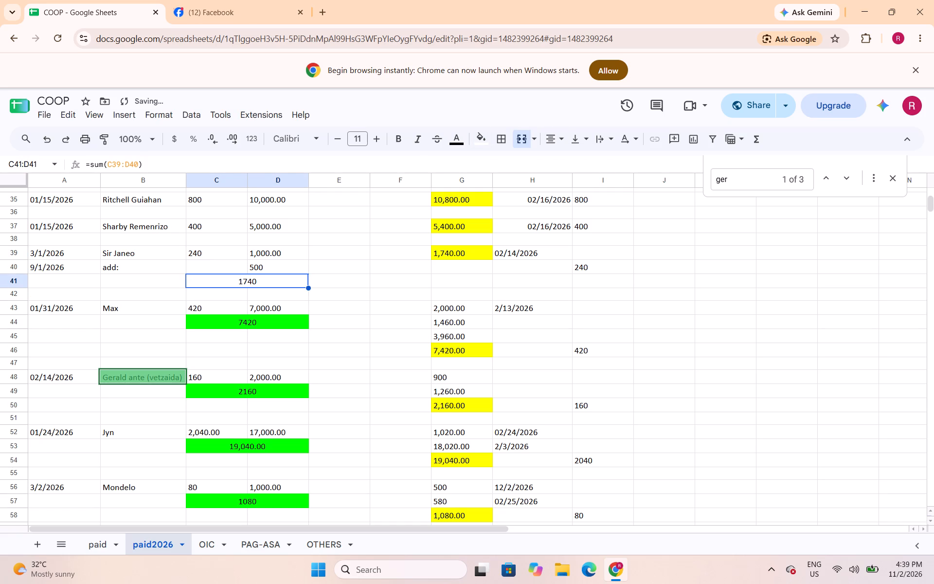
click(482, 143)
click(534, 194)
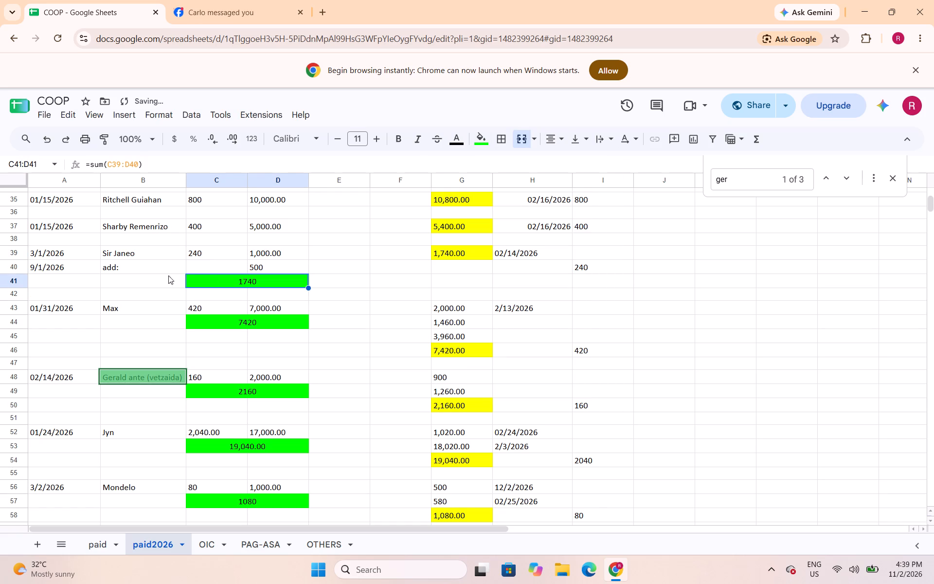
Insert one blank row above row 38, directly below the 5,000.00 loan entry in row 37.
click(15, 242)
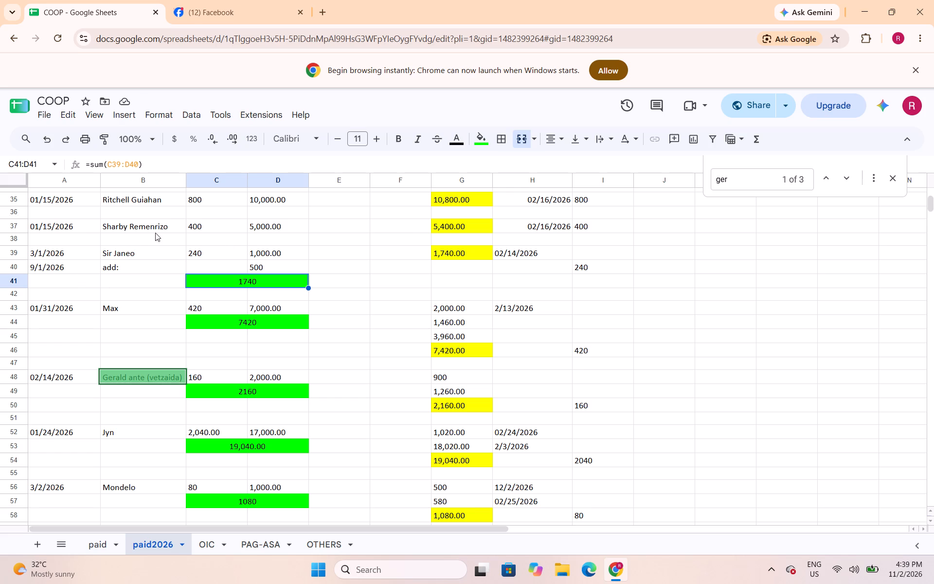
click(17, 240)
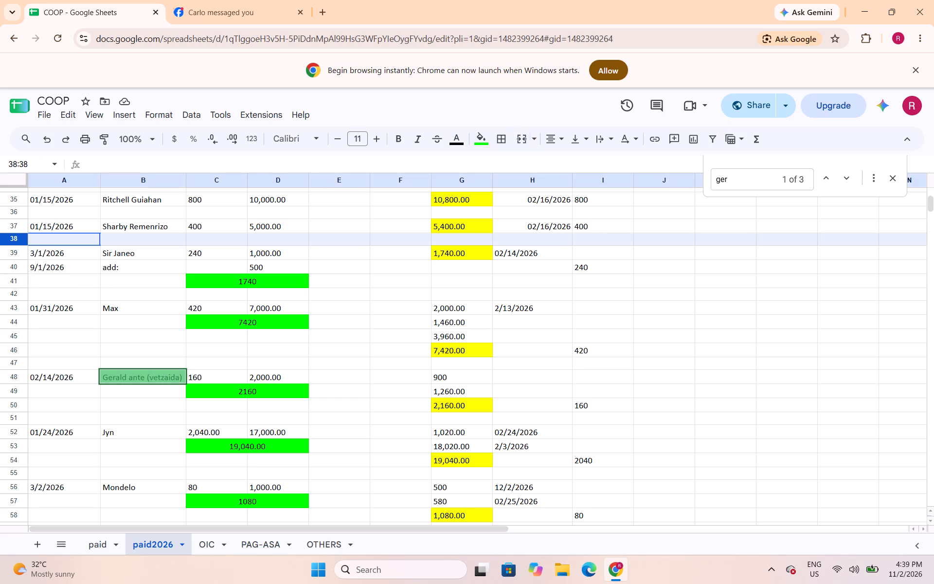
right_click(18, 240)
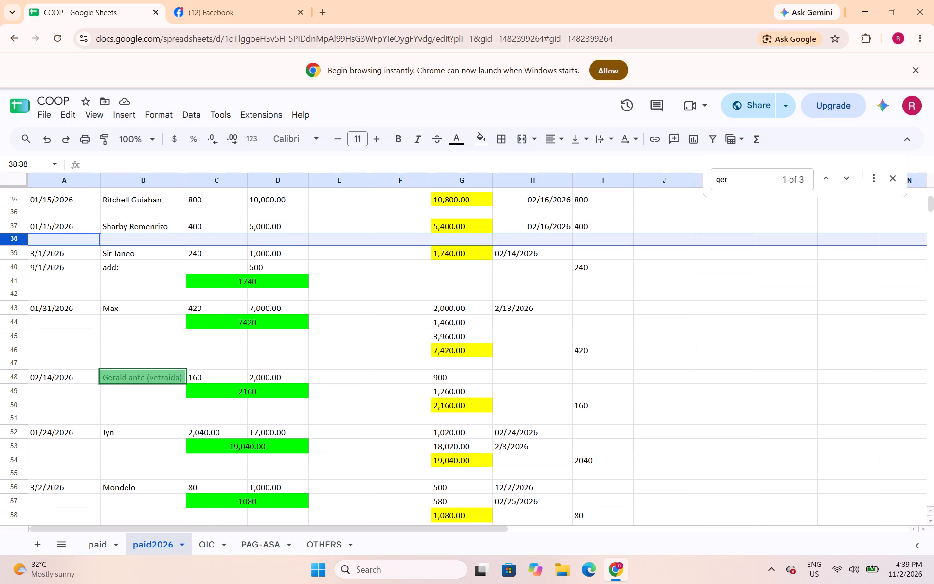
click(88, 335)
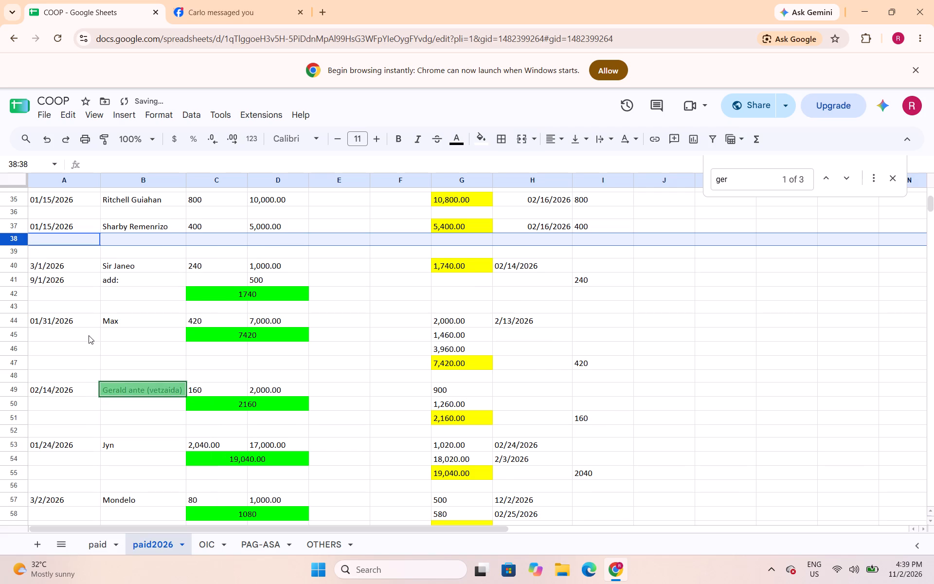
Merge C38:D38 below the row 37 loan entry and enter =sum(C37:D37) in it.
drag(231, 240, 245, 238)
drag(245, 238, 259, 237)
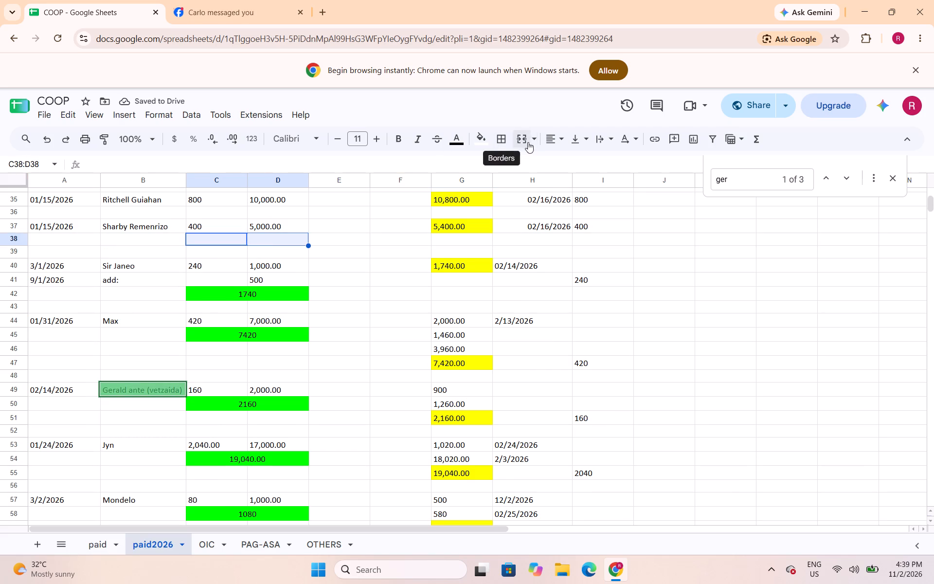
click(525, 143)
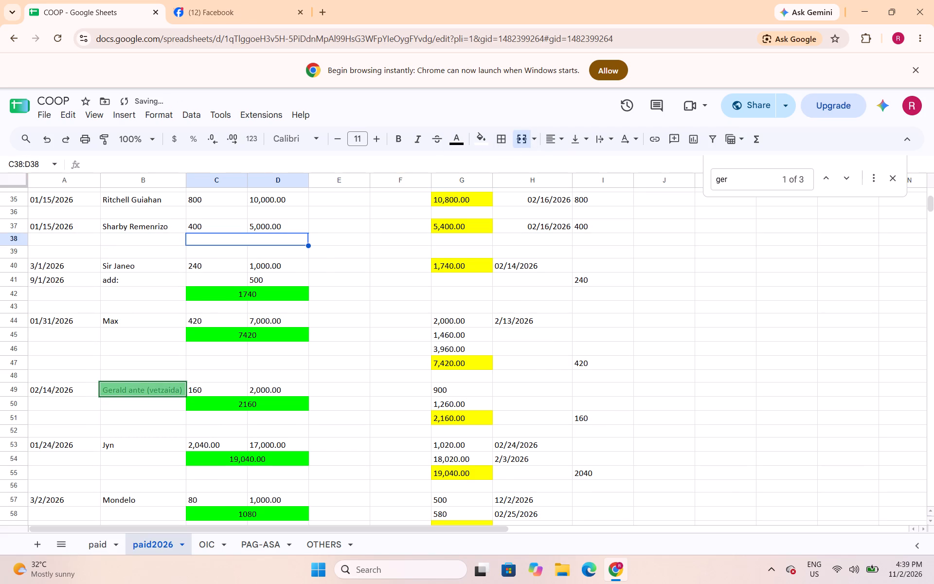
text(=sum()
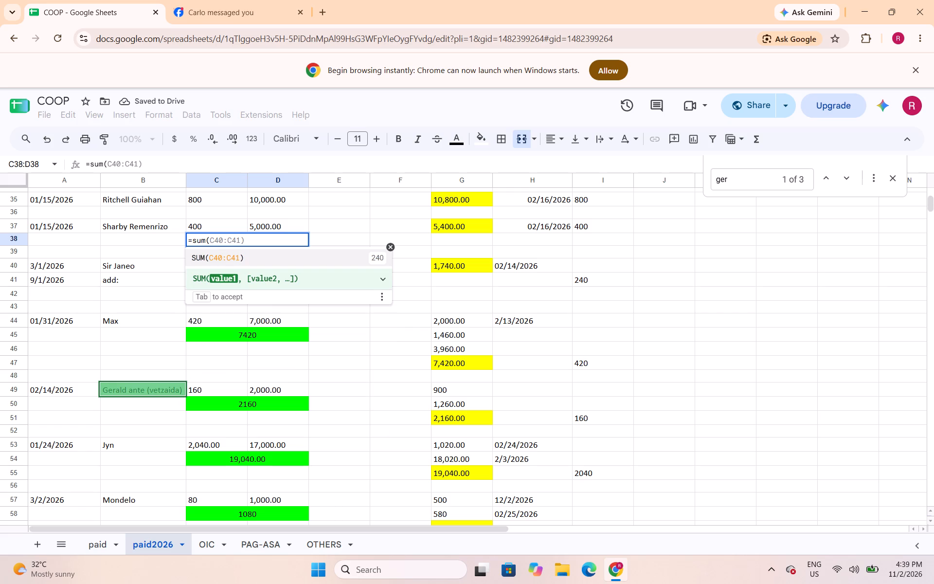
drag(240, 227, 253, 228)
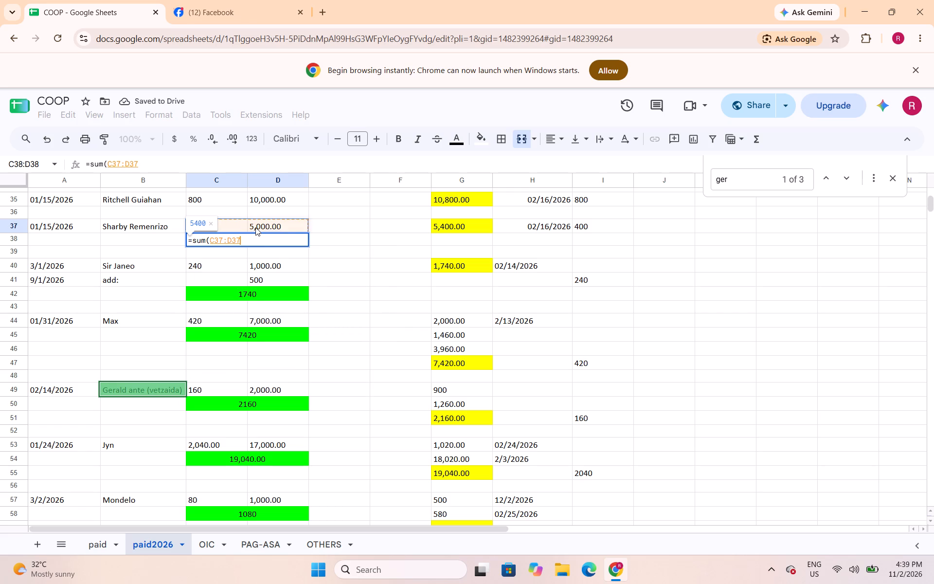
key(shift+parenright)
key(Return)
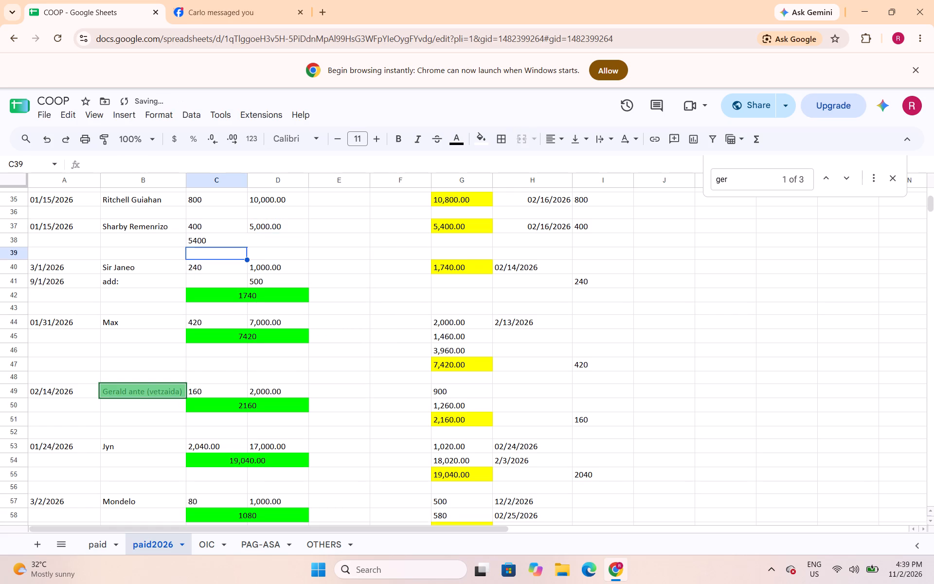
Centre the total in C38:D38 and fill it with bright green.
key(Up)
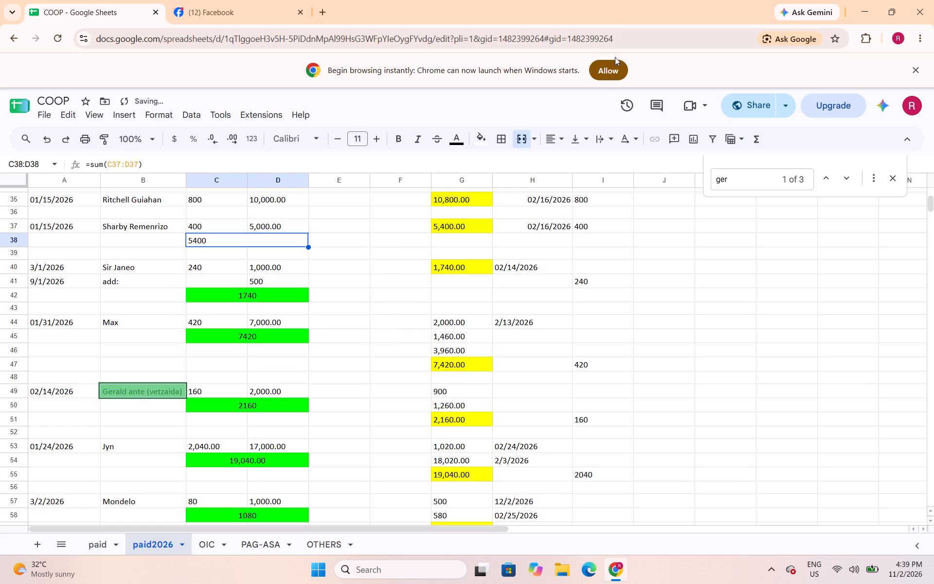
click(560, 140)
click(577, 164)
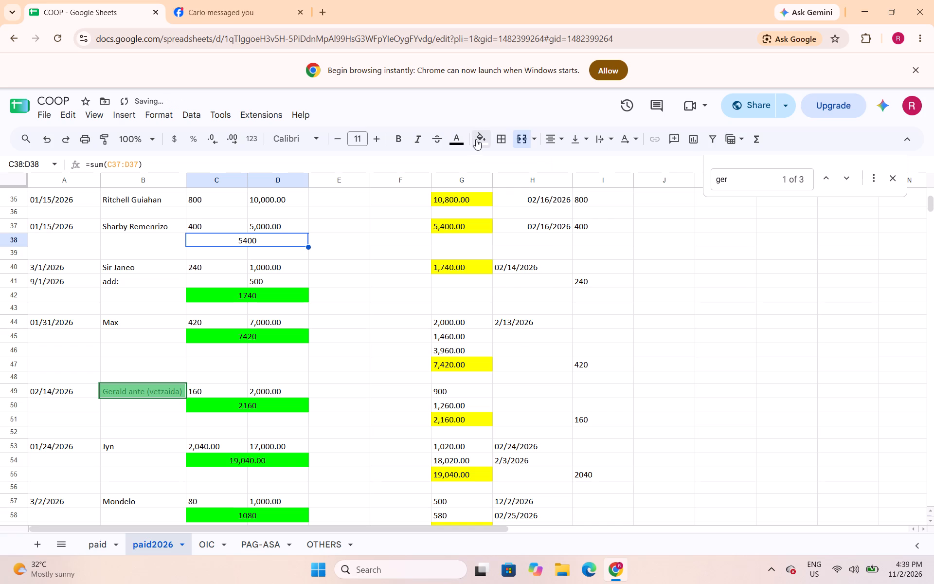
click(476, 139)
click(539, 197)
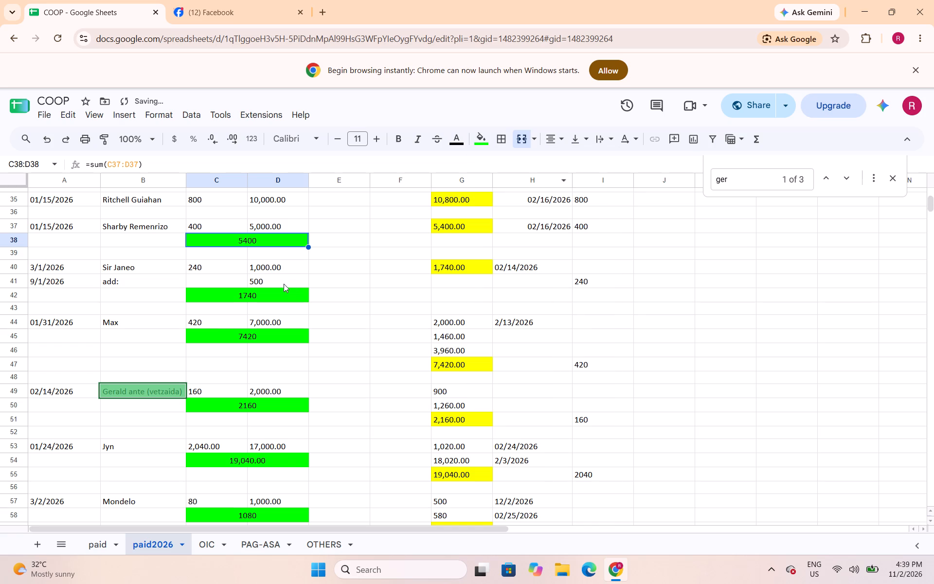
Insert one blank row above row 36, directly below the 10,000.00 loan entry in row 35.
scroll(282, 284, up, 2)
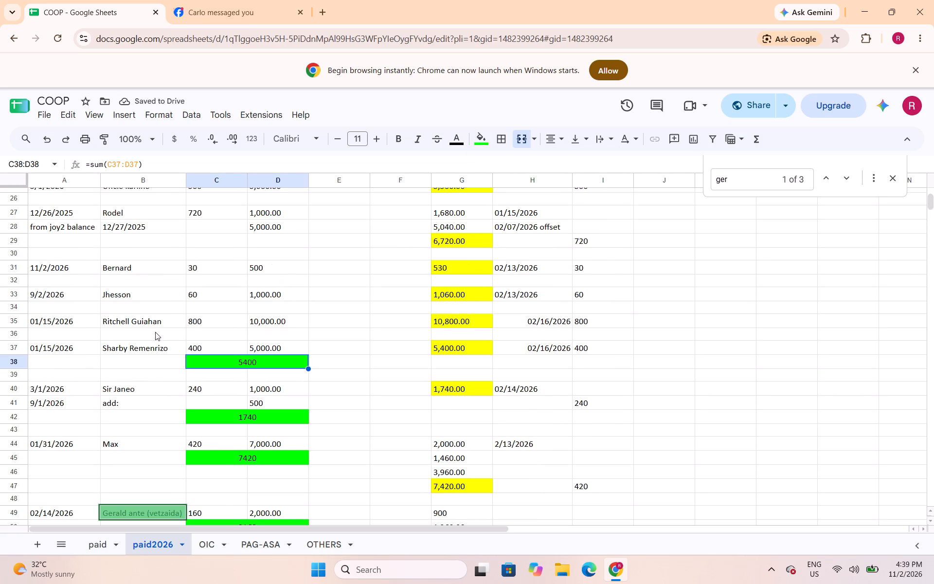
click(18, 333)
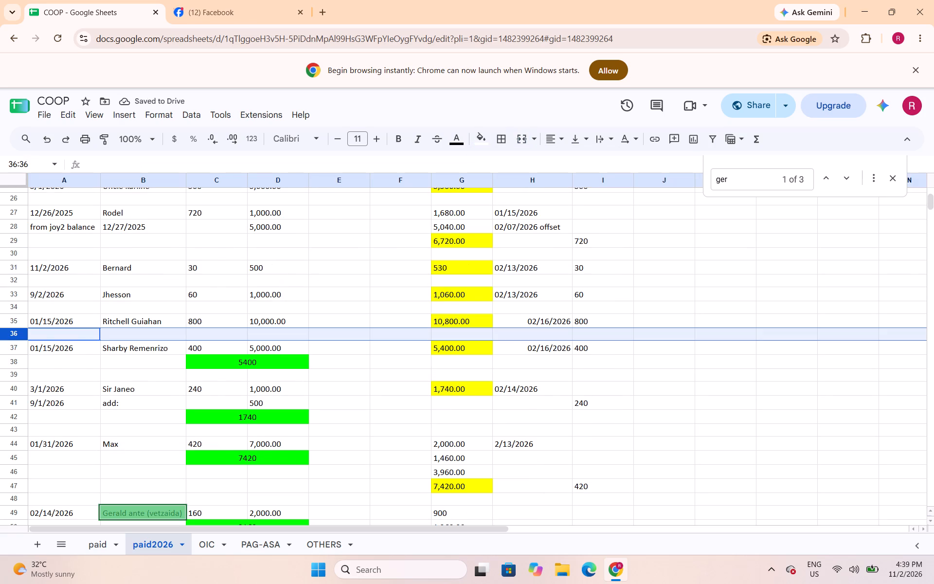
right_click(18, 333)
click(48, 334)
Merge C36:D36 below the row 35 loan entry and enter =sum(C35:D35) in it.
drag(228, 337, 230, 337)
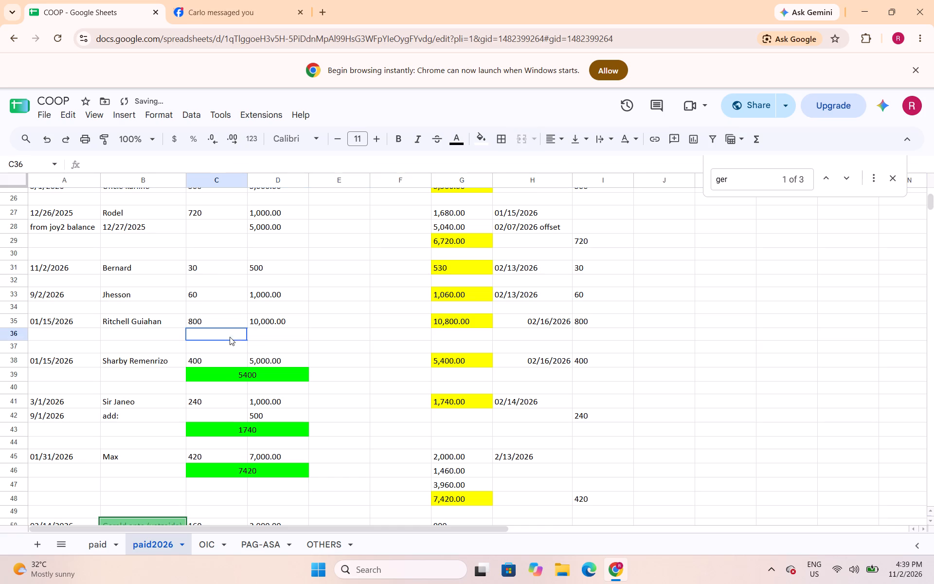
drag(230, 337, 260, 333)
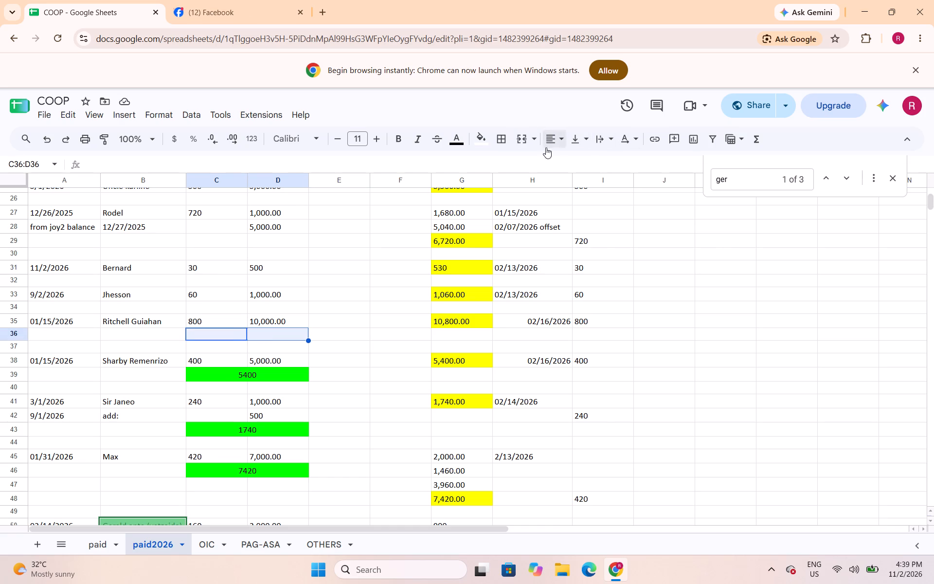
click(521, 142)
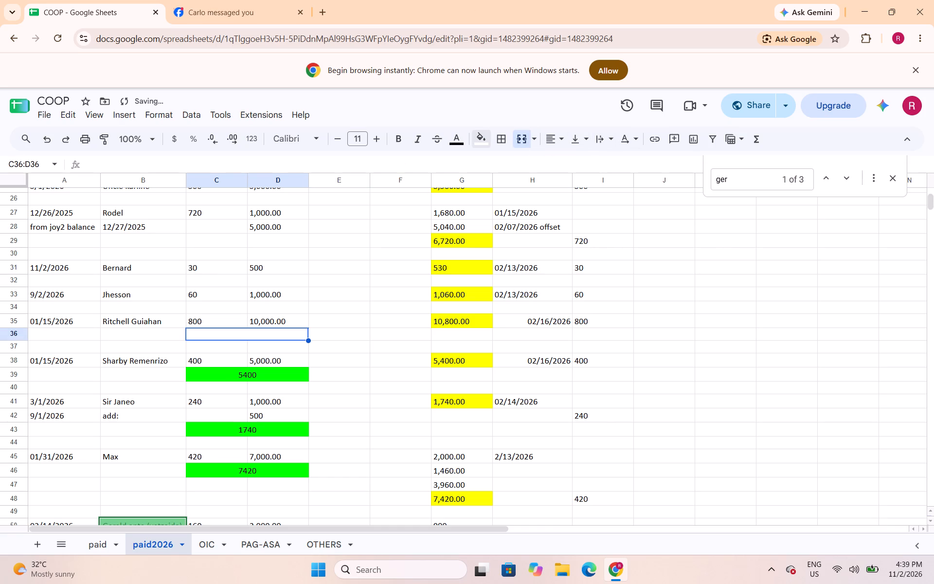
text(=sum()
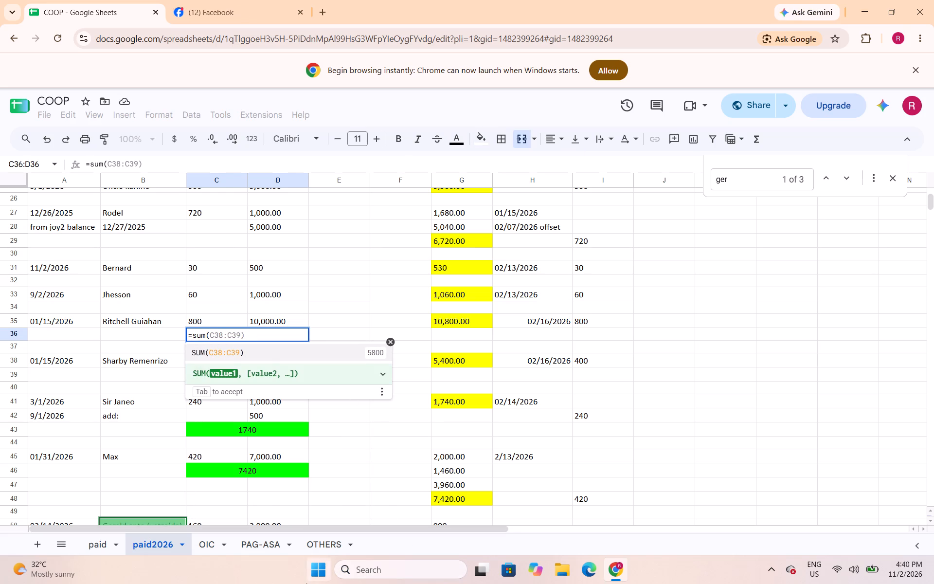
drag(238, 322, 257, 327)
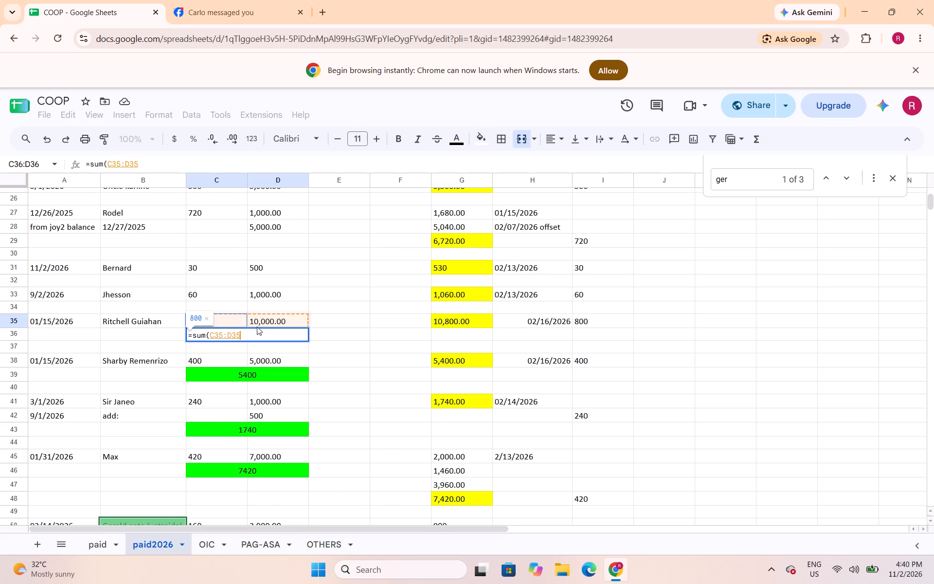
drag(257, 327, 260, 327)
key(shift+parenright)
key(Return)
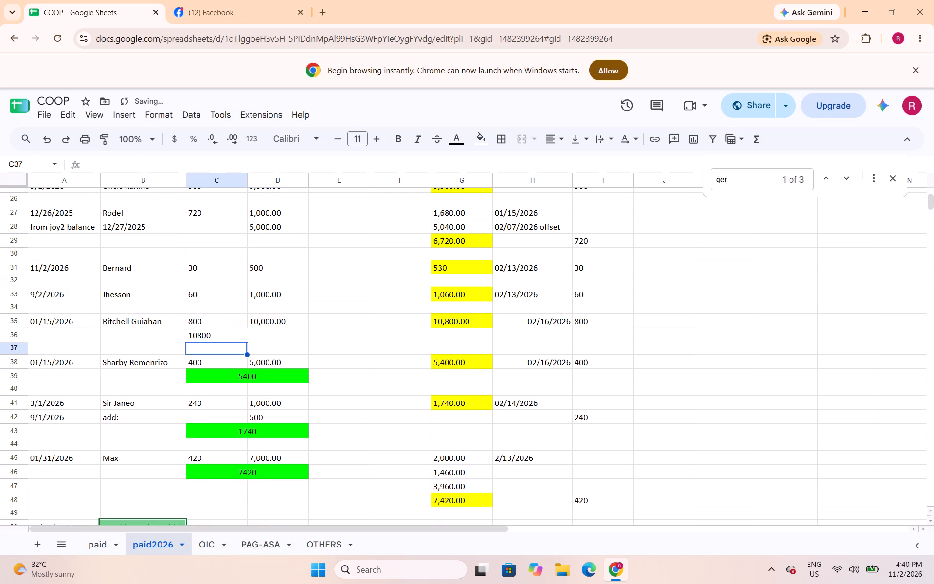
Centre the total in C36:D36 and fill it with bright green.
key(Up)
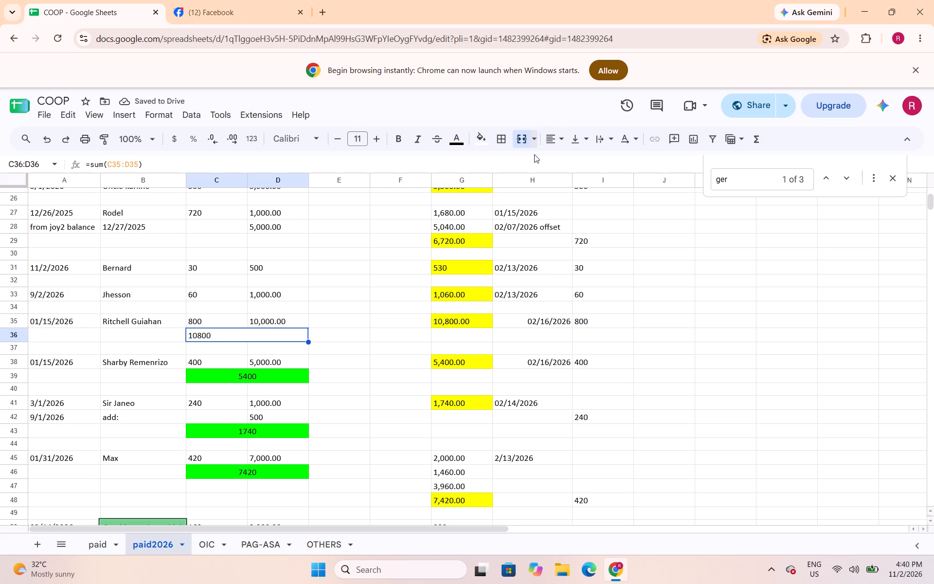
click(551, 139)
click(573, 162)
click(486, 138)
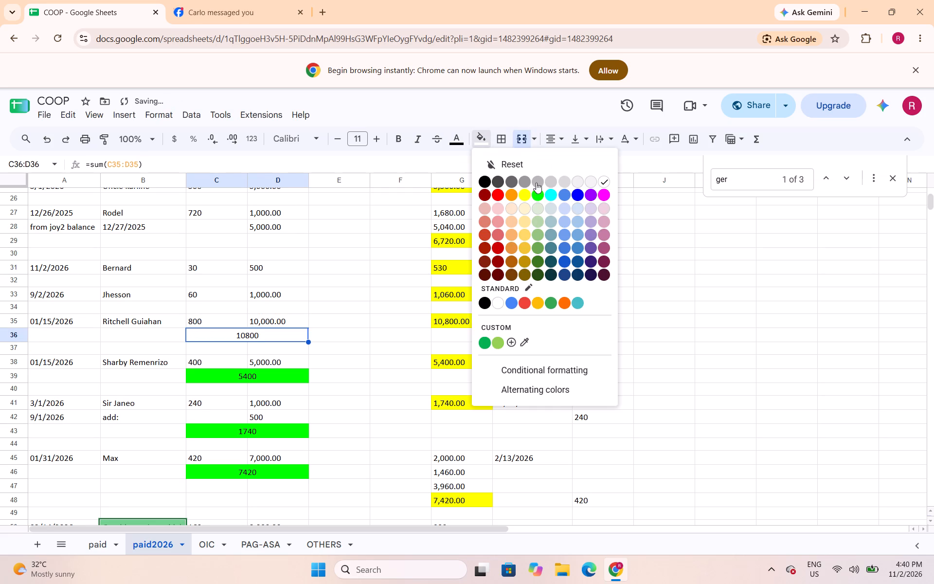
click(540, 196)
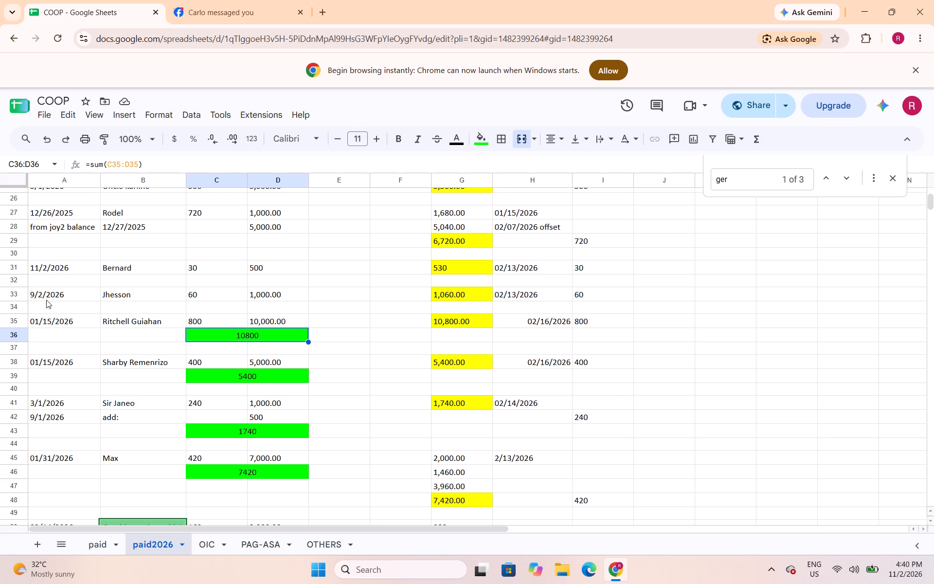
Insert one blank row above row 34, directly below the Jhesson entry.
click(23, 312)
right_click(22, 313)
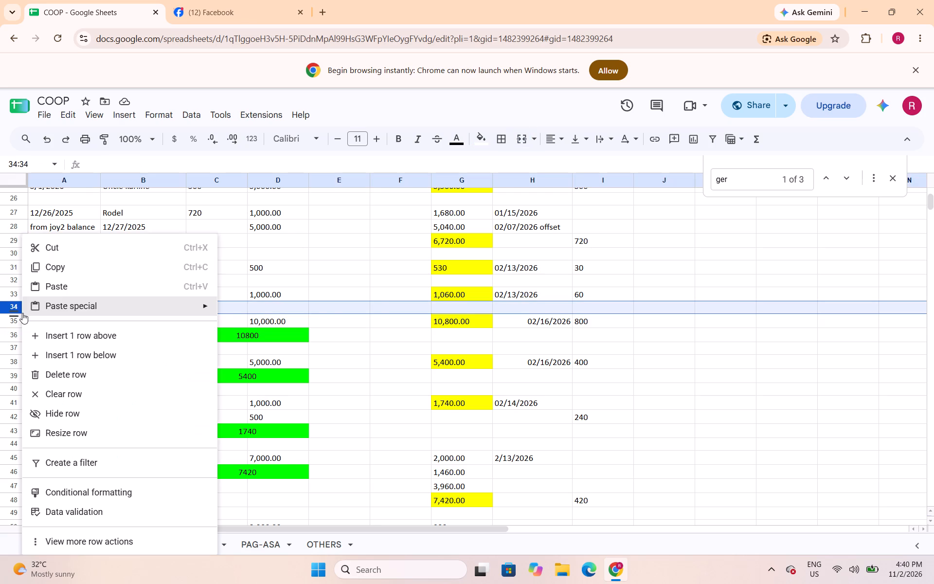
click(74, 337)
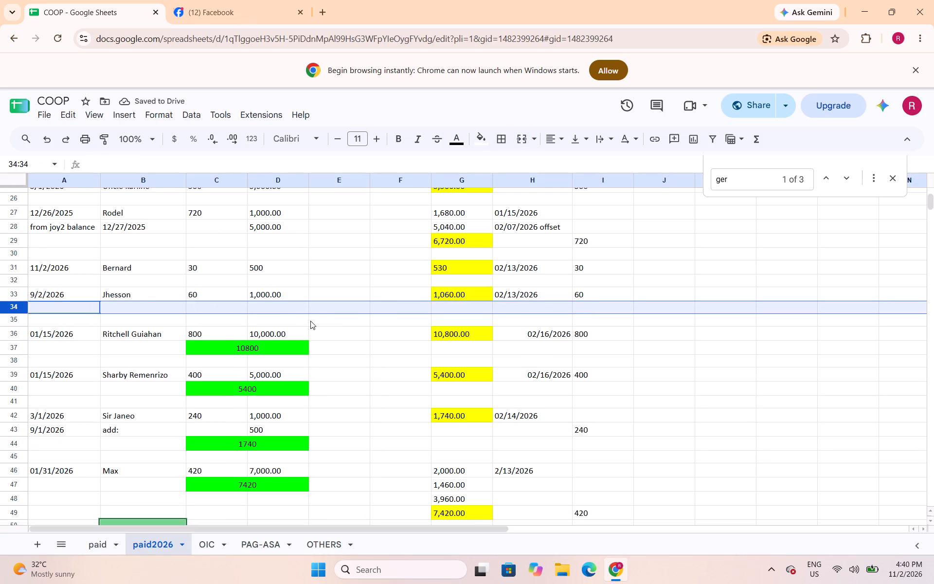
Change the Jhesson entry's date in A33 to 2/9/2026.
click(50, 299)
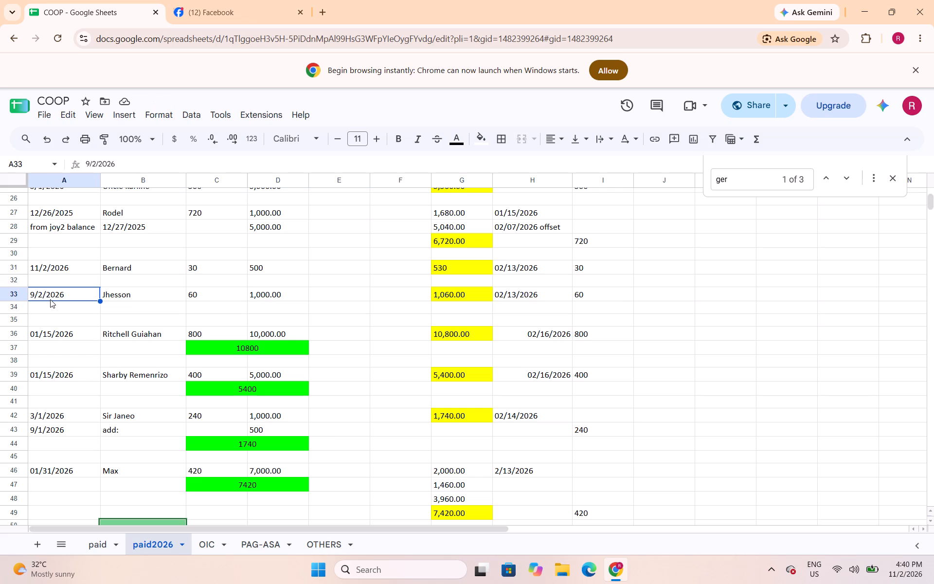
text(2/9/2026)
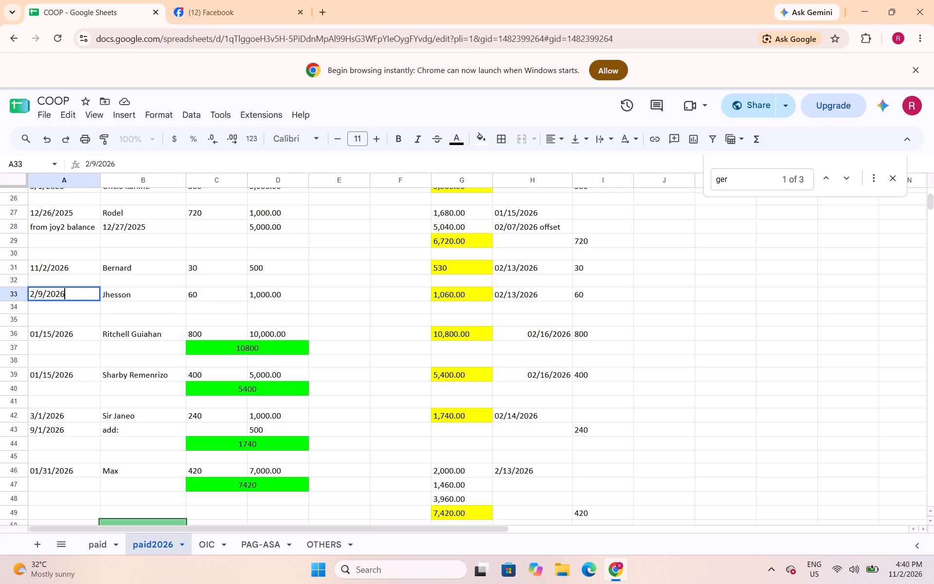
key(Right)
Merge C34:D34 below the Jhesson entry and enter =sum(C33:D33) in it.
key(Right)
key(Down)
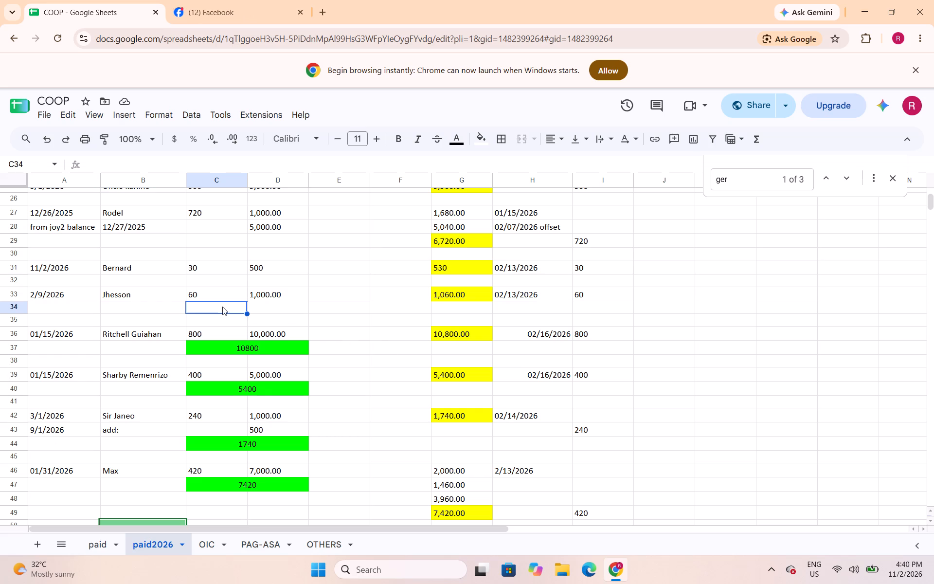
drag(222, 307, 267, 308)
click(522, 139)
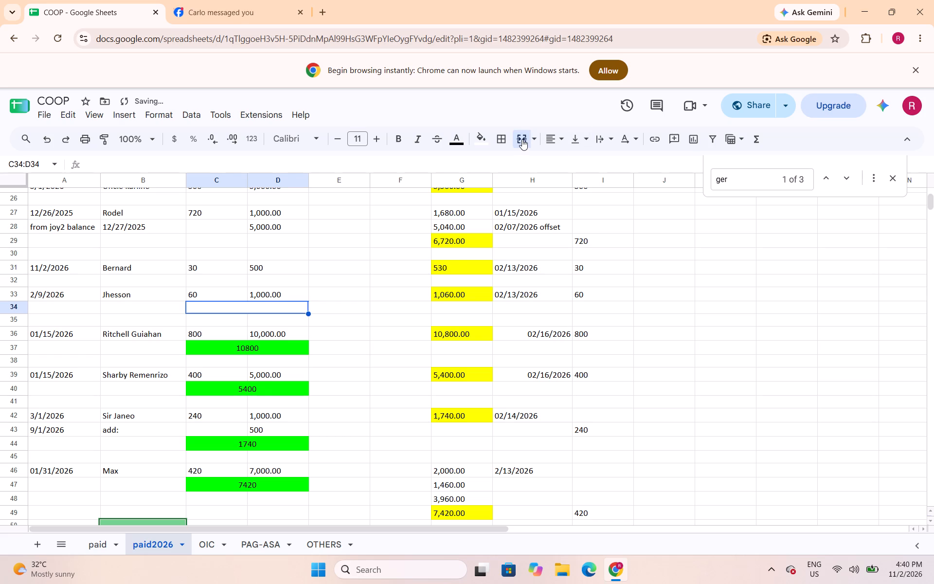
text(=sum()
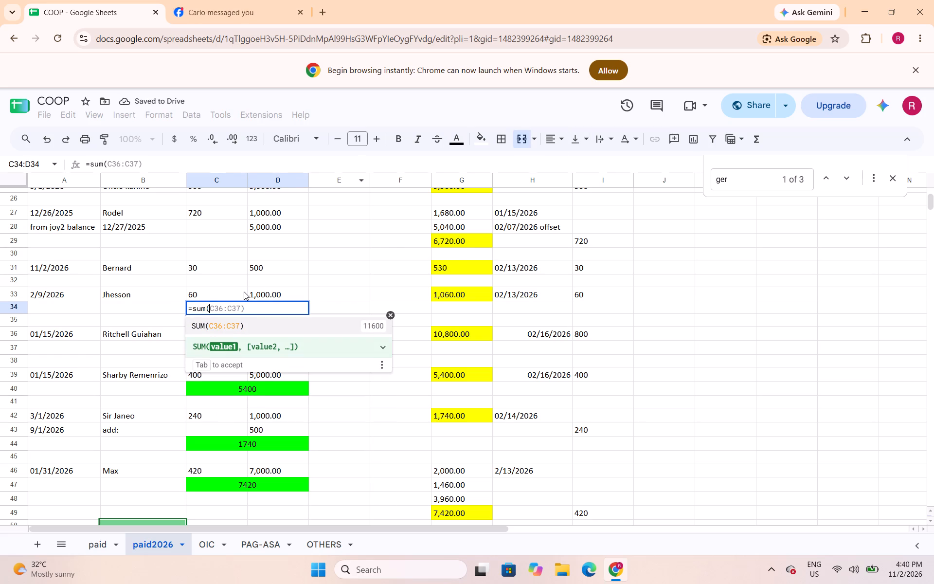
drag(244, 292, 251, 292)
key(shift+parenright)
key(Return)
Fill the Jhesson total in C34:D34 with bright green and centre it.
key(Up)
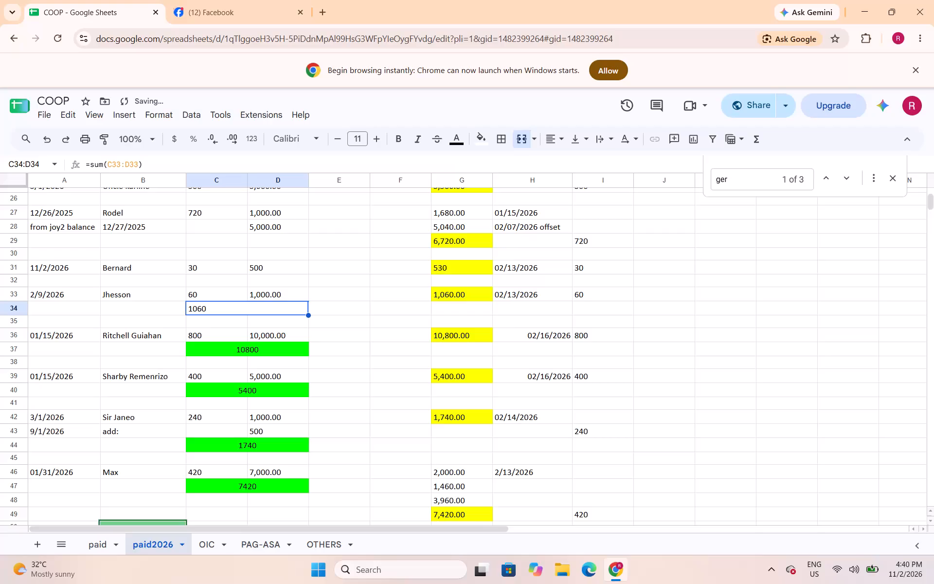
click(483, 141)
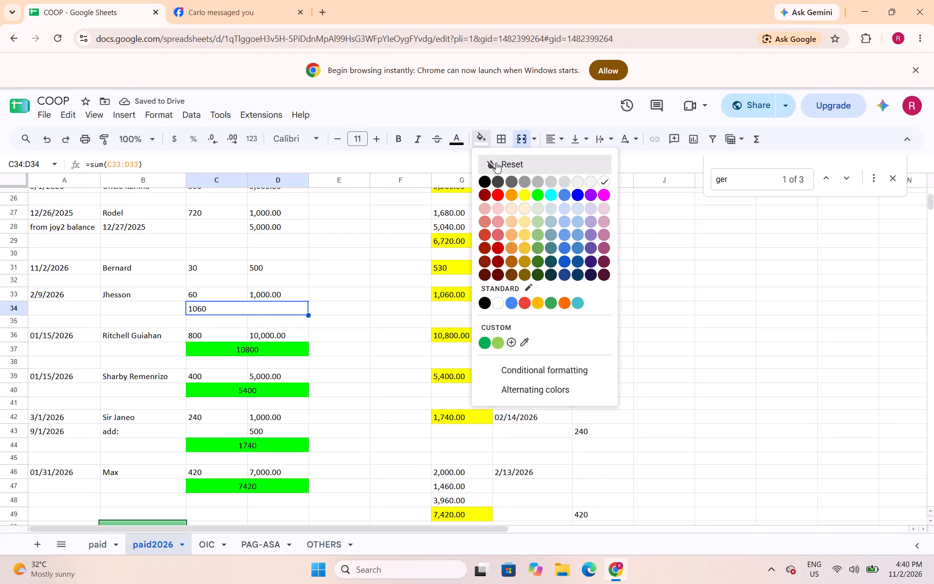
click(538, 197)
click(556, 139)
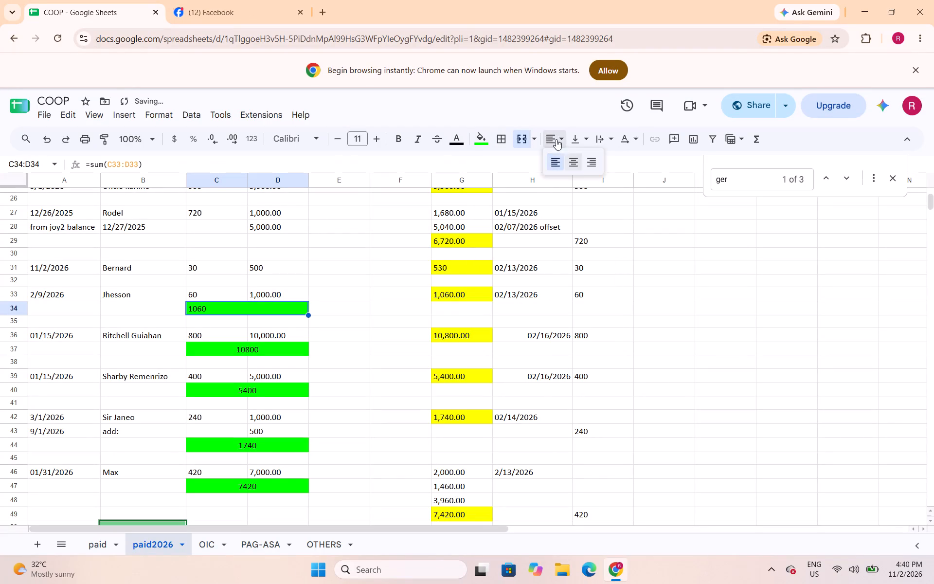
click(578, 161)
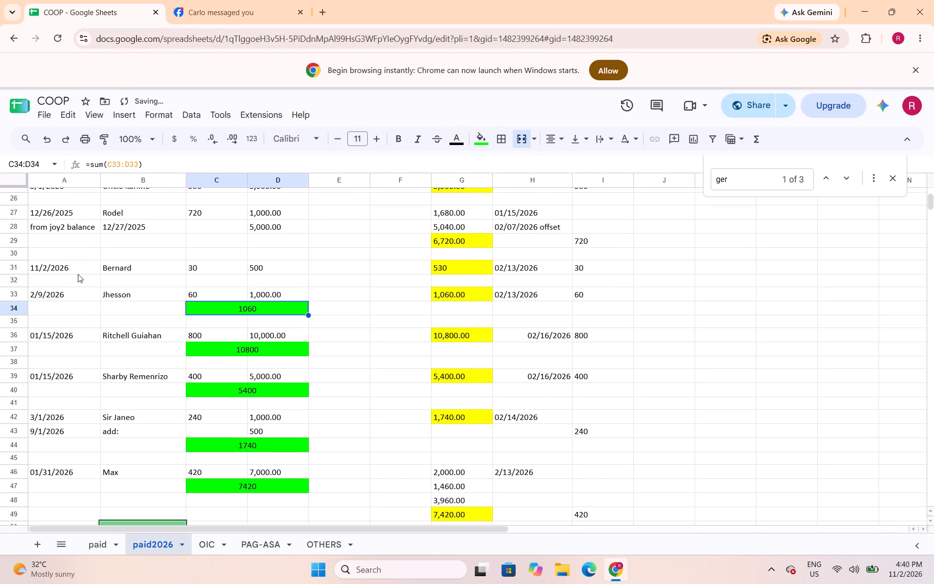
Save the spreadsheet.
key(ctrl+s)
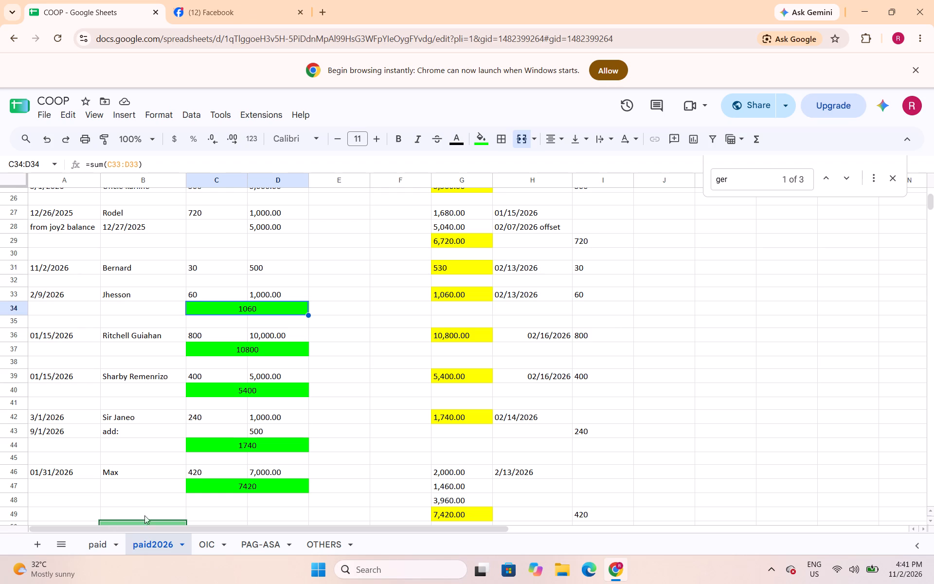
Insert one blank row above row 32, directly below the Bernard entry.
click(23, 282)
right_click(24, 282)
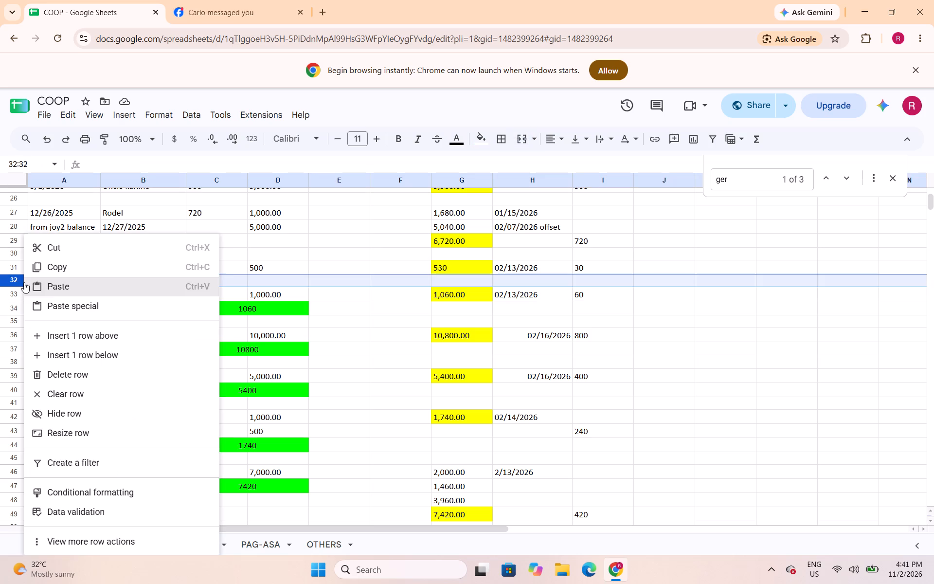
click(108, 336)
Merge C32:D32 below the Bernard entry and enter =sum(C31:D31) in it.
drag(238, 283, 260, 283)
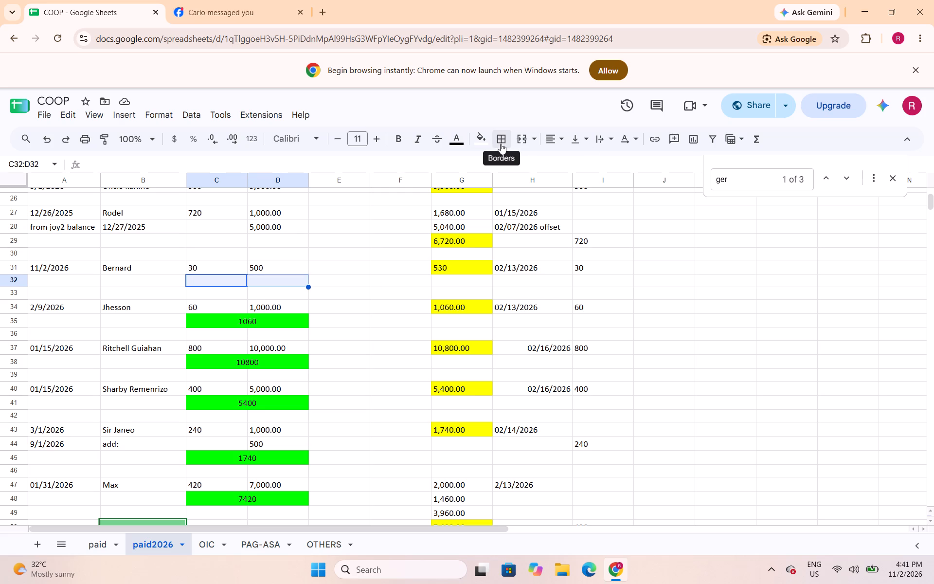
click(524, 145)
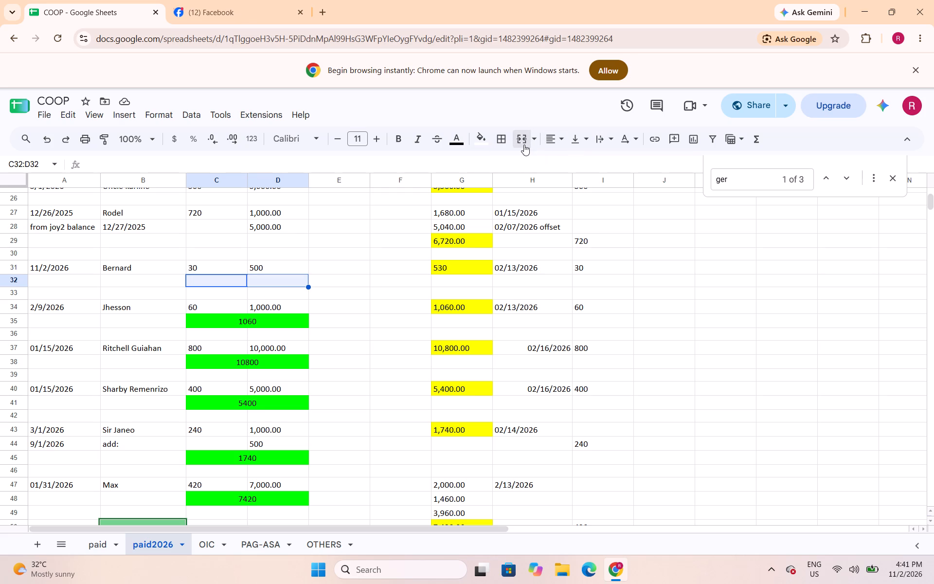
text(=sum()
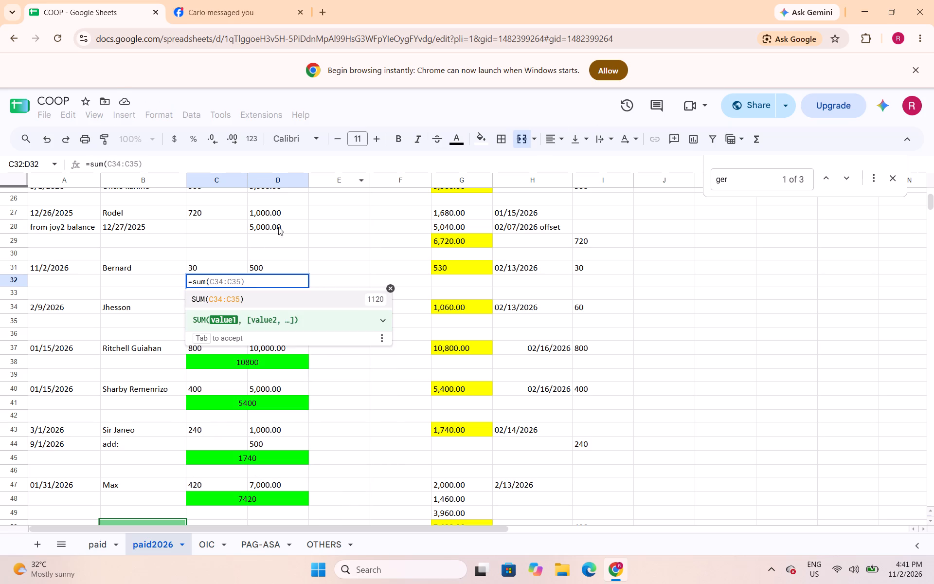
drag(238, 263, 259, 268)
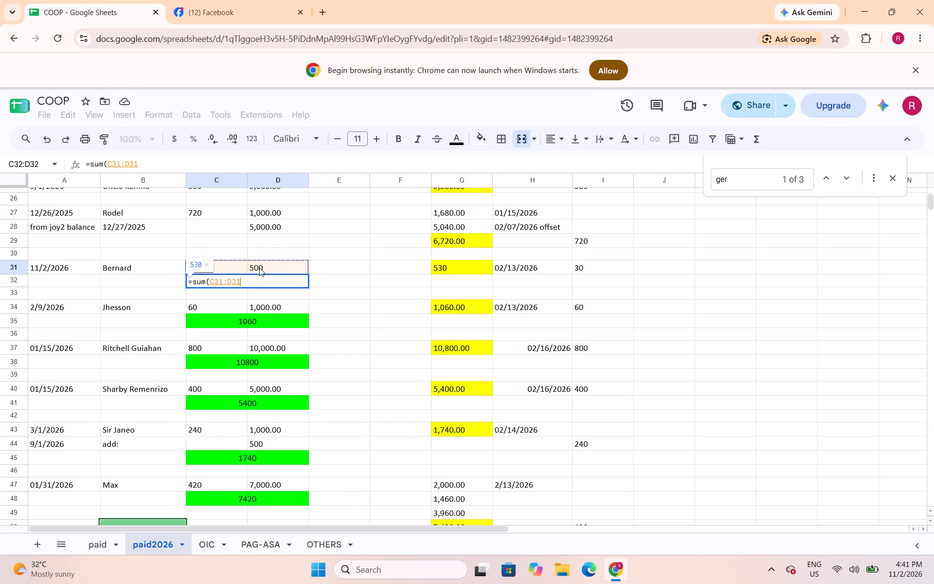
key(shift+parenright)
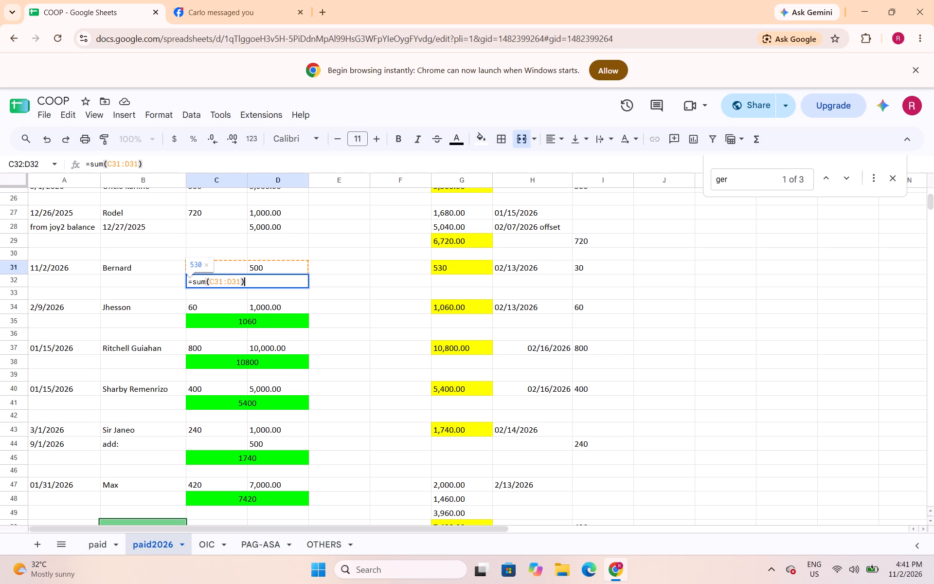
key(Return)
Fill the Bernard total in C32:D32 with bright green and centre it.
key(Up)
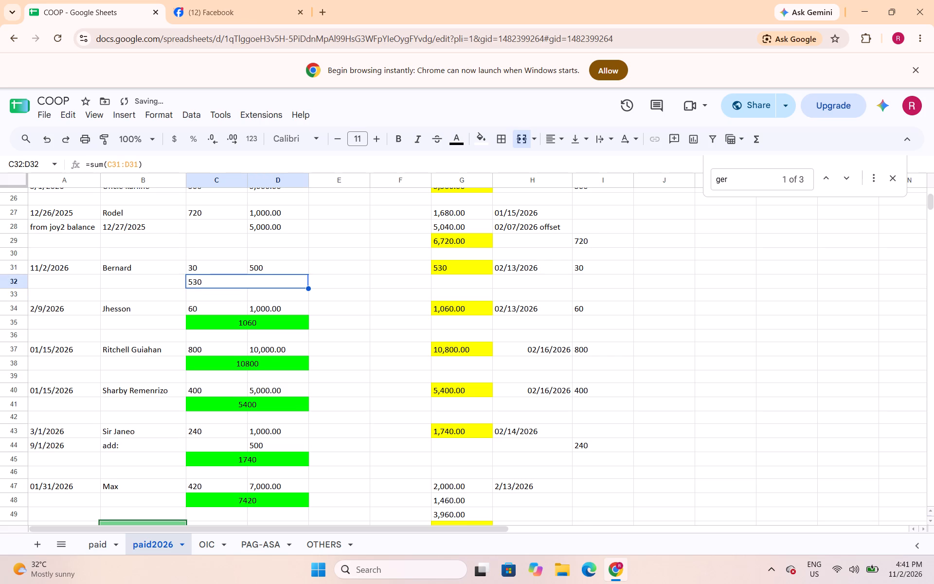
click(481, 148)
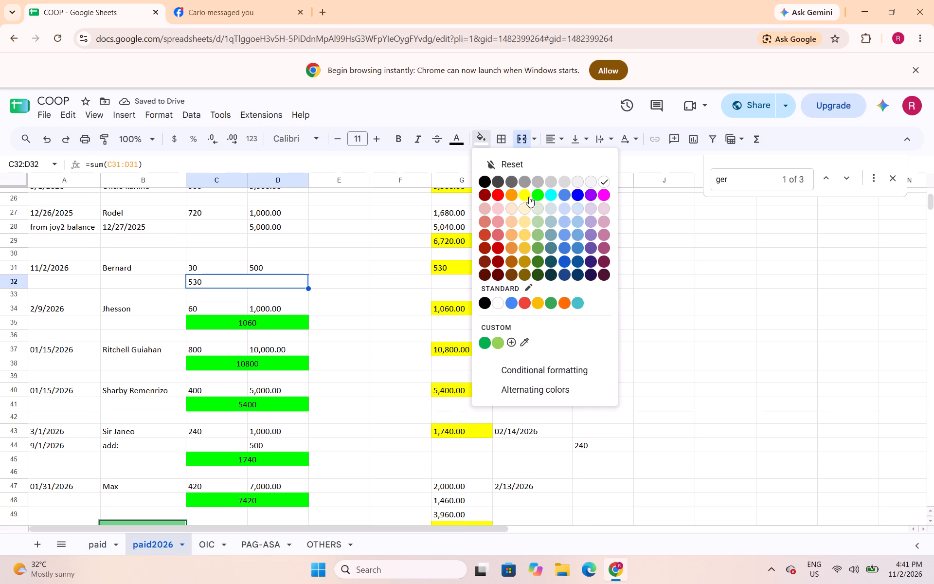
click(535, 198)
click(558, 136)
click(577, 166)
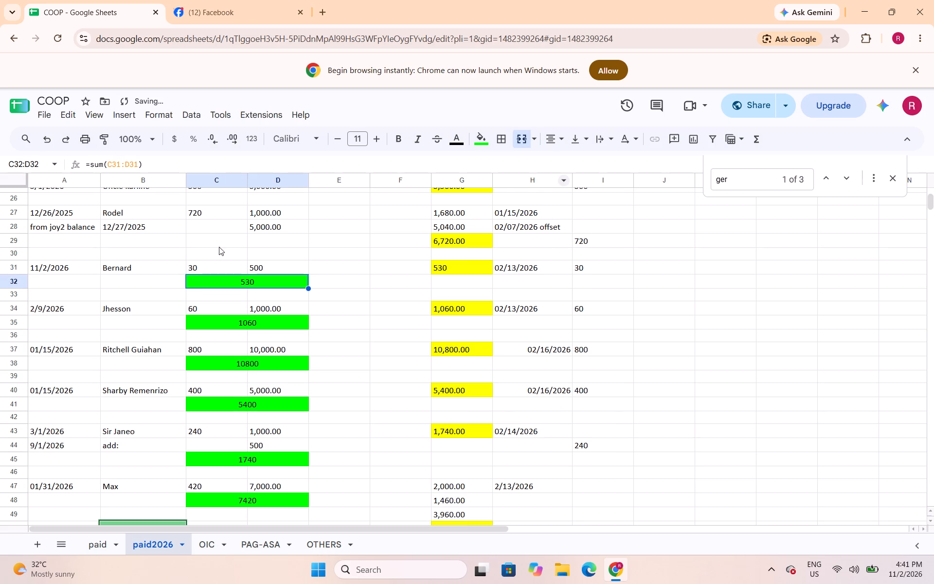
Merge C29:D29 below the Rodel entry and enter =sum(C27:D28) in it.
drag(213, 243, 256, 243)
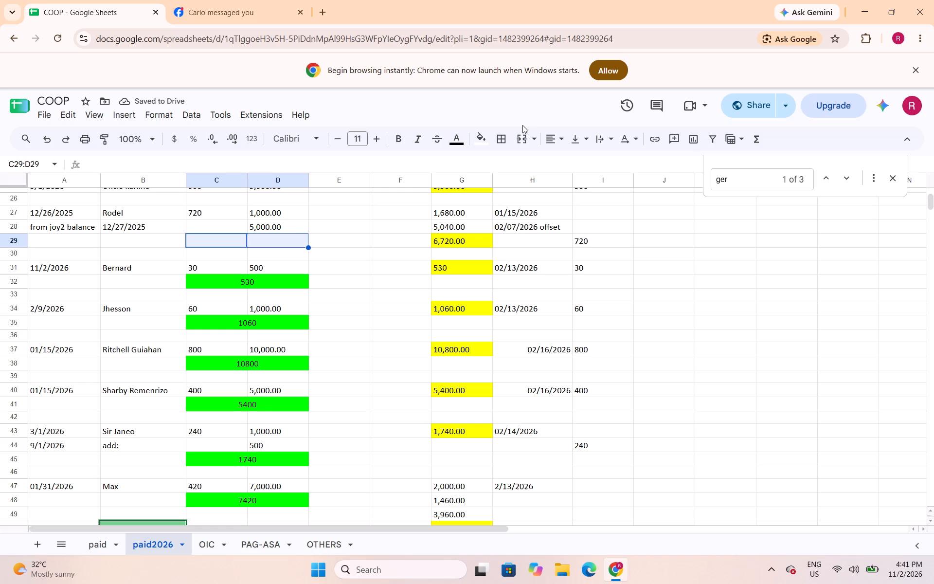
click(524, 143)
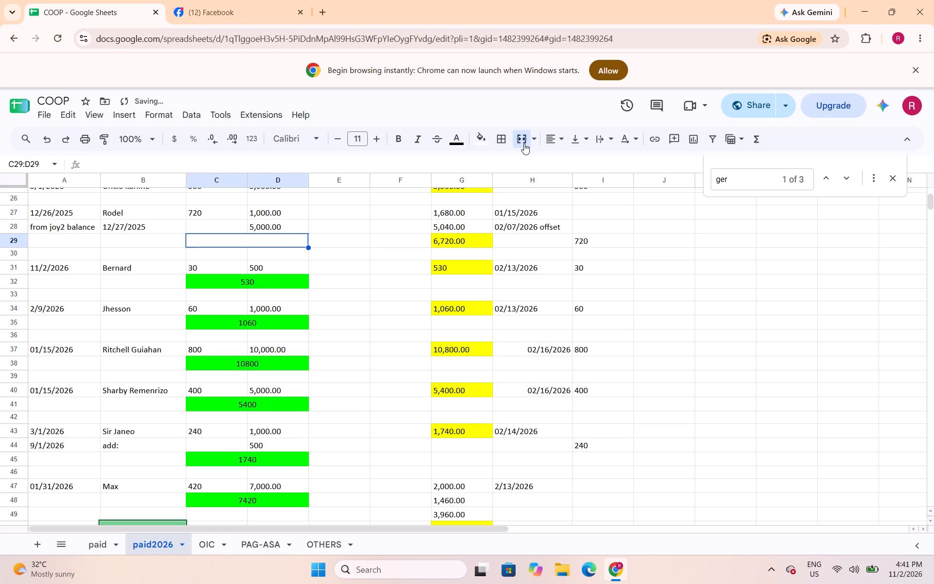
text(=sum()
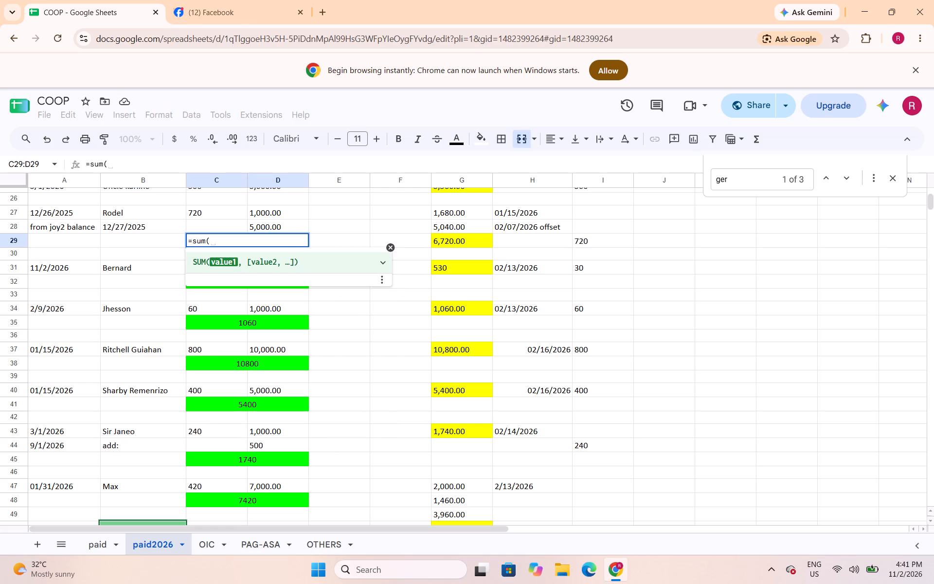
drag(217, 216, 255, 227)
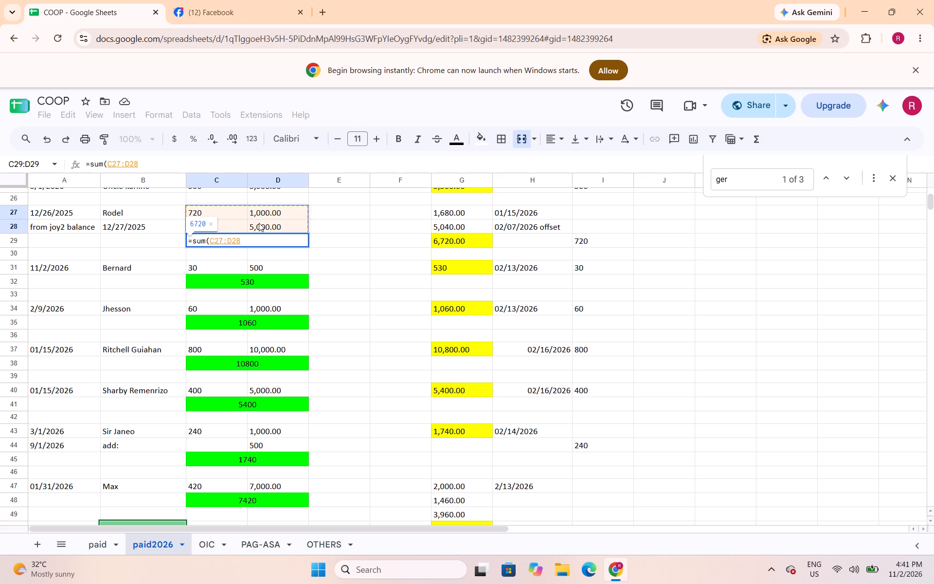
key(shift+parenright)
key(Return)
Centre the Rodel total in C29:D29 and fill it with bright green.
key(Up)
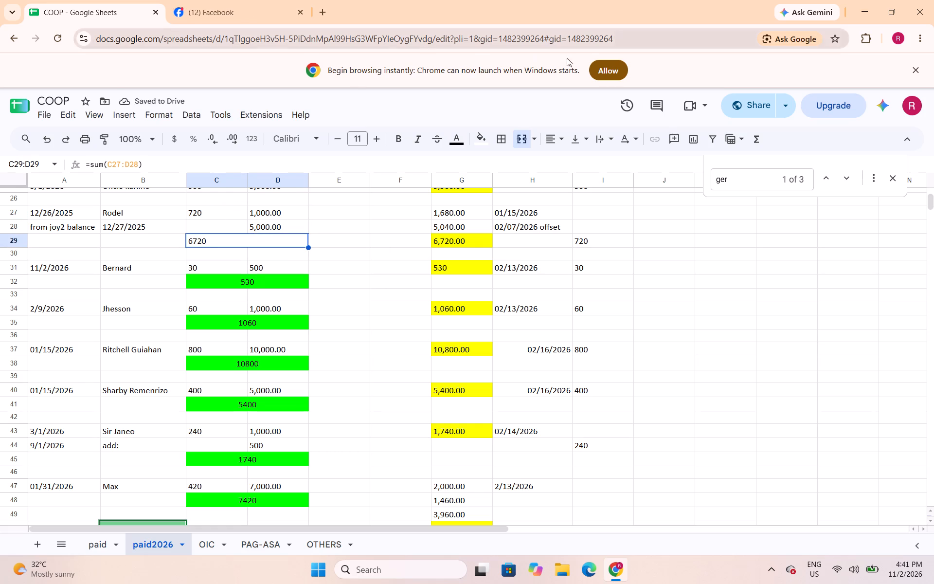
click(550, 146)
click(573, 166)
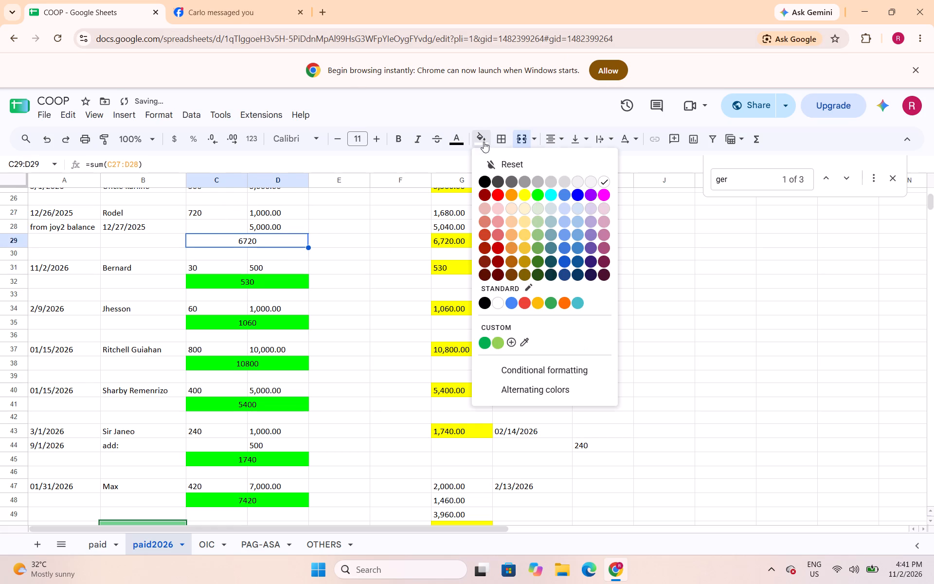
click(484, 142)
click(537, 200)
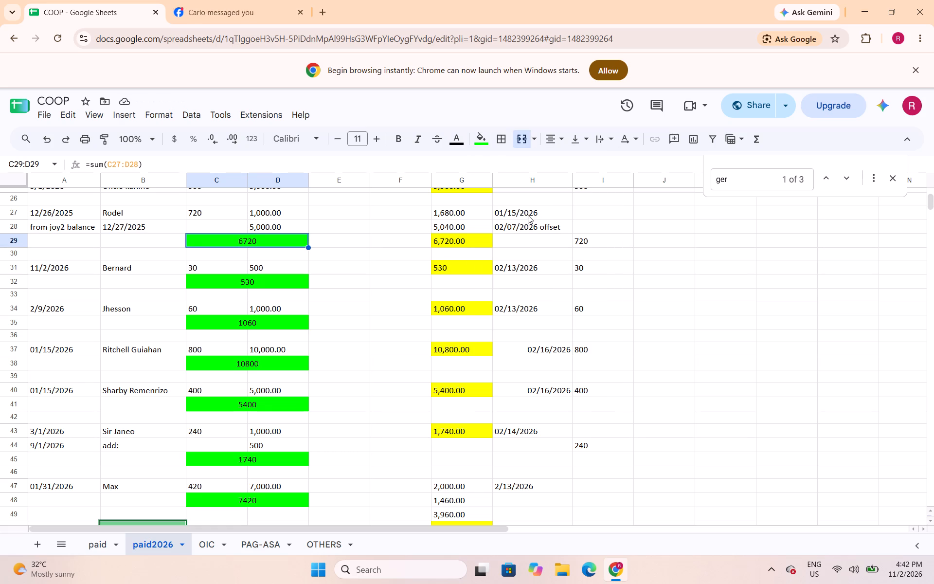
Insert one blank row above row 26, directly below the Uncle karline entry.
scroll(486, 240, up, 1)
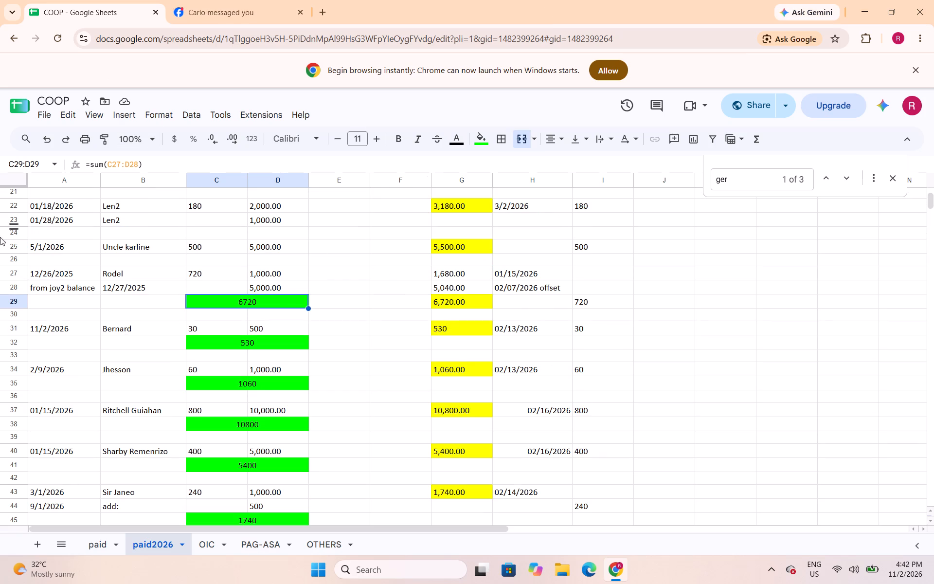
click(17, 260)
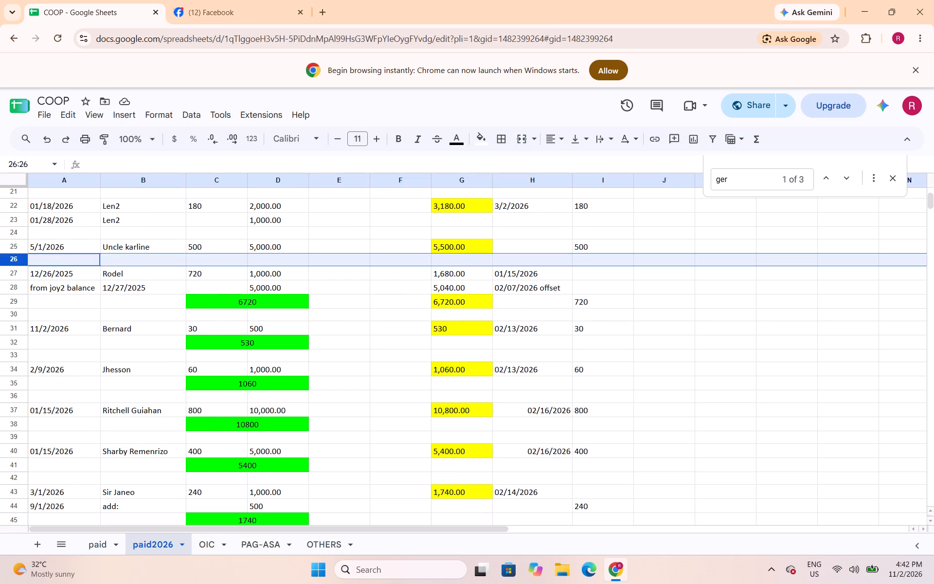
right_click(16, 260)
click(81, 340)
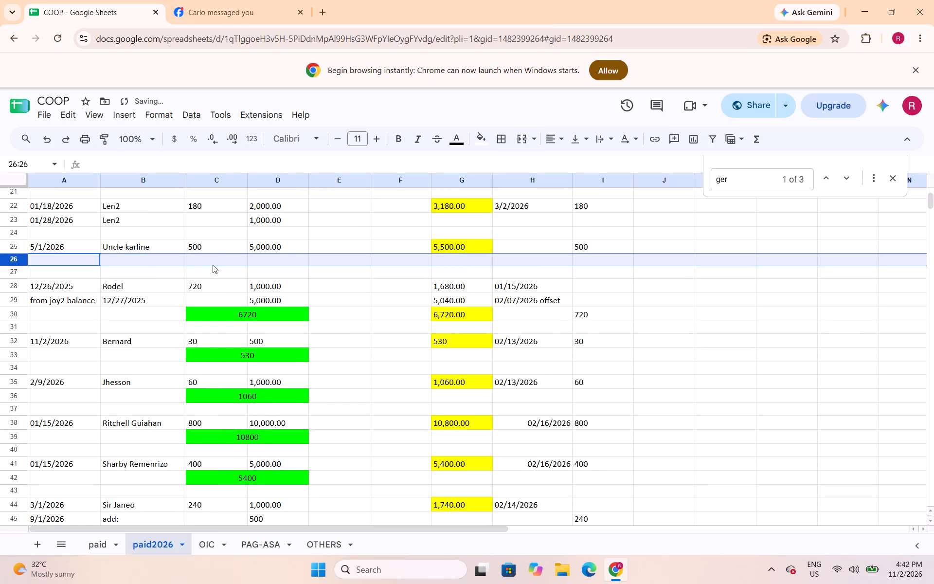
Merge C26:D26 below the Uncle karline entry and enter =sum(C25:D25) in it.
drag(213, 264, 251, 264)
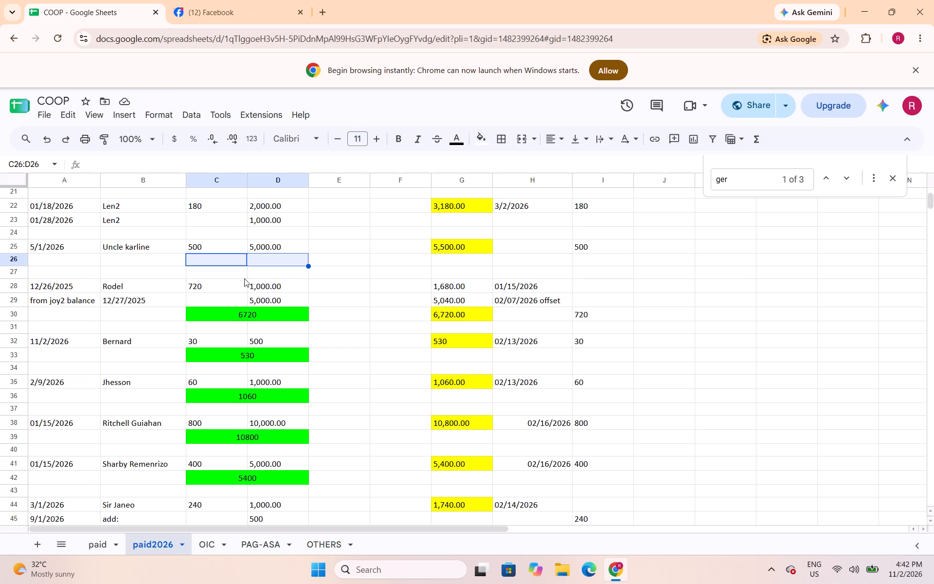
click(522, 144)
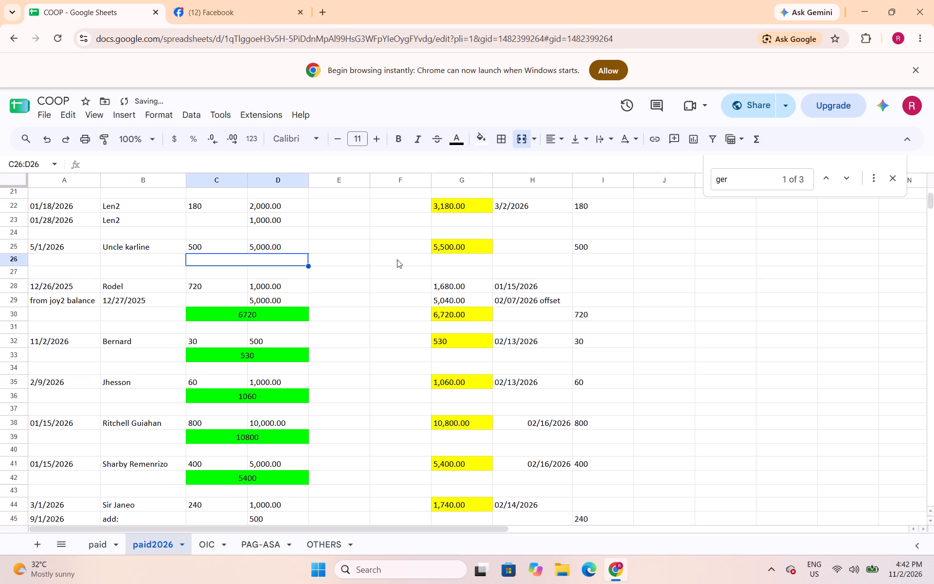
key(equal)
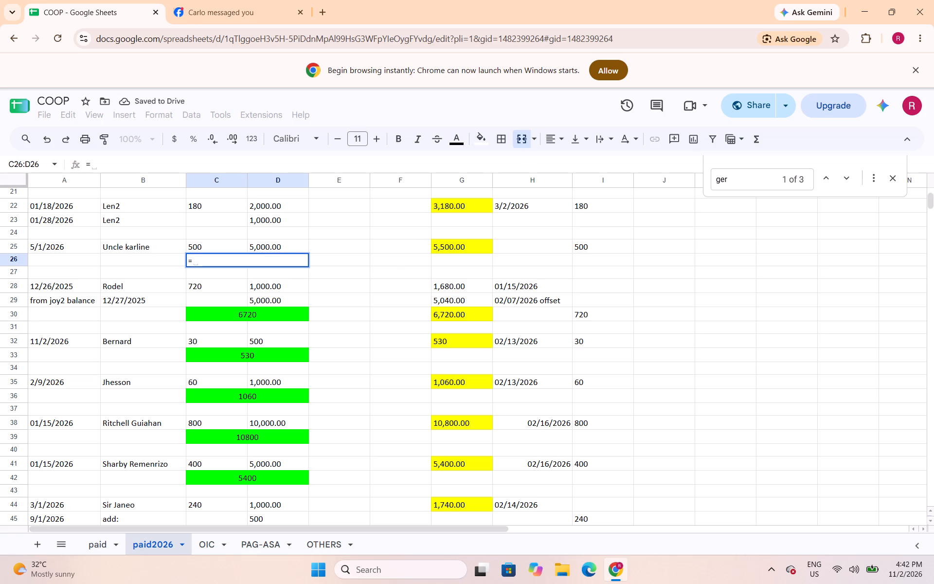
text(sum()
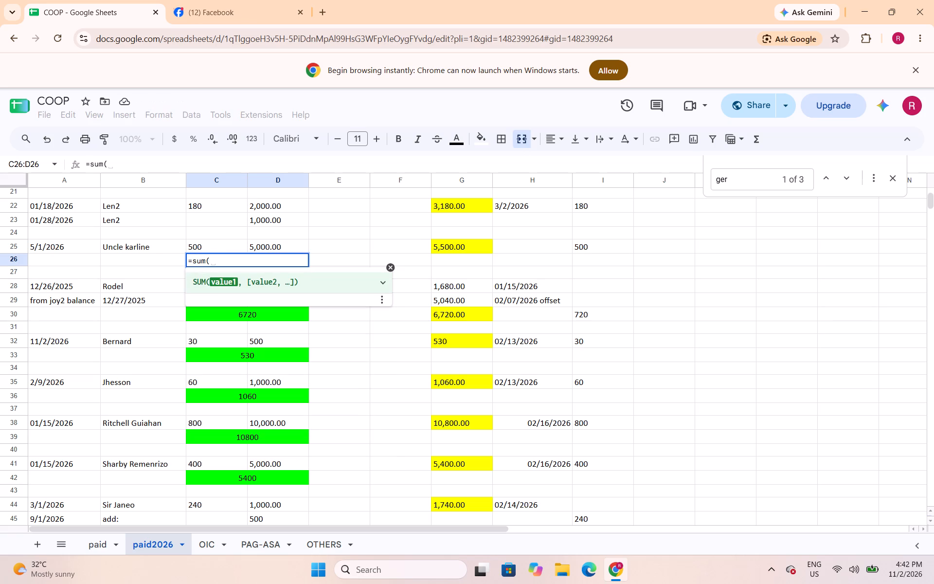
drag(229, 249, 263, 252)
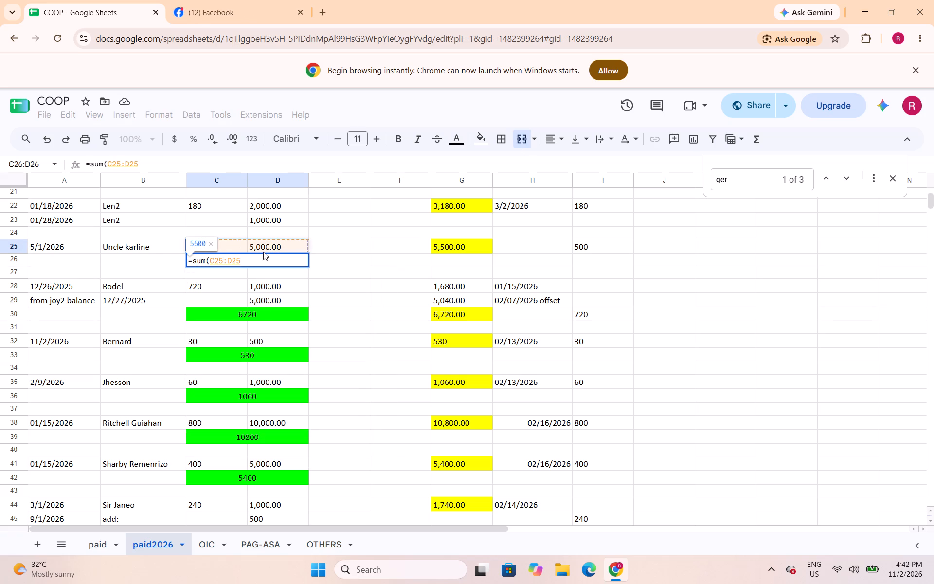
key(shift+parenright)
key(Return)
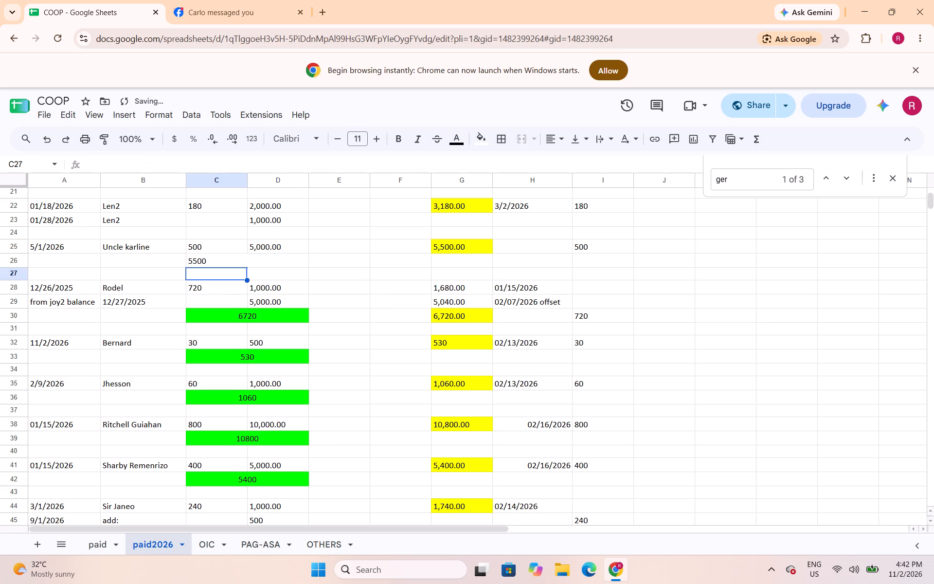
Fill the Uncle karline total in C26:D26 with bright green and centre it.
key(Up)
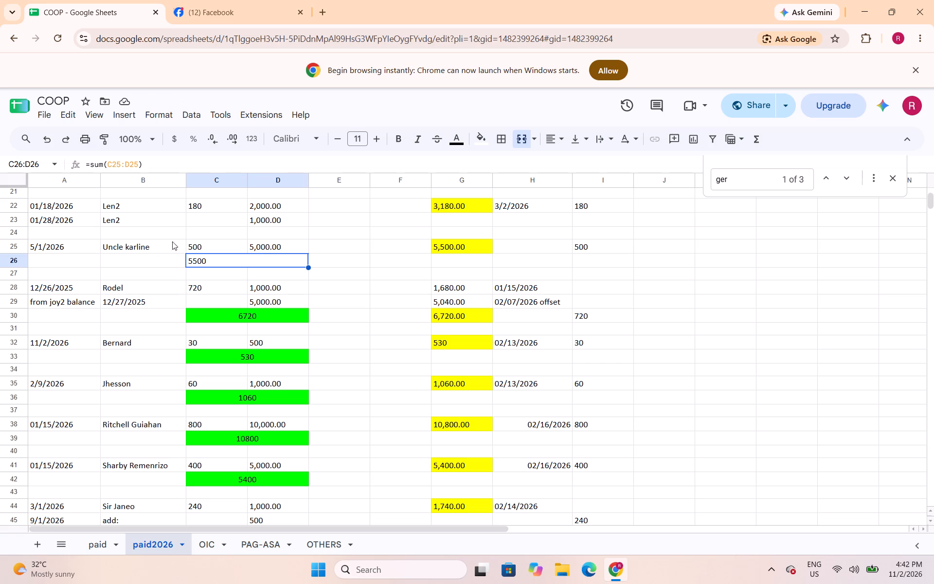
click(561, 143)
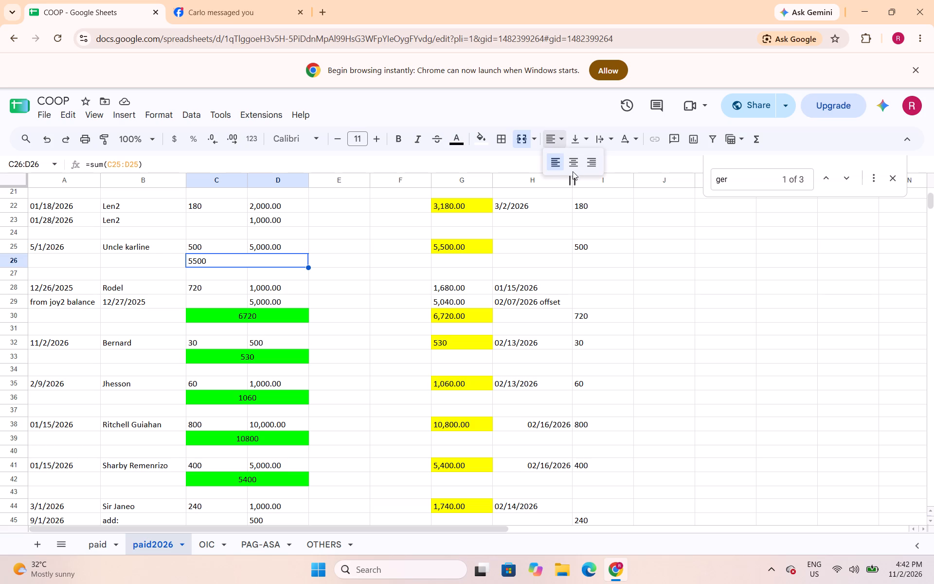
click(573, 170)
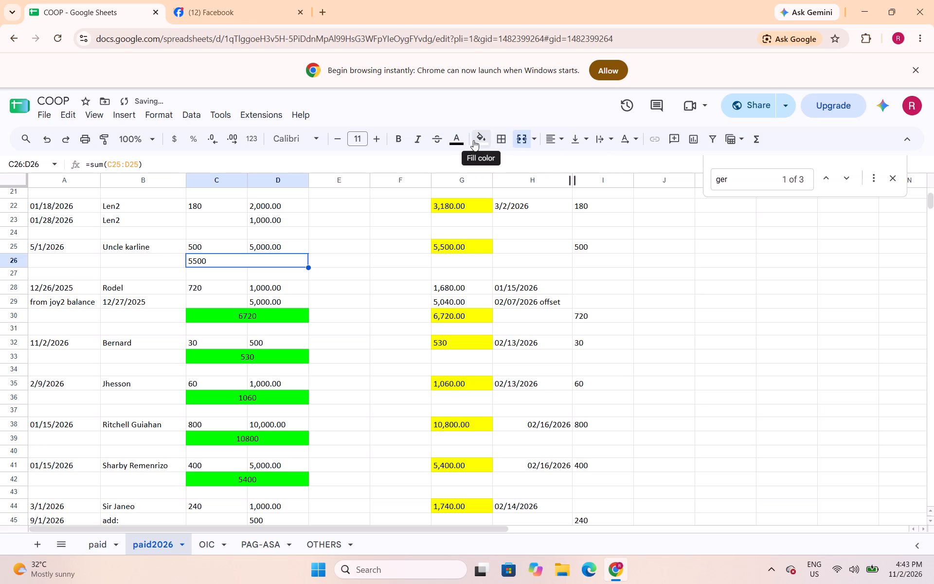
click(474, 140)
click(542, 199)
click(553, 141)
click(572, 164)
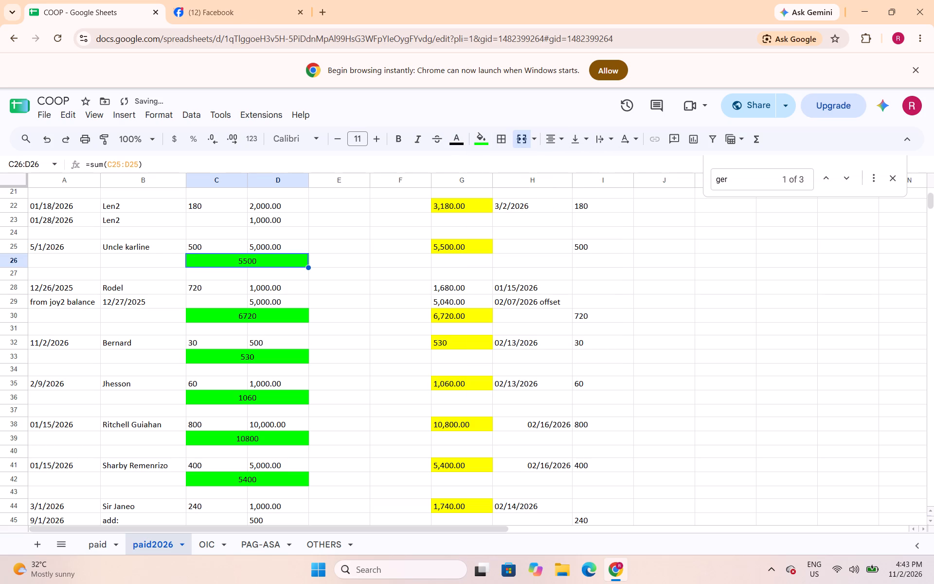
Insert one blank row above row 24, directly below the Len2 entries.
click(22, 236)
right_click(22, 236)
click(74, 339)
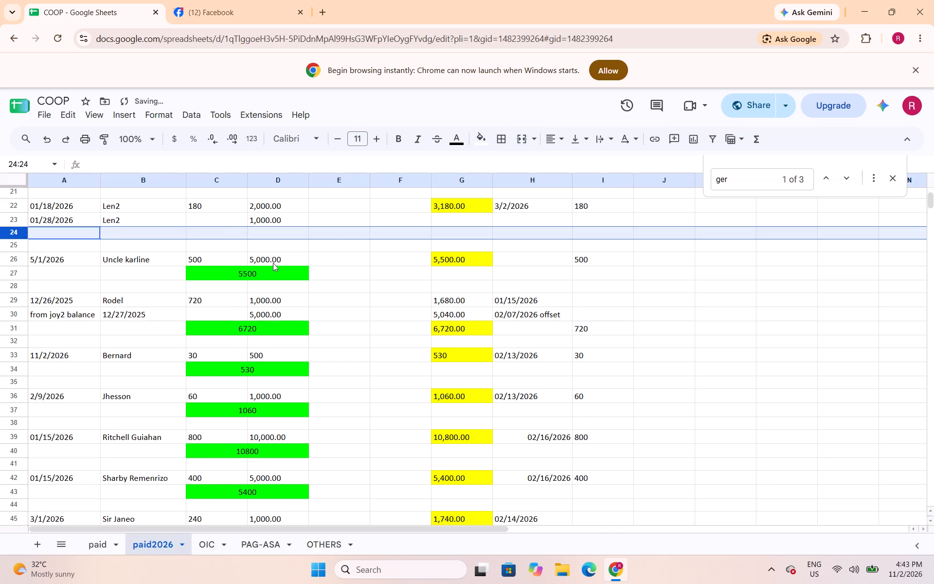
Merge C24:D24 below the Len2 entries and enter =sum(C22:D23) in it.
drag(244, 233, 257, 233)
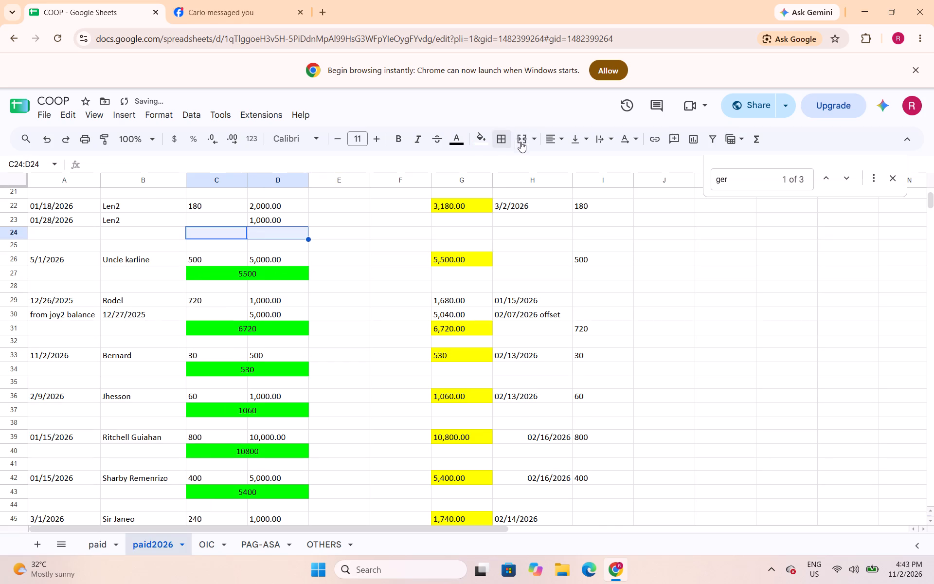
click(520, 143)
text(=sum()
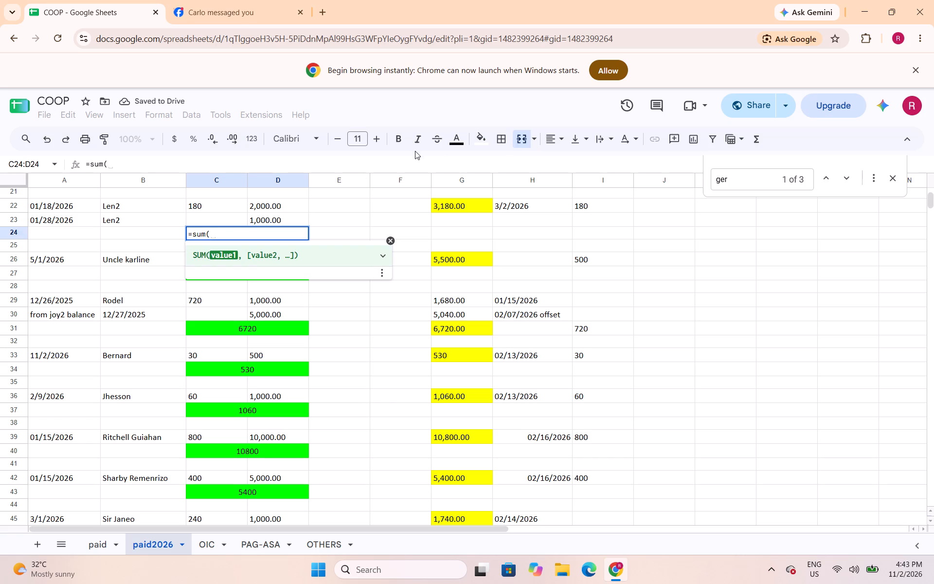
drag(230, 211, 275, 221)
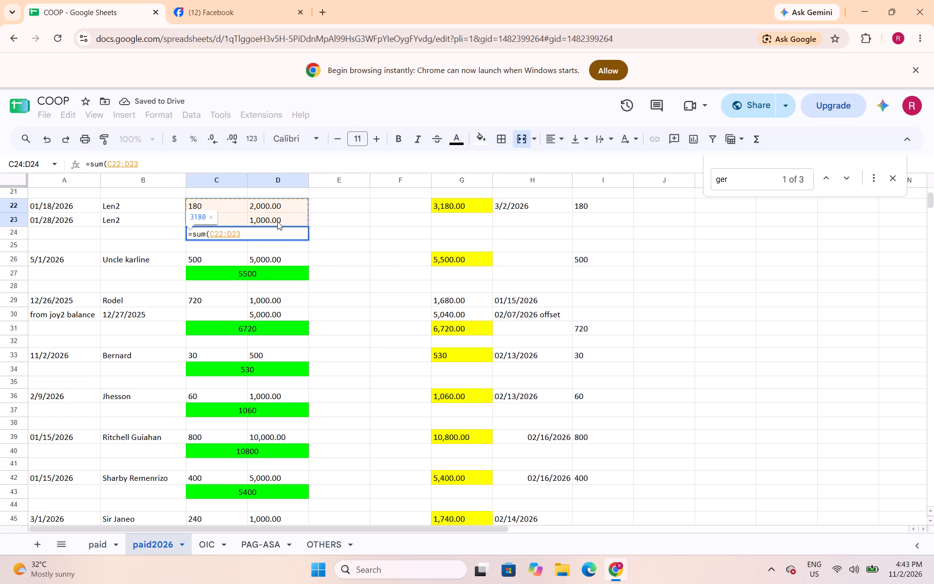
key(shift+parenright)
key(Return)
key(Up)
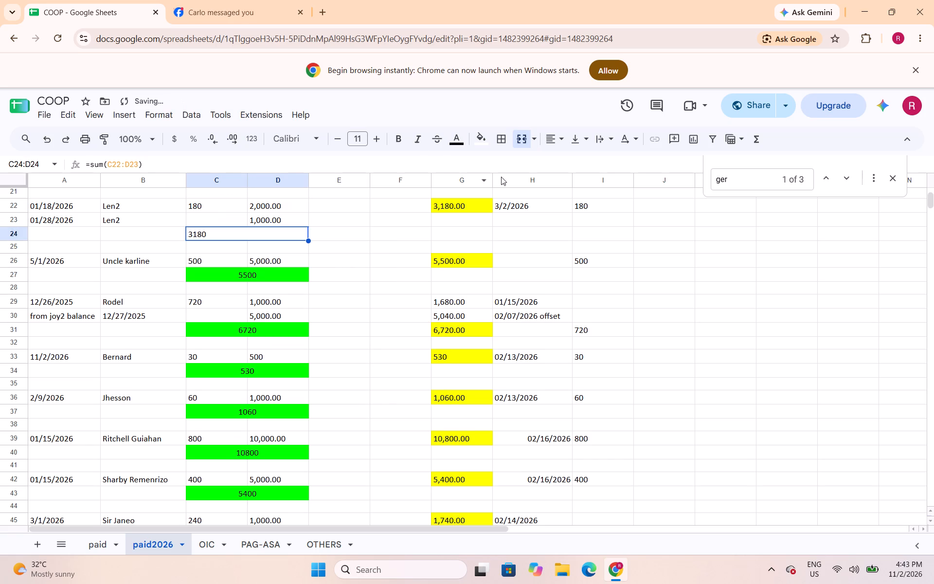
Centre the Len2 total in C24:D24 and fill it with bright green.
click(558, 144)
click(571, 156)
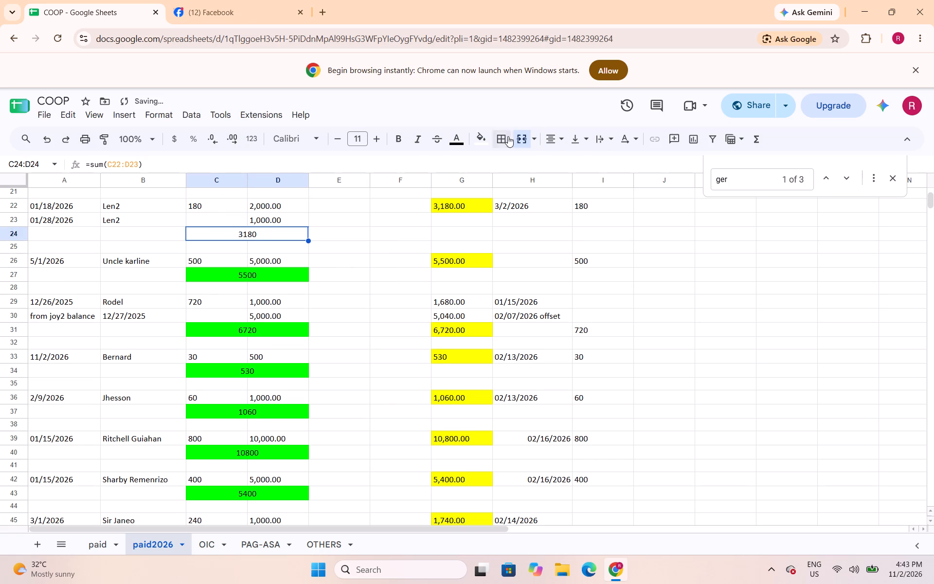
click(460, 142)
click(478, 137)
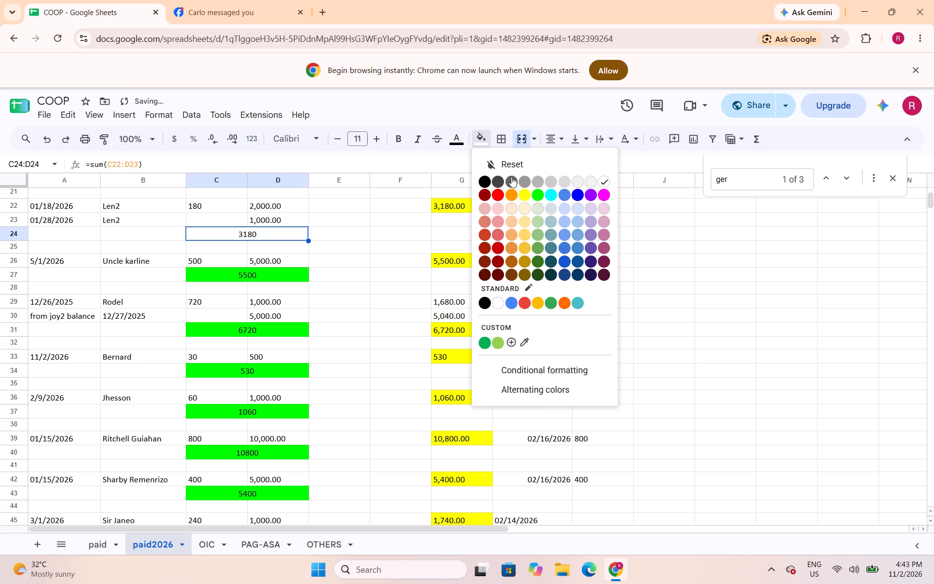
click(544, 197)
click(485, 139)
click(537, 194)
click(305, 255)
Insert one blank row above row 21, directly below the Reagan entry.
scroll(305, 254, up, 1)
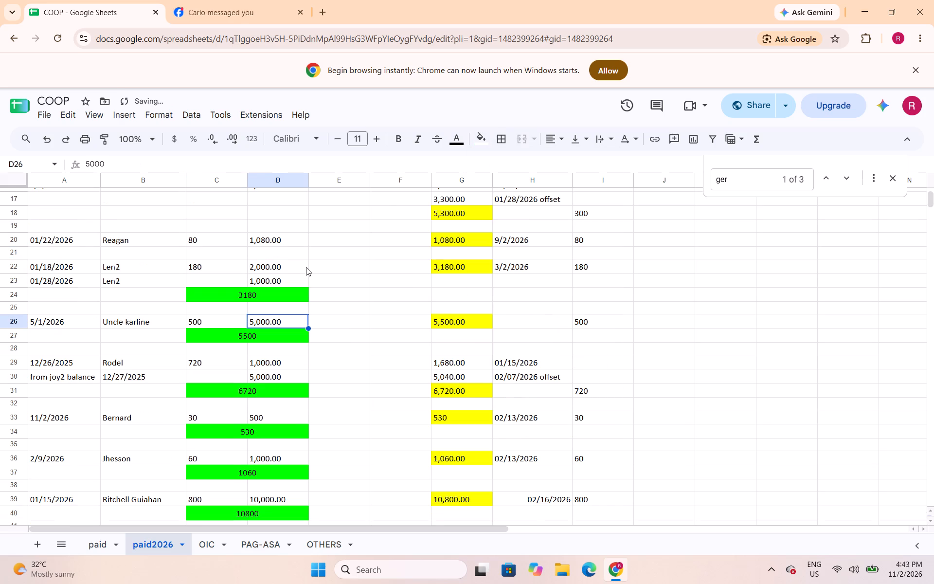
scroll(371, 281, up, 3)
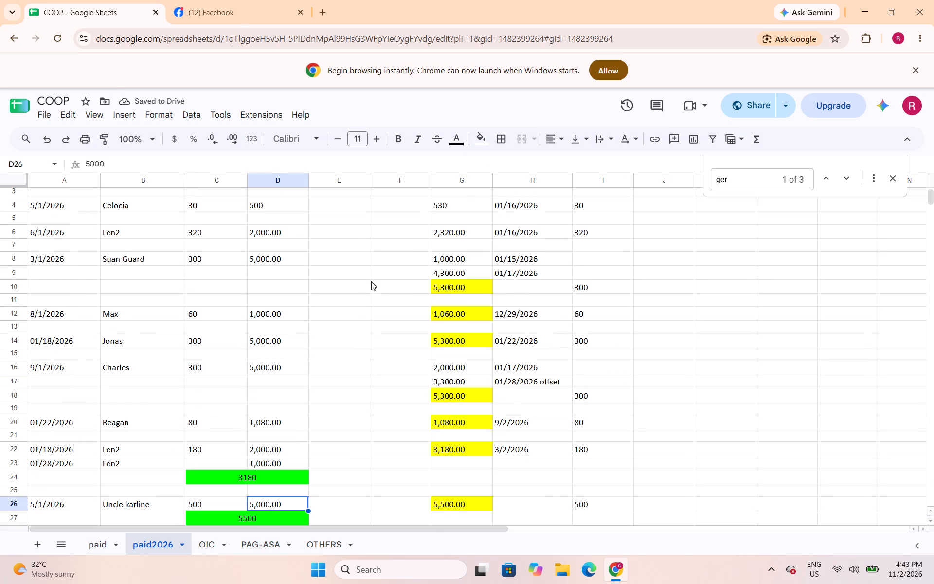
click(21, 436)
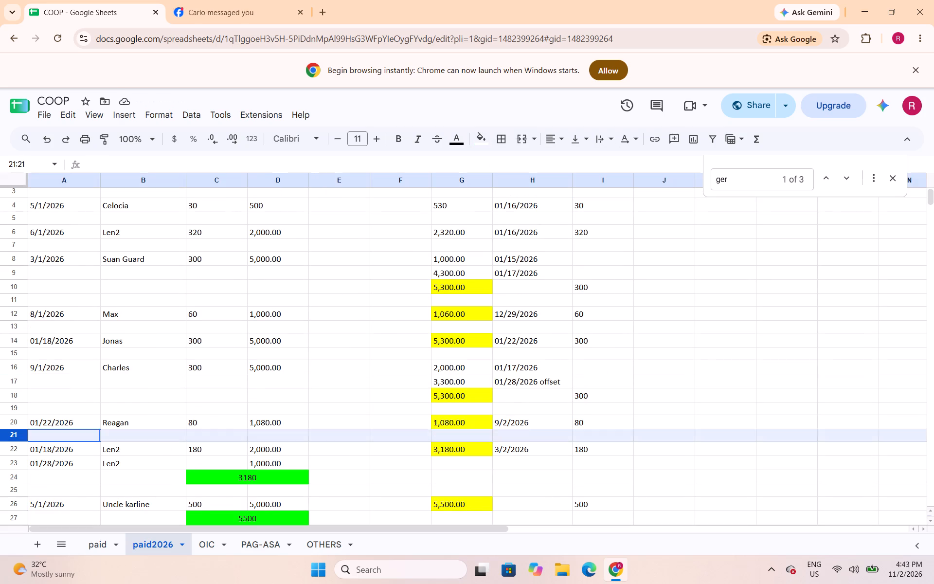
right_click(21, 436)
click(78, 219)
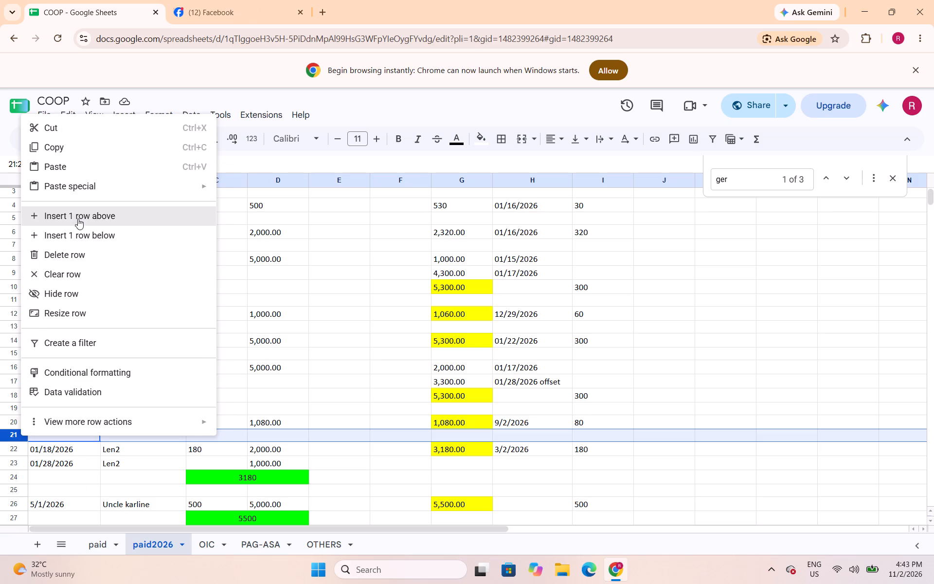
Merge C21:D21 below the Reagan entry and enter =sum(C20:D20) in it.
scroll(224, 354, down, 3)
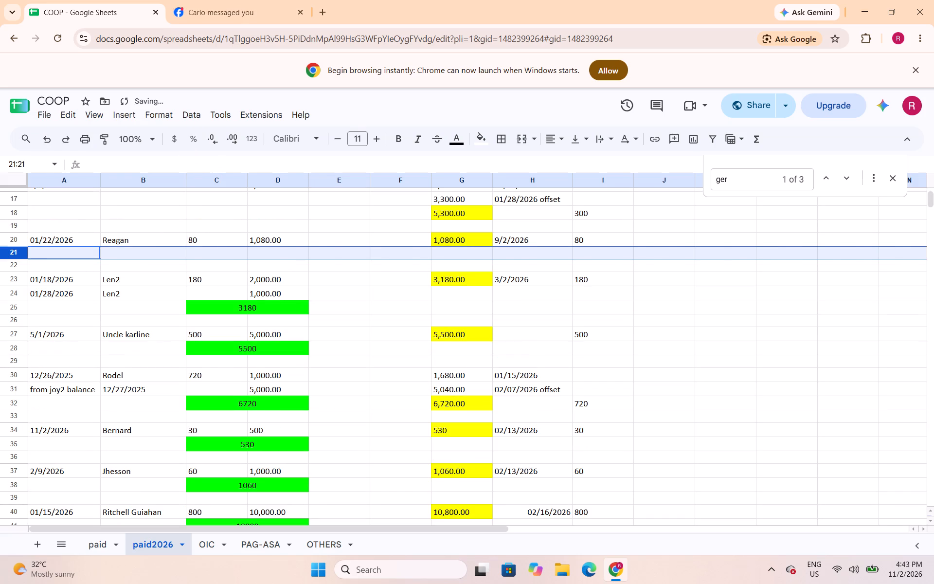
click(235, 259)
drag(233, 257, 256, 257)
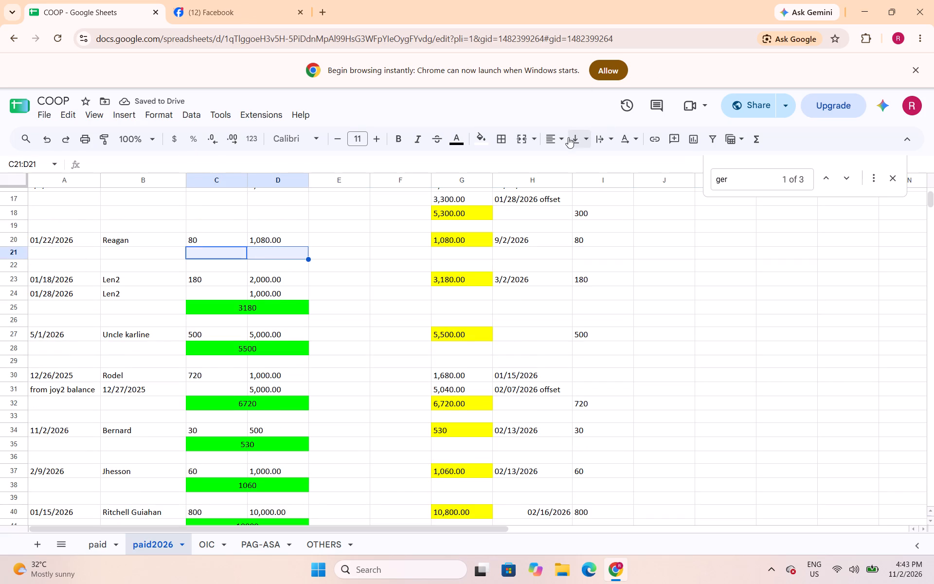
click(524, 138)
text(=sum()
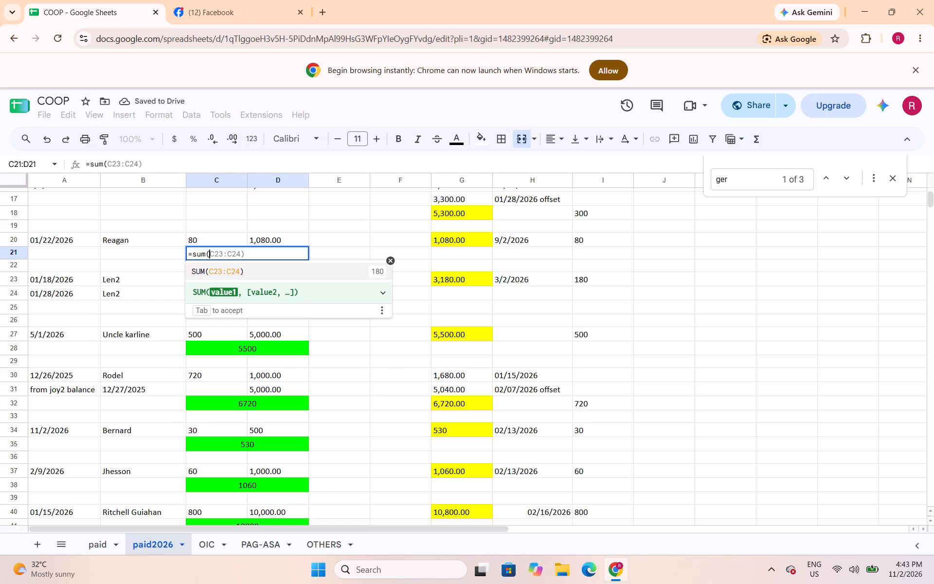
drag(240, 241, 264, 241)
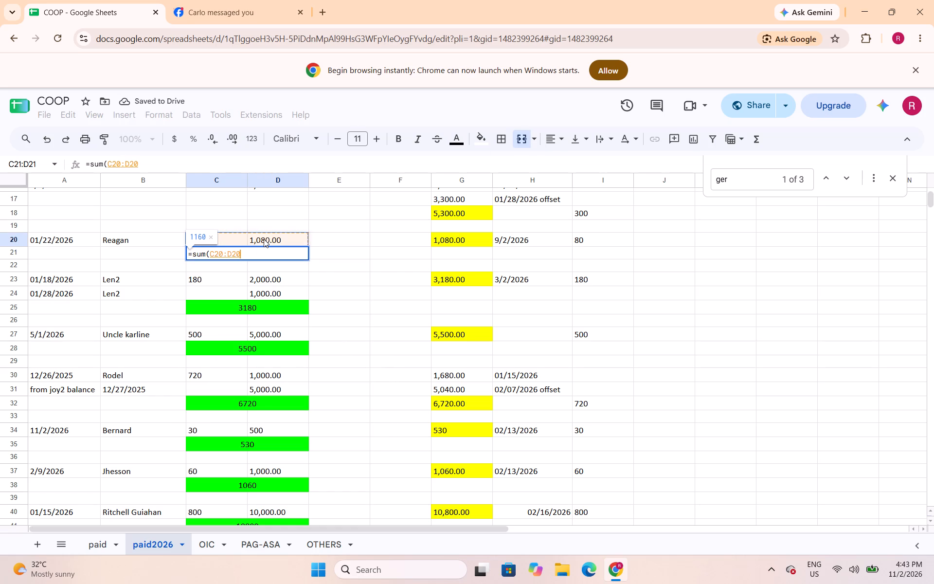
key(shift+parenright)
key(Return)
key(Up)
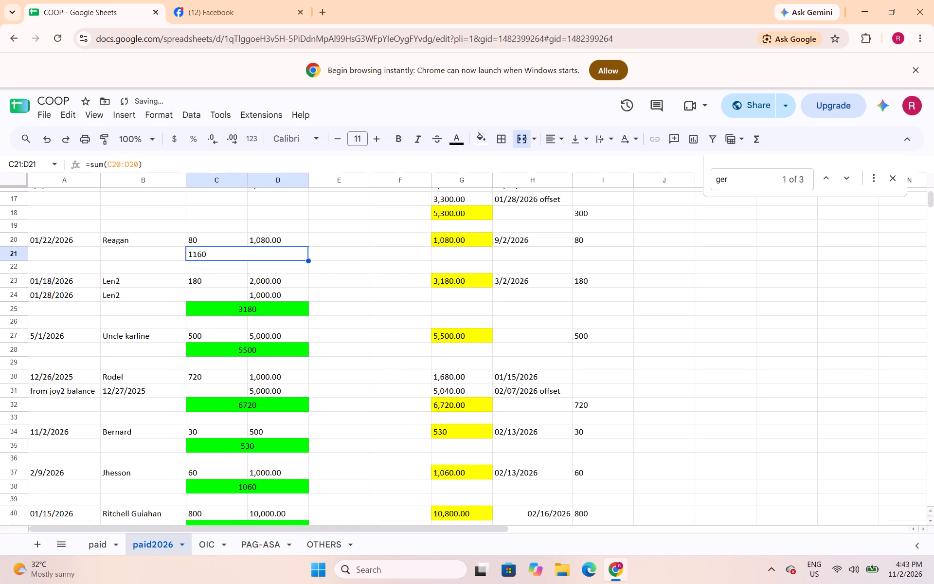
Fill the Reagan total in C21:D21 with bright green and centre it.
click(473, 139)
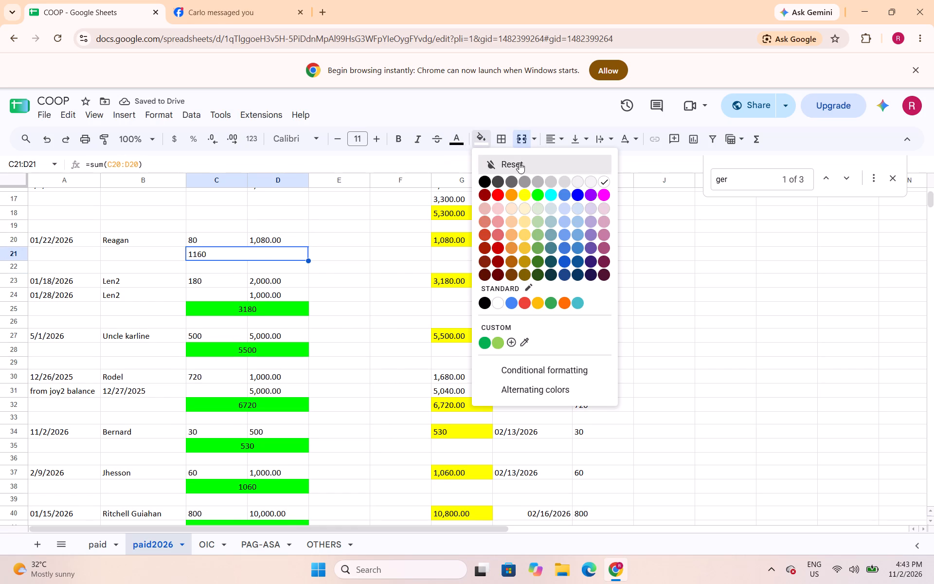
click(541, 196)
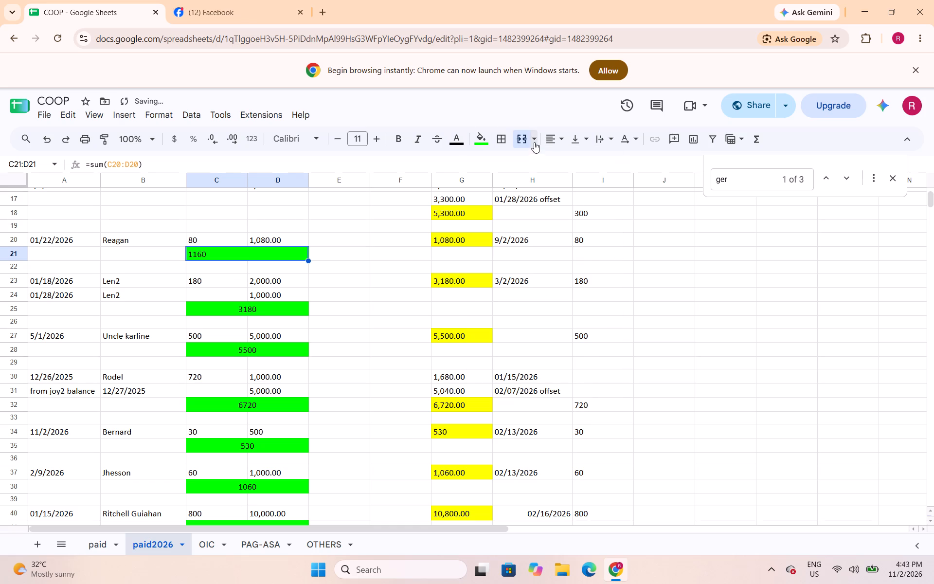
click(562, 143)
click(576, 165)
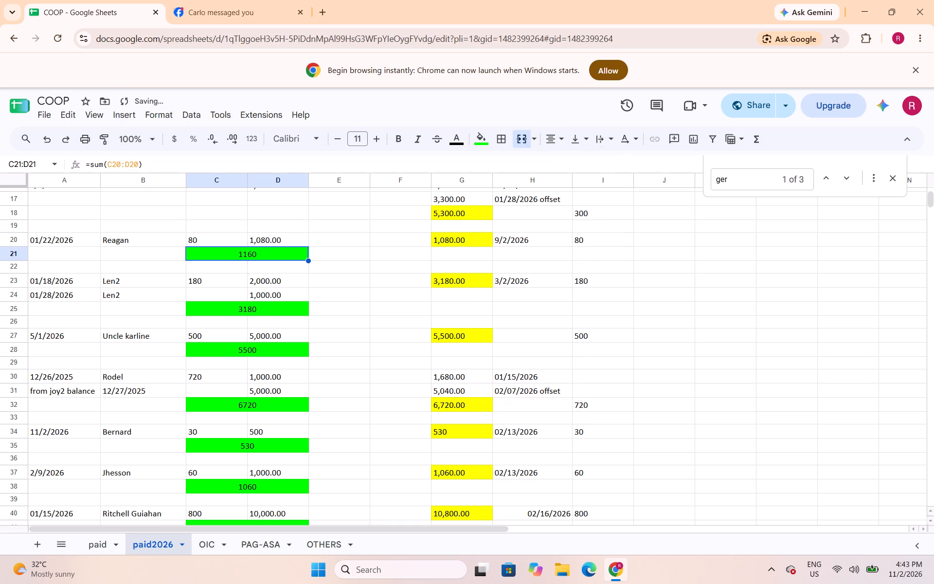
Merge C17:D17 below the Charles entry and enter =sum(C16:D16) in it.
scroll(284, 240, up, 2)
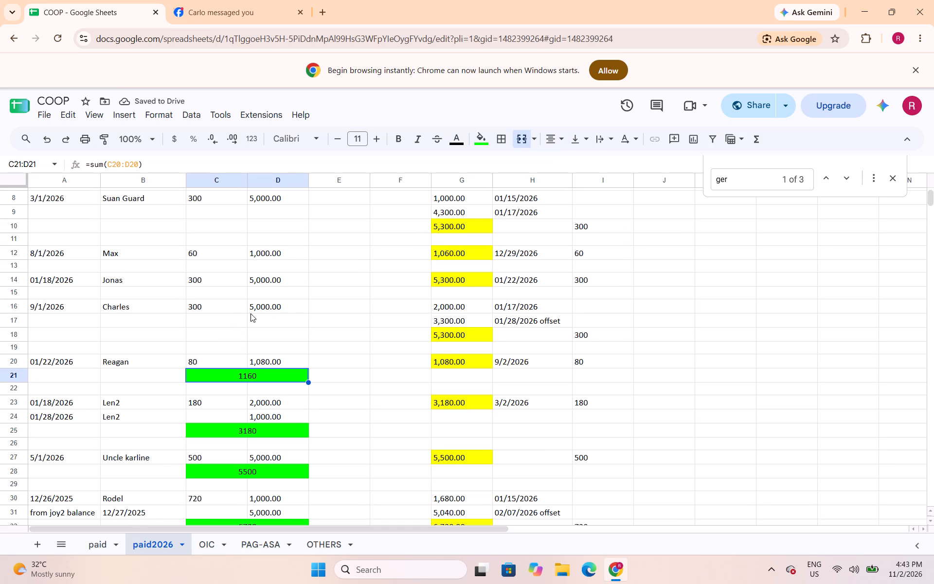
drag(241, 320, 264, 324)
click(518, 137)
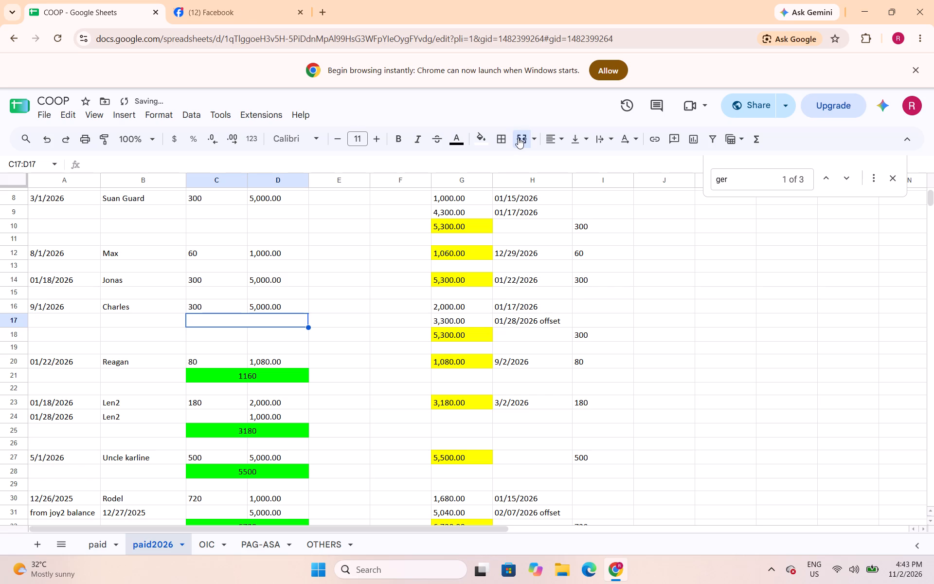
text(=sum()
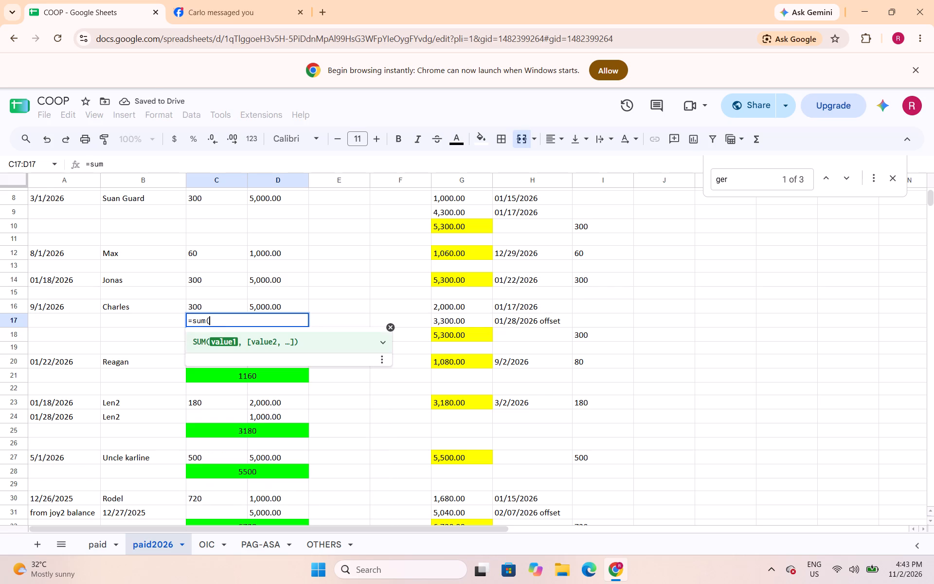
drag(238, 303, 268, 308)
key(shift+parenright)
key(Return)
key(Up)
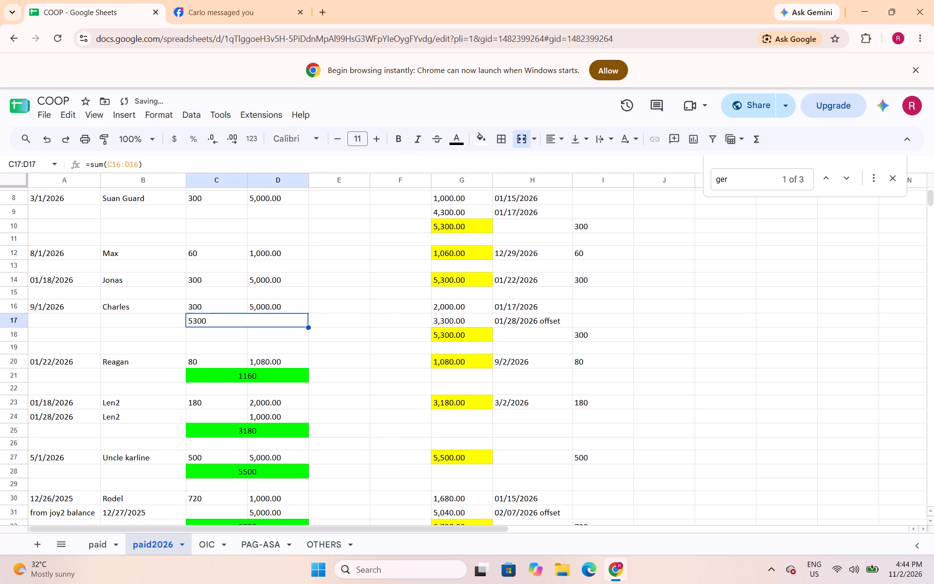
Fill the Charles total in C17:D17 with bright green and centre it.
click(487, 139)
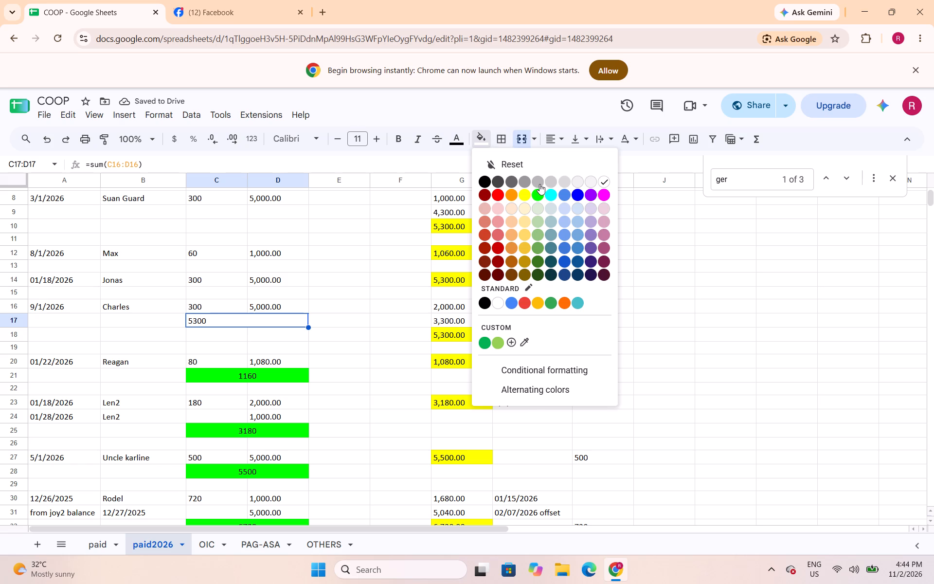
click(535, 195)
click(552, 142)
drag(573, 162, 575, 167)
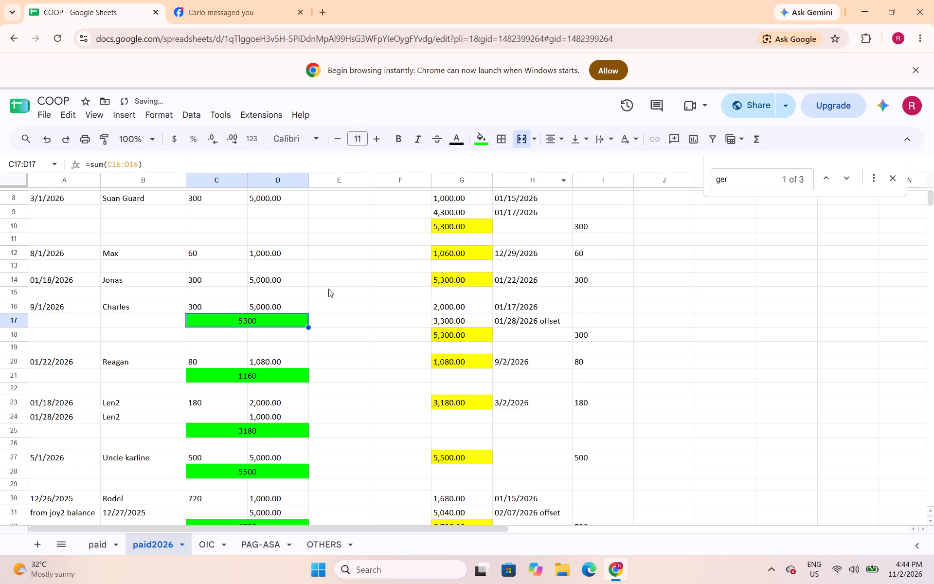
Insert one blank row above row 15, directly below the Jonas entry.
click(11, 293)
right_click(16, 292)
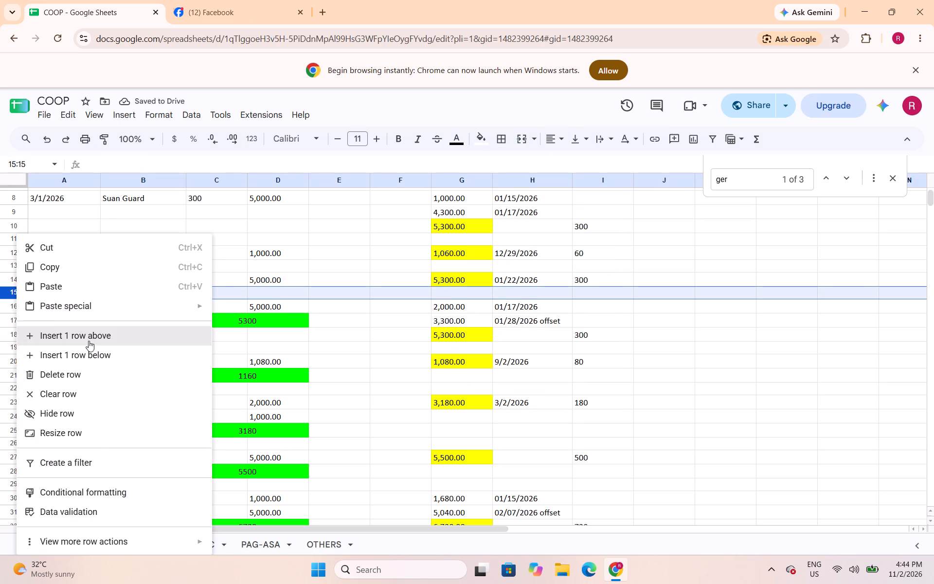
click(89, 336)
Merge C15:D15 below the Jonas entry and enter =sum(C14:D14) in it.
drag(233, 292, 267, 292)
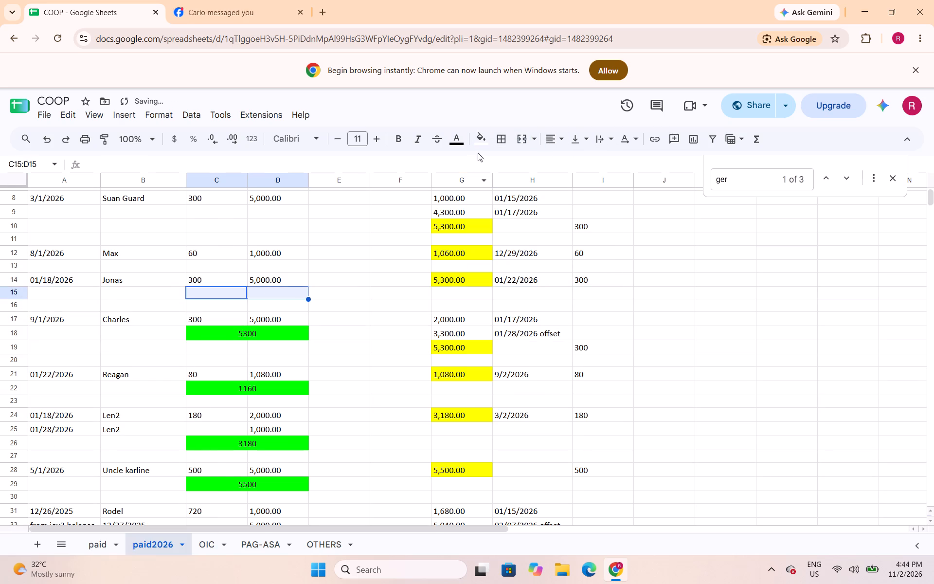
click(521, 136)
text(=sum()
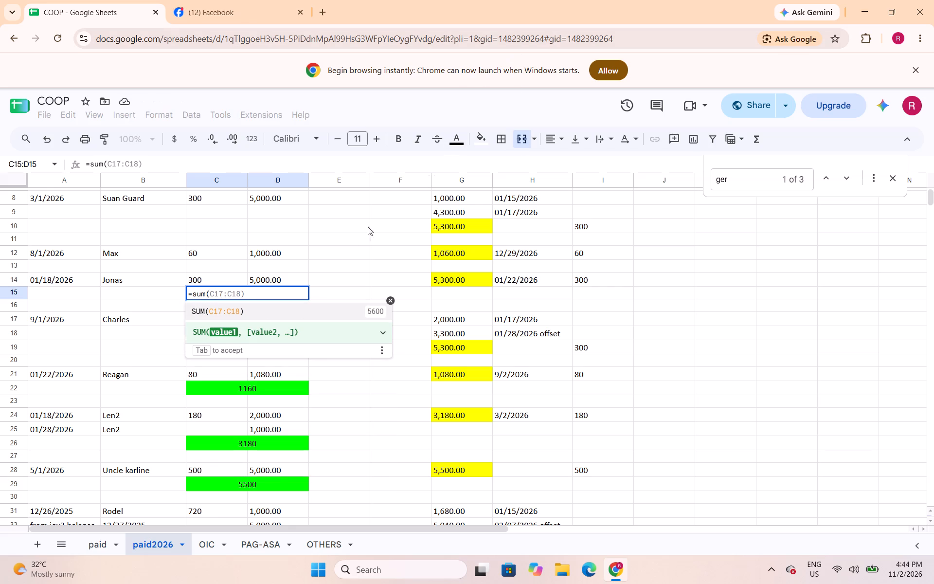
drag(216, 276, 258, 283)
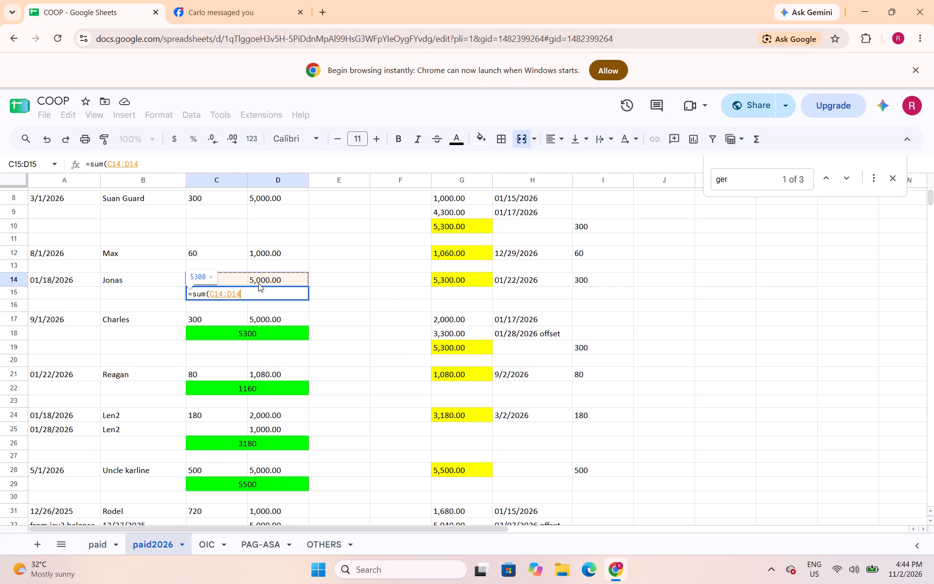
key(shift+parenright)
key(Return)
key(Up)
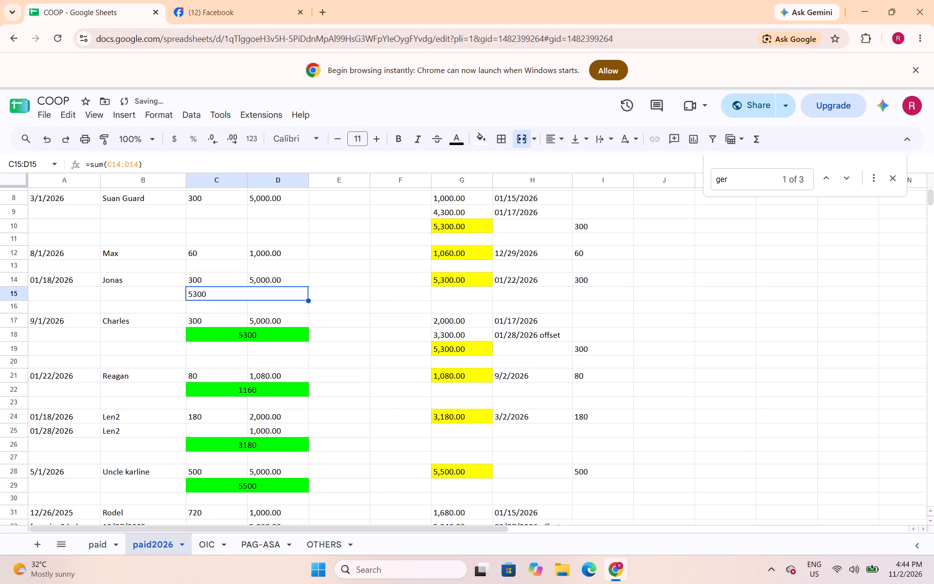
Centre the Jonas total in C15:D15 and fill it with bright green.
click(541, 139)
click(563, 144)
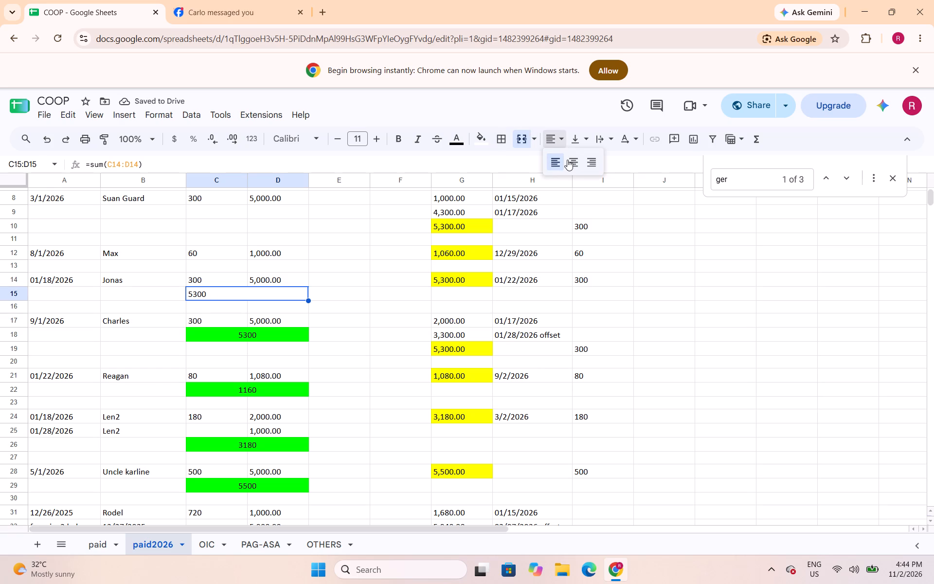
click(572, 165)
click(475, 139)
click(540, 200)
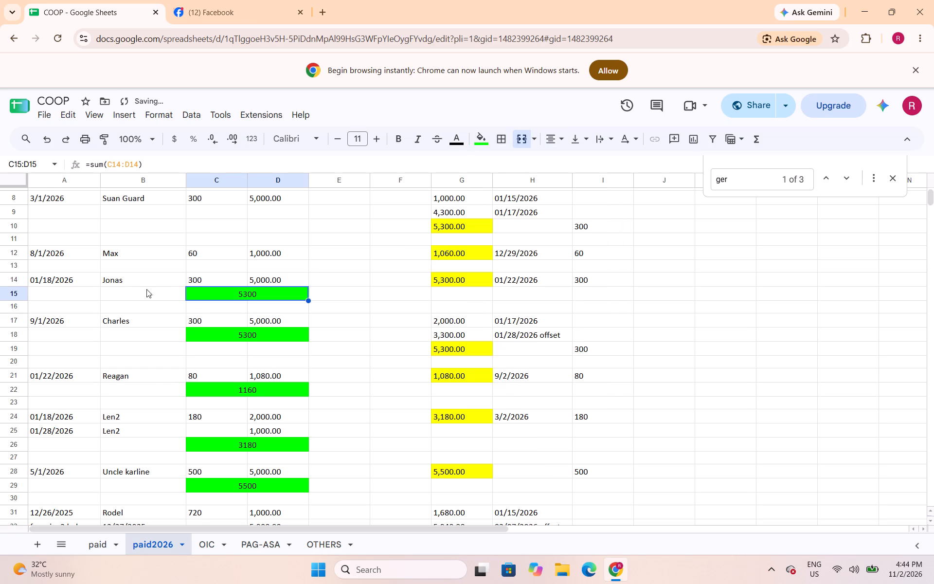
Insert one blank row above row 13, directly below the Max entry.
click(22, 267)
right_click(22, 268)
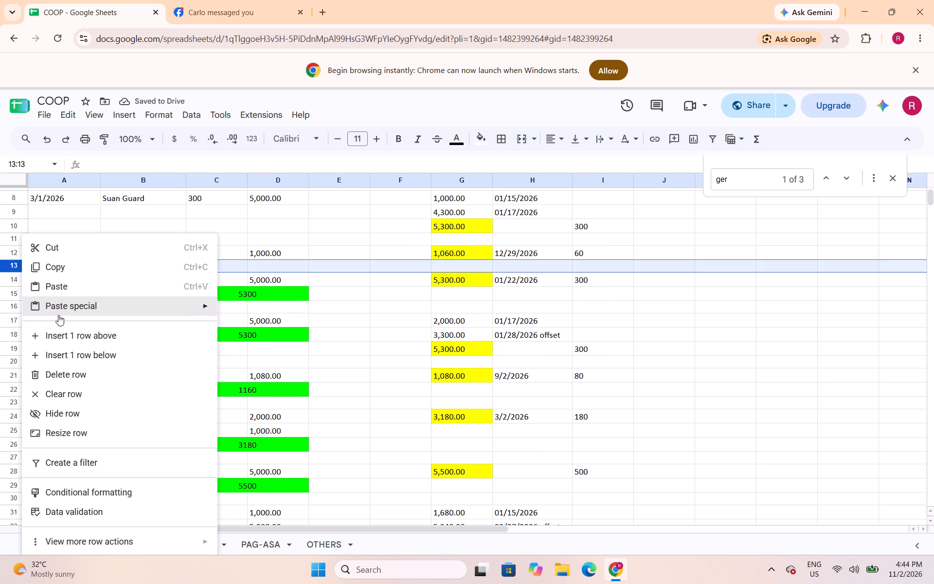
click(62, 333)
Merge C13:D13 below the Max entry and enter =sum(C12:D12) in it.
drag(241, 270, 265, 267)
click(520, 141)
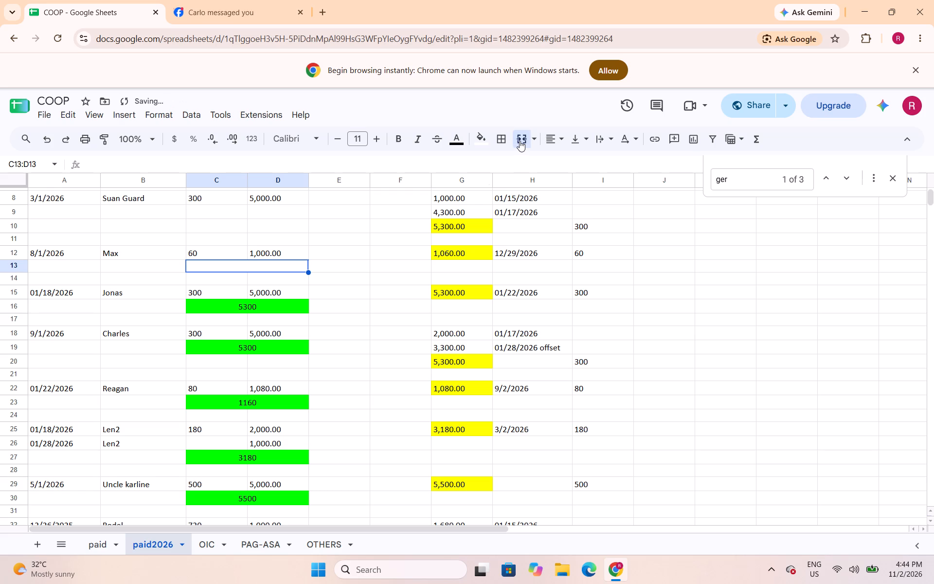
text(=sum()
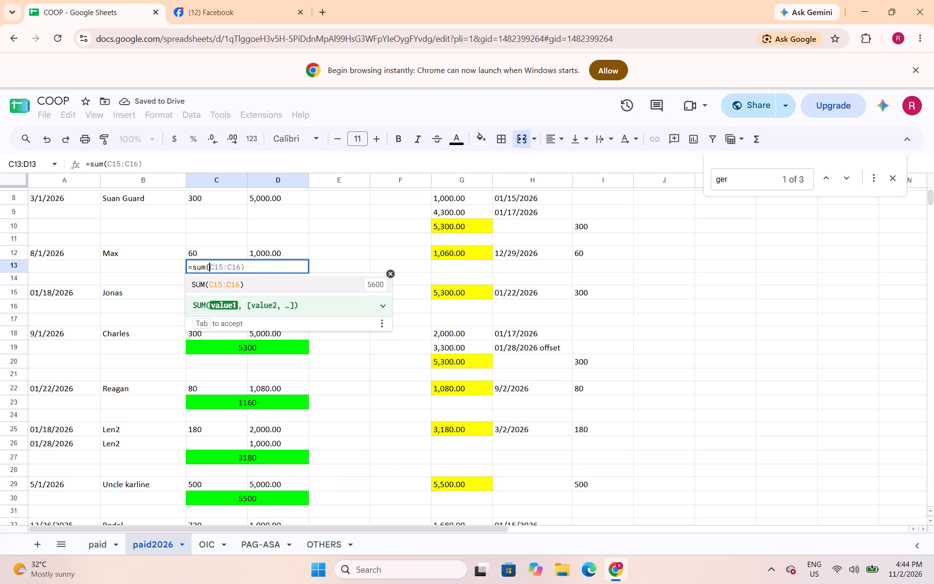
drag(231, 250, 265, 254)
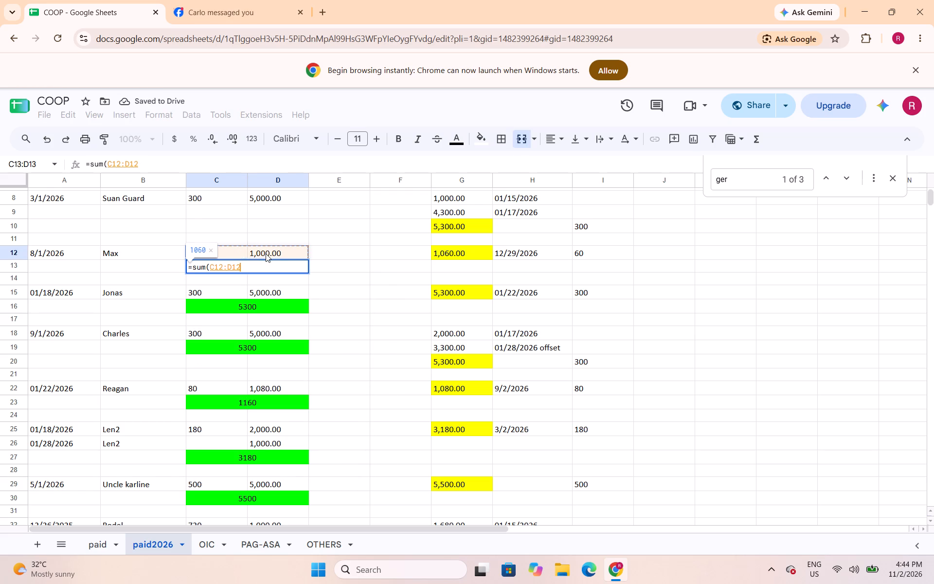
key(shift+parenright)
key(Return)
key(Up)
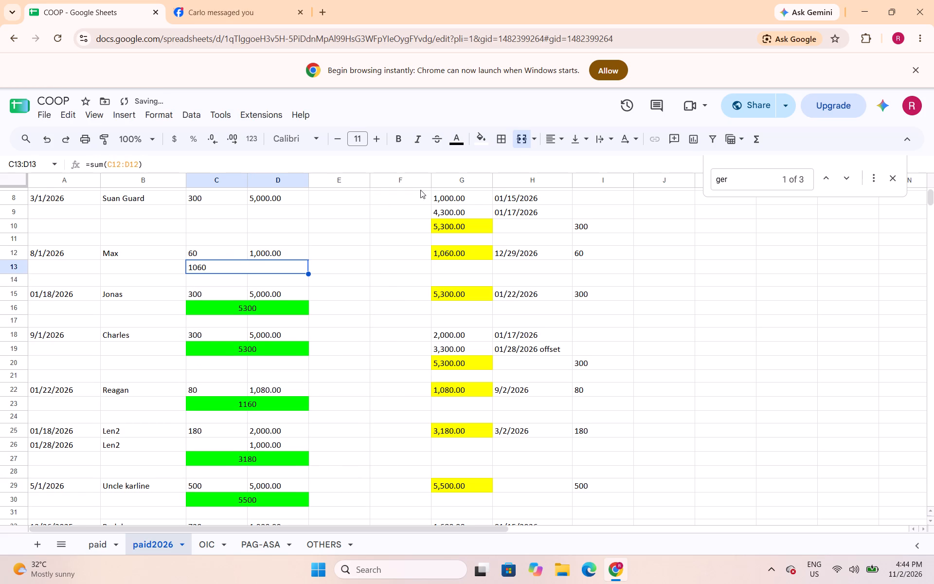
Centre the Max total in C13:D13 and fill it with bright green.
click(554, 143)
click(577, 163)
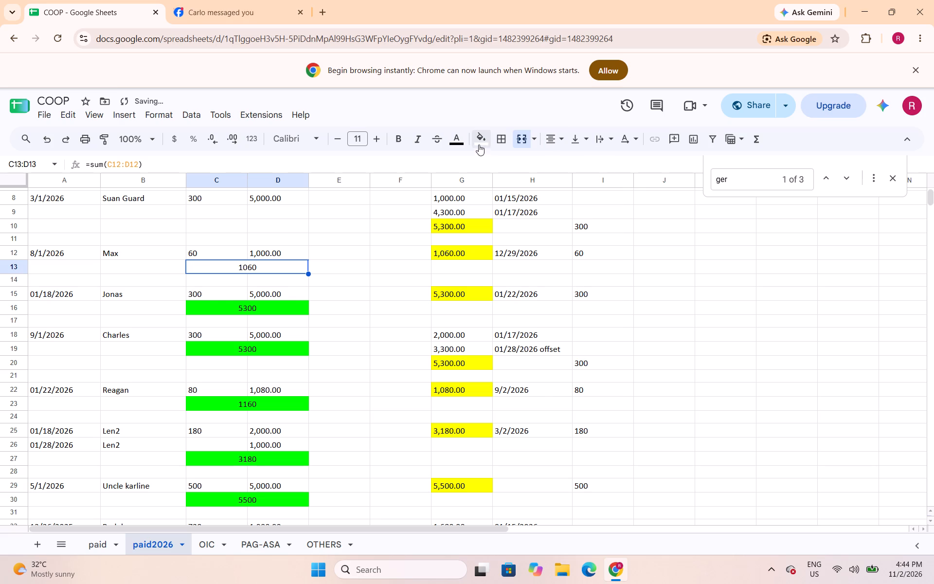
click(479, 144)
click(530, 195)
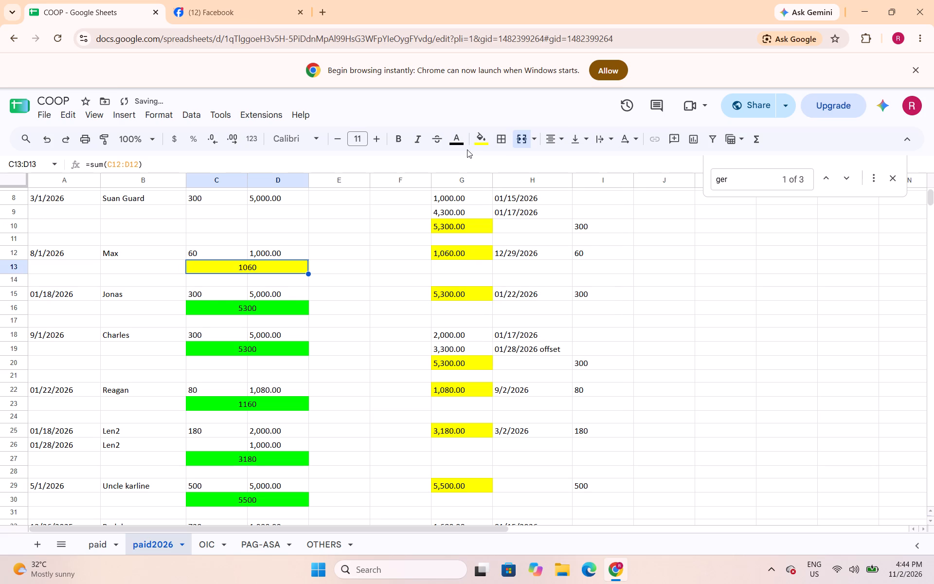
click(482, 137)
click(538, 198)
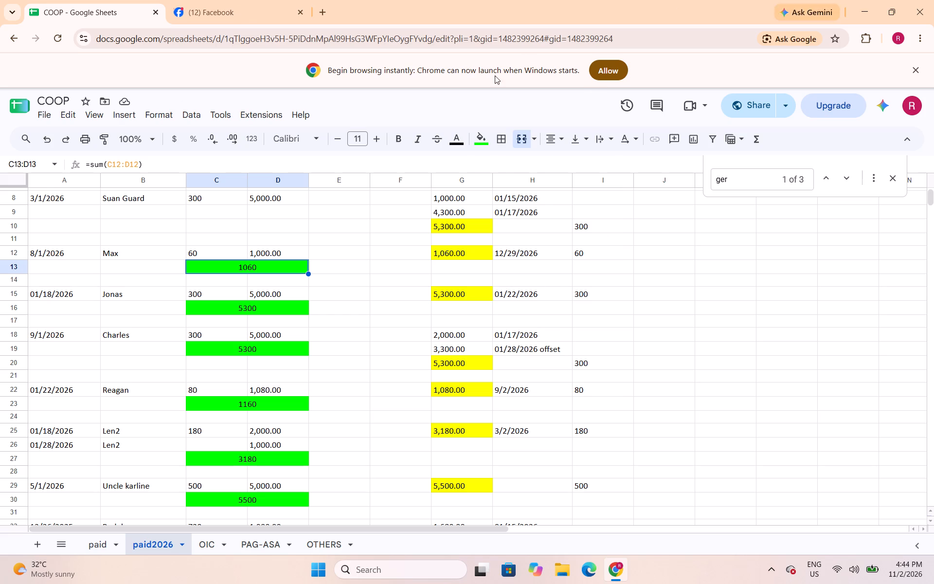
Merge C9:D9 below the 3/1/2026 entry and enter =sum(C8:D8) in it.
drag(236, 218, 278, 218)
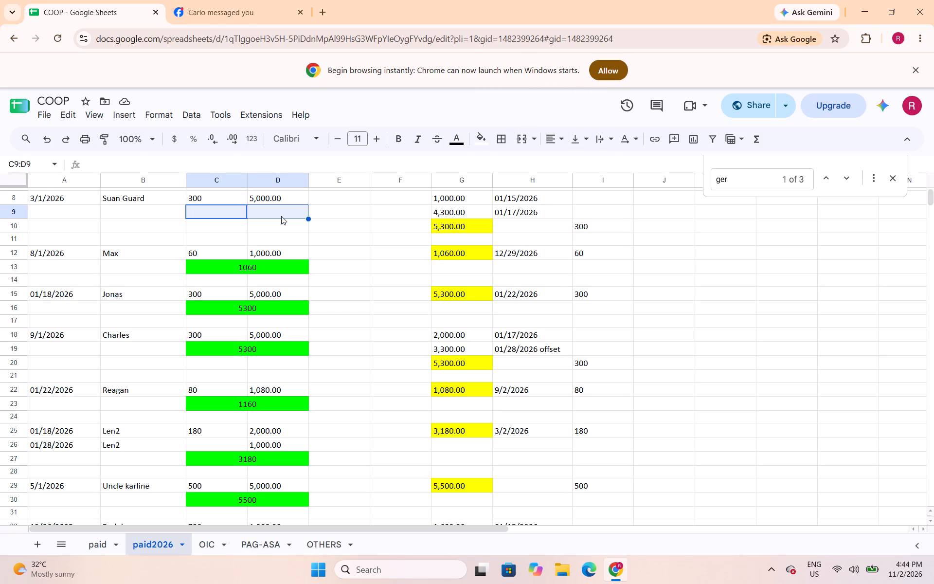
click(520, 143)
text(=sum()
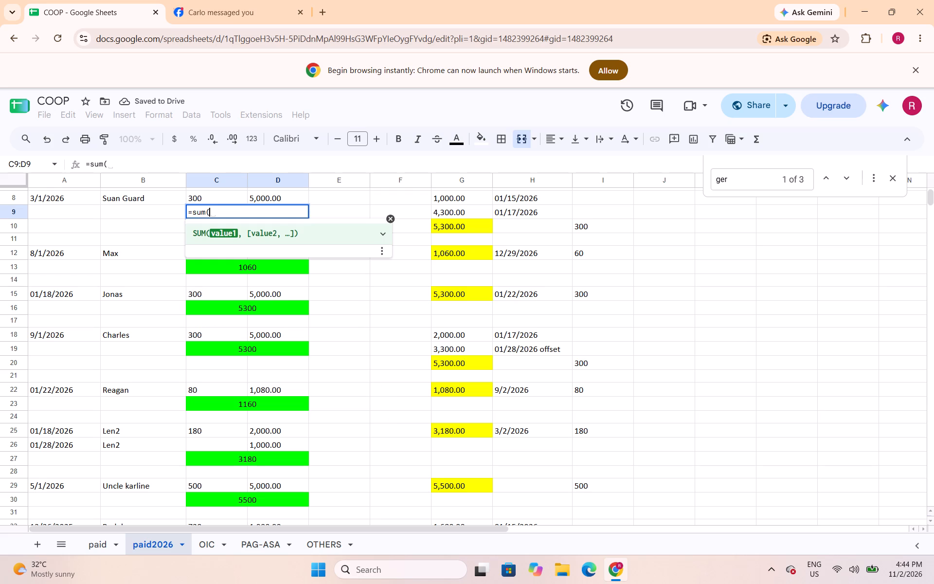
drag(225, 199, 263, 200)
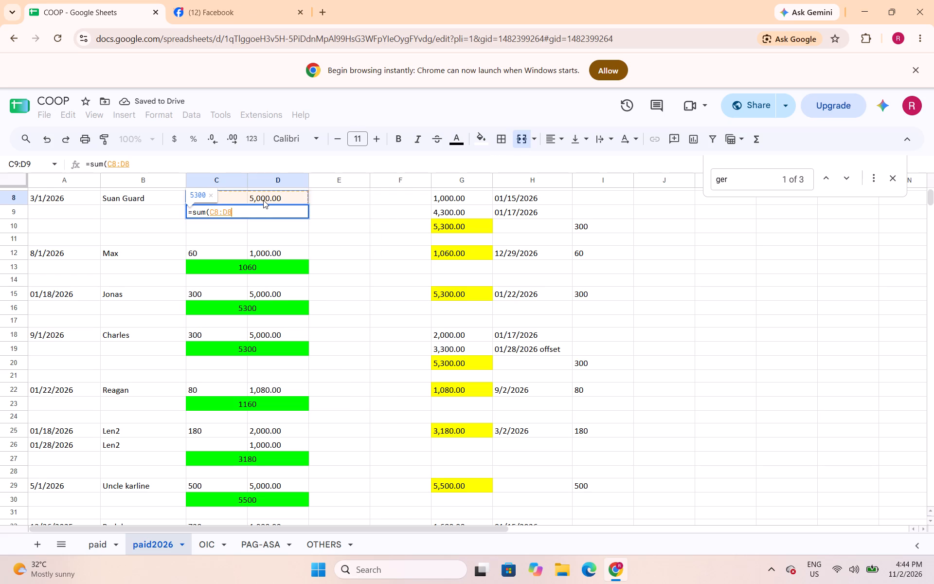
key(shift+parenright)
key(Return)
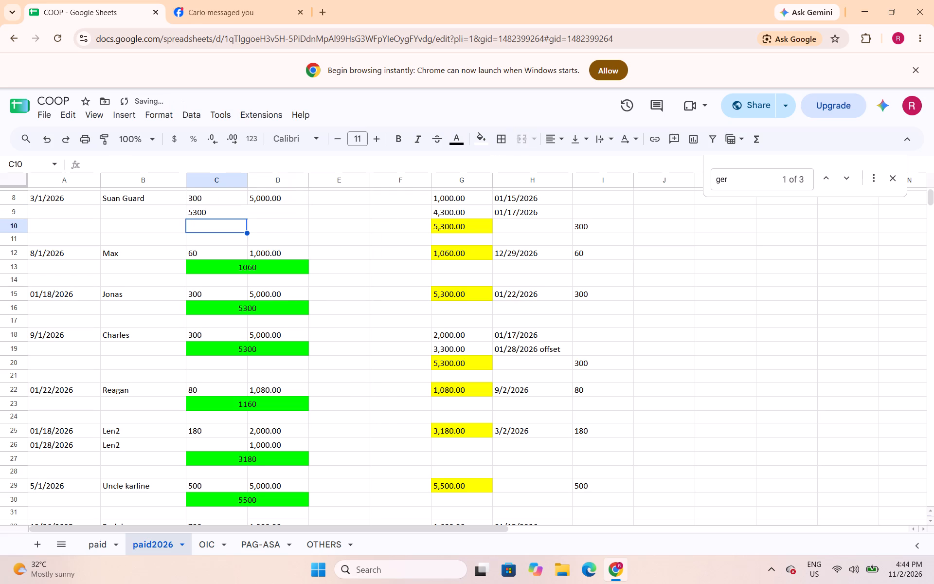
Fill the 3/1/2026 entry's total in C9:D9 with bright green and centre it.
key(Up)
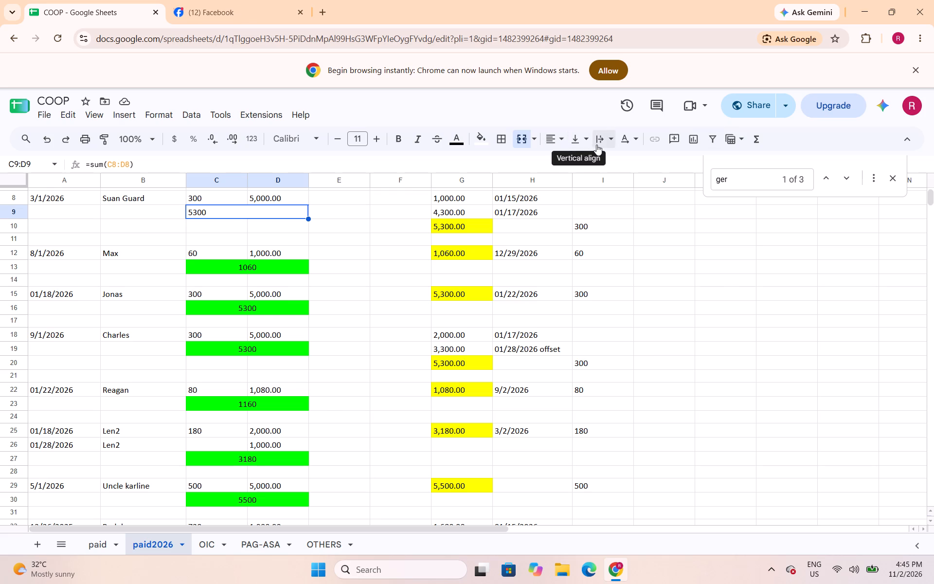
click(482, 140)
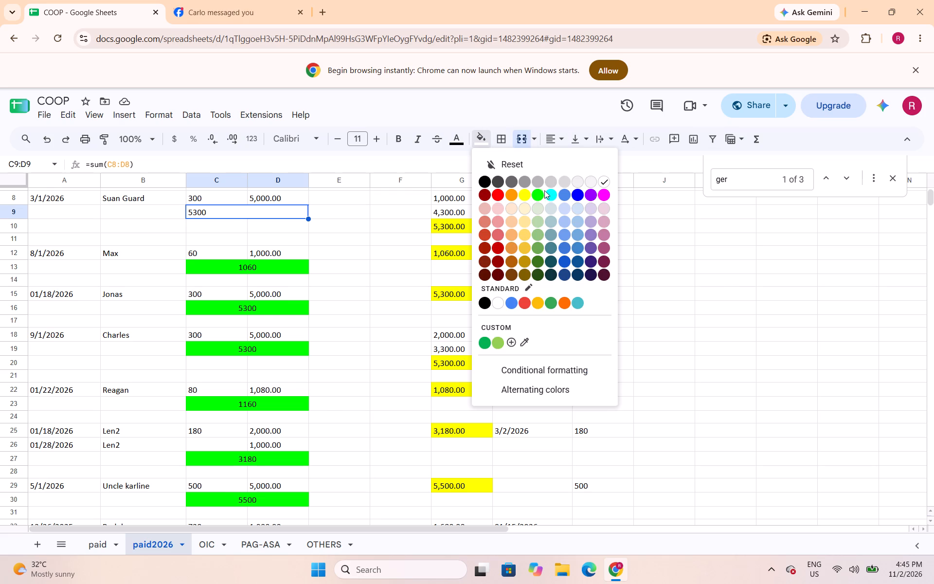
click(537, 196)
click(555, 140)
click(572, 164)
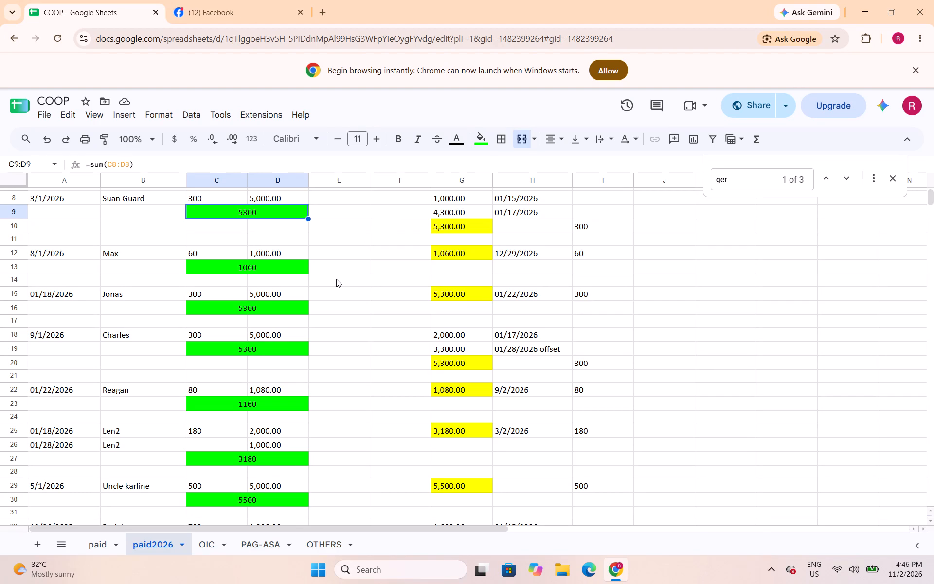
Insert one blank row above row 7, directly below the 6/1/2026 Len2 entry.
scroll(151, 231, up, 2)
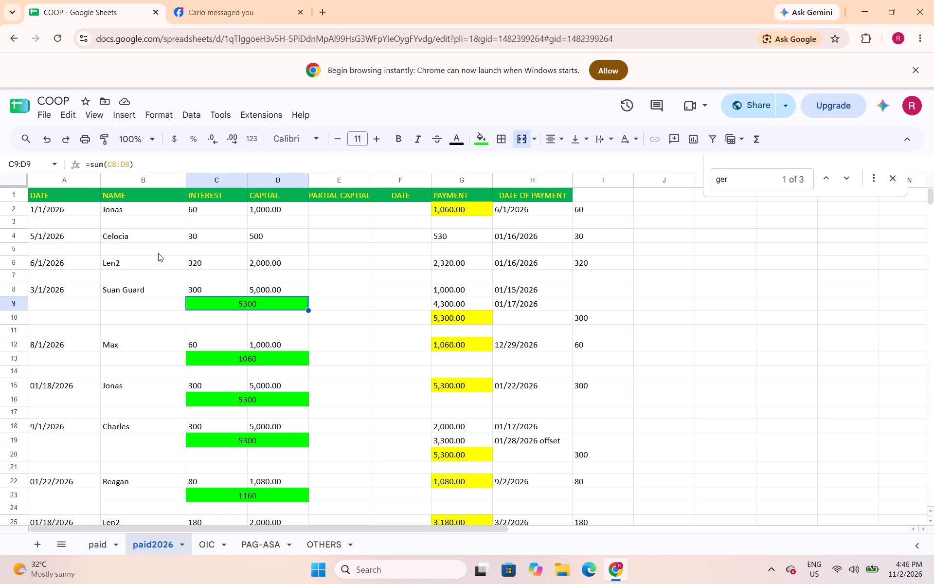
click(19, 278)
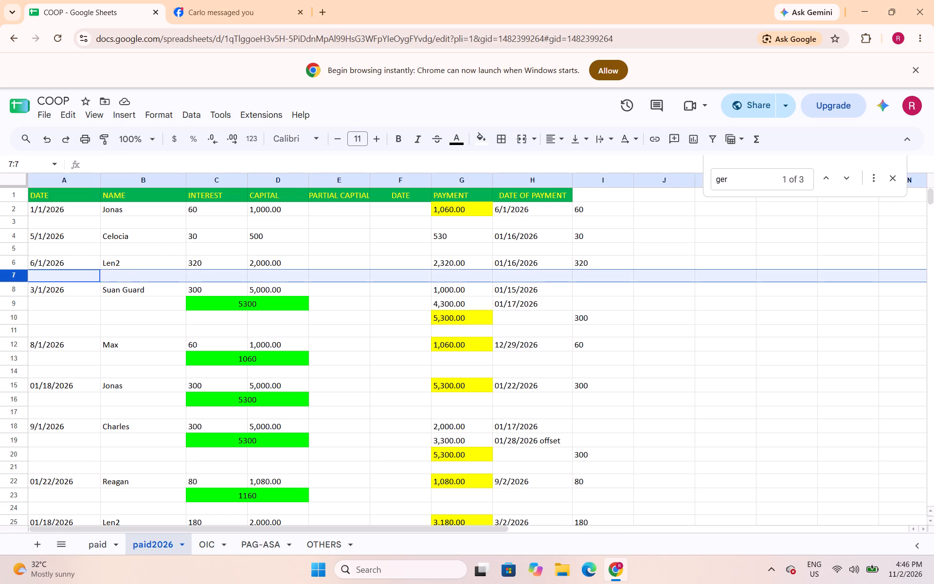
right_click(21, 280)
click(69, 333)
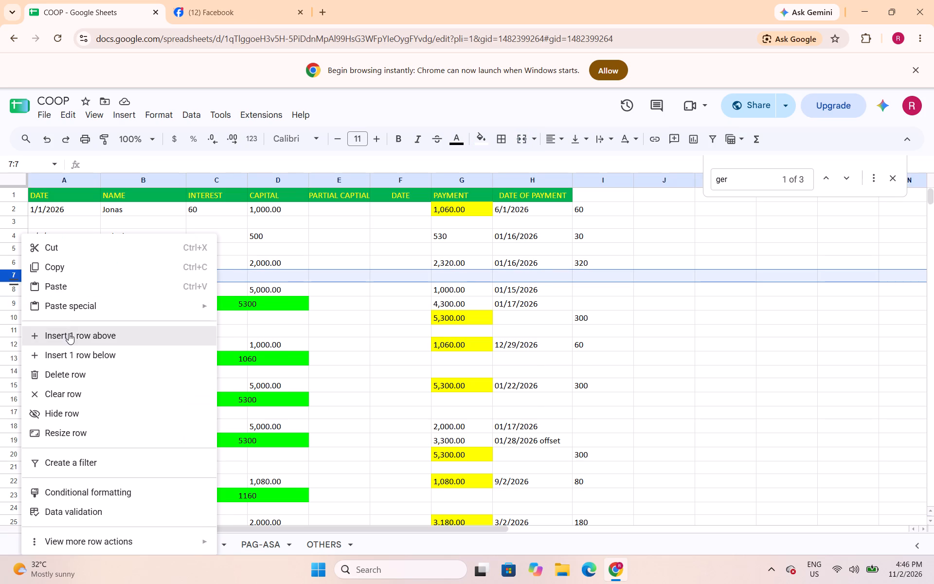
Merge C7:D7 below the Len2 entry and enter =sum(C6:D6) in it.
drag(202, 281, 259, 281)
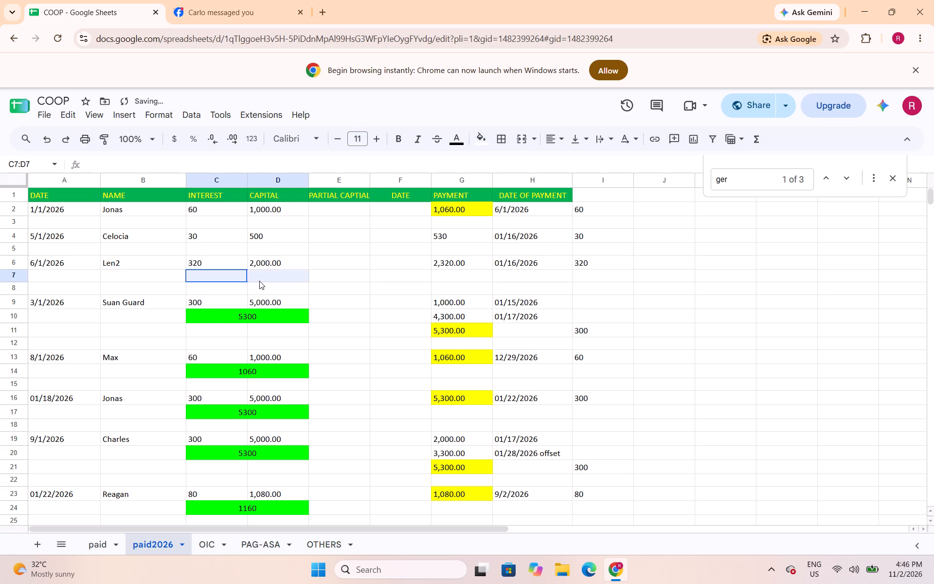
drag(259, 281, 264, 277)
click(526, 131)
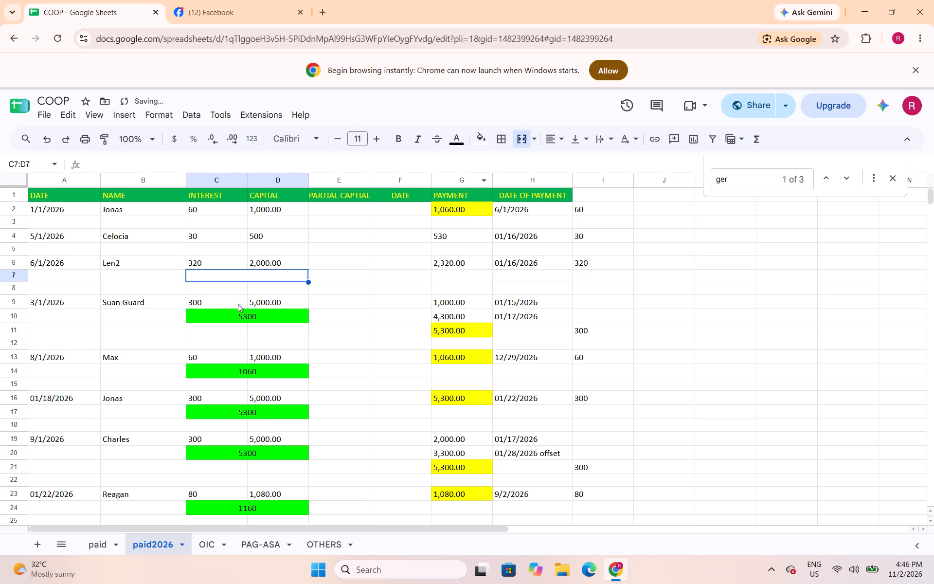
text(=sum()
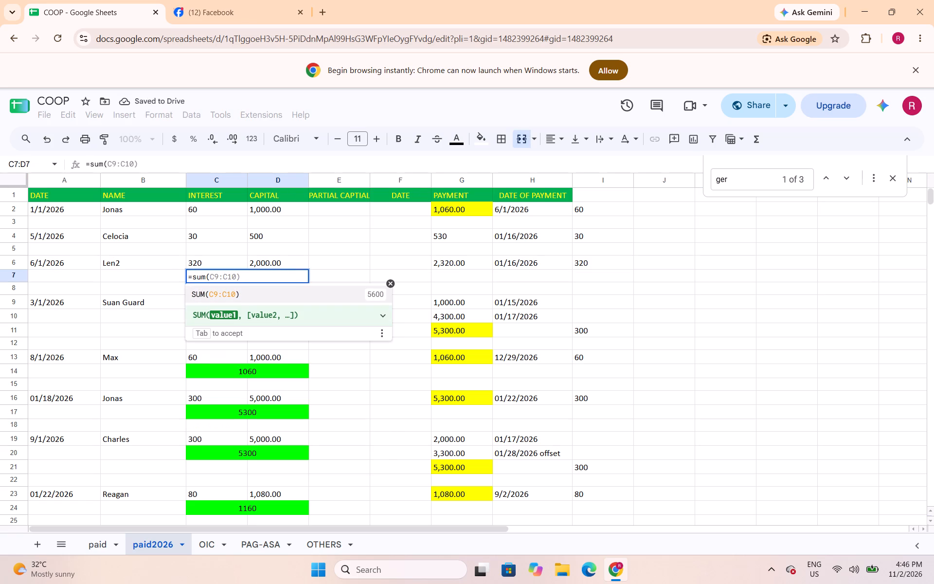
drag(206, 261, 266, 269)
key(shift+parenright)
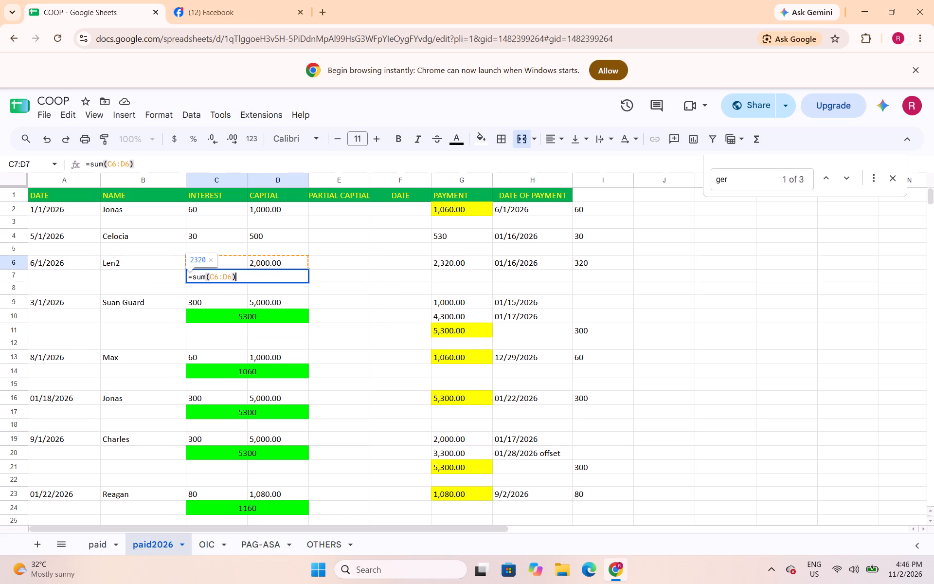
key(Return)
Centre the Len2 total in C7:D7 and fill it with bright green.
key(Up)
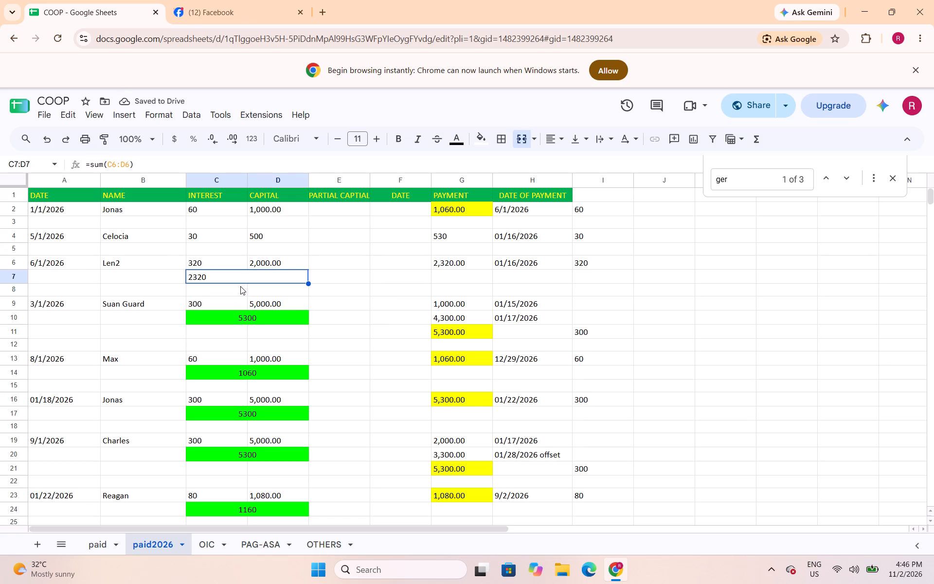
click(549, 140)
click(576, 164)
click(486, 141)
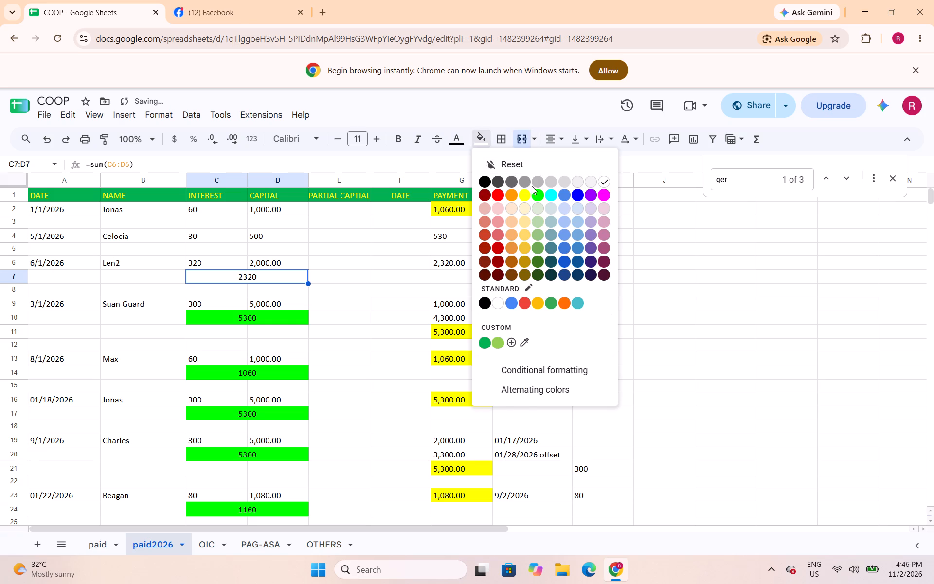
click(537, 195)
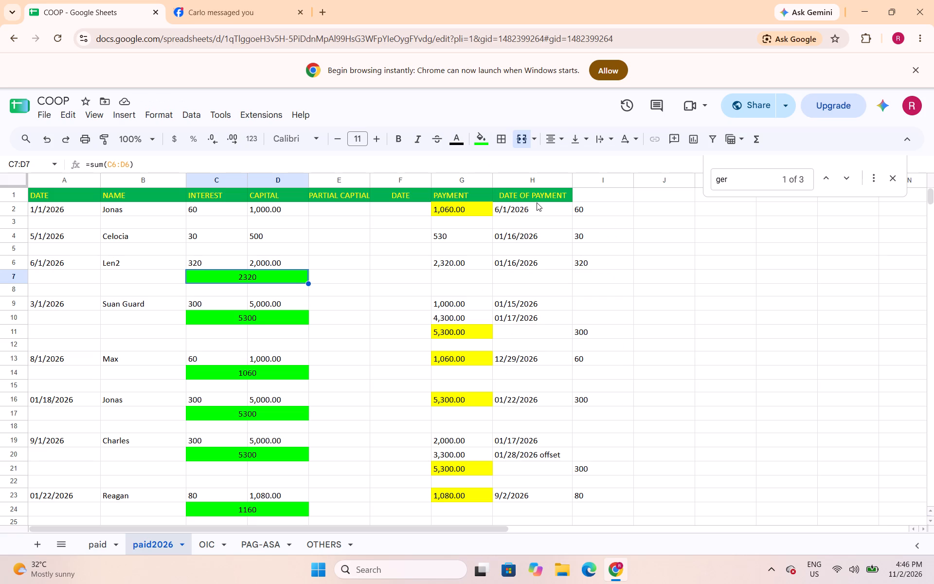
Insert one blank row above row 5, directly below the Celocia entry.
click(24, 250)
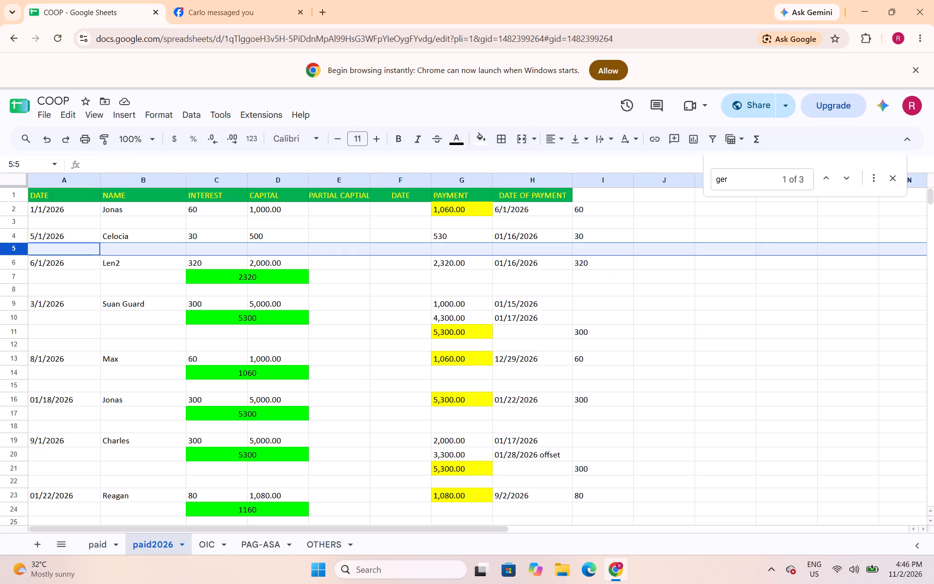
right_click(22, 250)
click(90, 332)
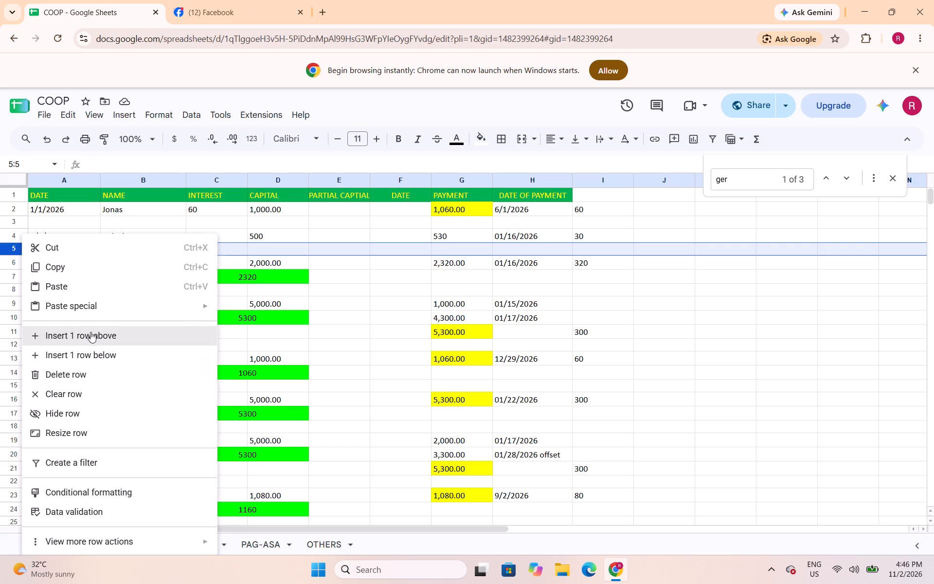
Merge C5:D5 below the Celocia entry and enter =sum(C4:D4) in it.
drag(233, 249, 260, 247)
click(520, 142)
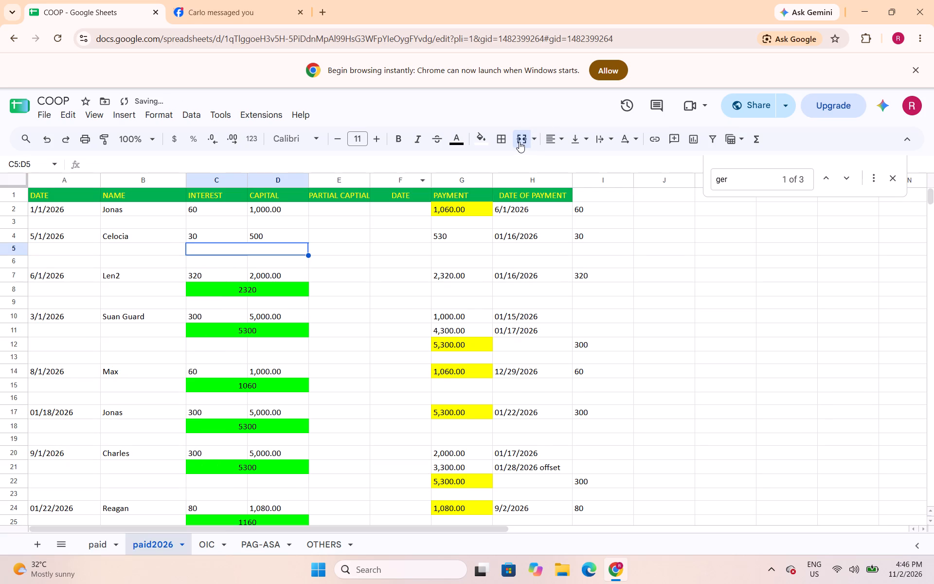
text(=sum()
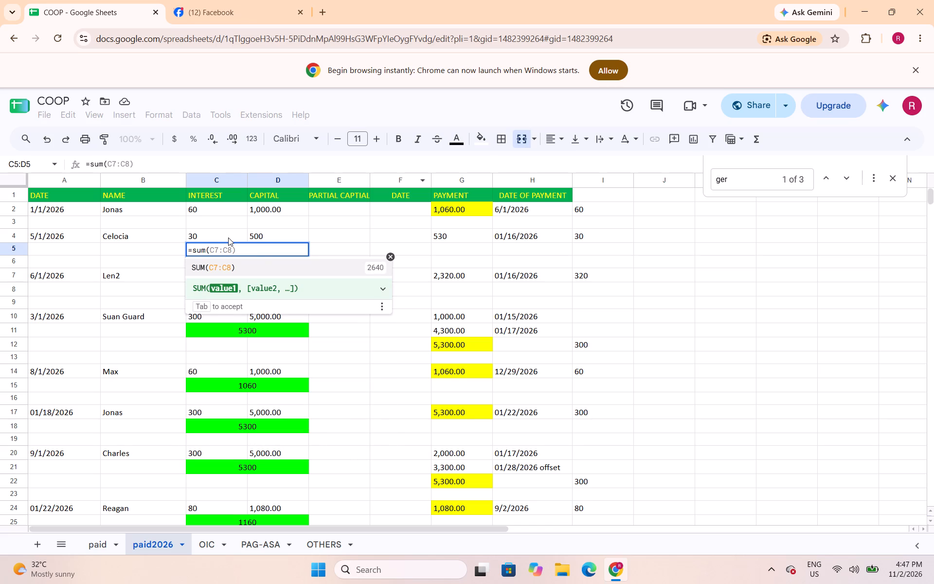
drag(228, 238, 254, 238)
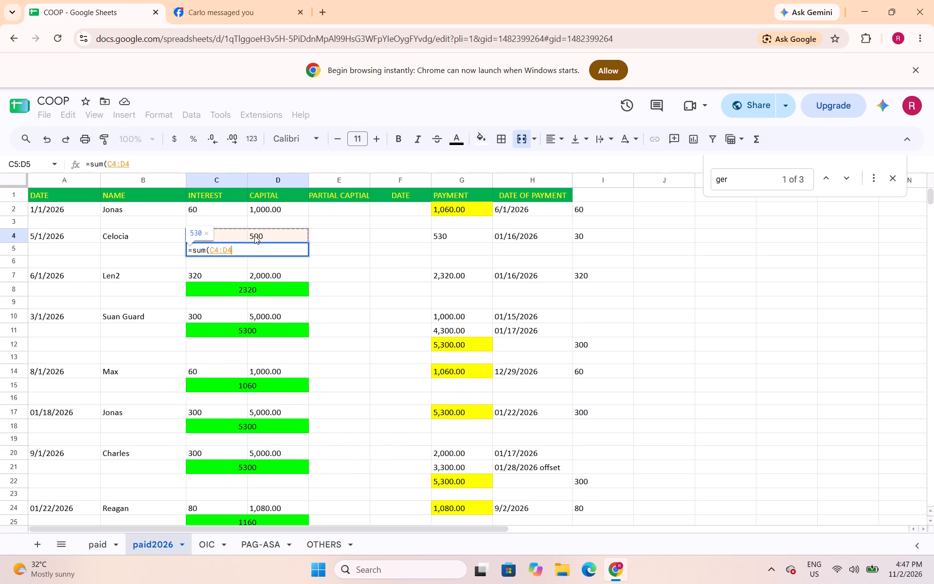
key(shift+parenright)
key(Return)
Centre the Celocia total in C5:D5 and fill it with bright green.
key(Up)
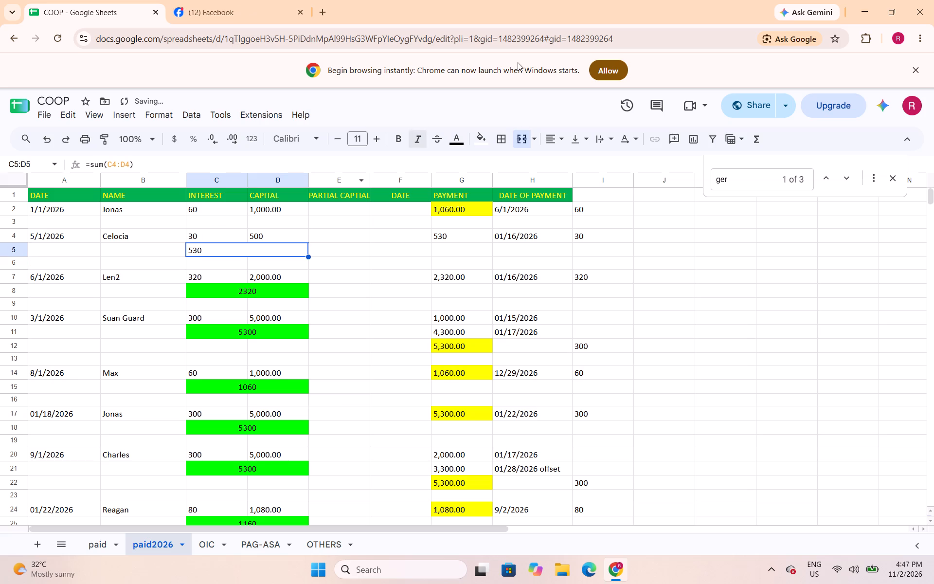
click(552, 140)
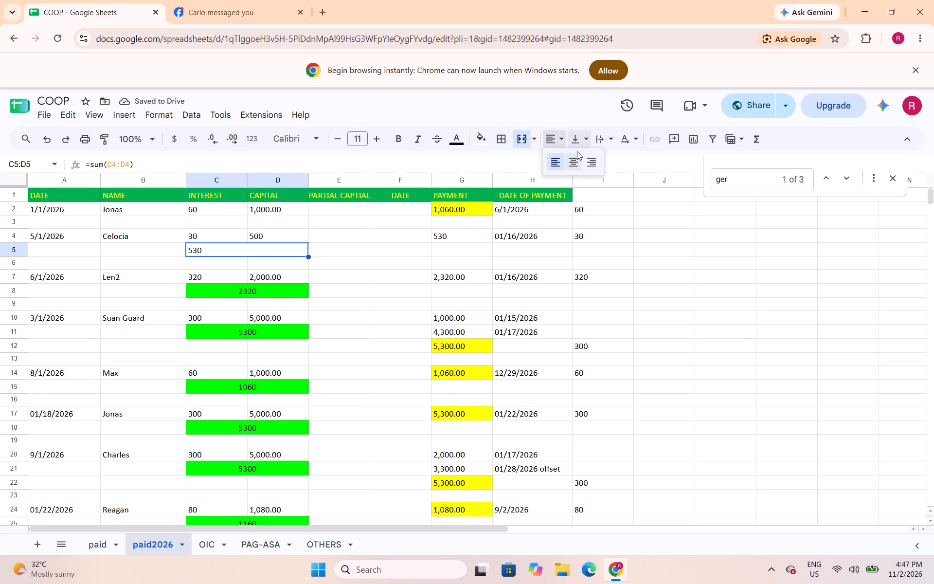
click(576, 163)
click(482, 138)
click(537, 195)
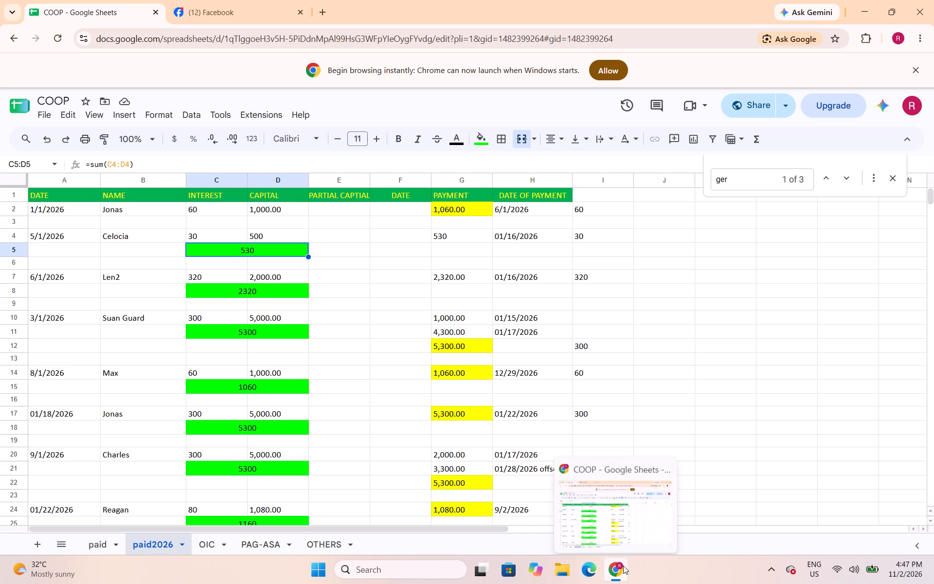
Insert one blank row above row 3, directly below the 1/1/2026 Jonas entry.
scroll(91, 301, up, 2)
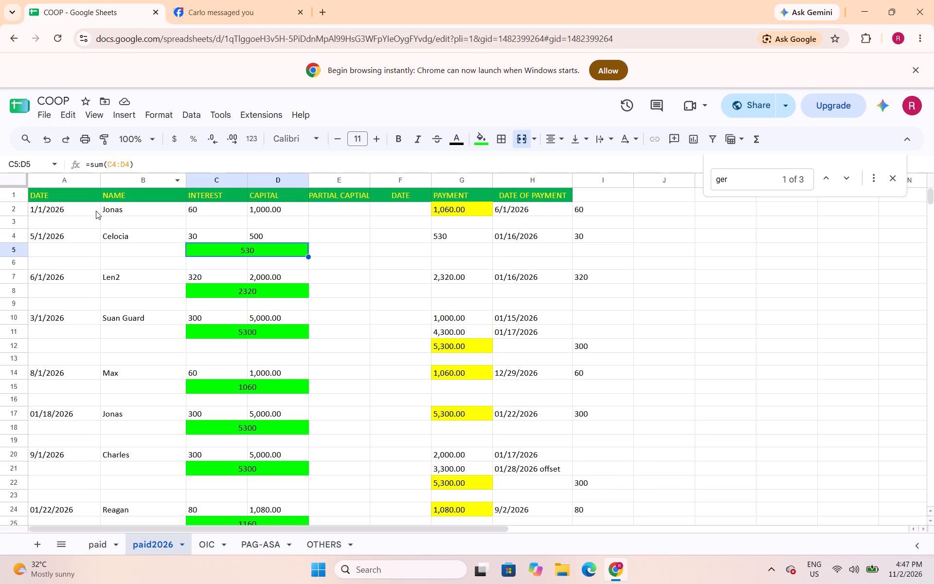
click(20, 223)
right_click(21, 222)
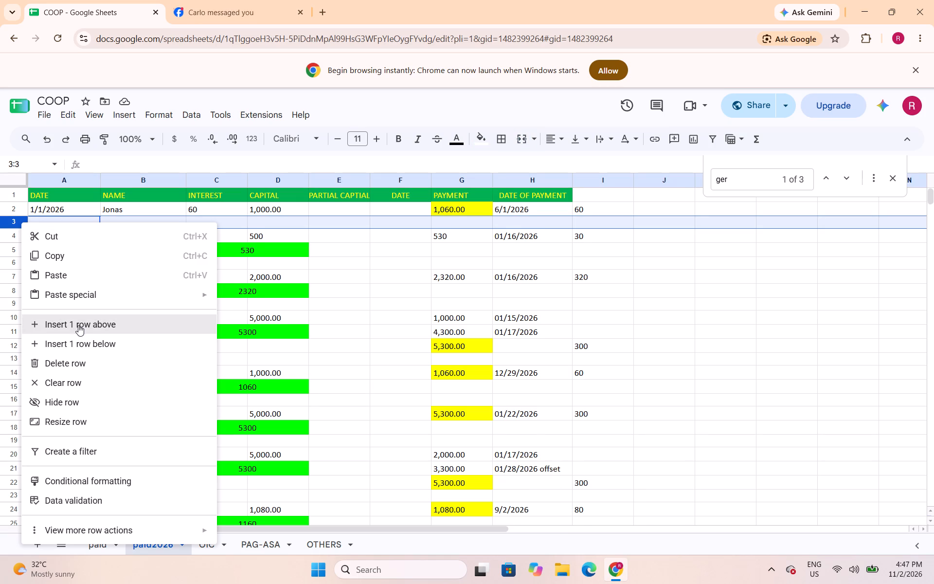
click(78, 325)
Merge C3:D3 below the first Jonas entry and enter =sum(C2:D2) in it.
drag(231, 224, 262, 224)
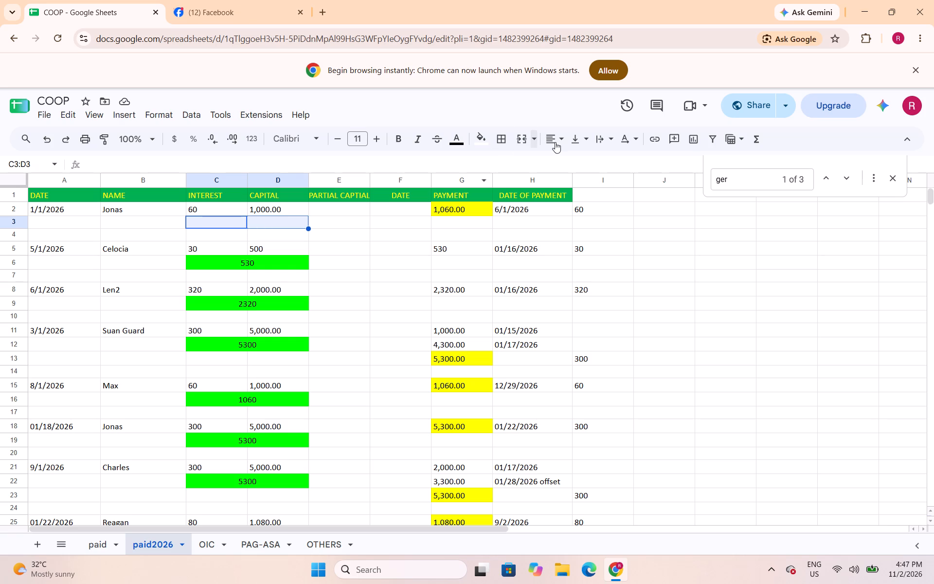
click(518, 141)
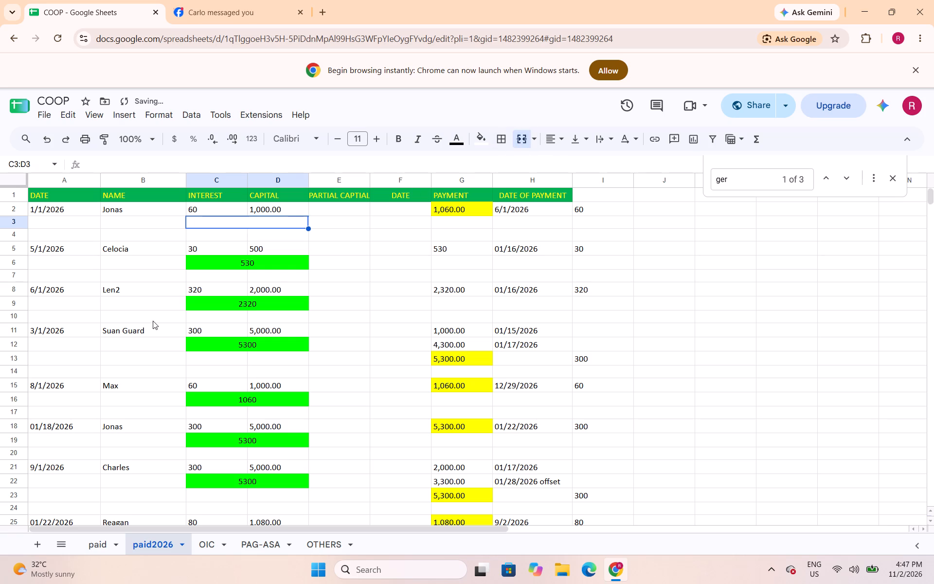
text(=sum()
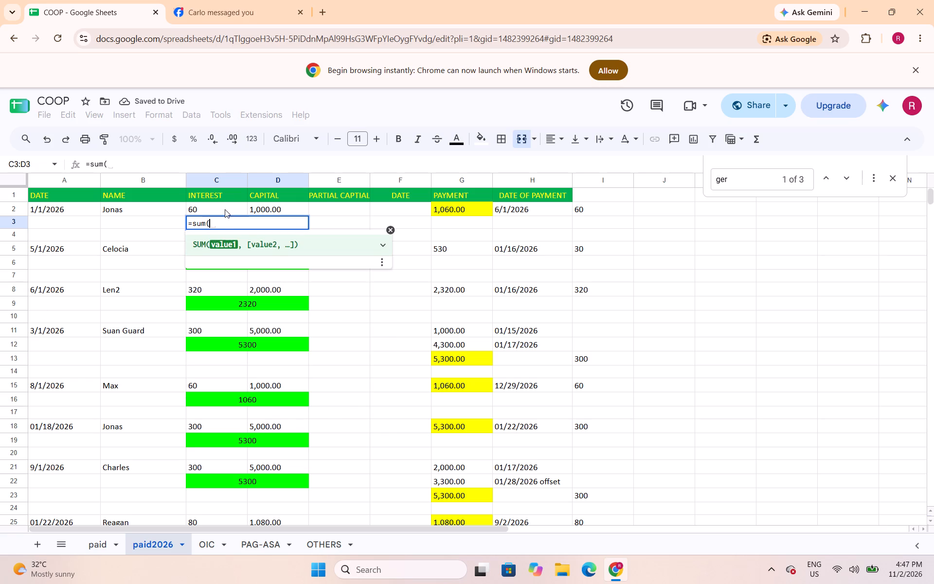
drag(226, 207, 258, 214)
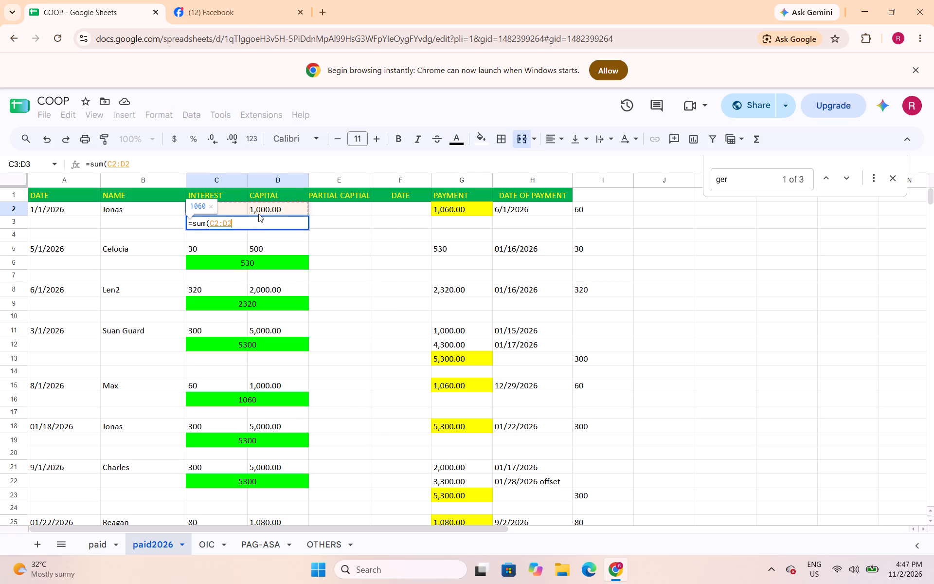
key(shift+parenright)
key(Return)
key(Up)
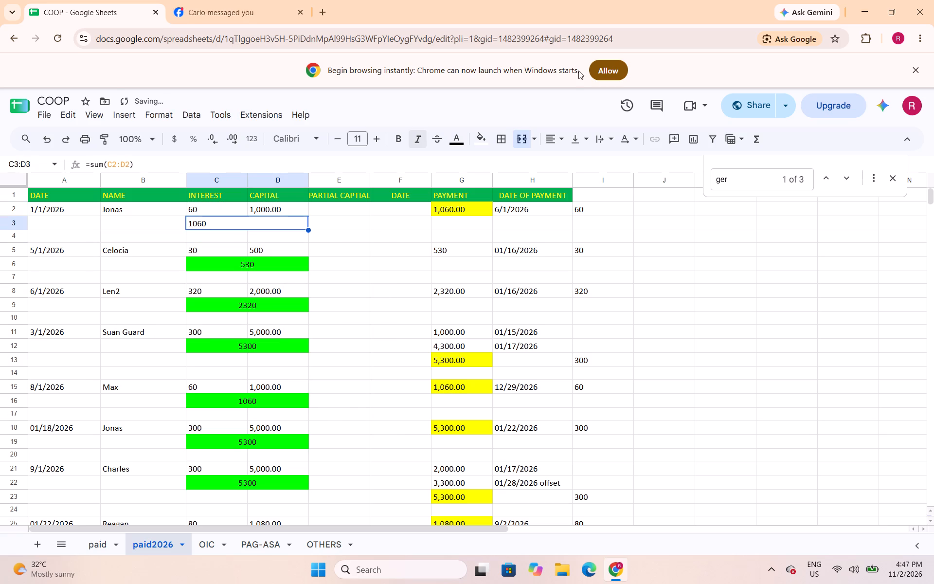
Fill the first Jonas total in C3:D3 with bright green and centre it horizontally.
click(485, 141)
click(539, 200)
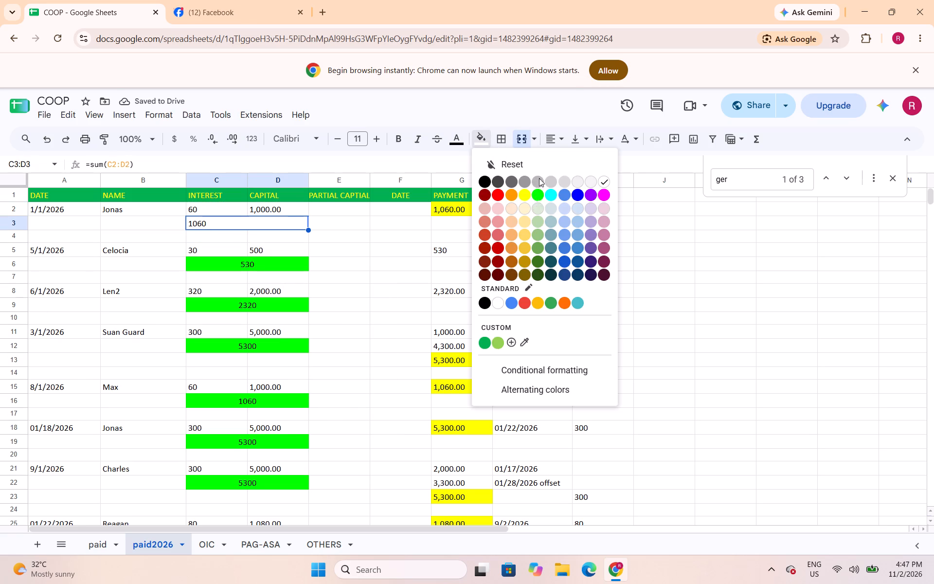
click(547, 137)
click(568, 164)
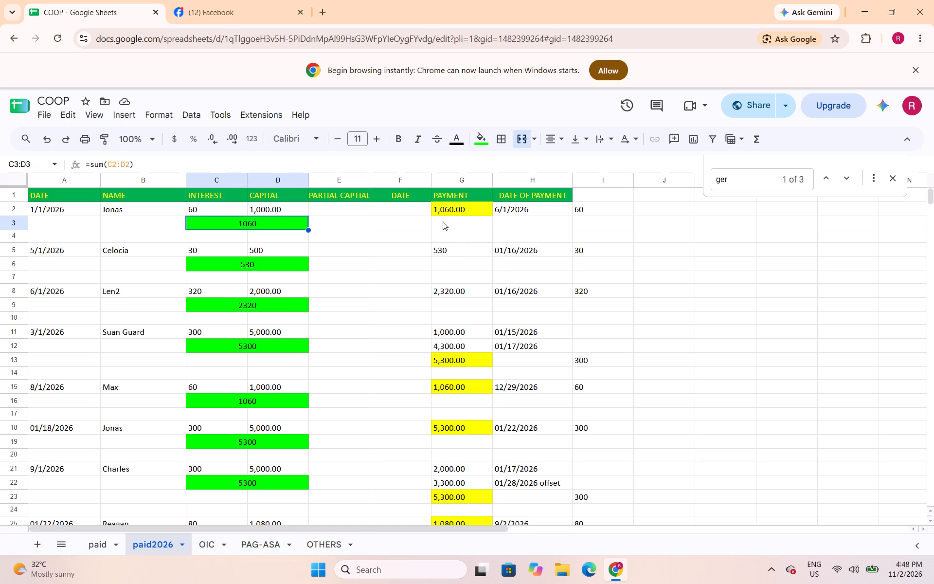
Clear the search term "ger" from the find-in-sheet box and return to the grid.
scroll(366, 252, down, 3)
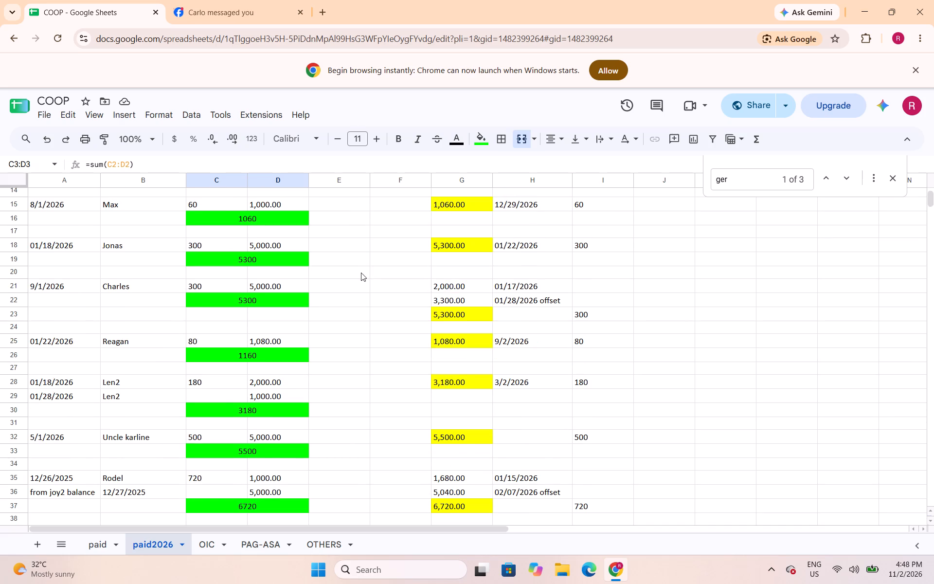
scroll(360, 281, down, 2)
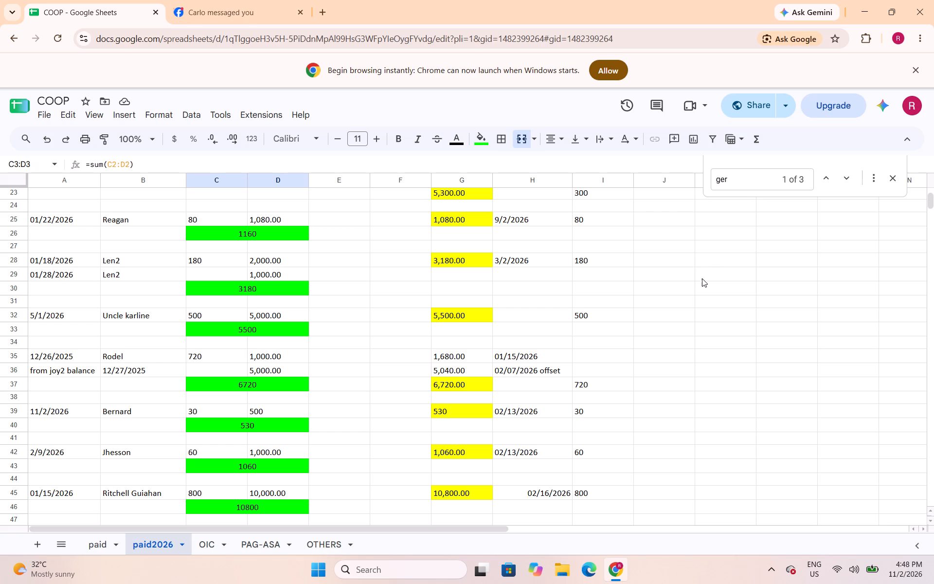
scroll(700, 283, down, 2)
scroll(700, 284, up, 1)
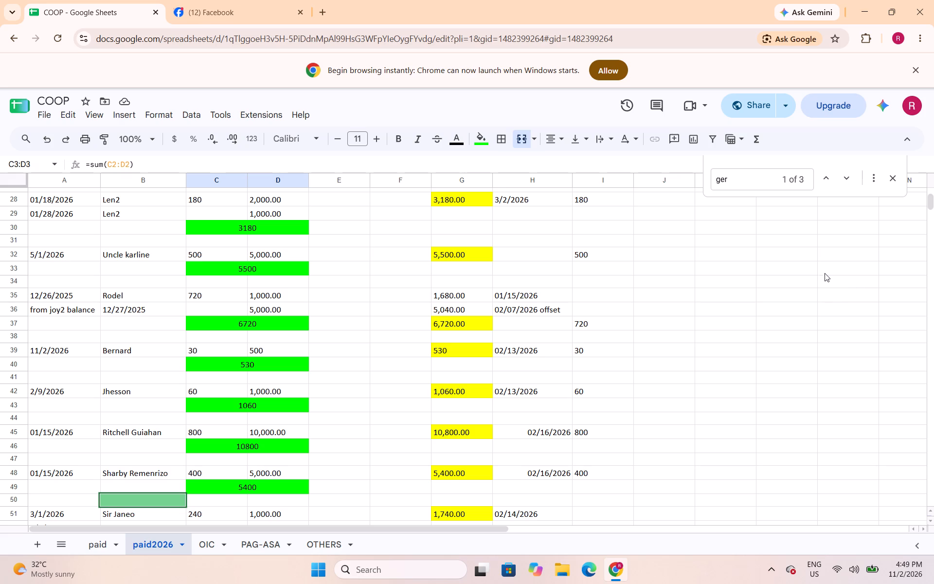
click(754, 176)
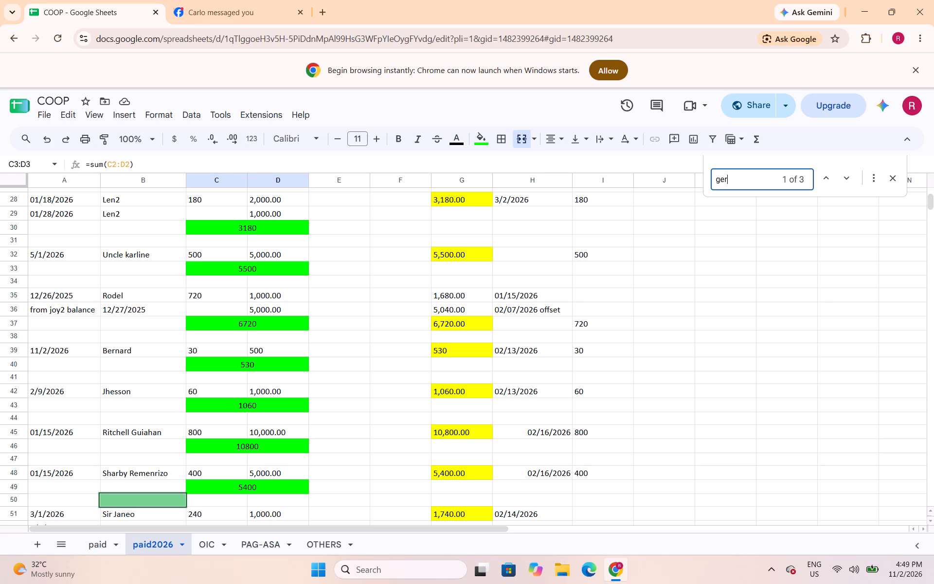
key(BackSpace)
key(BackSpace)
key(BackSpace)
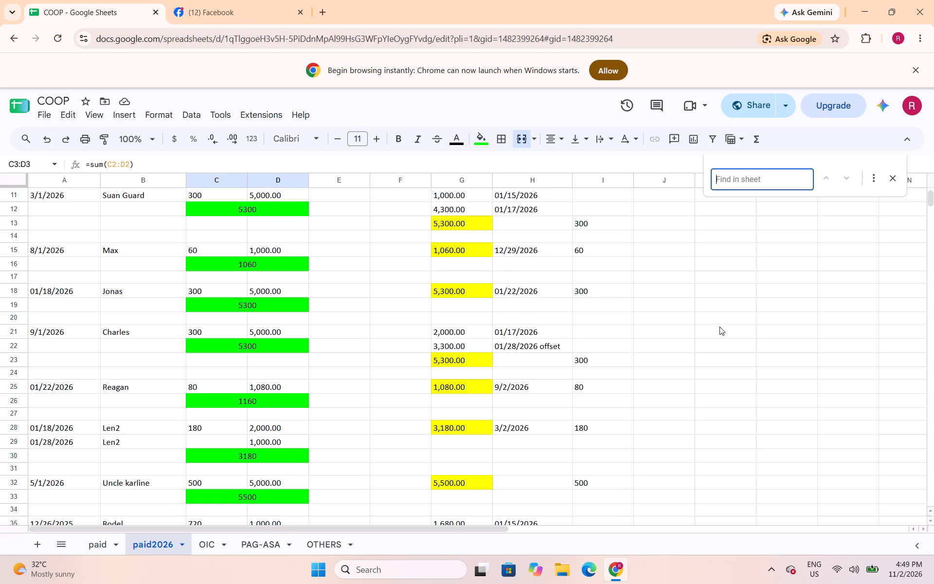
click(719, 327)
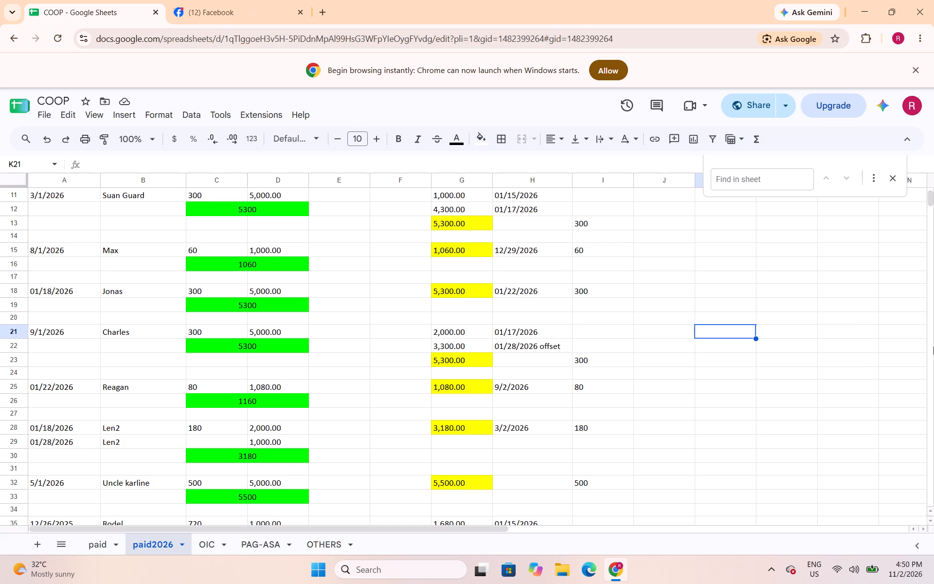
Review the green totals in columns C and D against the yellow payment totals across the paid2026 loan entries, ending back at row 1.
scroll(820, 394, down, 2)
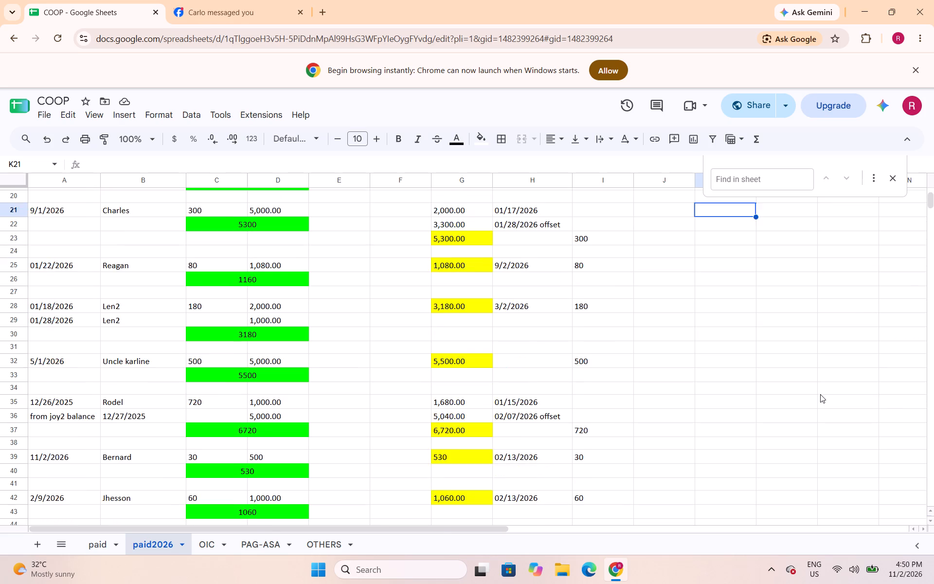
scroll(820, 394, down, 1)
scroll(822, 395, up, 8)
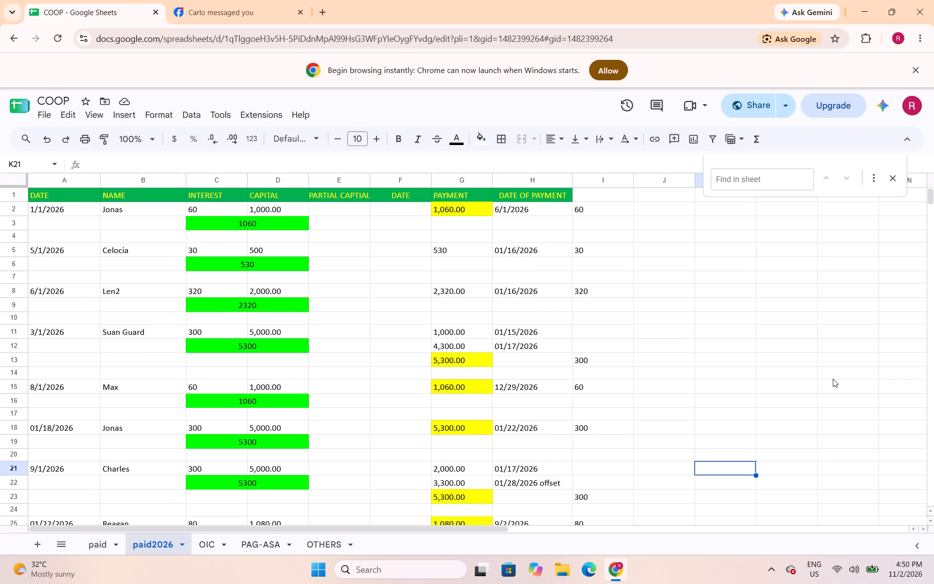
scroll(833, 379, down, 1)
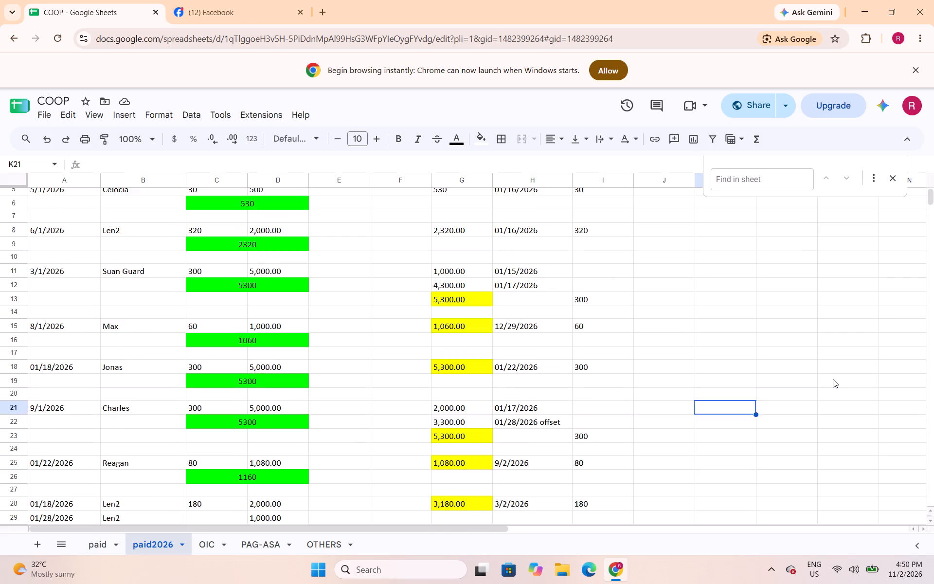
scroll(833, 379, down, 15)
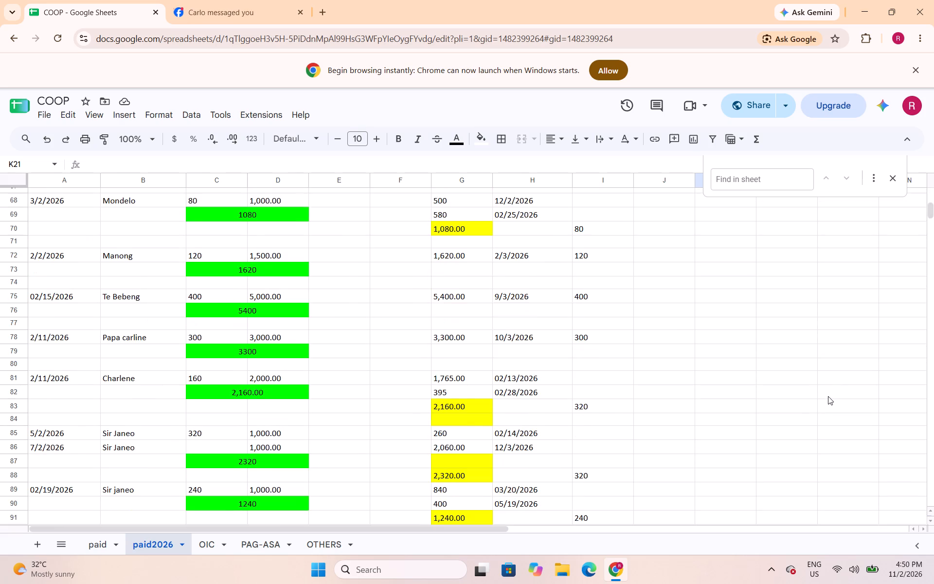
scroll(828, 397, down, 19)
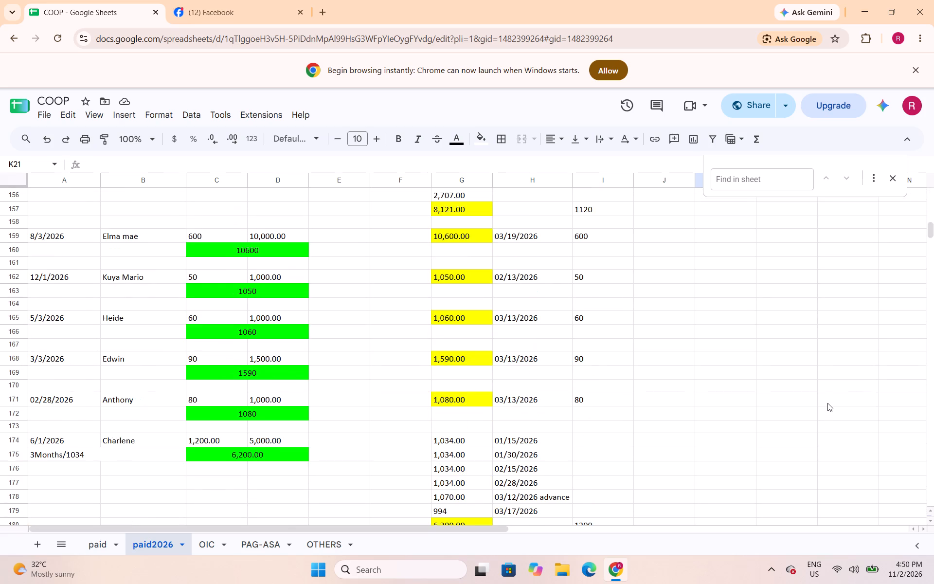
scroll(827, 403, down, 19)
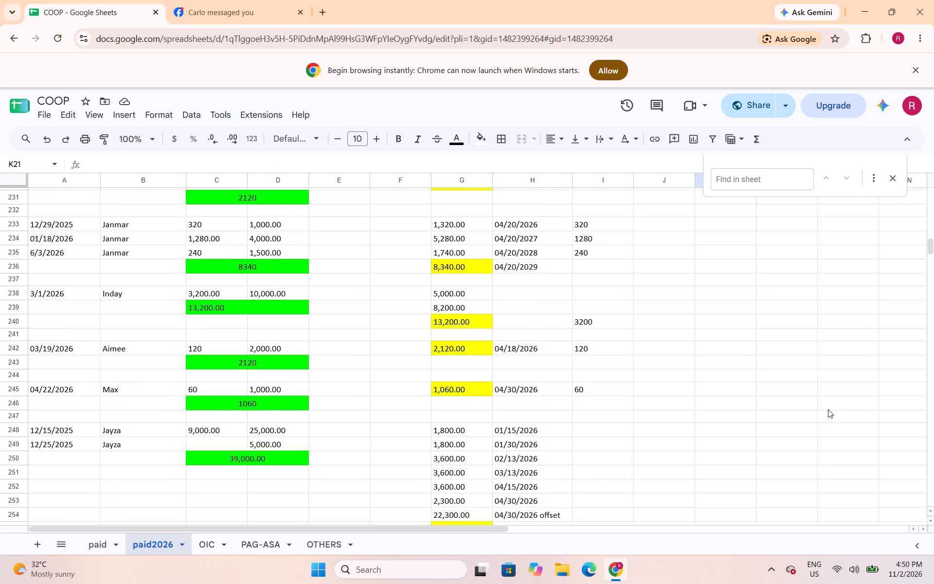
scroll(828, 409, down, 19)
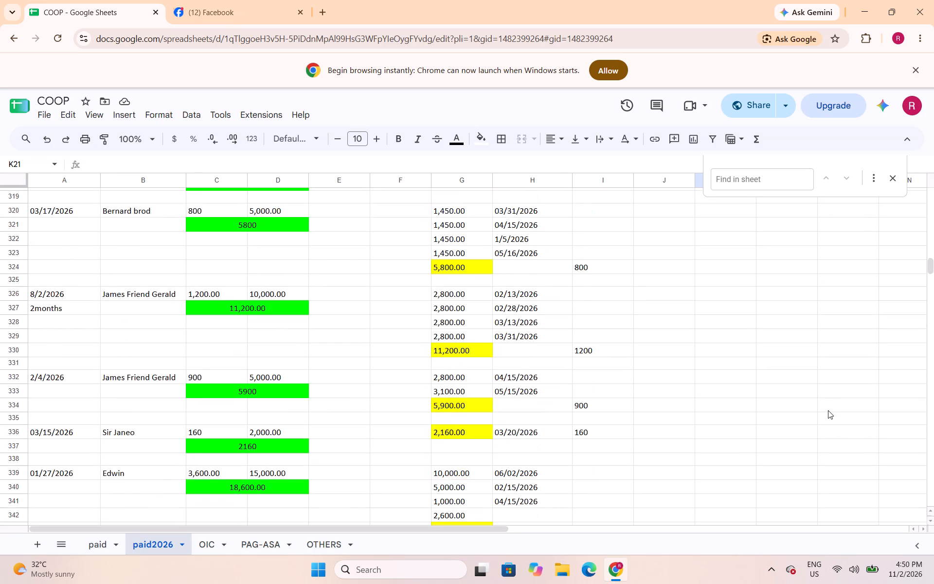
scroll(828, 410, down, 18)
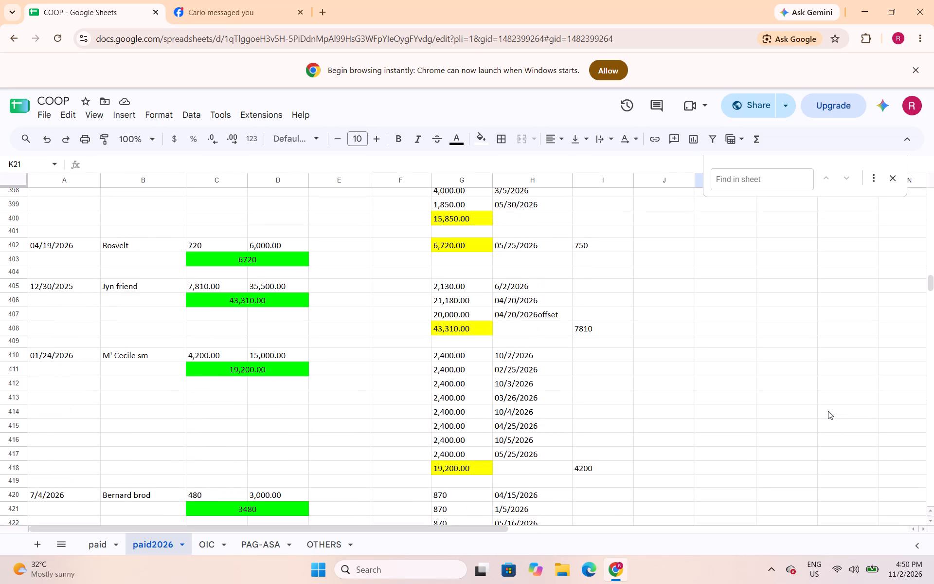
scroll(828, 411, down, 9)
scroll(828, 411, up, 10)
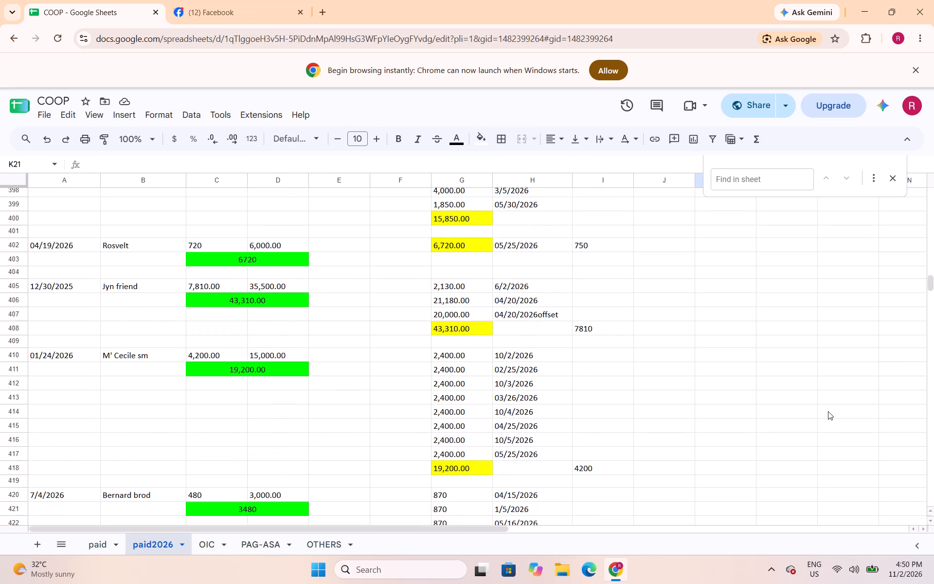
scroll(828, 411, down, 7)
scroll(828, 411, up, 8)
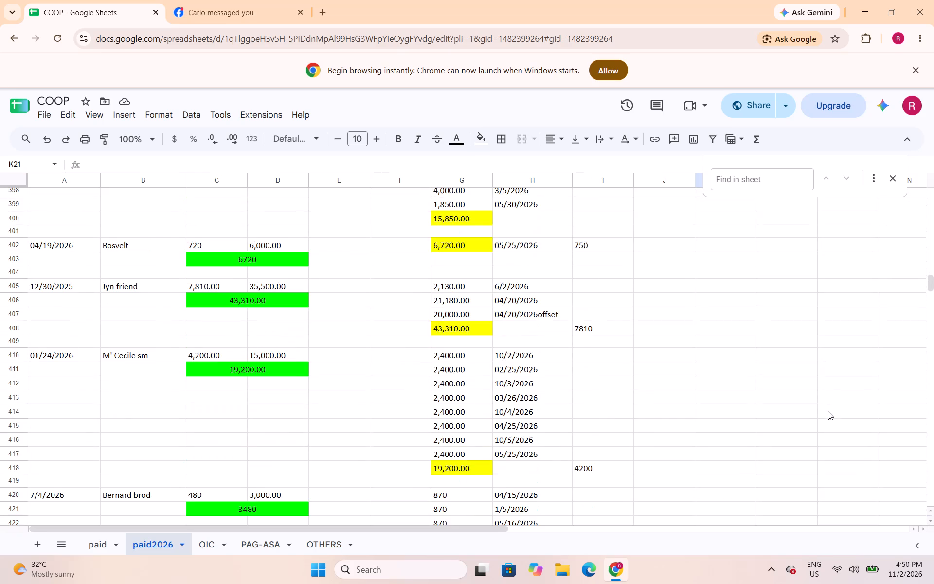
scroll(828, 411, up, 12)
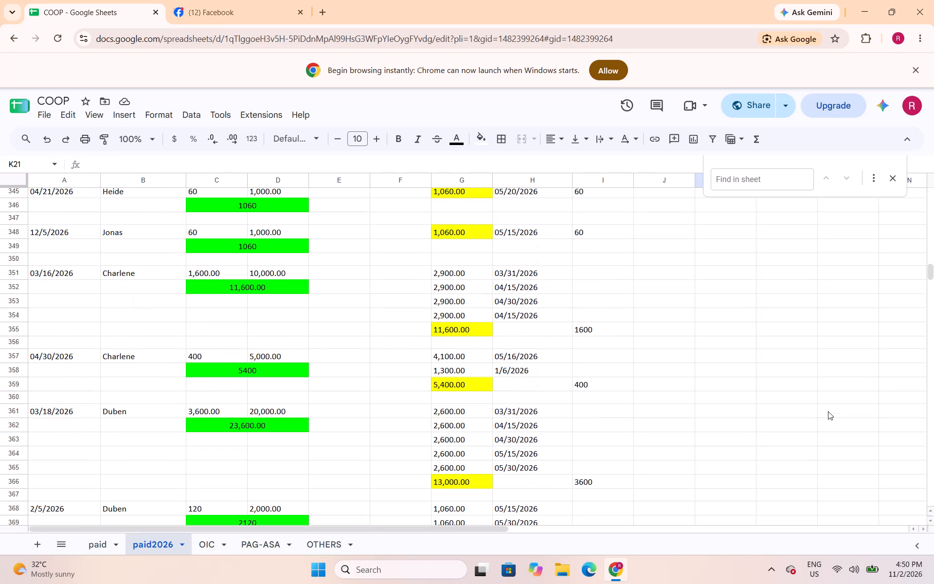
scroll(828, 411, up, 15)
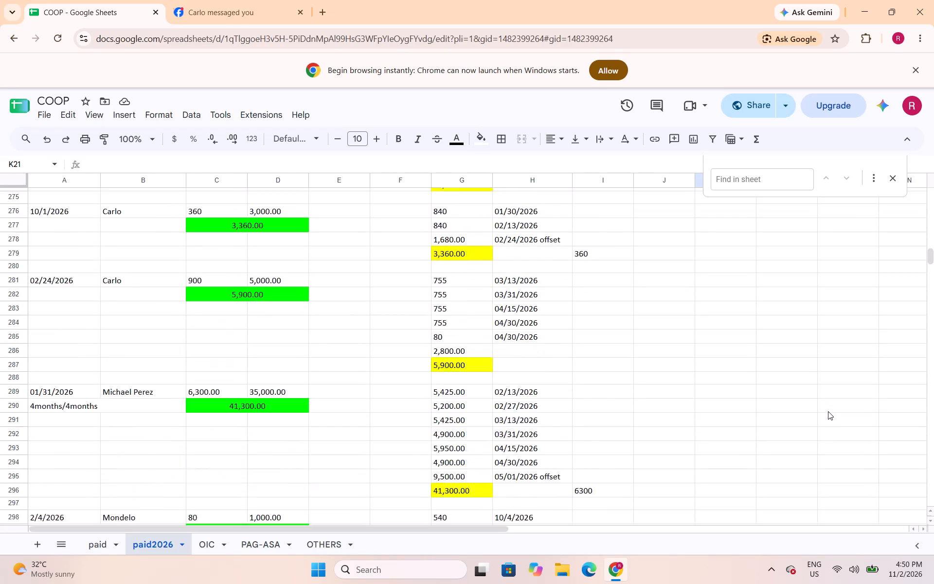
scroll(828, 411, up, 17)
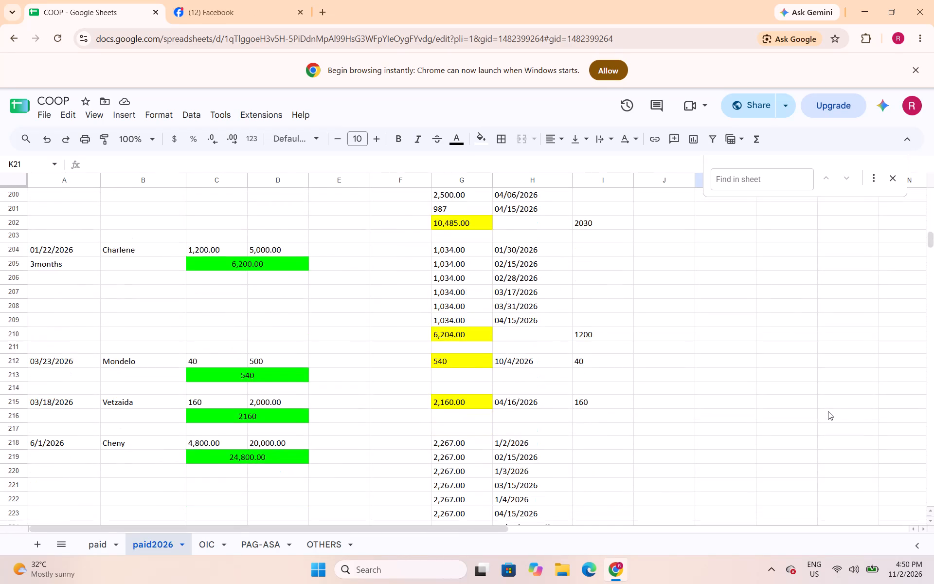
scroll(828, 411, up, 18)
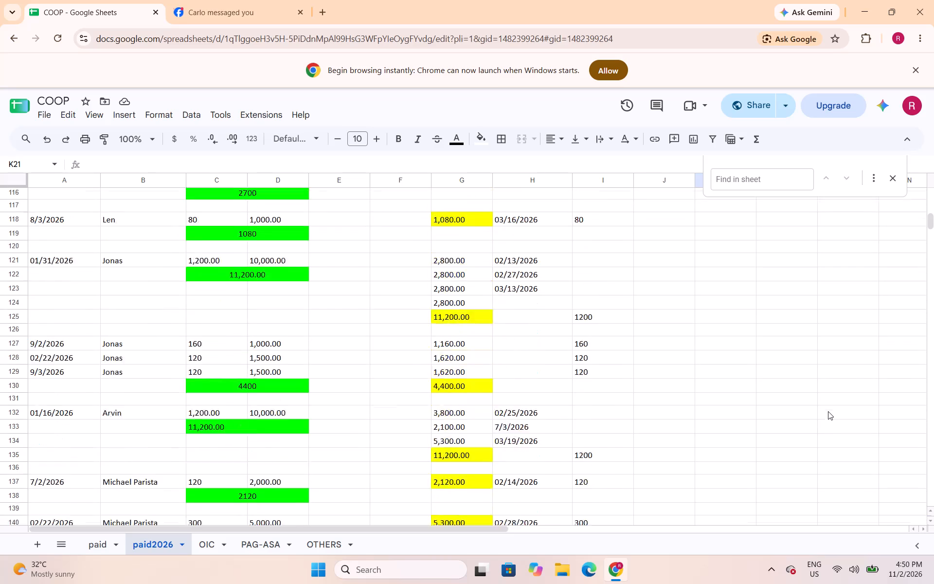
scroll(828, 411, up, 17)
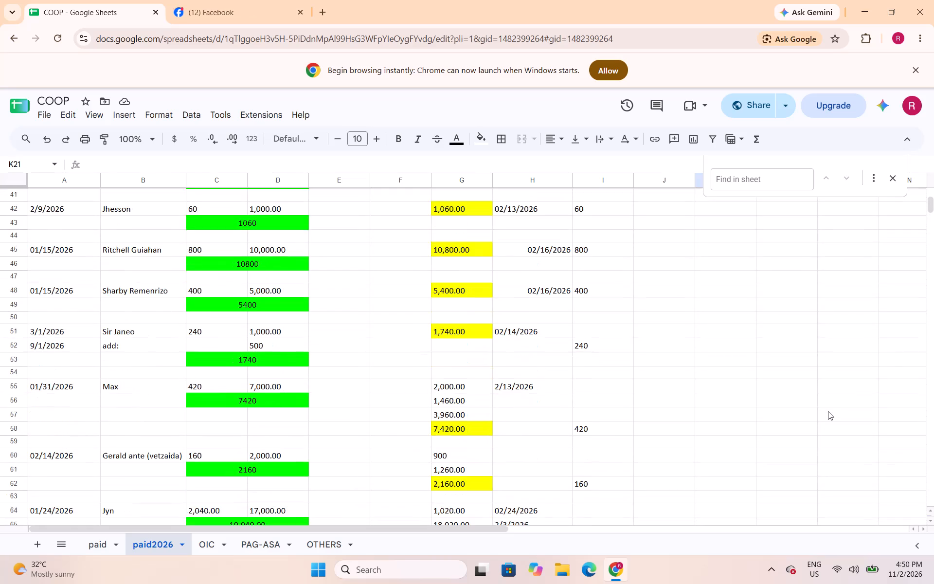
scroll(828, 411, up, 10)
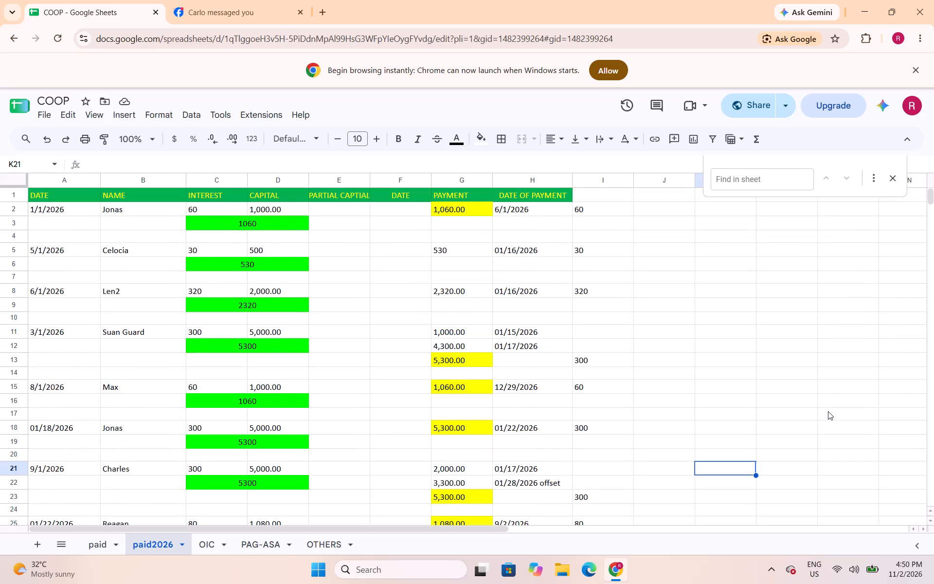